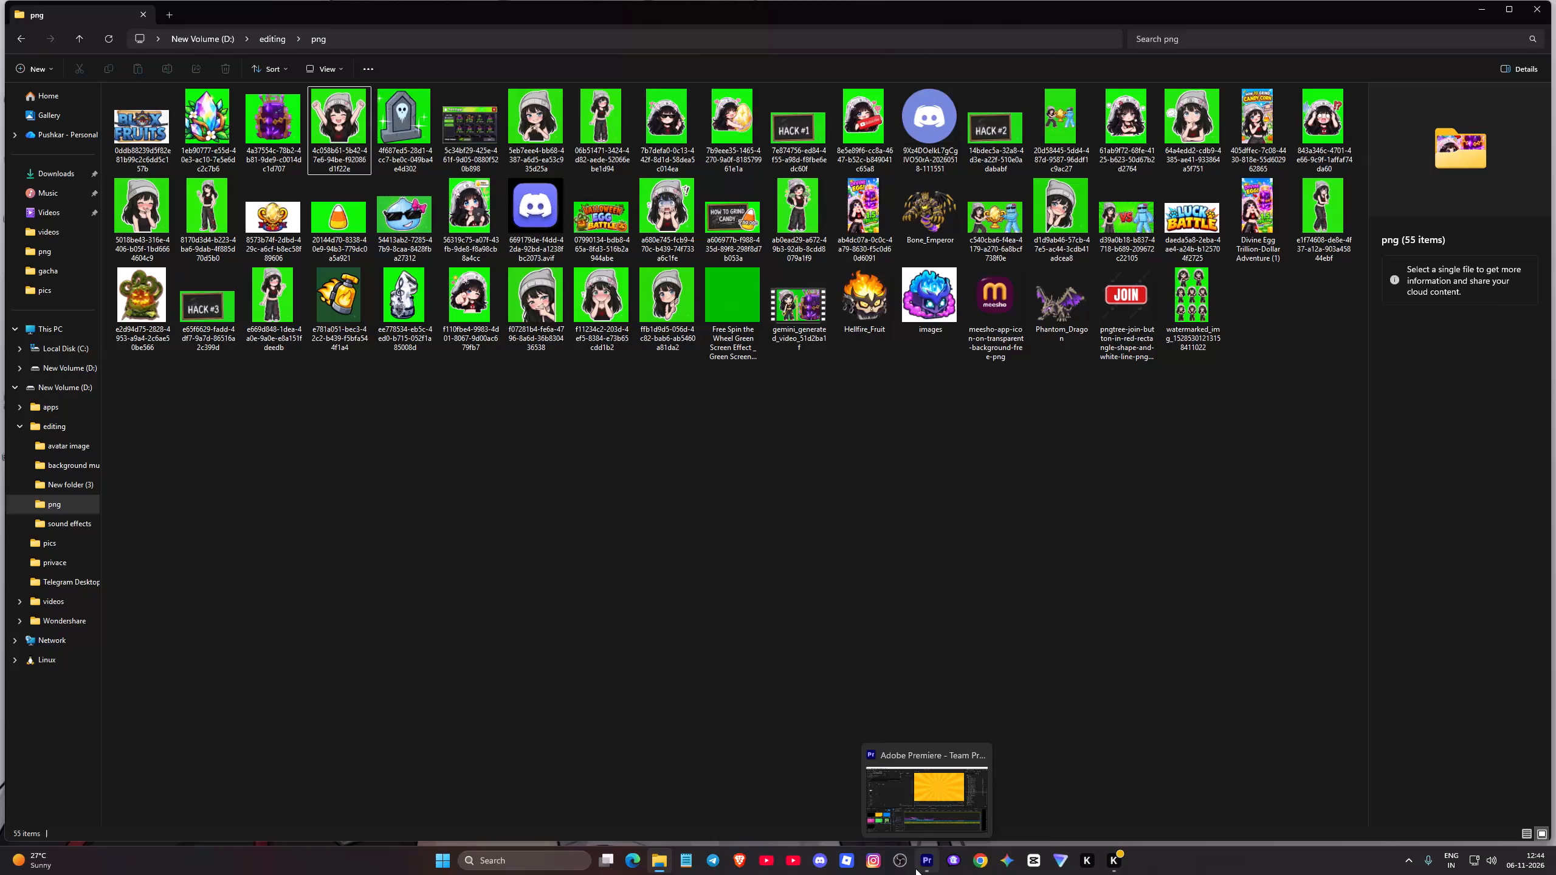
left_click(916, 867)
left_click(497, 571)
left_click_drag(497, 571, 485, 571)
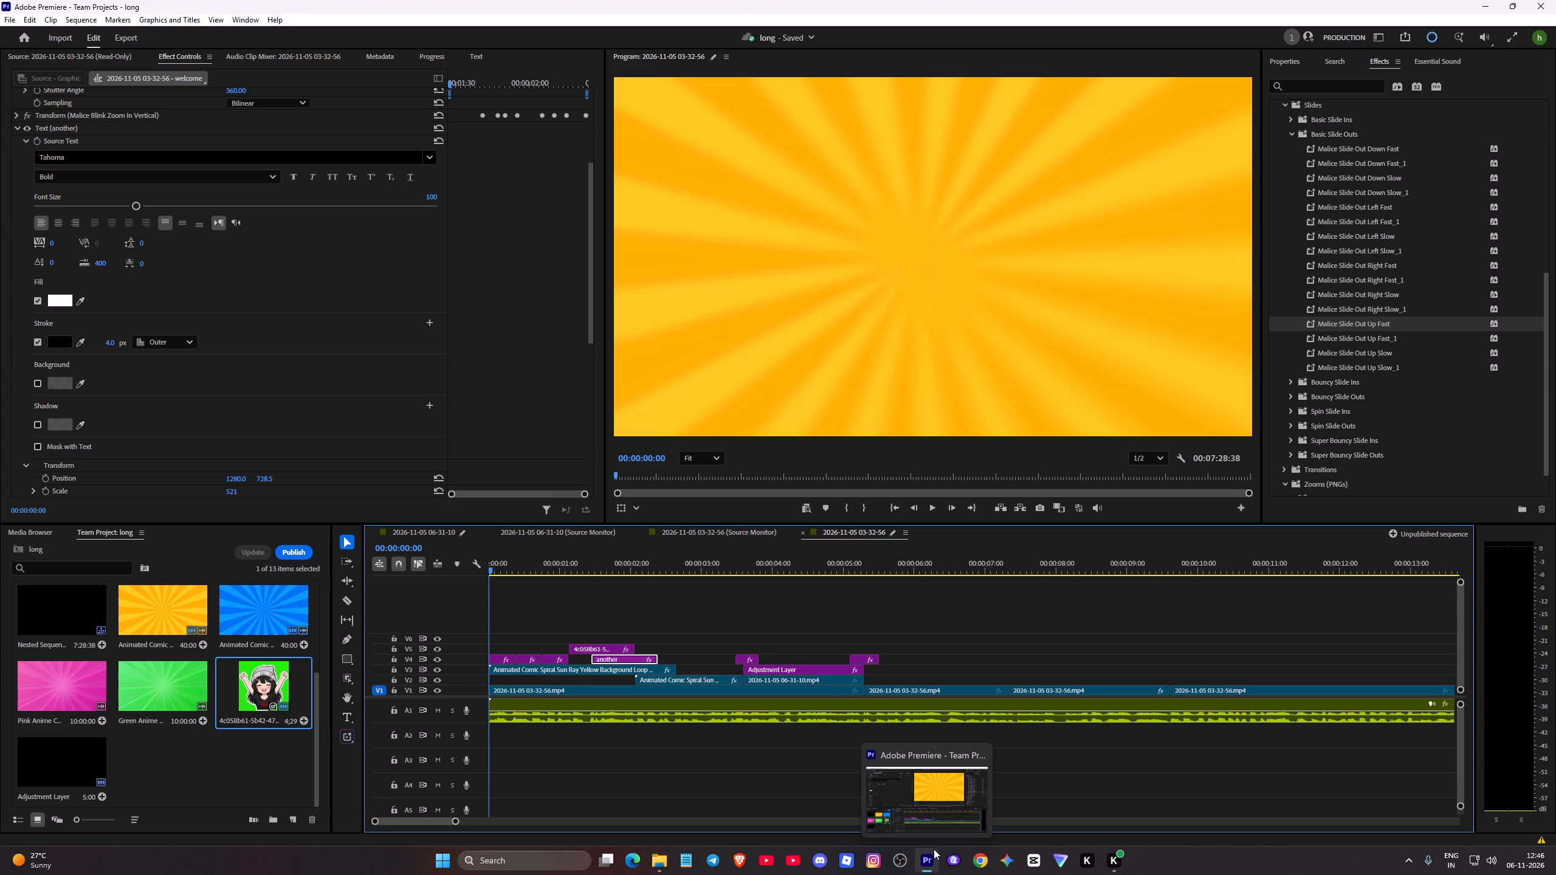
Switch from Adobe Premiere back to the png folder window in File Explorer.
left_click(928, 867)
left_click(942, 674)
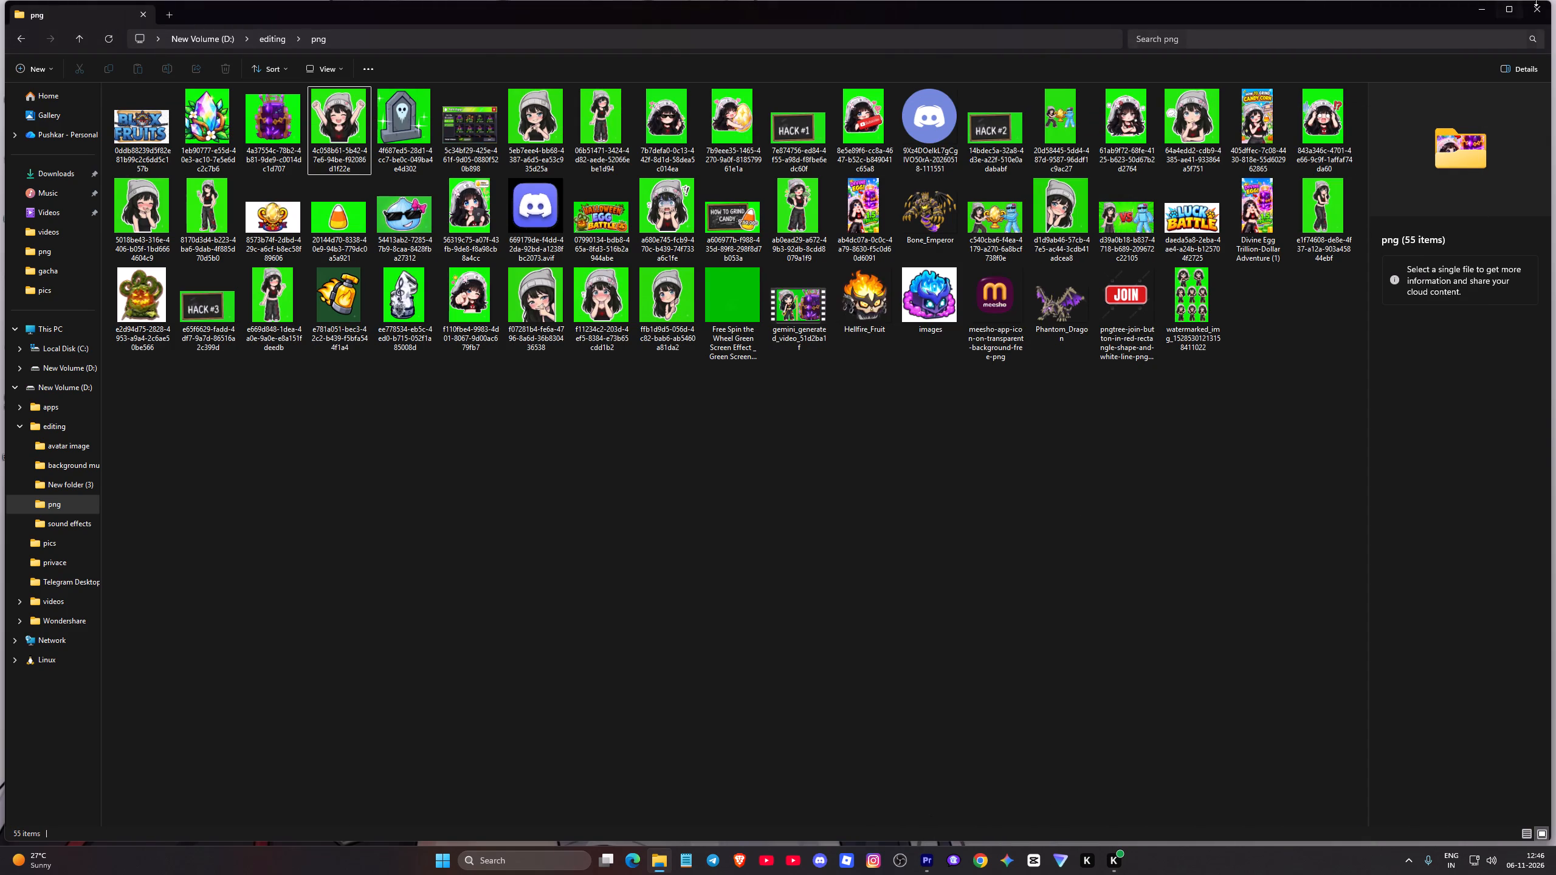
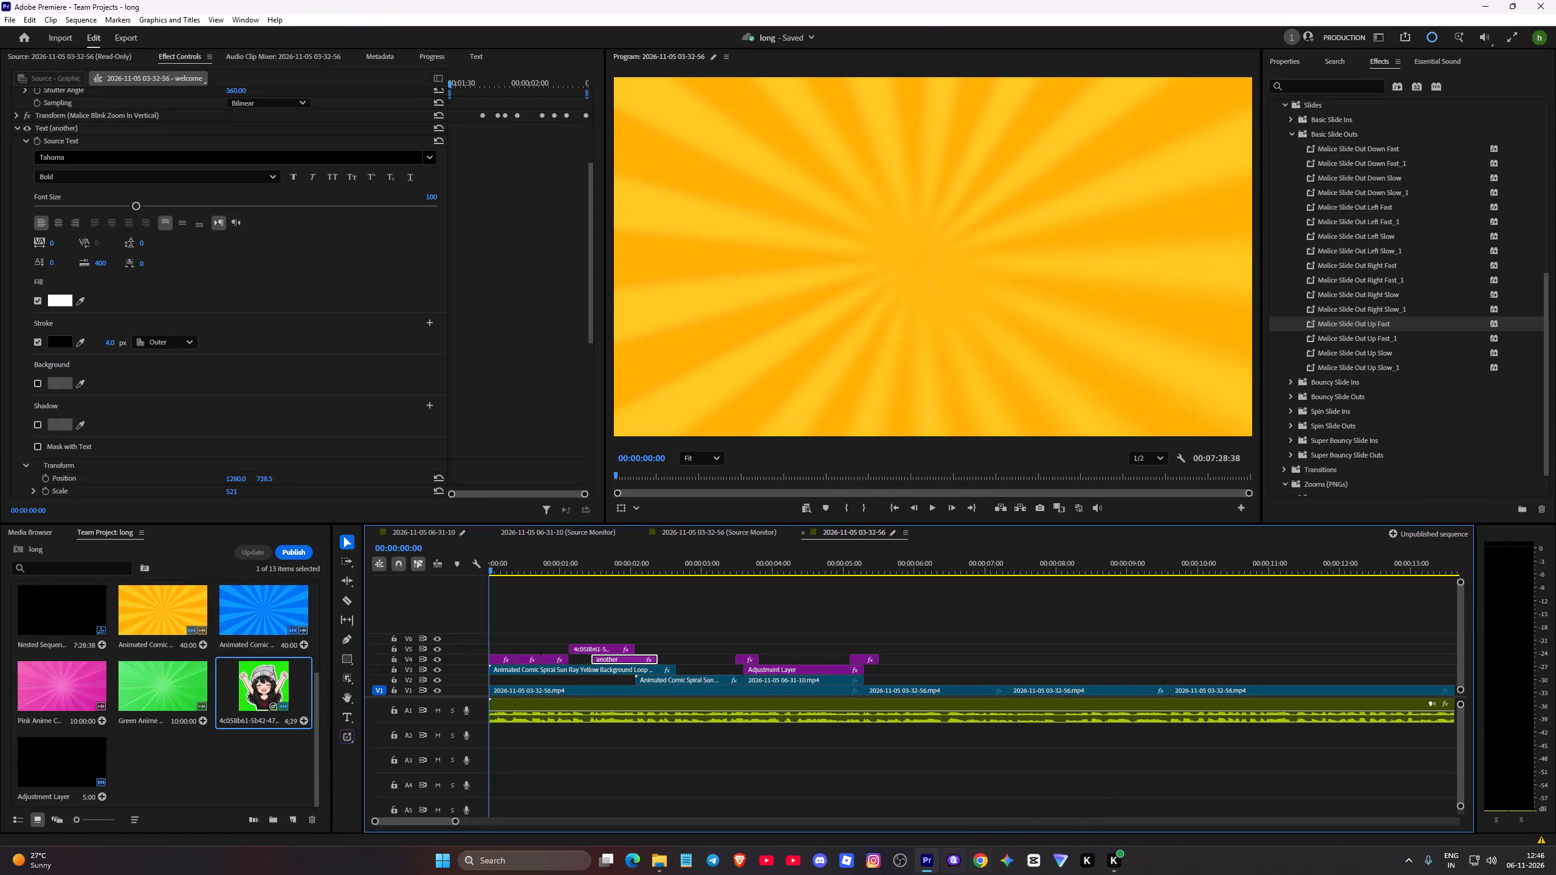
Switch from Adobe Premiere to Discord.
left_click(825, 866)
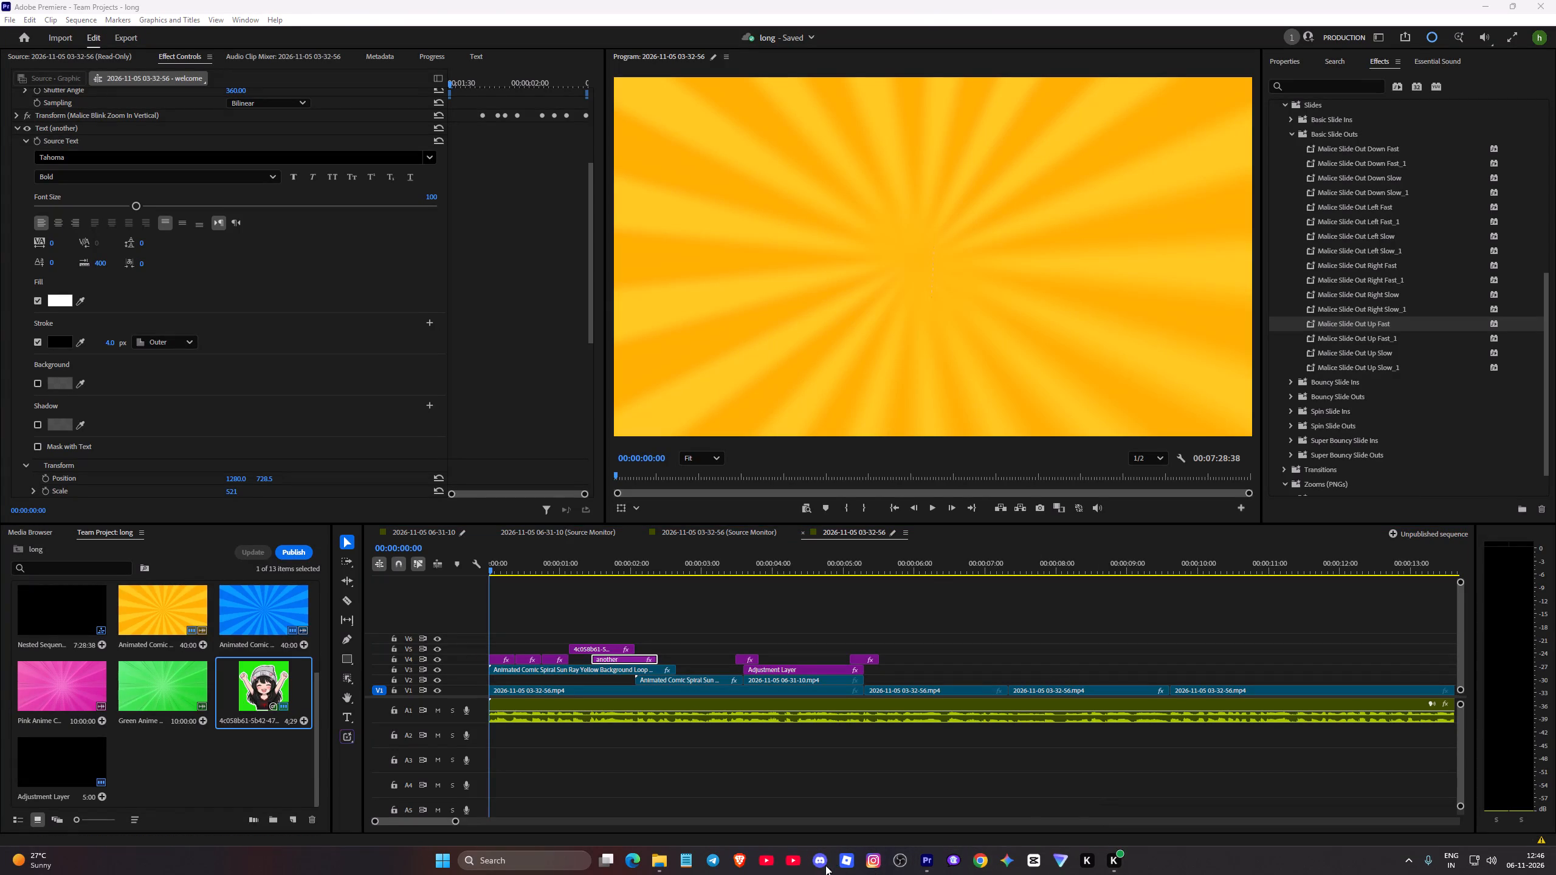
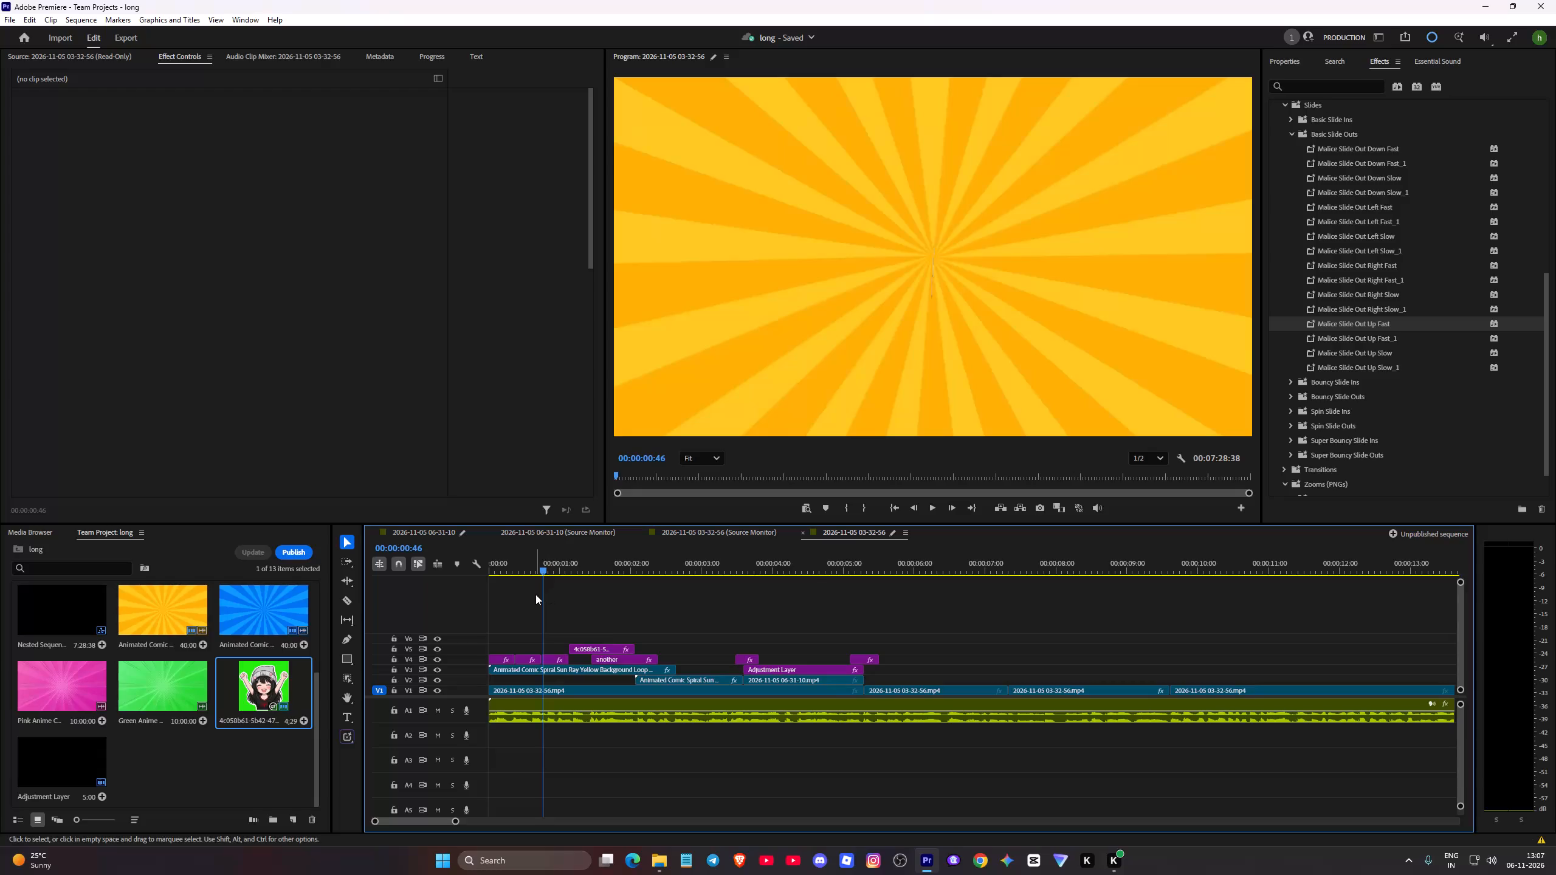
Play back the opening seconds of the sequence from the start to review the text and transitions, saving the project along the way.
left_click_drag(543, 592, 417, 590)
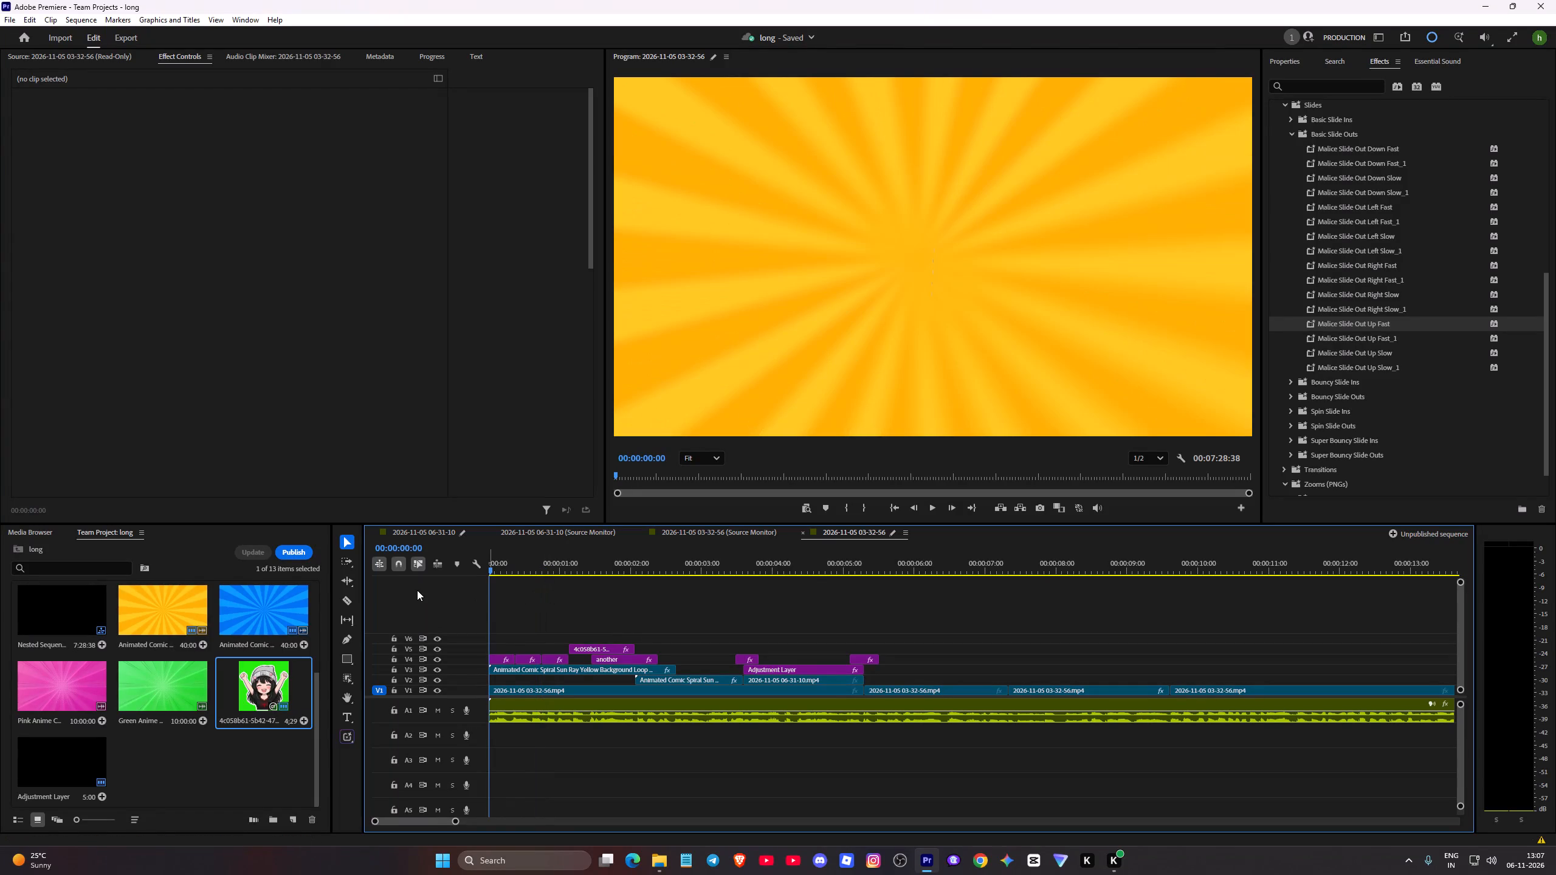
key("space")
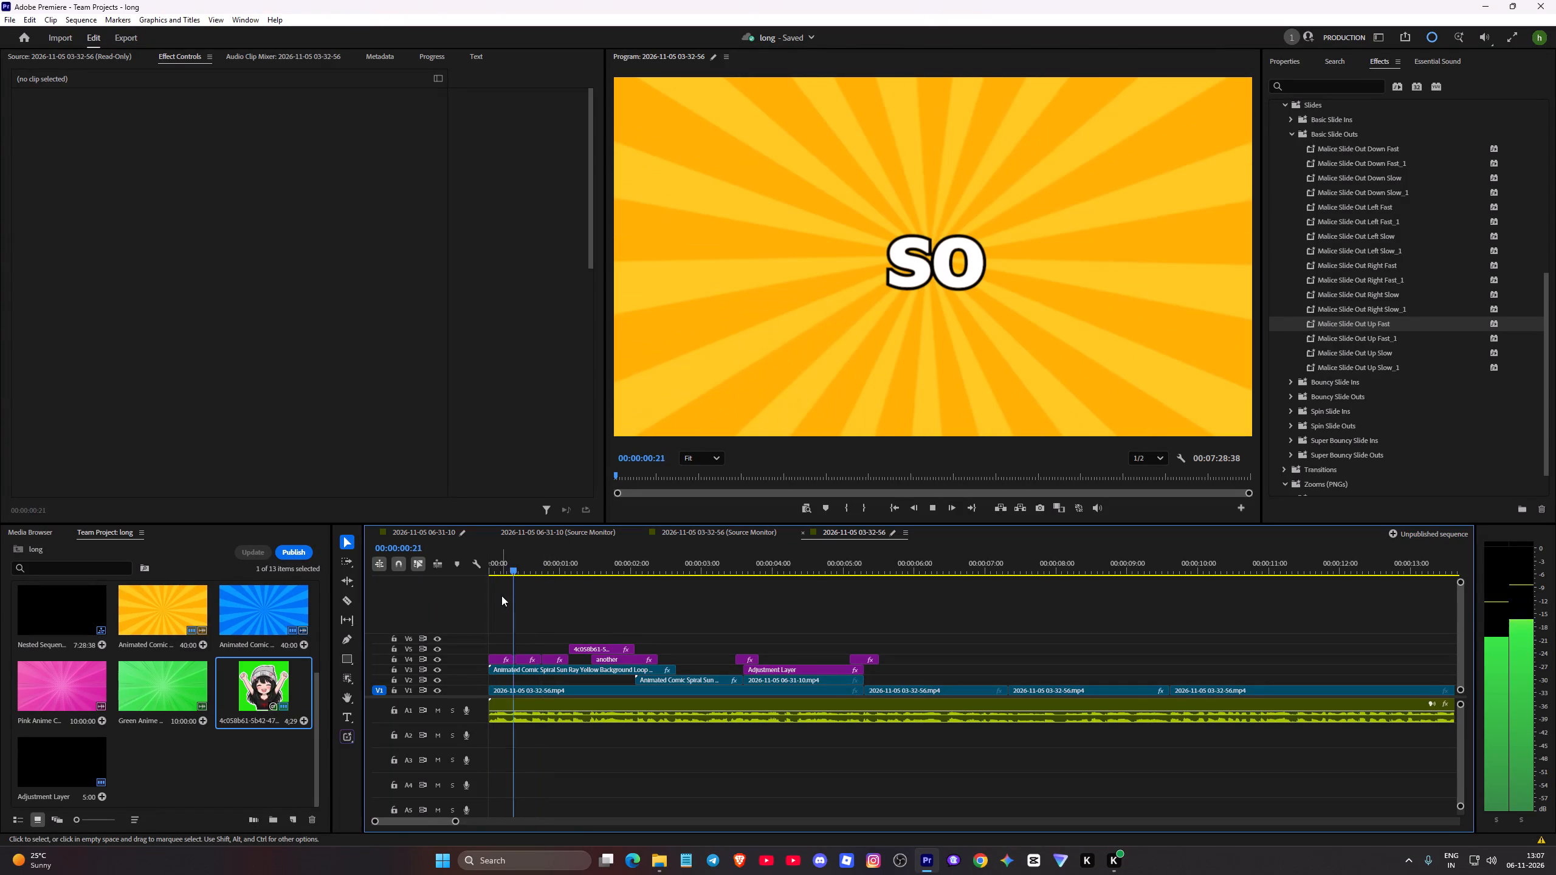
key("space")
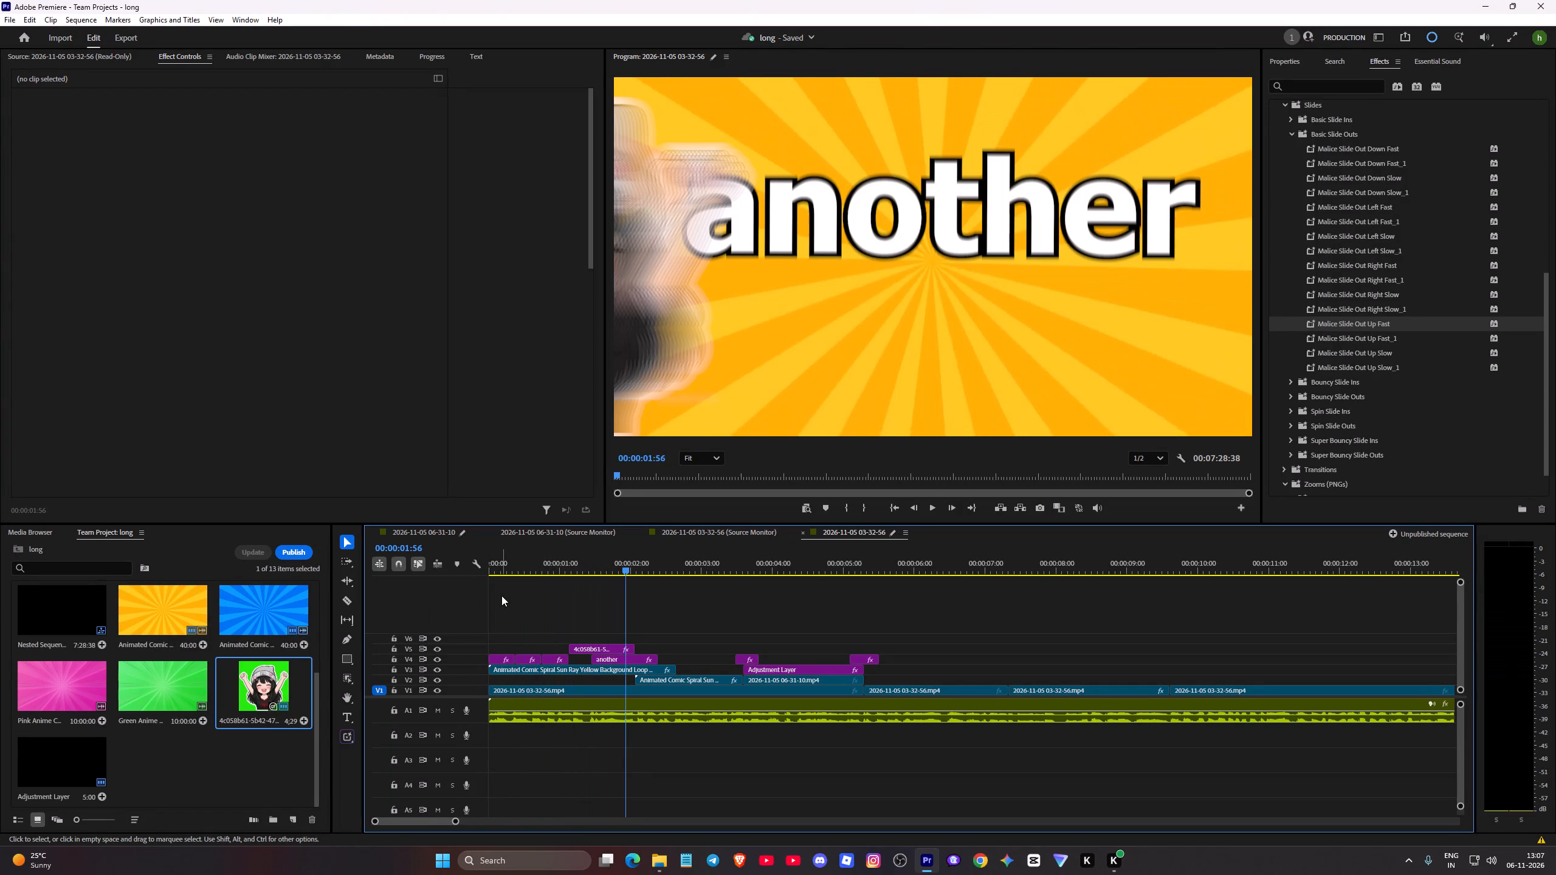
key("ctrl+s")
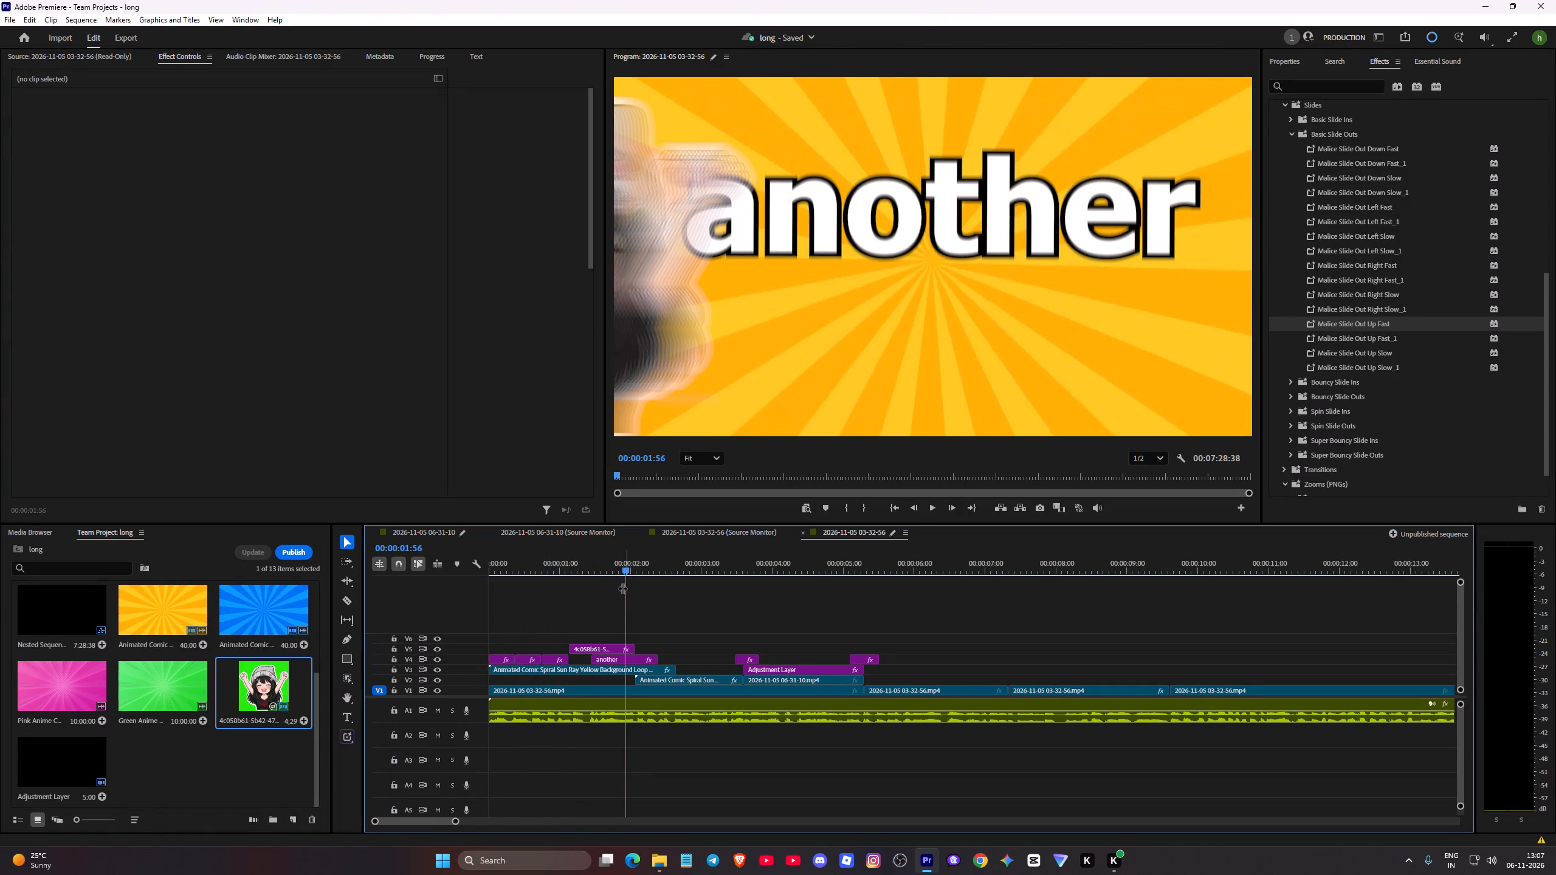
left_click_drag(625, 568, 444, 558)
key("space")
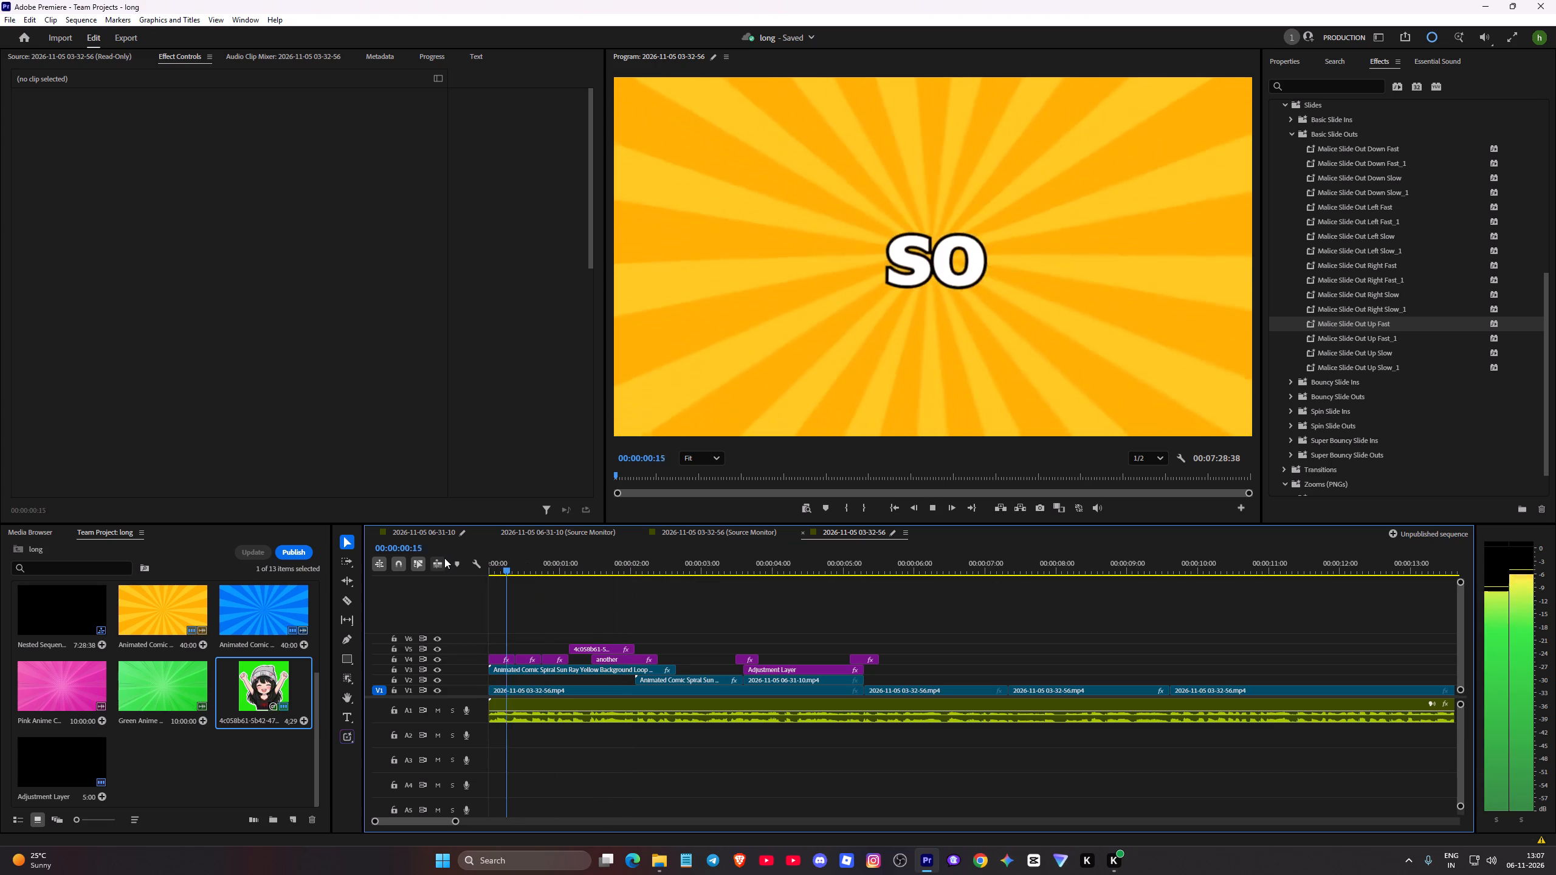
key("space")
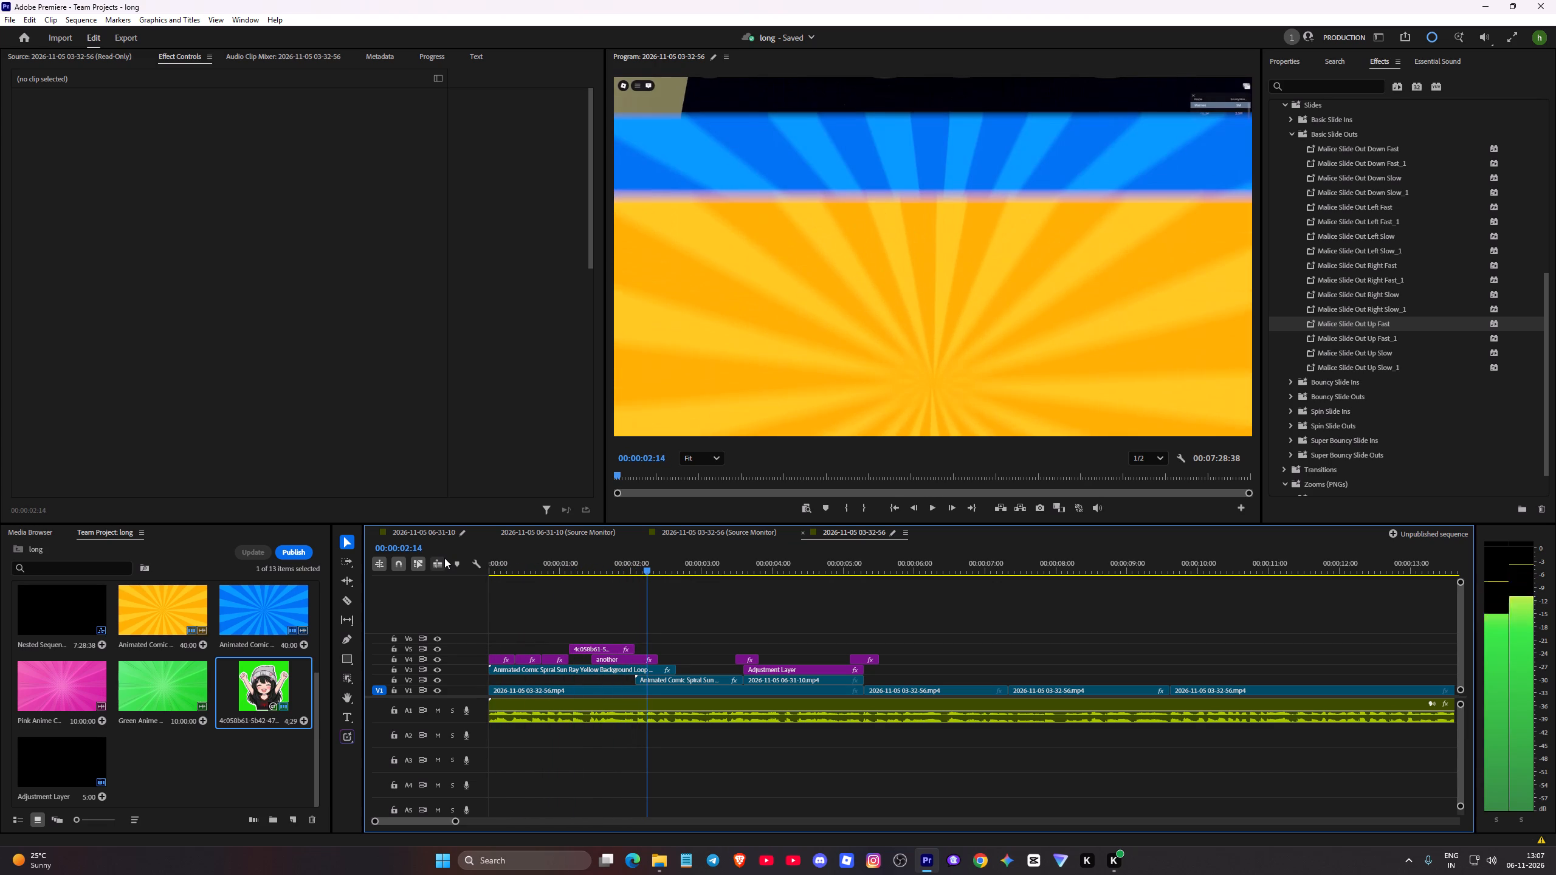
key("space")
key("space")
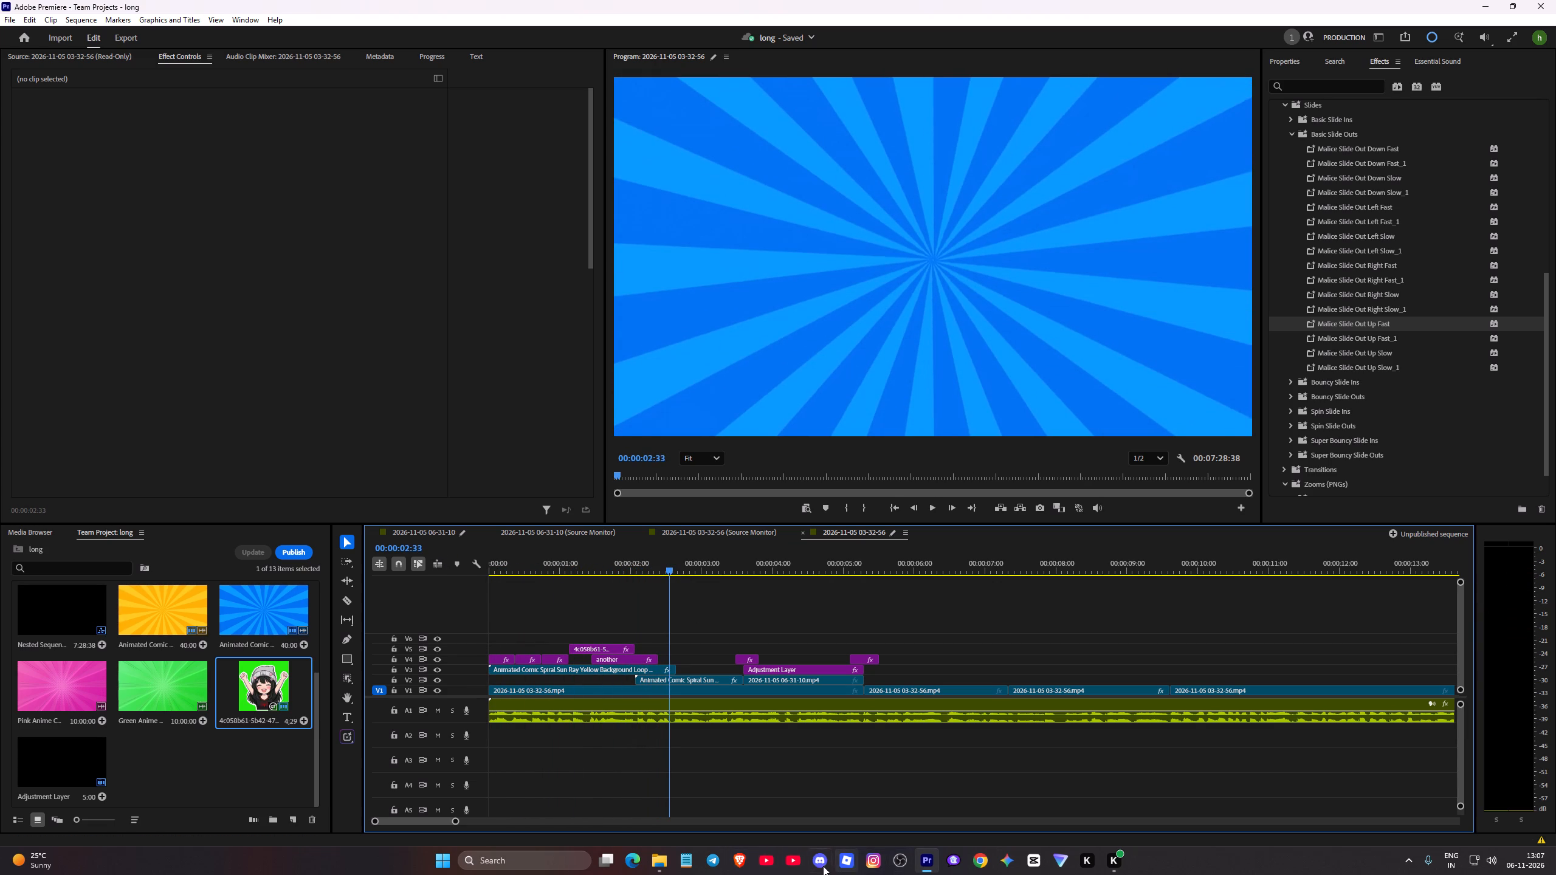
Add the Blox Fruits logo image from the png folder to track V5, right after the character image clip.
left_click(668, 856)
left_click(556, 509)
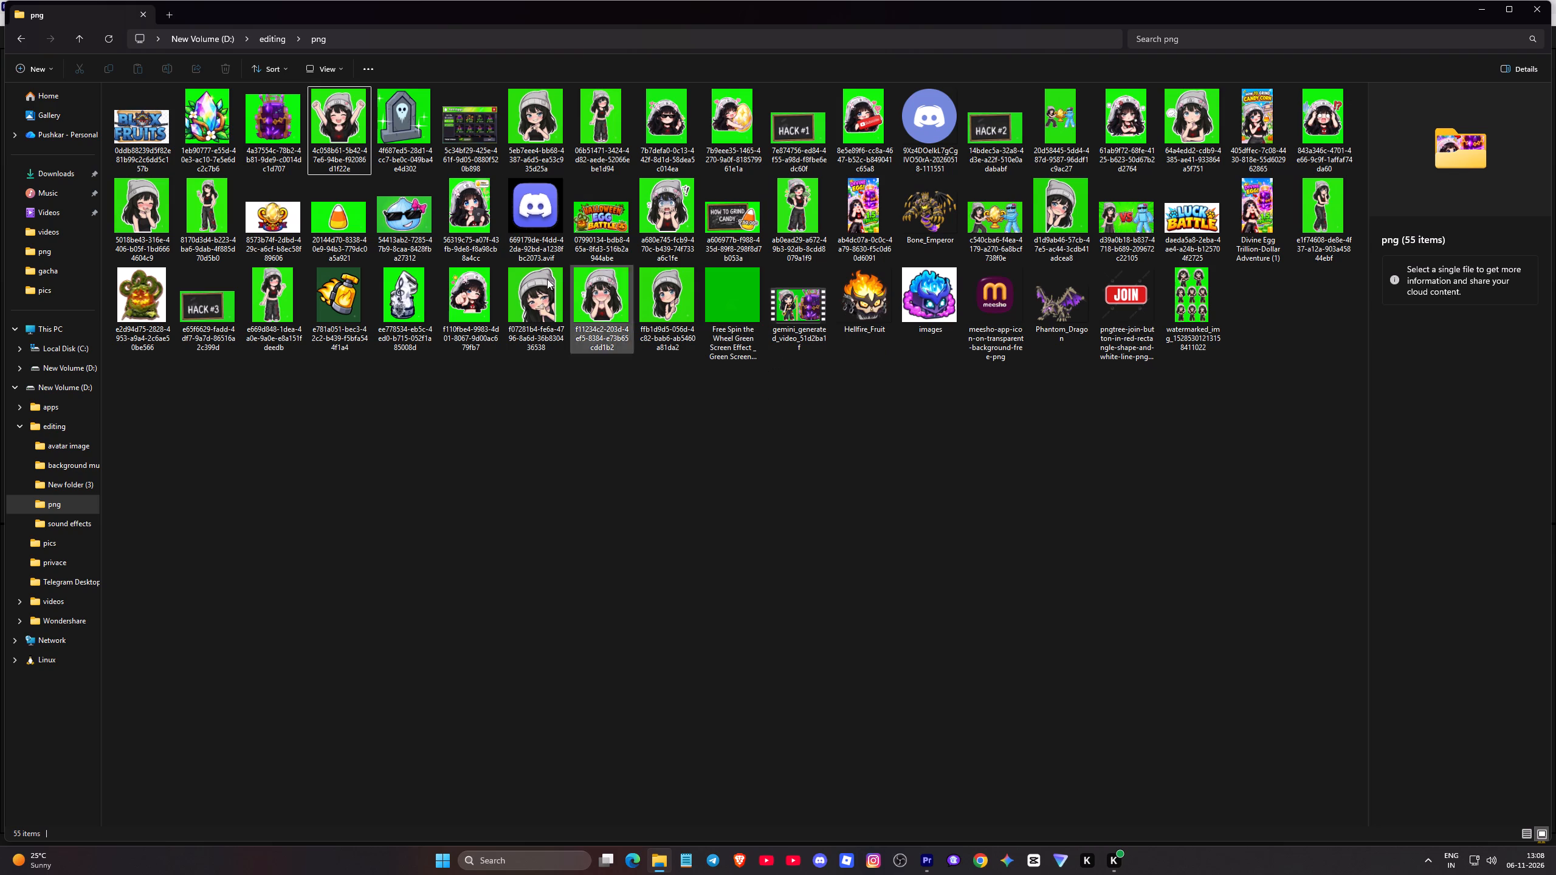
left_click_drag(141, 114, 940, 860)
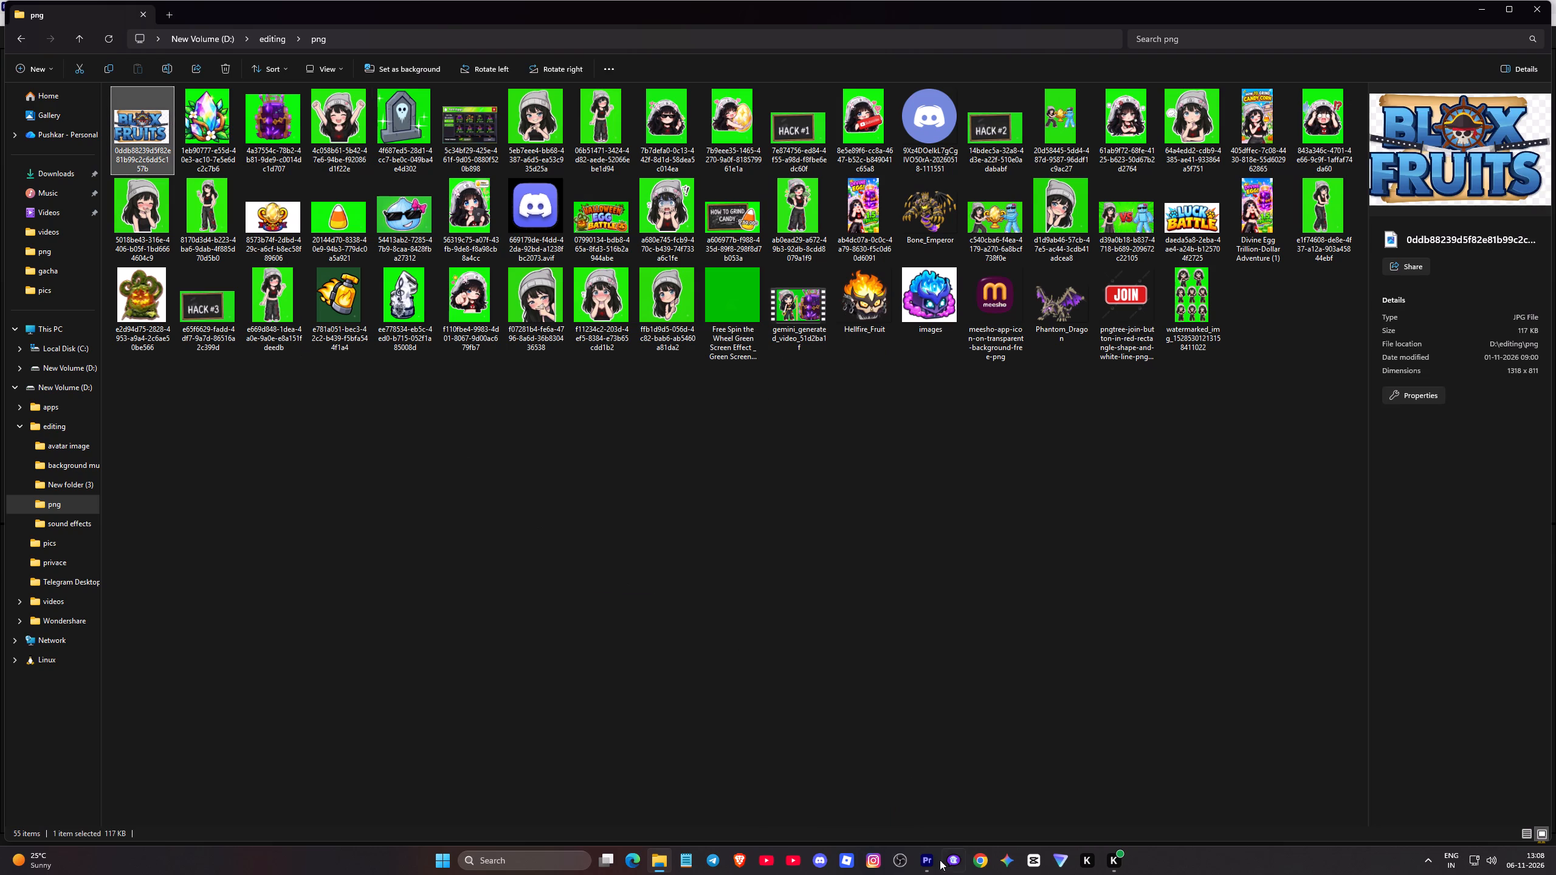
left_click_drag(940, 860, 640, 649)
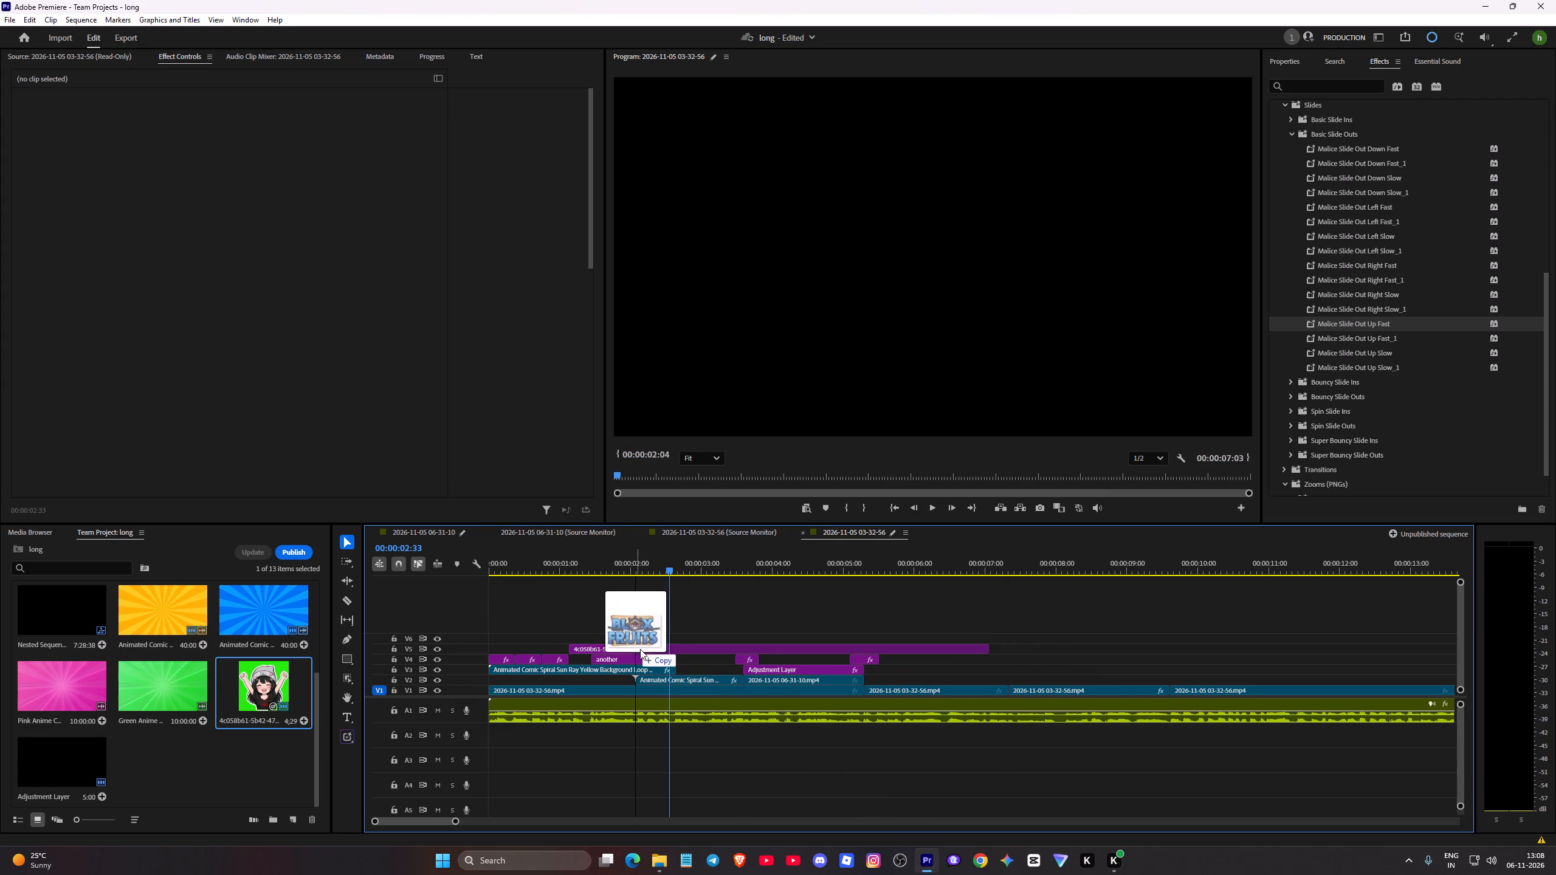
left_click_drag(640, 649, 642, 650)
Move the Blox Fruits logo clip slightly later on V5 and trim its end to just before 00:00:03:00.
left_click(610, 574)
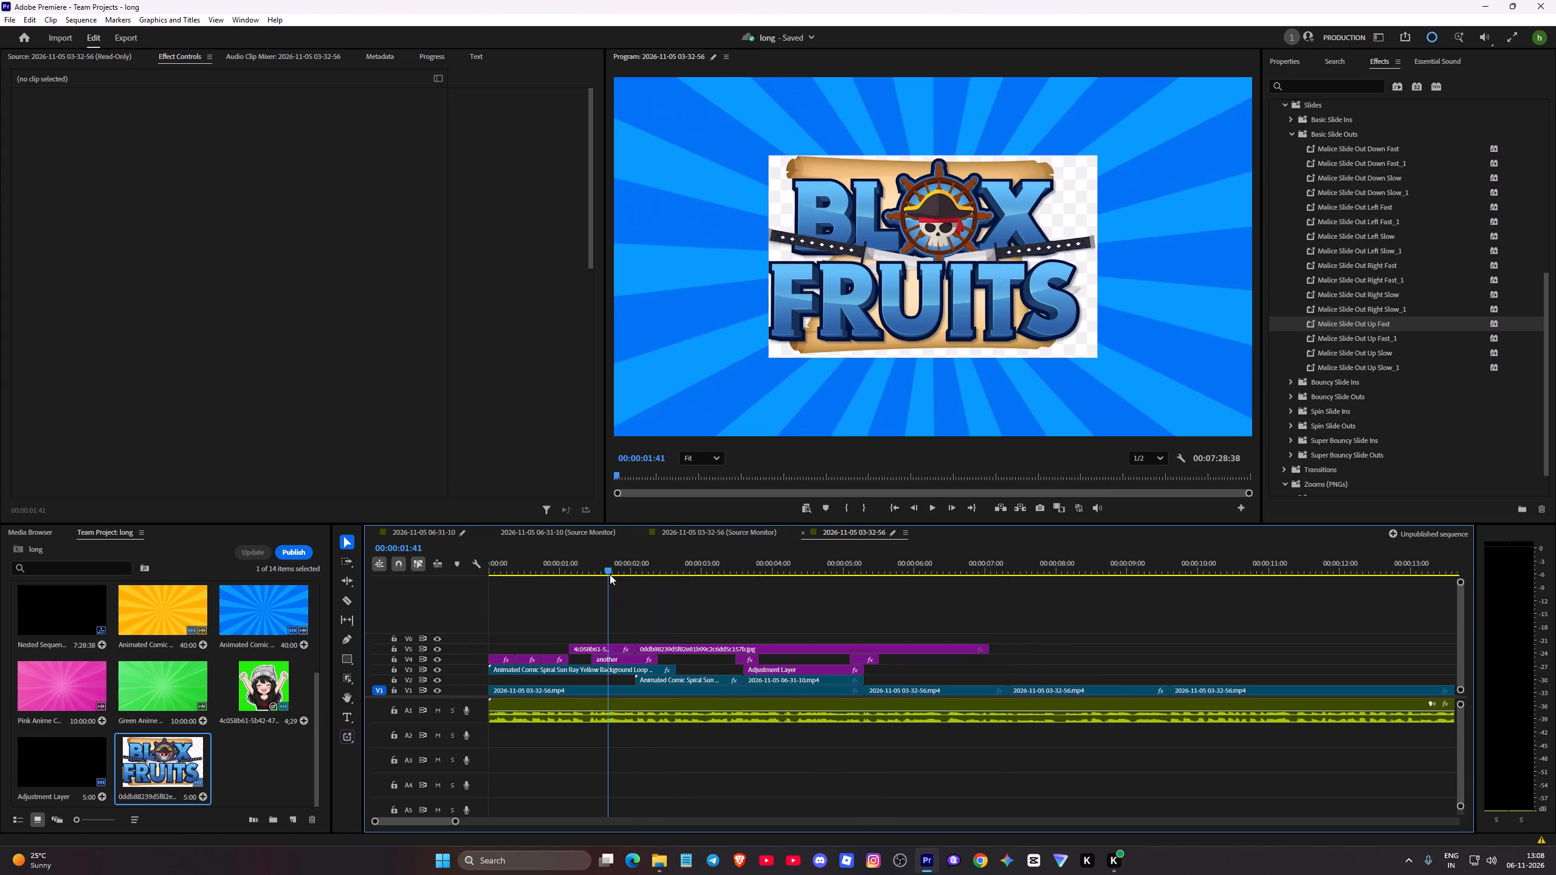
key("space")
key("space")
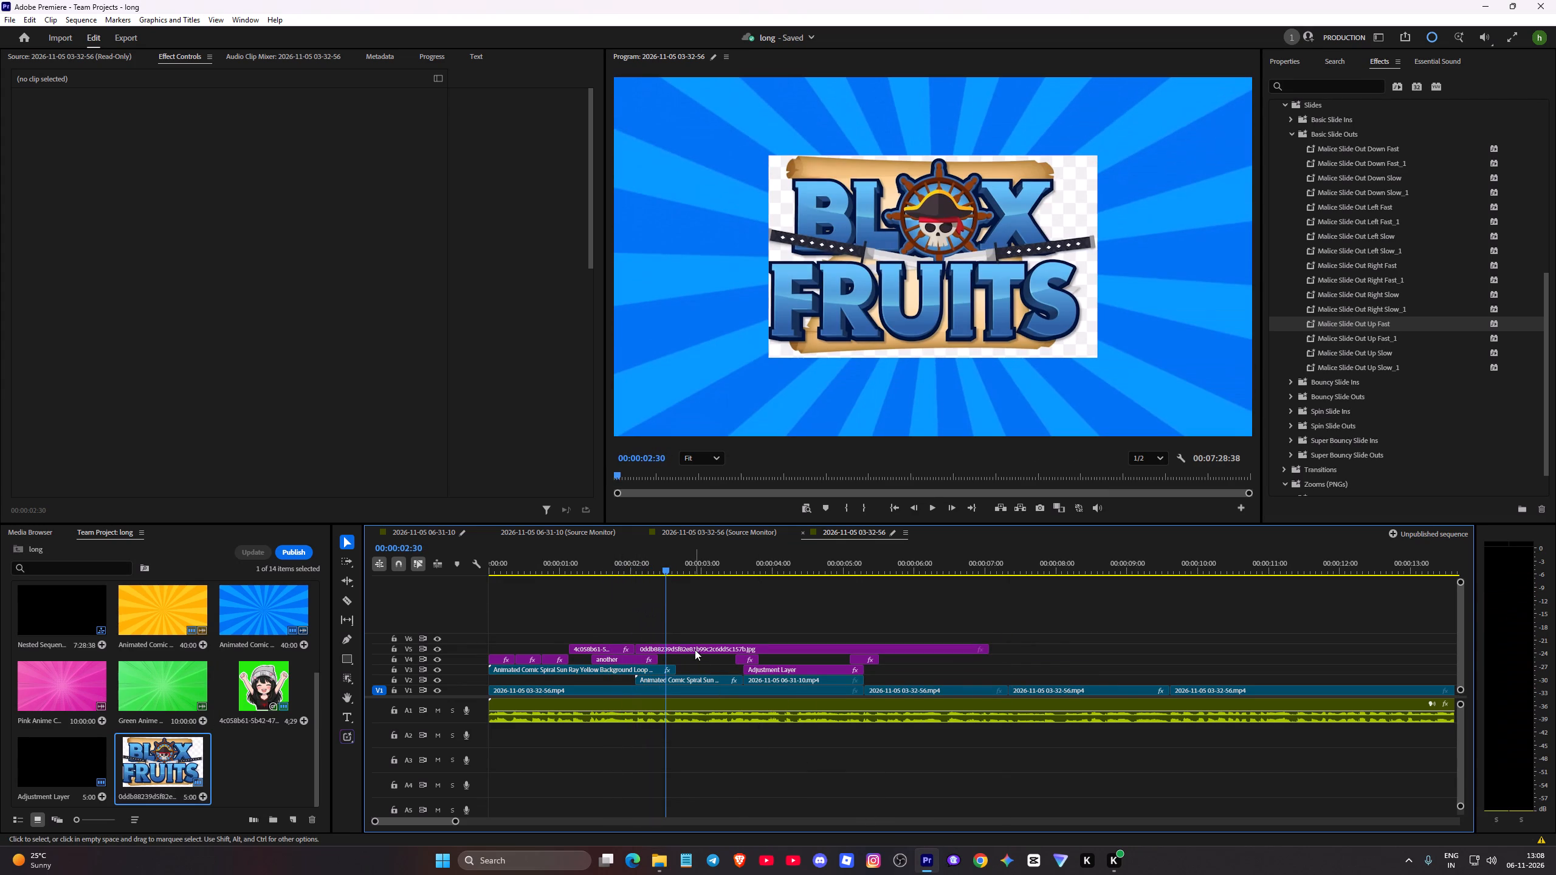
left_click_drag(694, 648, 709, 651)
key("space")
key("space")
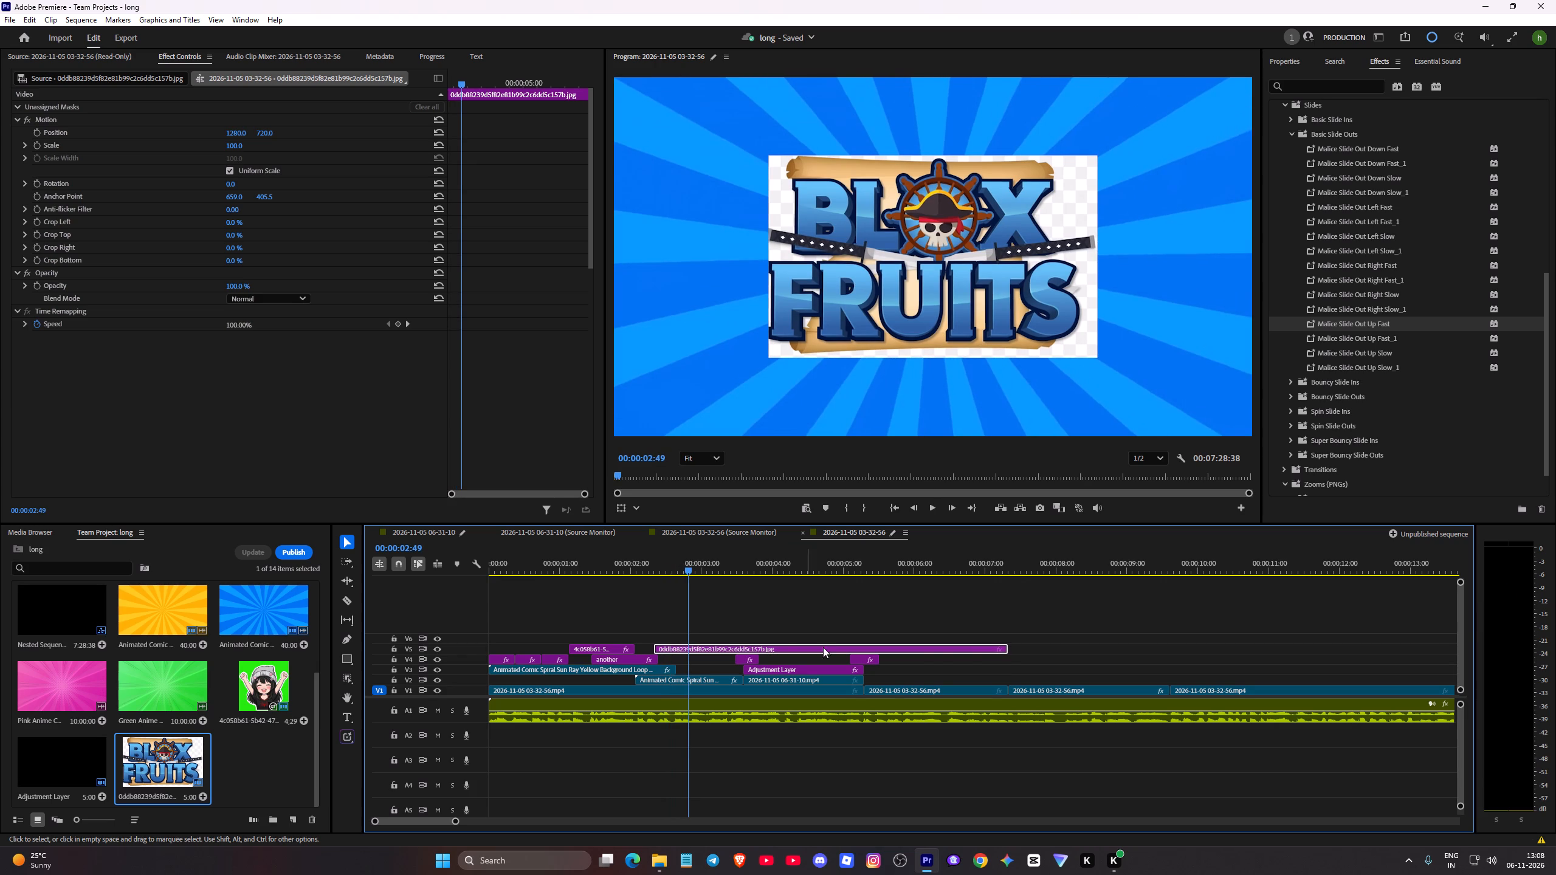
left_click_drag(1007, 647, 800, 647)
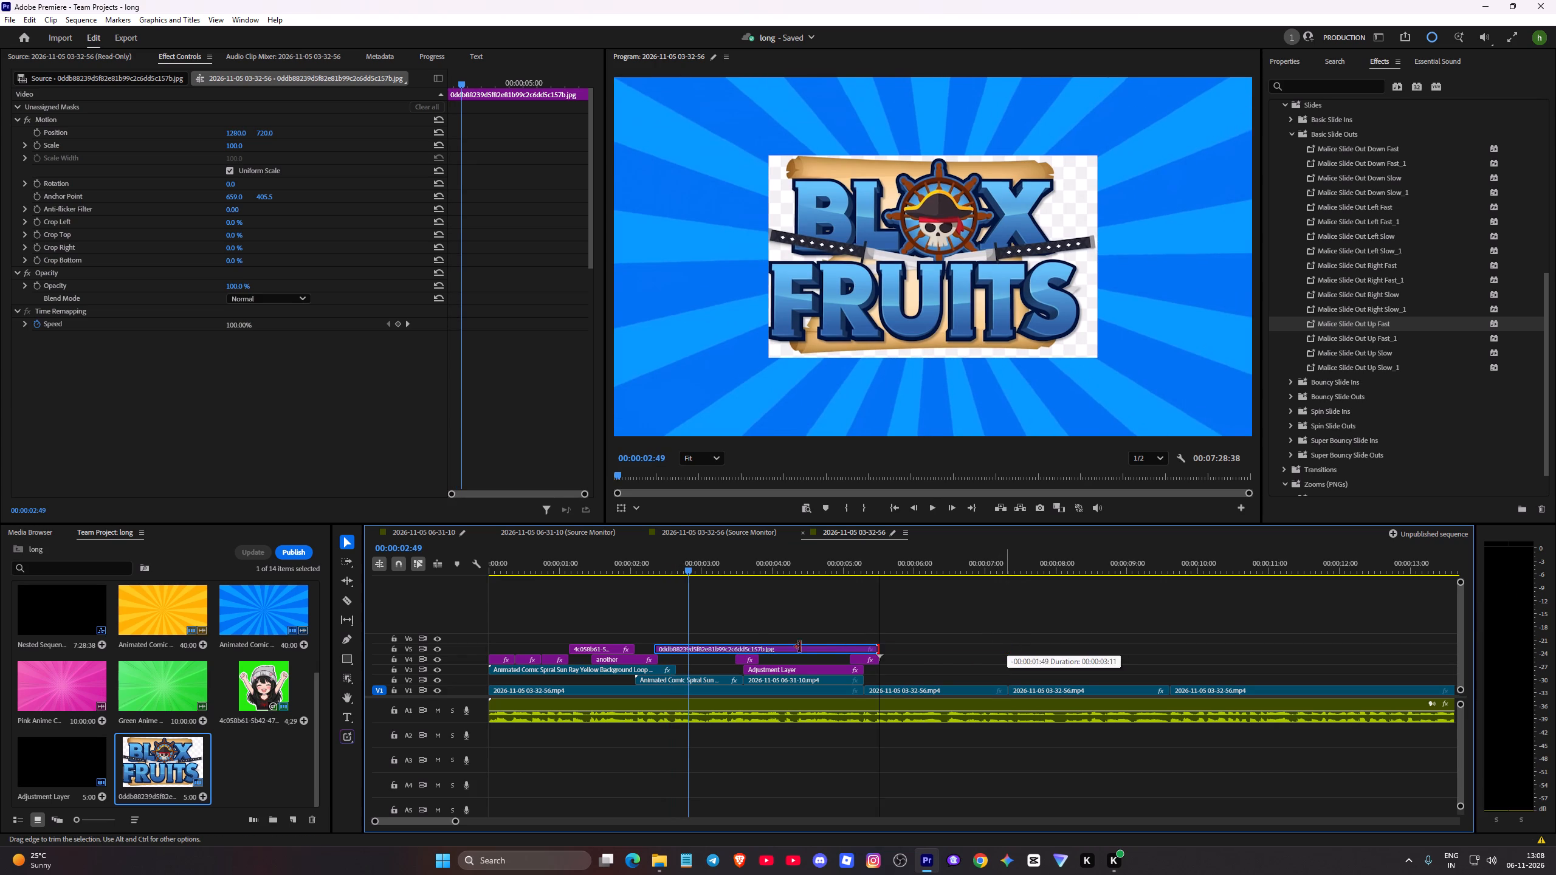
left_click_drag(800, 647, 694, 650)
Replay the opening with the logo in place and extend the logo clip's start slightly earlier on V5.
left_click_drag(688, 629, 671, 626)
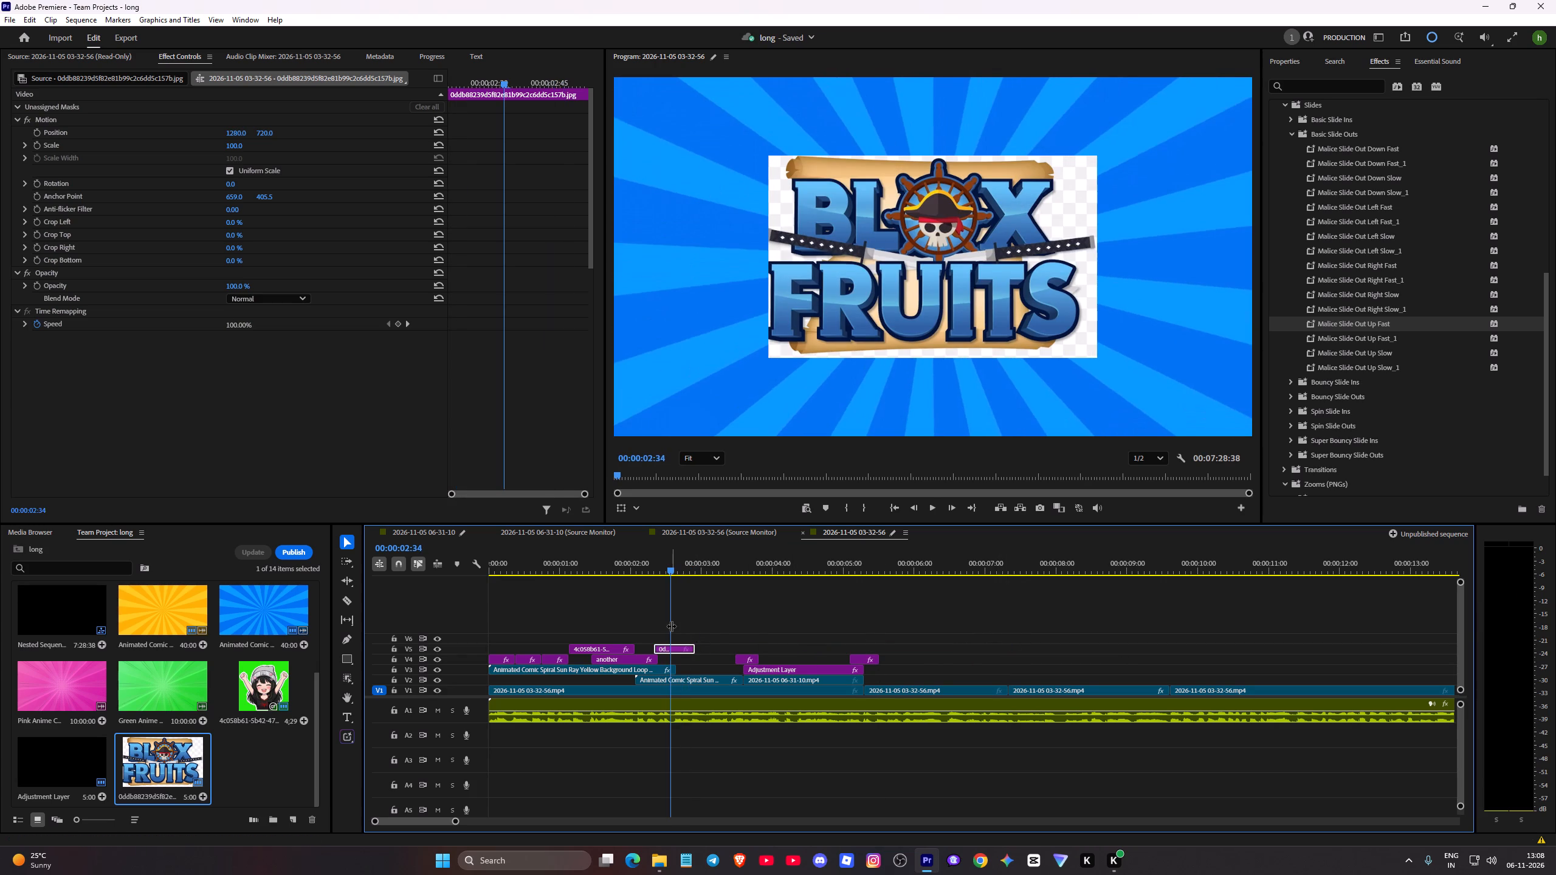
left_click(896, 222)
double_click(903, 223)
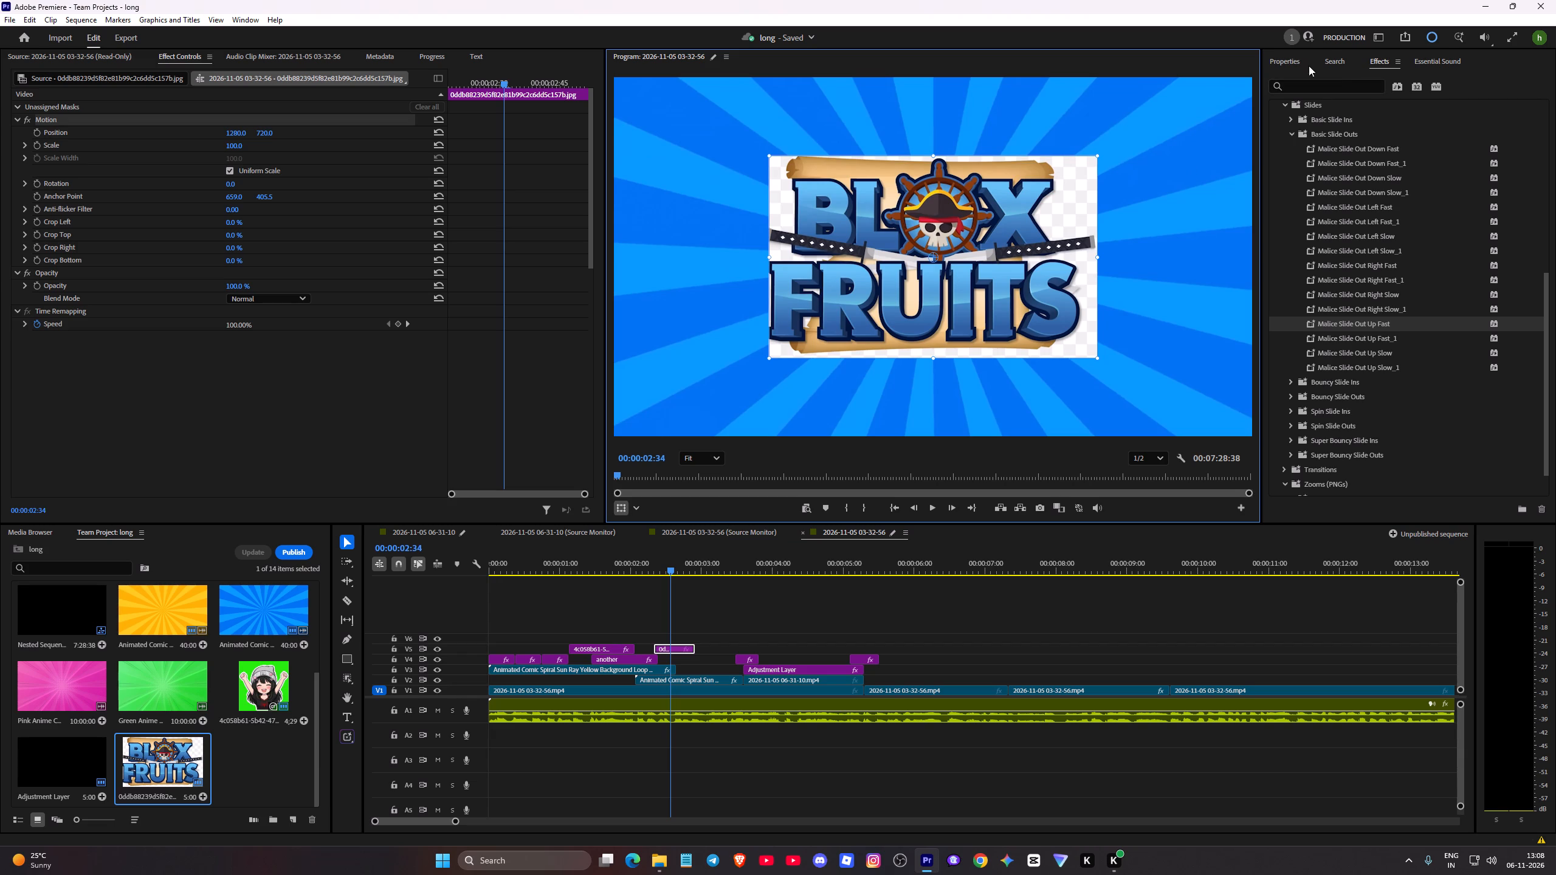
left_click_drag(672, 608, 554, 609)
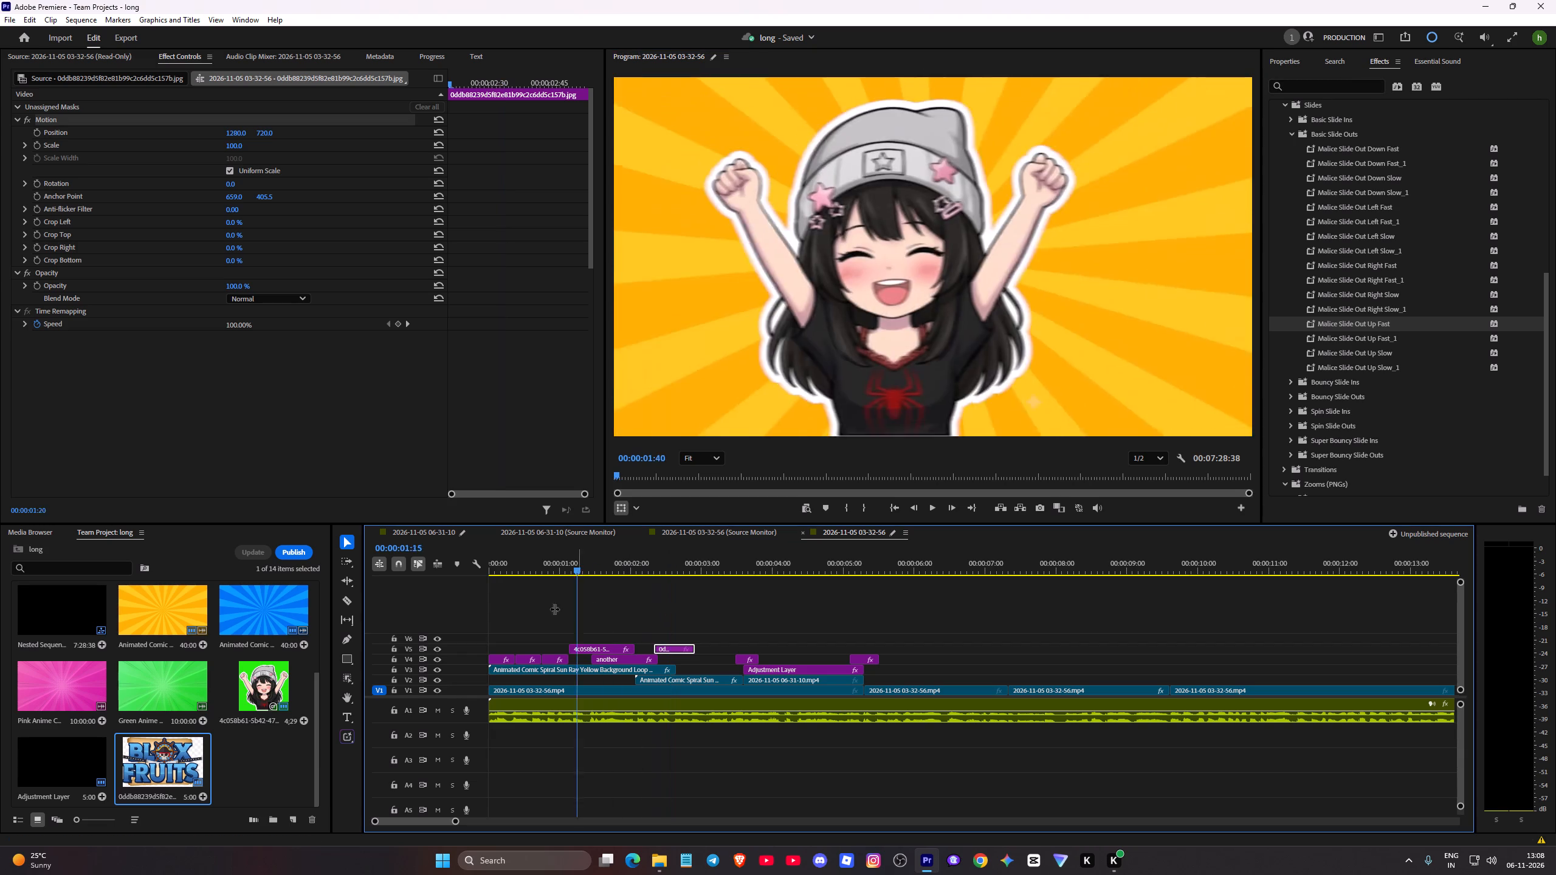
left_click_drag(554, 609, 373, 616)
key("space")
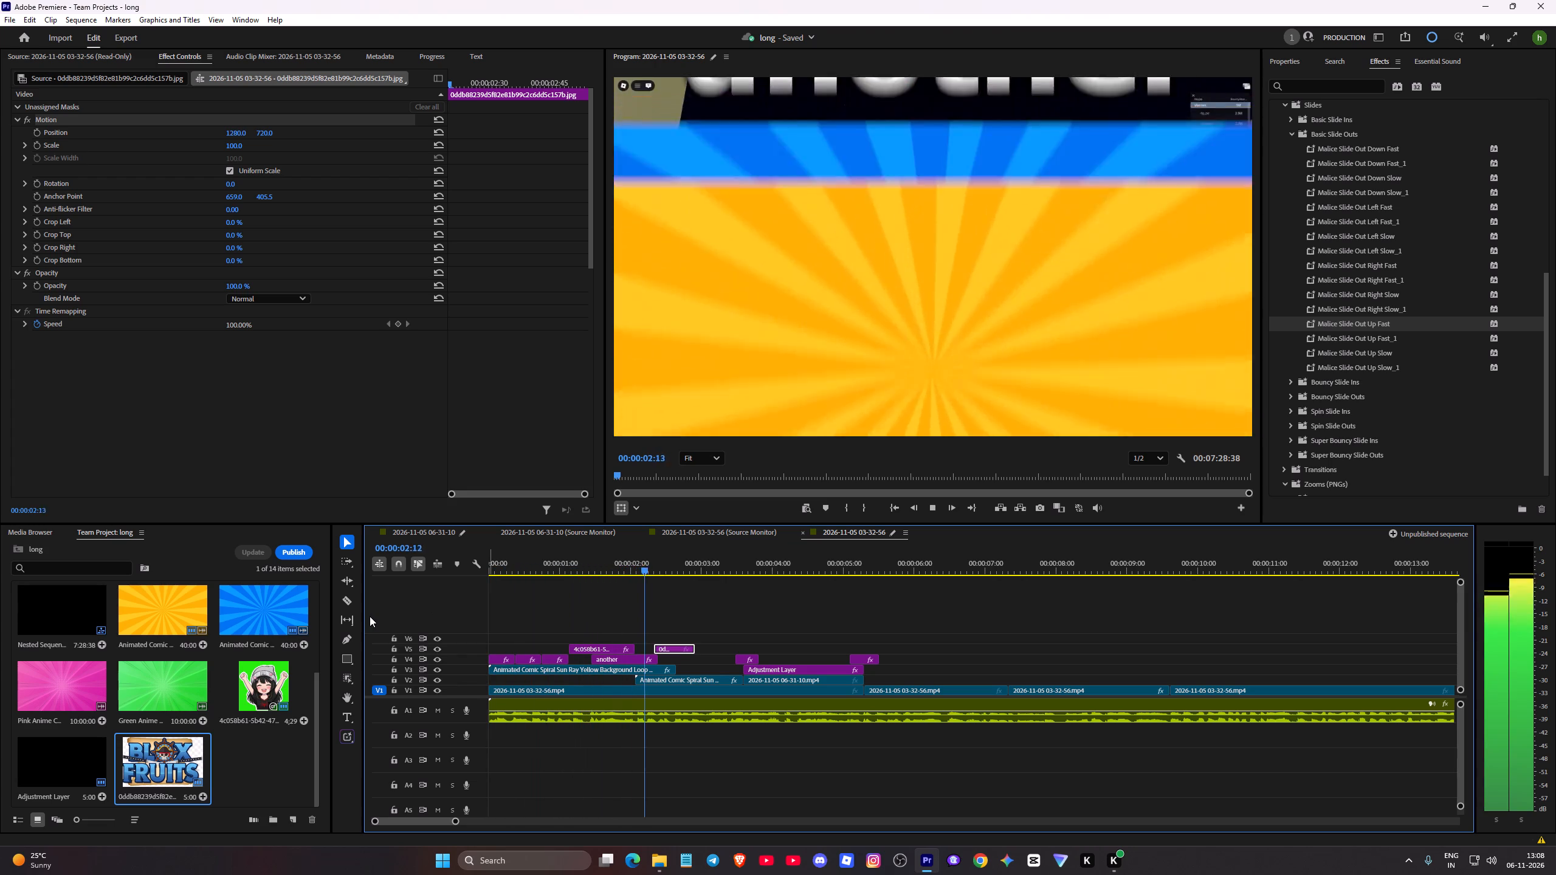
key("space")
left_click(675, 647)
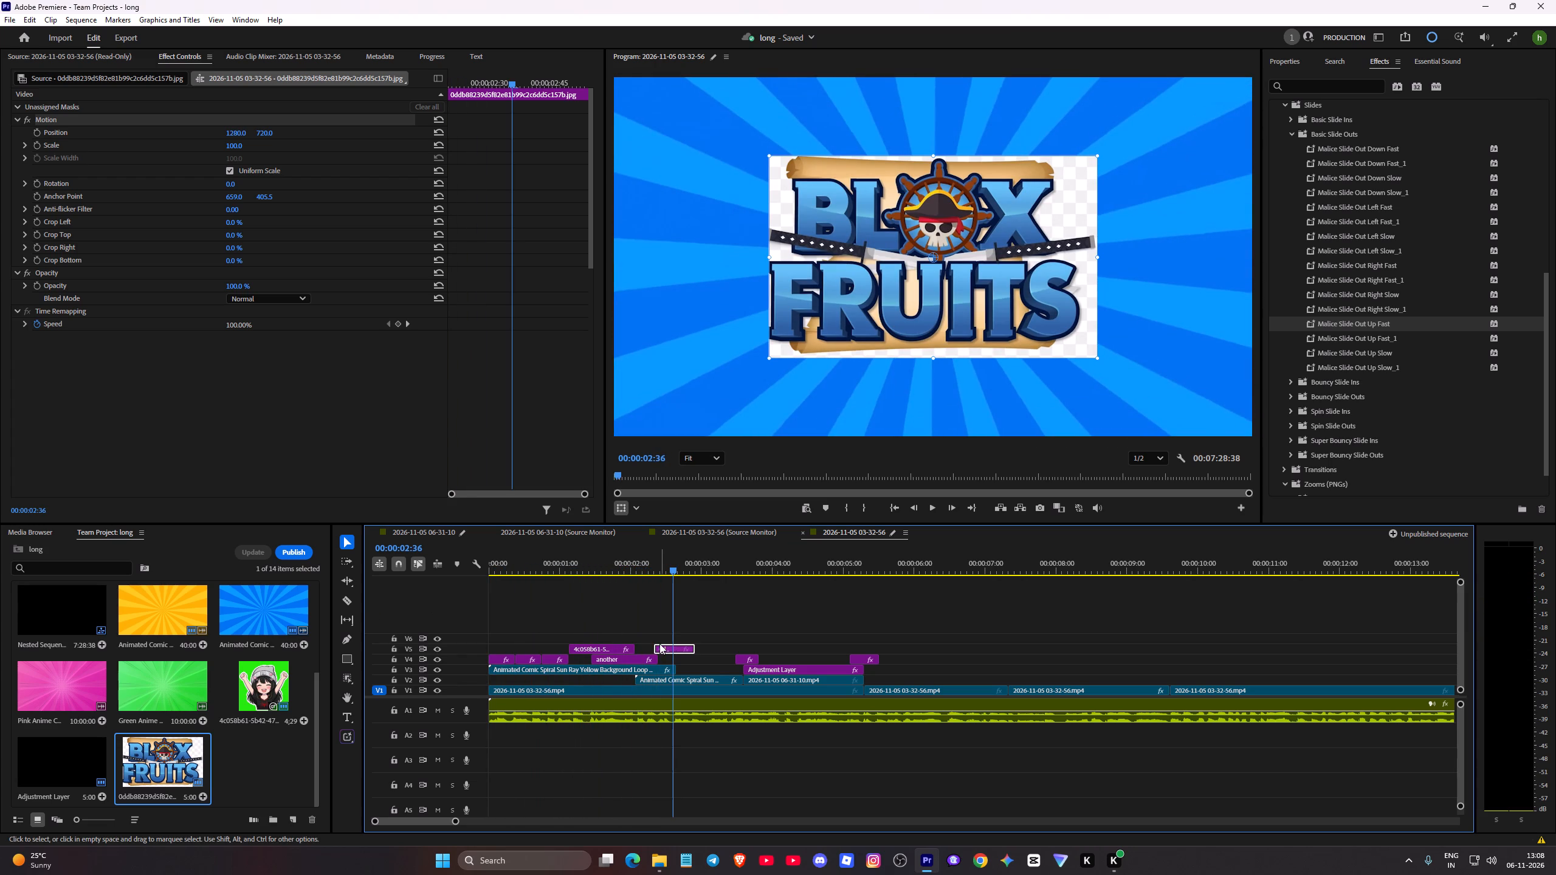
left_click(652, 647)
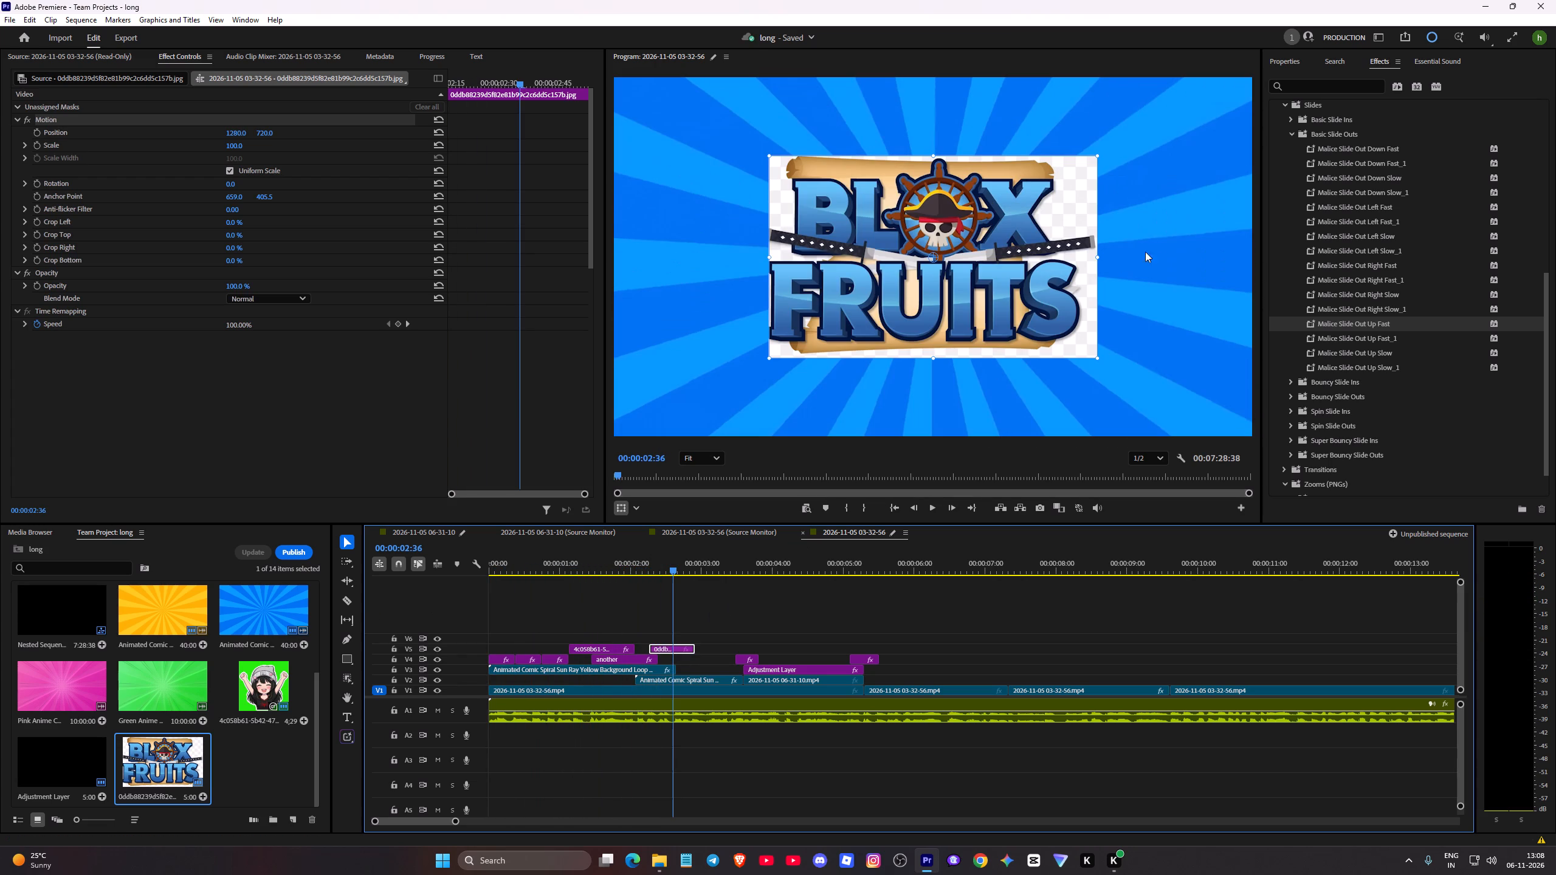
Apply the Ultra Key effect to the Blox Fruits logo clip and sample the white of its background as the key colour.
left_click(1327, 84)
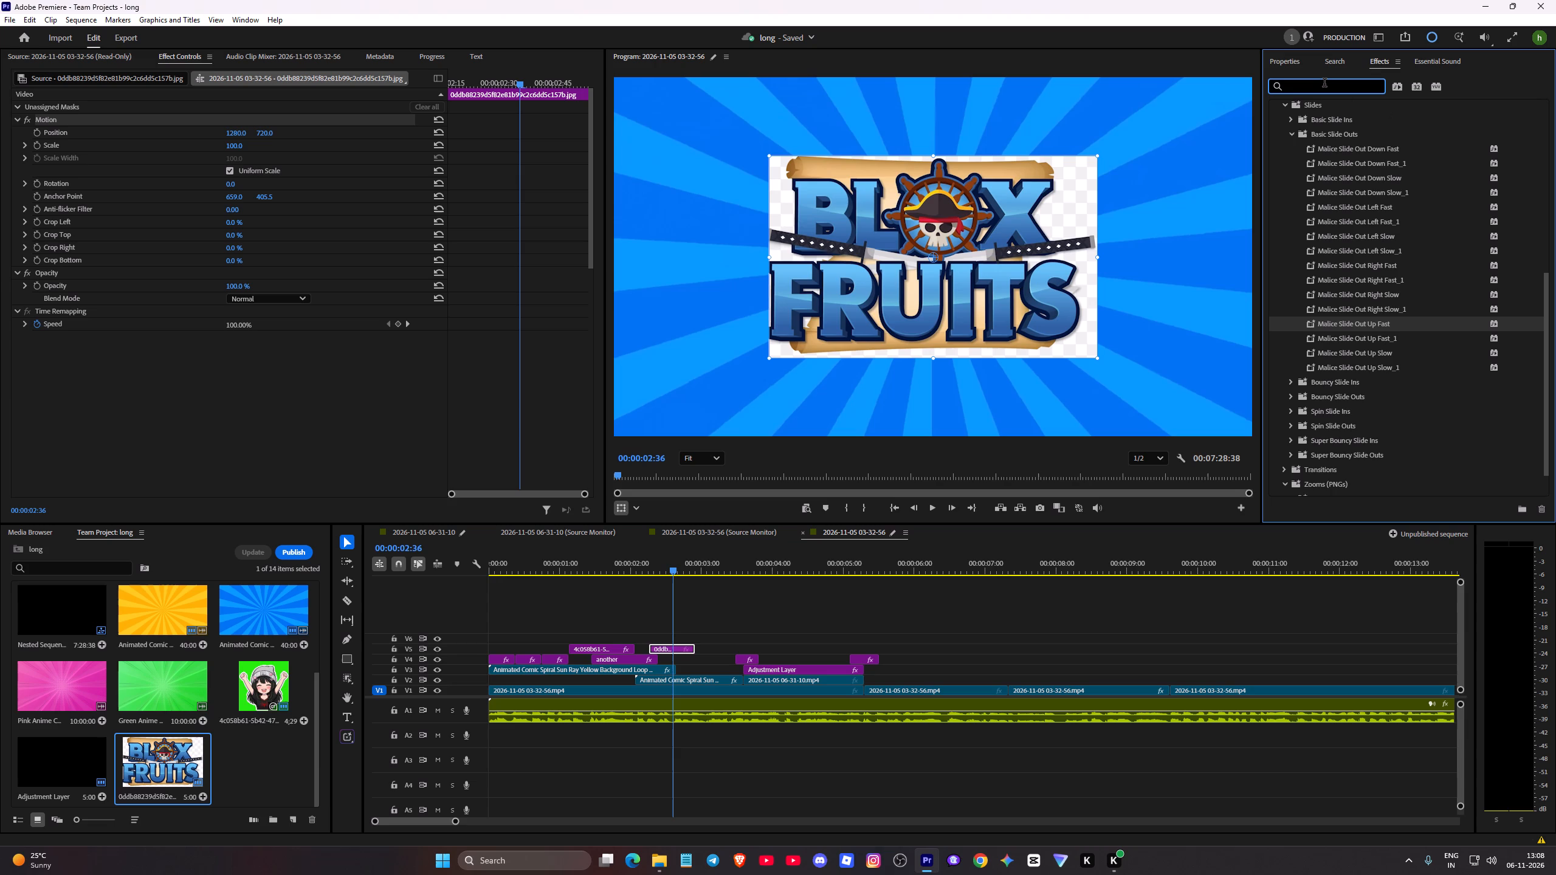
type("key")
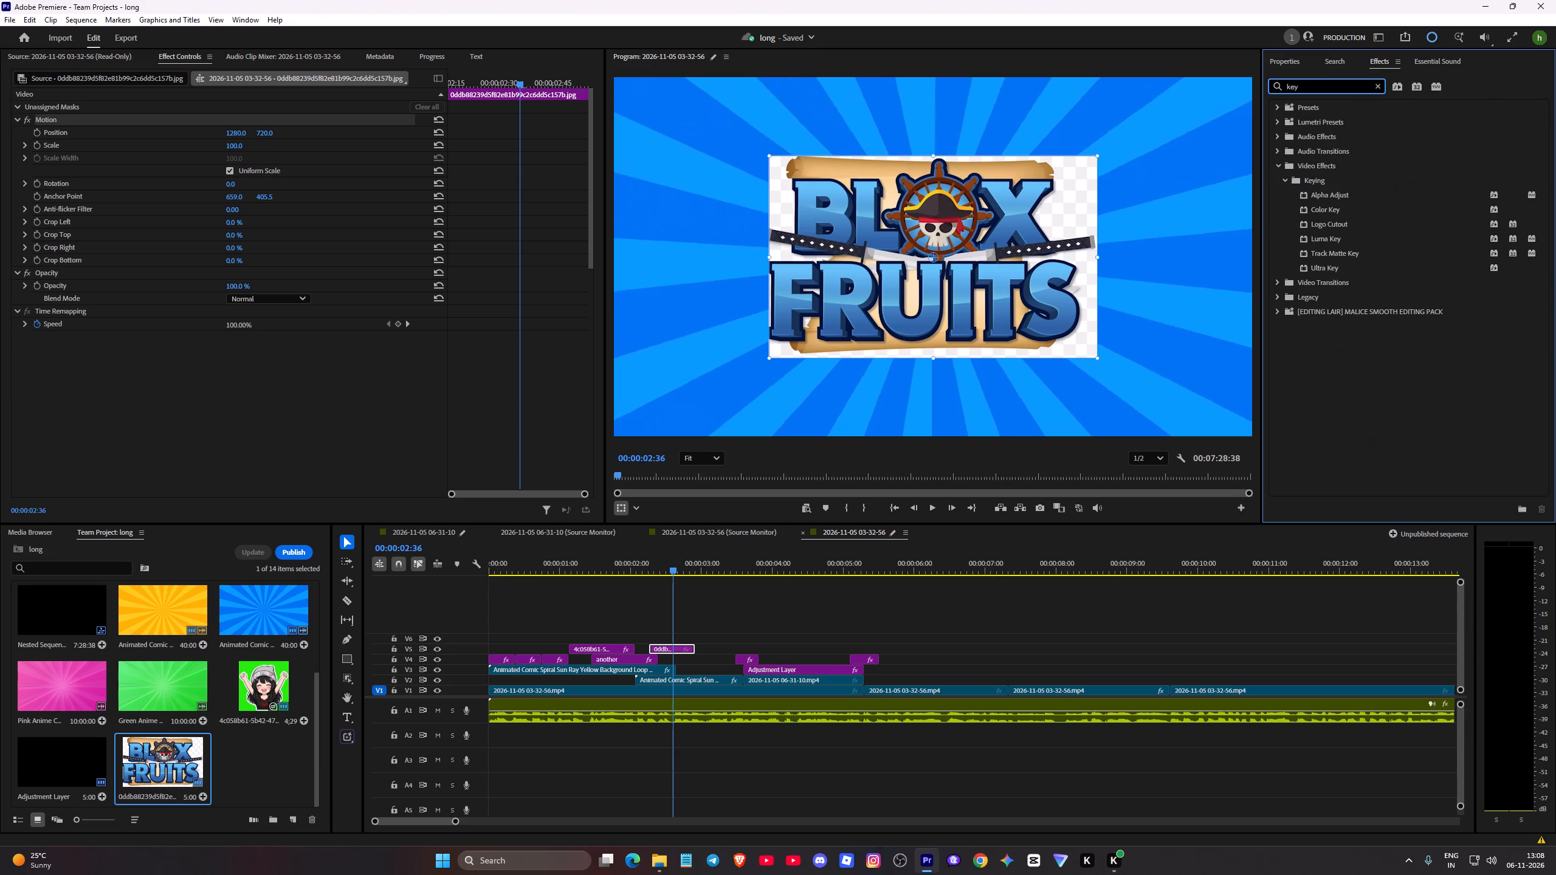
left_click_drag(1340, 272, 673, 651)
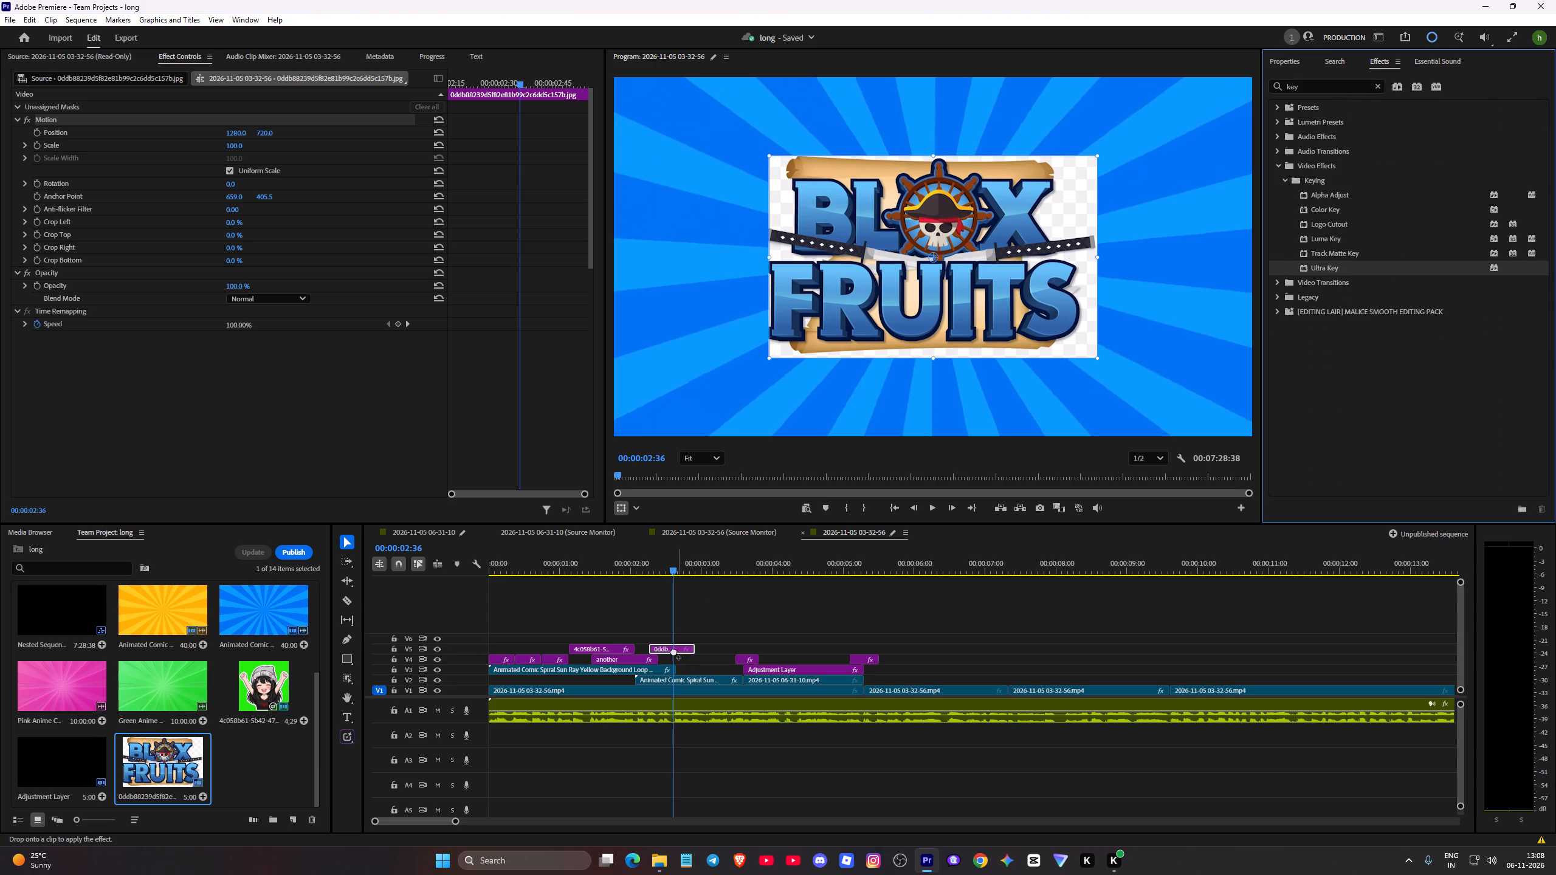
left_click_drag(673, 651, 672, 650)
left_click(250, 379)
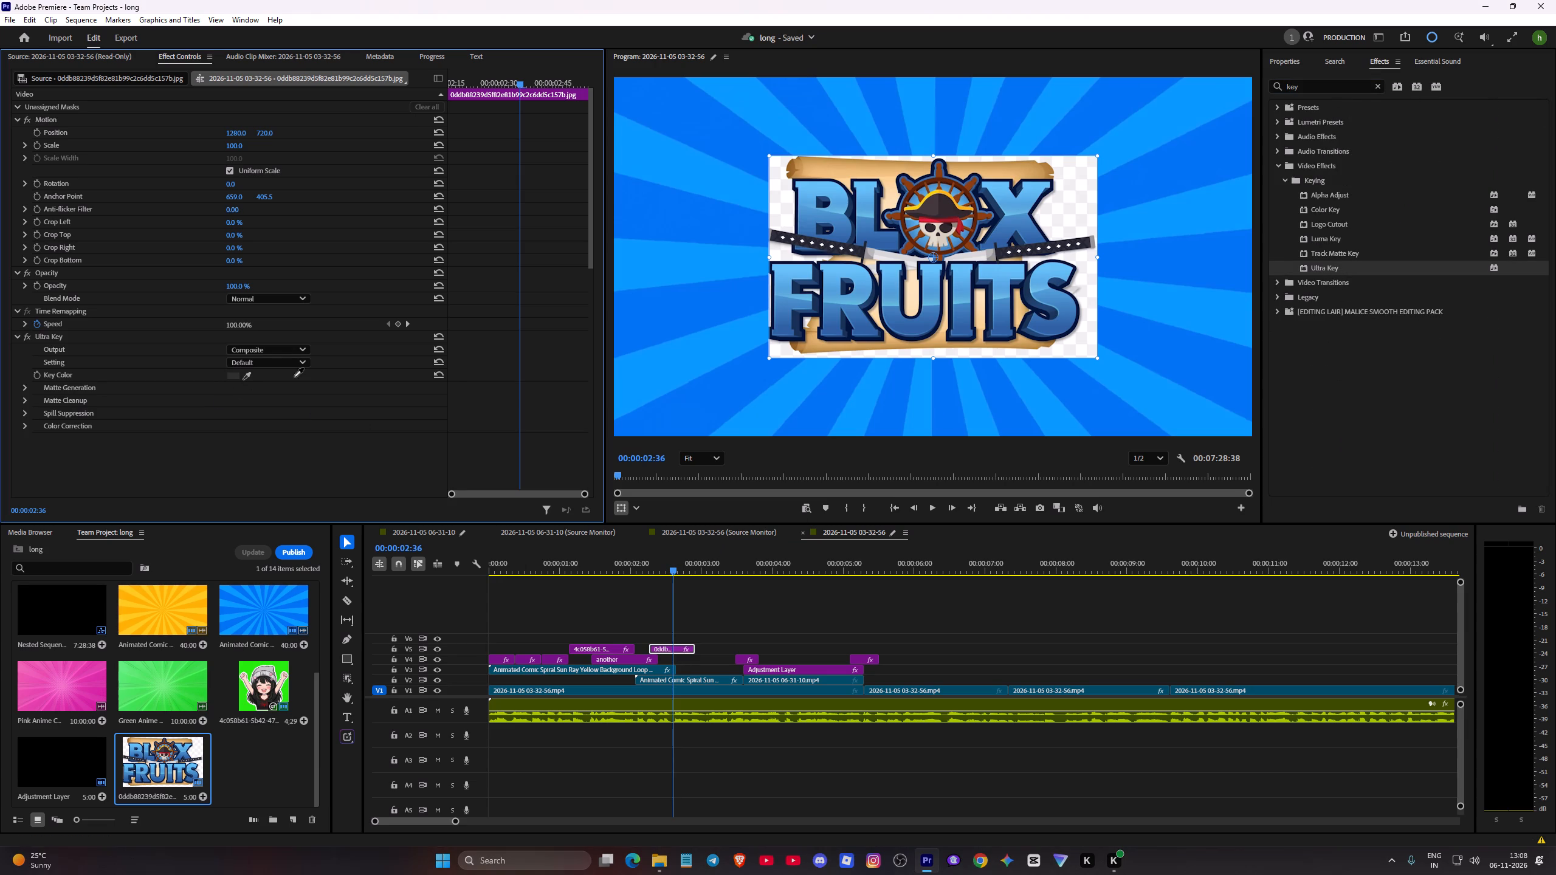
left_click(1072, 218)
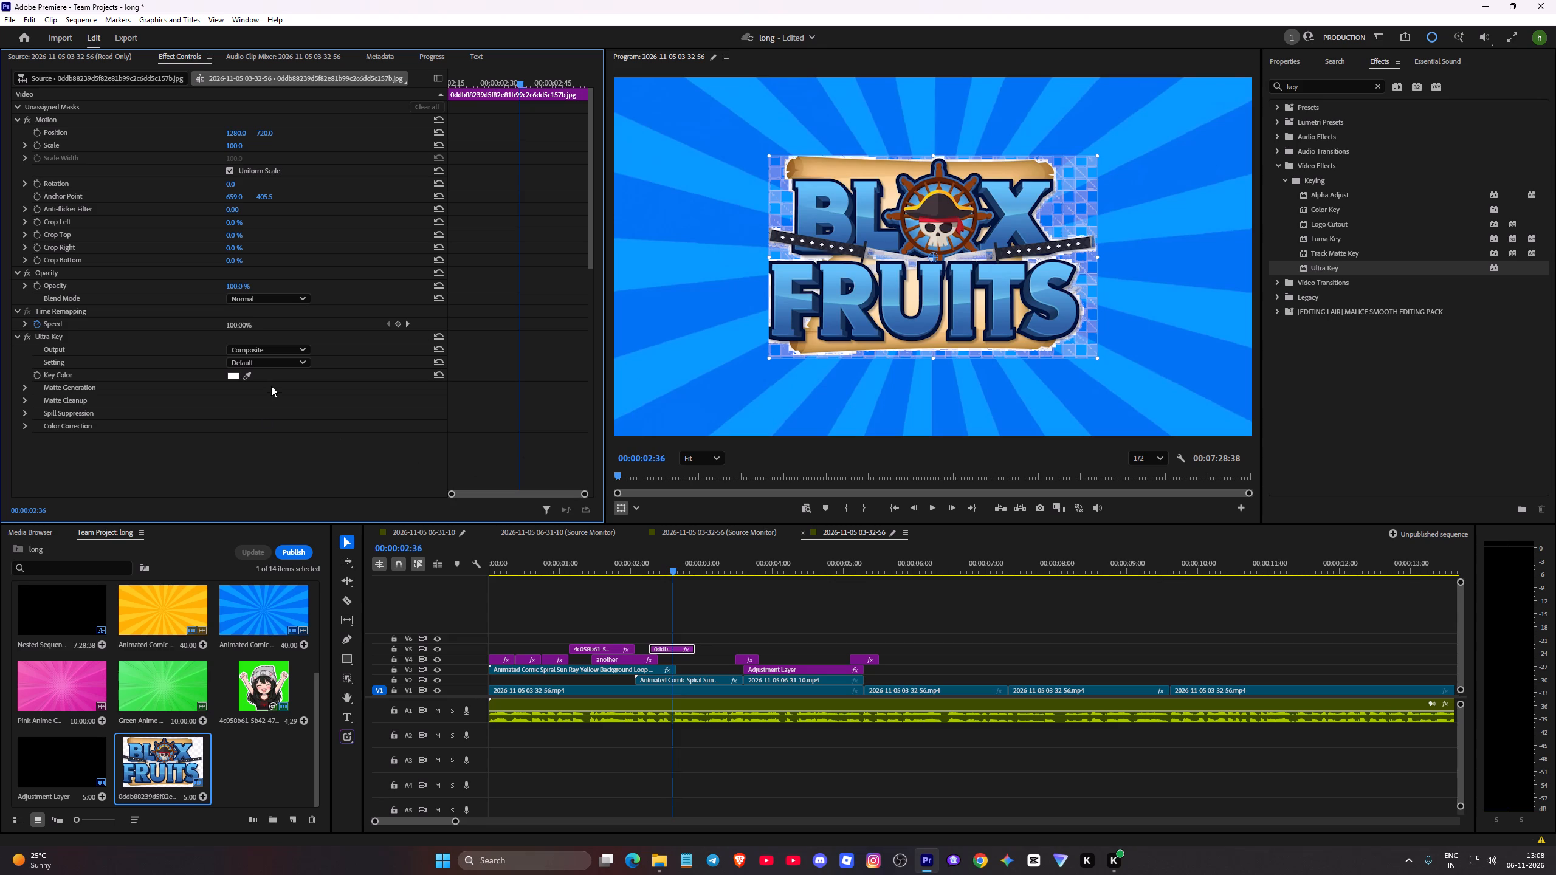
Add a second Ultra Key to the logo clip and sample the leftover checkered background at the logo's edge as its key colour.
left_click_drag(1392, 262, 851, 541)
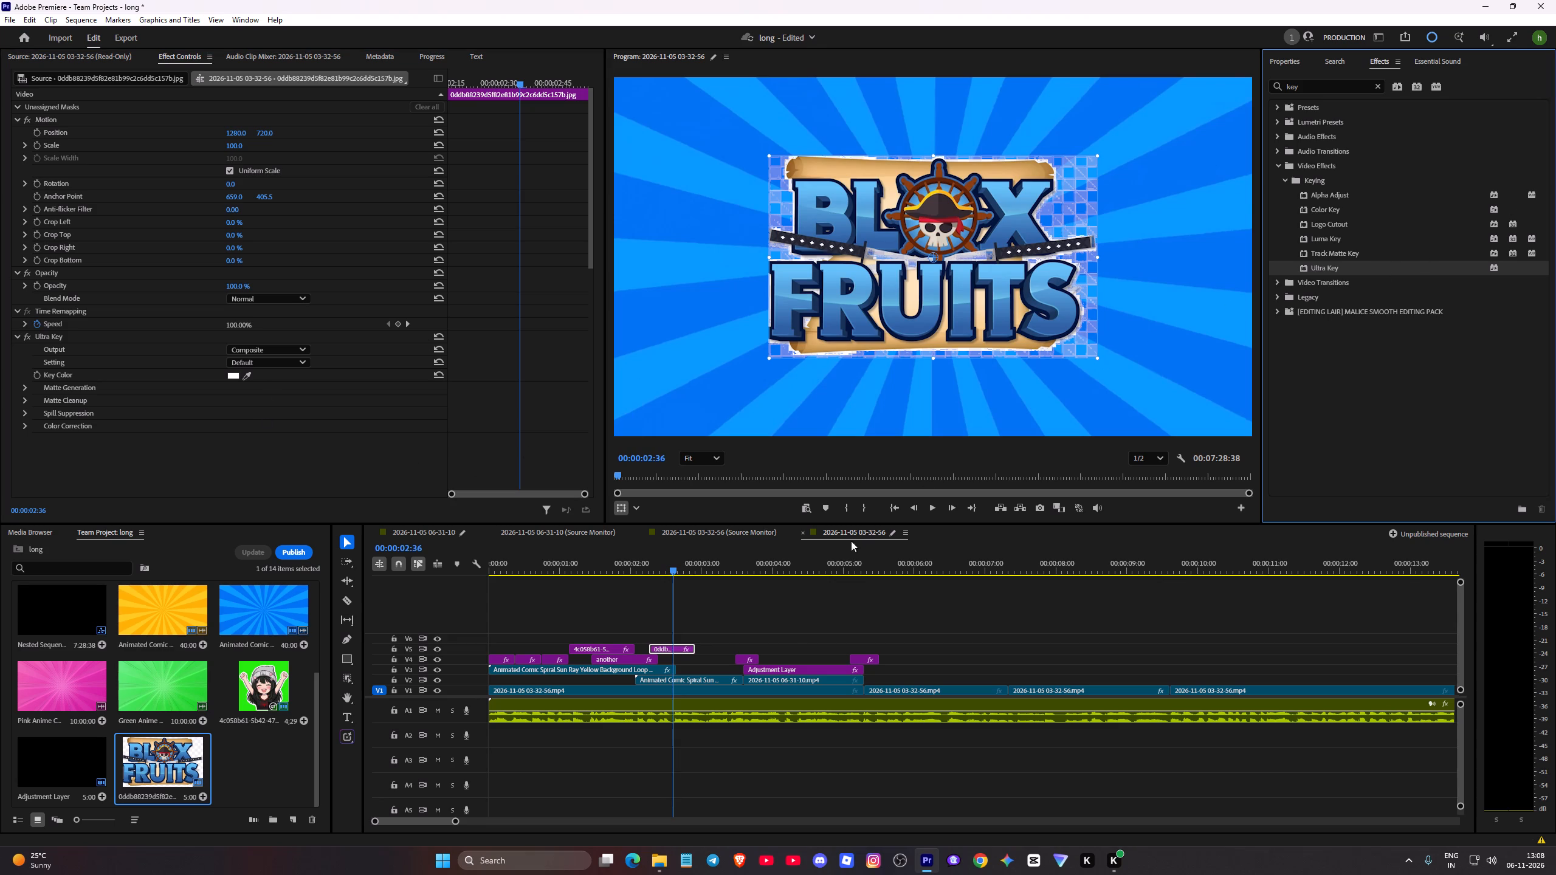
left_click_drag(851, 541, 670, 645)
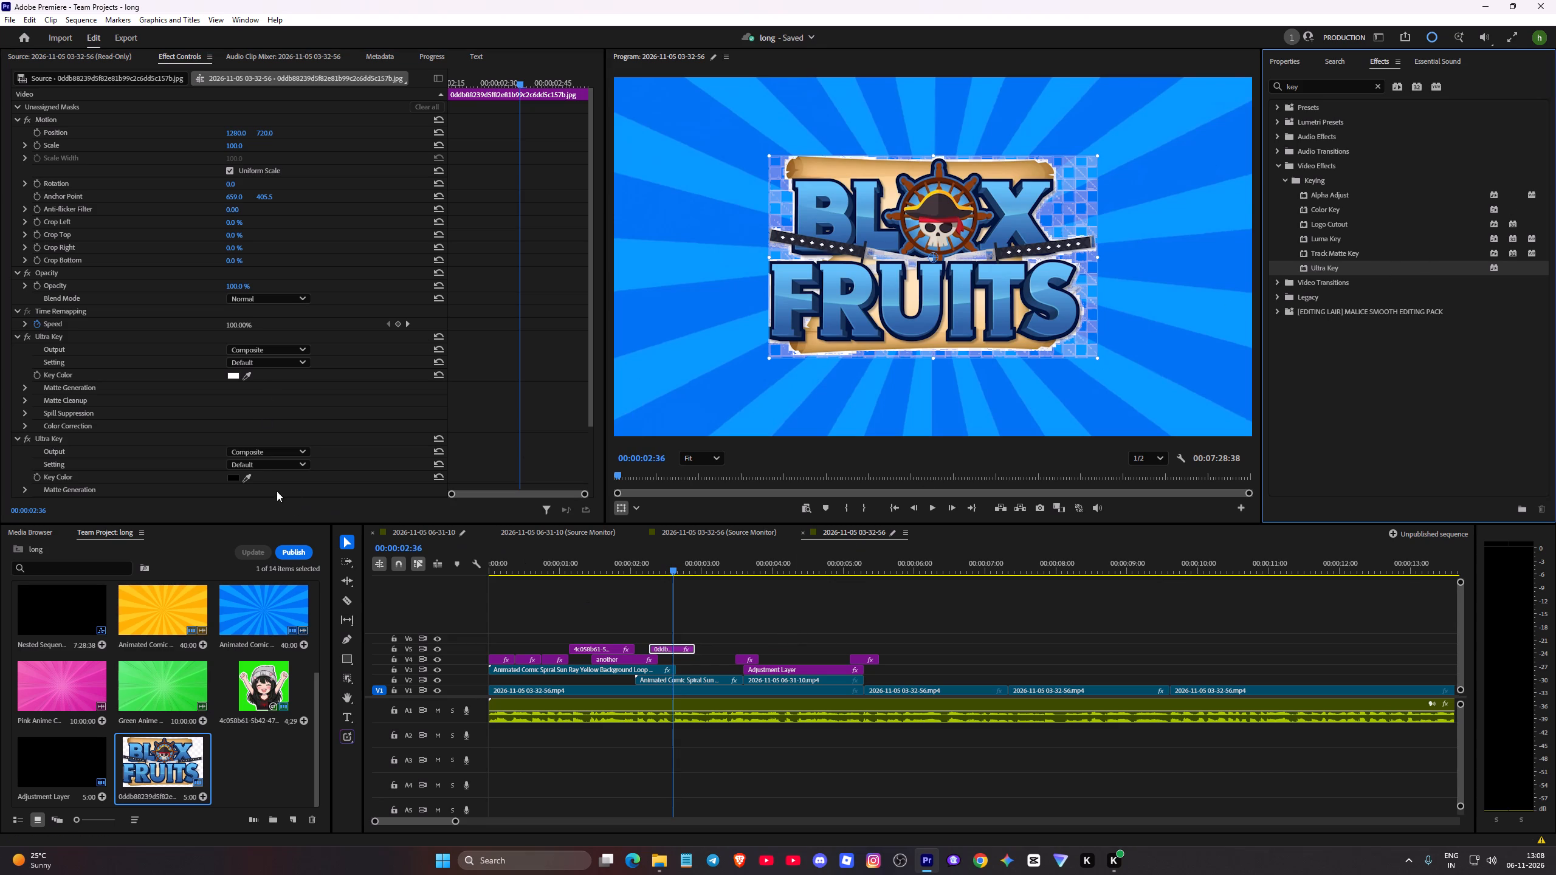
left_click(247, 478)
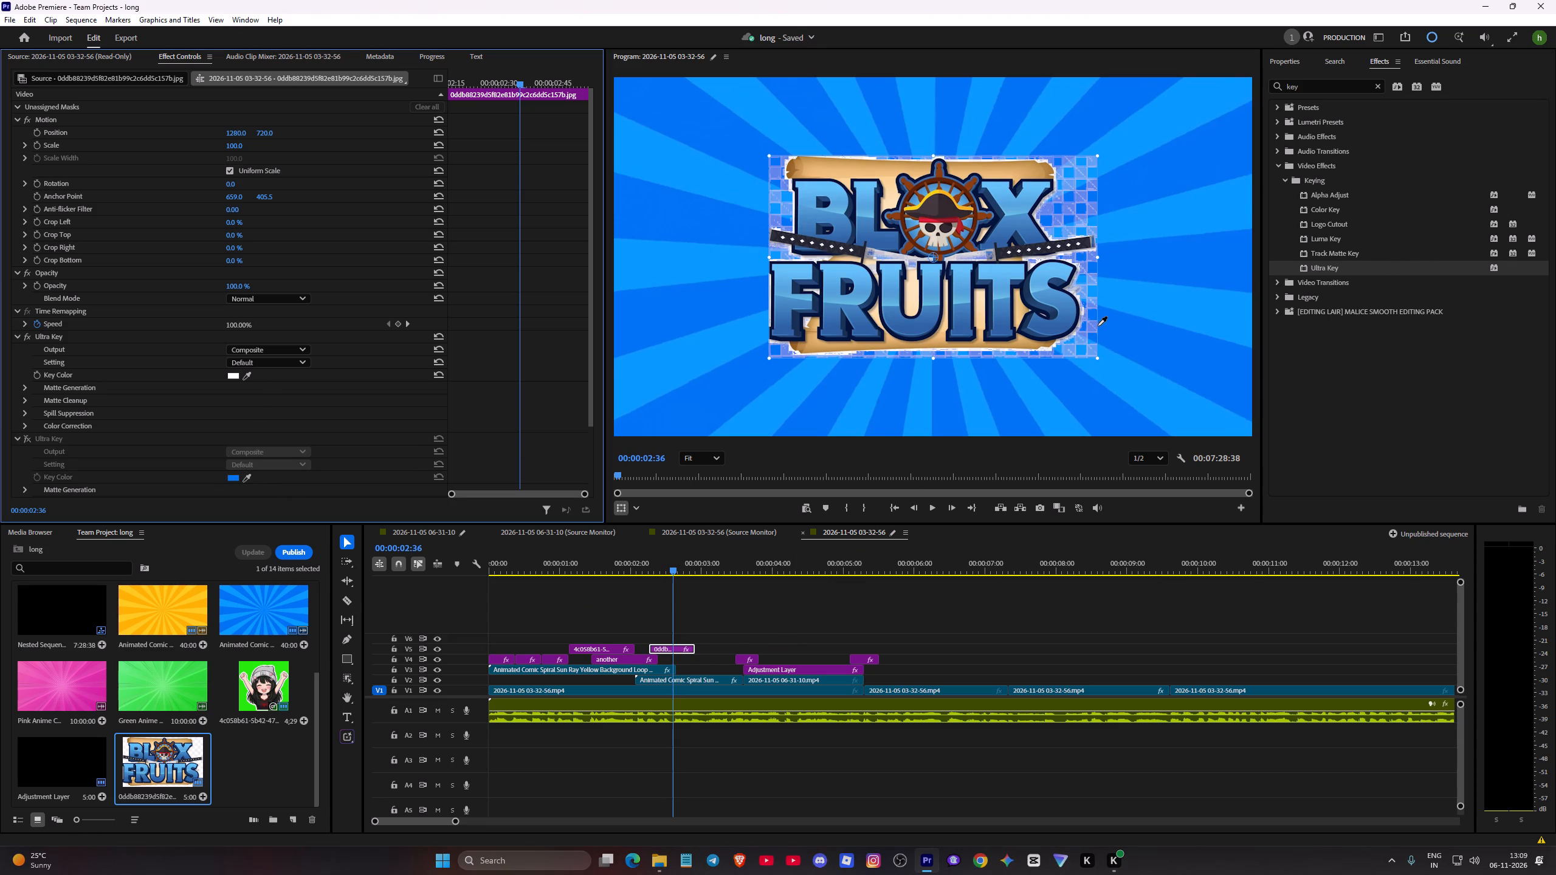
left_click(1096, 326)
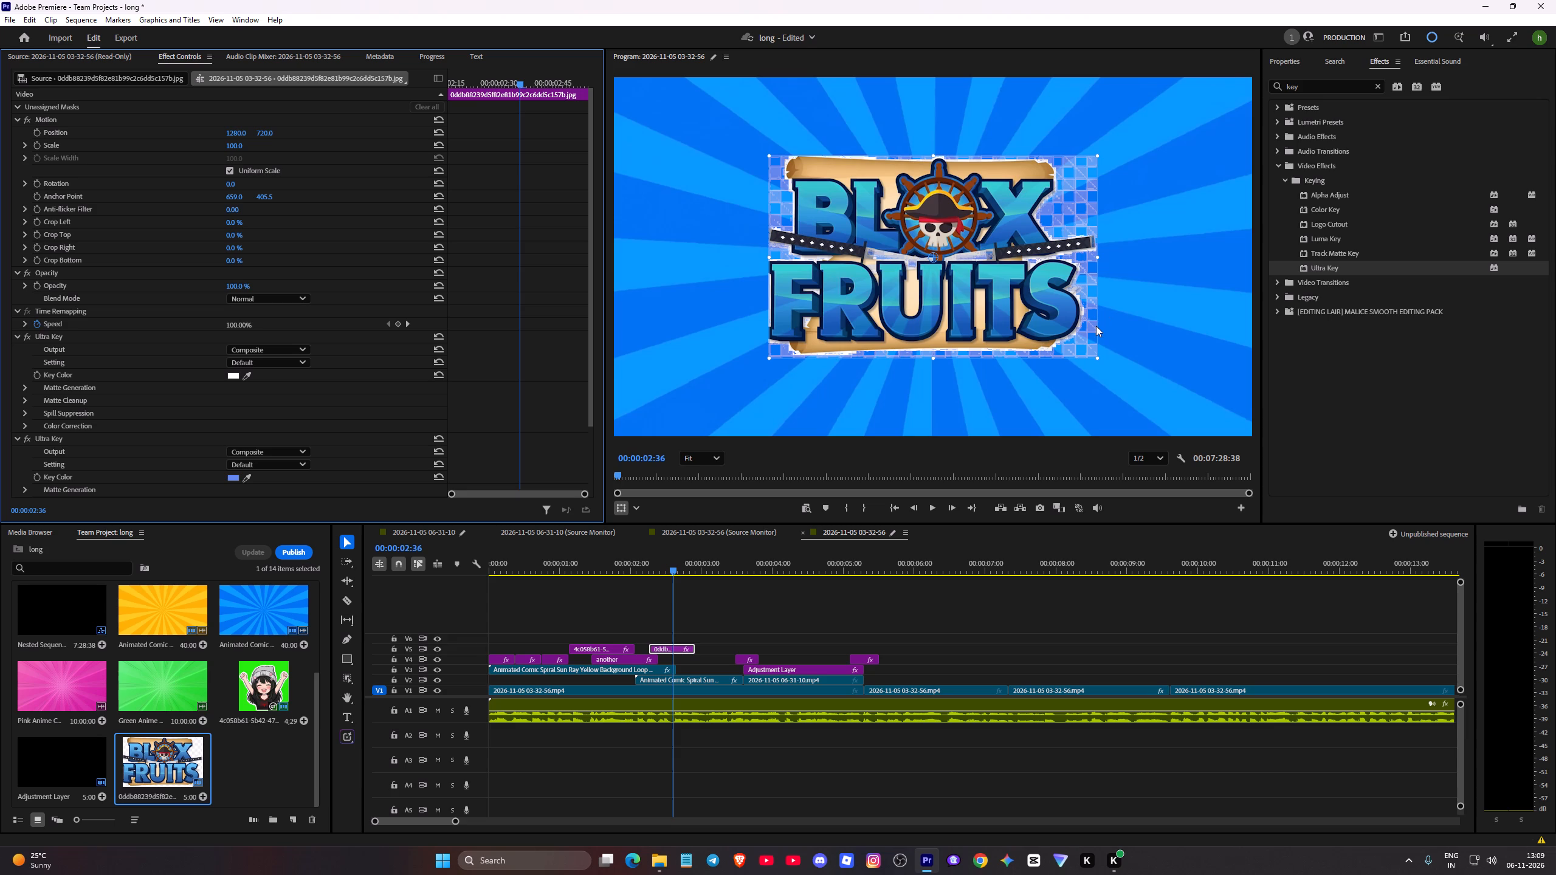
Look through the png folder, Downloads and the Gallery in File Explorer for a usable logo image.
left_click(644, 866)
left_click(656, 867)
left_click(606, 599)
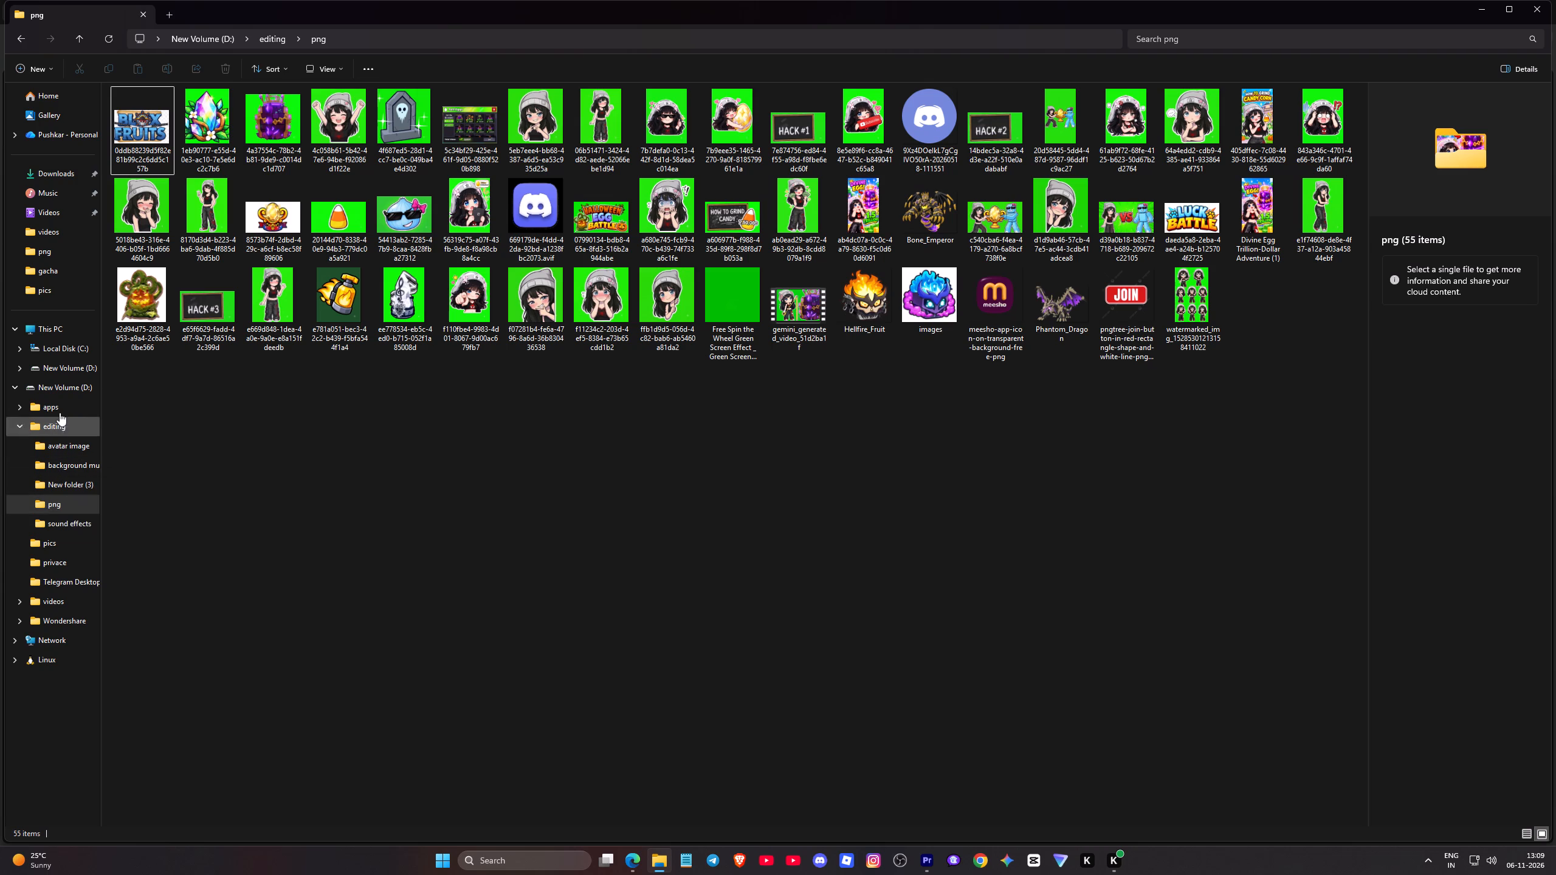
left_click(45, 172)
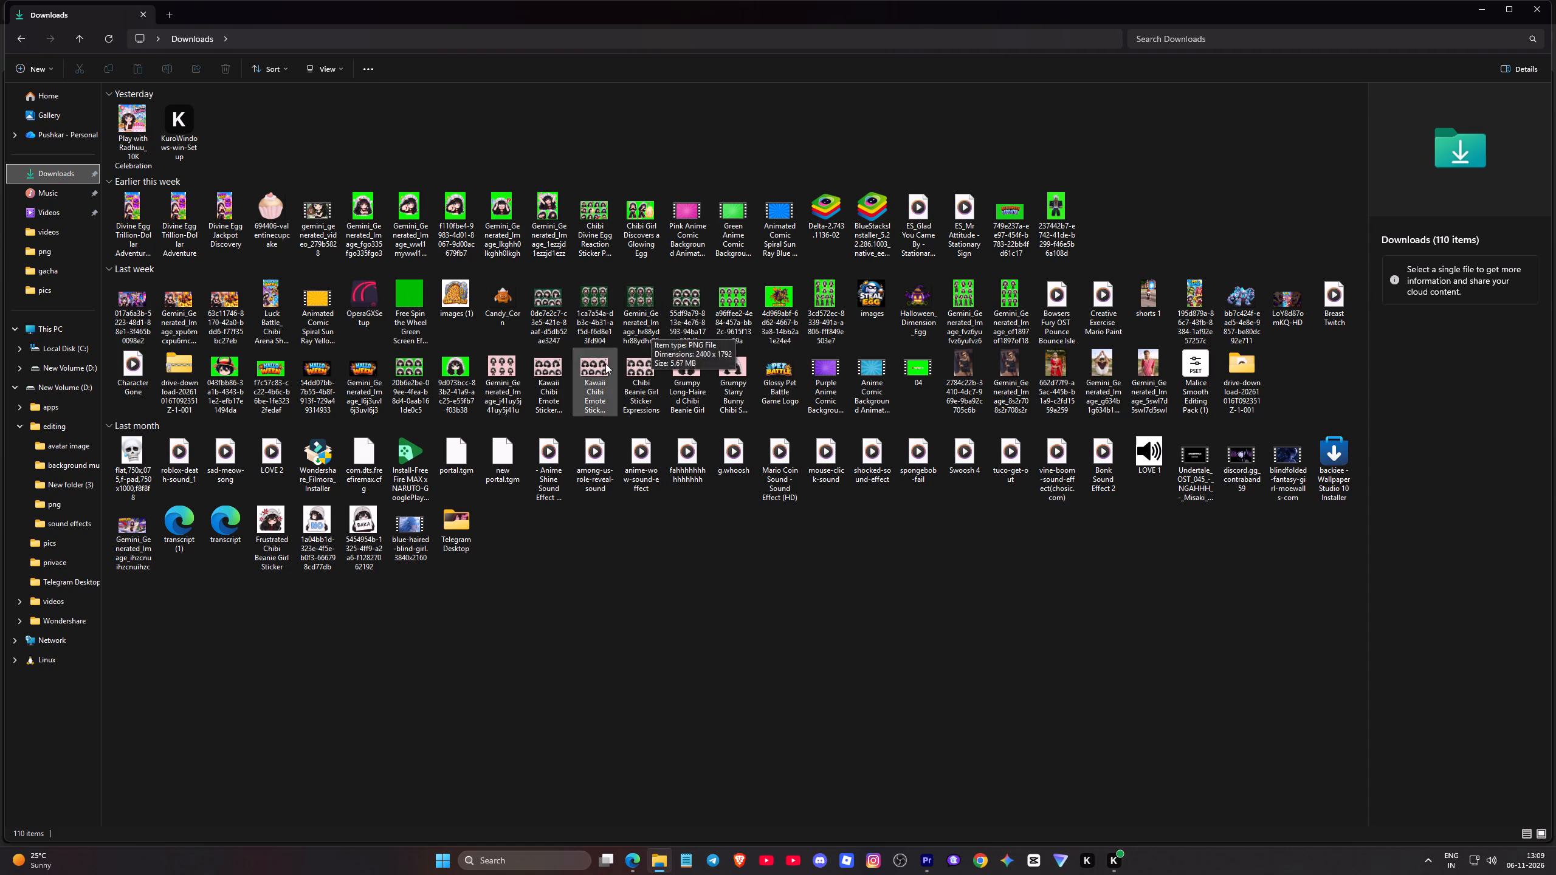
left_click(49, 114)
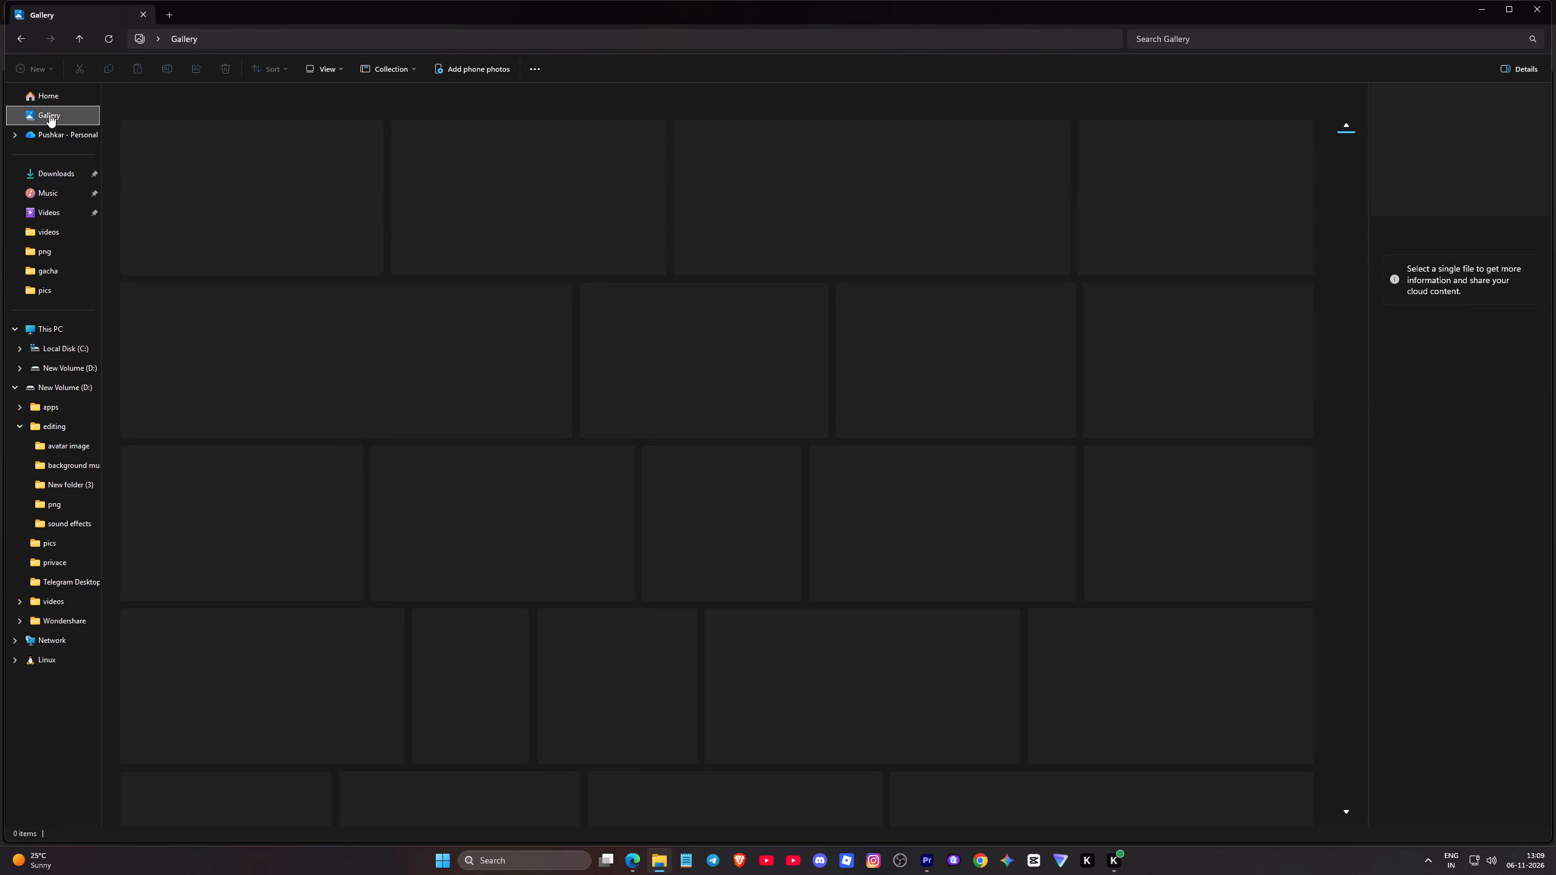
scroll(353, 405, "down", 8)
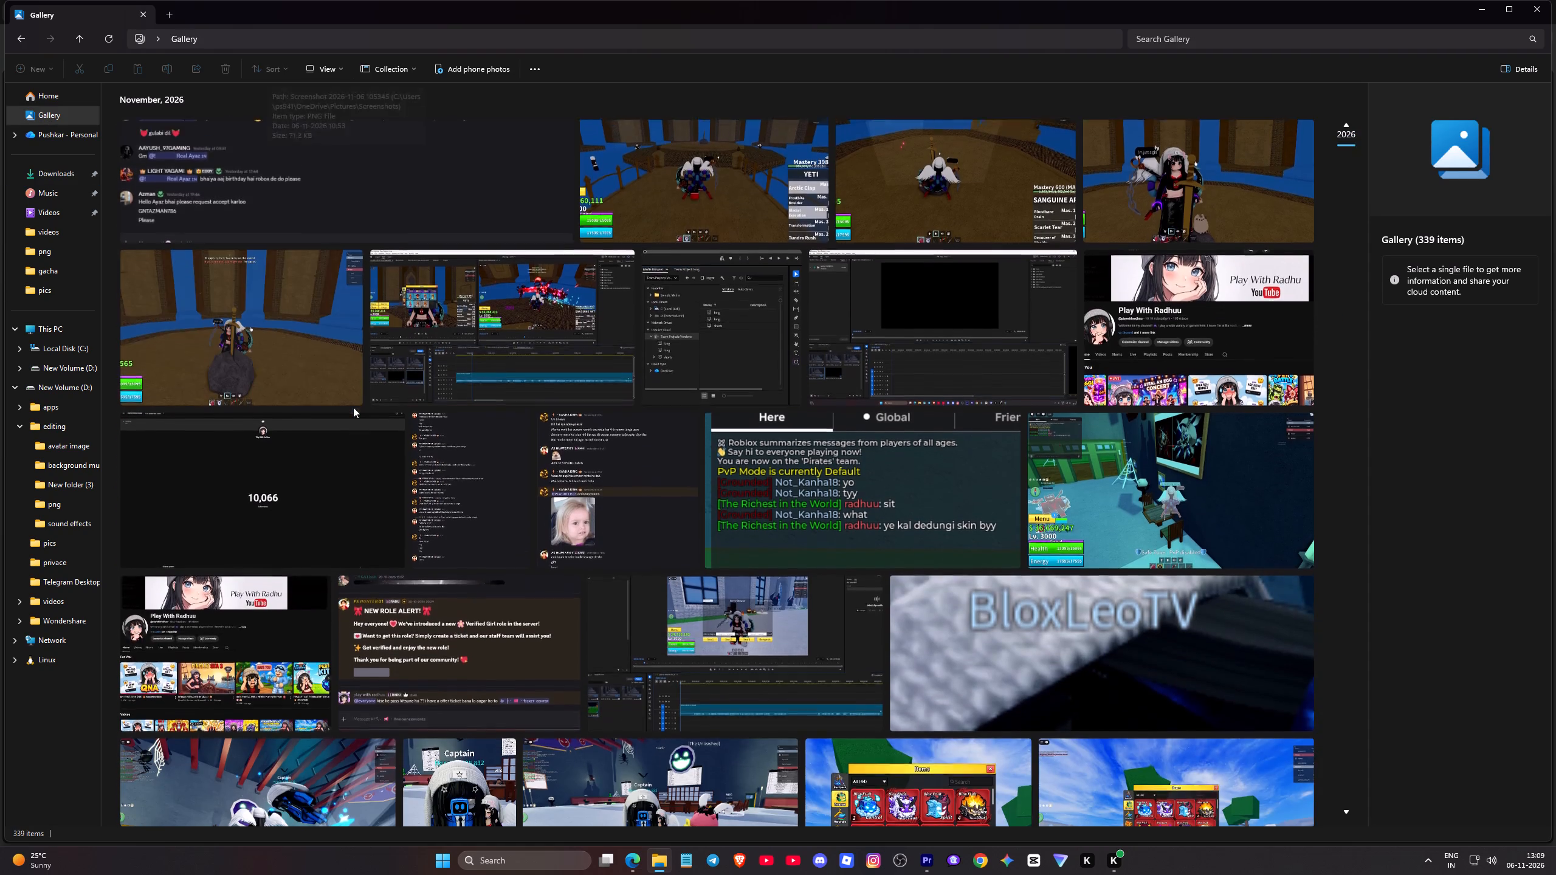
scroll(353, 407, "down", 19)
scroll(330, 404, "down", 6)
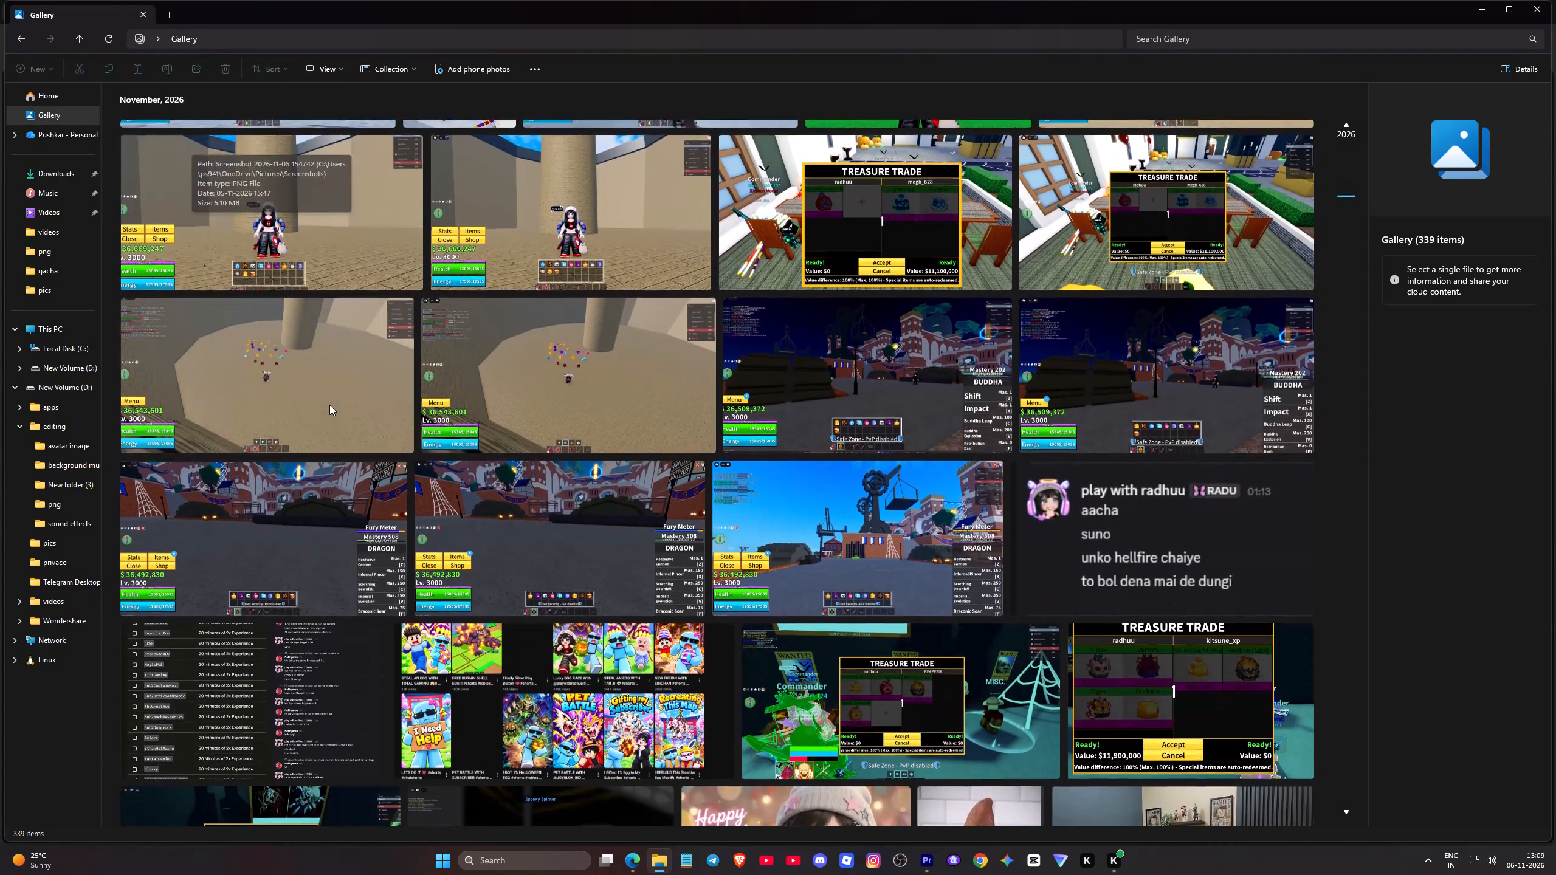
scroll(329, 405, "down", 3)
scroll(235, 400, "down", 7)
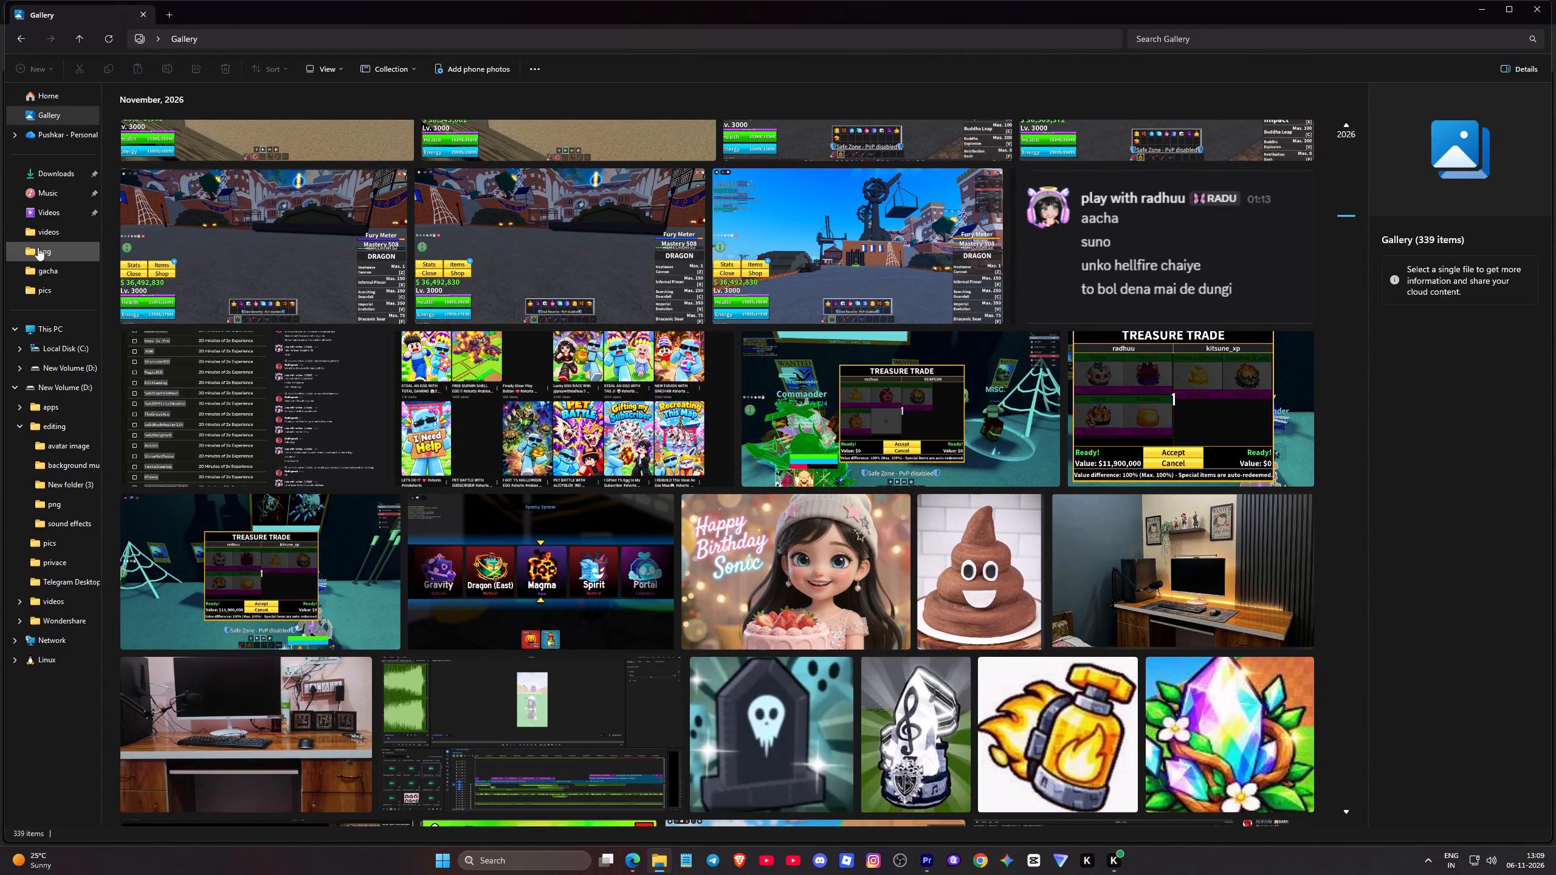
Check the videos, png, pics and editing folders with their subfolders for usable image assets, and close File Explorer.
left_click(31, 233)
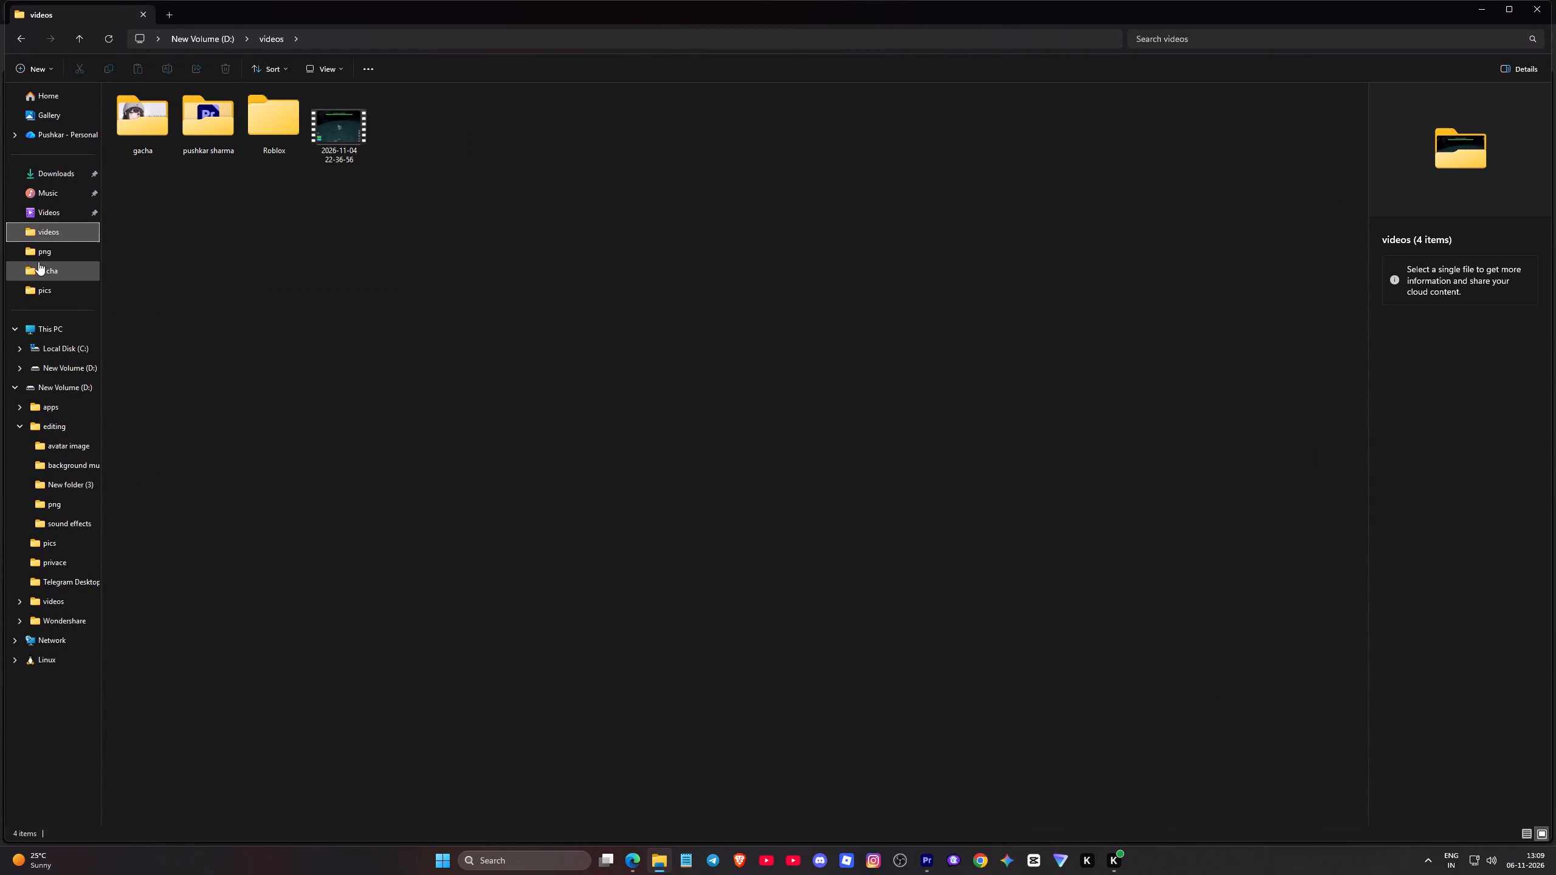
left_click(41, 250)
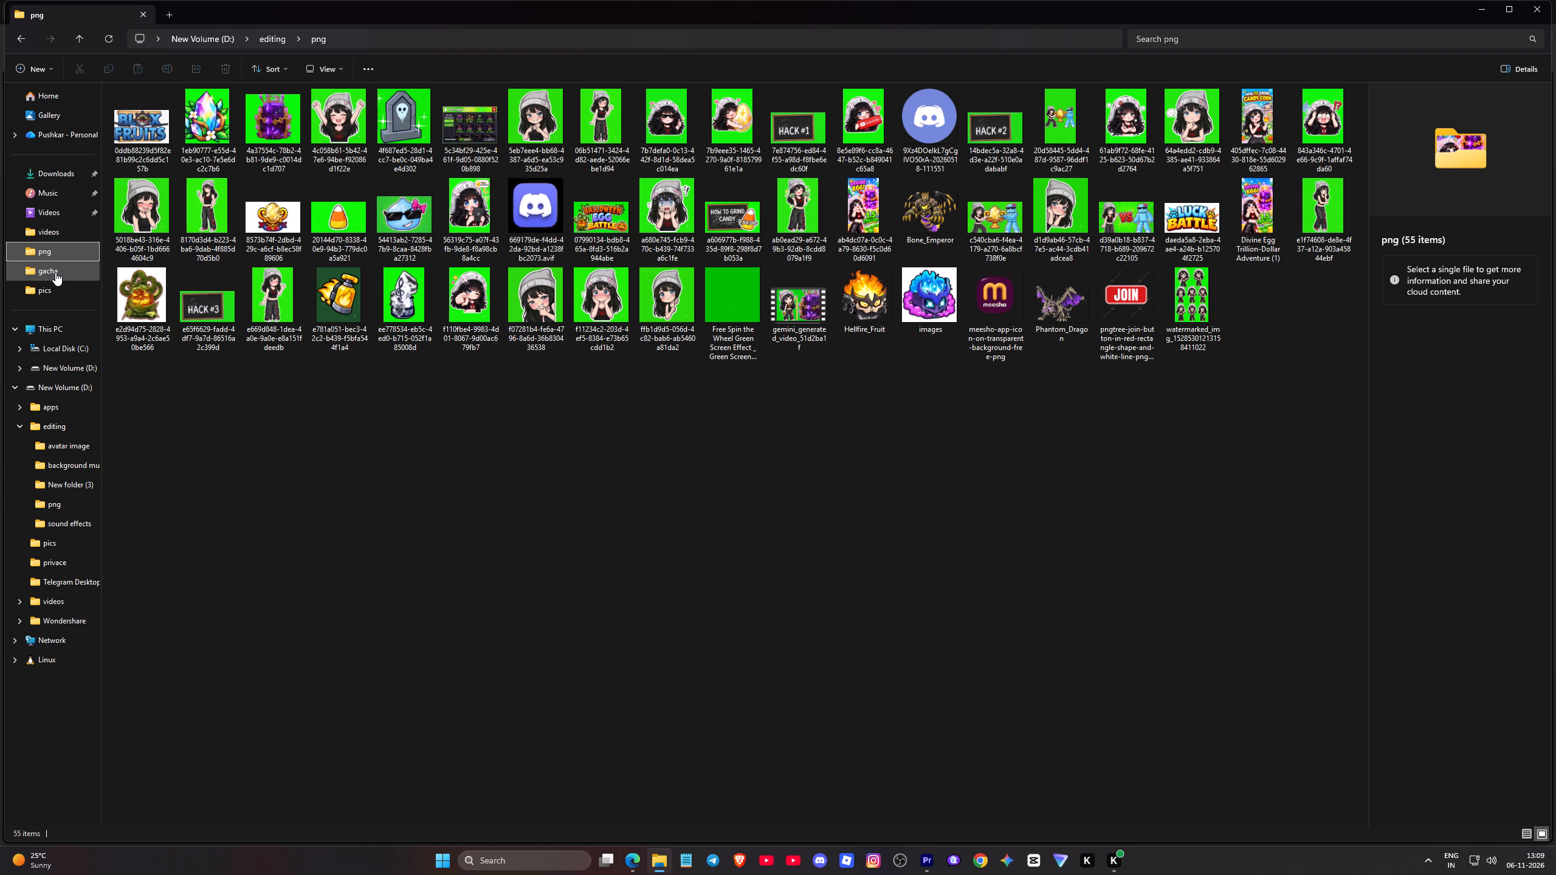
left_click(63, 546)
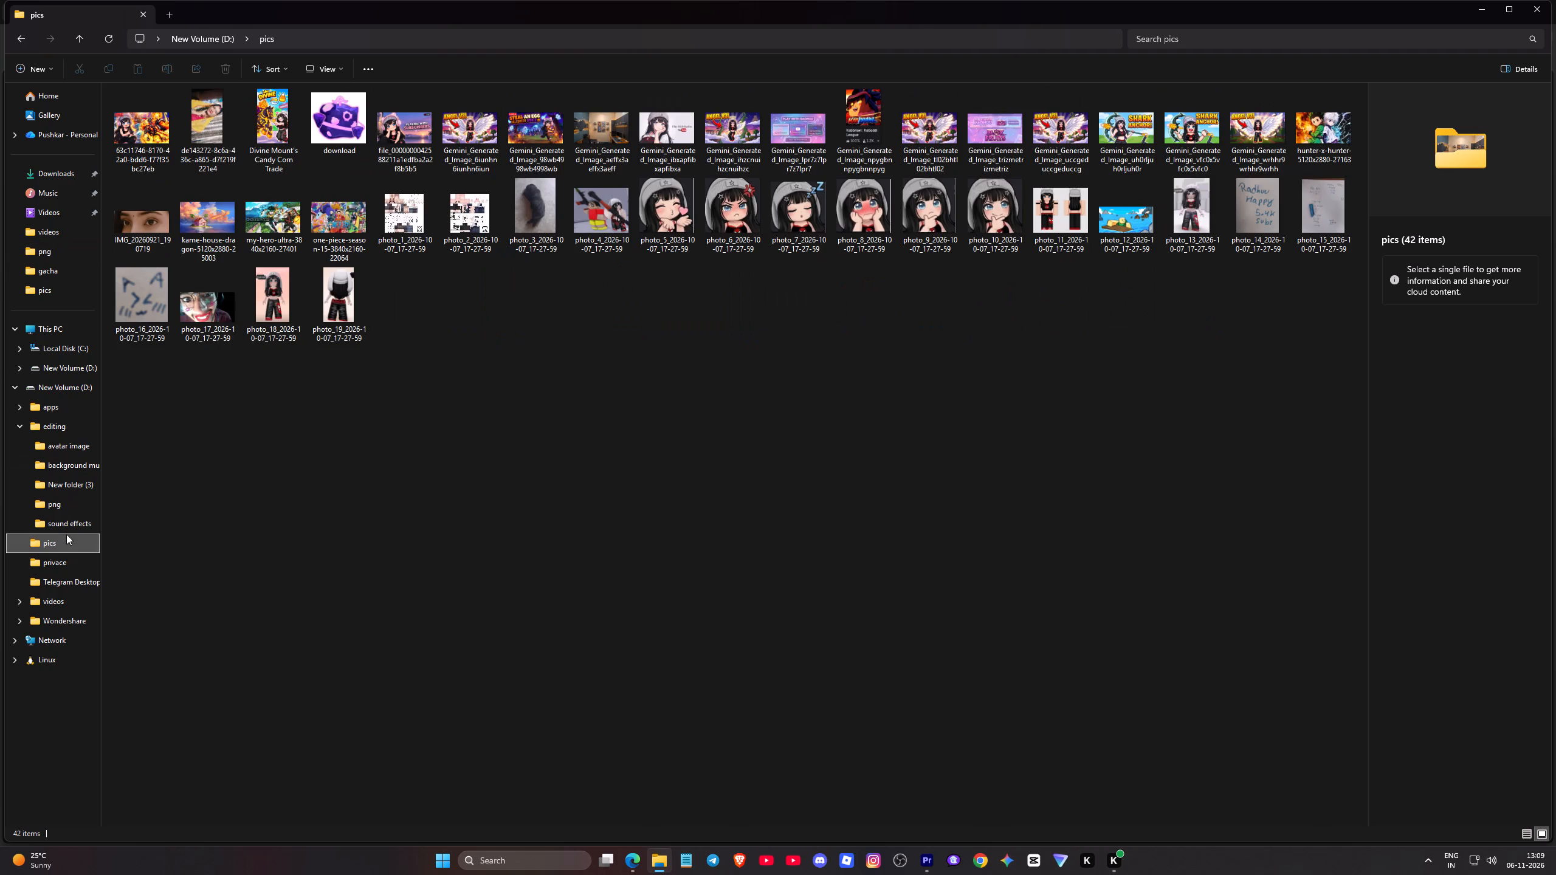
left_click(67, 532)
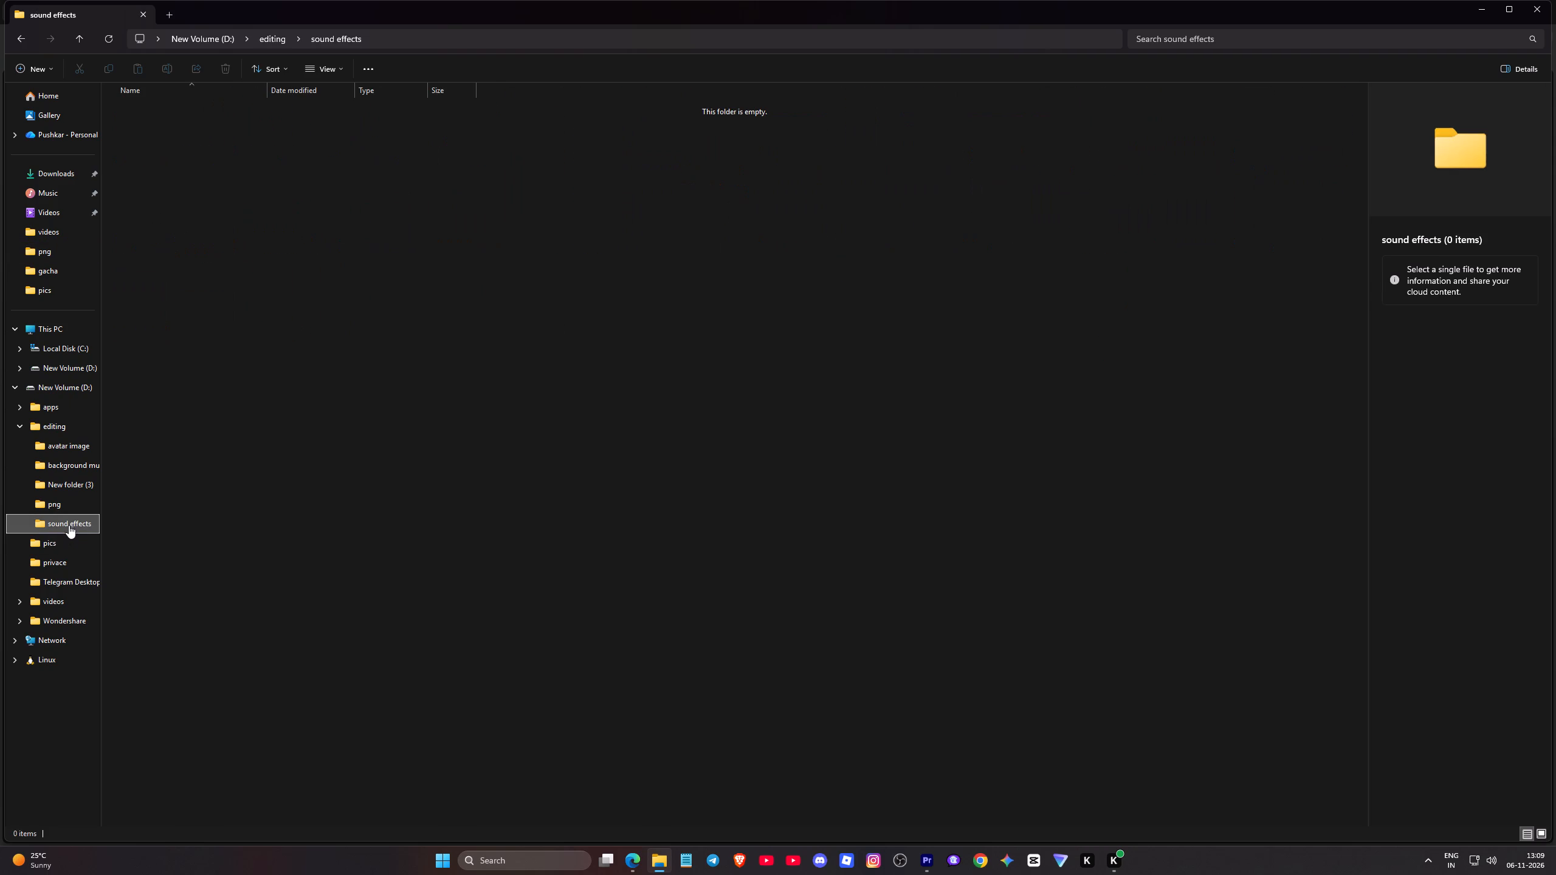
left_click(69, 512)
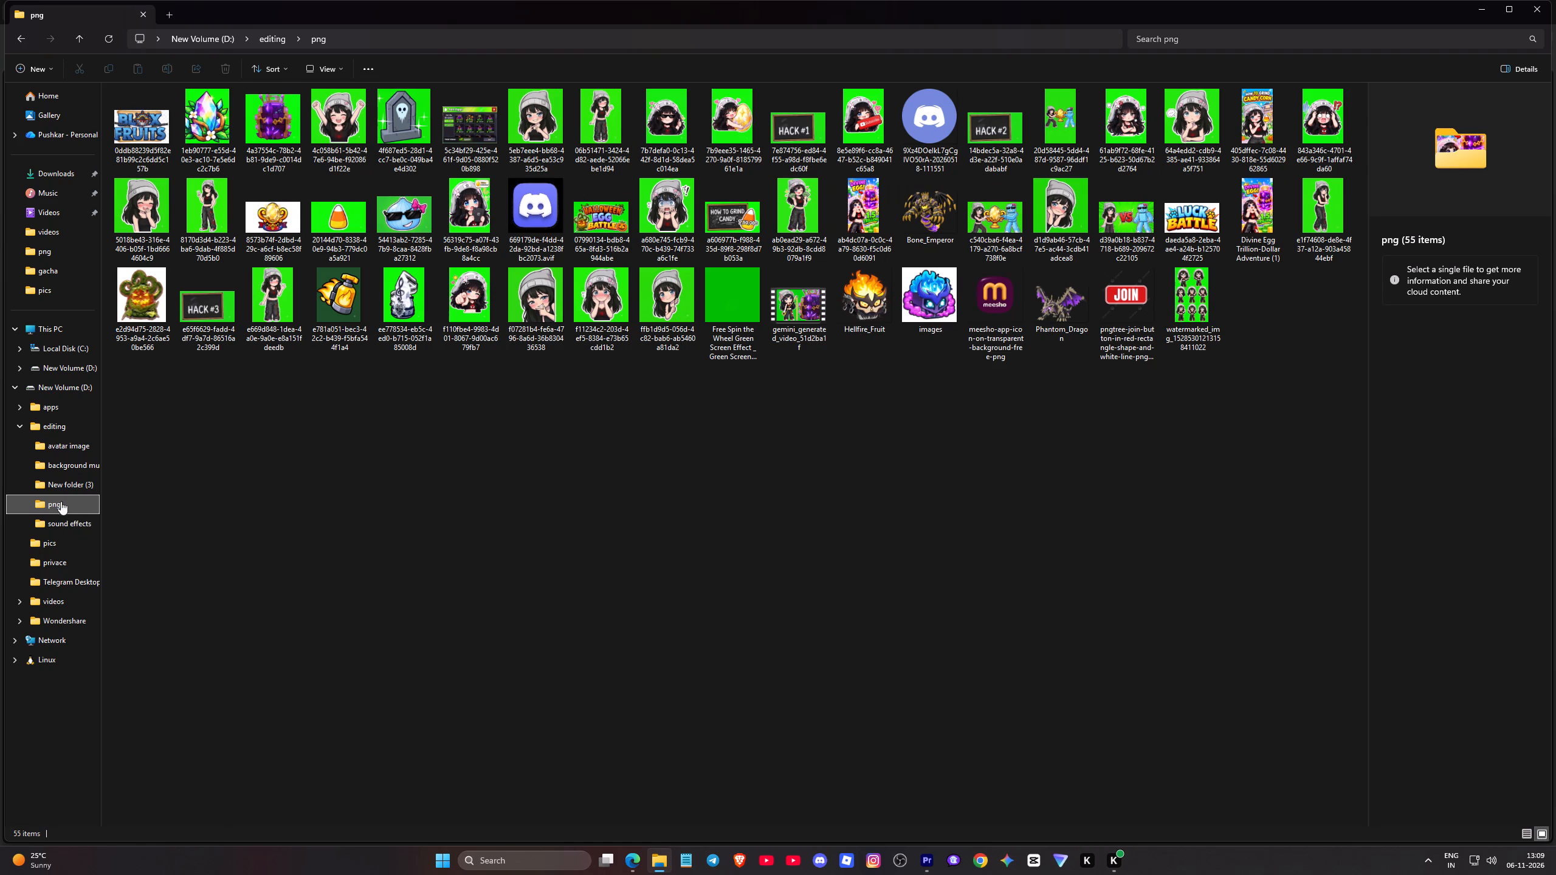
left_click(50, 478)
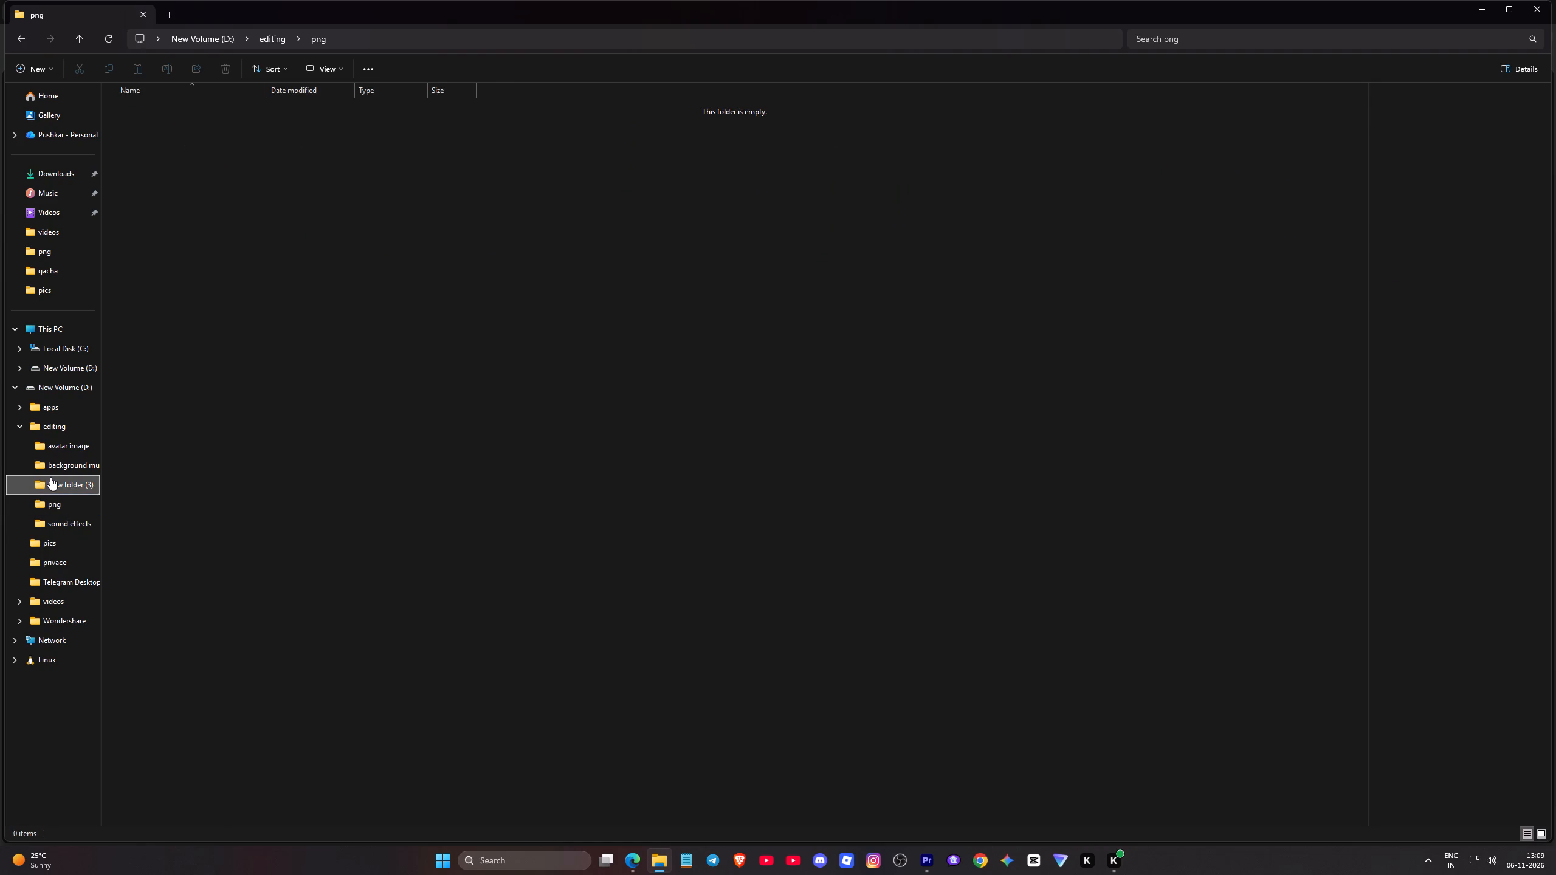
left_click(55, 463)
left_click(47, 449)
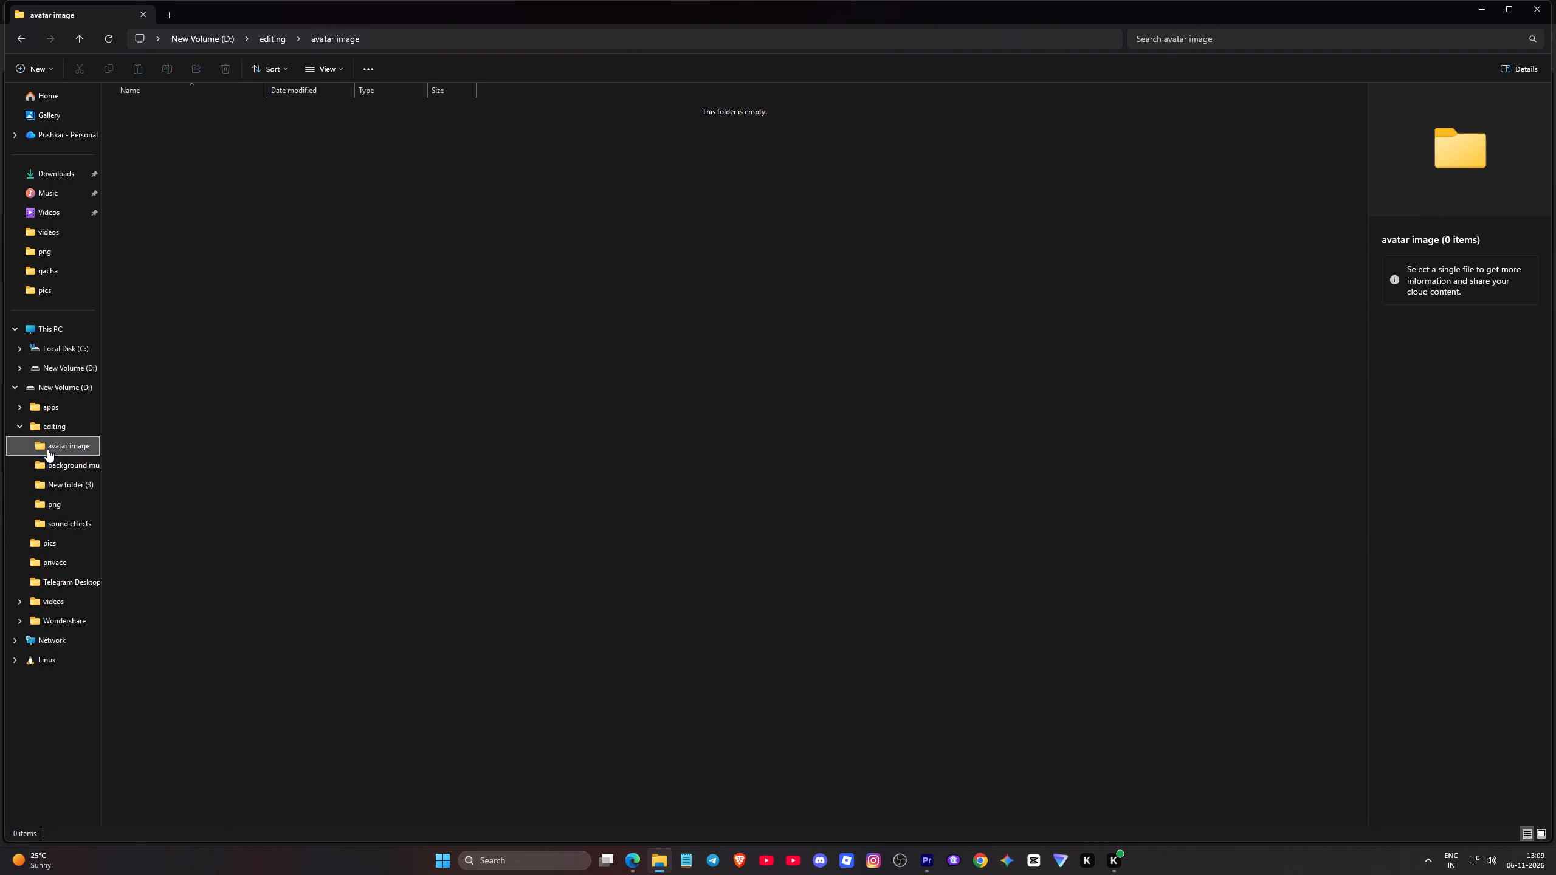
left_click(40, 418)
left_click(1555, 0)
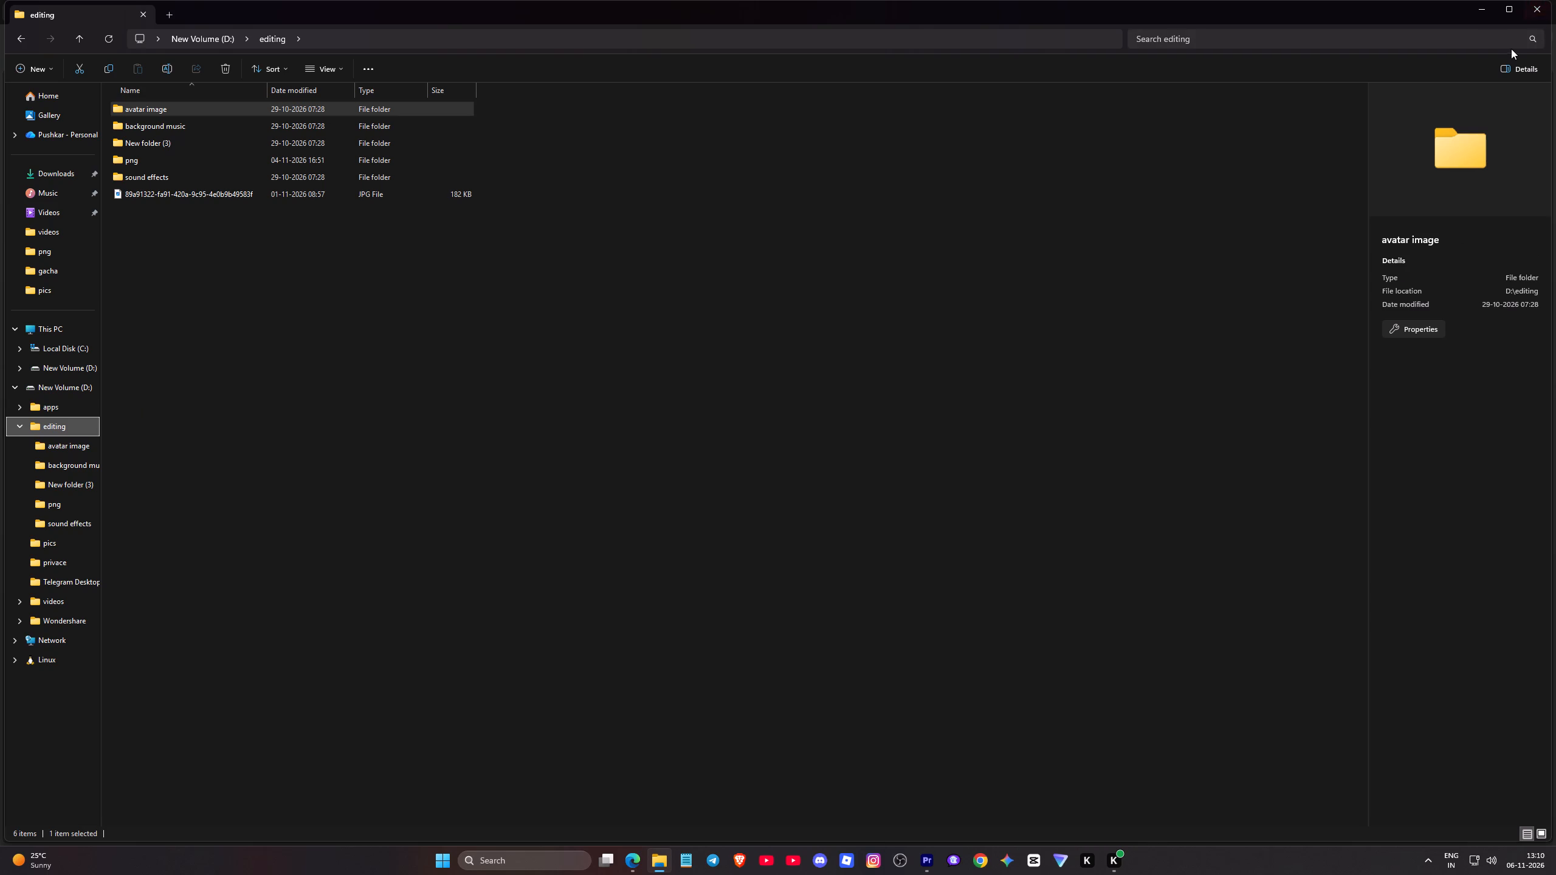
left_click(1544, 17)
left_click(1555, 0)
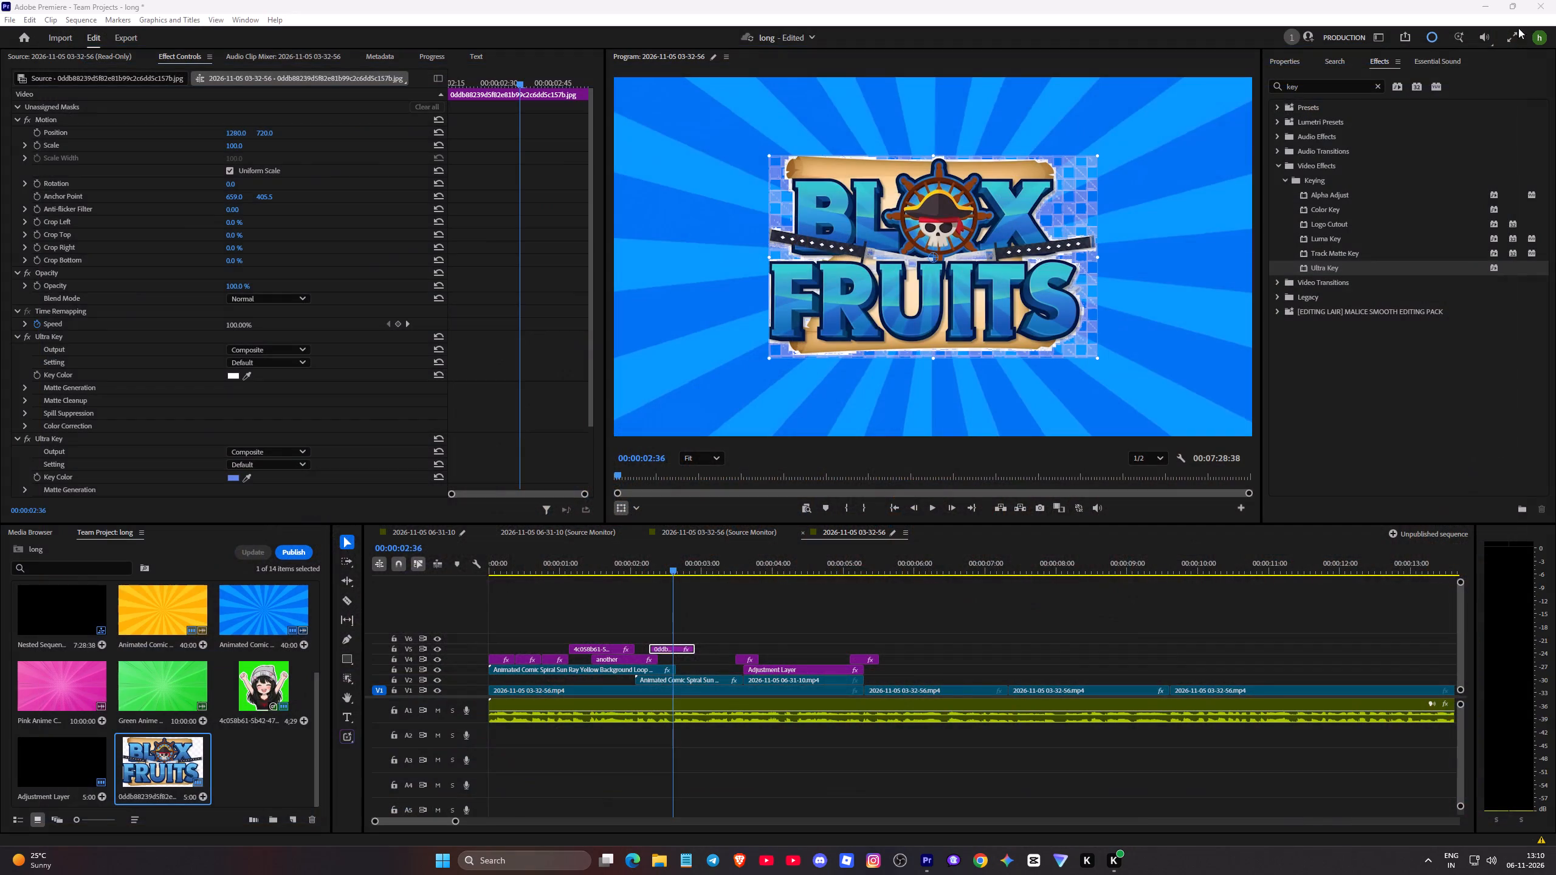
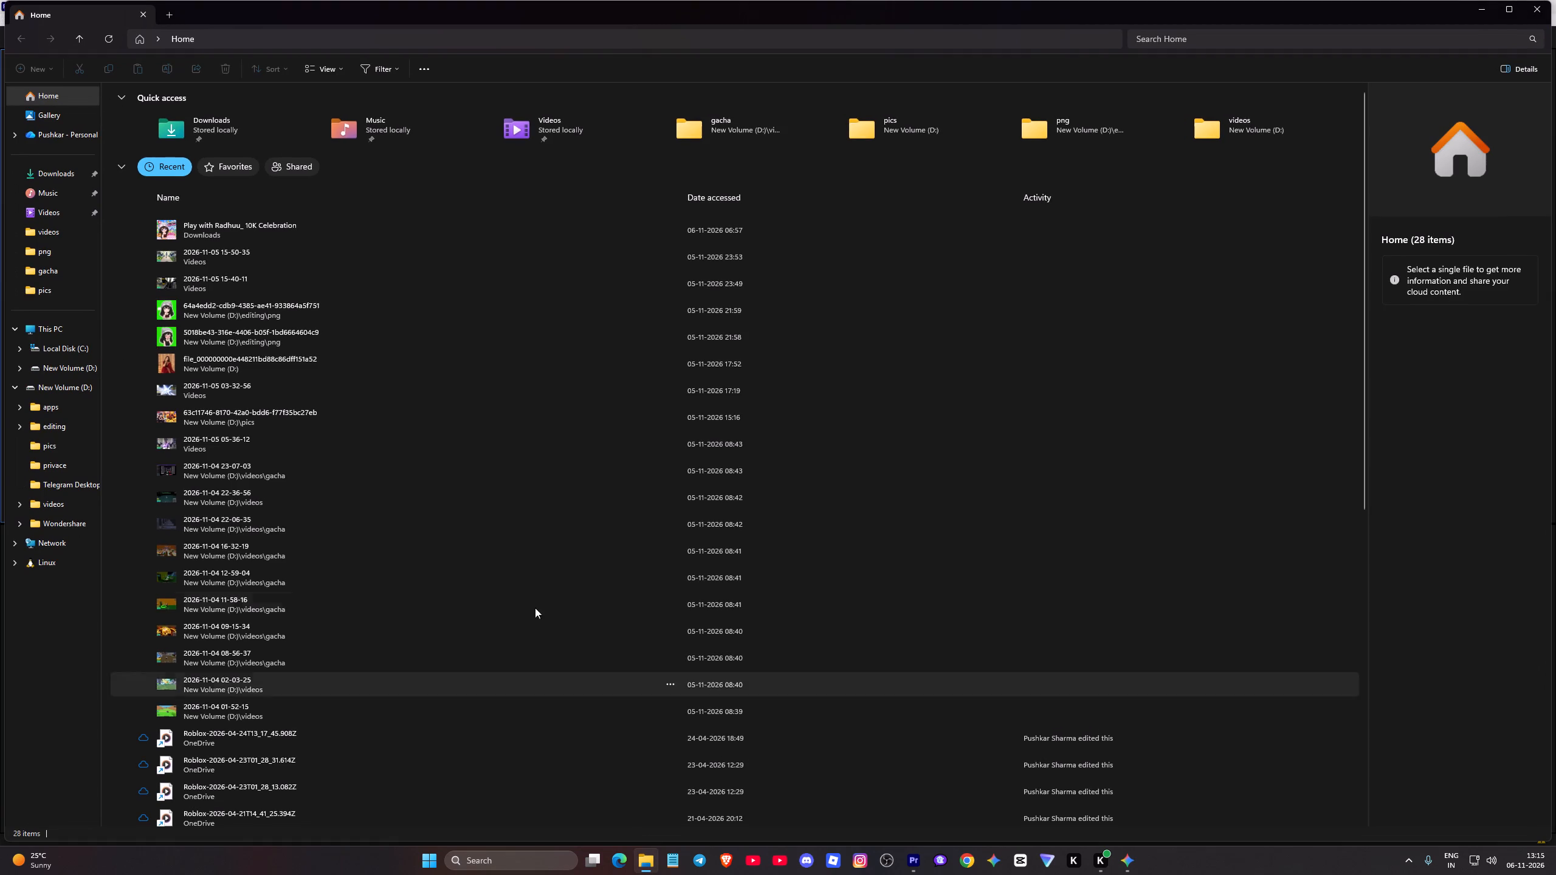
left_click_drag(216, 233, 904, 720)
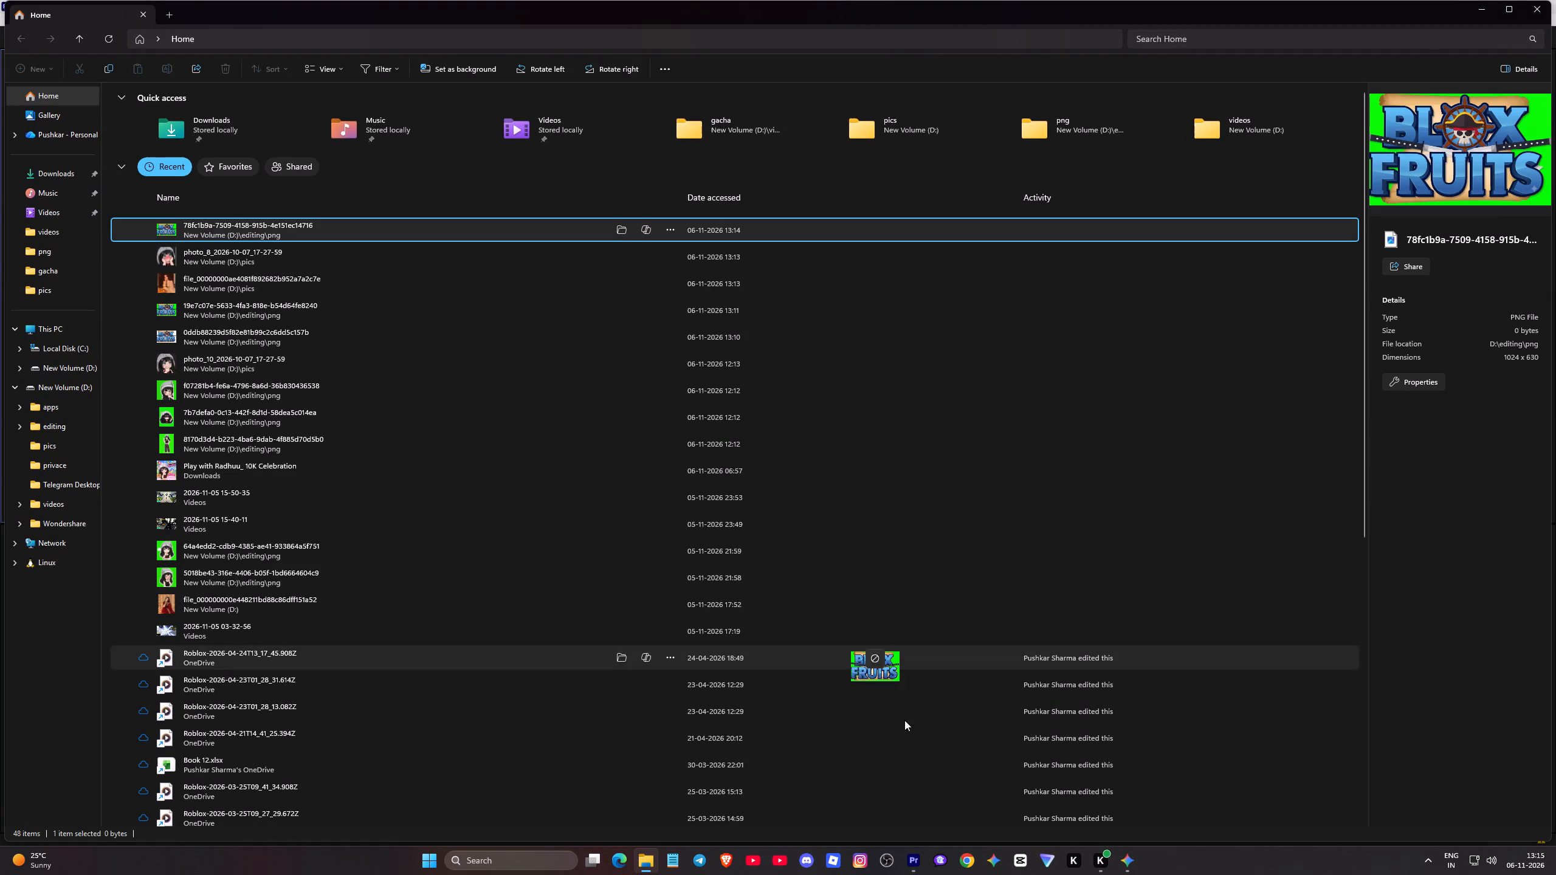
left_click_drag(904, 720, 664, 676)
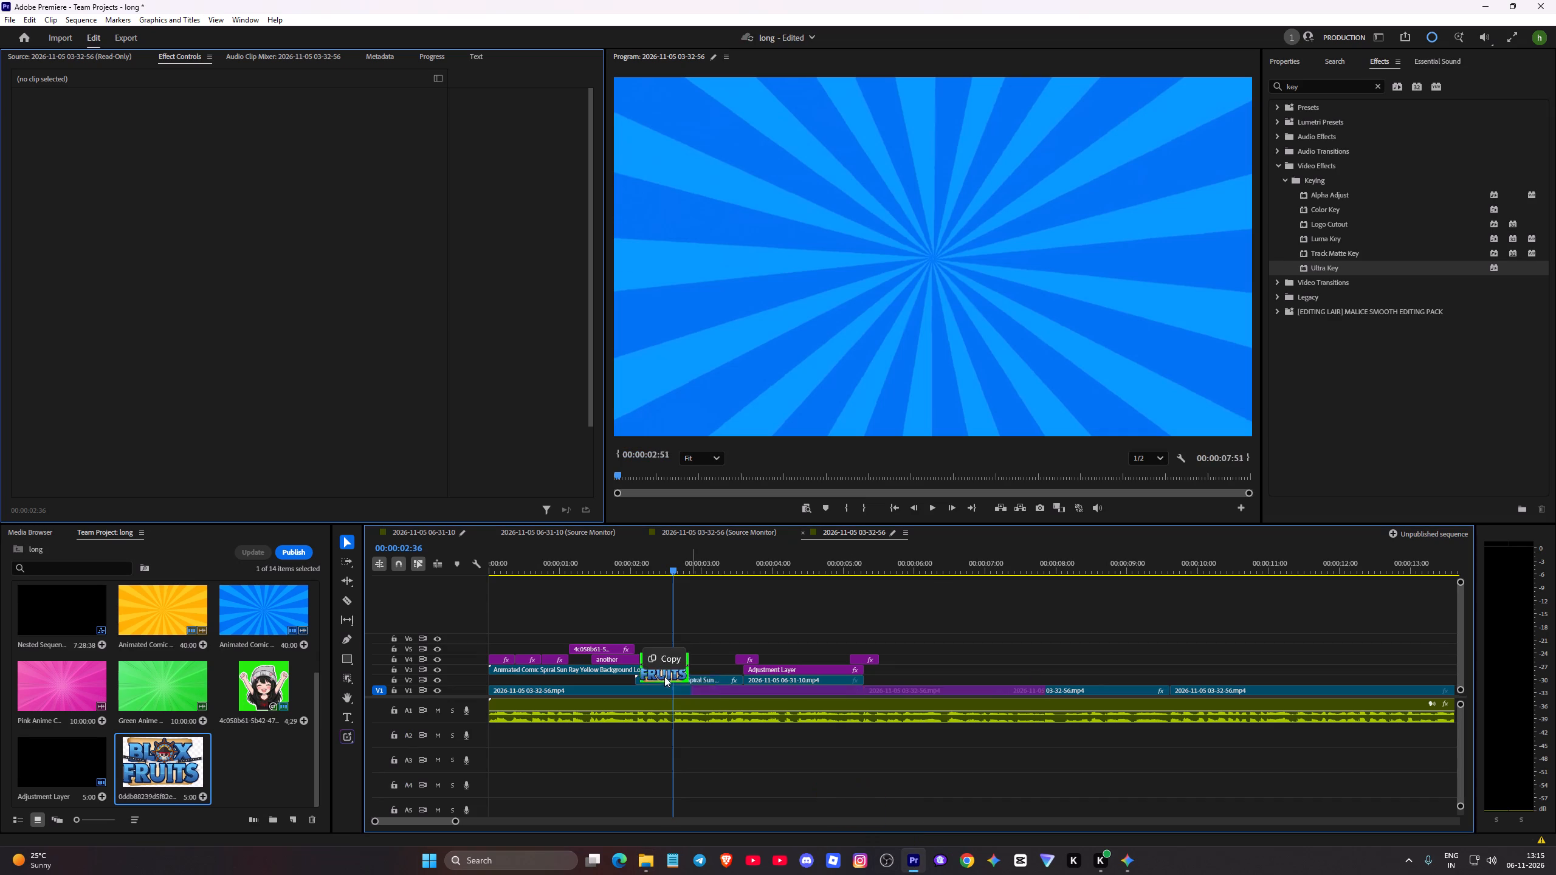
left_click_drag(664, 676, 655, 649)
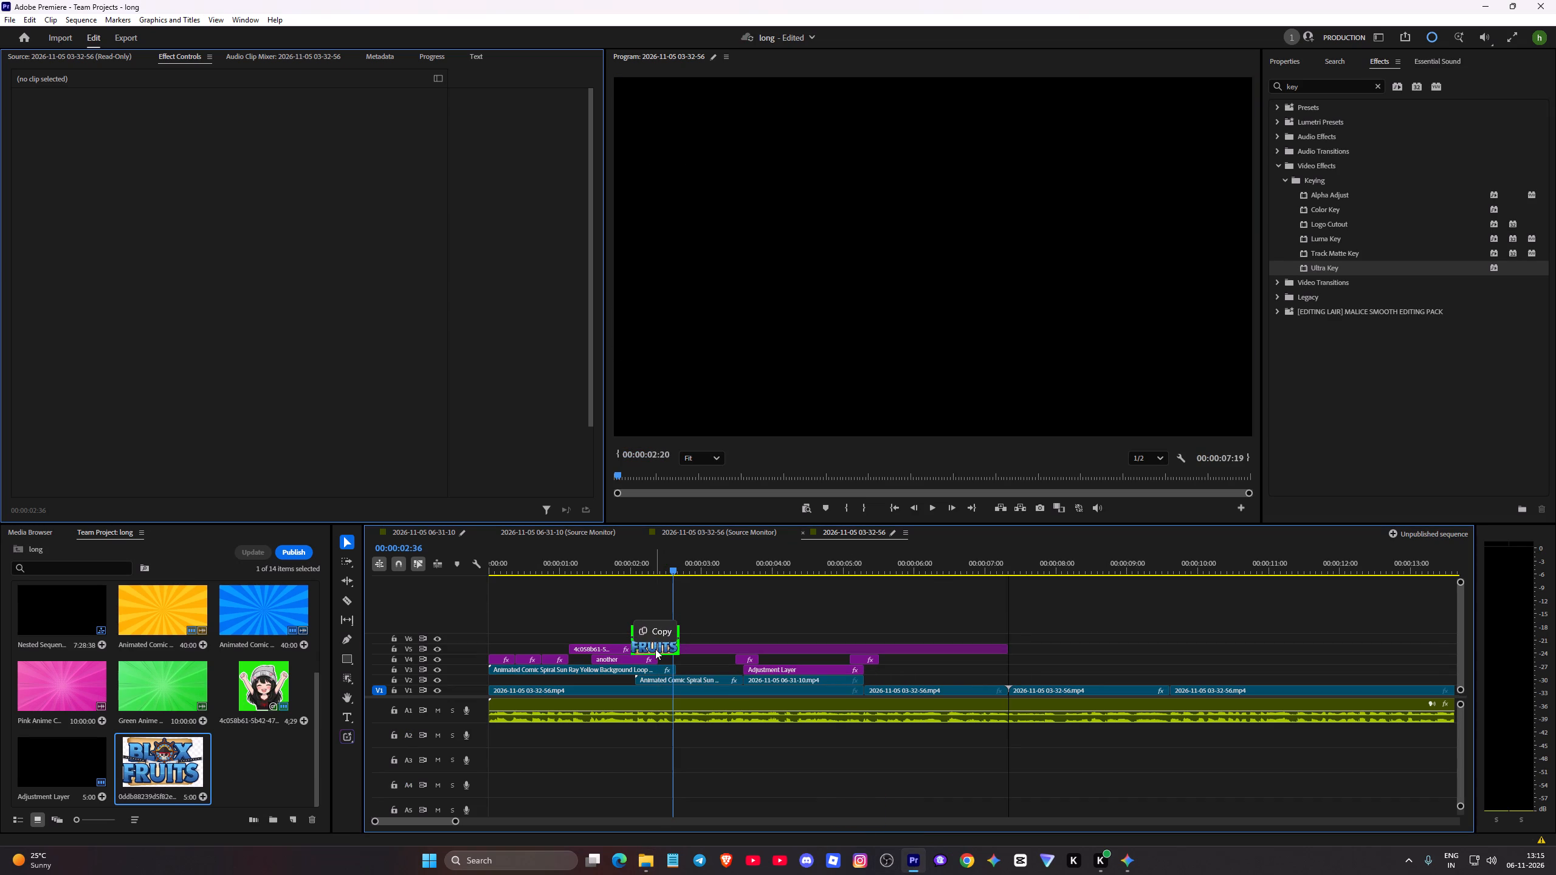
left_click_drag(655, 649, 655, 648)
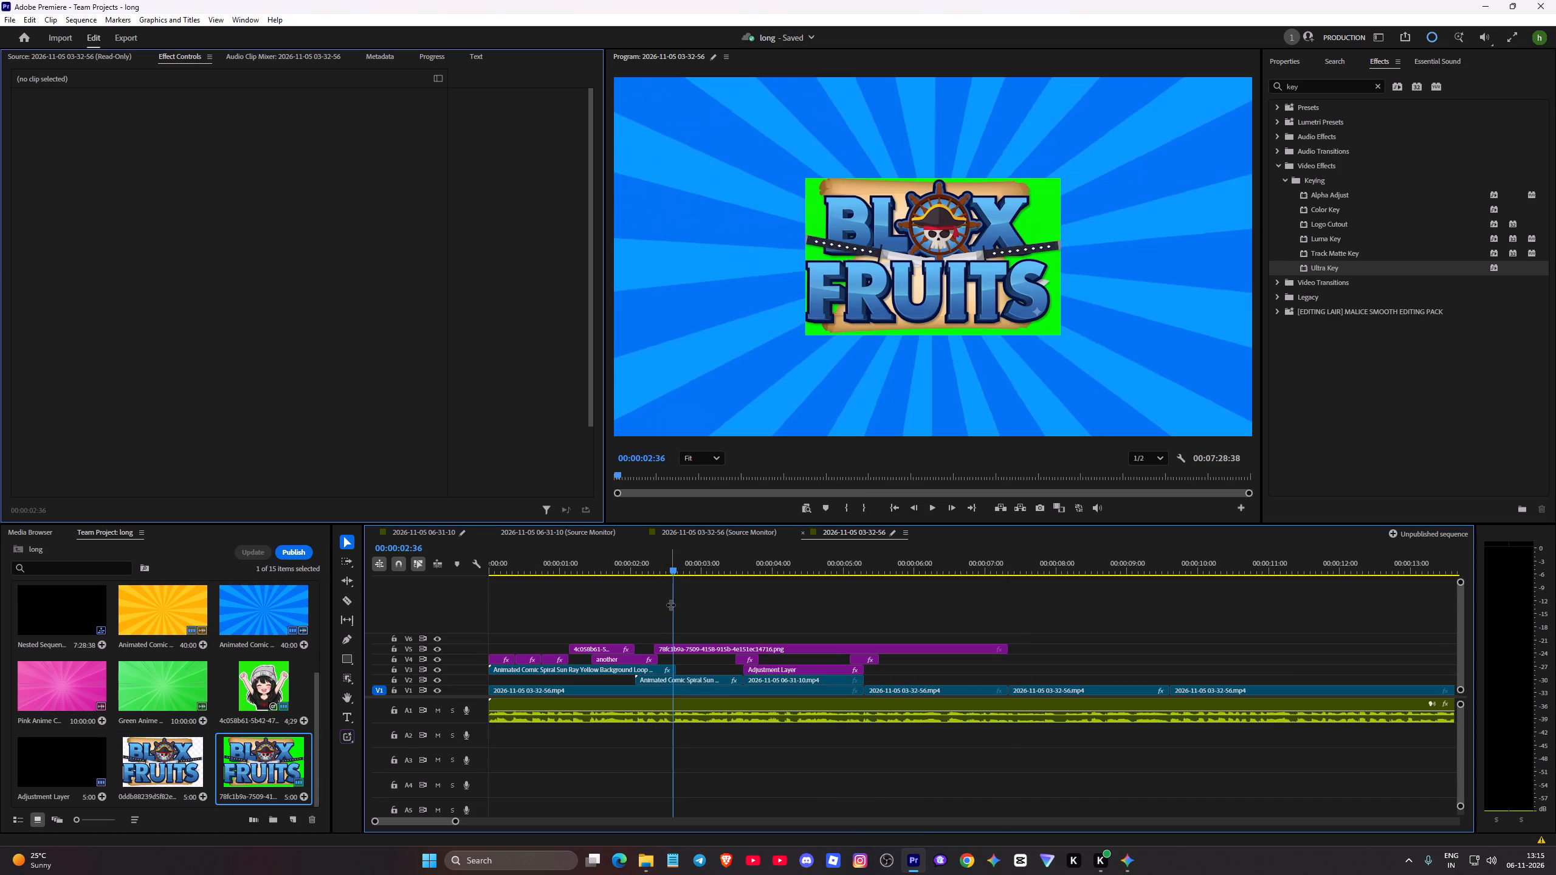
Apply Ultra Key to the Blox Fruits logo clip on V5 and sample its green background as the key color.
left_click(673, 605)
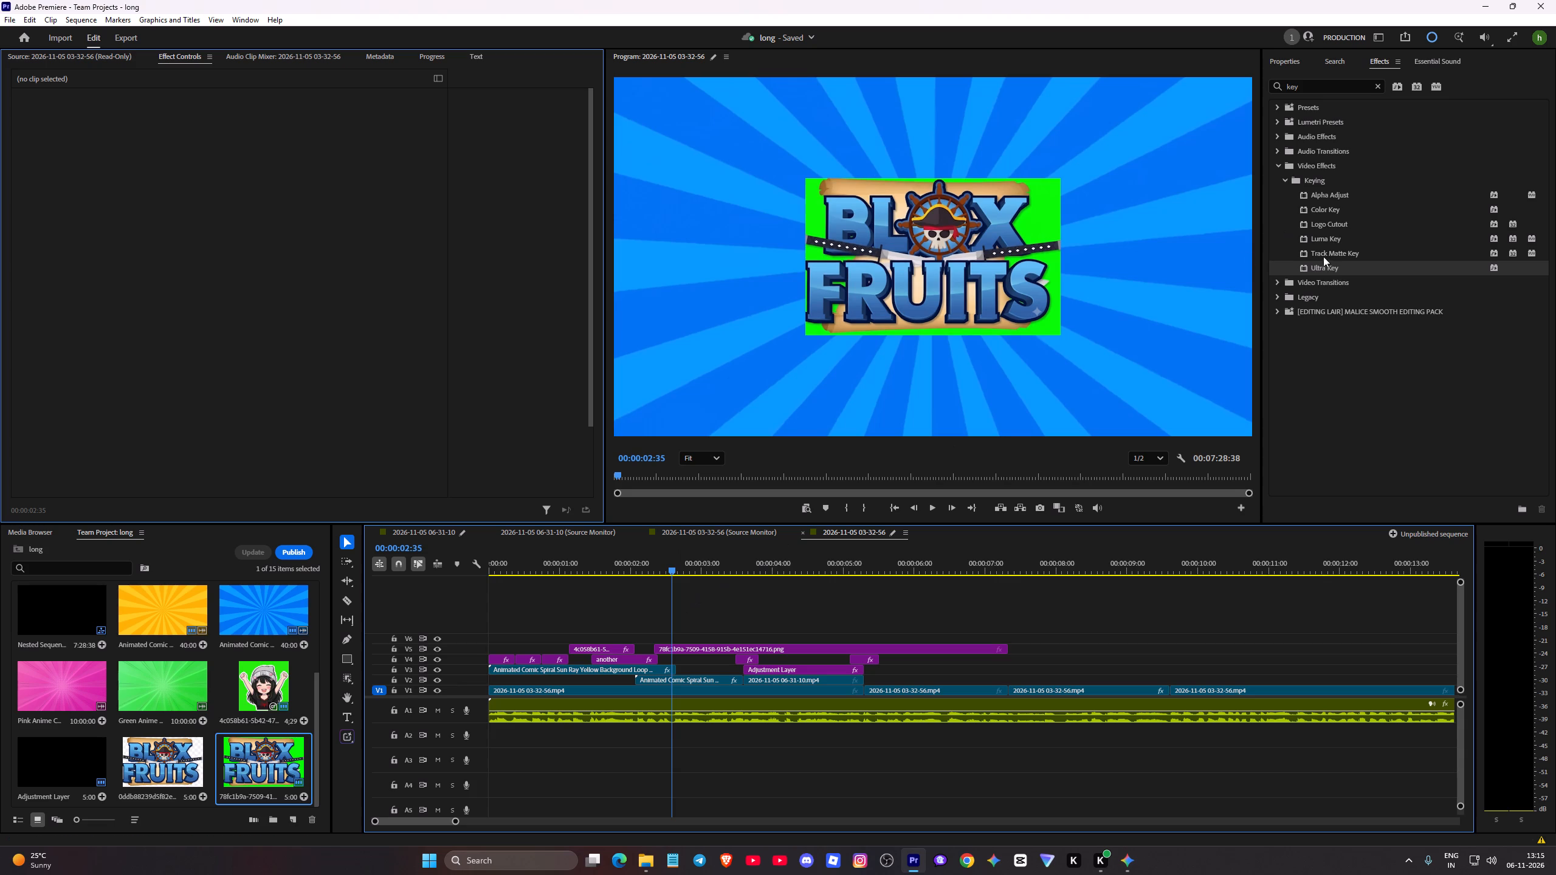
left_click_drag(1333, 270, 742, 645)
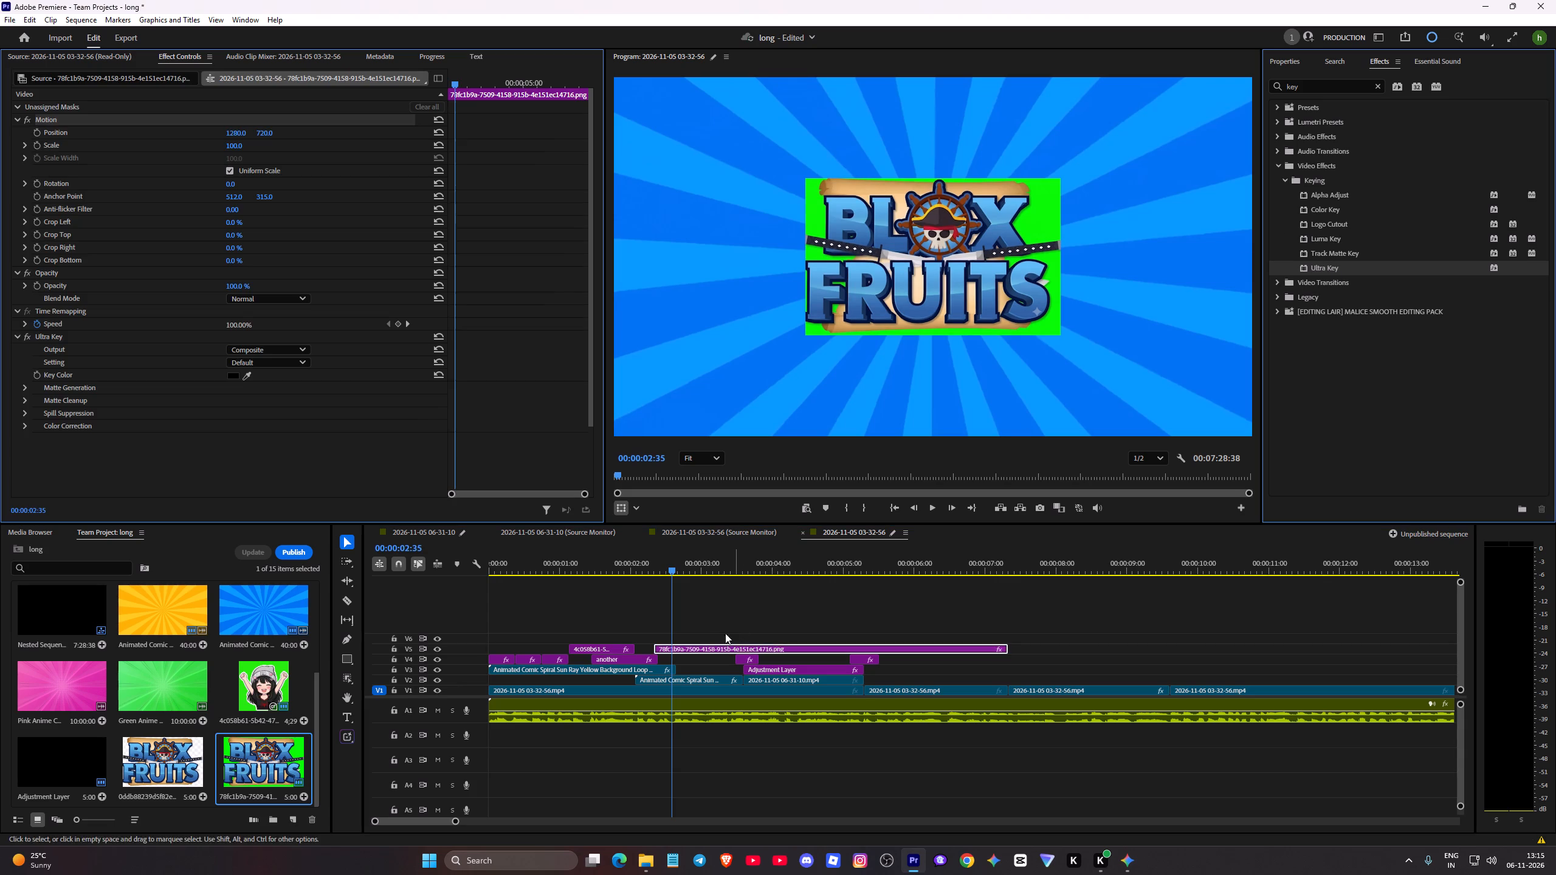
left_click(239, 375)
left_click(245, 376)
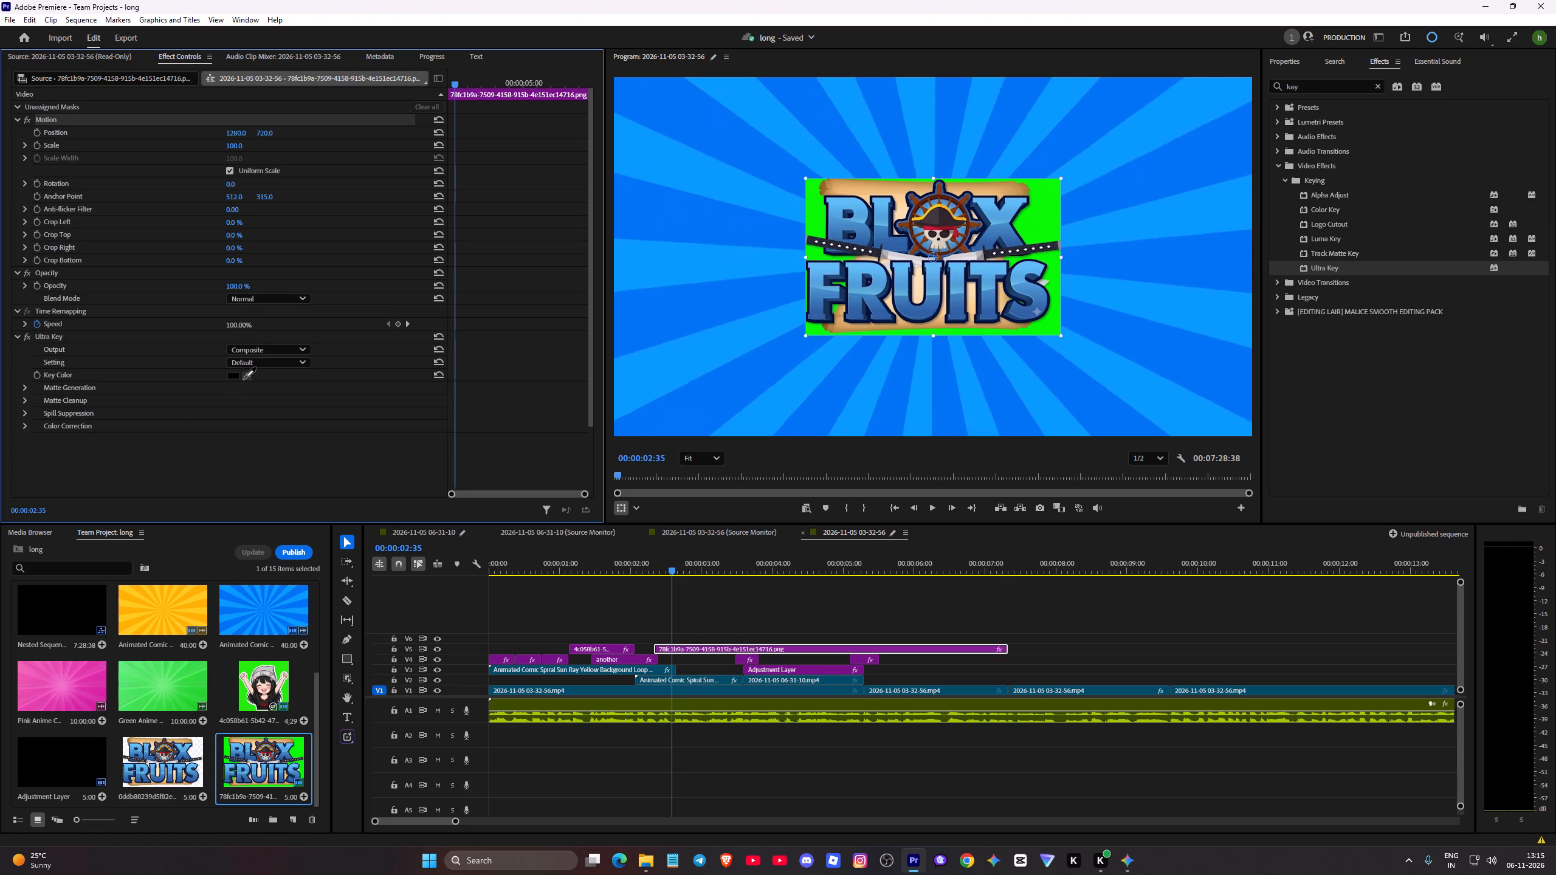
left_click(1050, 228)
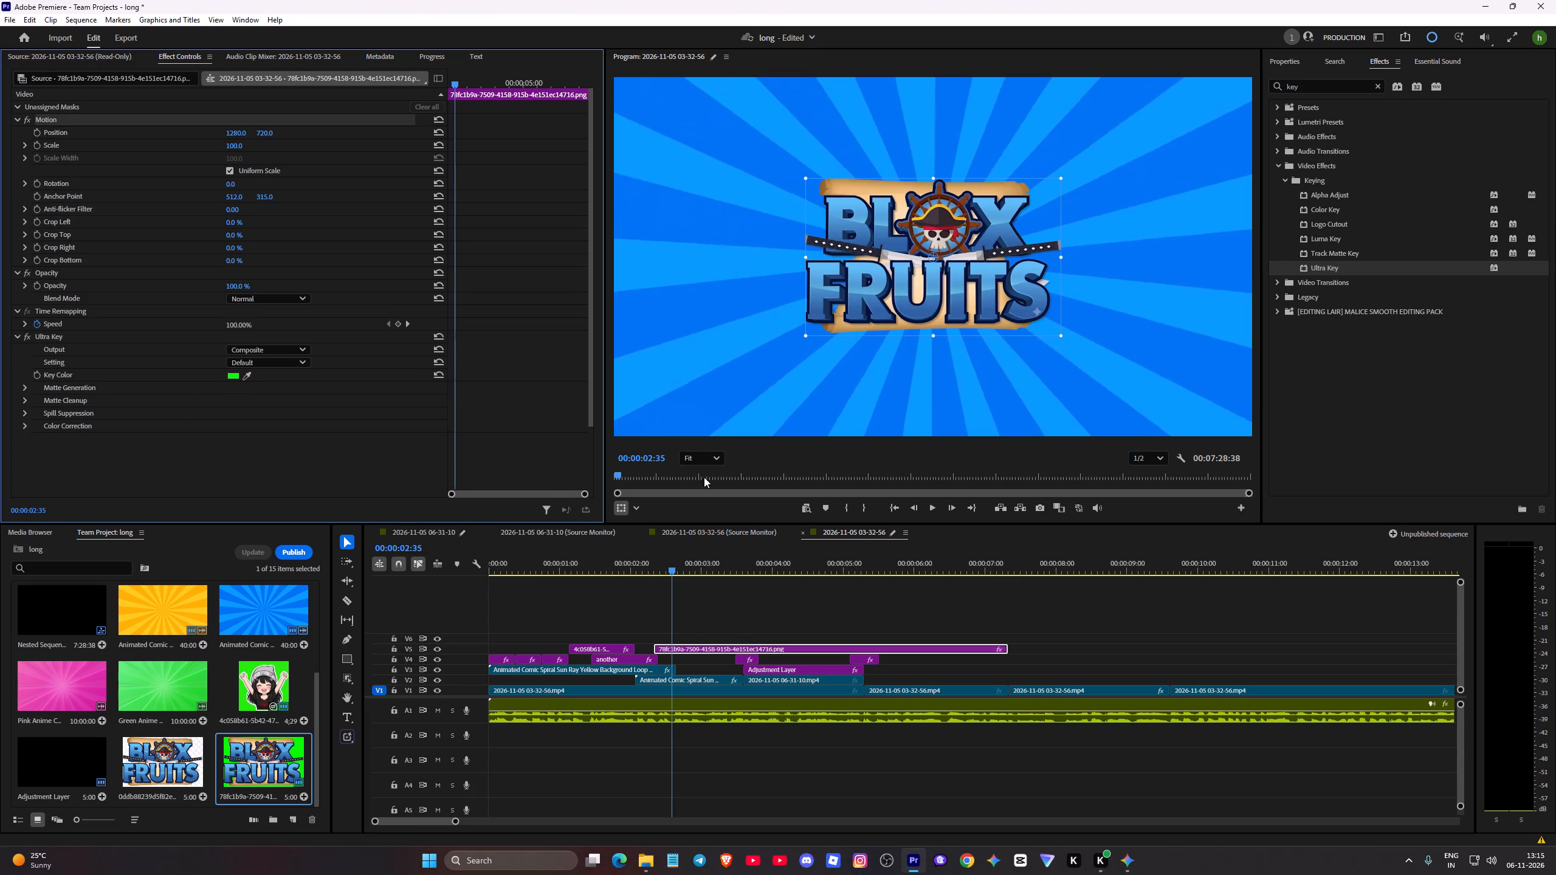
Play back the opening and trim the keyed logo clip on V5 to start slightly earlier and end at about 3 seconds.
left_click(593, 571)
key("space")
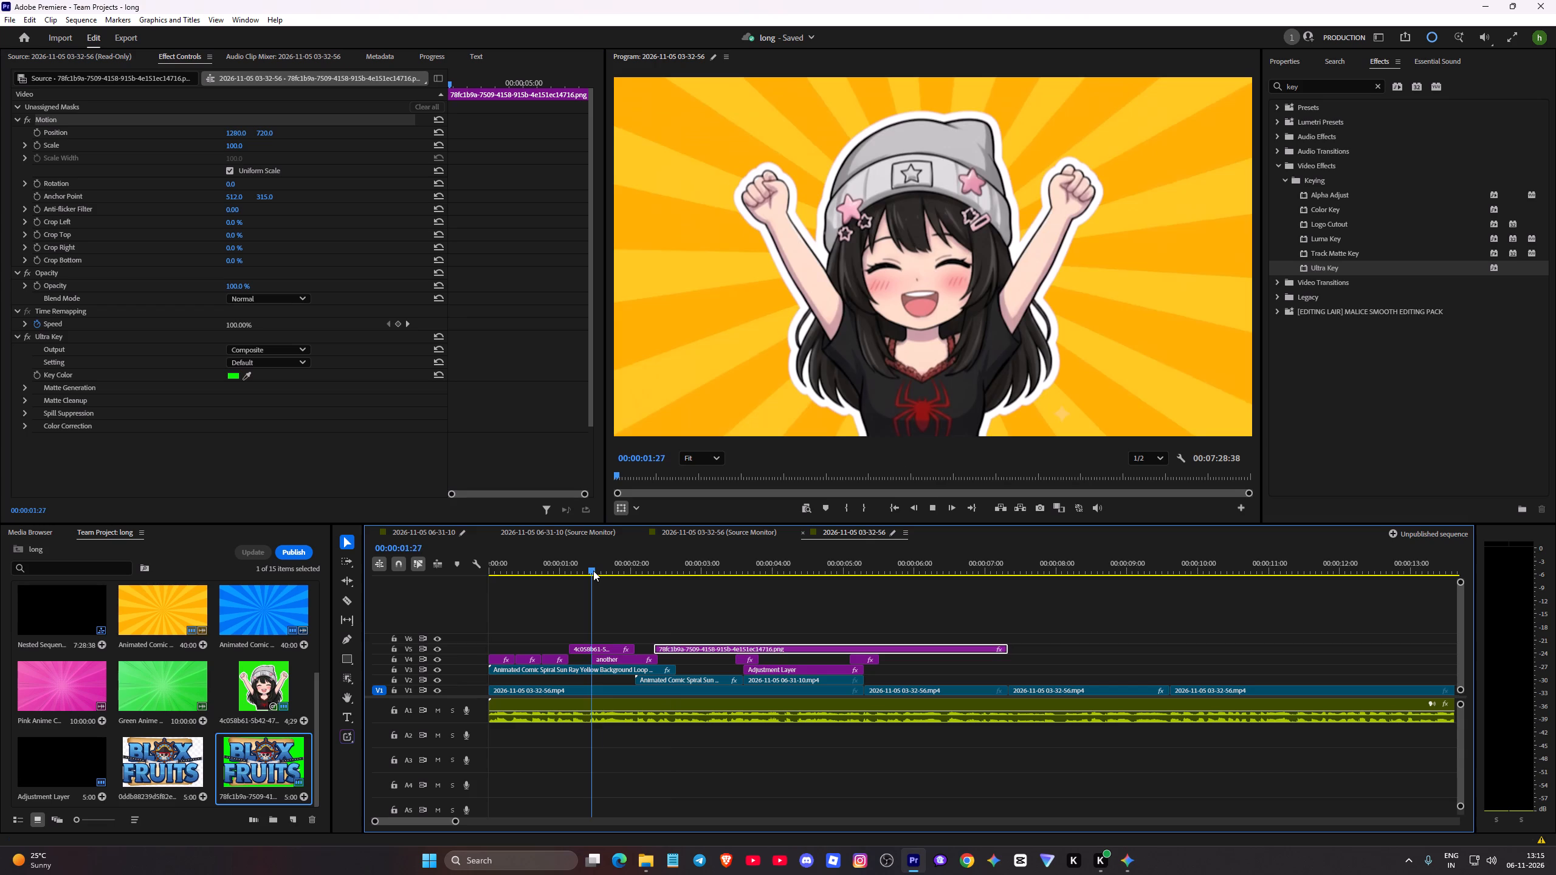
key("space")
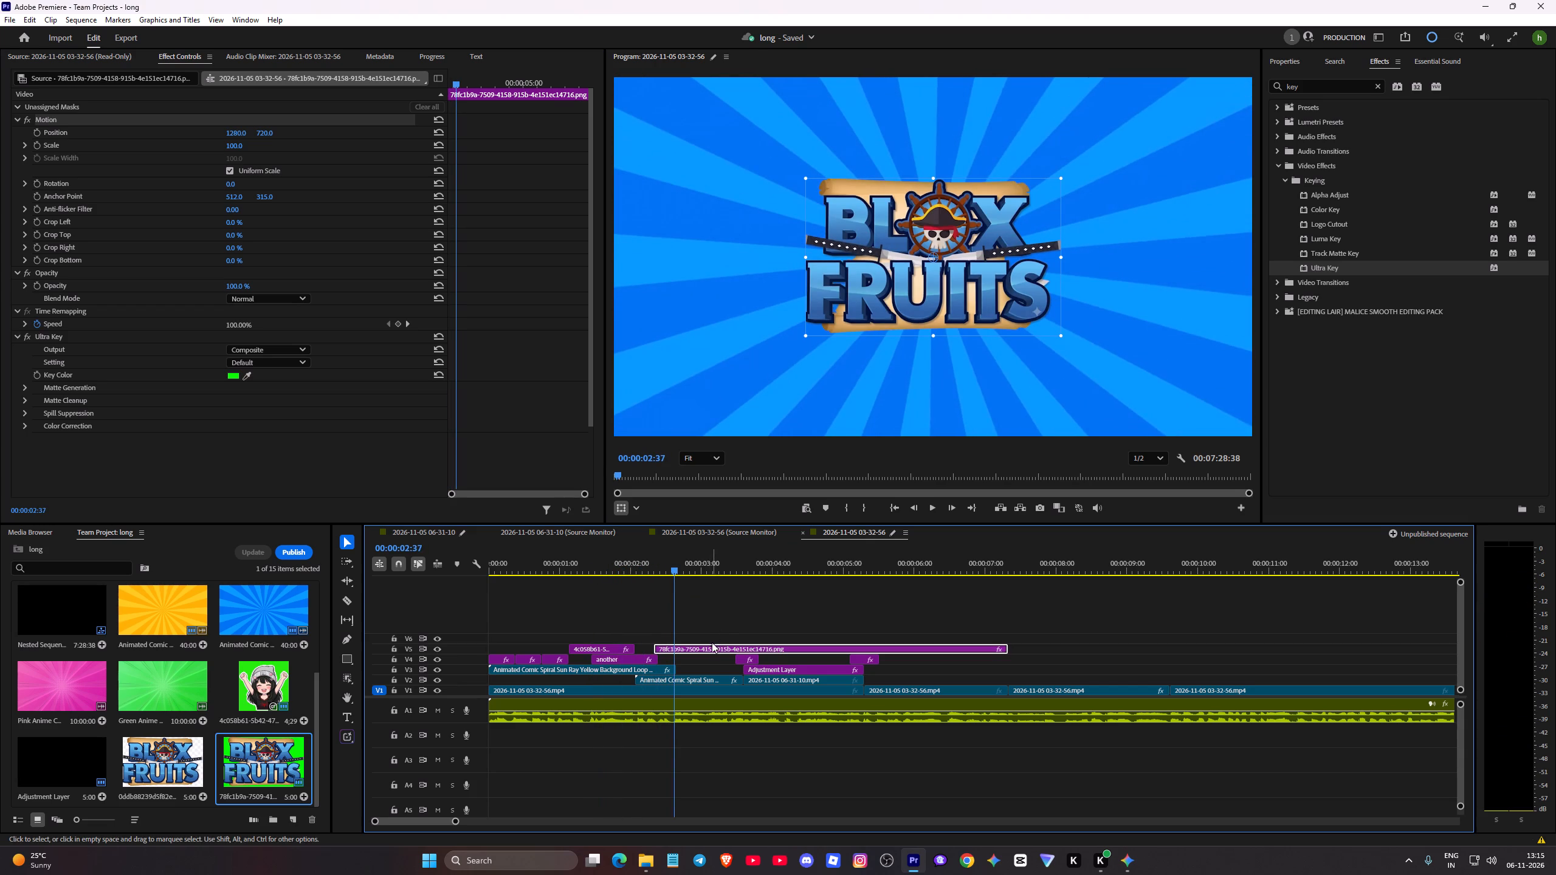
left_click(656, 645)
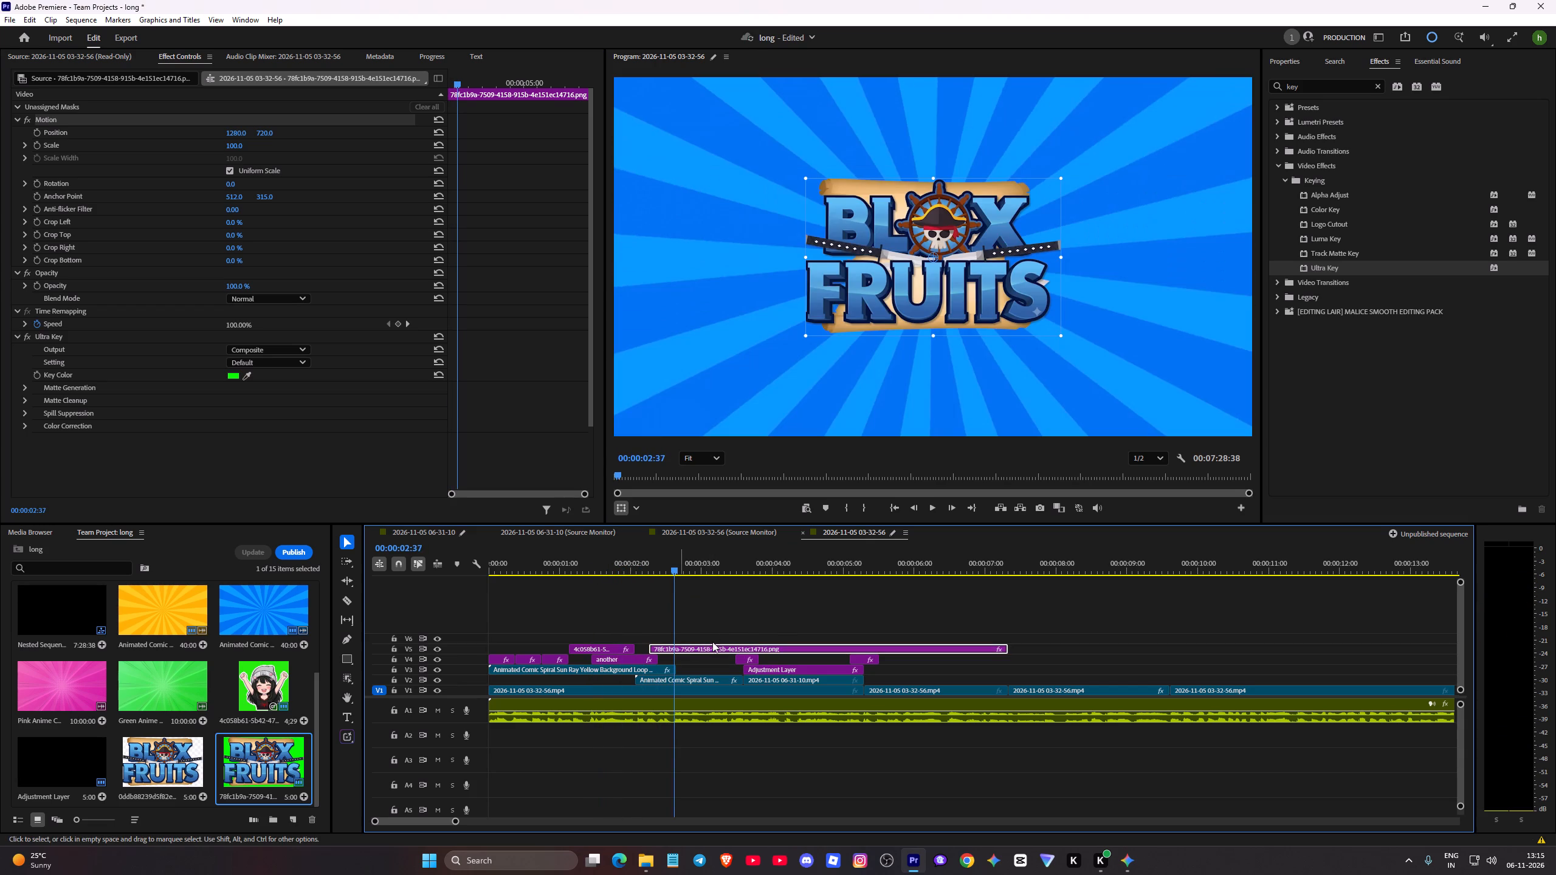
key("space")
key("space")
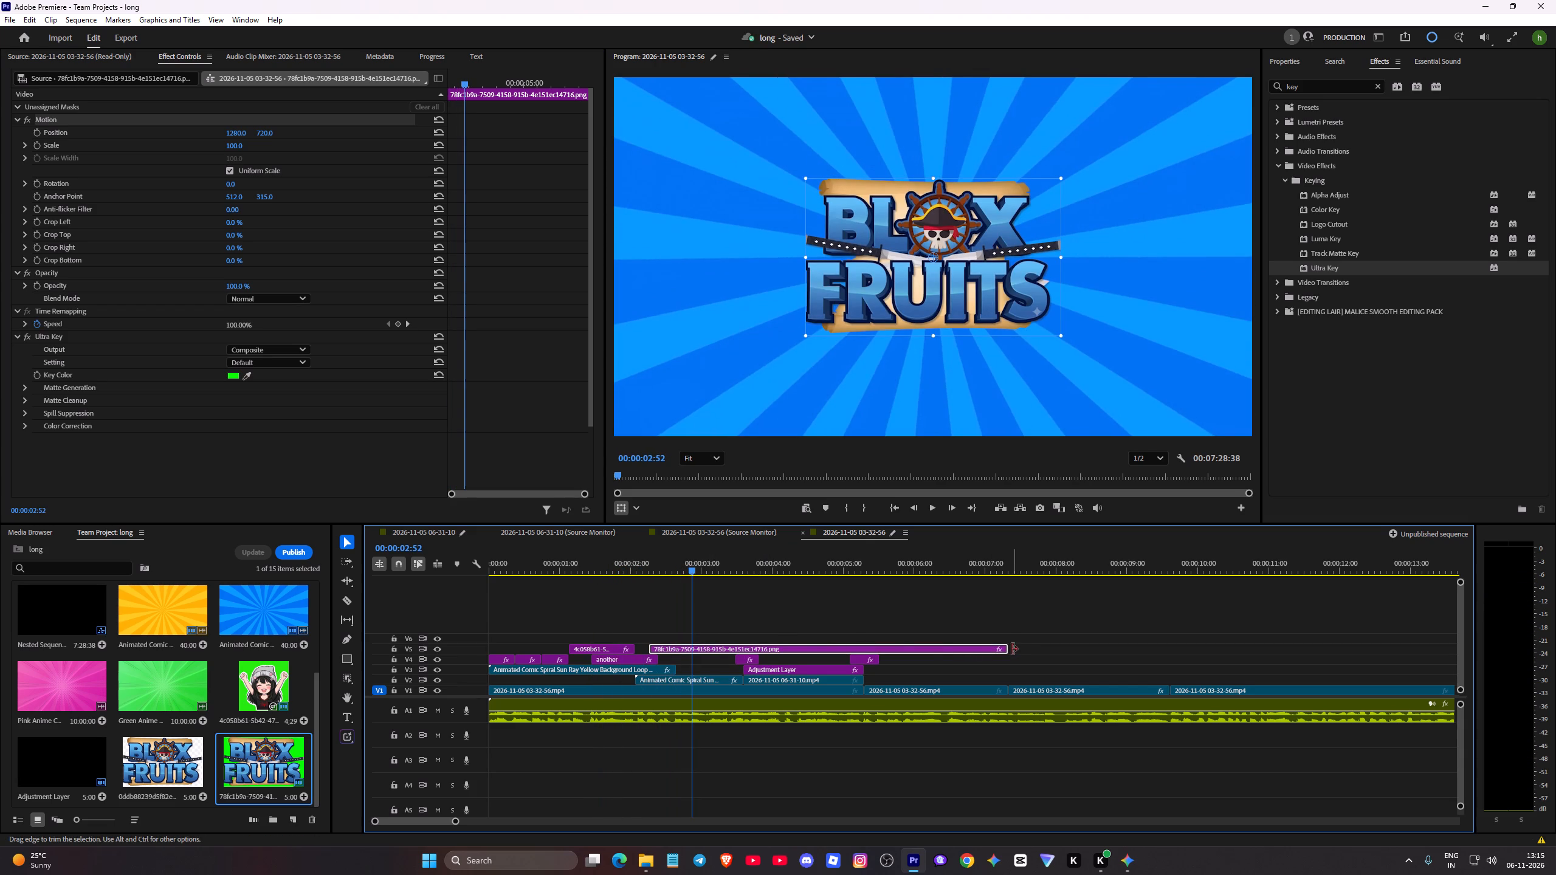
left_click_drag(1005, 650, 712, 651)
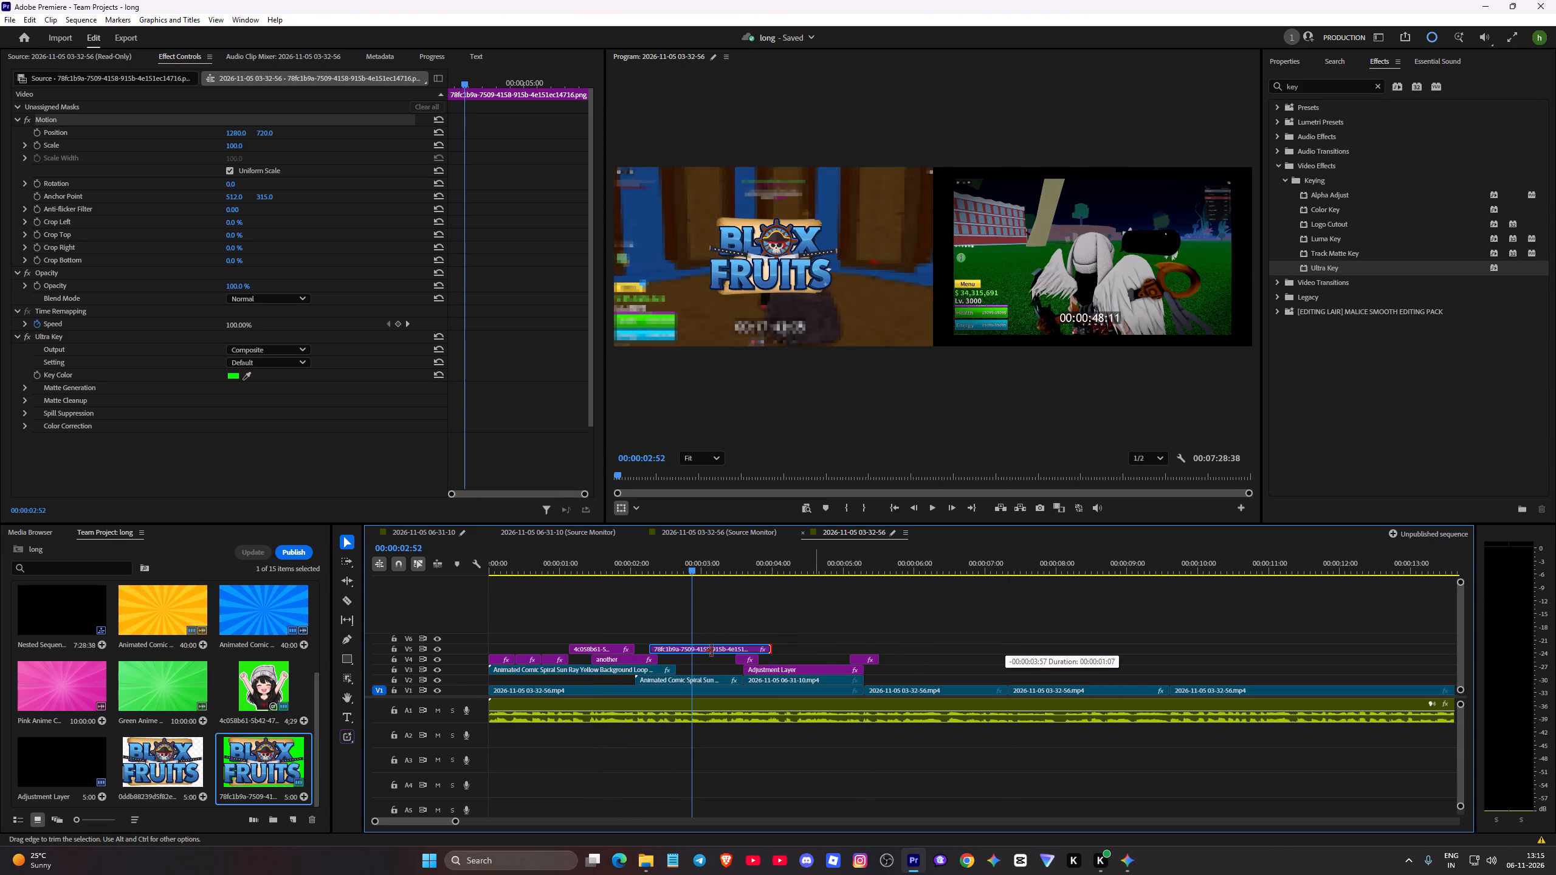
left_click_drag(712, 651, 700, 650)
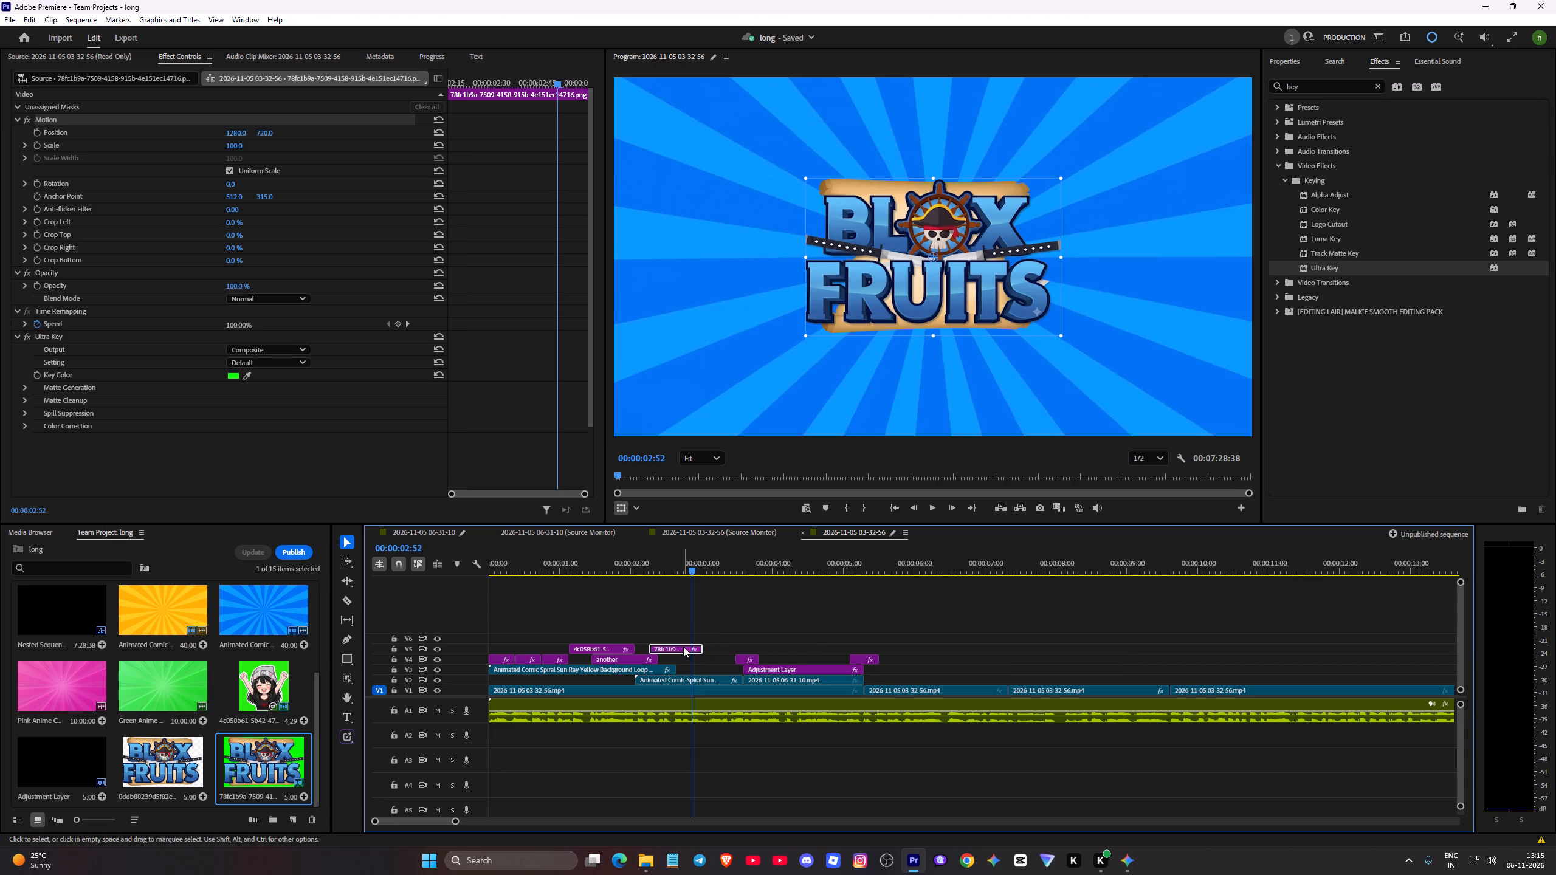
Enlarge the Blox Fruits logo to a scale of about 169 and reposition it at about 1333, 708 in the frame.
left_click_drag(1056, 336, 1131, 389)
left_click_drag(994, 314, 1007, 313)
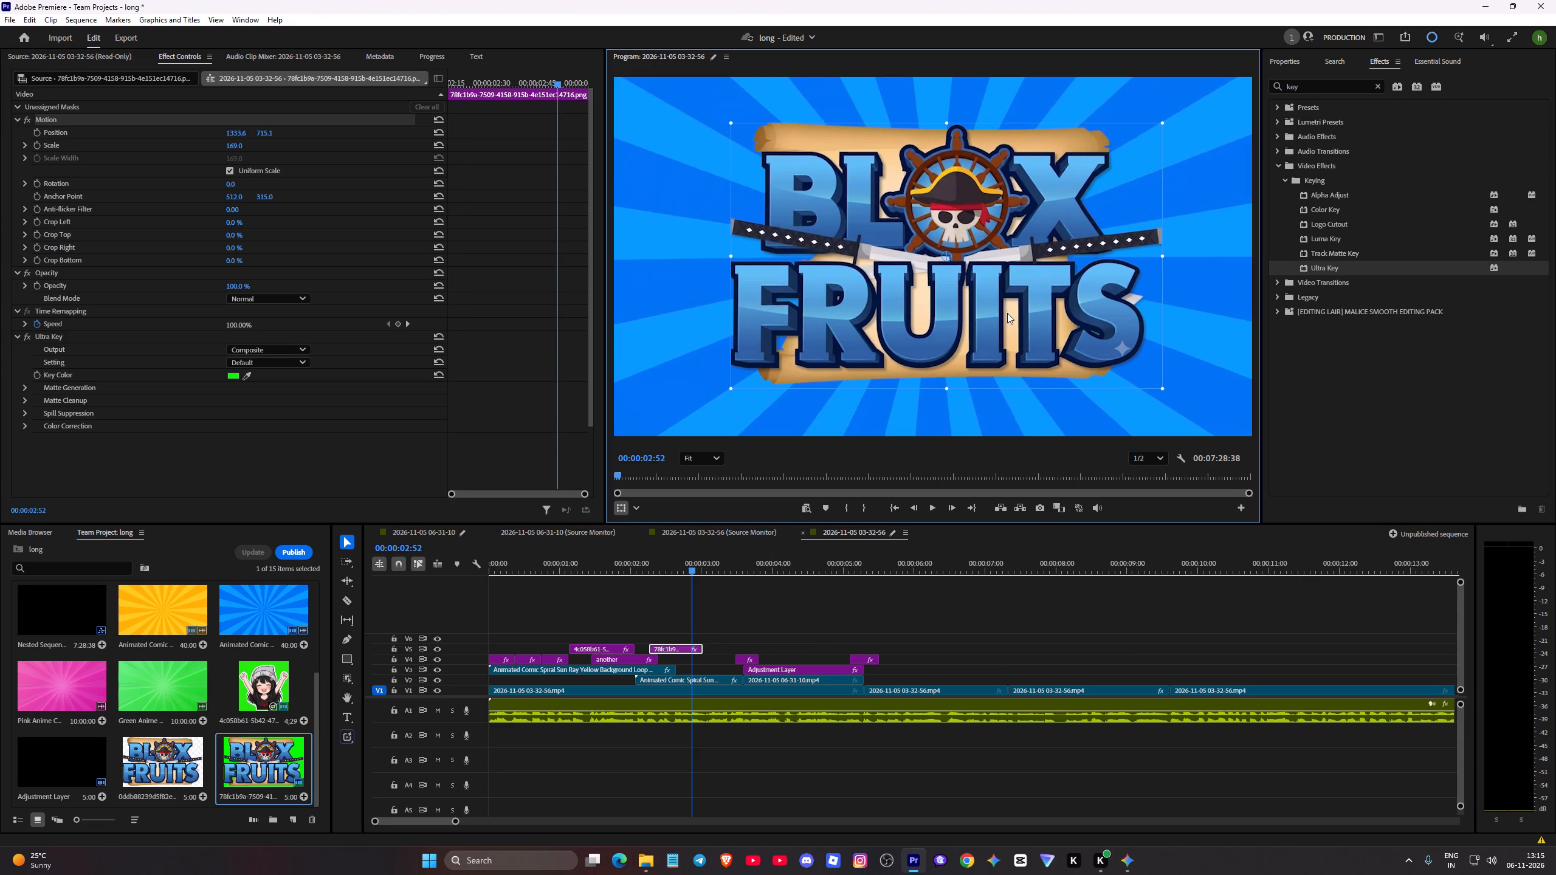
left_click_drag(1007, 313, 1005, 311)
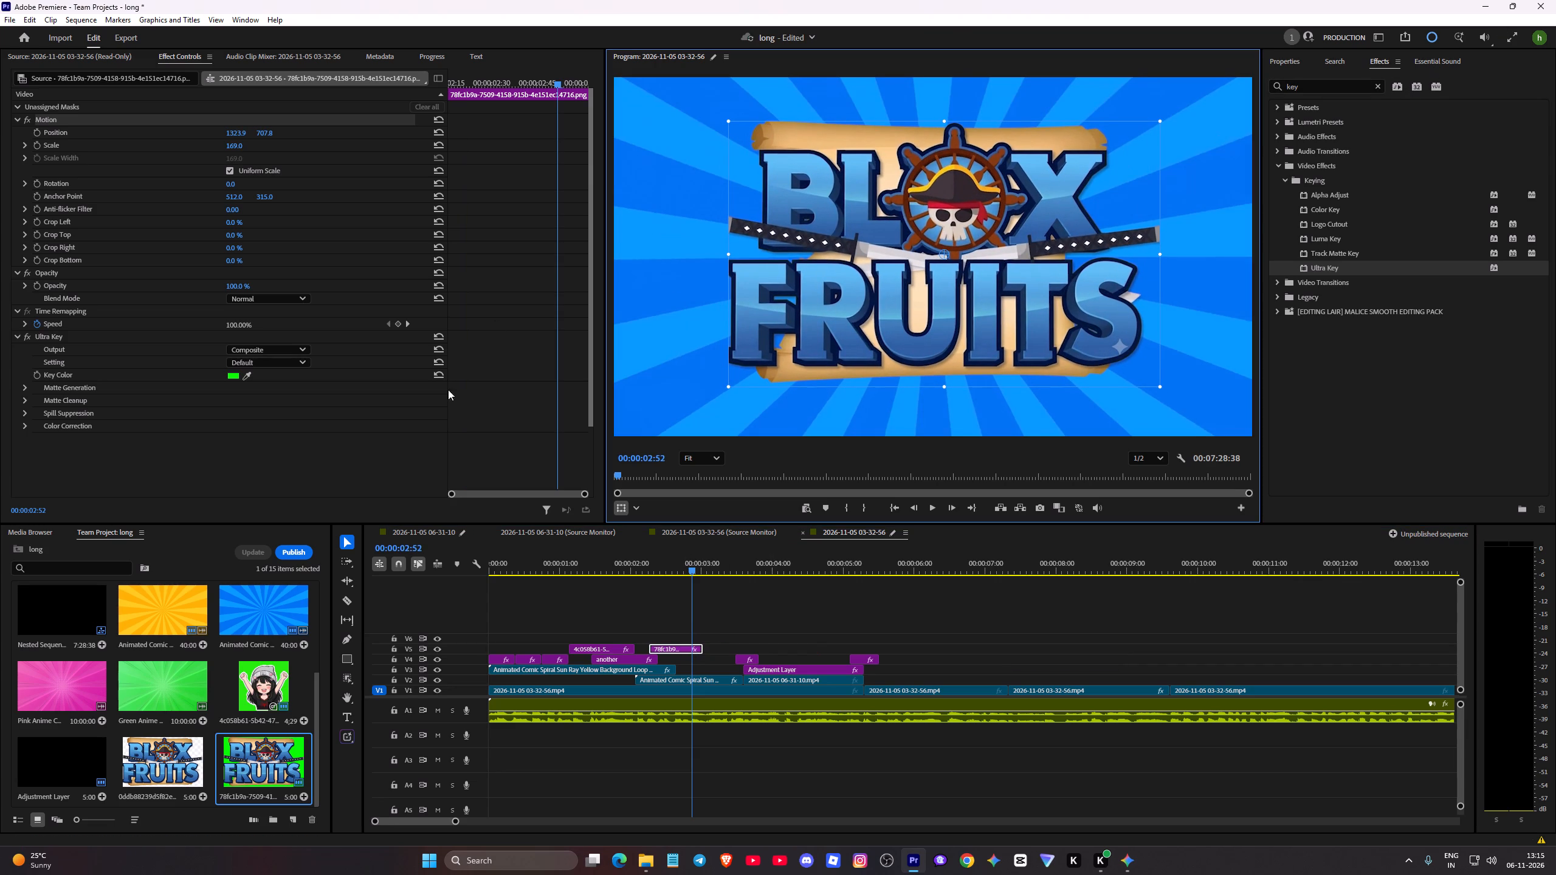
Find the blue and purple fruit picture named images in the png folder and place it on V6, aligned with the logo clip's start.
left_click(638, 861)
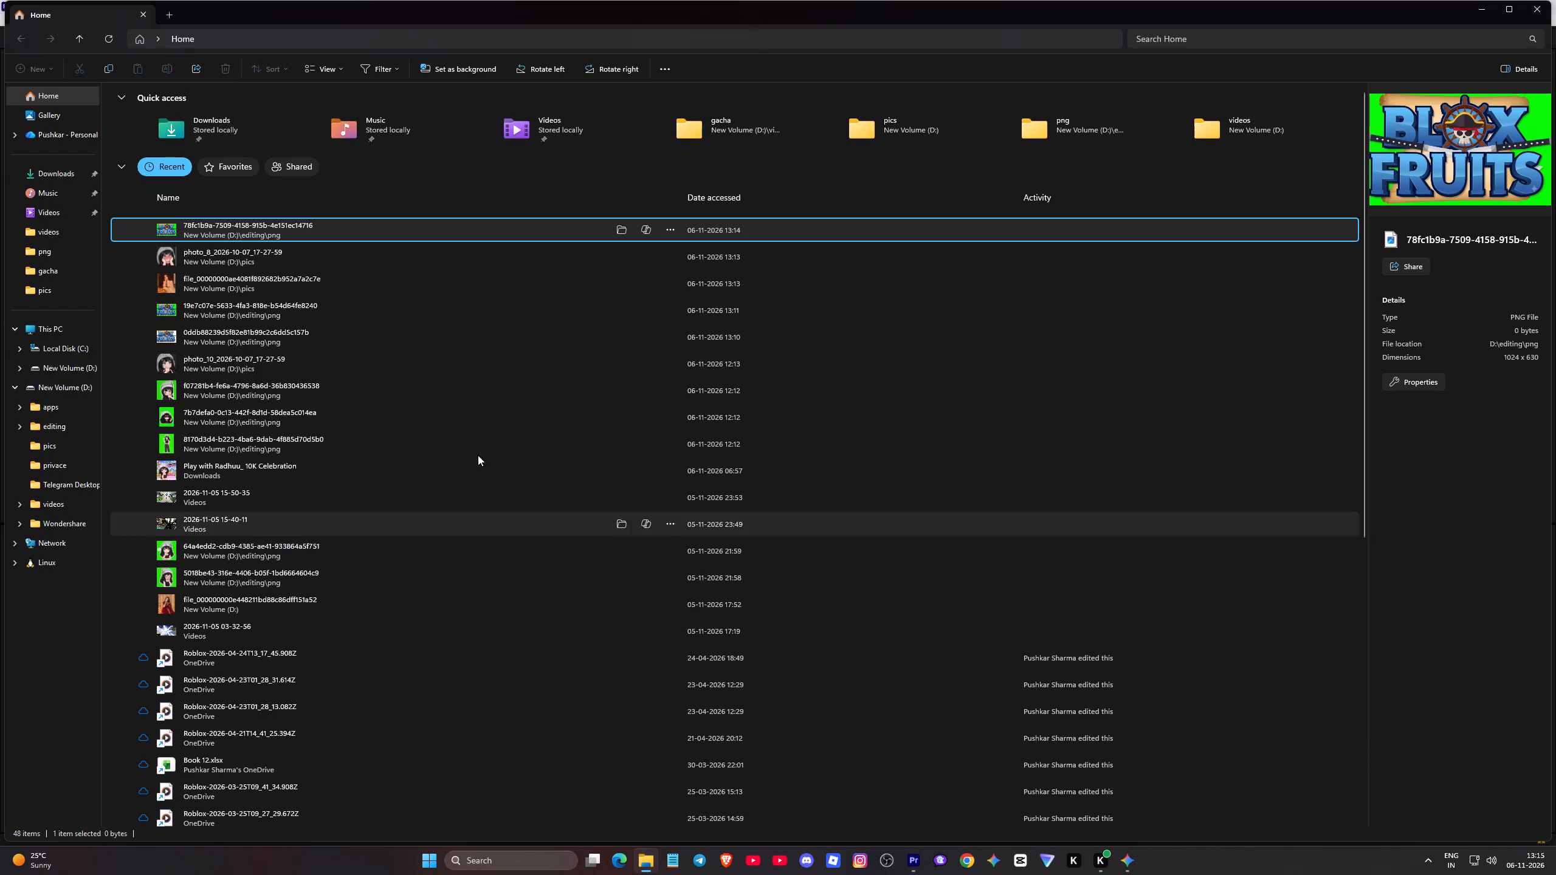
left_click(48, 236)
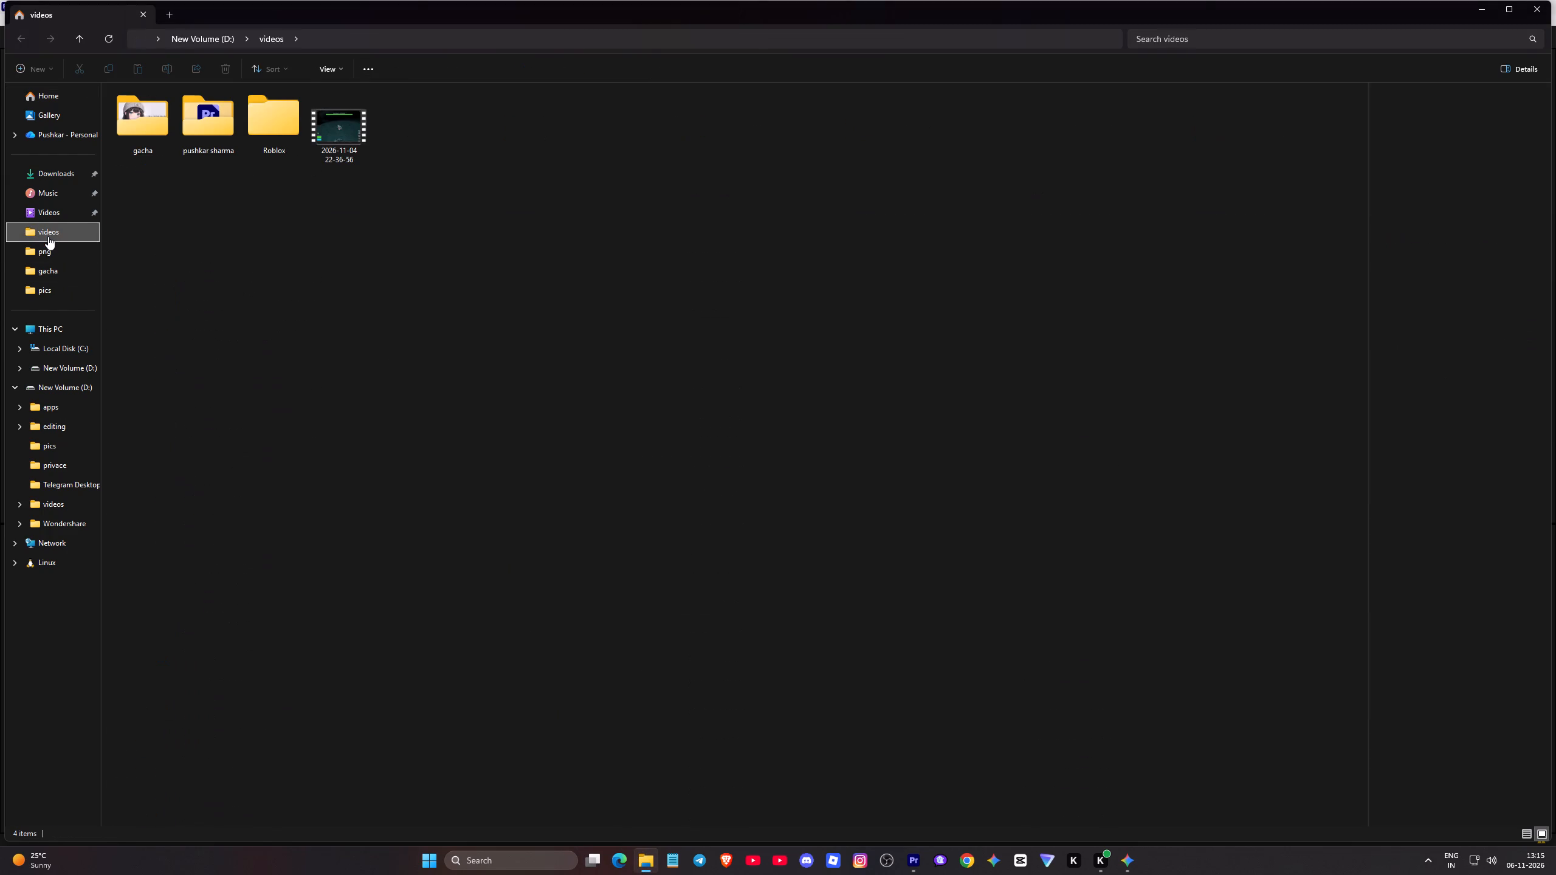
left_click(50, 245)
left_click(714, 411)
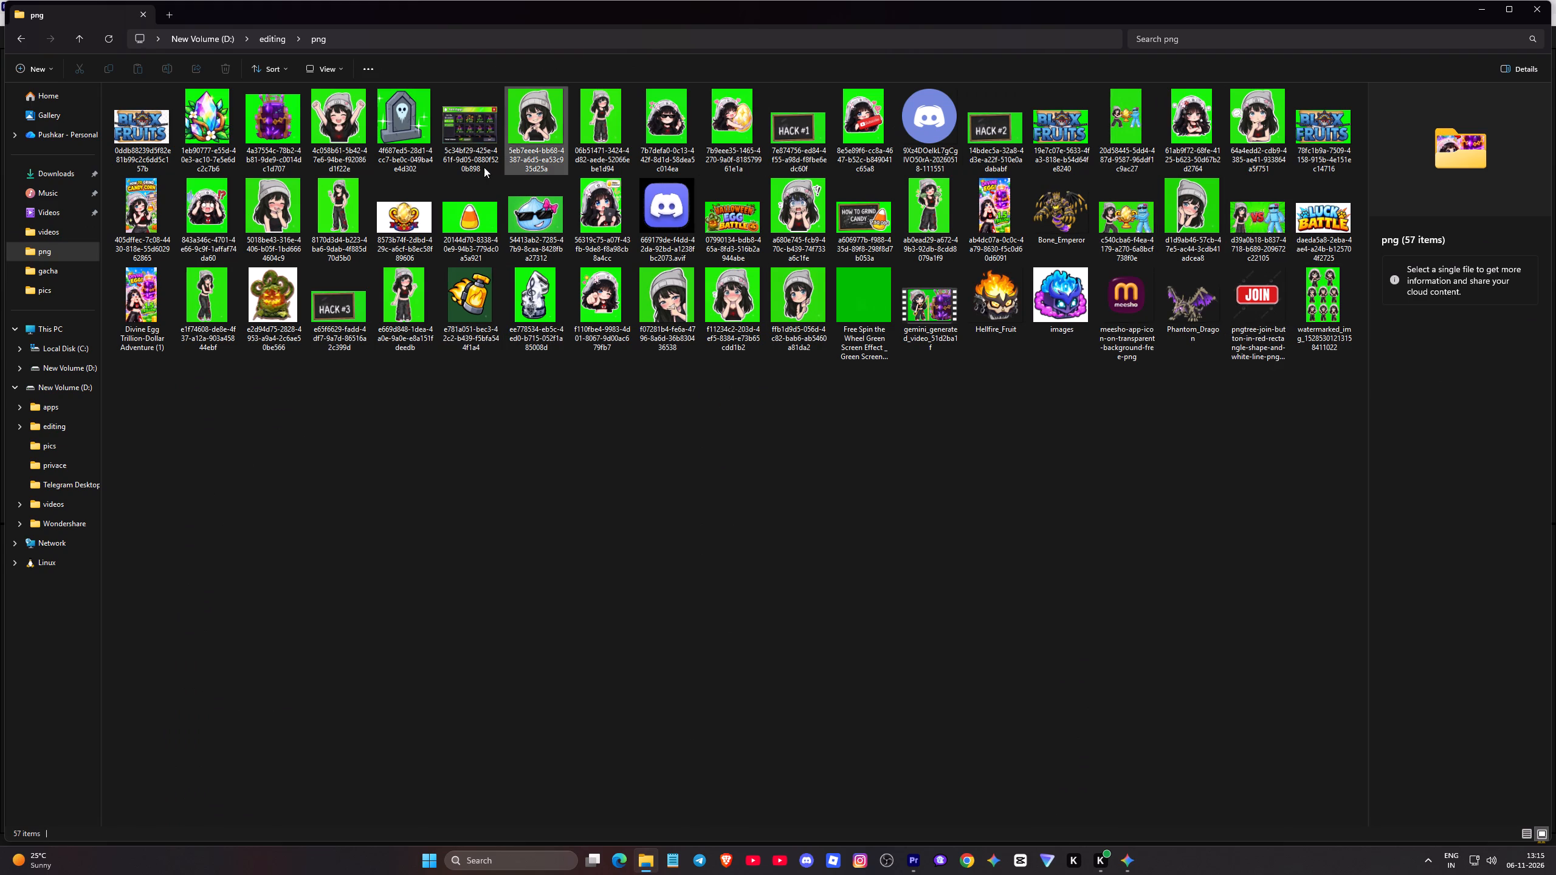
left_click(50, 444)
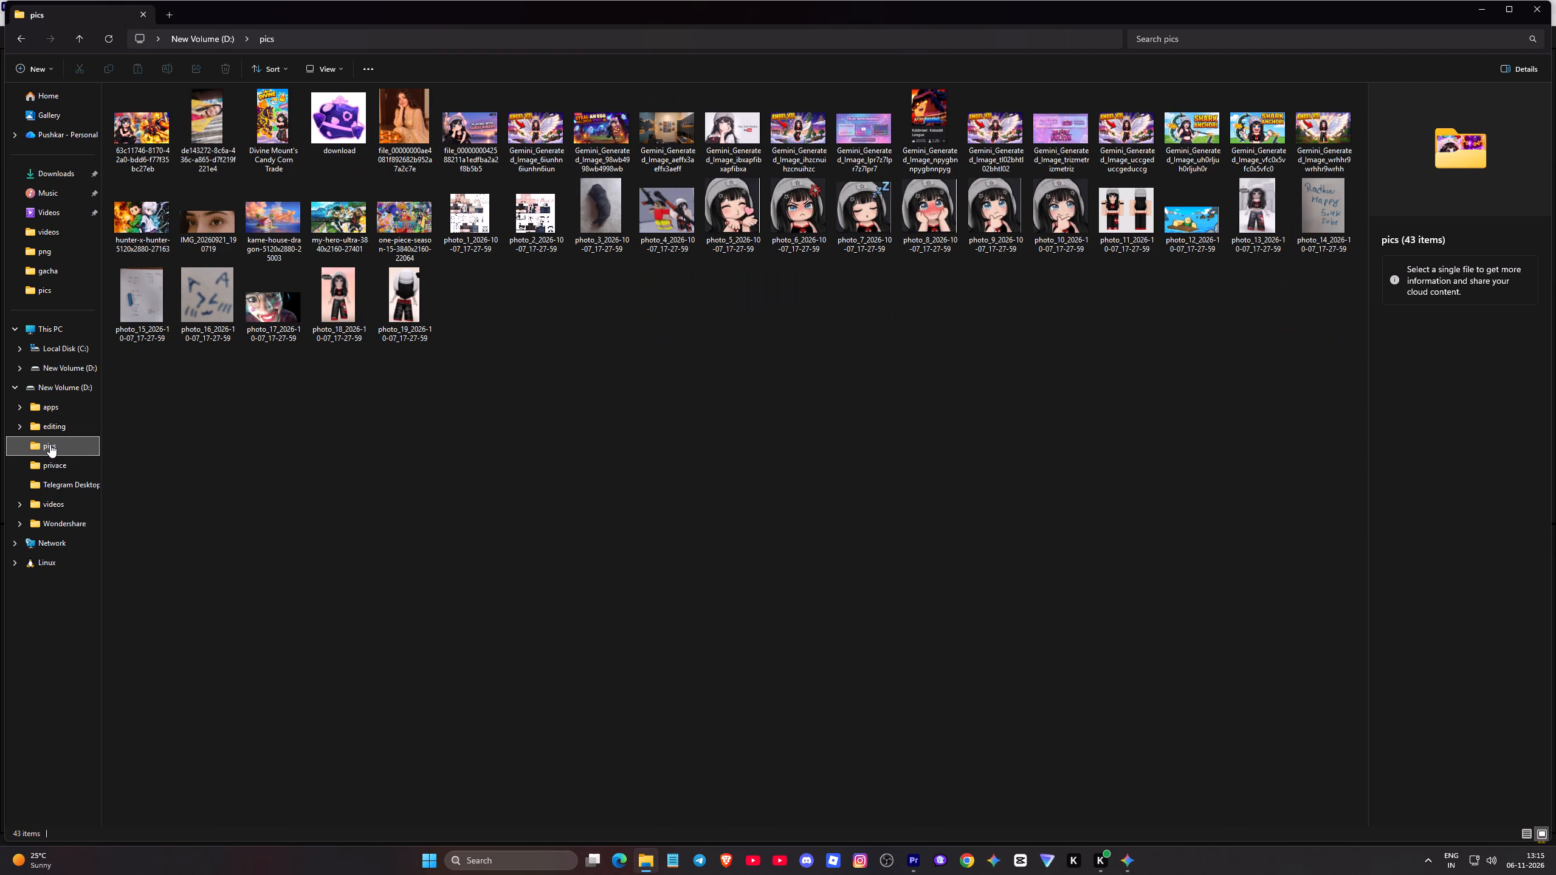
left_click(22, 428)
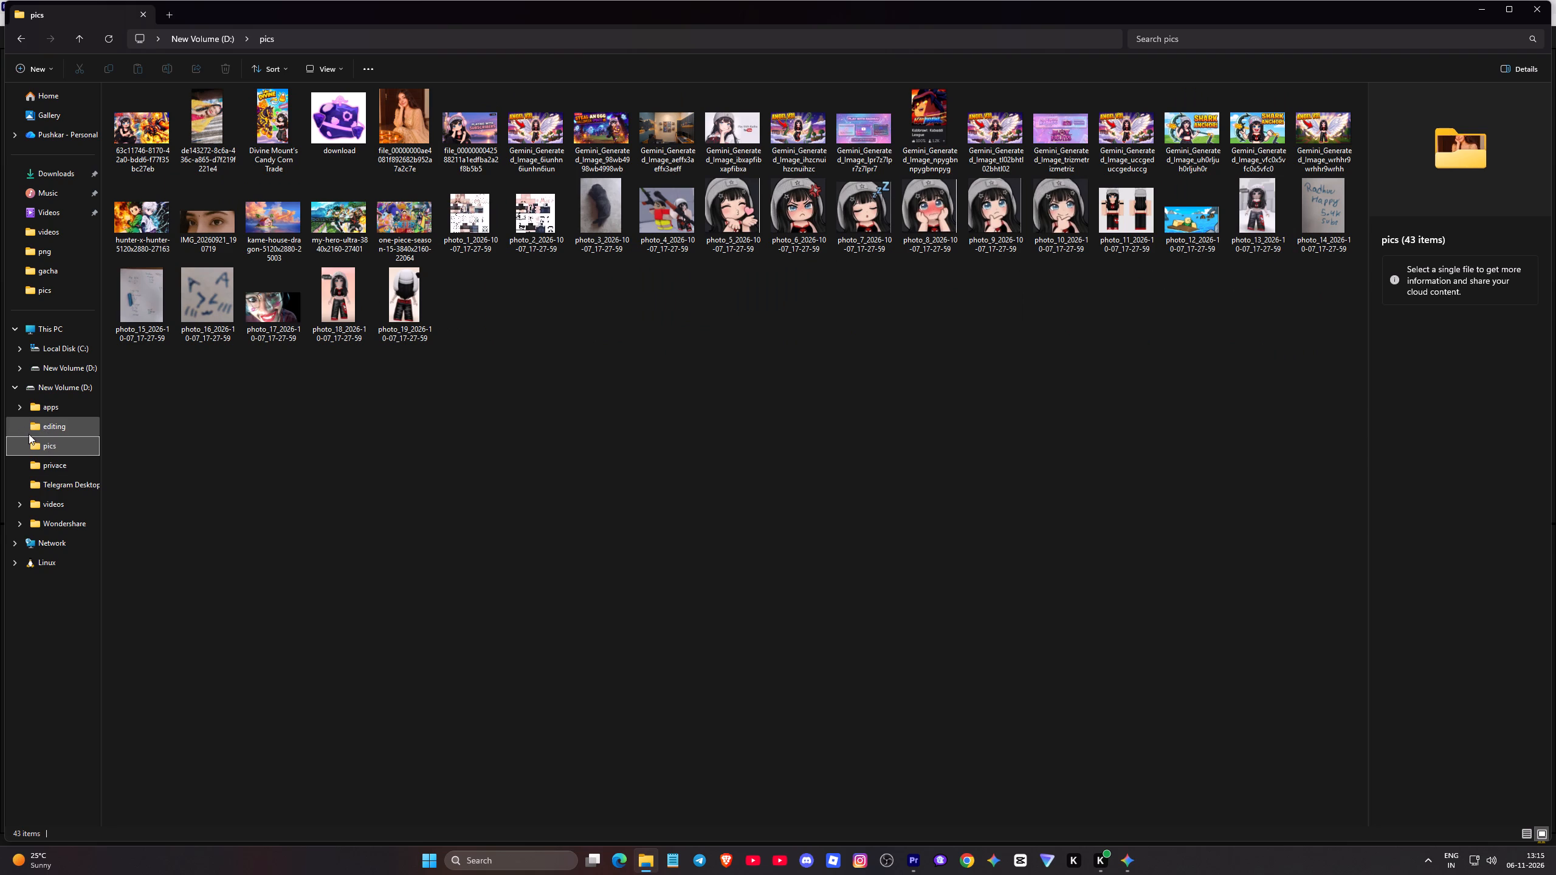
left_click(60, 497)
left_click(360, 467)
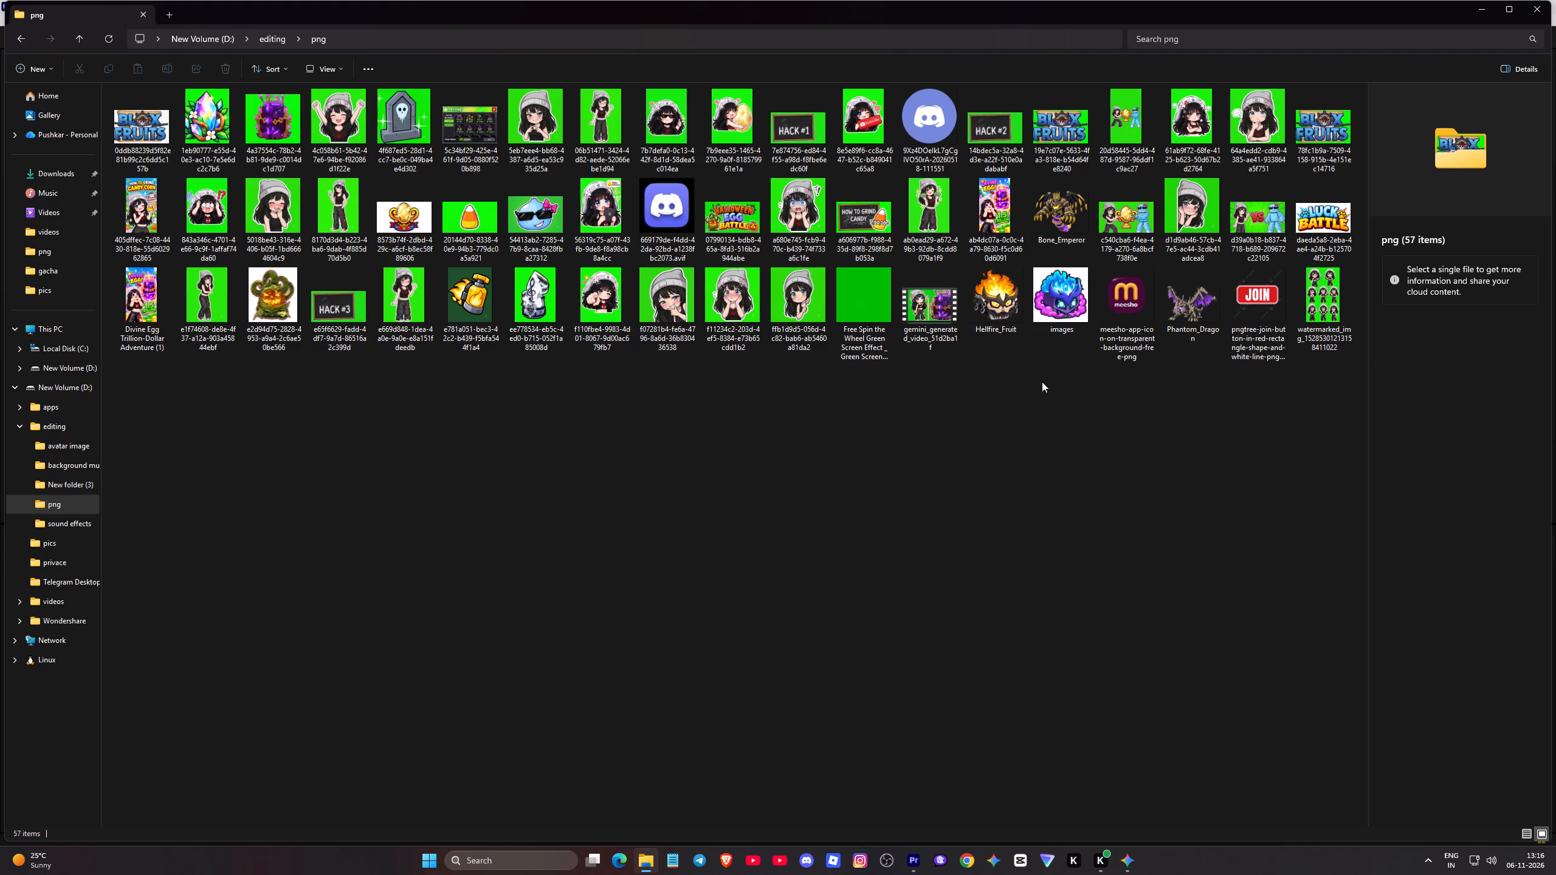
left_click_drag(1042, 382, 997, 310)
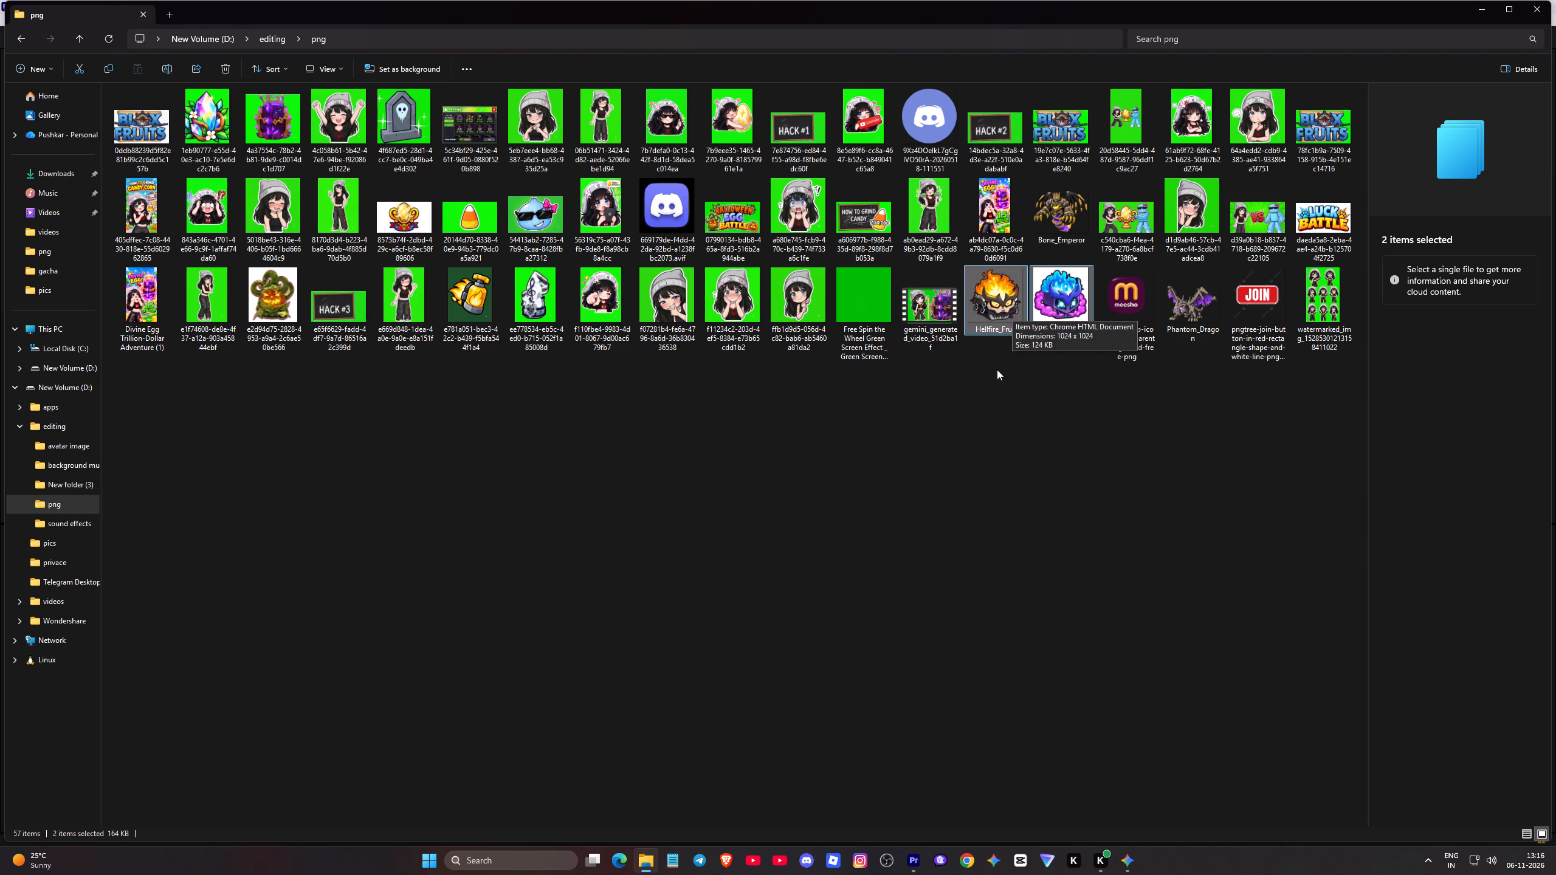
left_click(999, 387)
left_click_drag(1055, 311, 1025, 550)
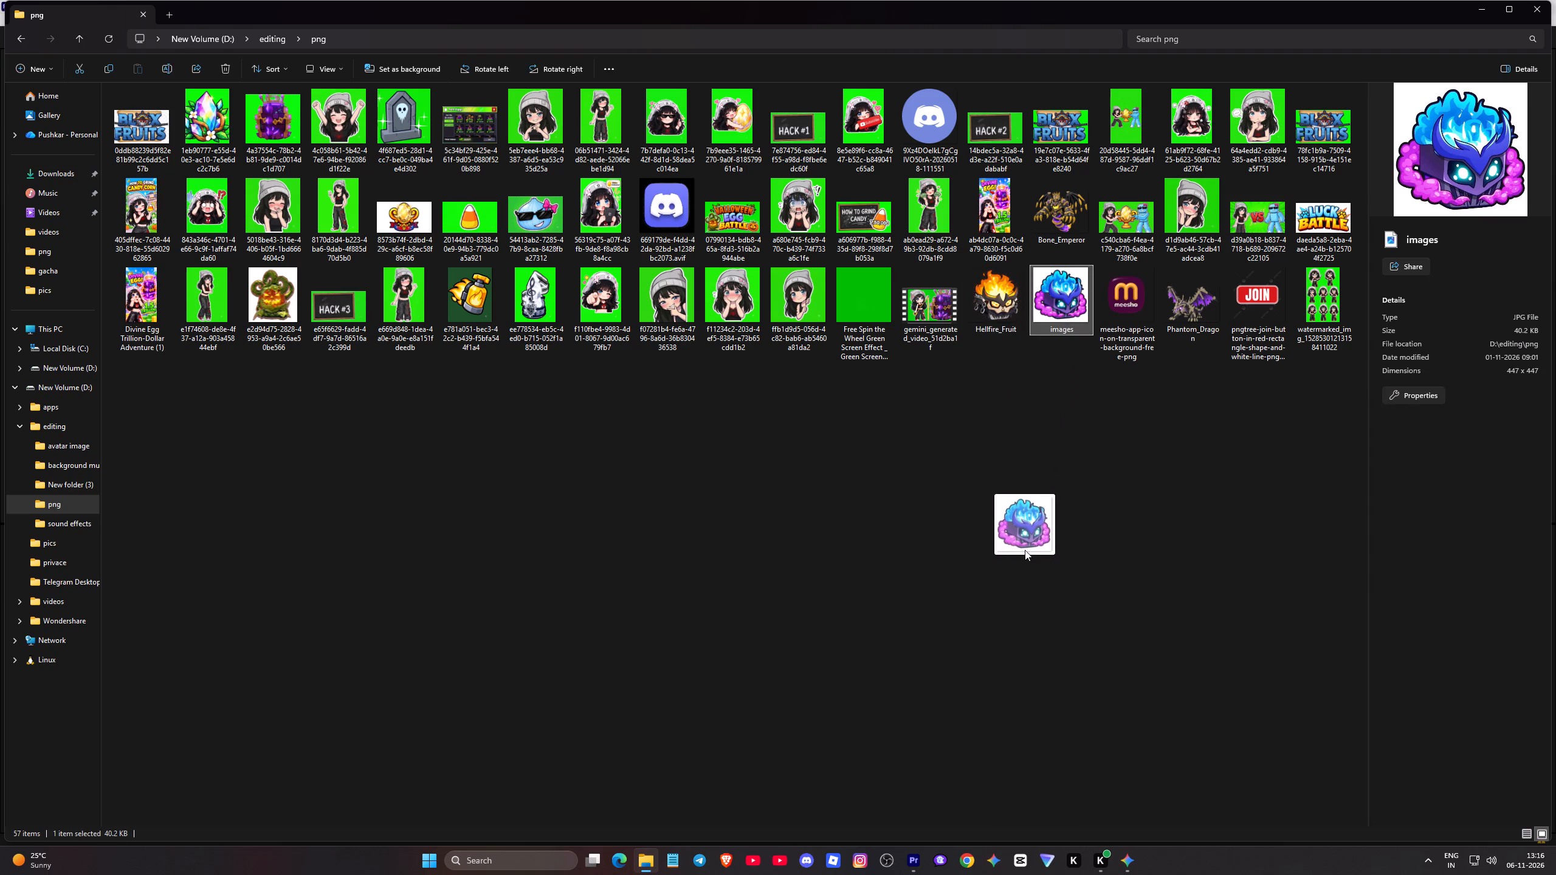
left_click_drag(1025, 550, 686, 634)
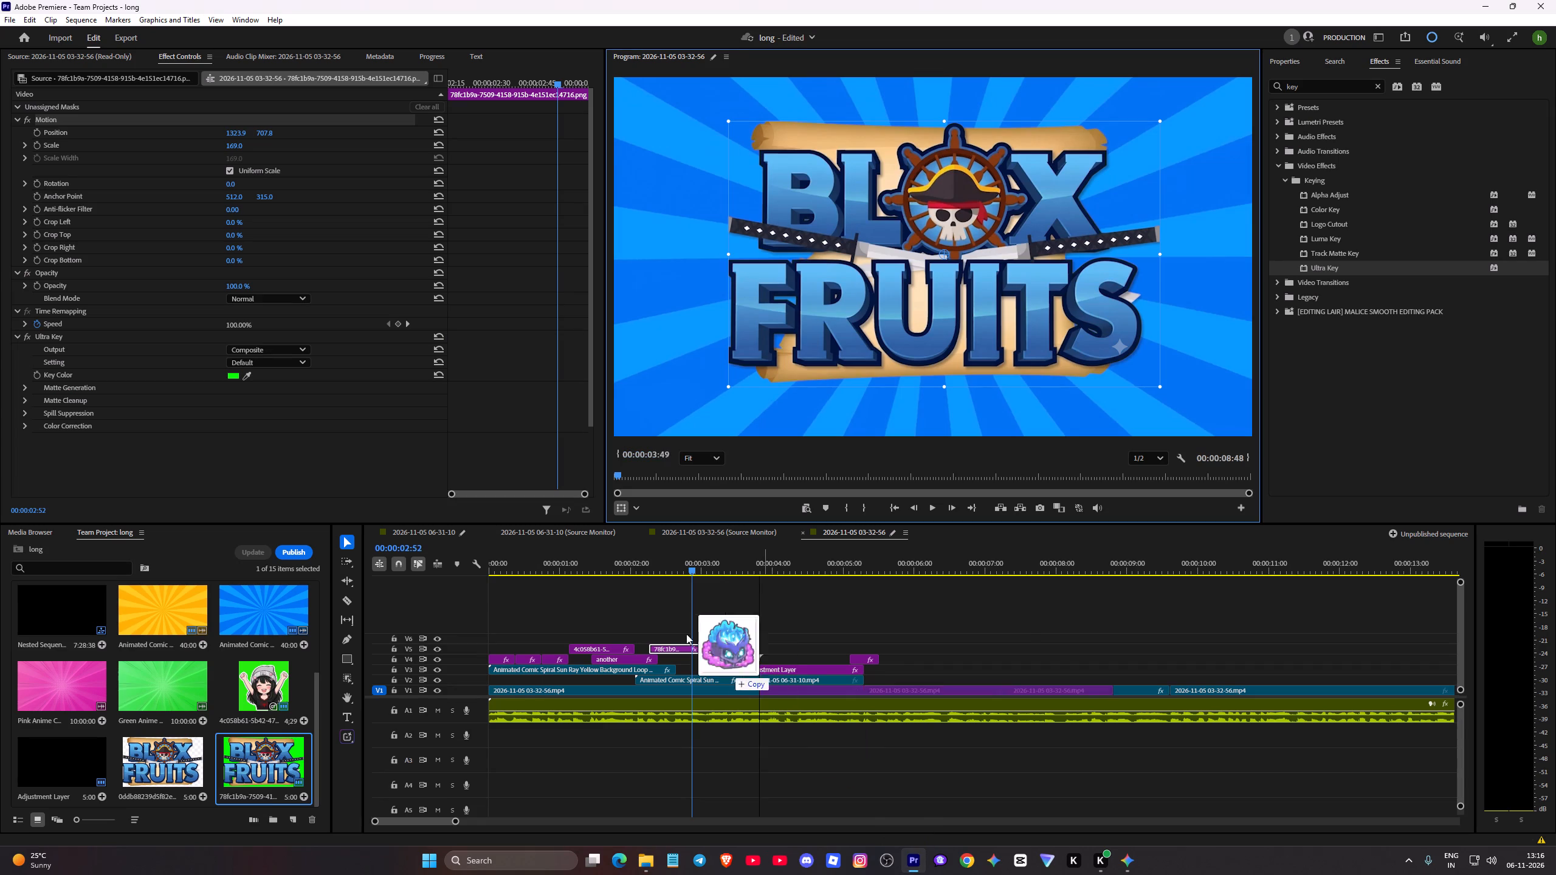
left_click_drag(686, 634, 649, 642)
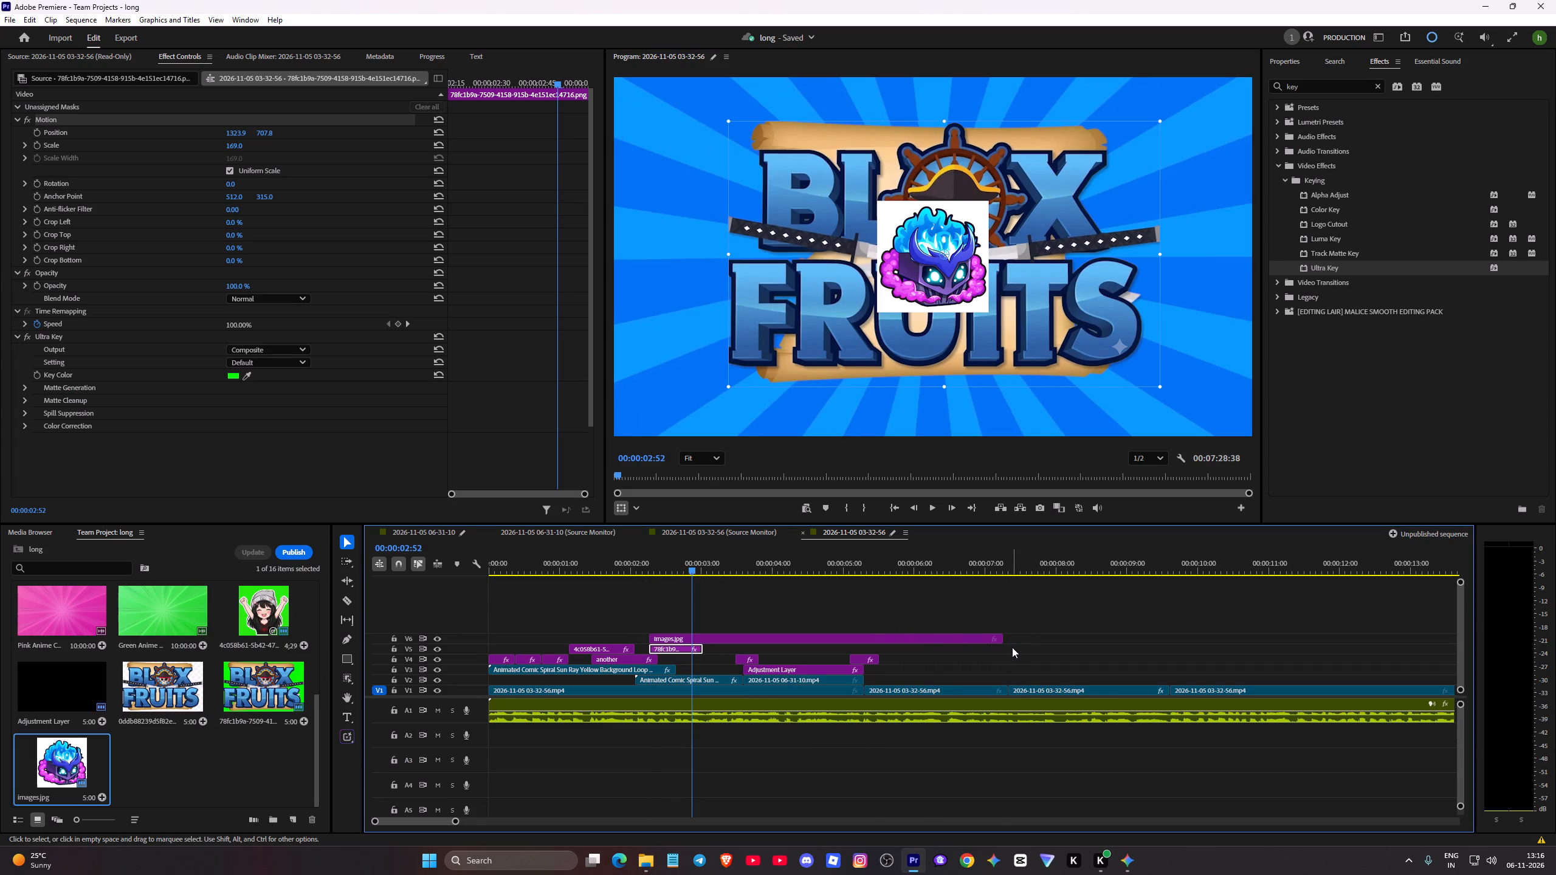
Trim the fruit picture clip on V6 to end together with the logo clip below it, at about 3 seconds.
left_click_drag(1003, 642, 705, 652)
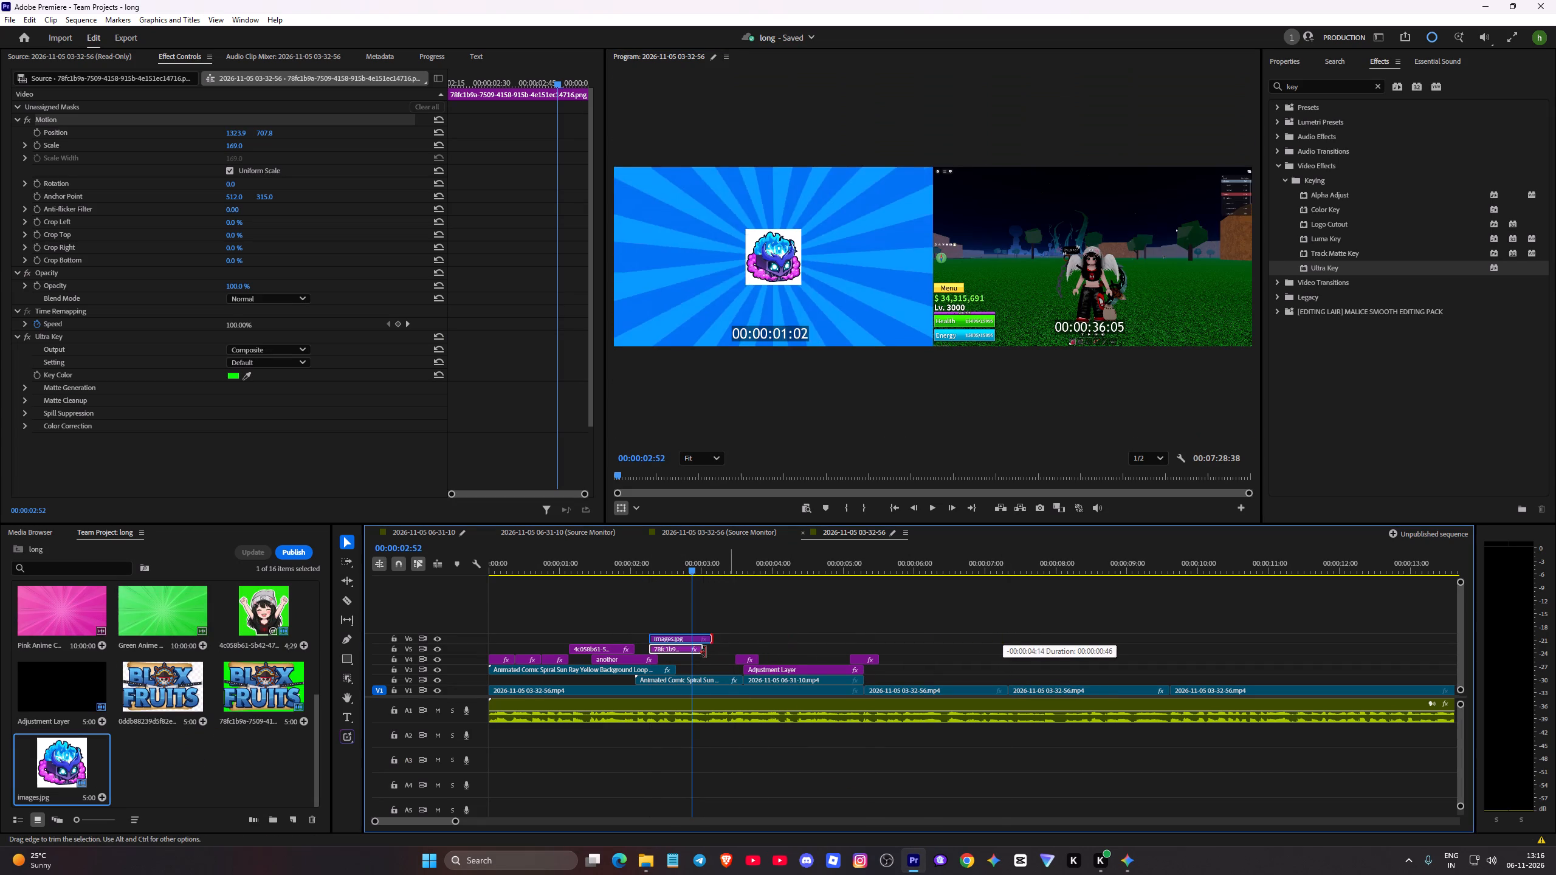
left_click_drag(705, 652, 703, 653)
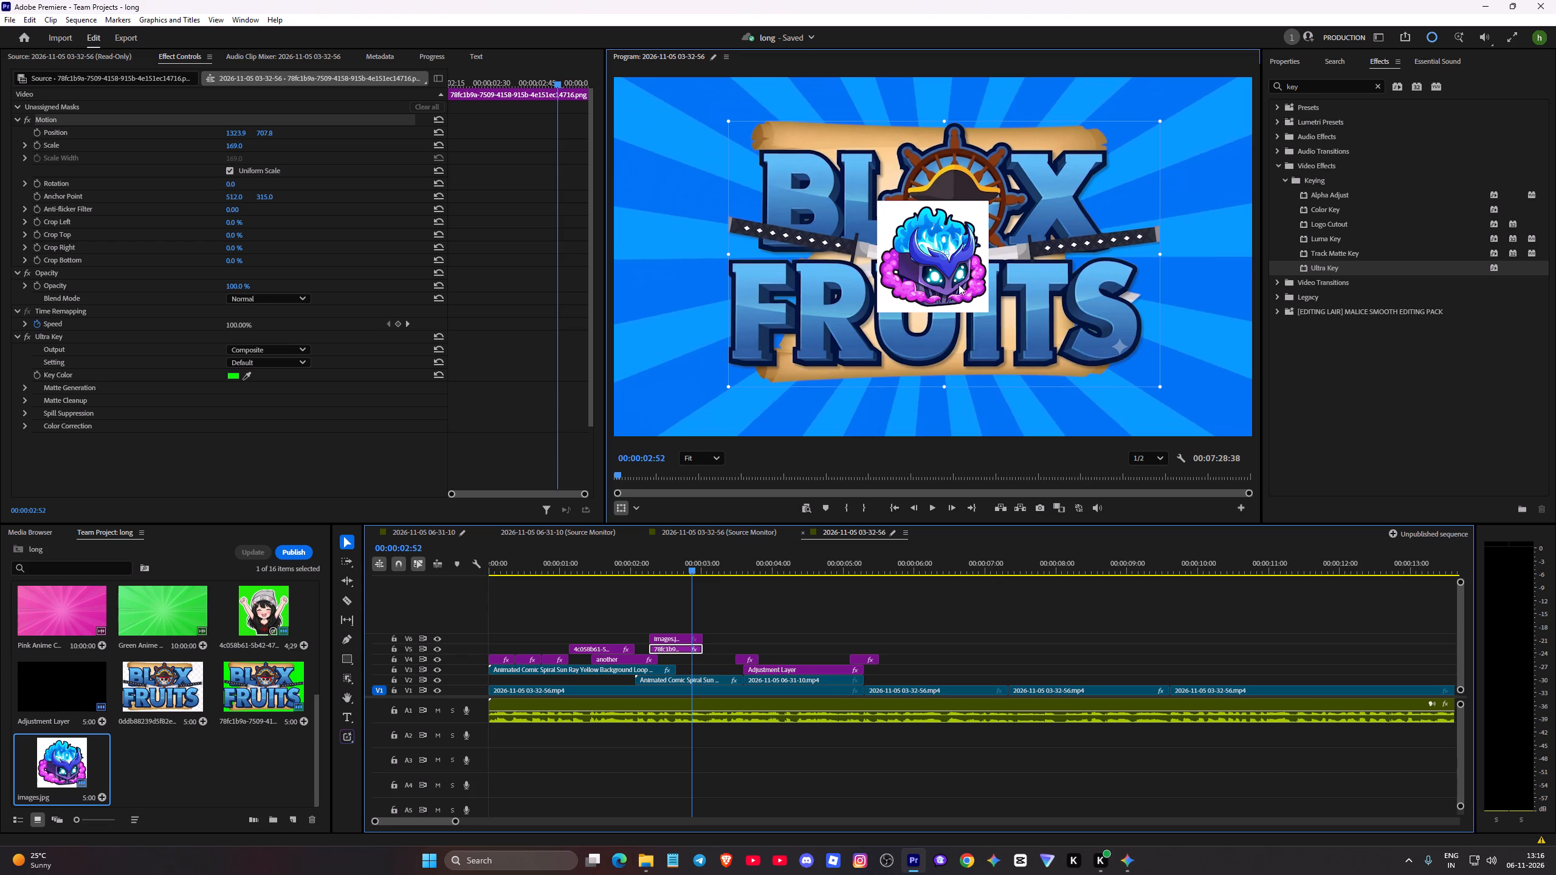
Move the V6 fruit picture to the frame's upper-left corner, at position about 315, 339.
double_click(959, 284)
triple_click(952, 284)
left_click(951, 283)
triple_click(936, 257)
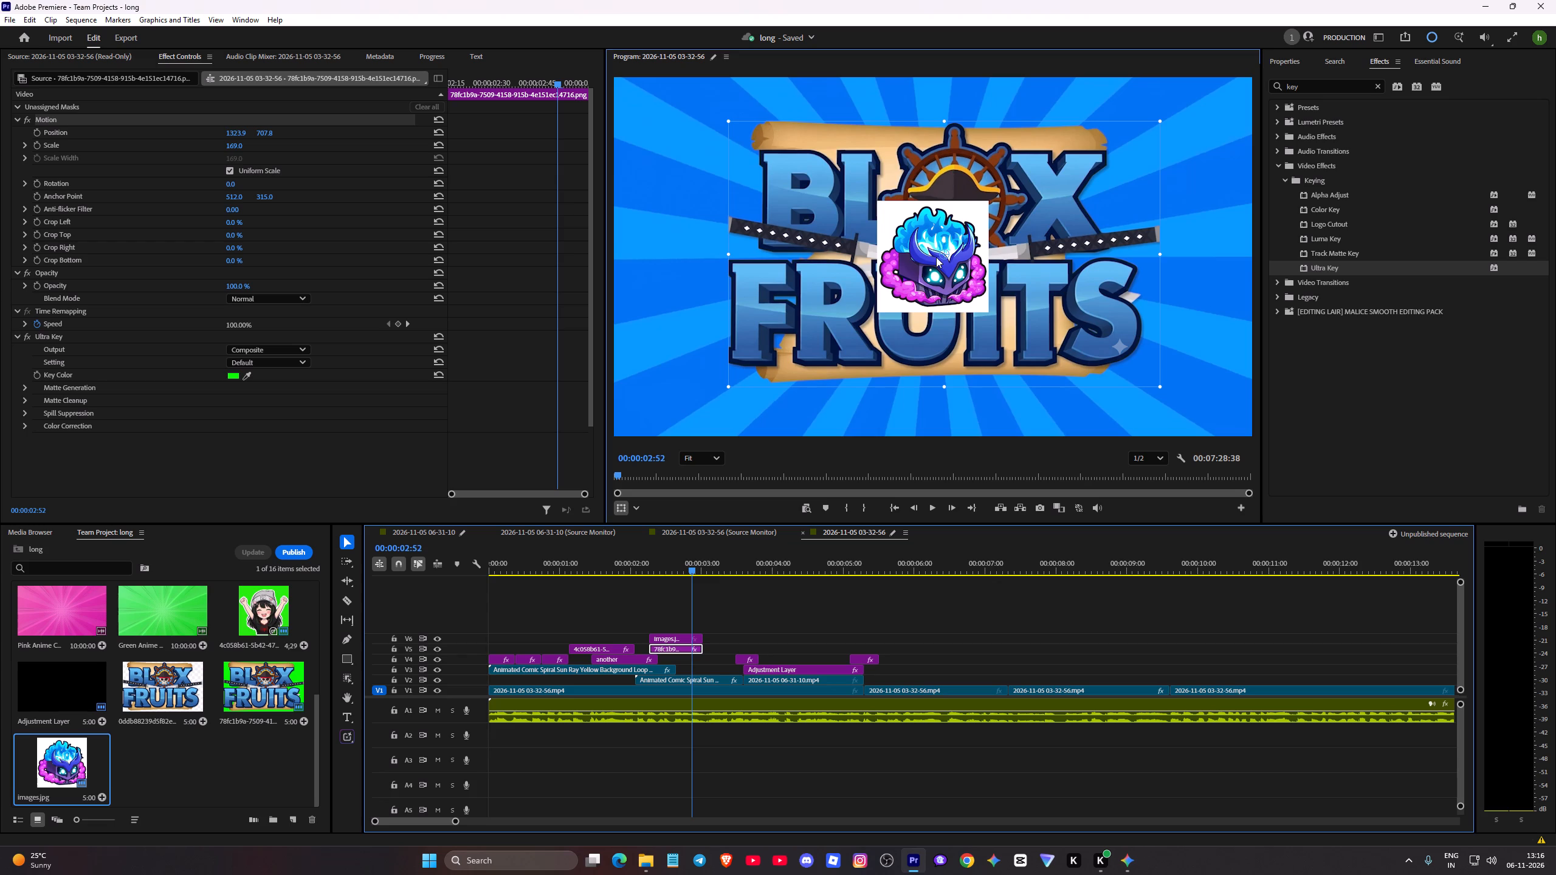
left_click(935, 256)
left_click_drag(935, 256, 915, 249)
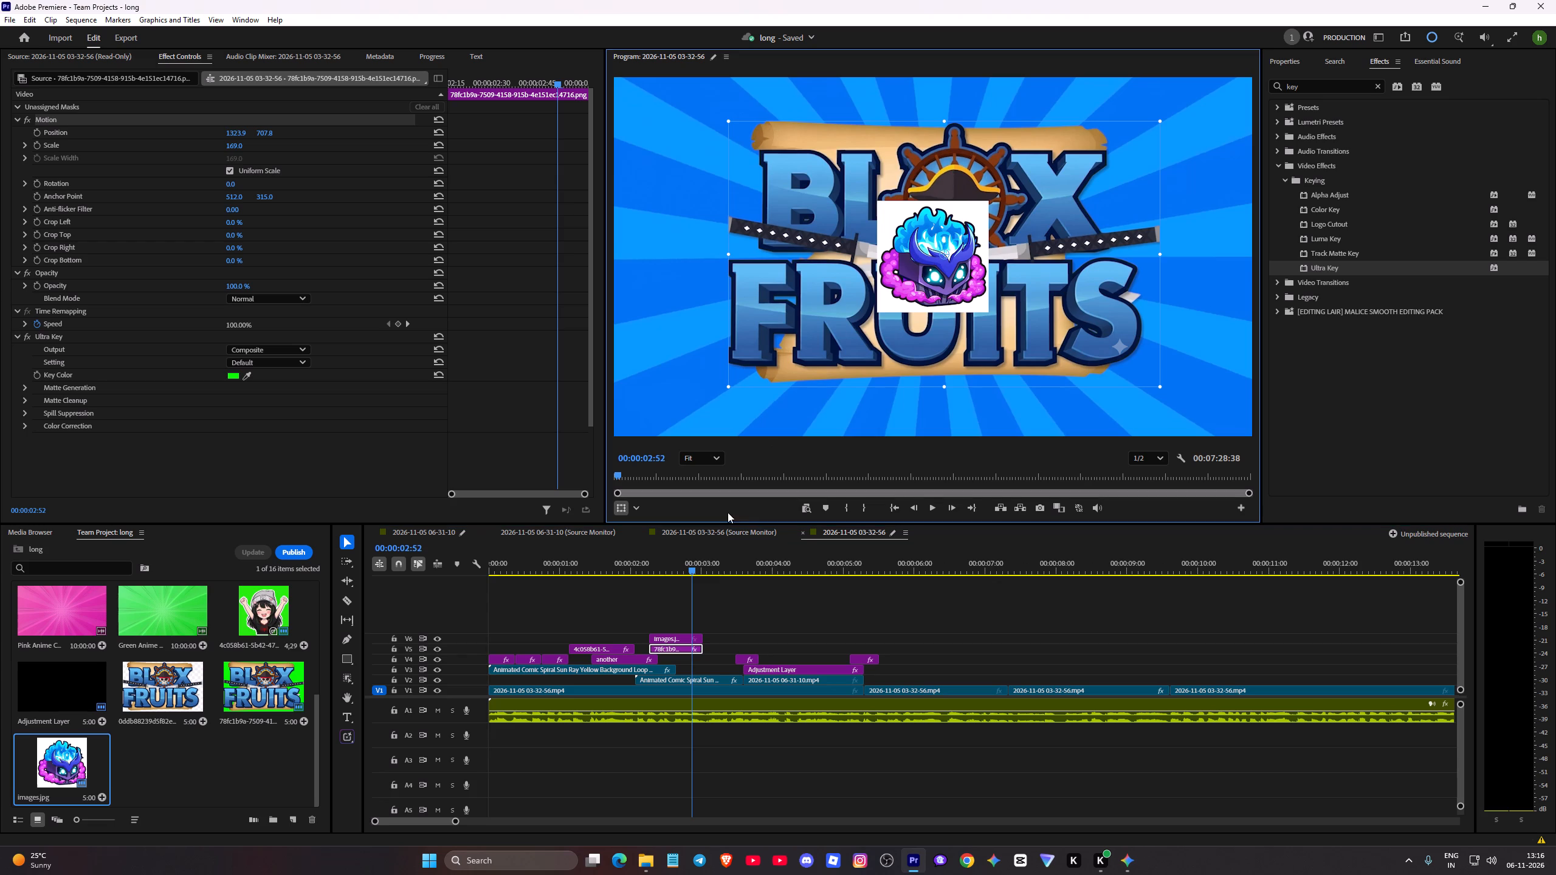
left_click(680, 637)
left_click(893, 307)
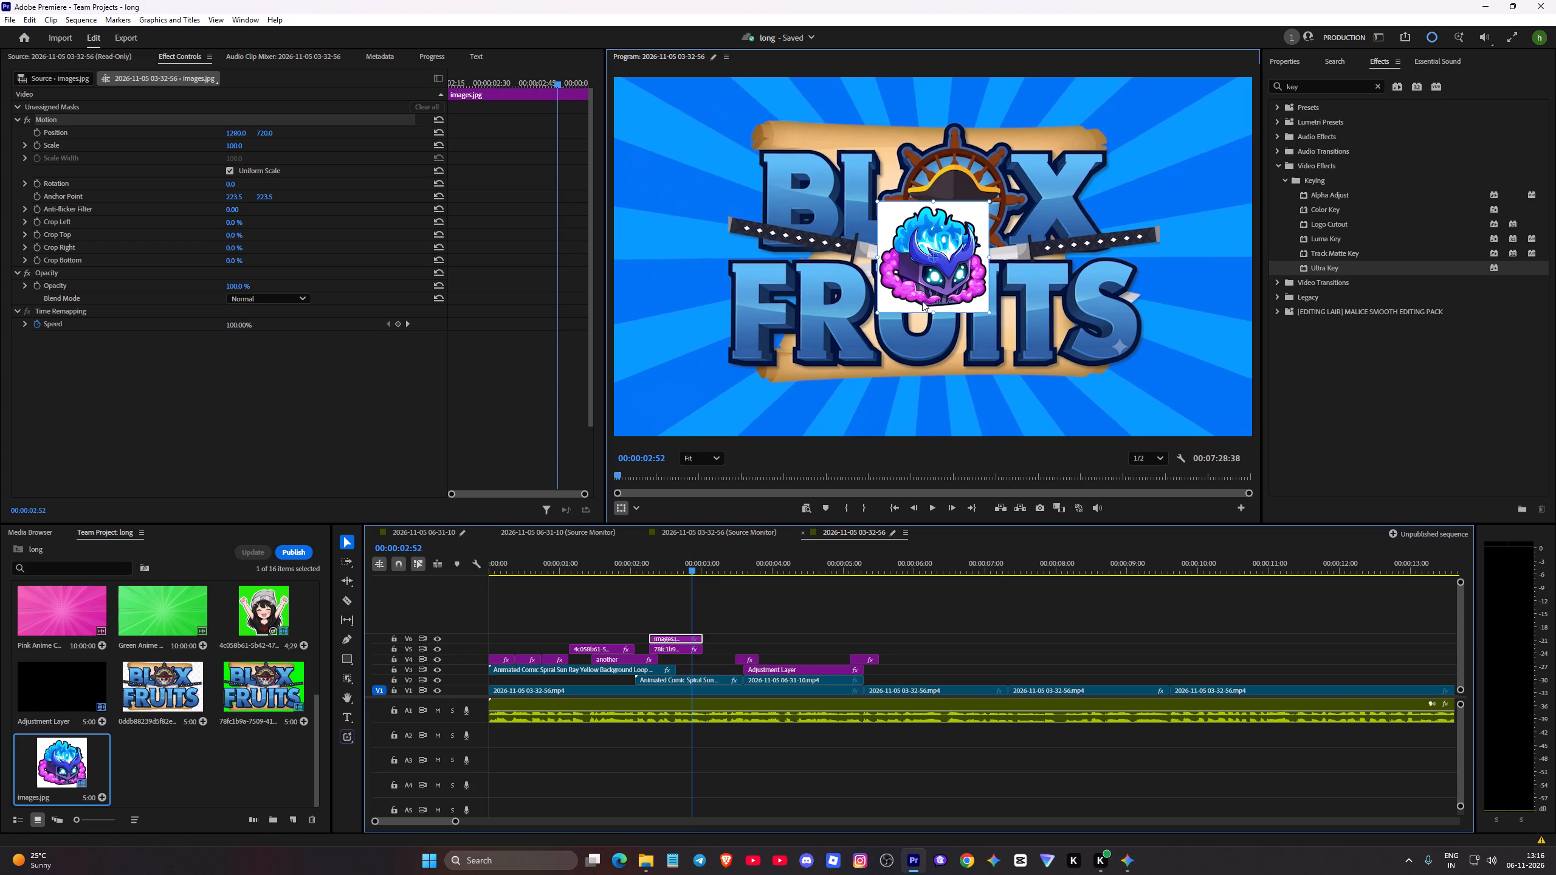
left_click_drag(951, 290, 711, 195)
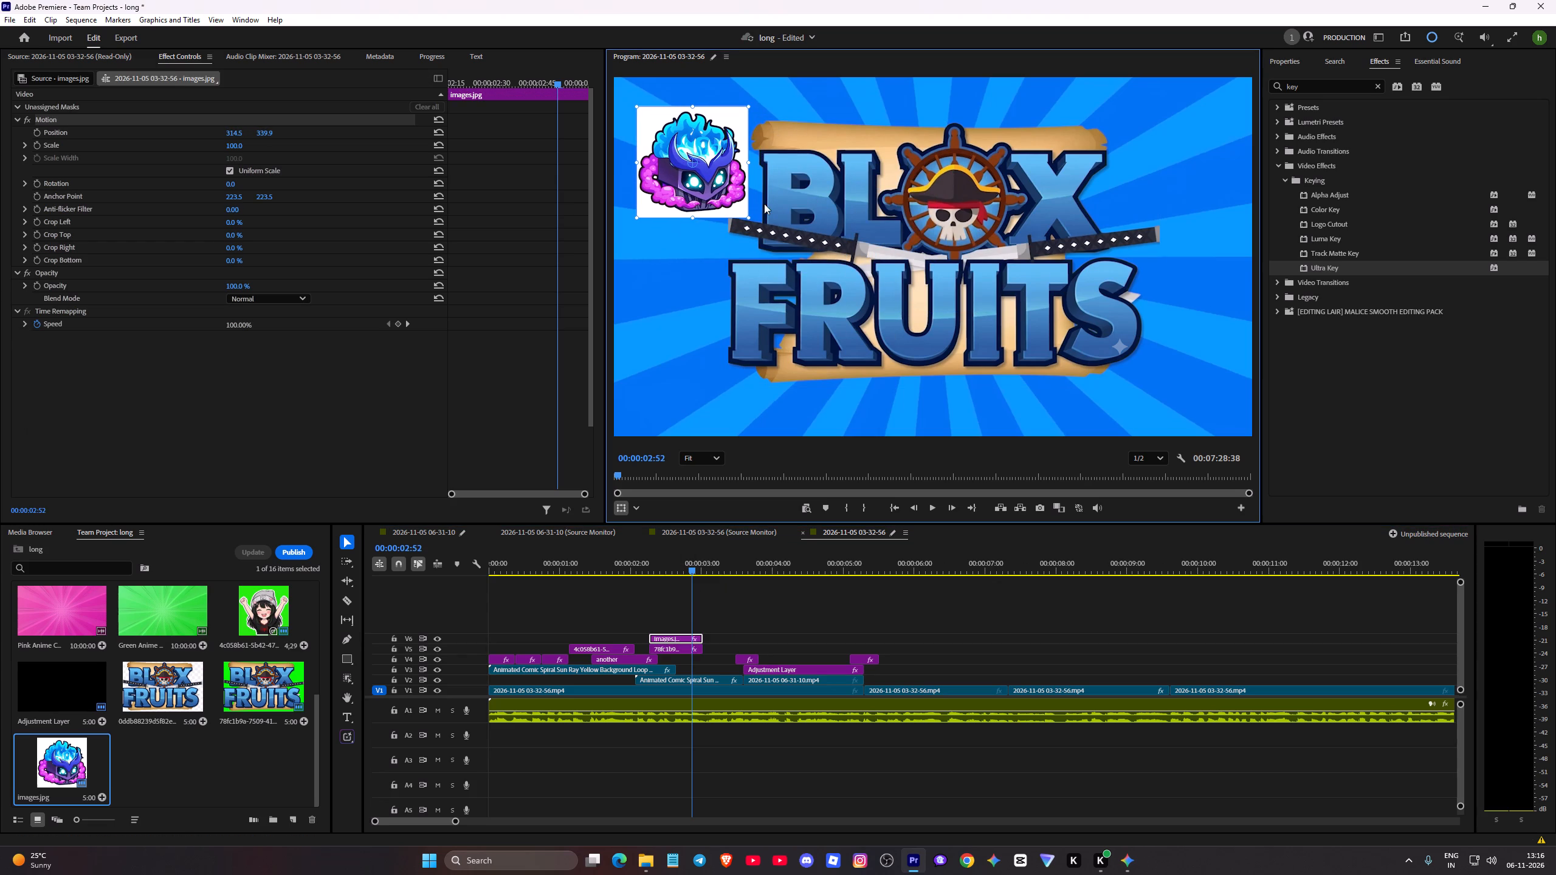
Apply Ultra Key to the fruit picture on V6, sample its white background as the key color, and clear the effects search.
left_click_drag(1363, 268, 715, 621)
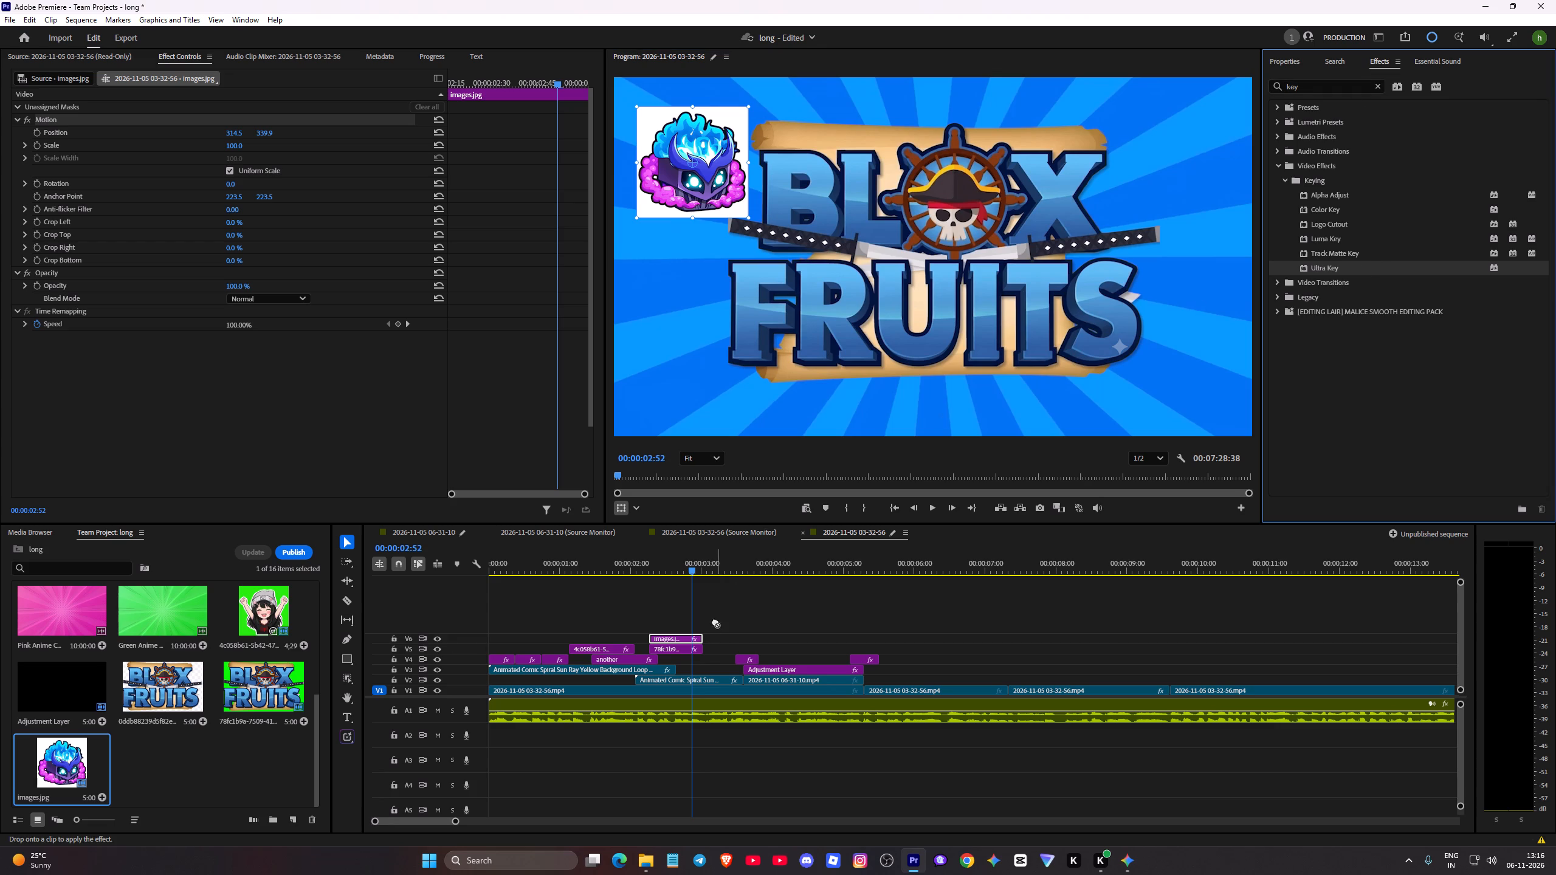
left_click_drag(715, 621, 687, 639)
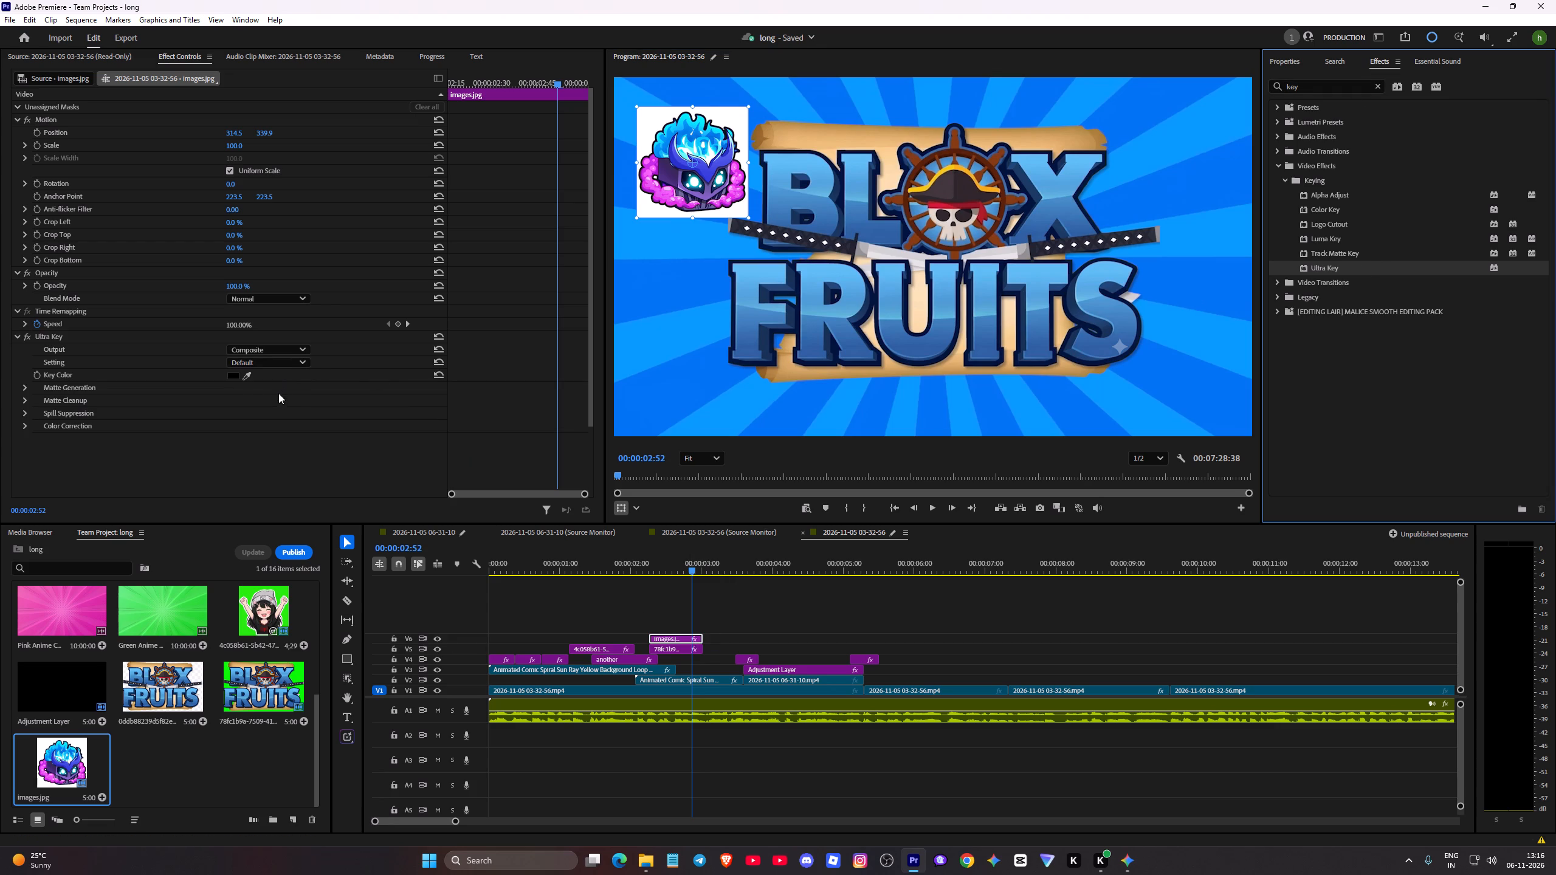
left_click(250, 376)
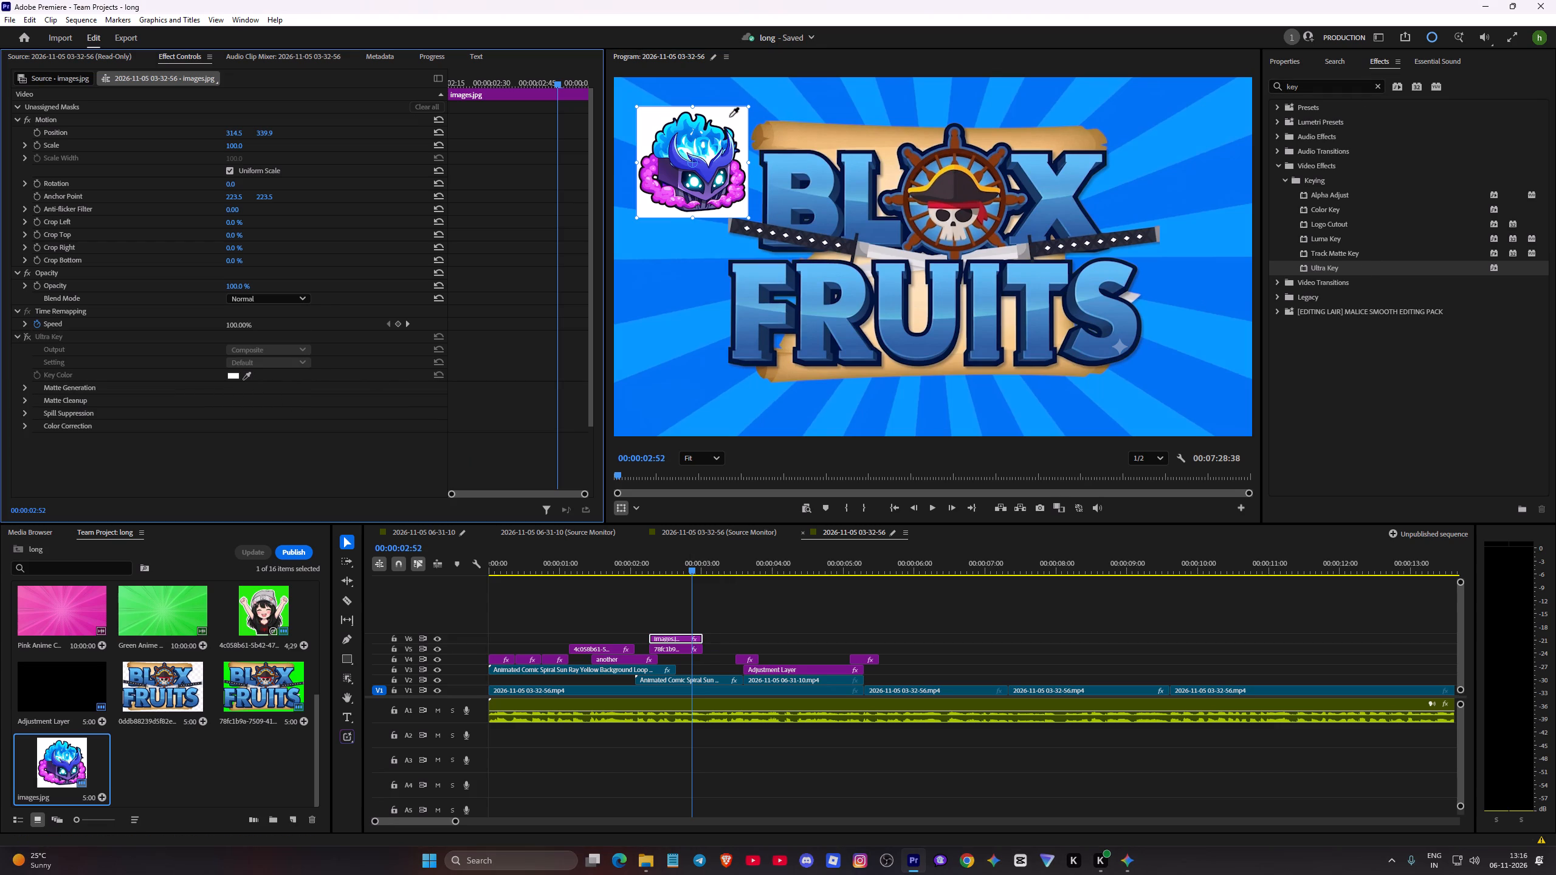
left_click(729, 117)
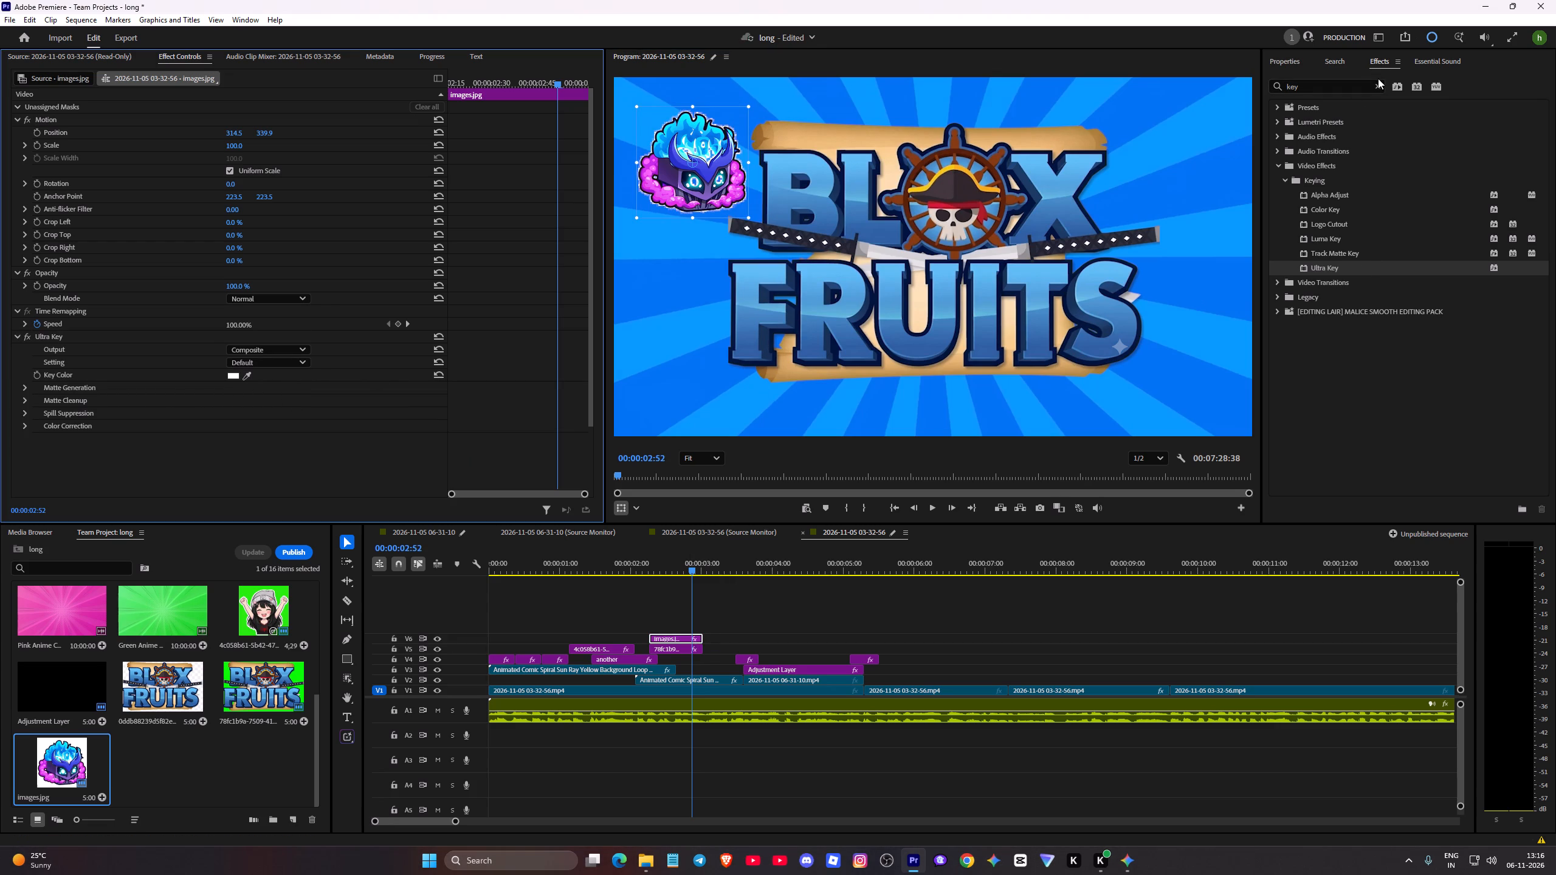
left_click(1380, 83)
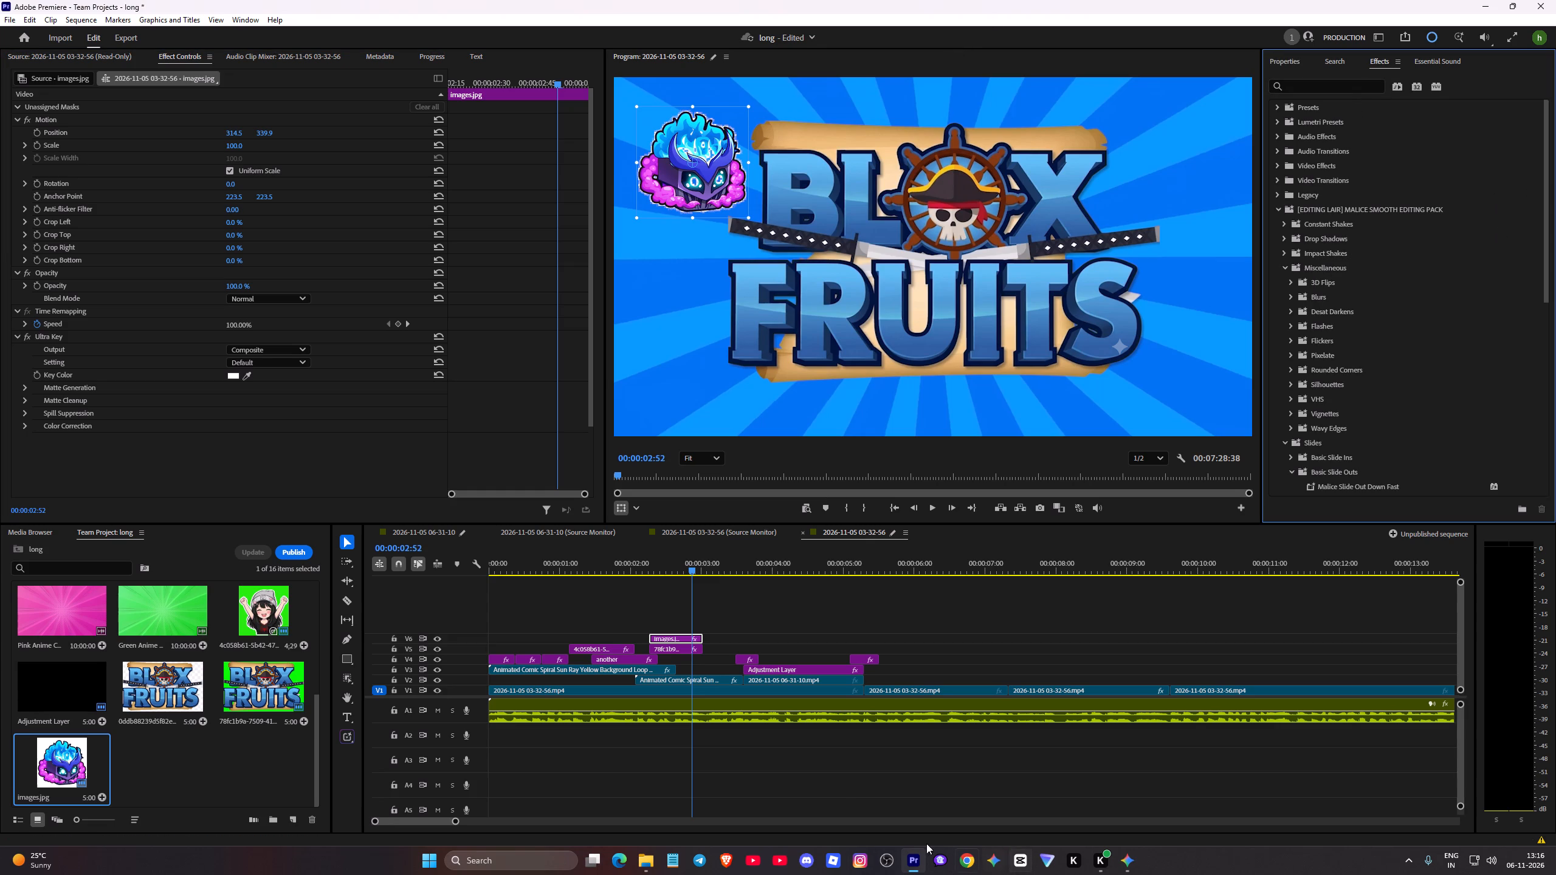
Switch to Google Chrome, search Google Images for "blox fruit fruits" and filter the results to transparent images.
left_click(973, 866)
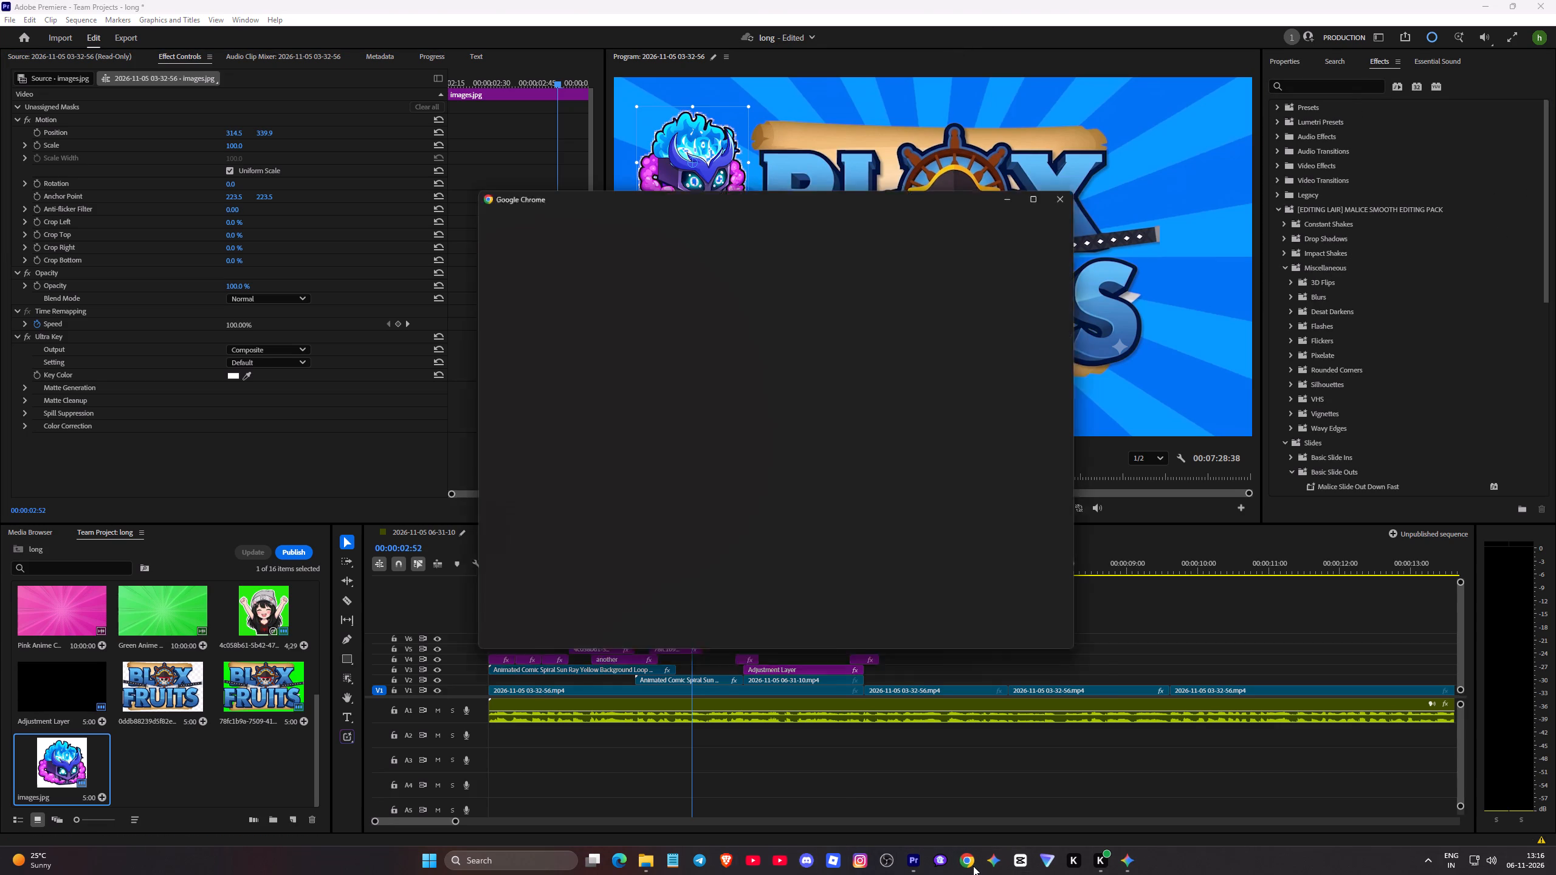
left_click(932, 416)
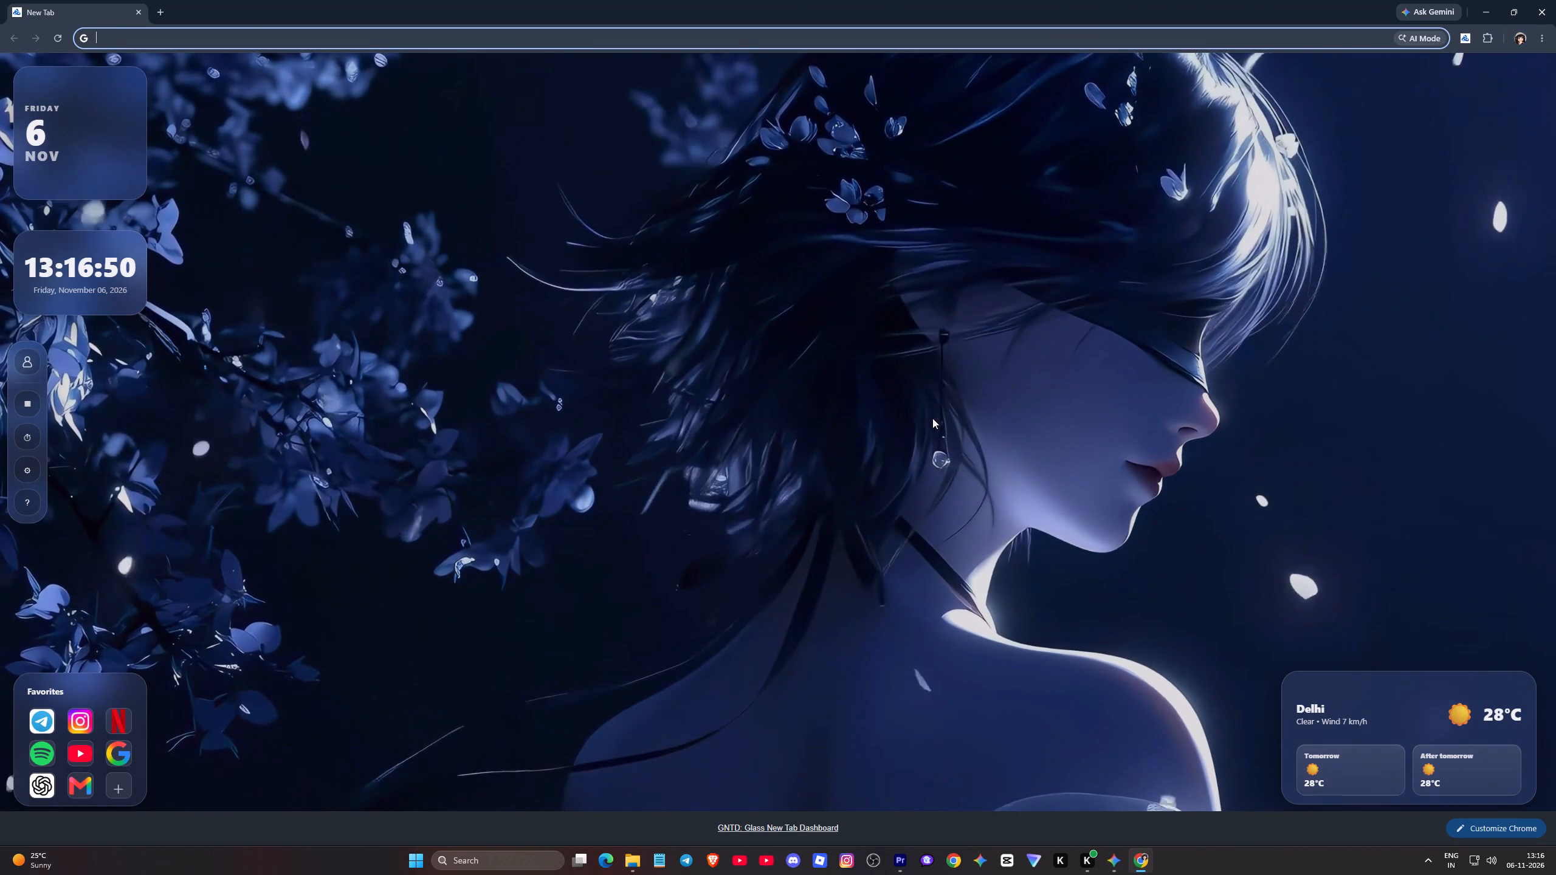
left_click(316, 39)
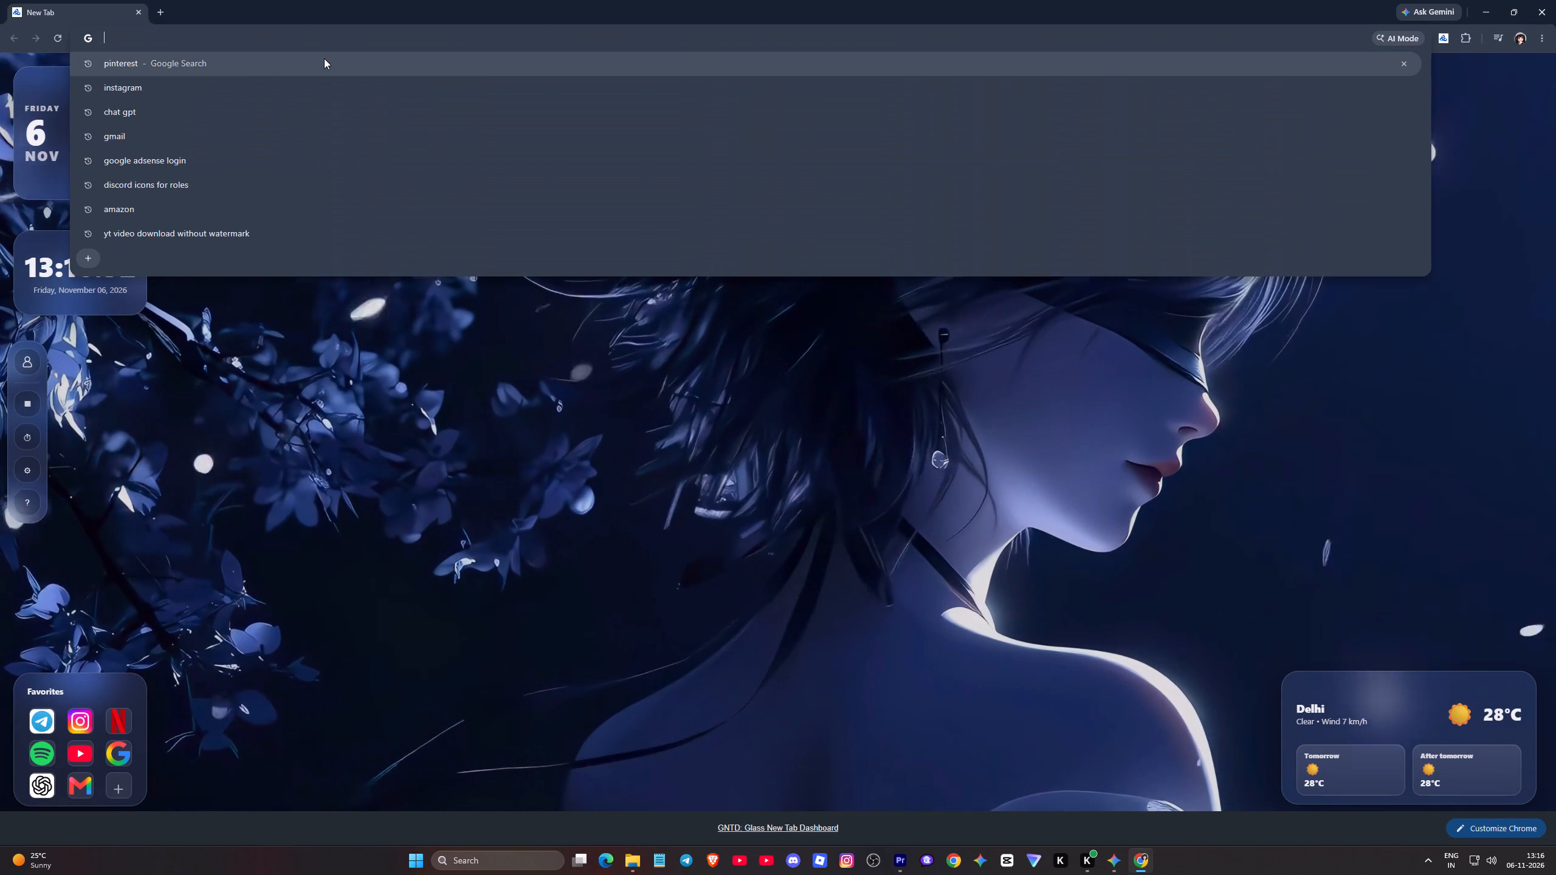
type("blox fruit fruits")
key("space")
key("Return")
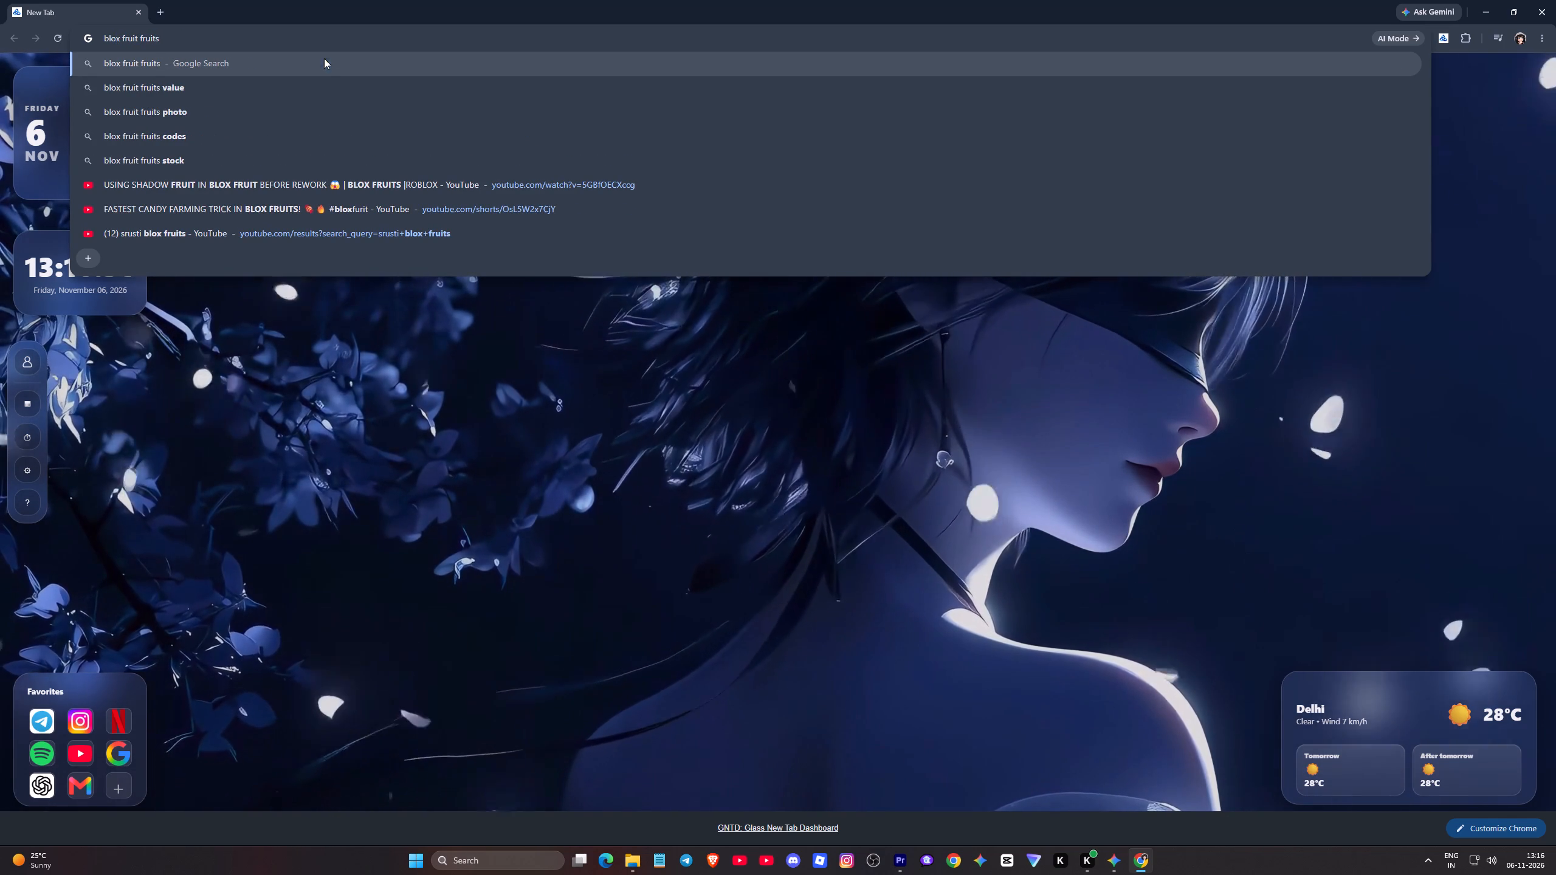
left_click(260, 132)
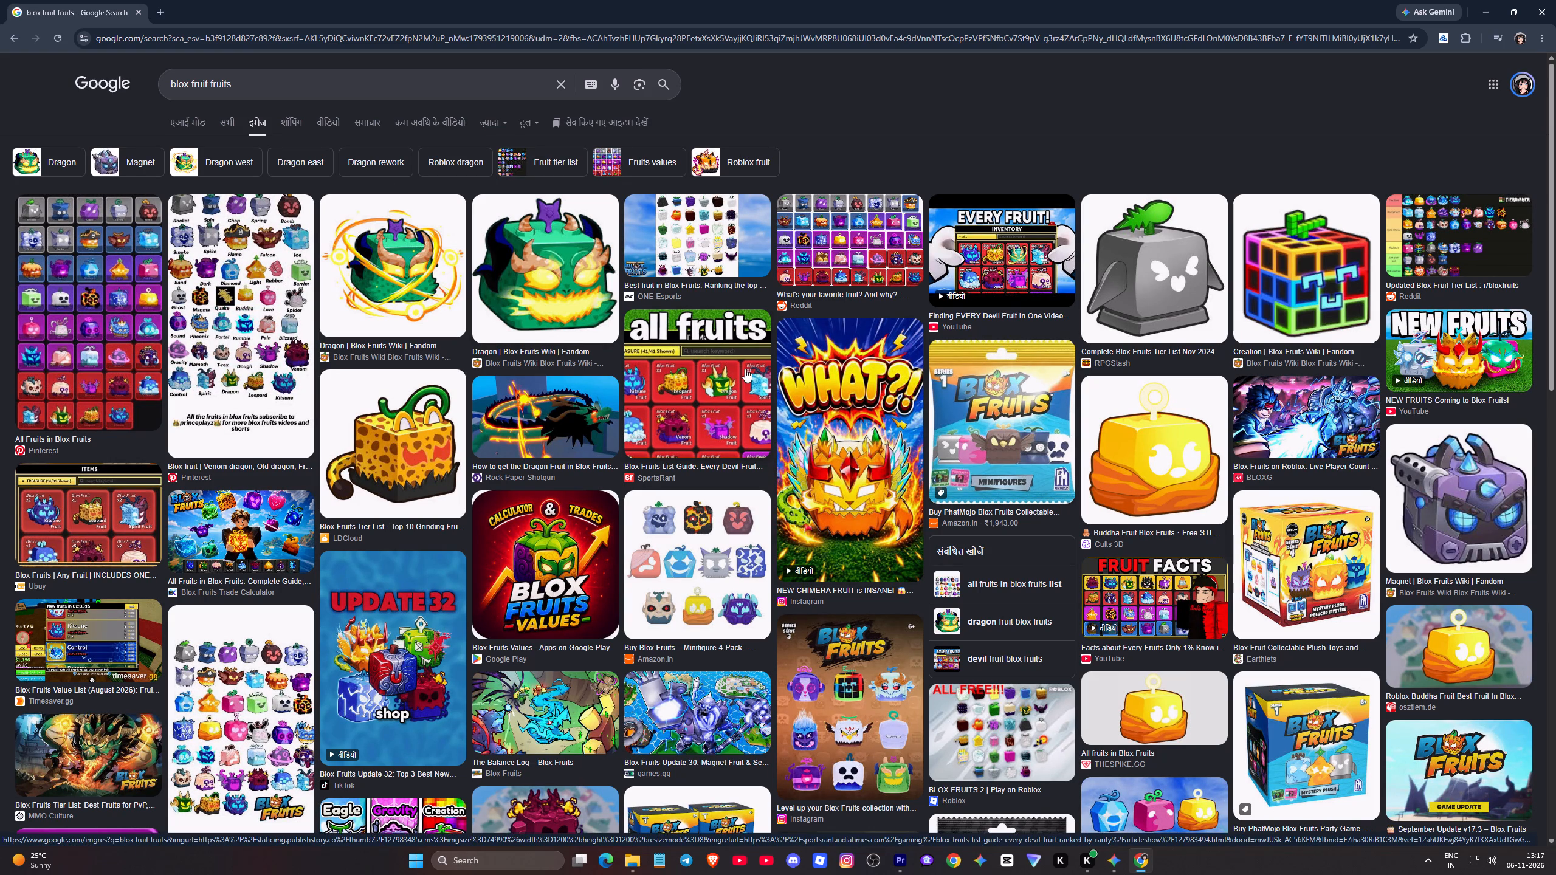
scroll(658, 419, "down", 2)
scroll(607, 362, "up", 4)
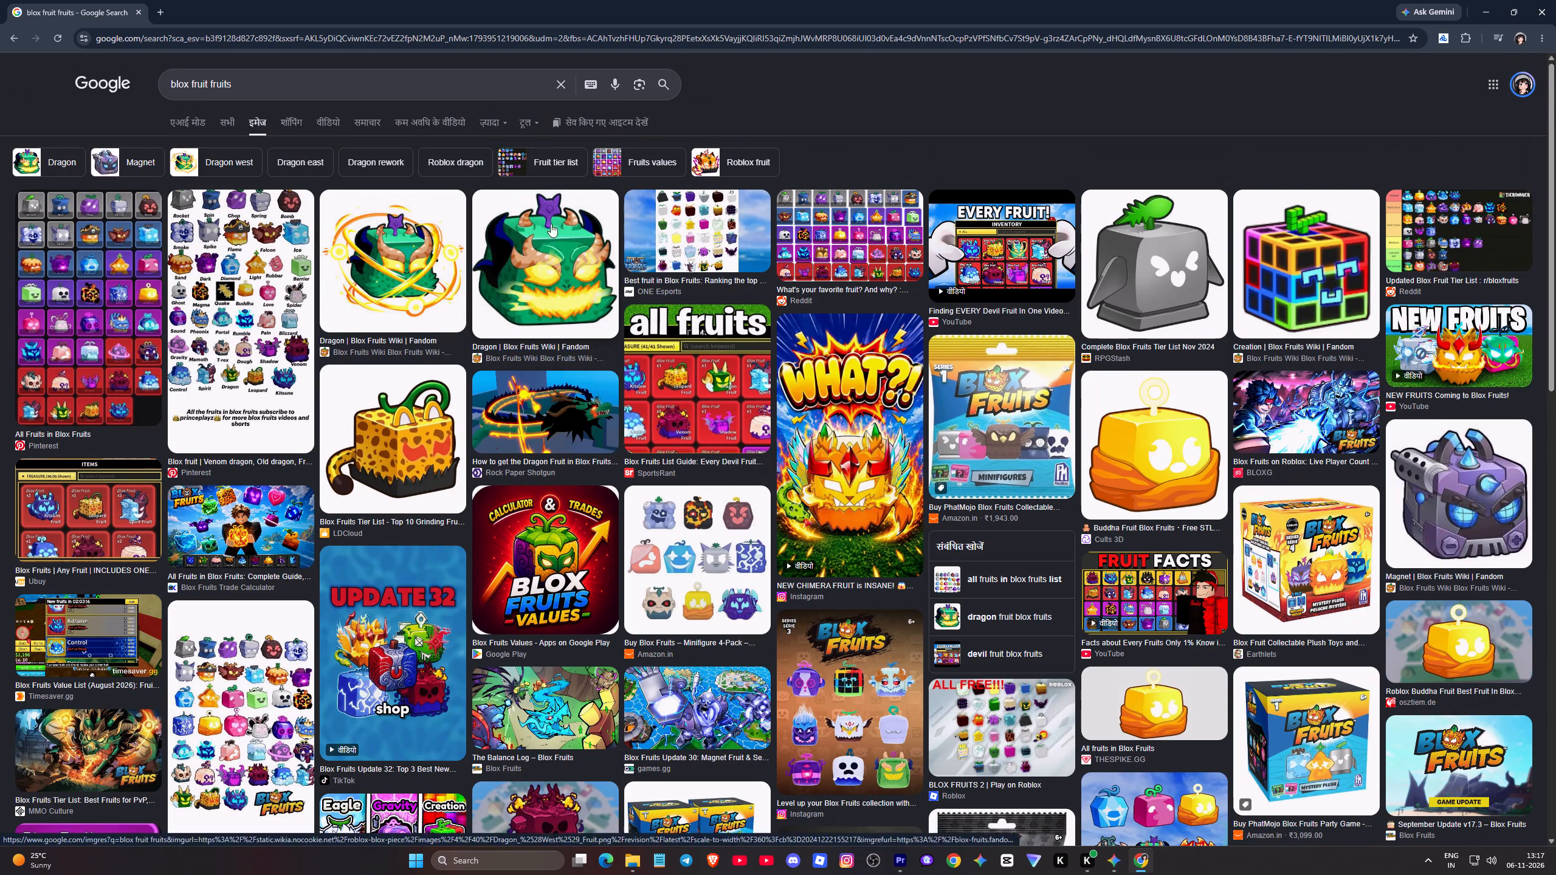
left_click(517, 121)
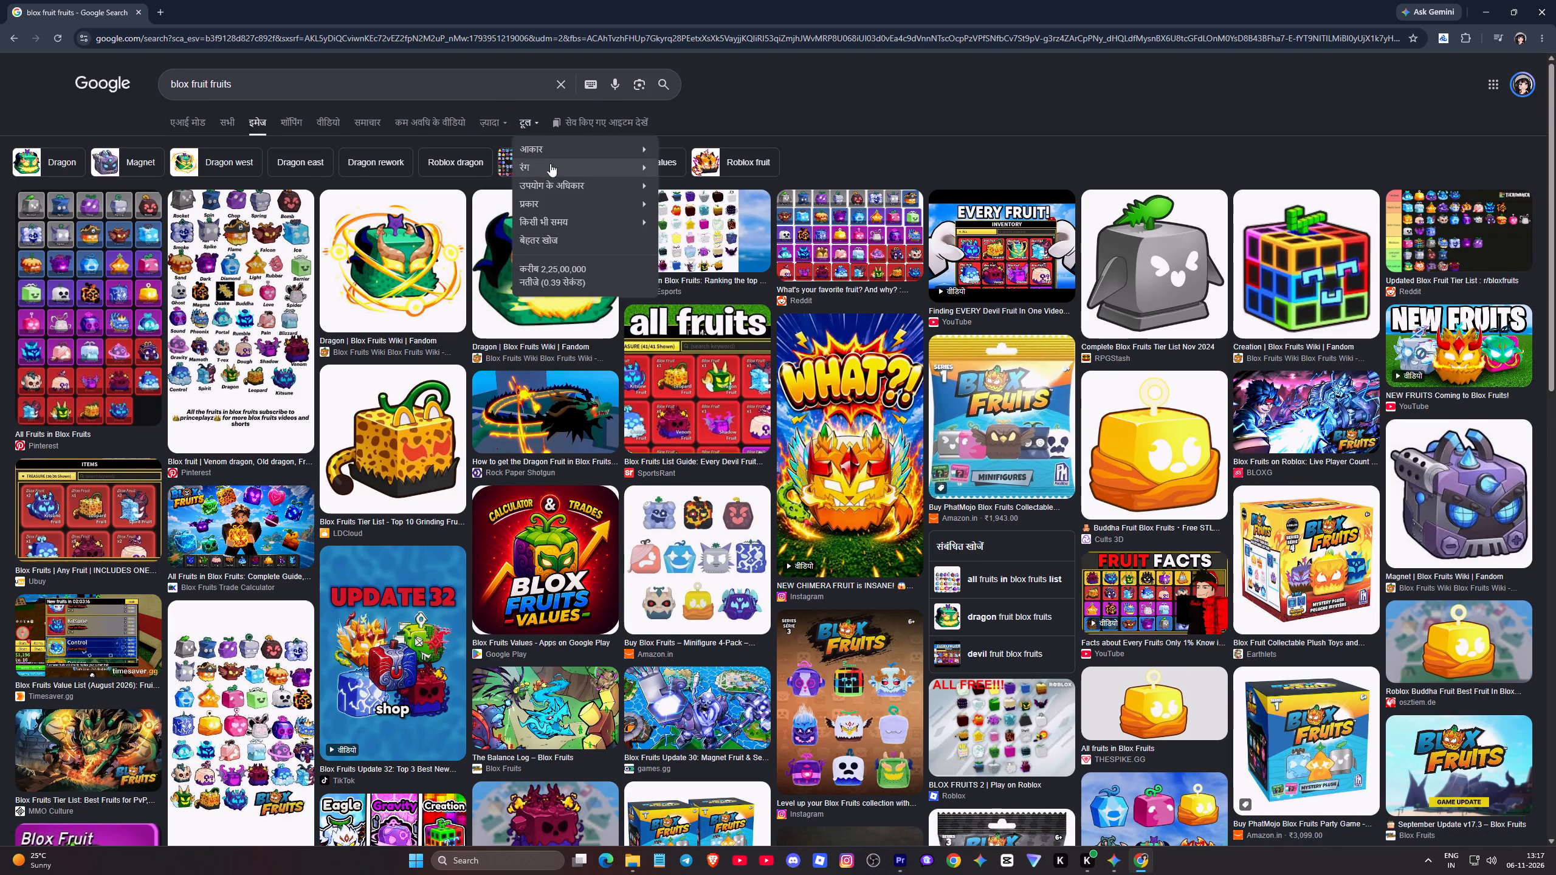
left_click(691, 196)
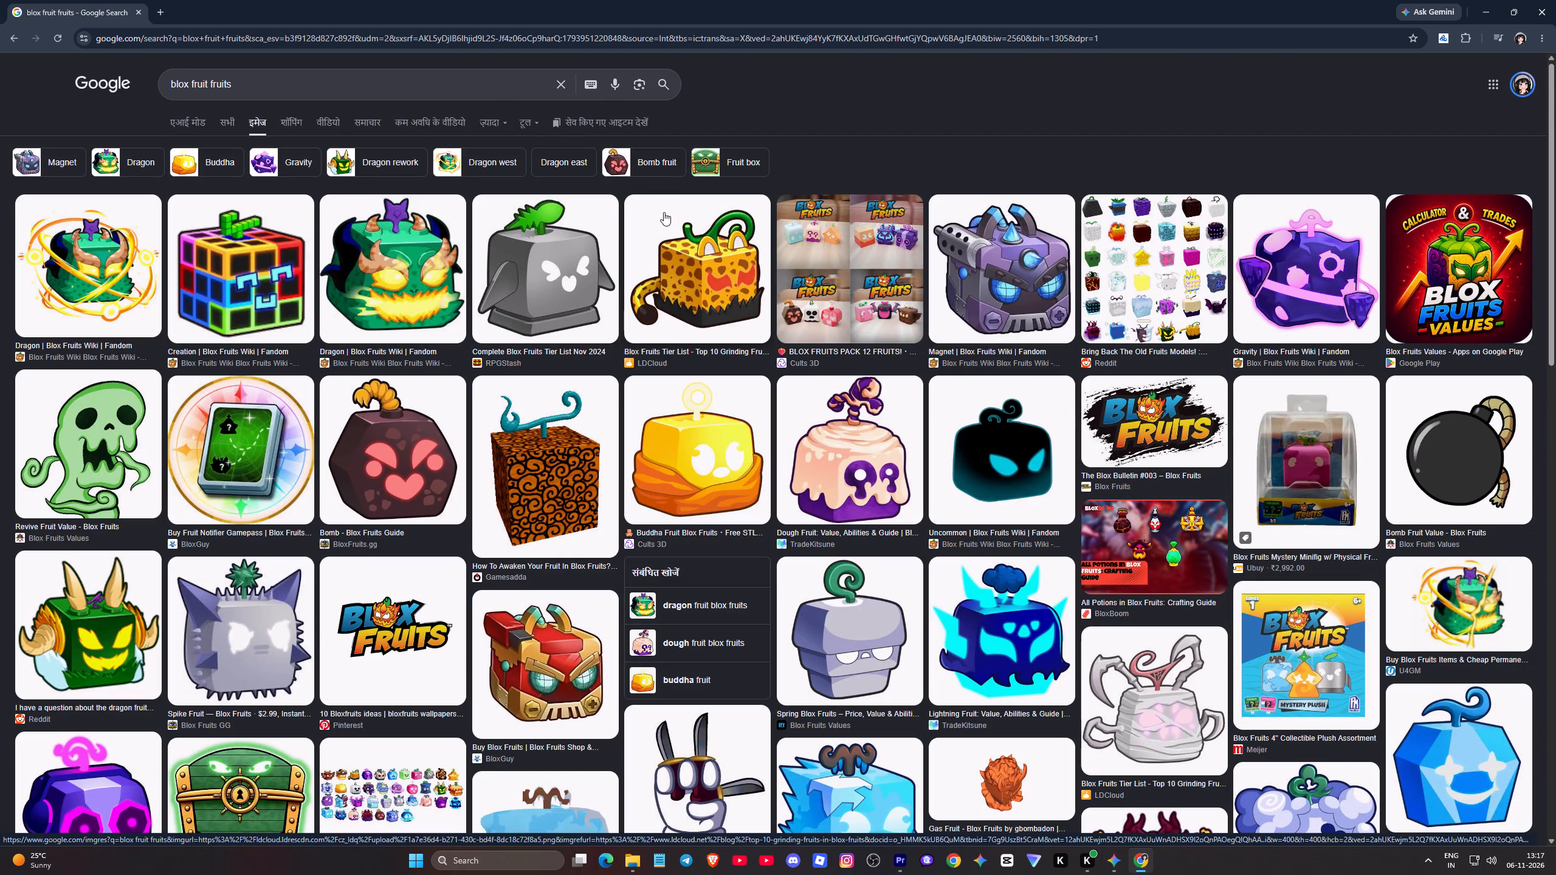
Save the green dragon fruit picture with orange rings to the png folder as Dragon_29_Fruit.
left_click(72, 242)
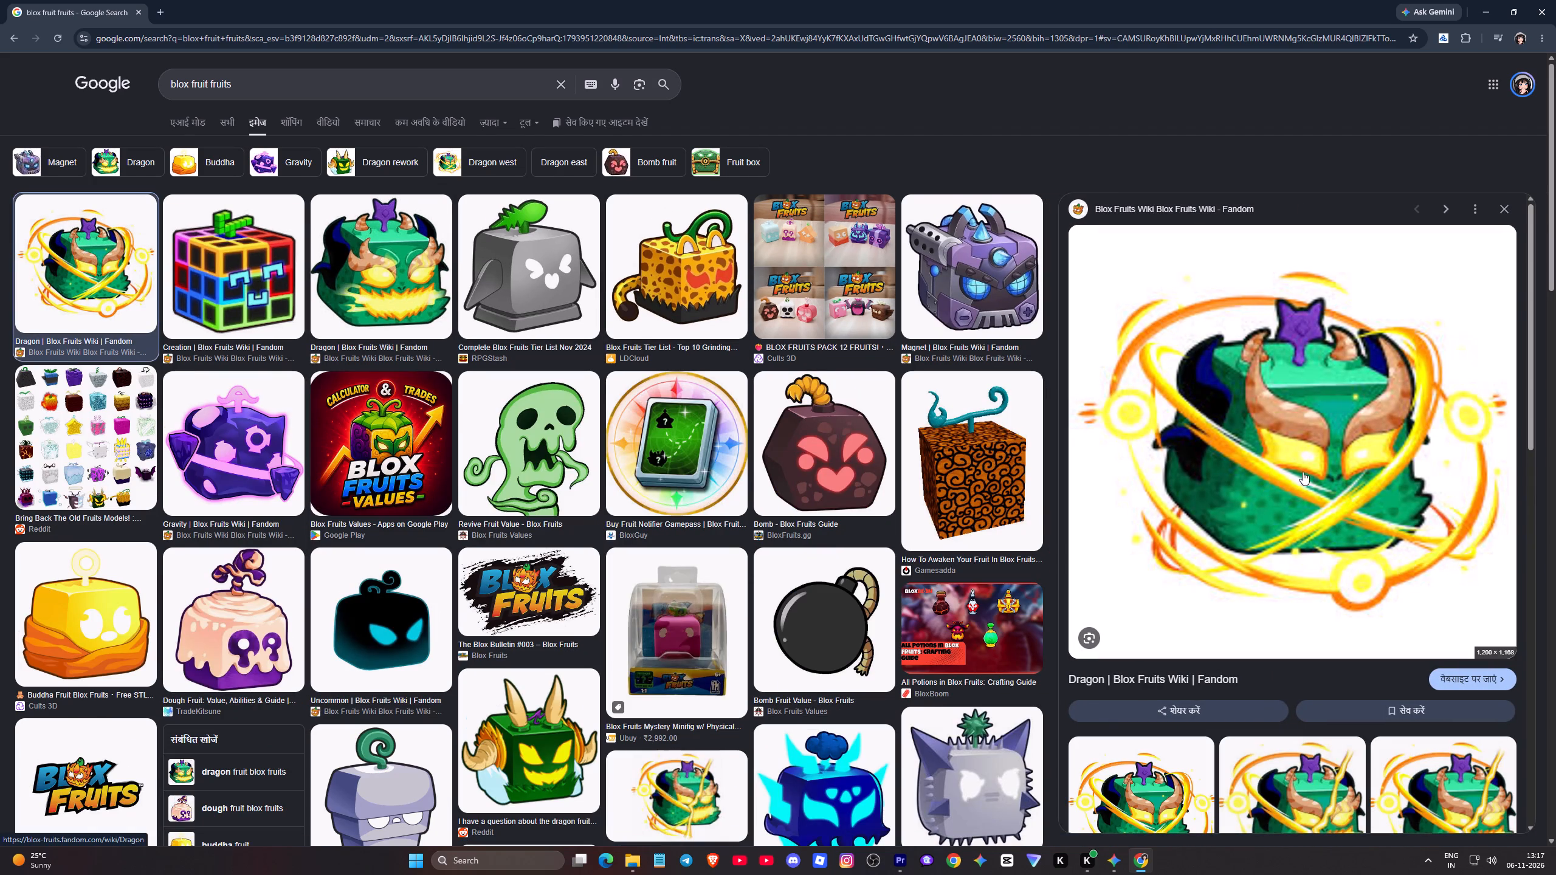
right_click(1333, 461)
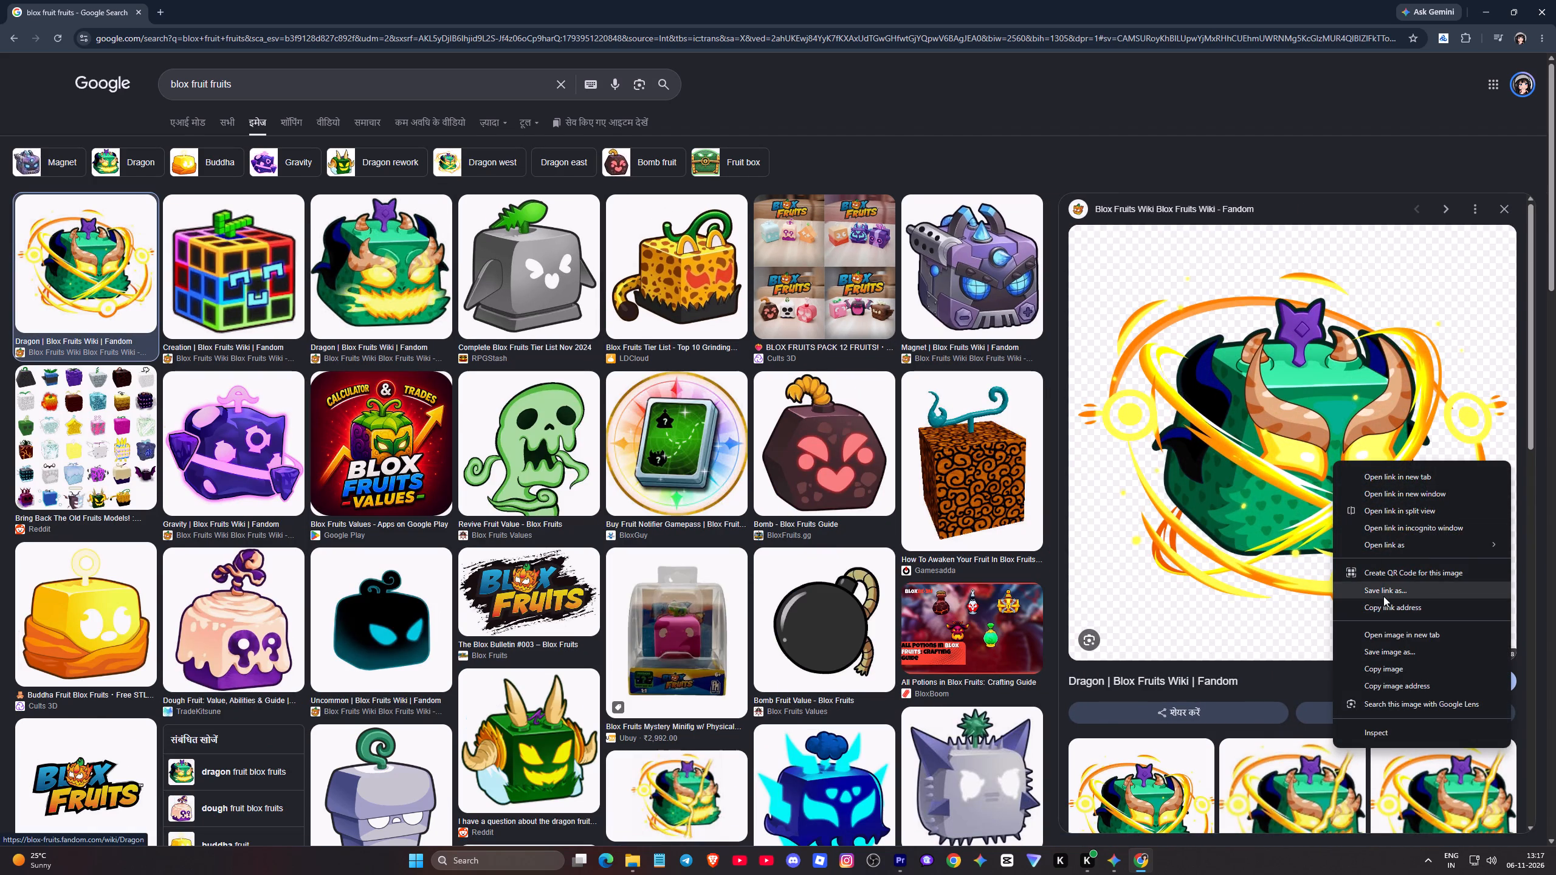
left_click(1379, 649)
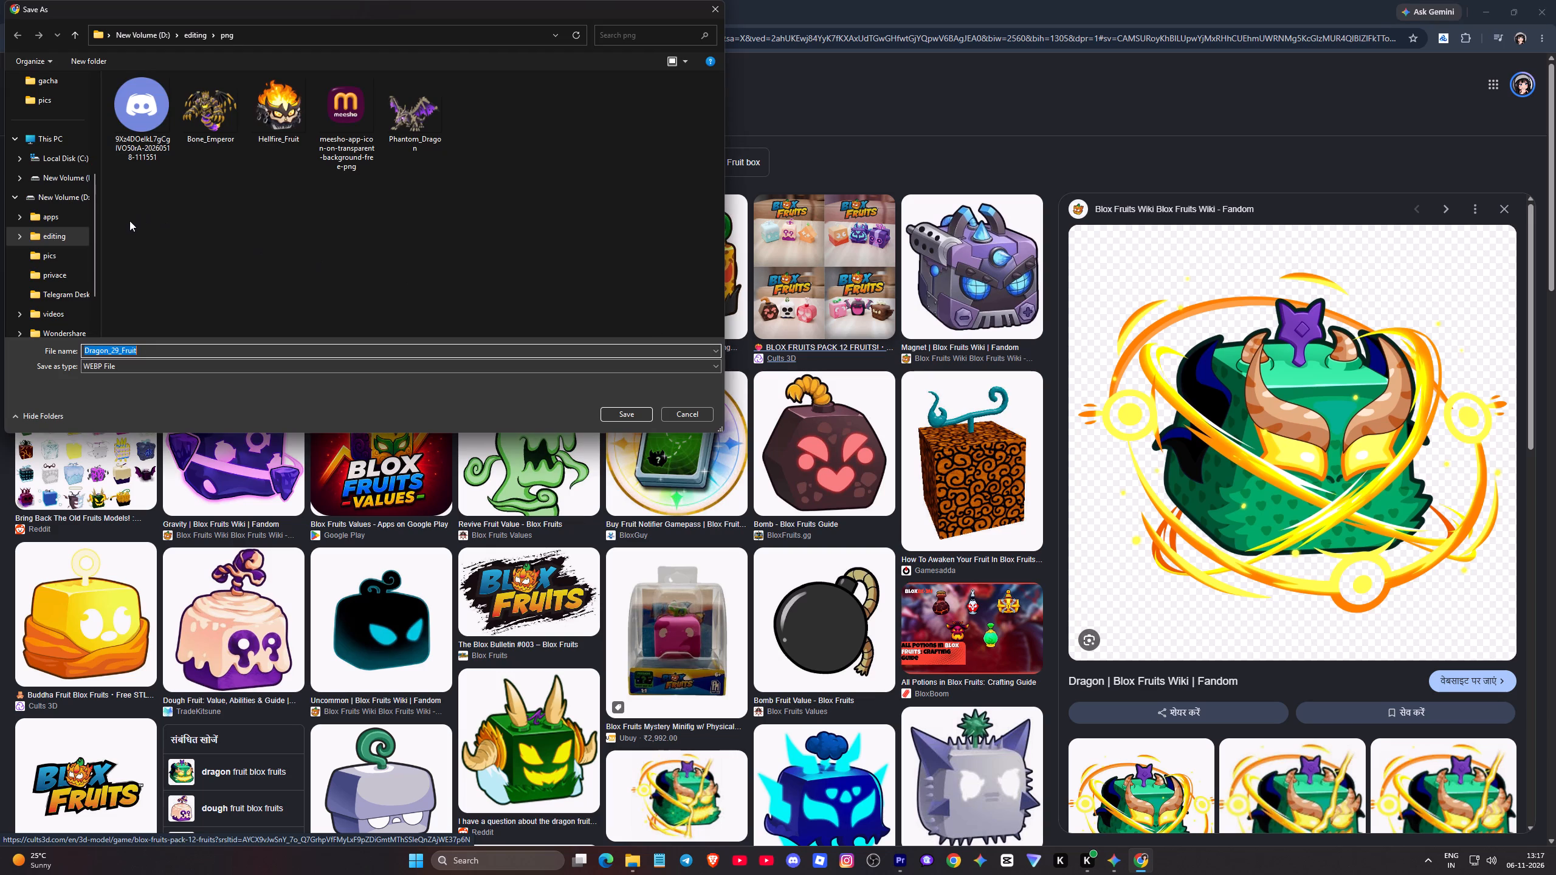
left_click(627, 419)
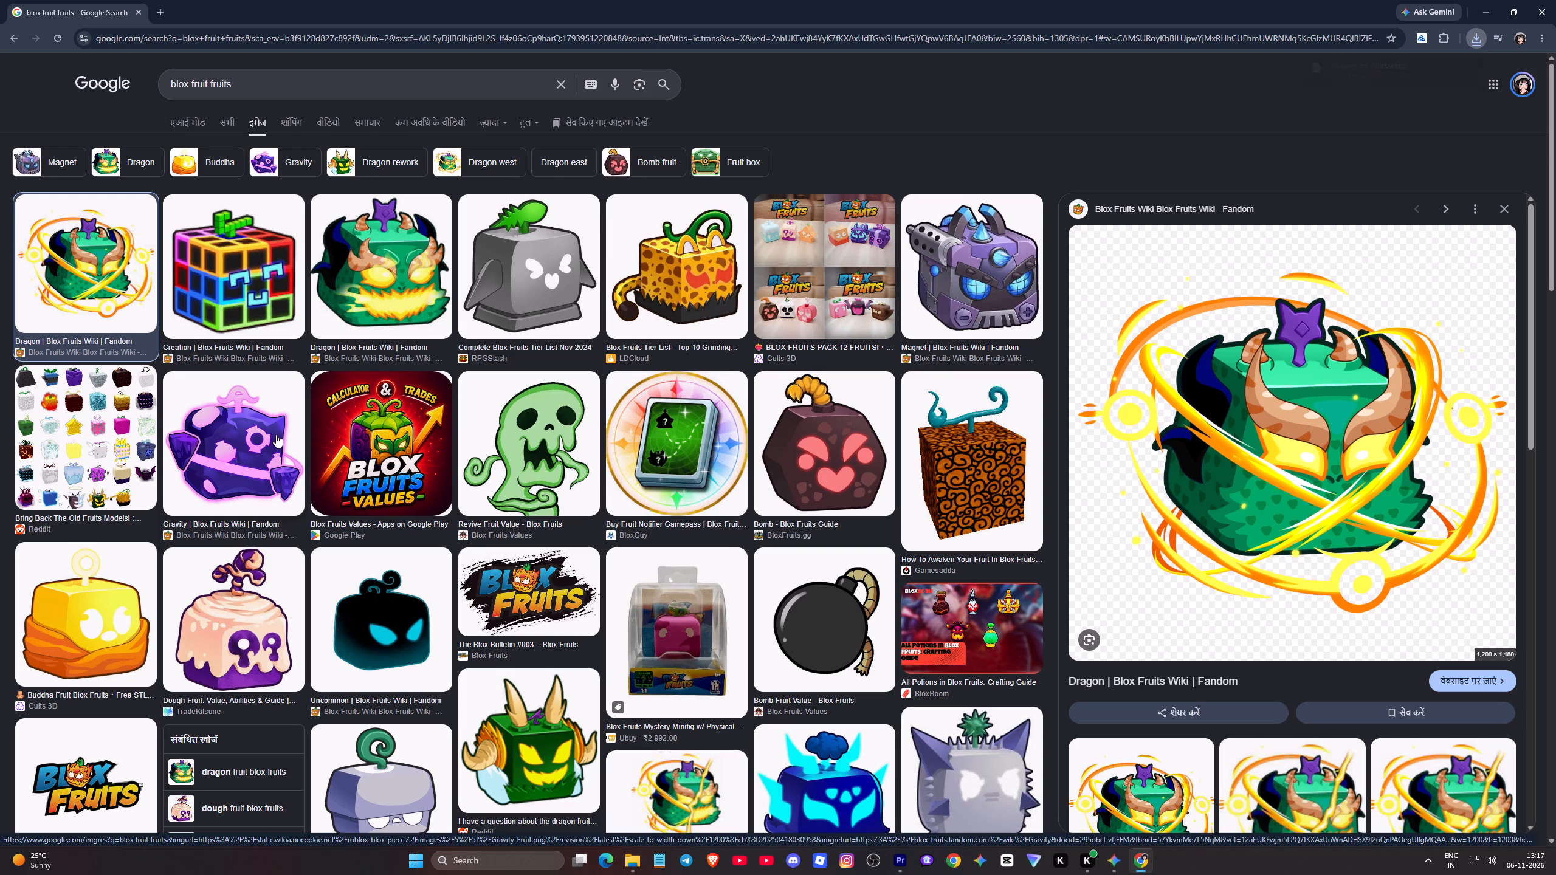
Find the blue Lightning fruit picture in the results and save it to the png folder as lightning.
scroll(680, 664, "down", 3)
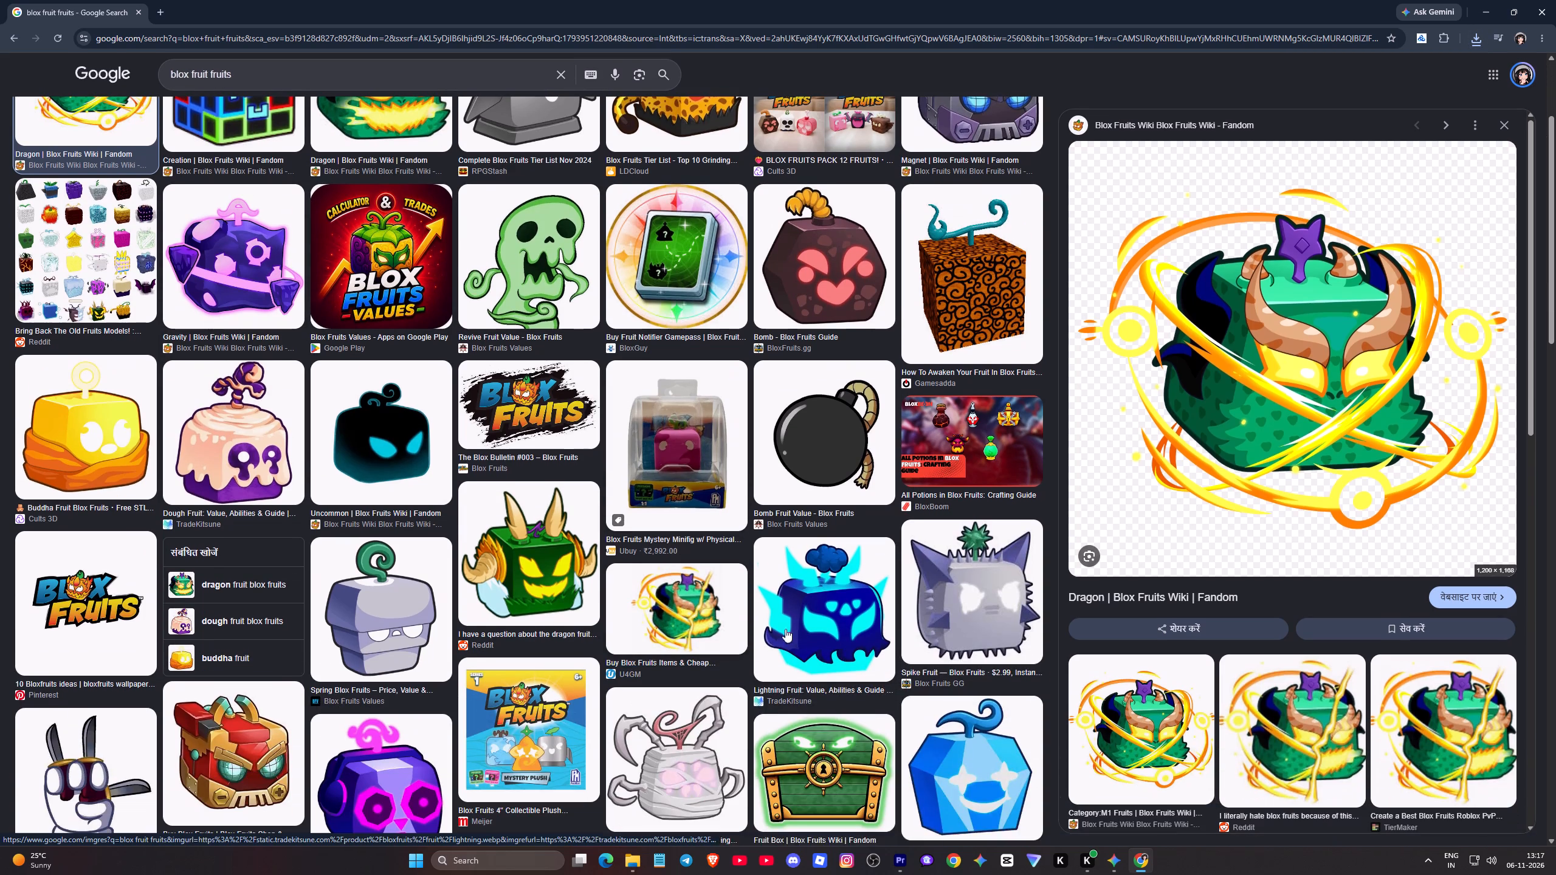
left_click(790, 625)
right_click(1291, 255)
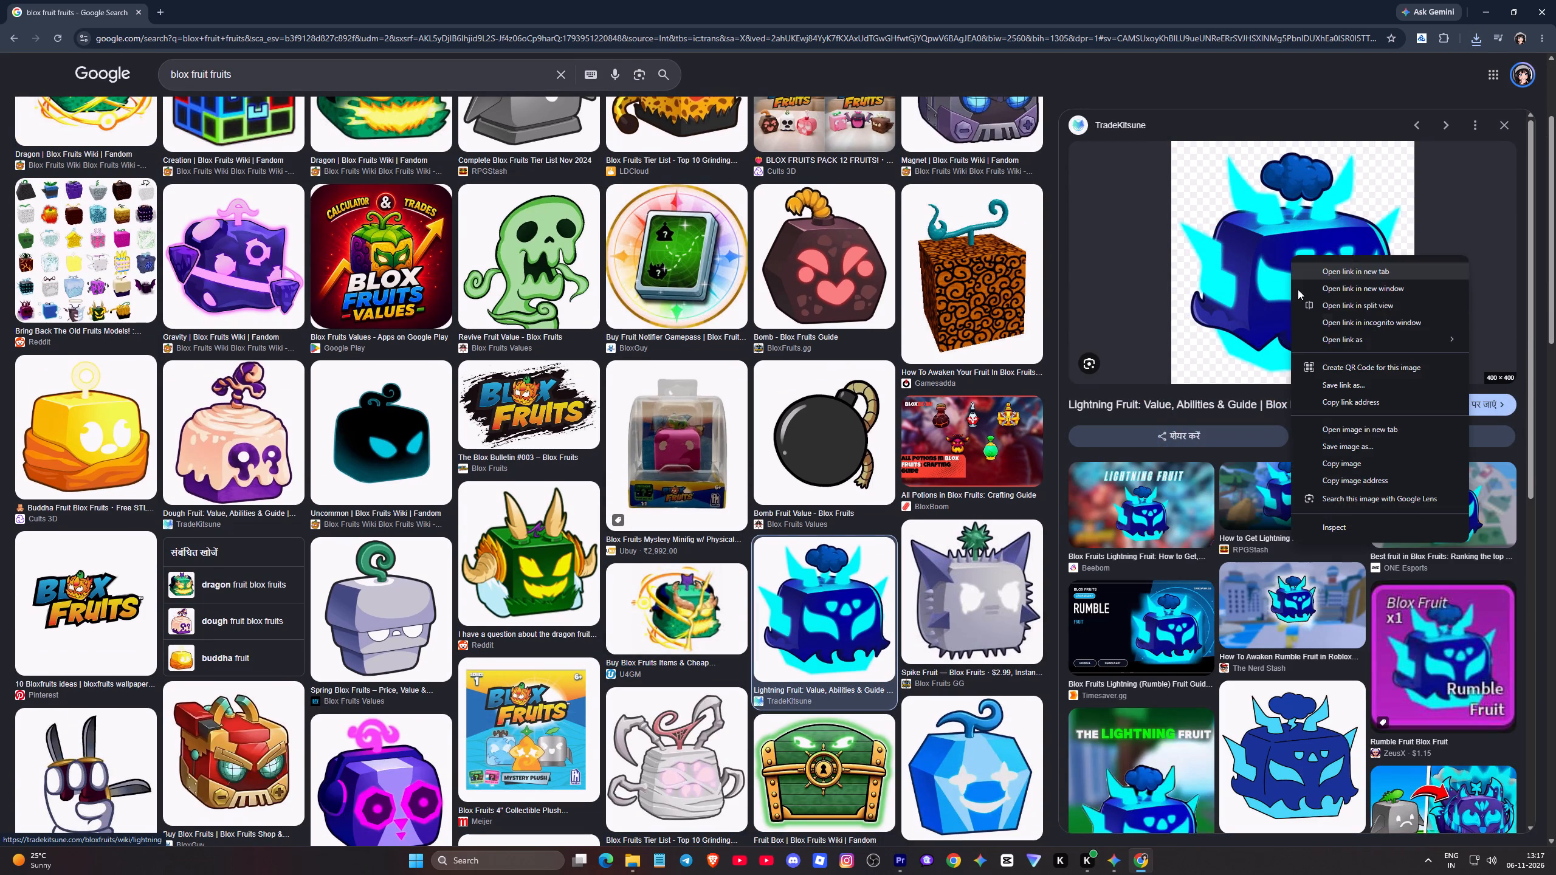
left_click(1343, 445)
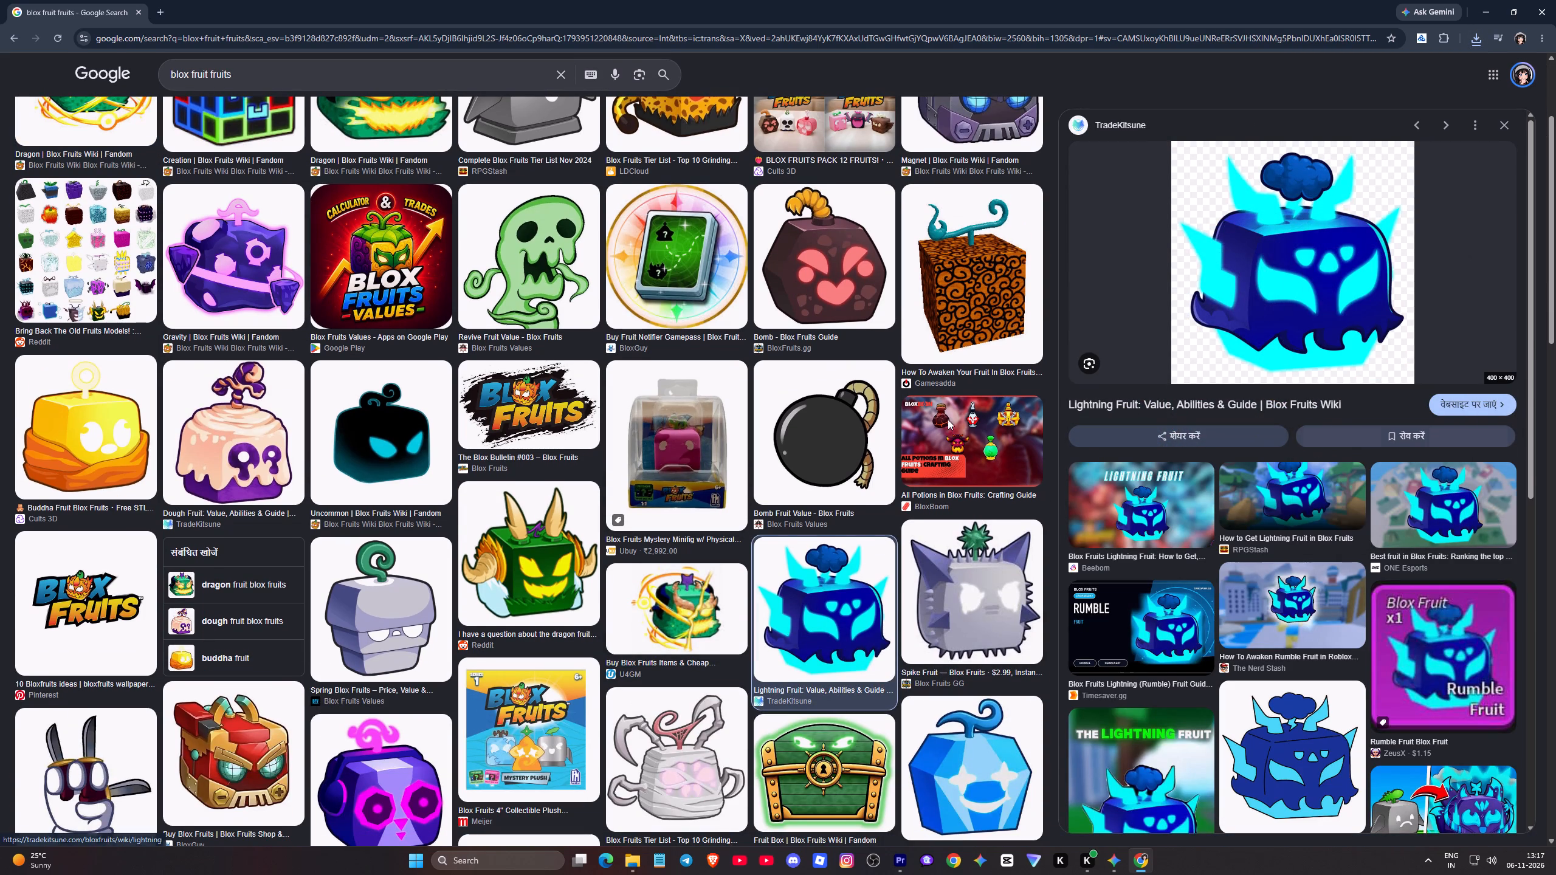
left_click(630, 420)
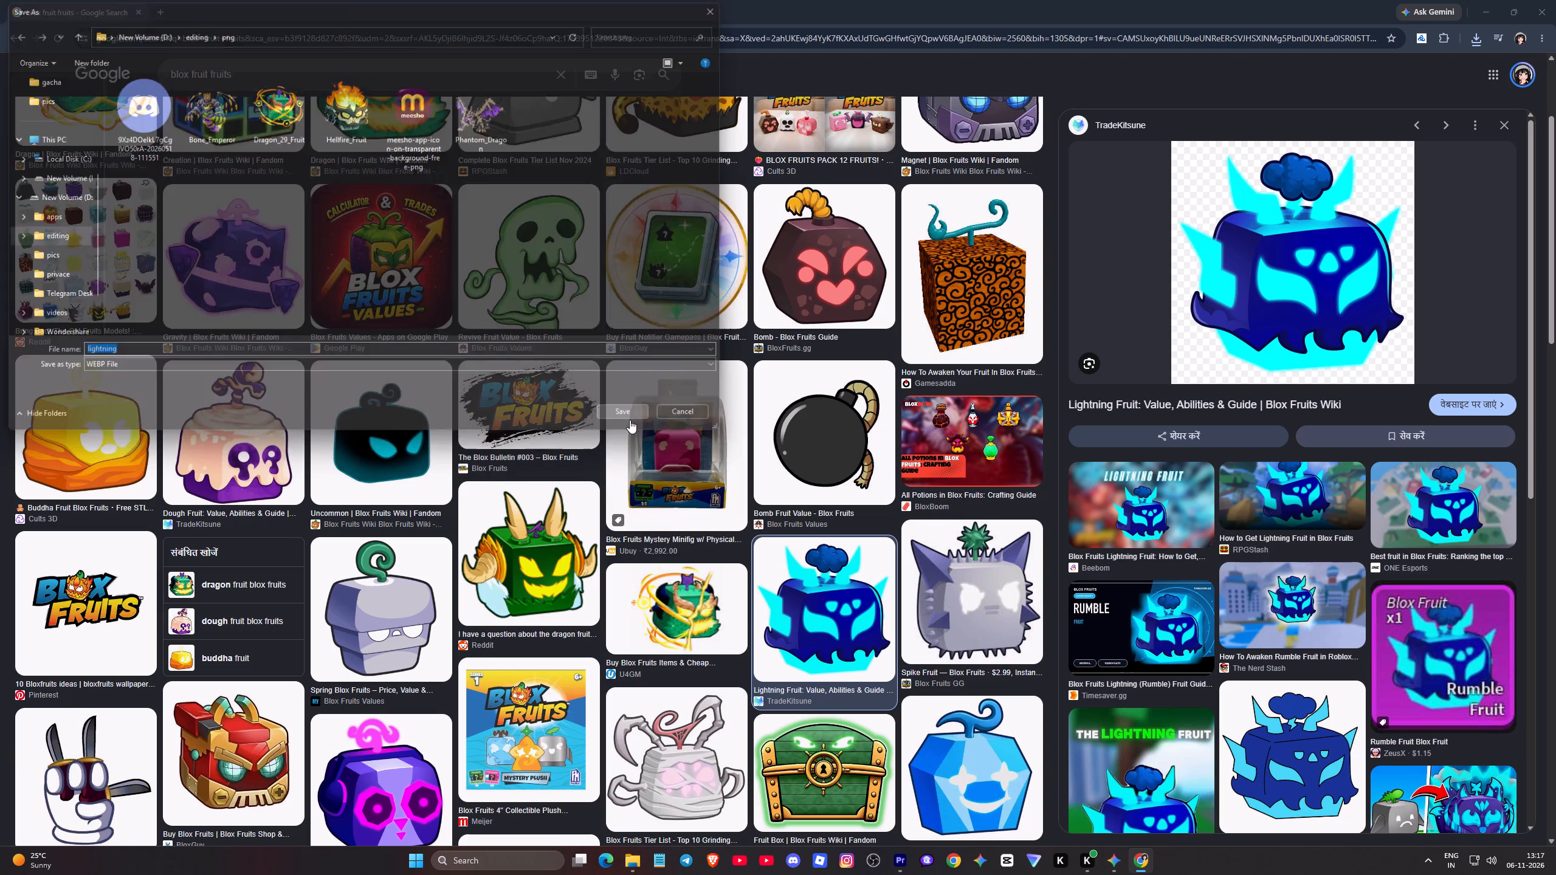
Save the yellow Buddha fruit picture to the png folder as BuddhaFruit.
left_click(83, 431)
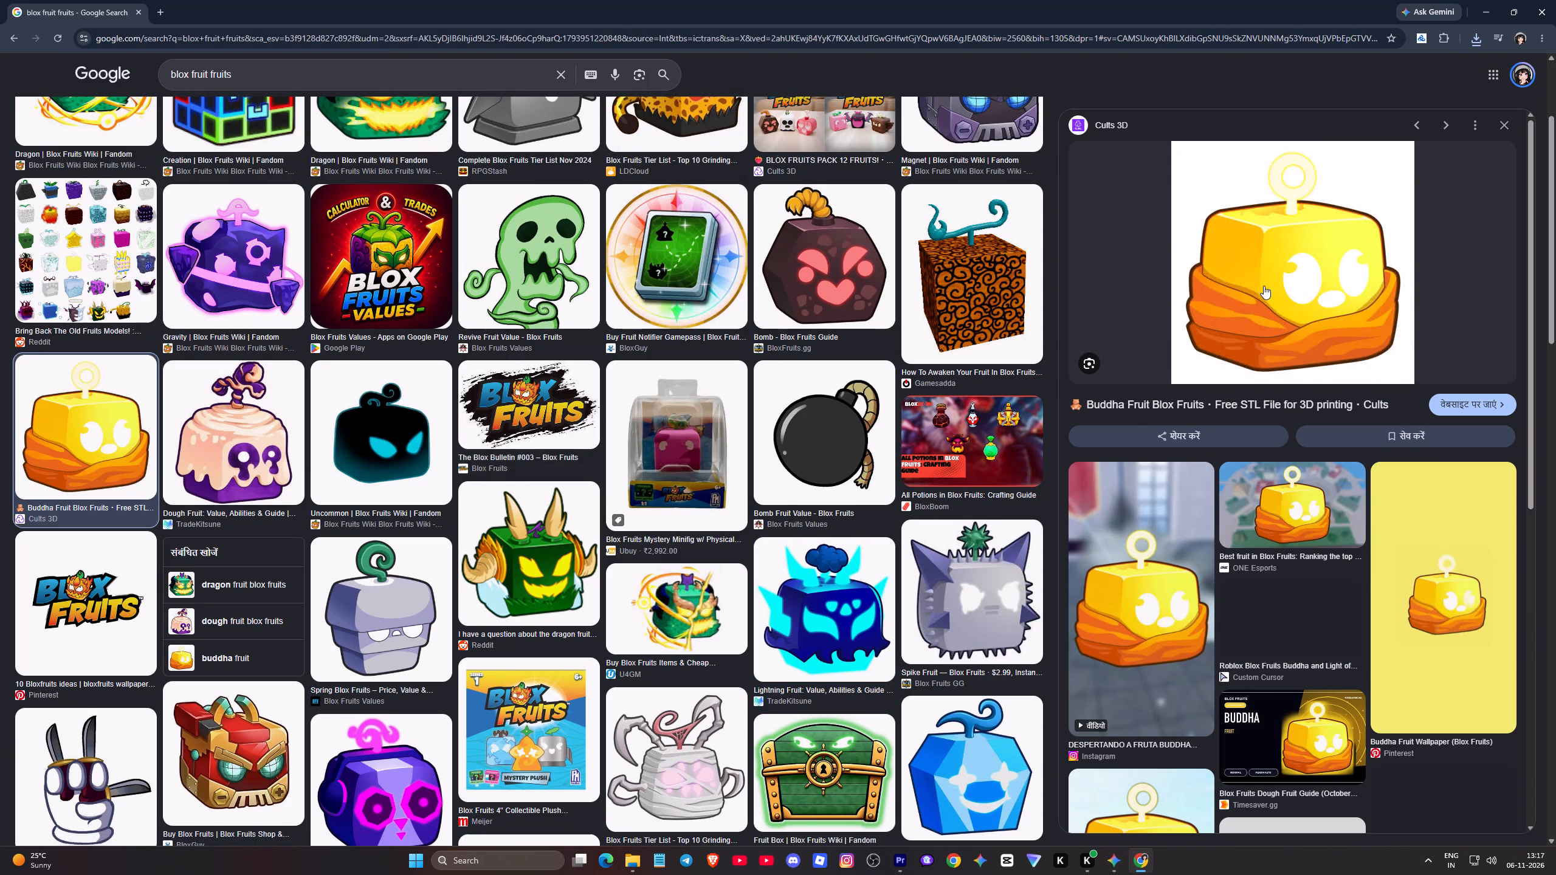
right_click(1264, 286)
left_click(1312, 475)
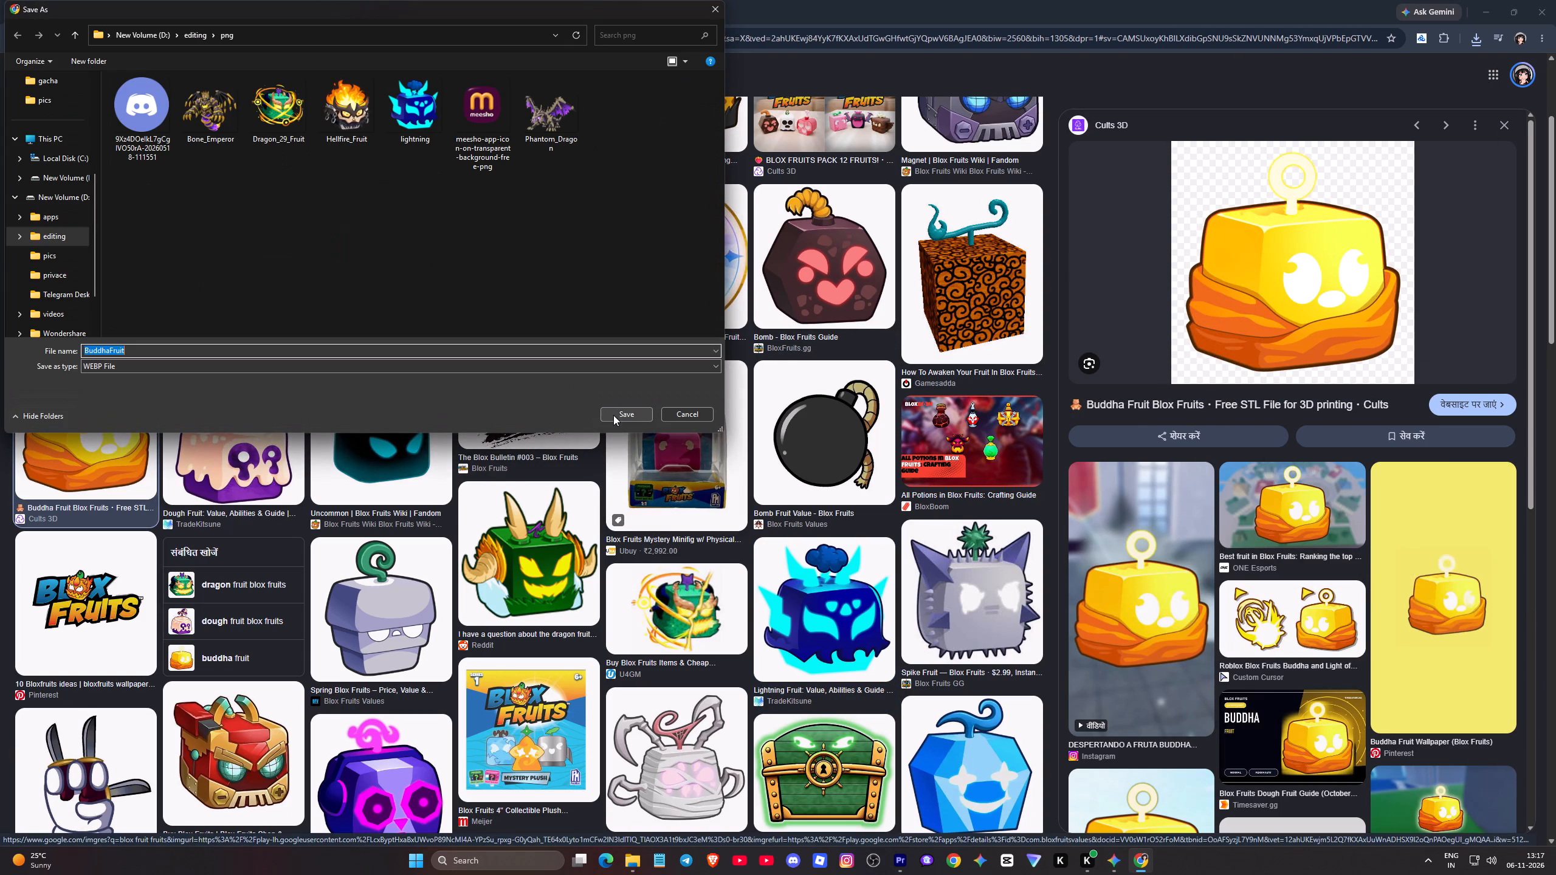
left_click(613, 415)
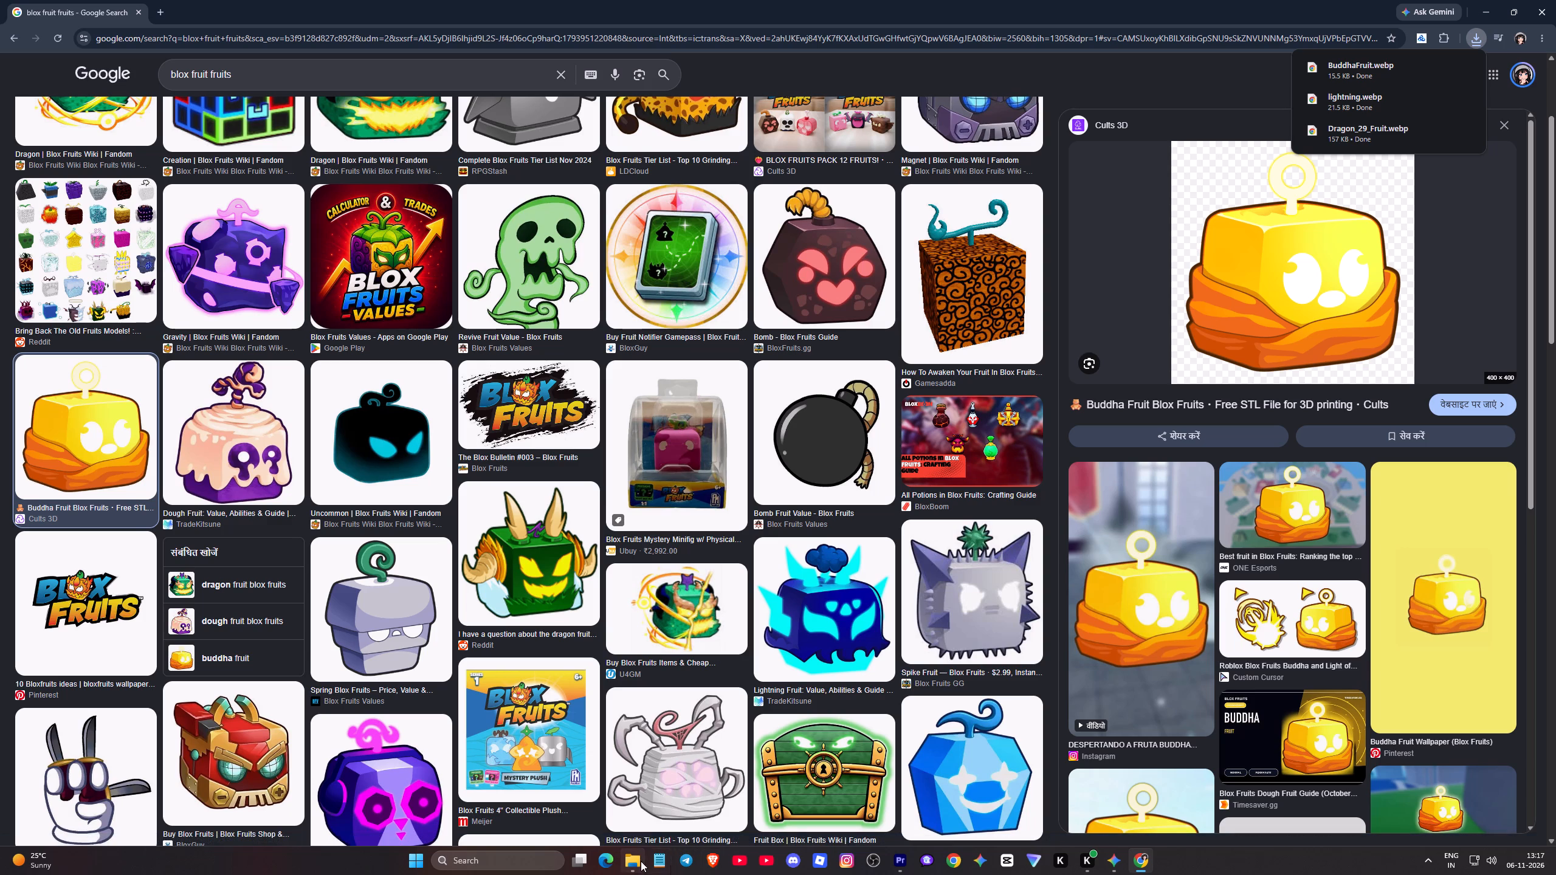
Bring the BuddhaFruit picture from the png folder into the Premiere timeline on V7, aligned with the V6 fruit clip's start.
left_click(899, 865)
left_click(635, 860)
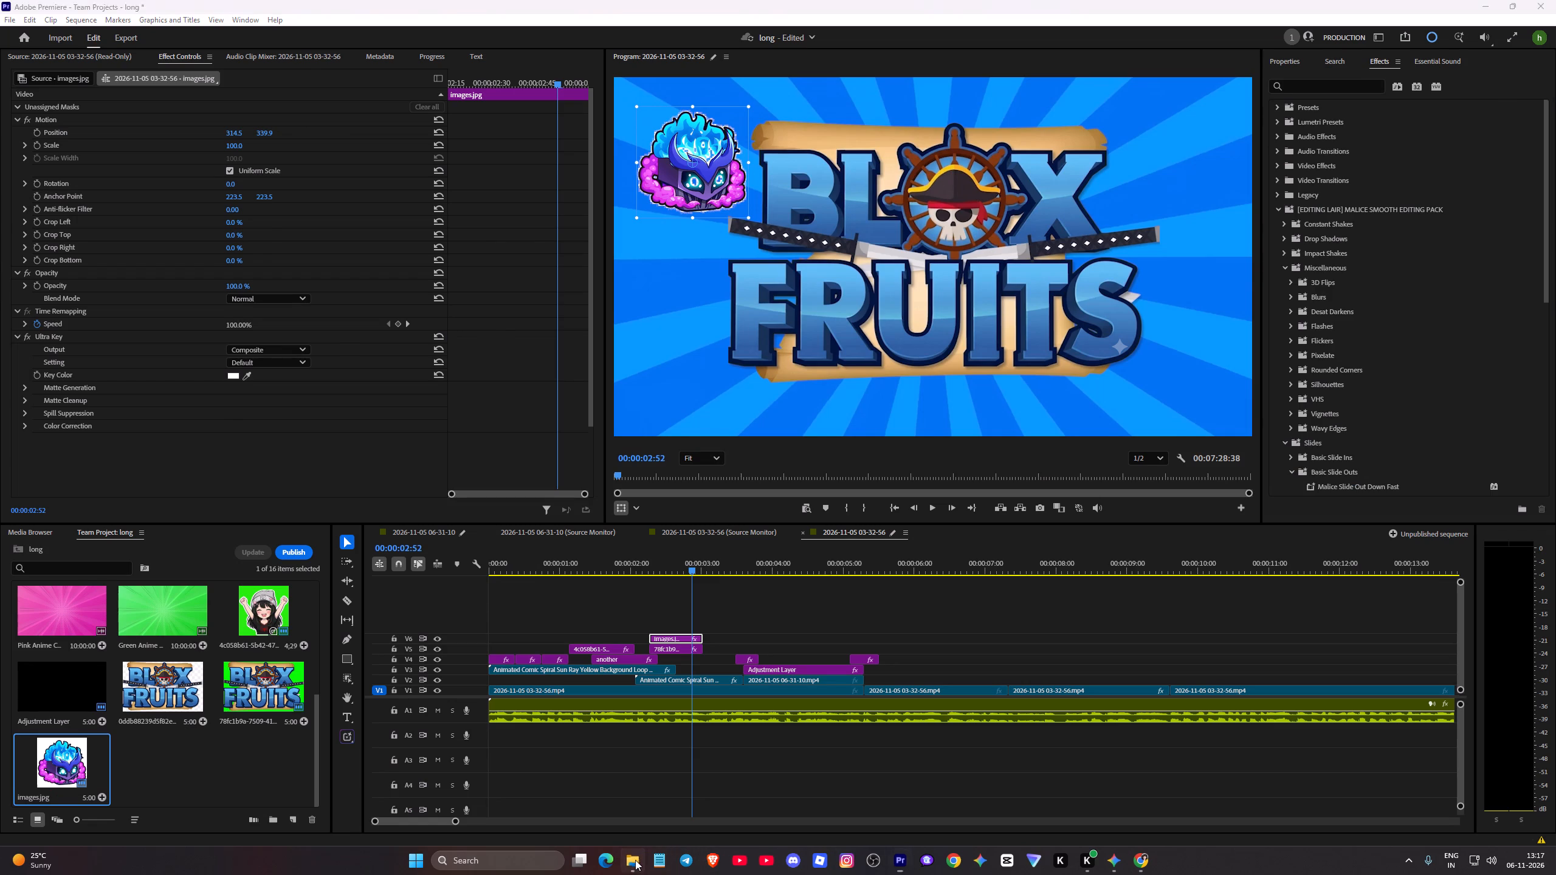
left_click(398, 538)
left_click_drag(331, 475, 266, 390)
left_click_drag(266, 390, 883, 839)
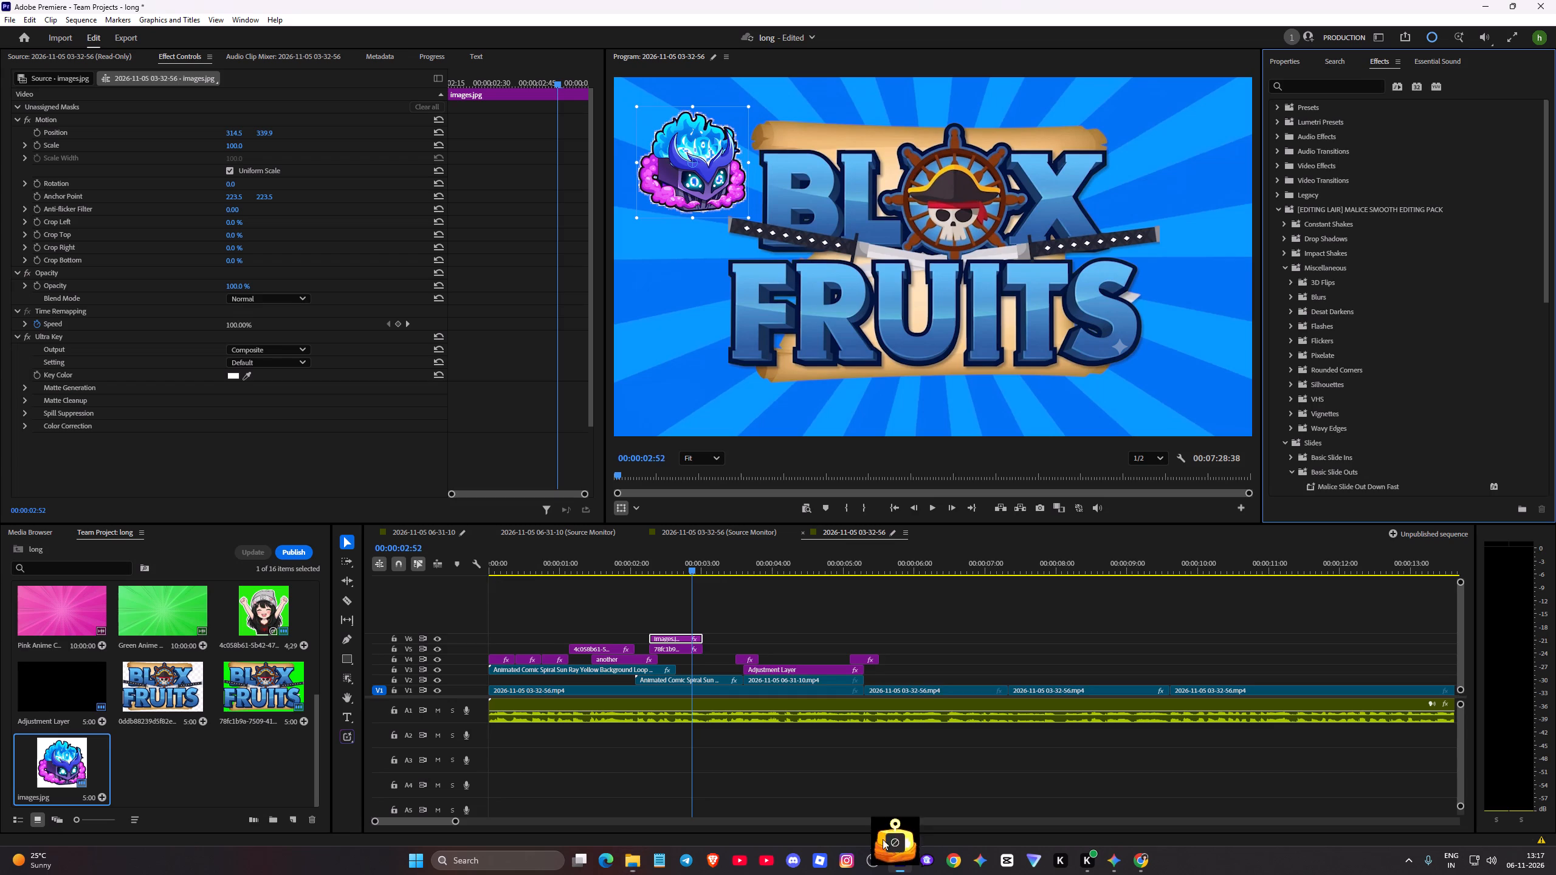
left_click_drag(883, 839, 650, 625)
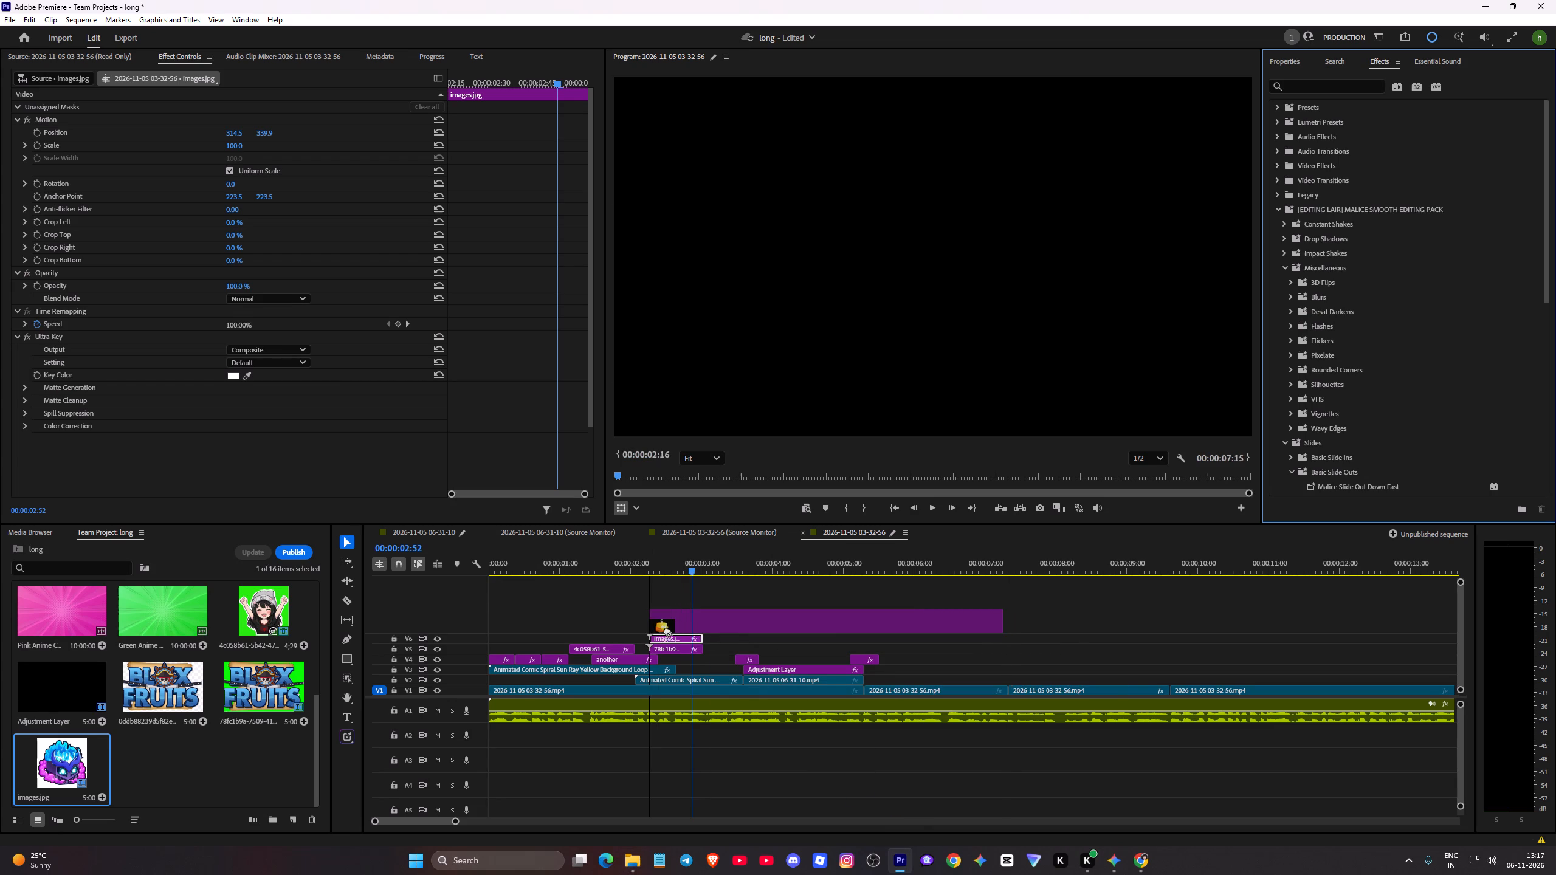
Bring the lightning picture from the png folder into the Premiere timeline on V8, aligned with the BuddhaFruit clip's start.
left_click(898, 865)
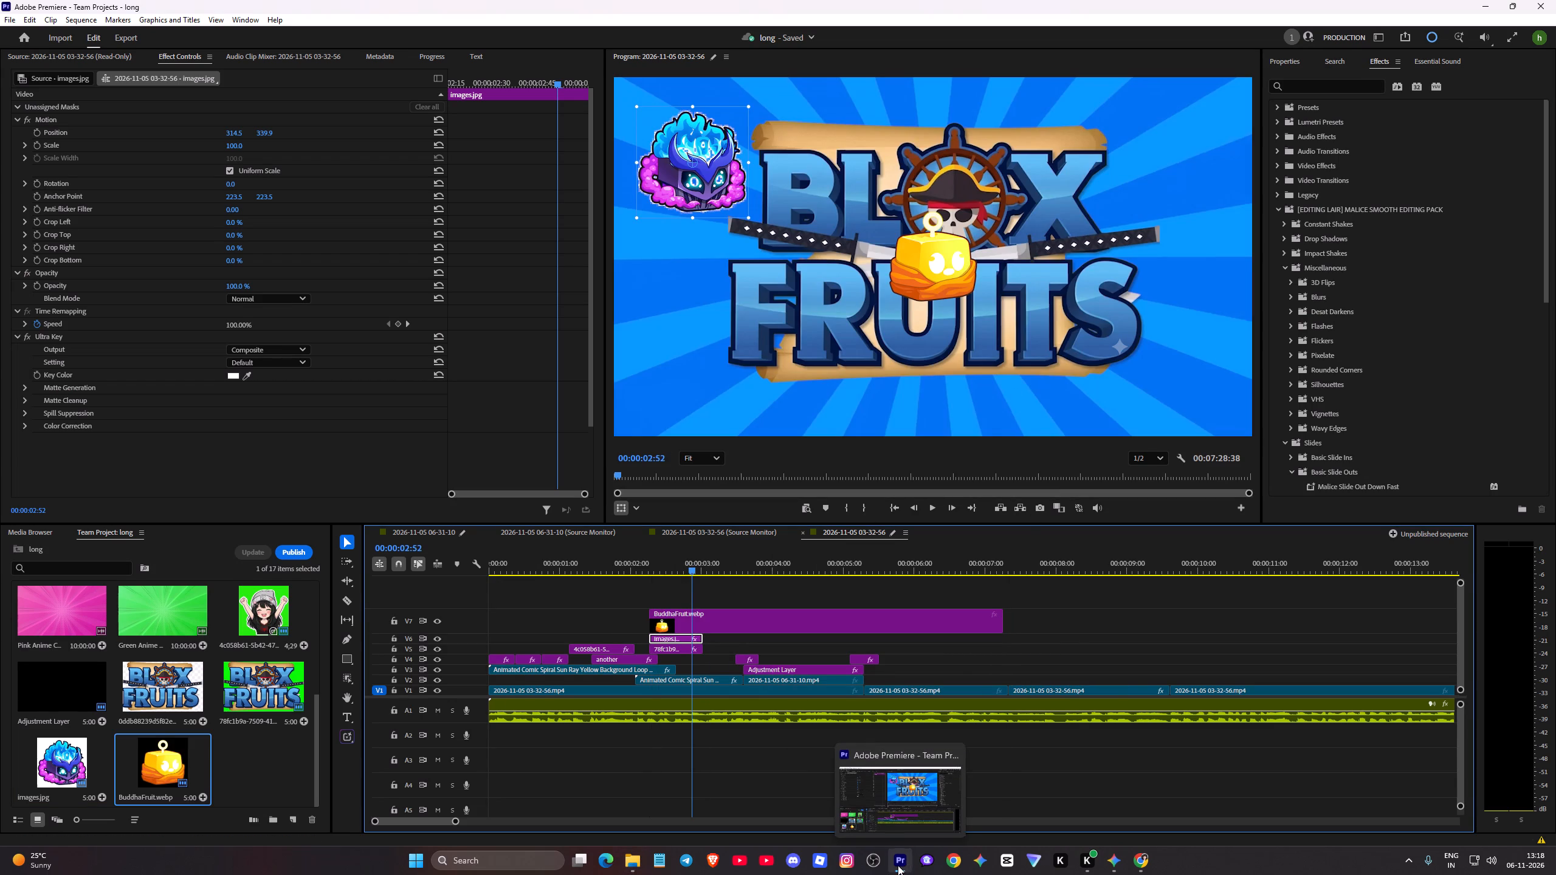
left_click(840, 521)
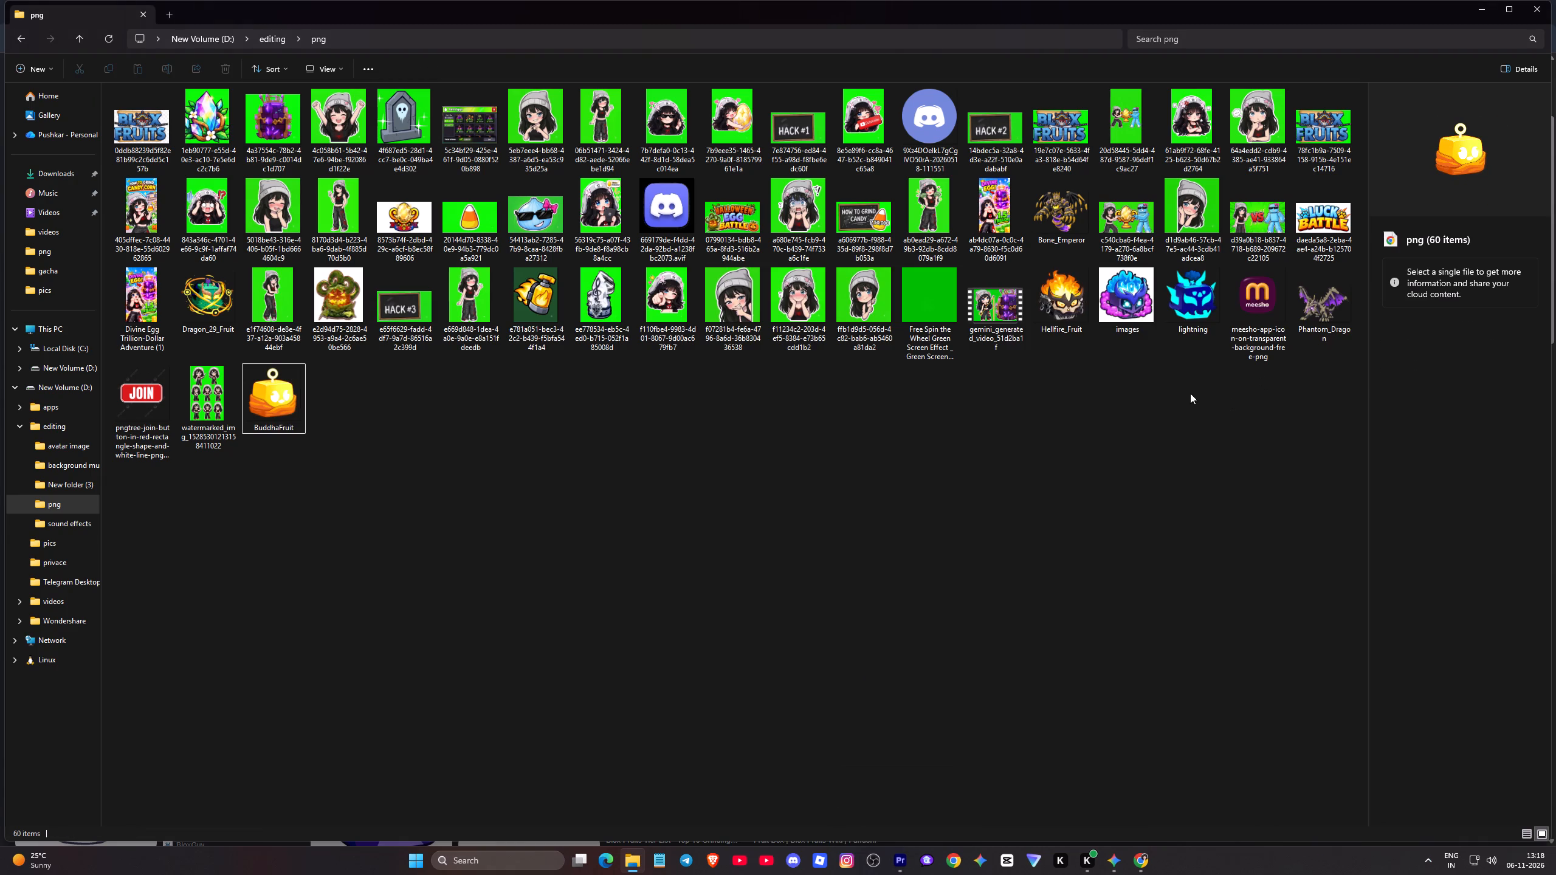
left_click_drag(1186, 375, 1181, 332)
left_click_drag(1189, 294, 1160, 490)
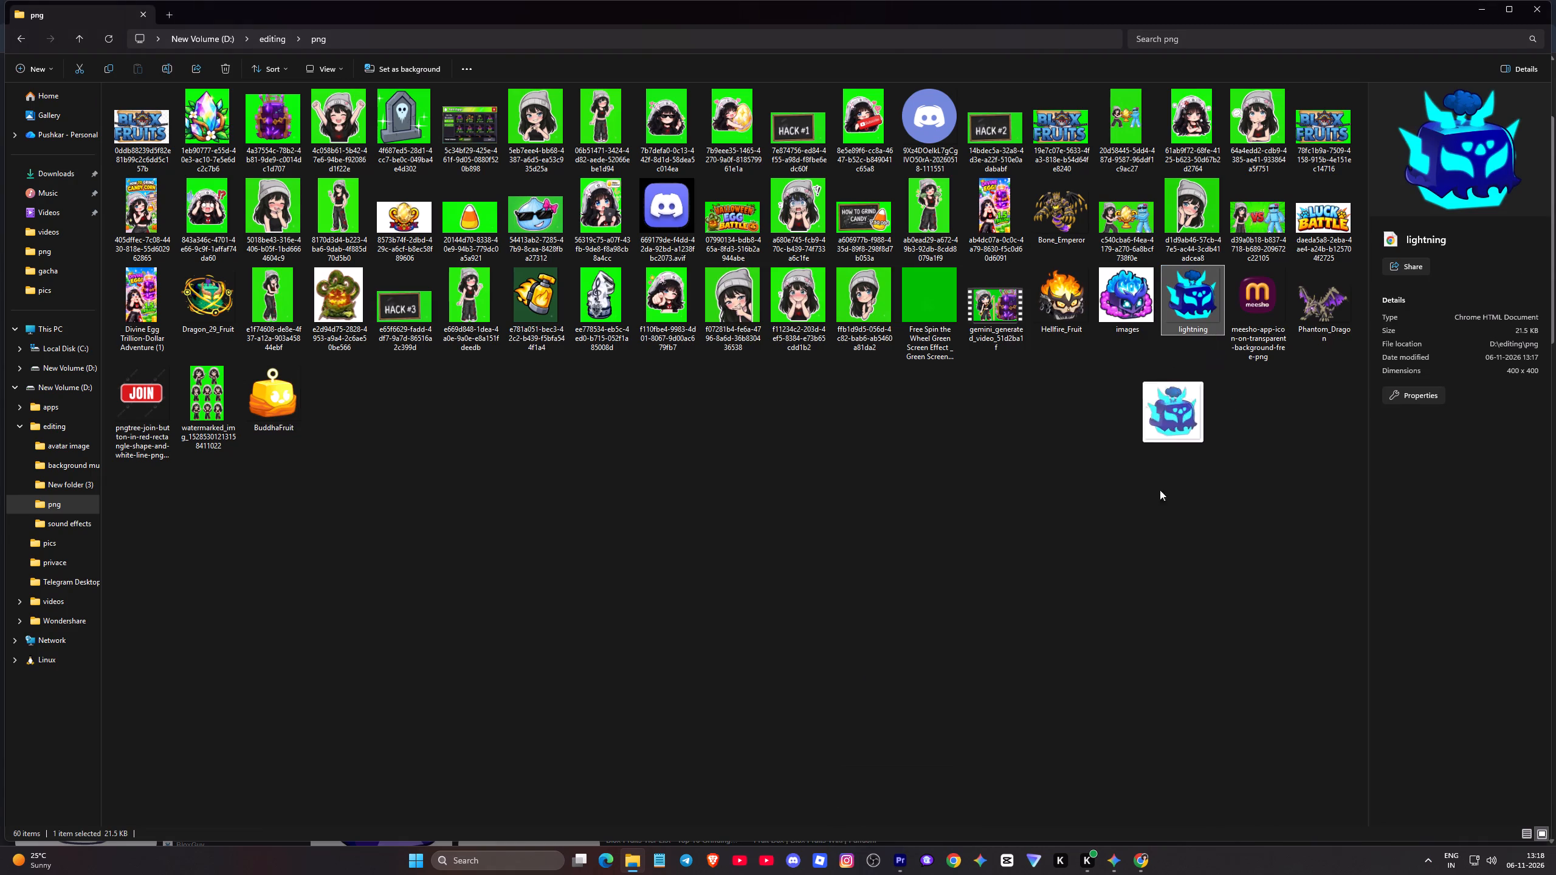
left_click_drag(1160, 490, 1118, 649)
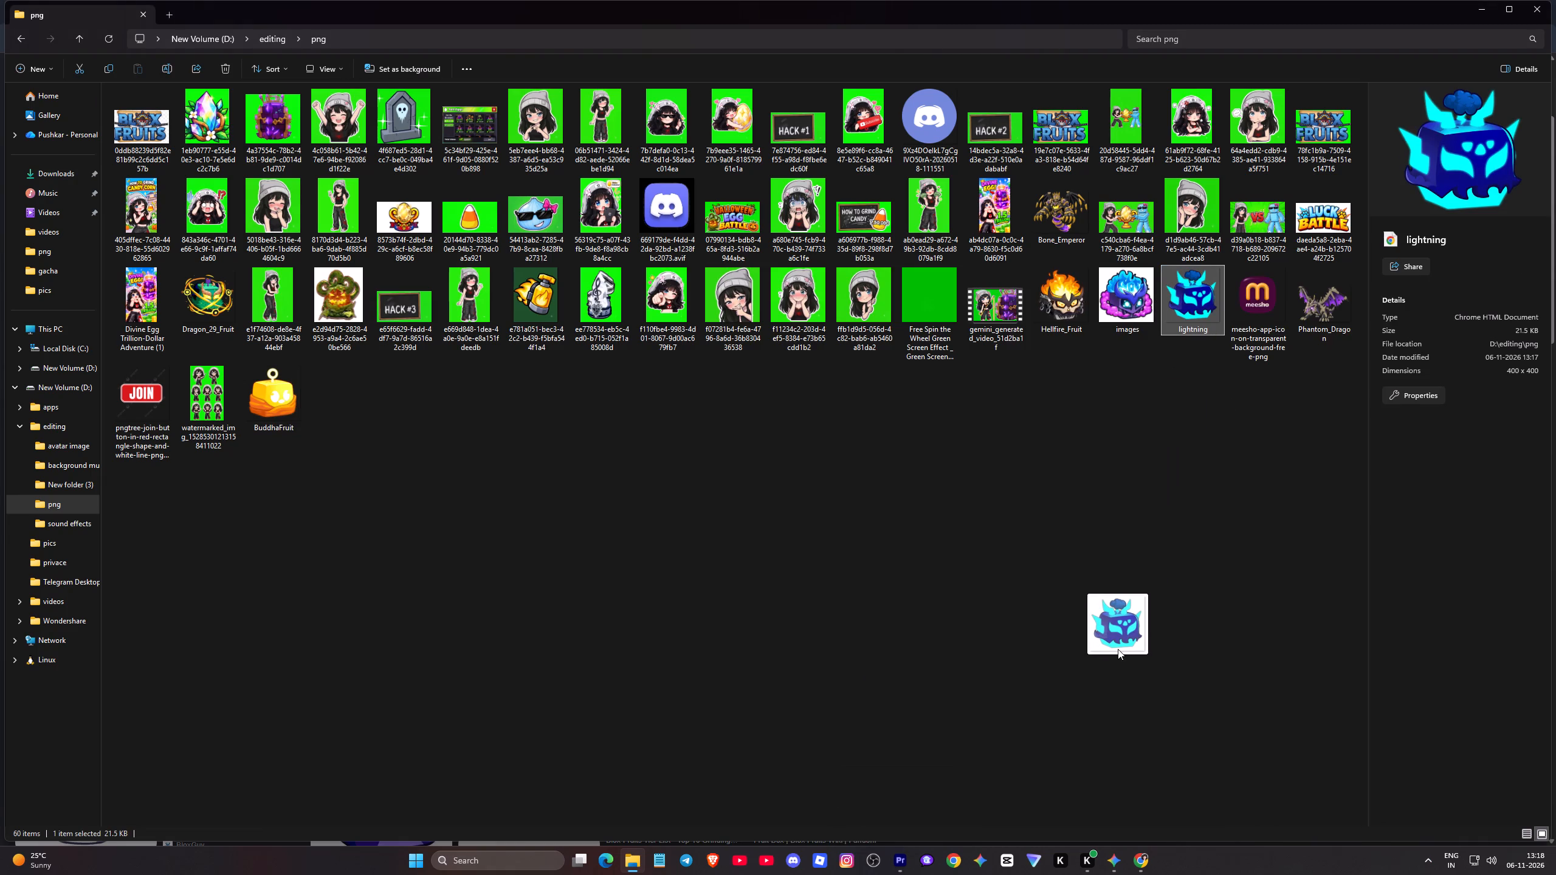
left_click_drag(1118, 649, 840, 825)
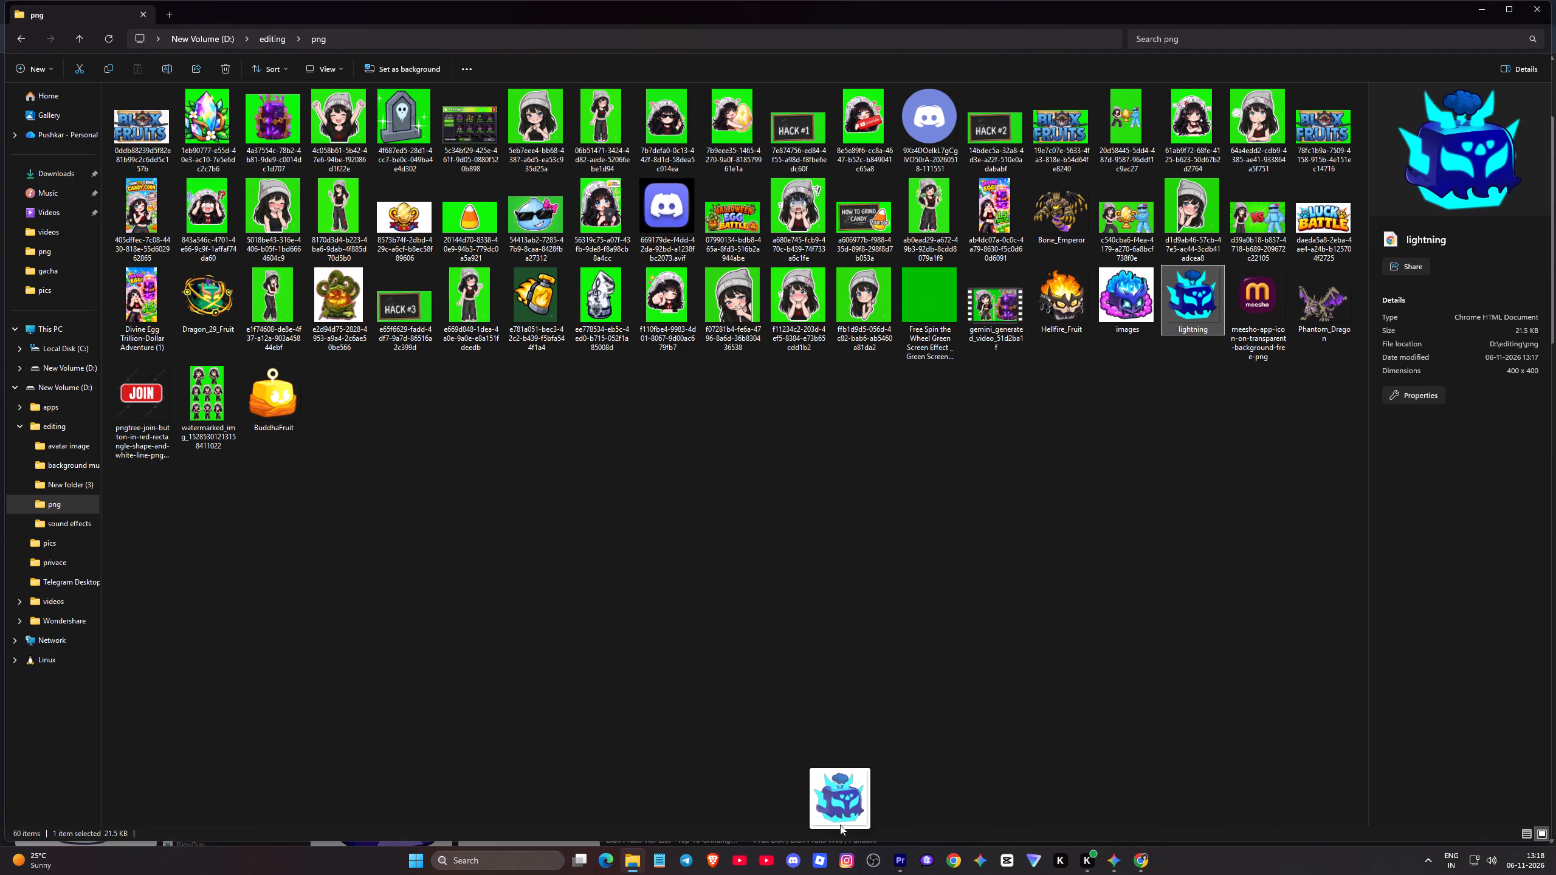
left_click_drag(840, 825, 721, 581)
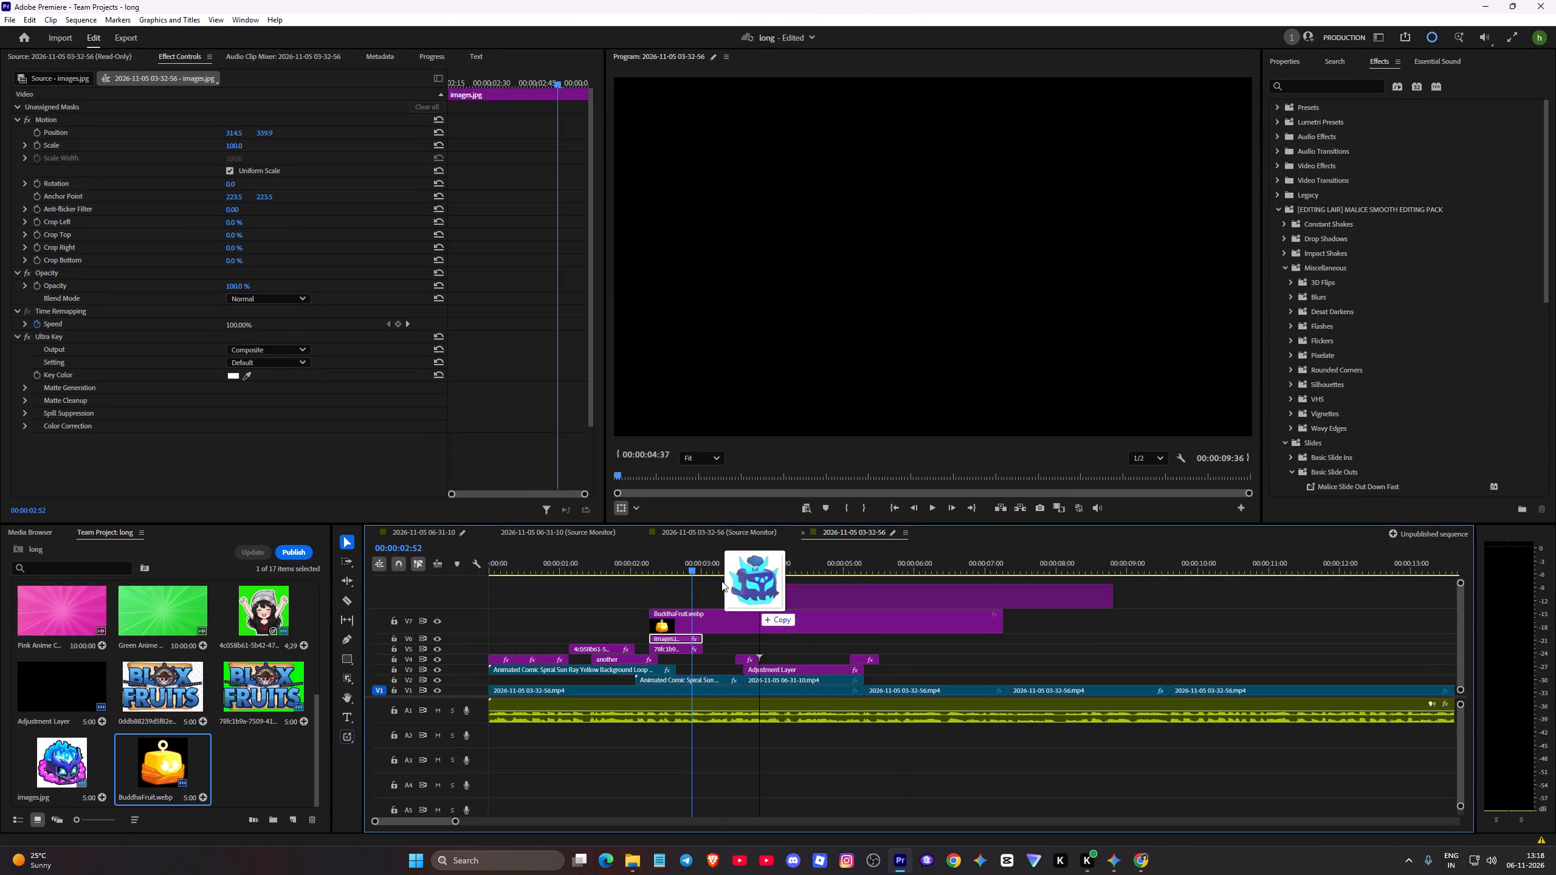
left_click_drag(721, 581, 652, 590)
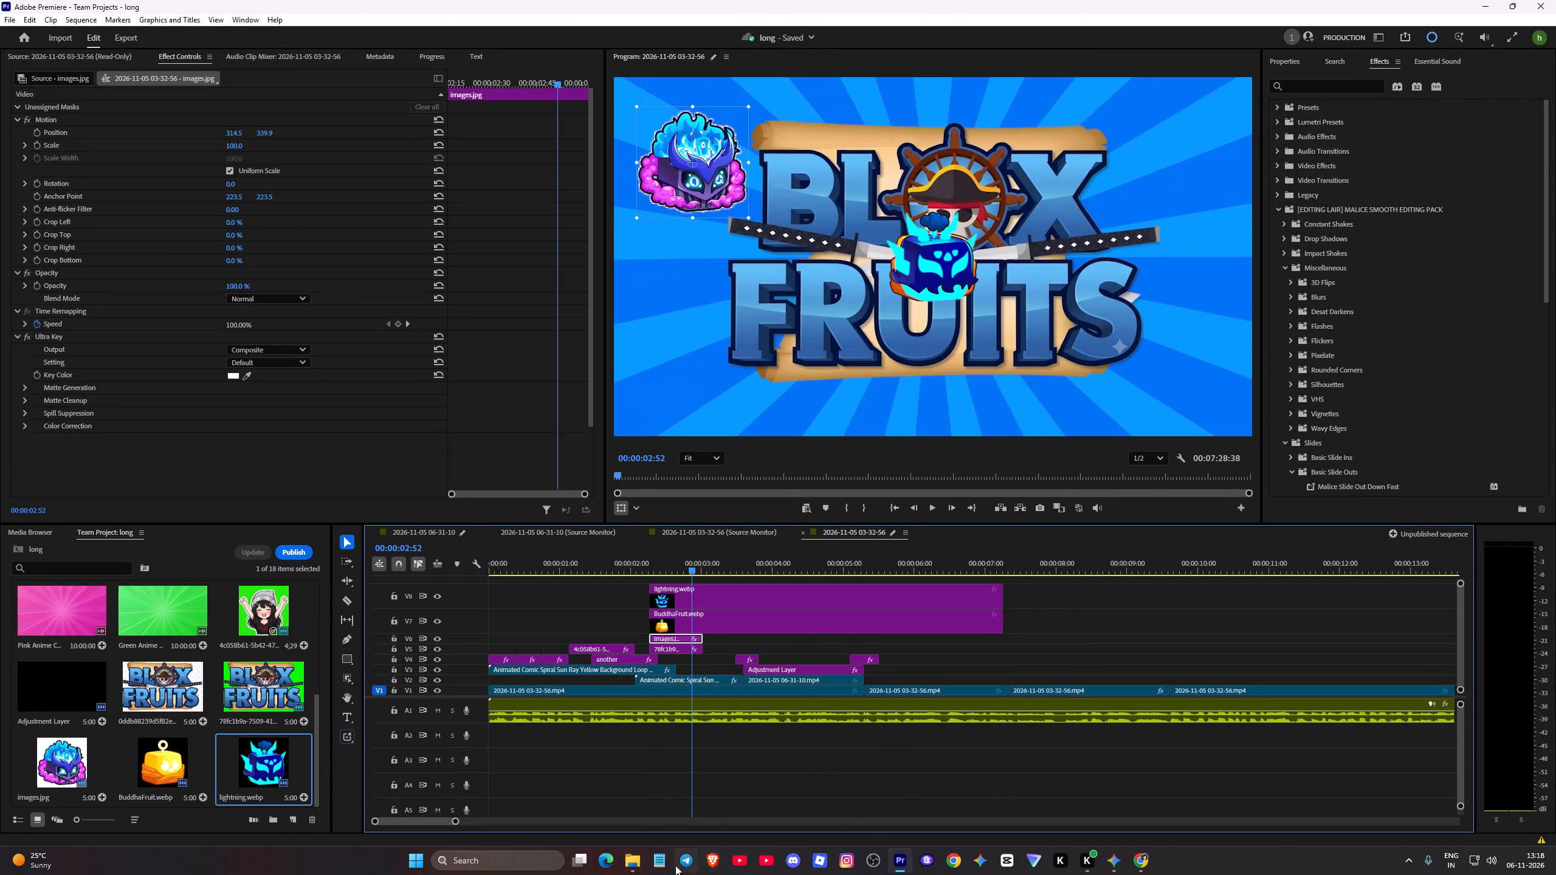
Bring the Dragon_29_Fruit picture from the png folder into the Premiere timeline on V9, aligned with the lightning clip's start.
left_click(632, 866)
left_click(436, 524)
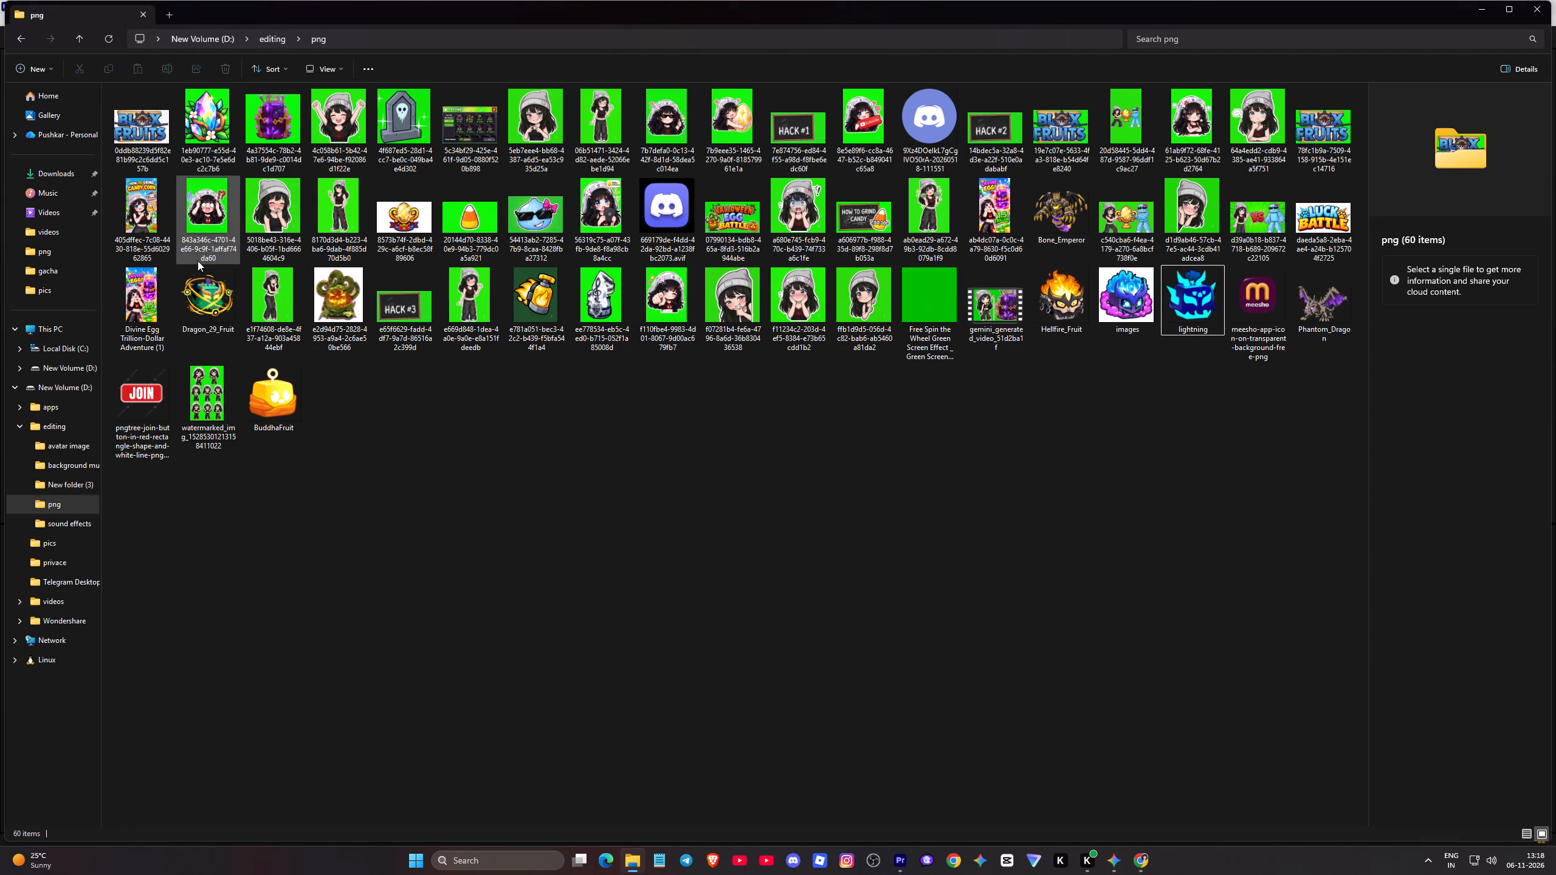
left_click_drag(222, 297, 909, 863)
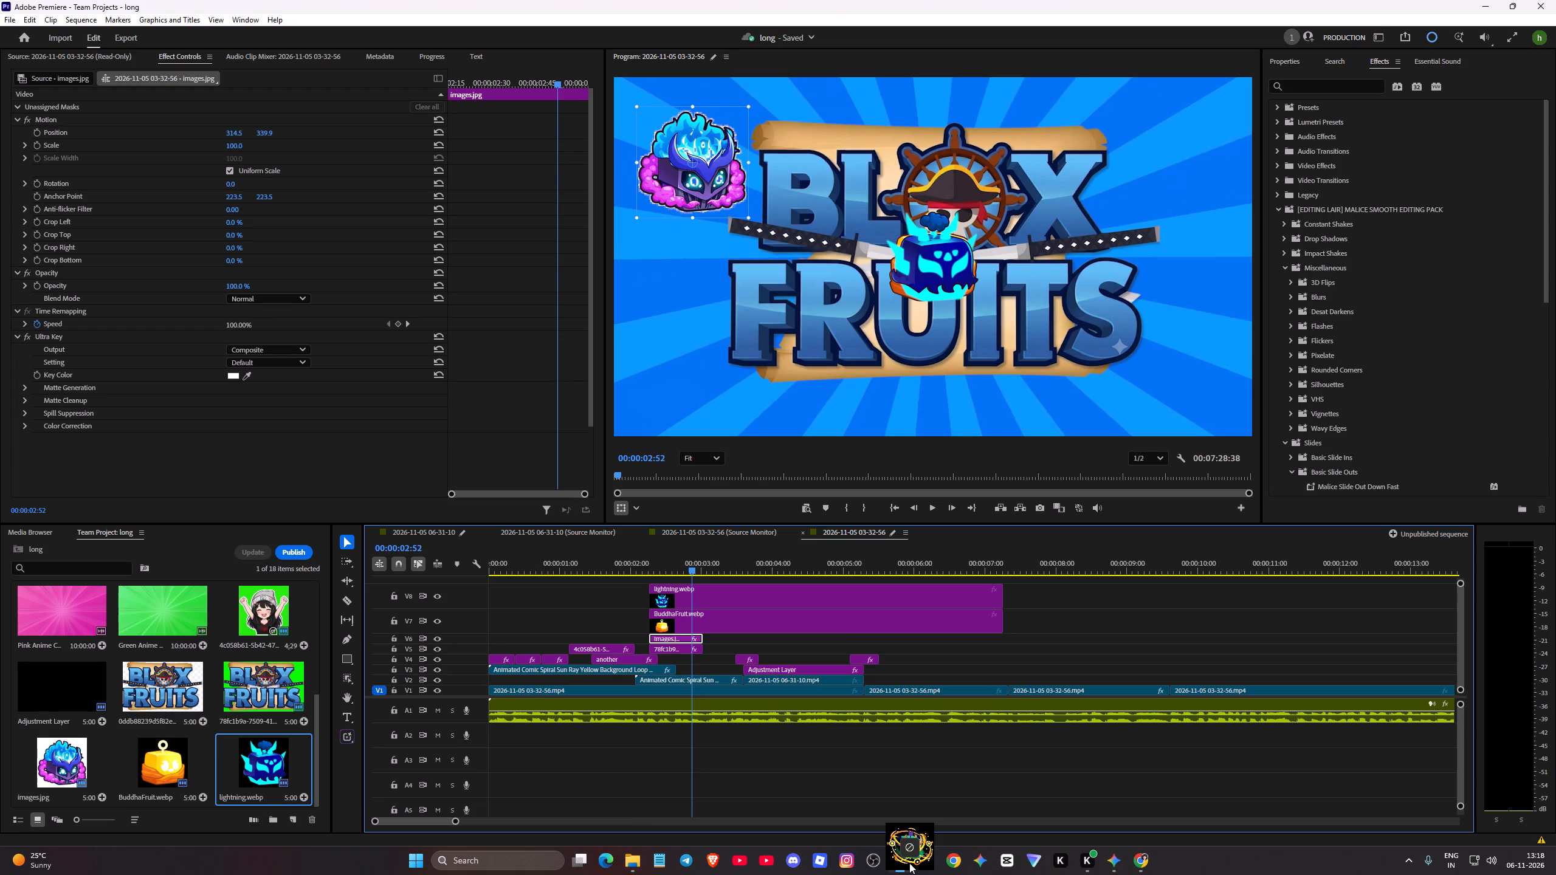
left_click_drag(909, 863, 655, 580)
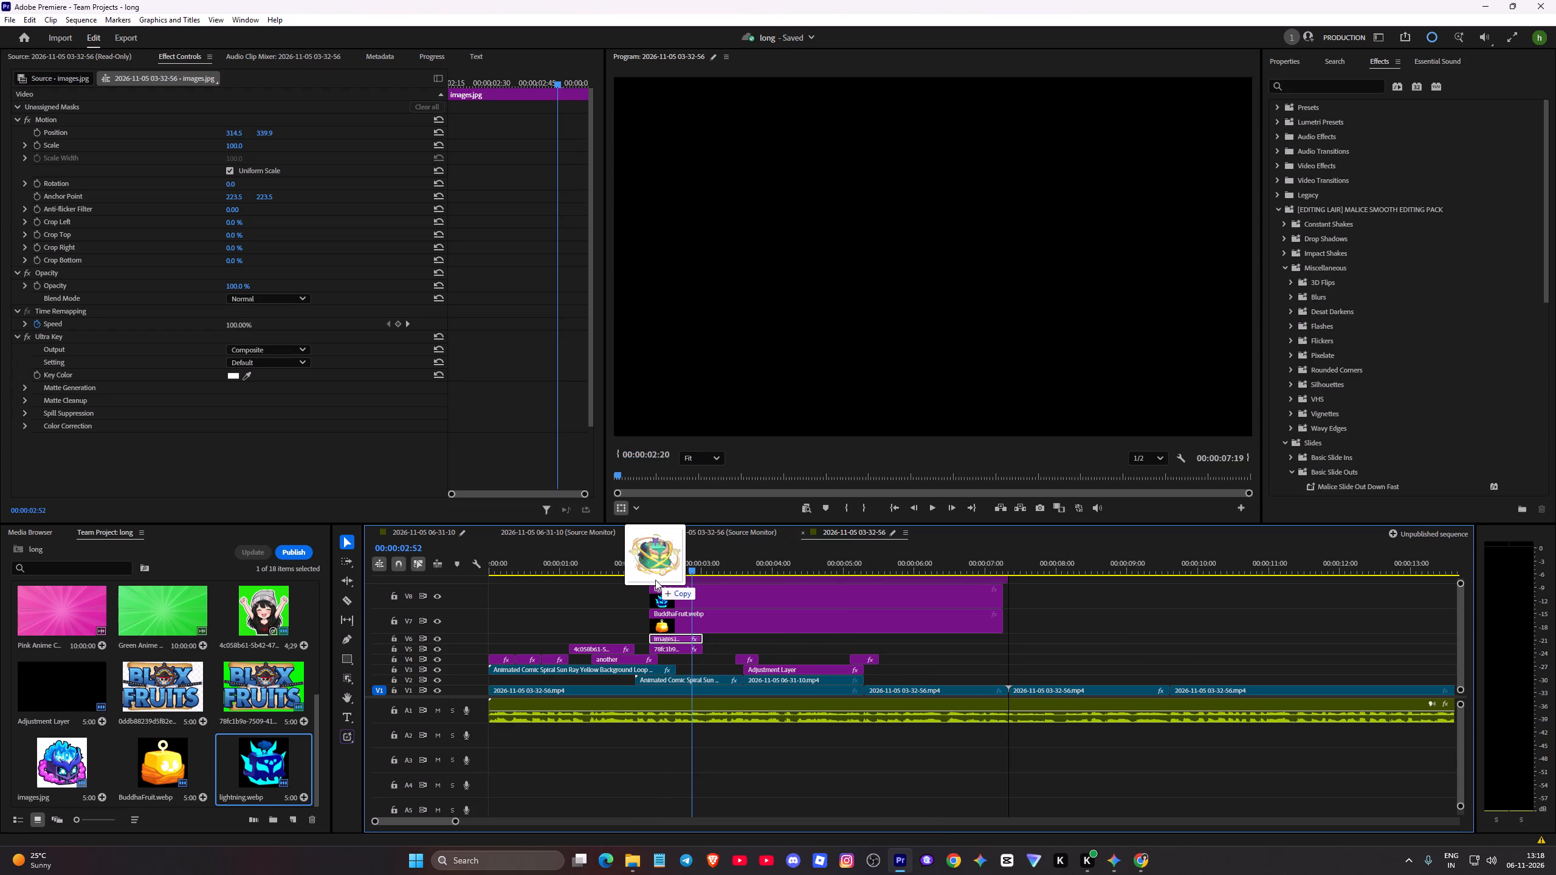
left_click_drag(655, 580, 649, 580)
Trim the end of the BuddhaFruit clip on V7 to match the end of the V6 fruit clip.
scroll(692, 643, "up", 5)
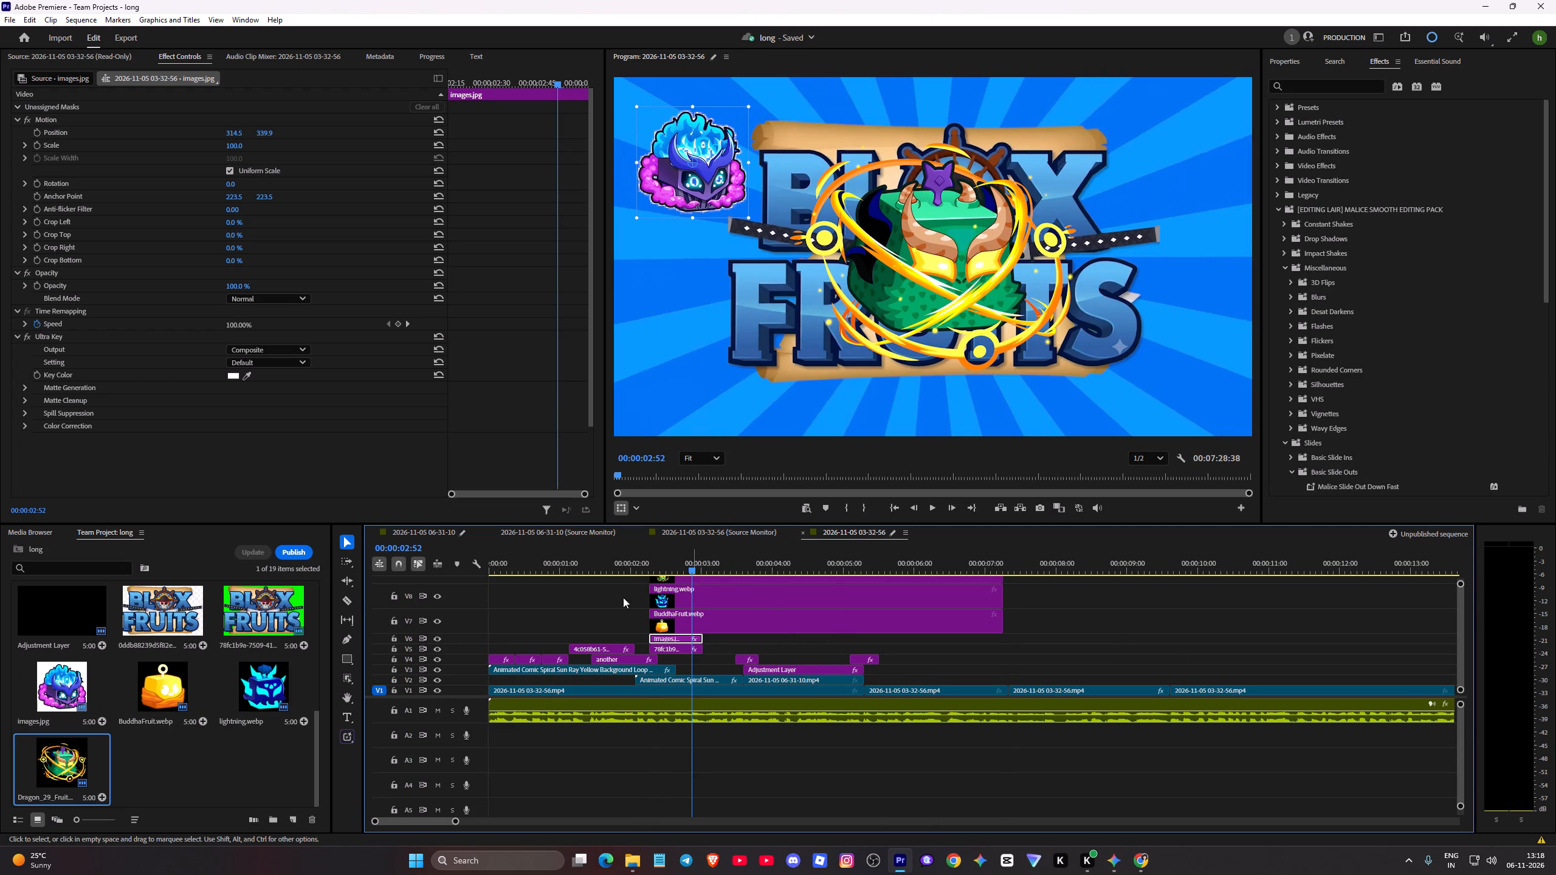
left_click(598, 600)
scroll(704, 605, "up", 2)
left_click(1046, 614)
scroll(884, 591, "up", 2)
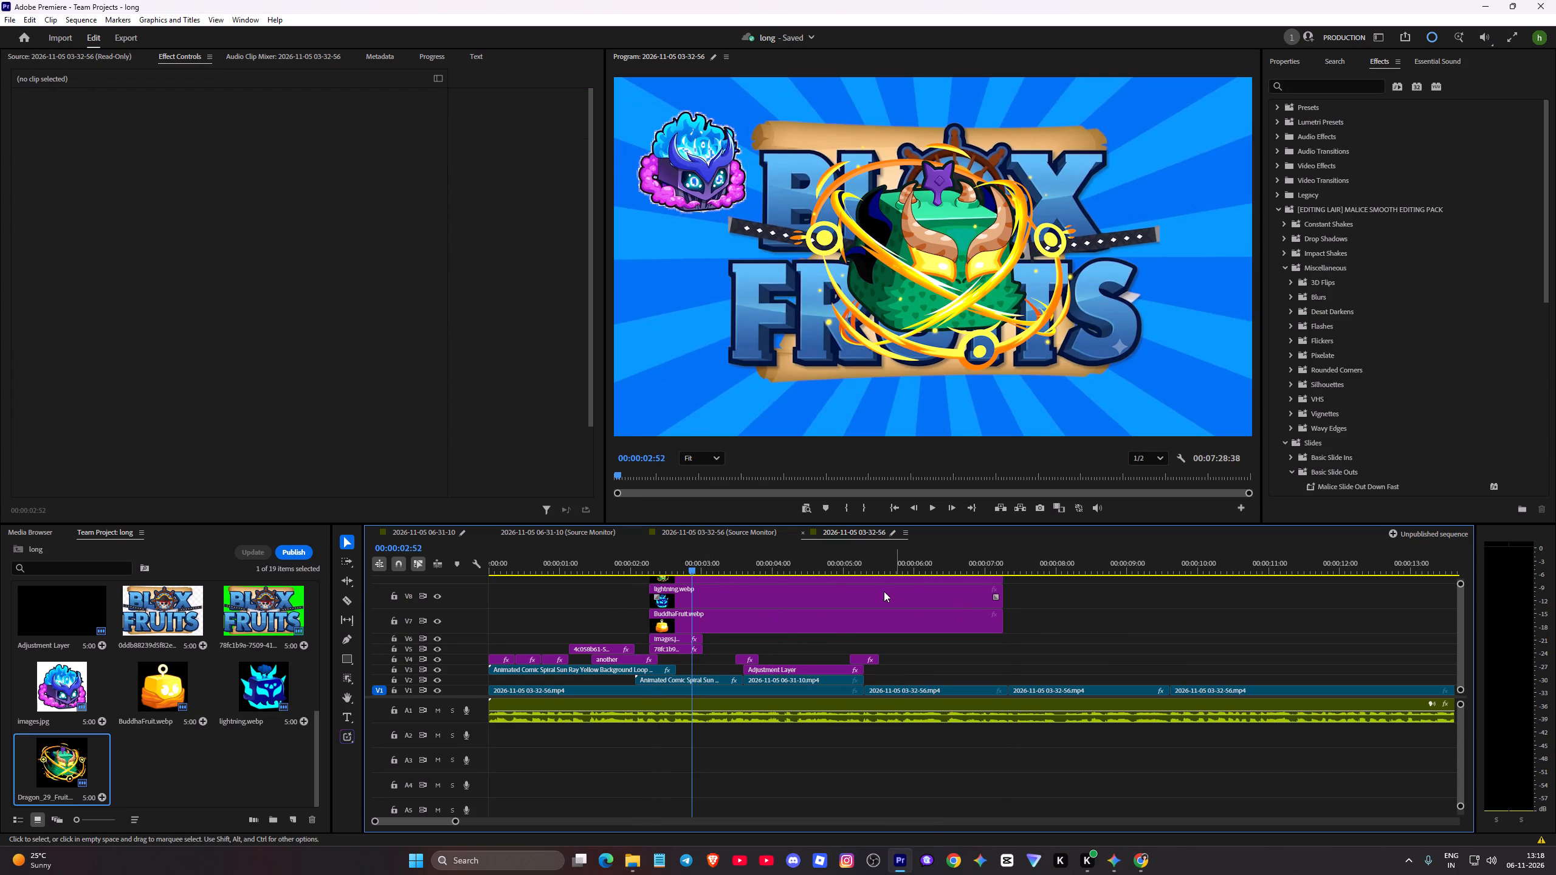
scroll(833, 608, "up", 2)
scroll(758, 602, "up", 2)
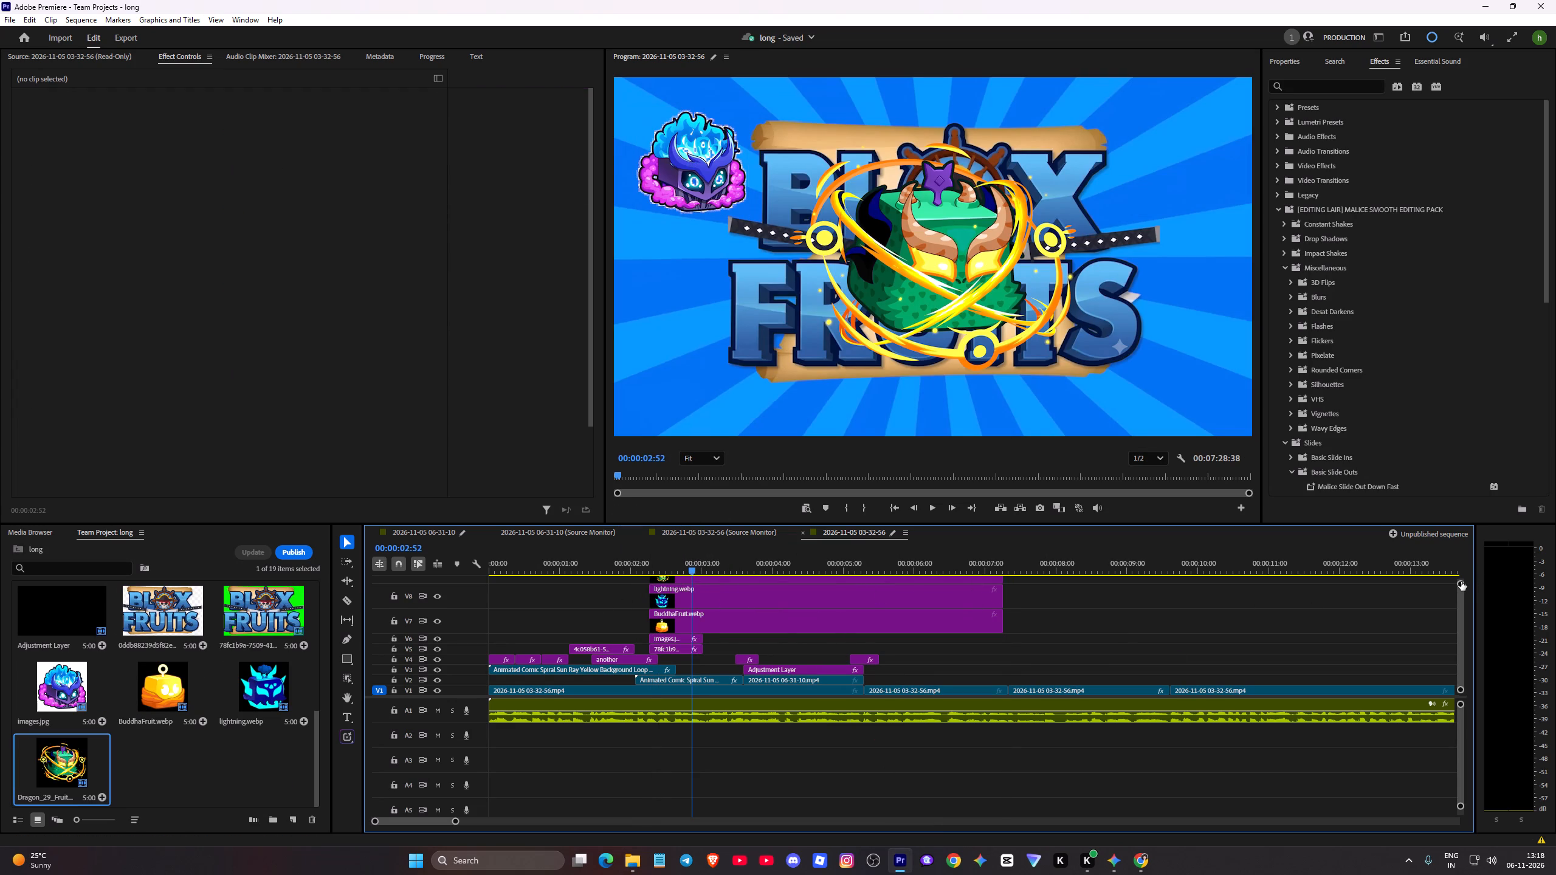
left_click_drag(1461, 582, 1458, 553)
scroll(946, 601, "down", 1)
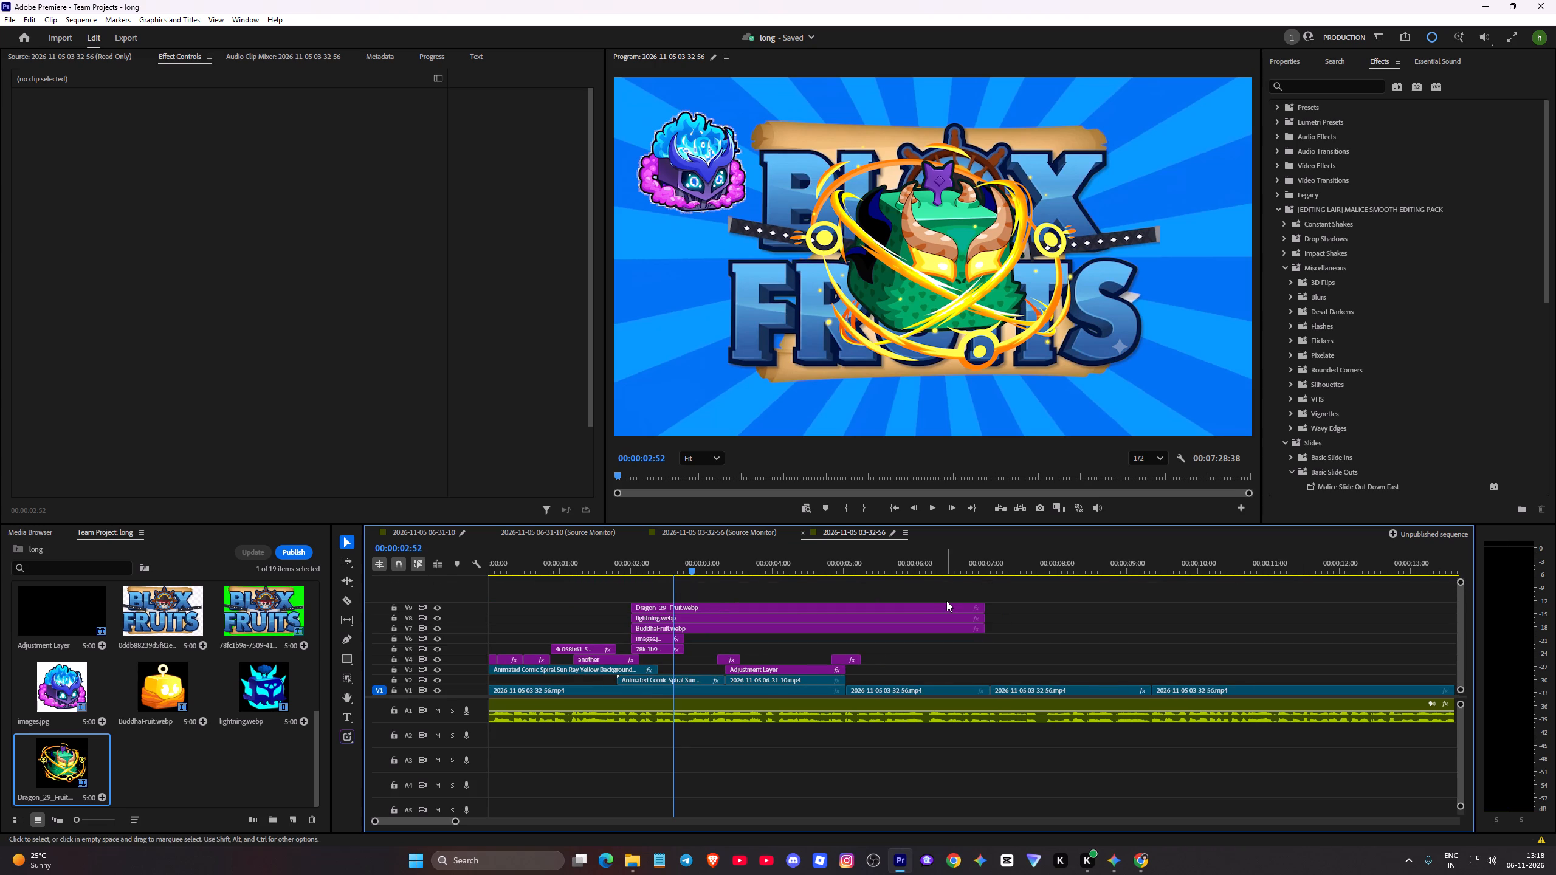
scroll(800, 600, "up", 1)
left_click(666, 630)
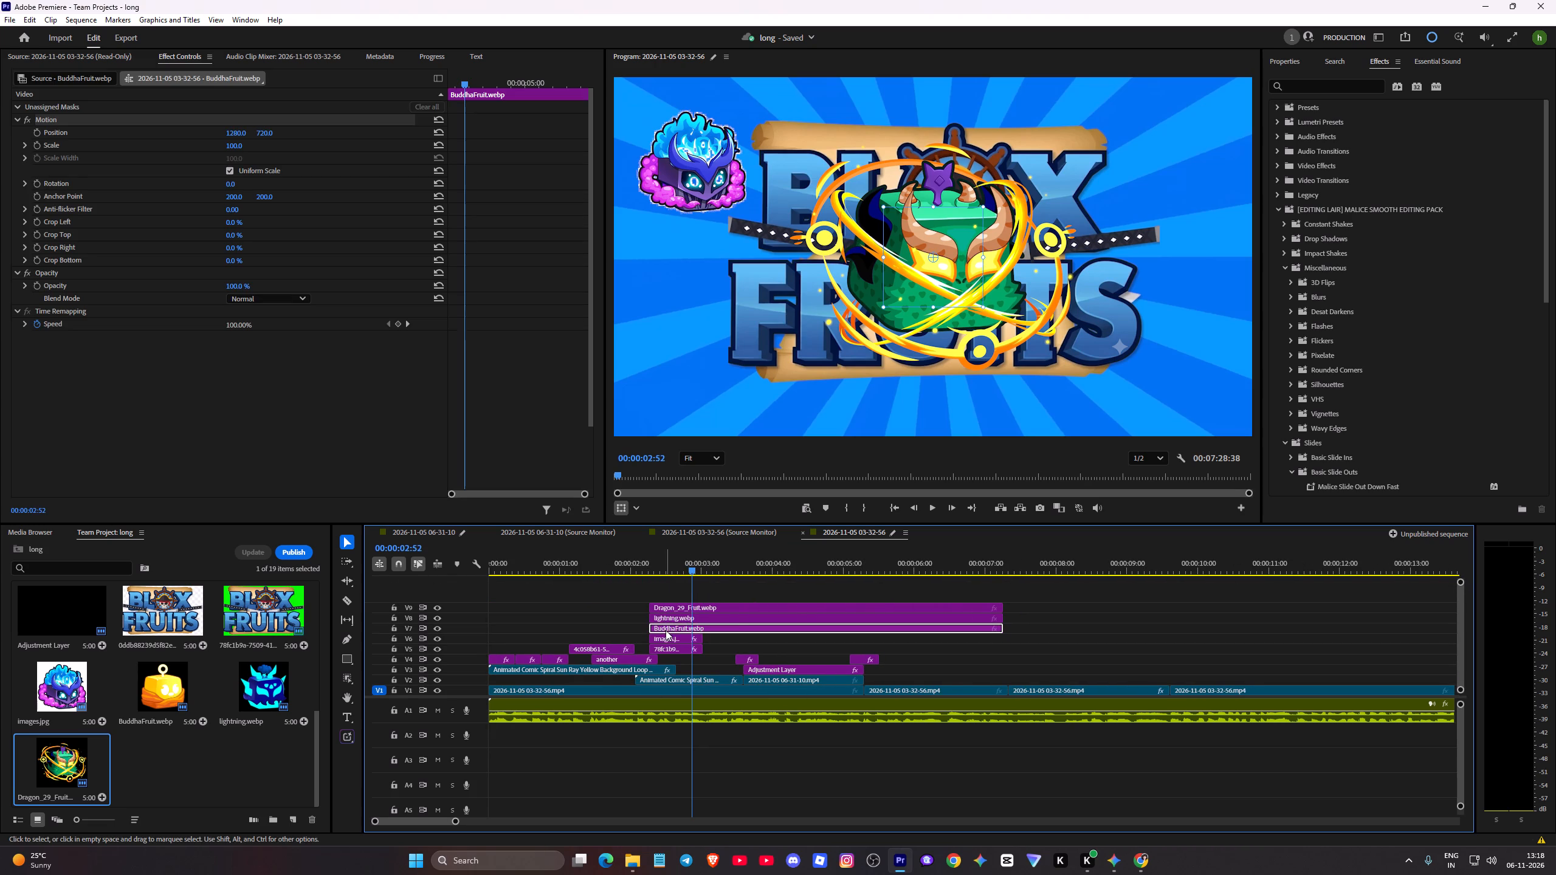
left_click_drag(1003, 626, 970, 630)
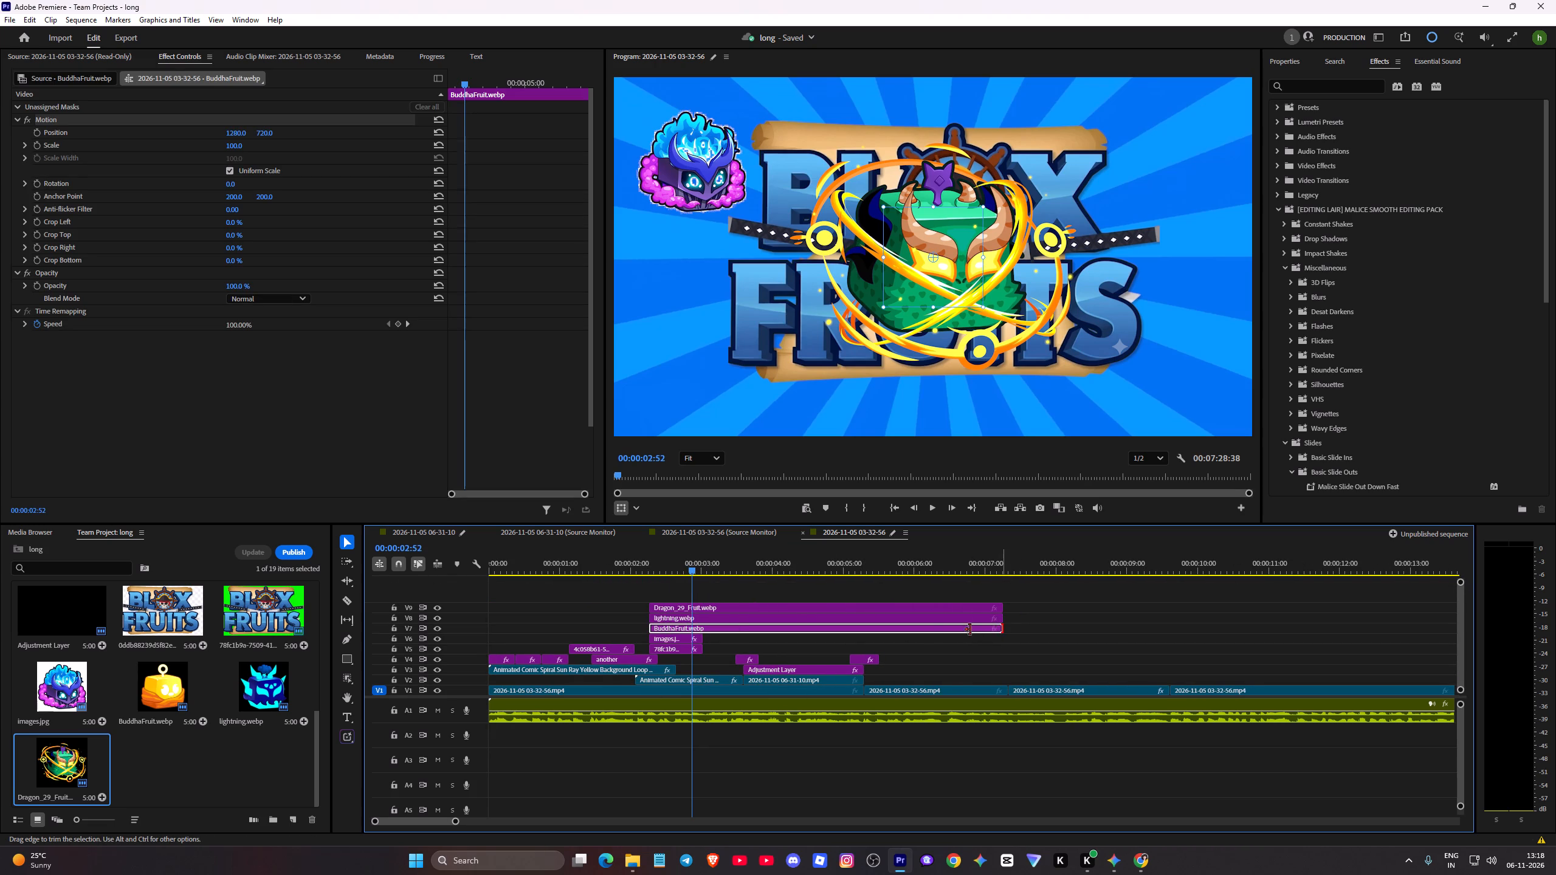
left_click_drag(970, 630, 700, 628)
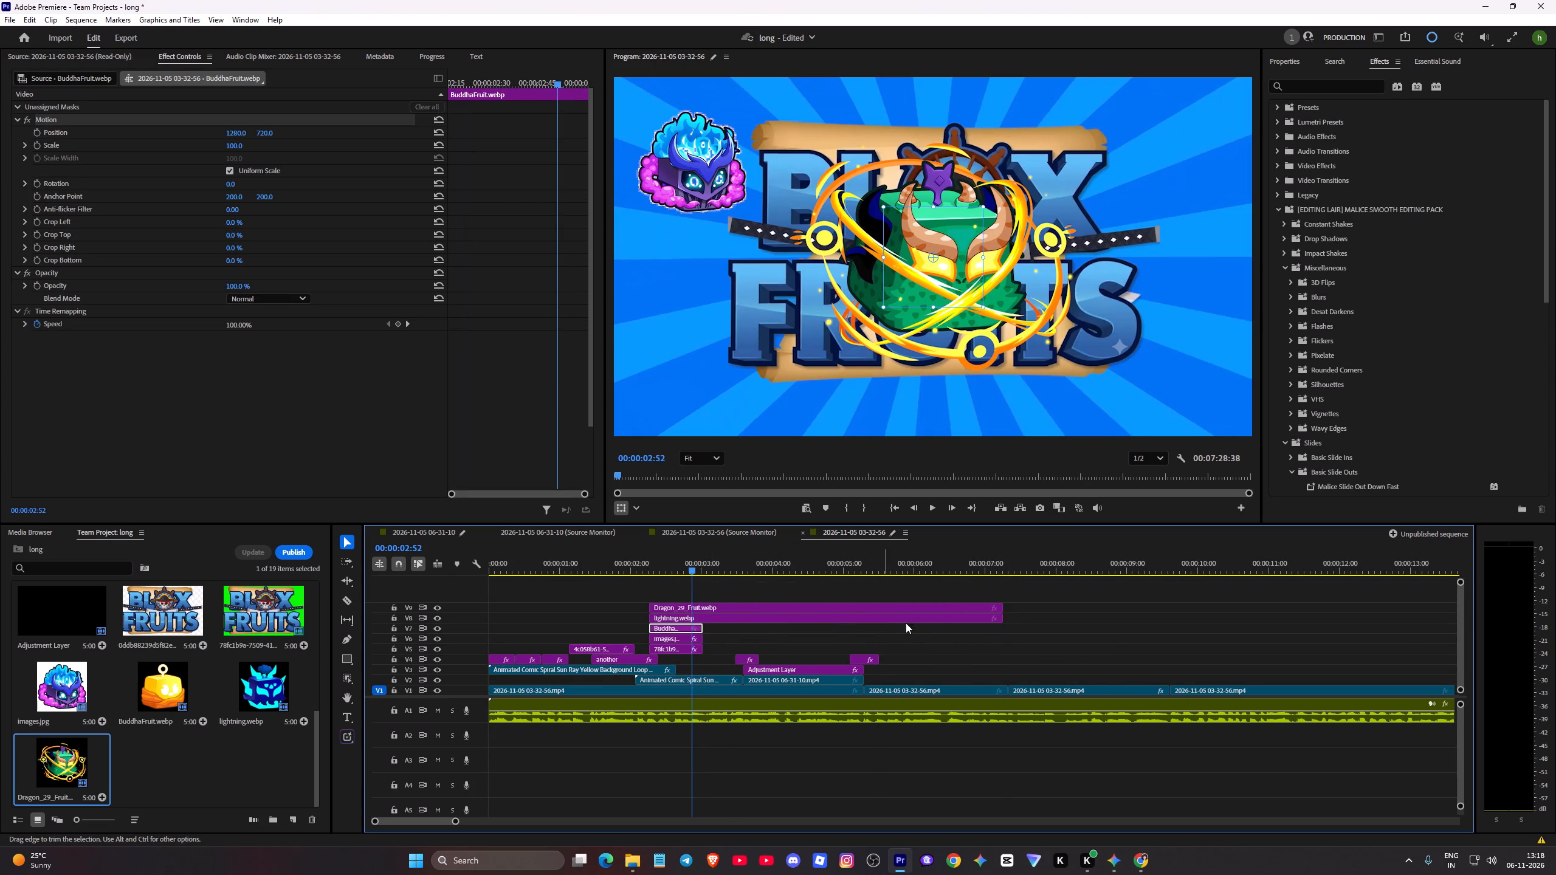
Trim the lightning clip on V8 and the Dragon_29_Fruit clip on V9 to end together with the BuddhaFruit clip.
left_click(934, 619)
left_click_drag(1007, 616, 963, 616)
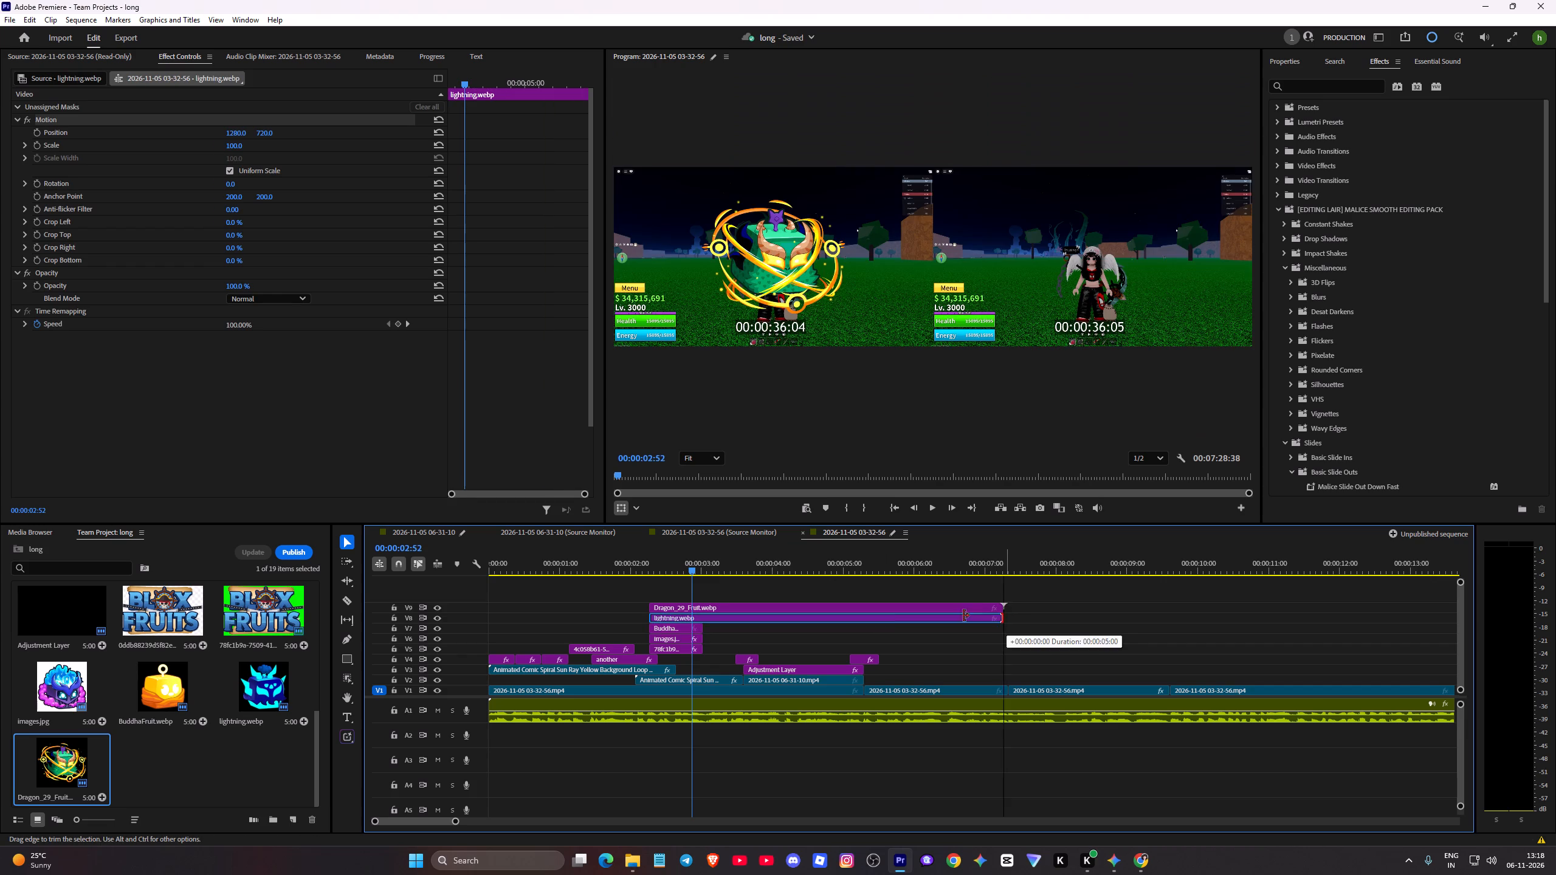
left_click_drag(963, 616, 699, 625)
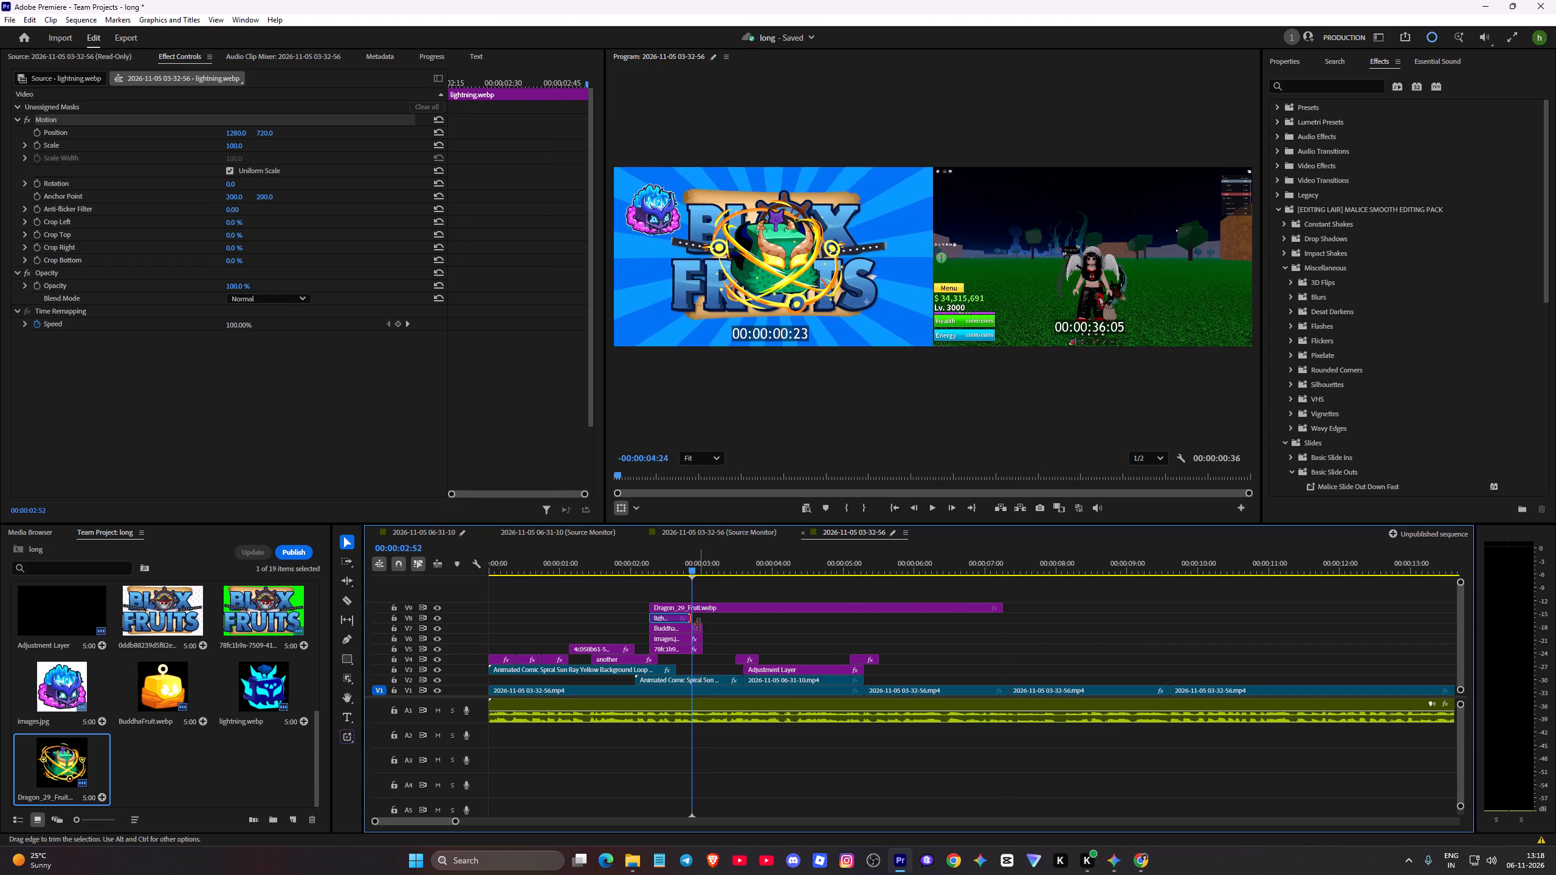
left_click_drag(689, 619, 697, 616)
left_click(979, 606)
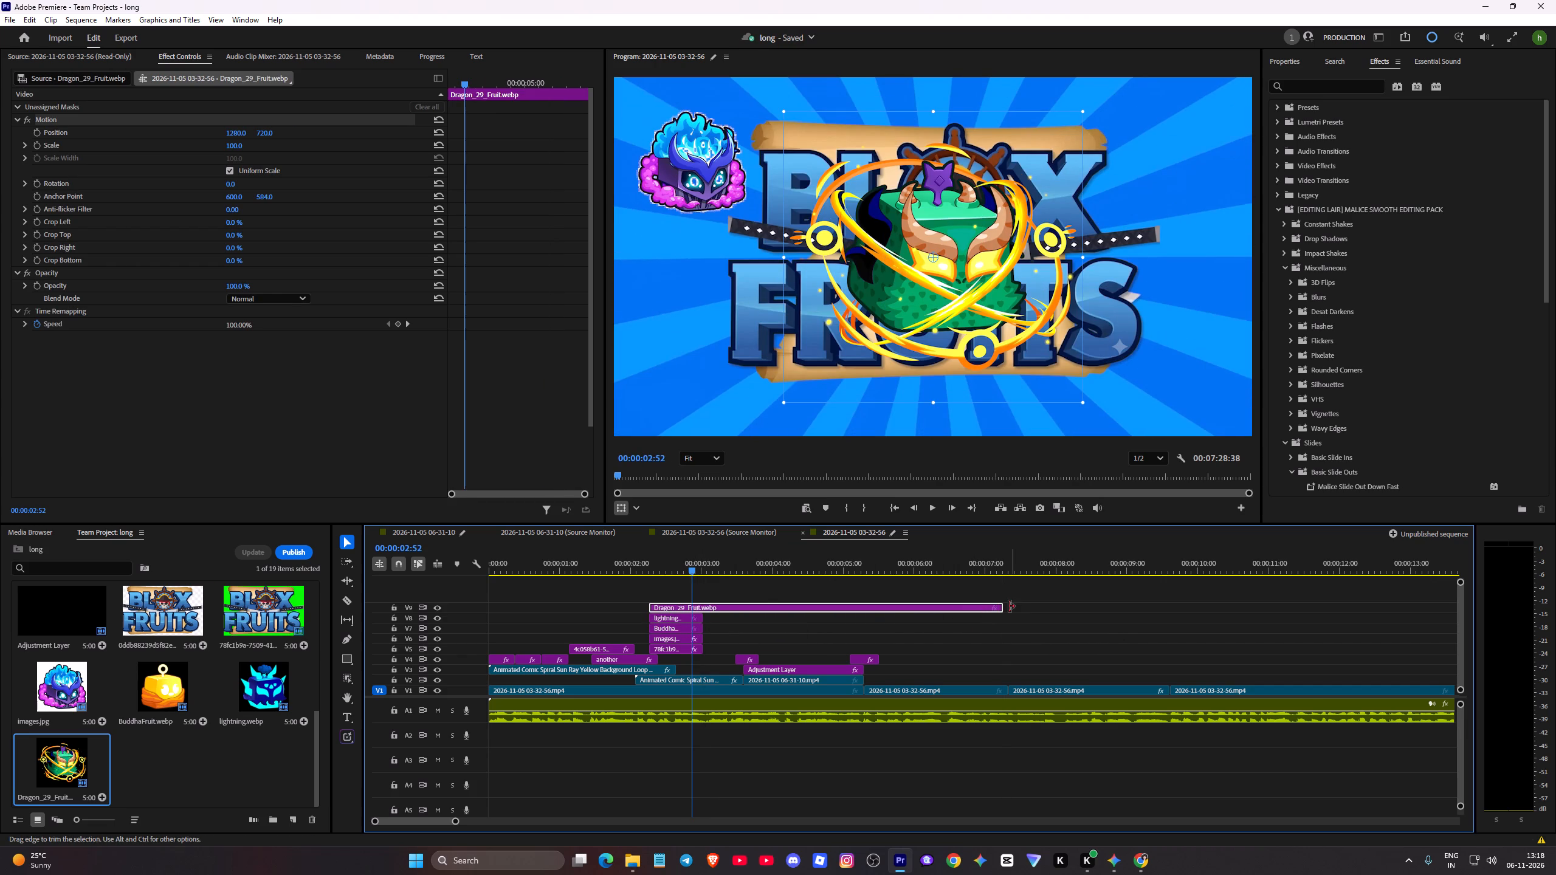
left_click_drag(1003, 603, 706, 617)
Shrink the green dragon fruit to roughly half size and place it in the upper-right corner of the frame, beside the logo.
left_click_drag(691, 582, 673, 588)
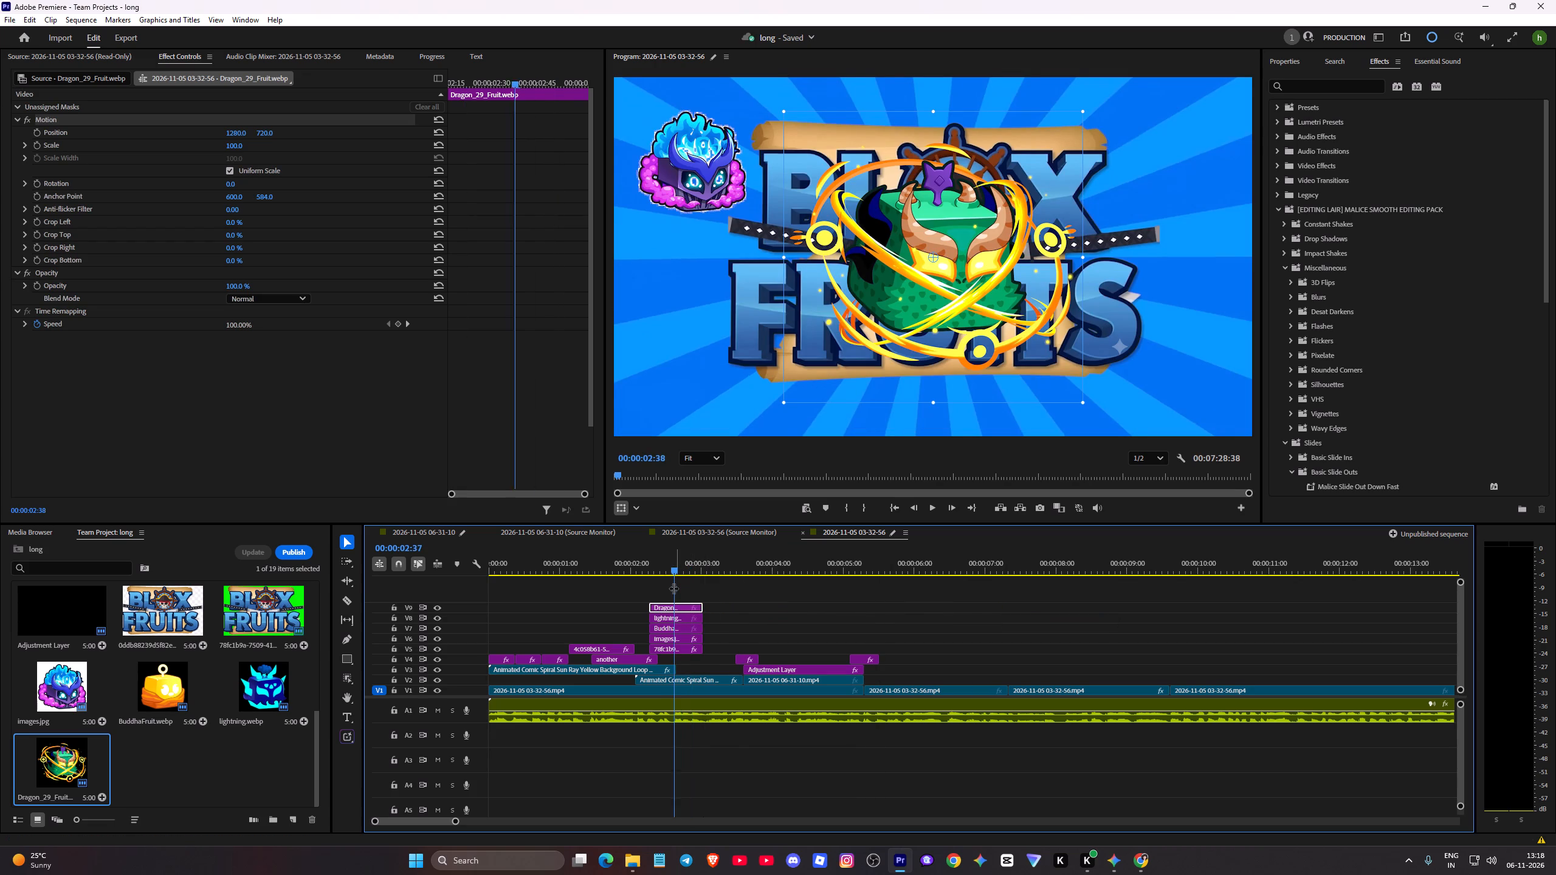
left_click_drag(673, 588, 671, 589)
left_click_drag(1083, 110, 1058, 134)
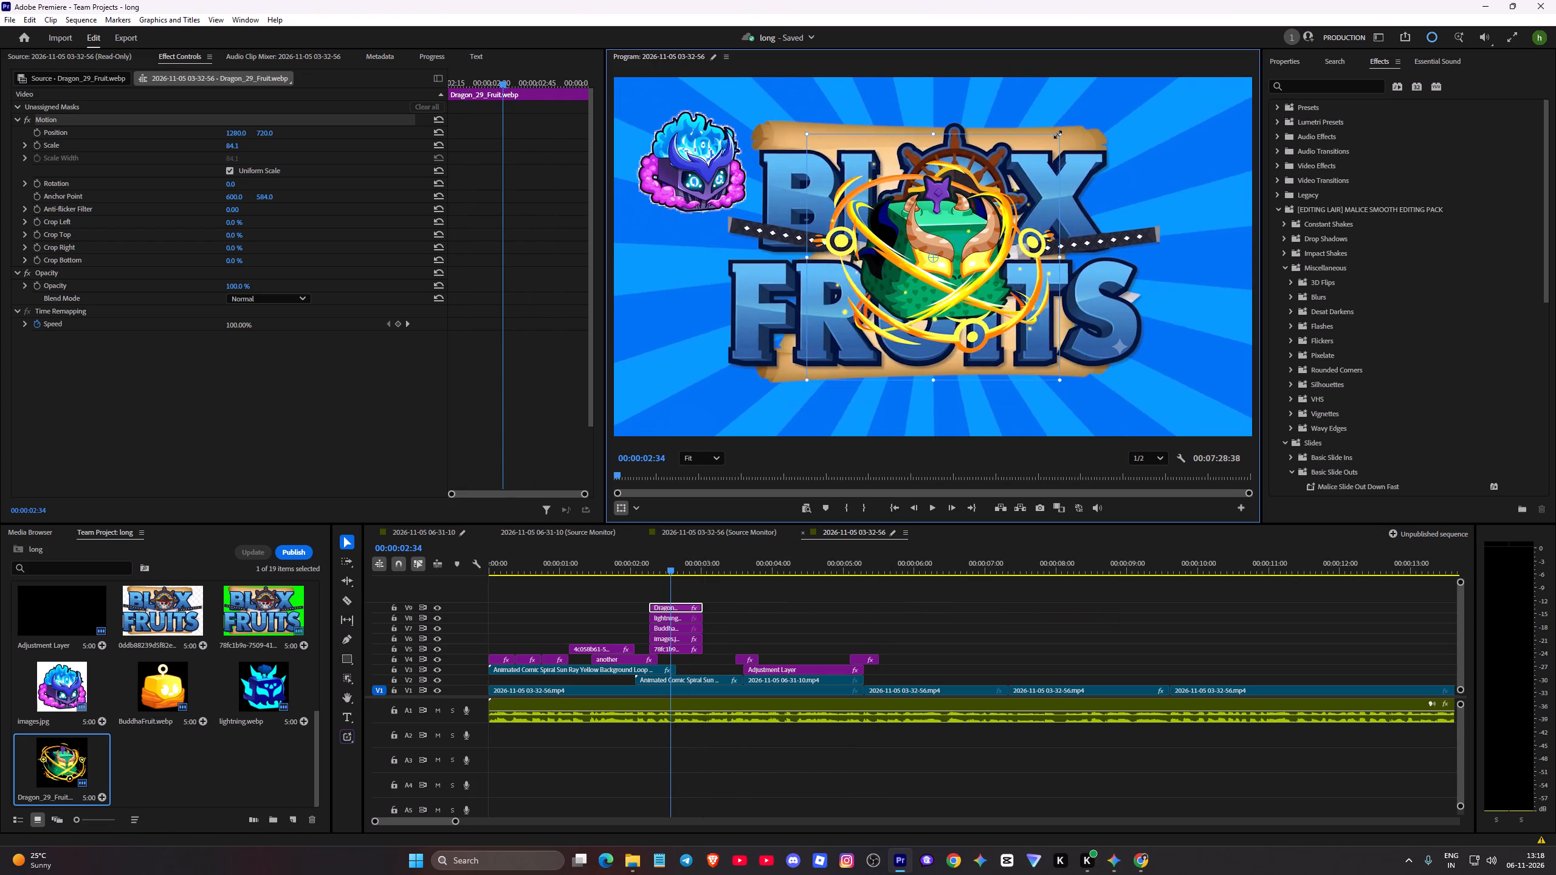
left_click_drag(1058, 134, 1028, 180)
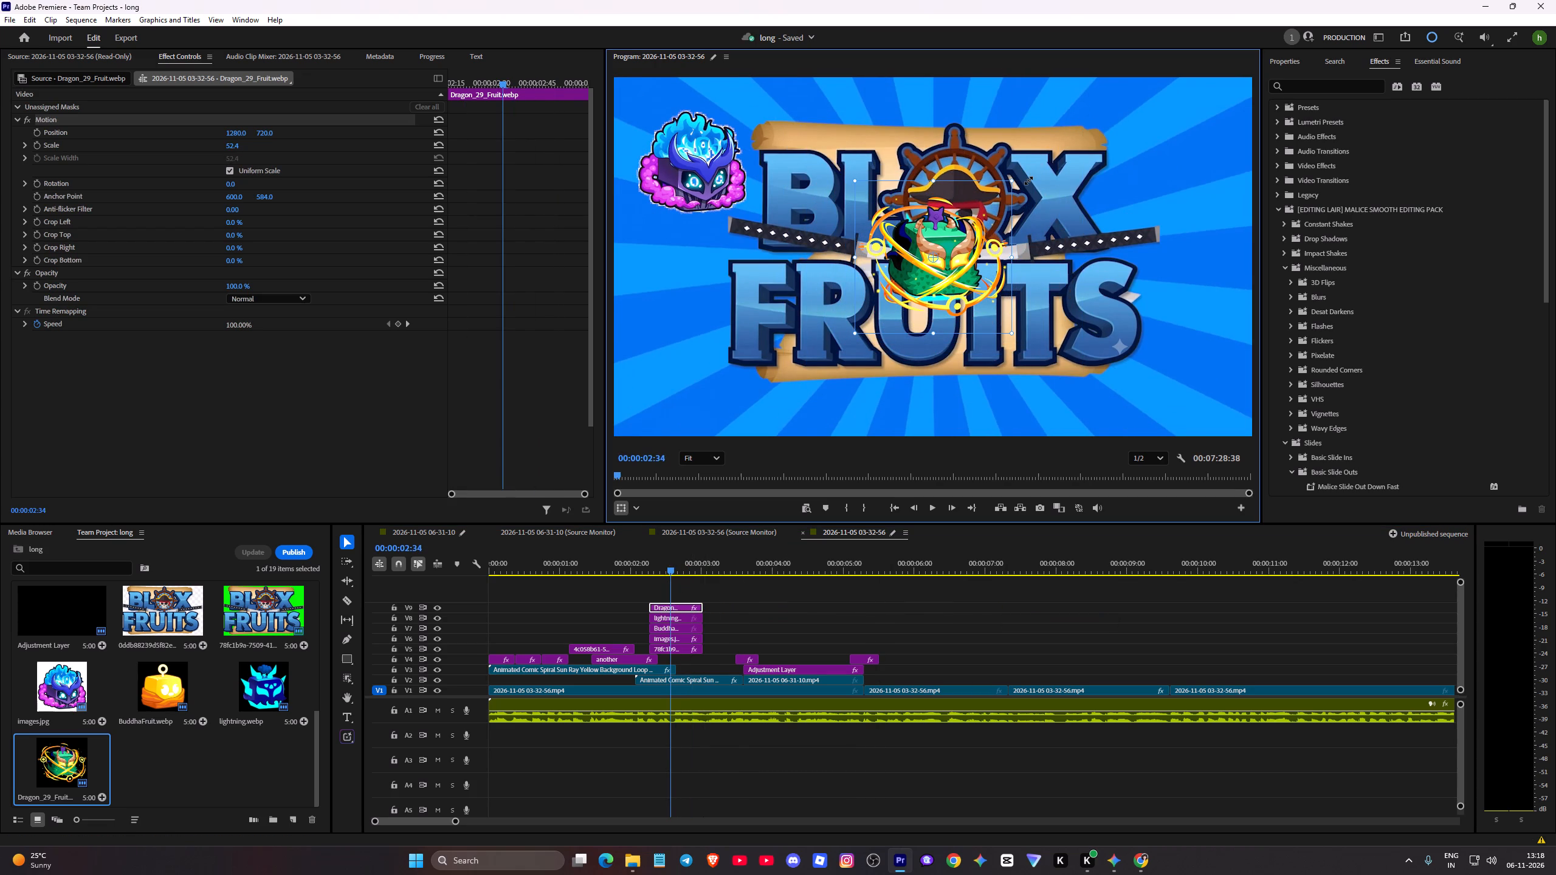
left_click_drag(1028, 180, 1036, 180)
left_click_drag(941, 273, 1193, 186)
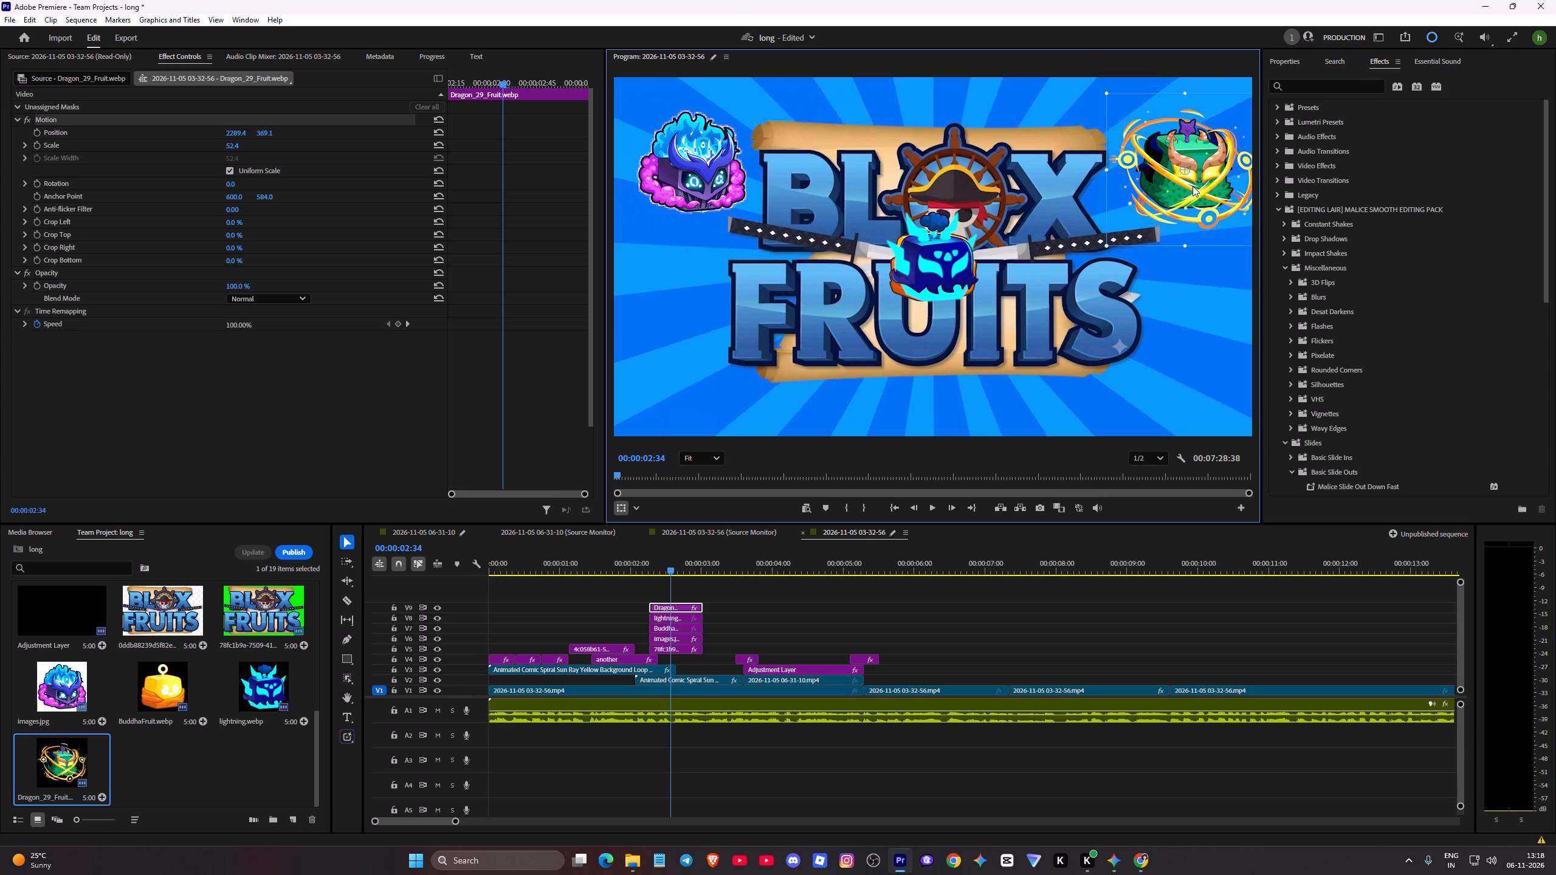
left_click_drag(1193, 186, 1179, 182)
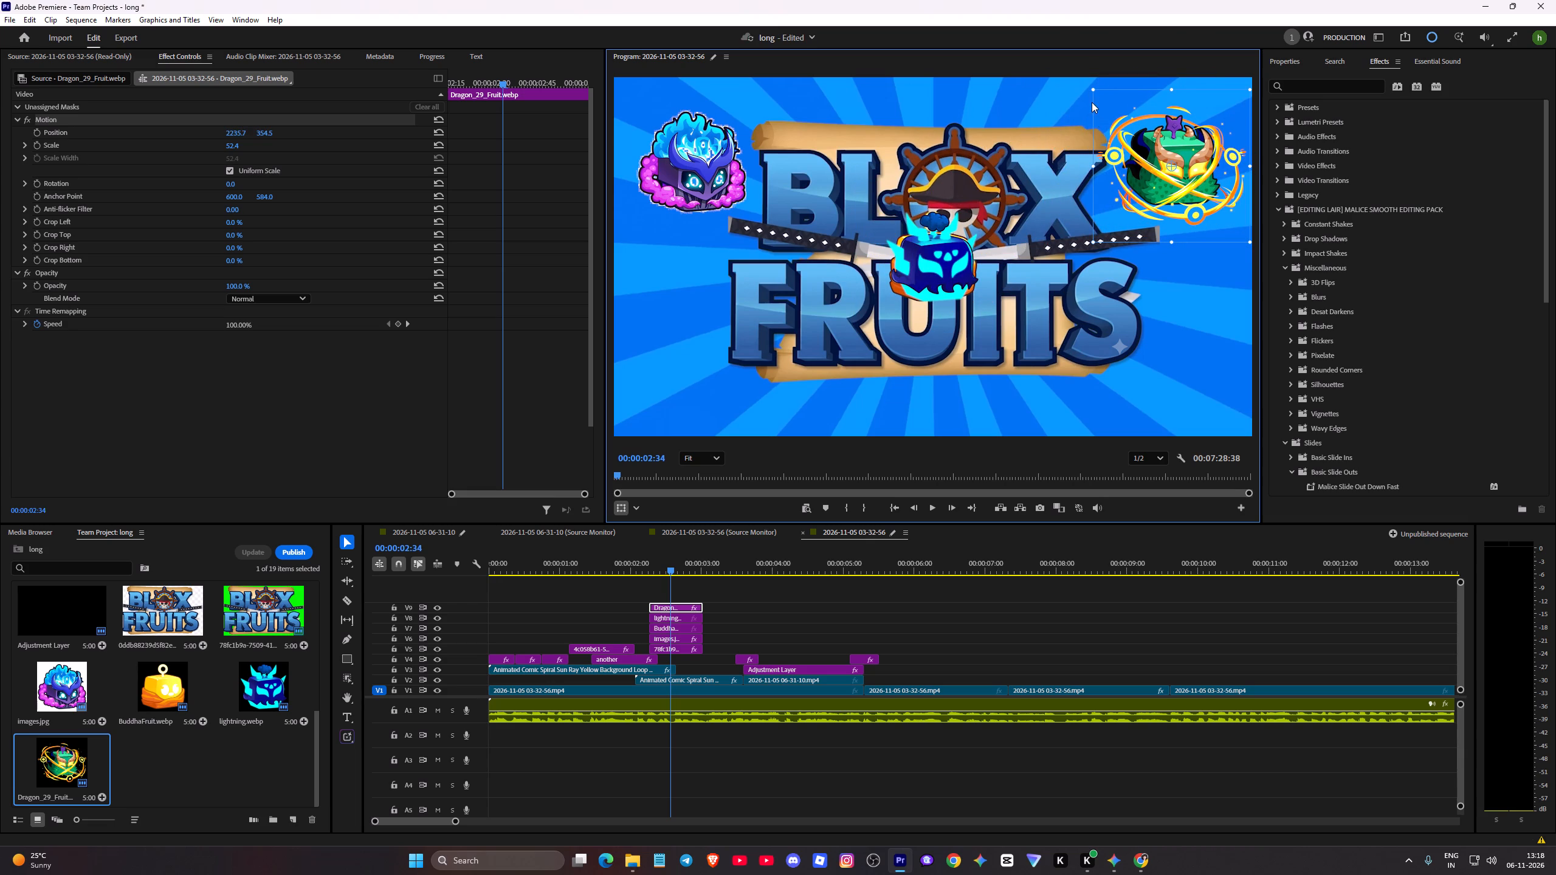
left_click_drag(1092, 91, 1102, 97)
left_click_drag(1180, 174, 1193, 179)
Move the yellow Buddha fruit to the lower-left corner of the frame, beside the word FRUITS.
left_click(986, 277)
double_click(969, 278)
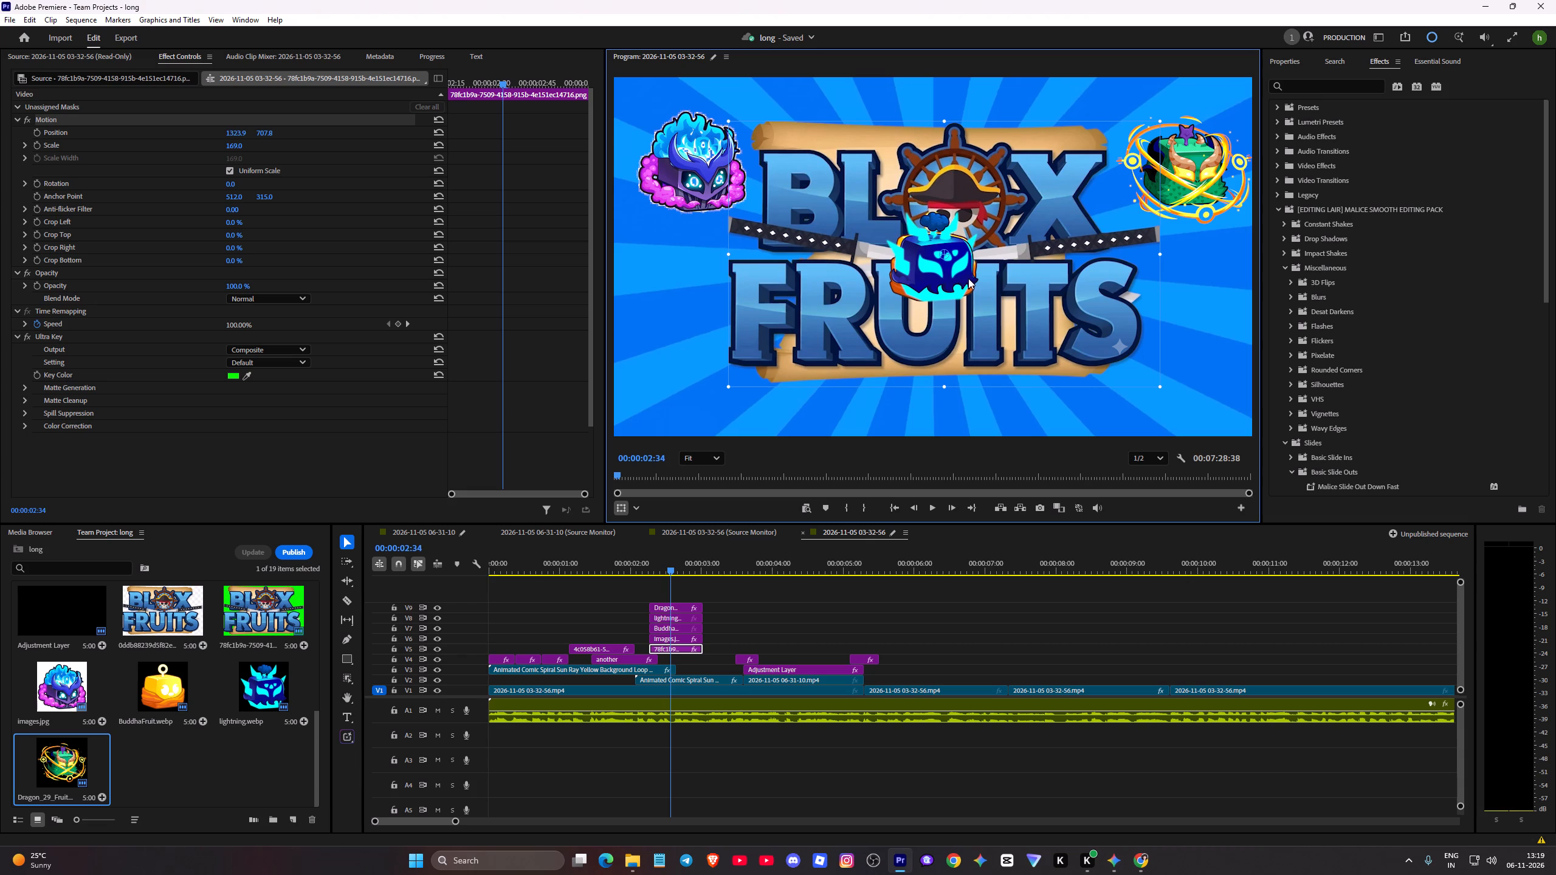
left_click(680, 635)
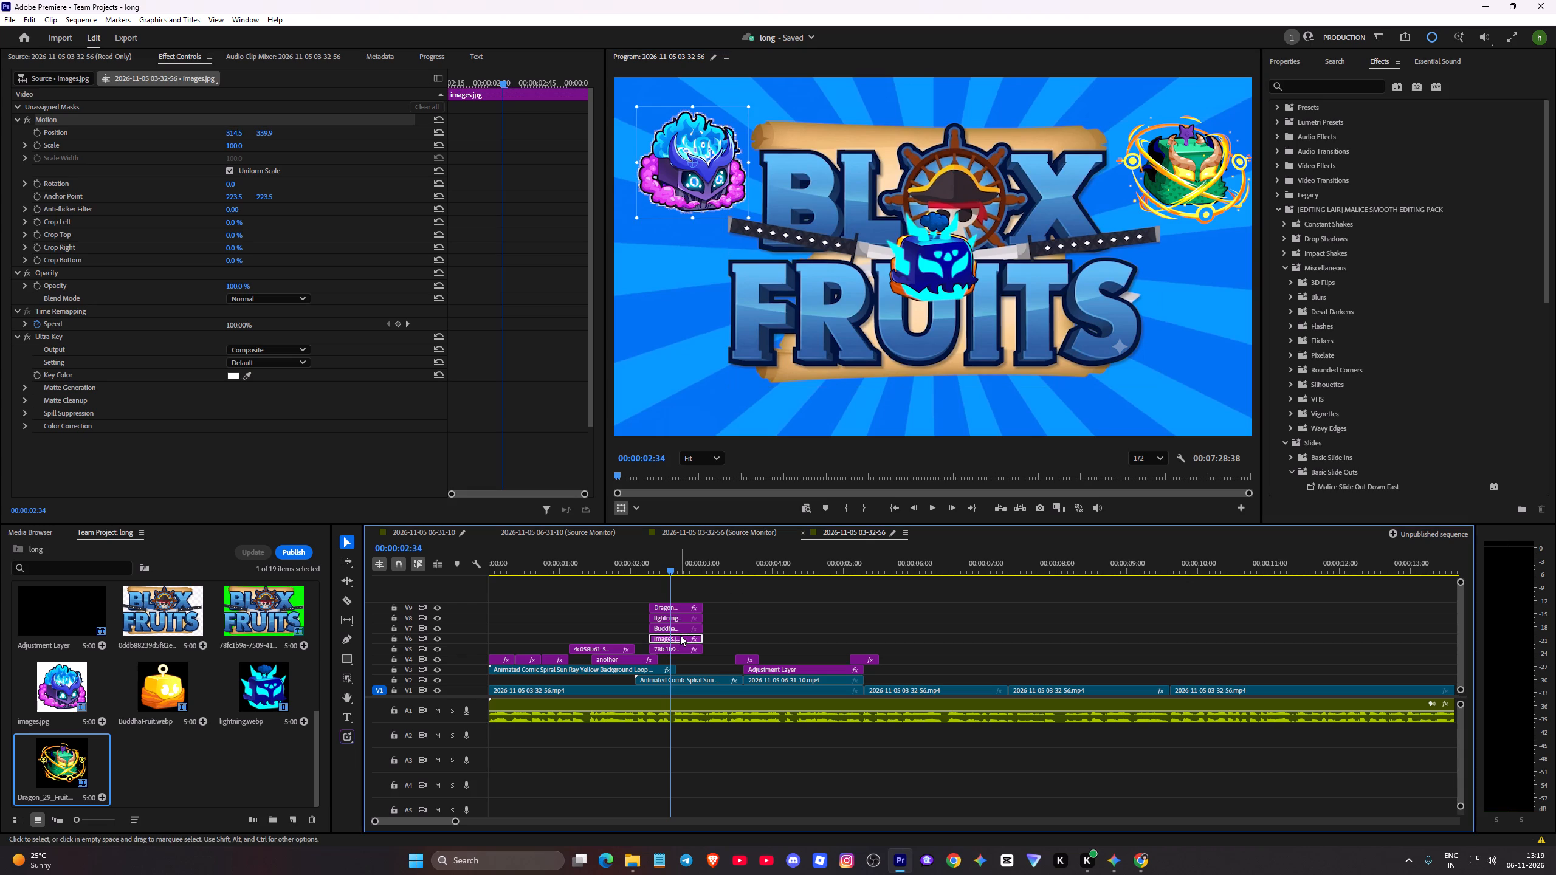
left_click(676, 628)
left_click_drag(915, 292, 890, 297)
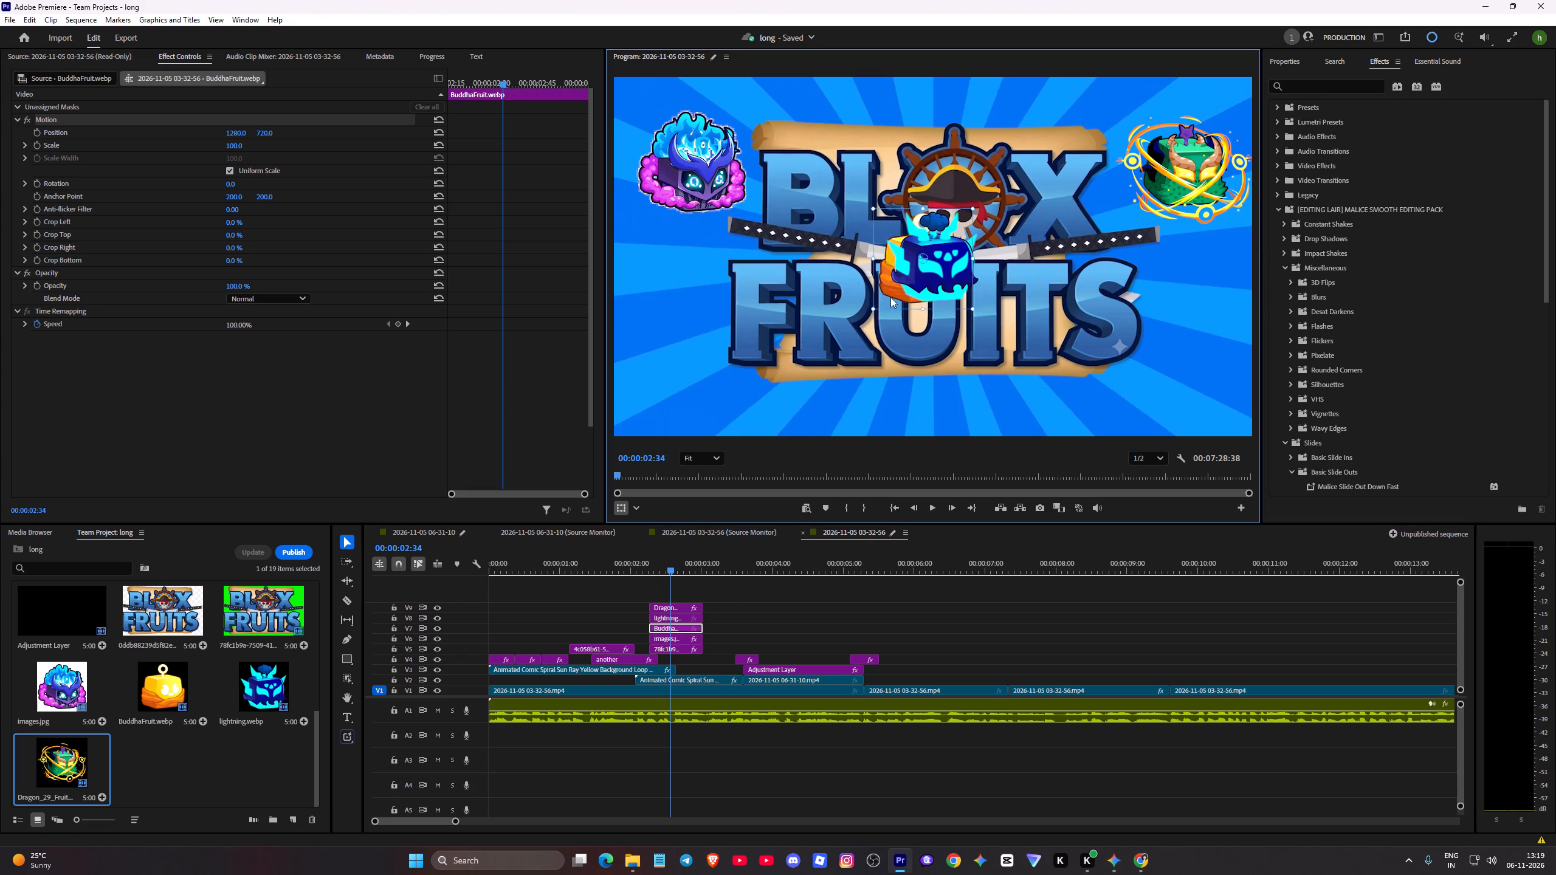
left_click_drag(890, 297, 653, 377)
Move the blue lightning fruit to the lower-right corner of the frame, at about position 2311, 1078.
left_click_drag(938, 273, 1157, 354)
left_click_drag(923, 288, 1176, 377)
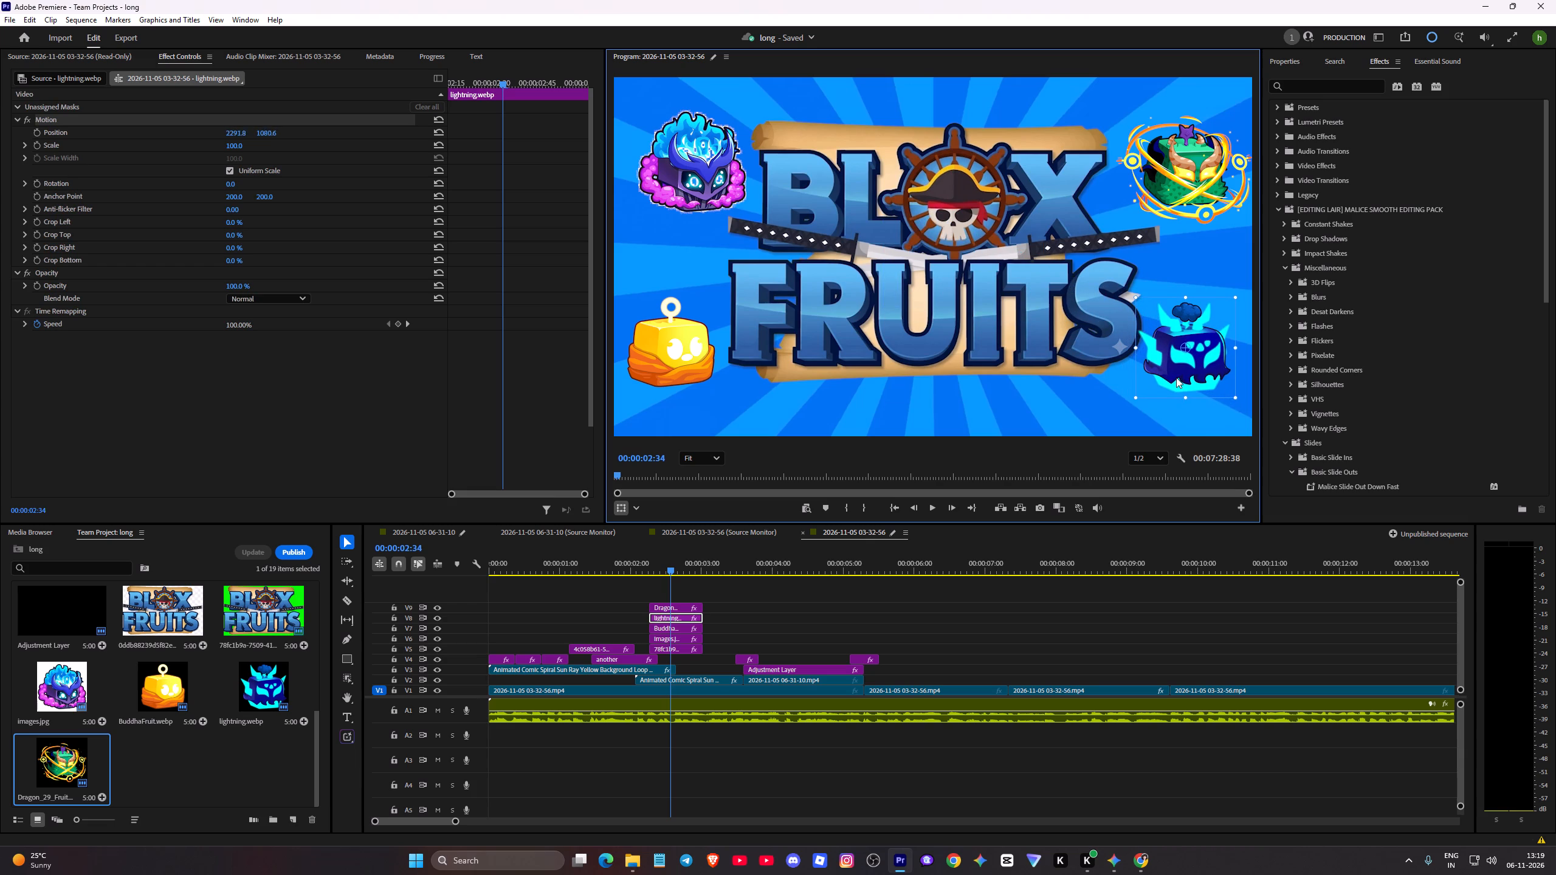
left_click_drag(1176, 377, 1180, 377)
Play back the logo section from about 00:00:02:07 to check the four-fruit layout.
left_click(639, 571)
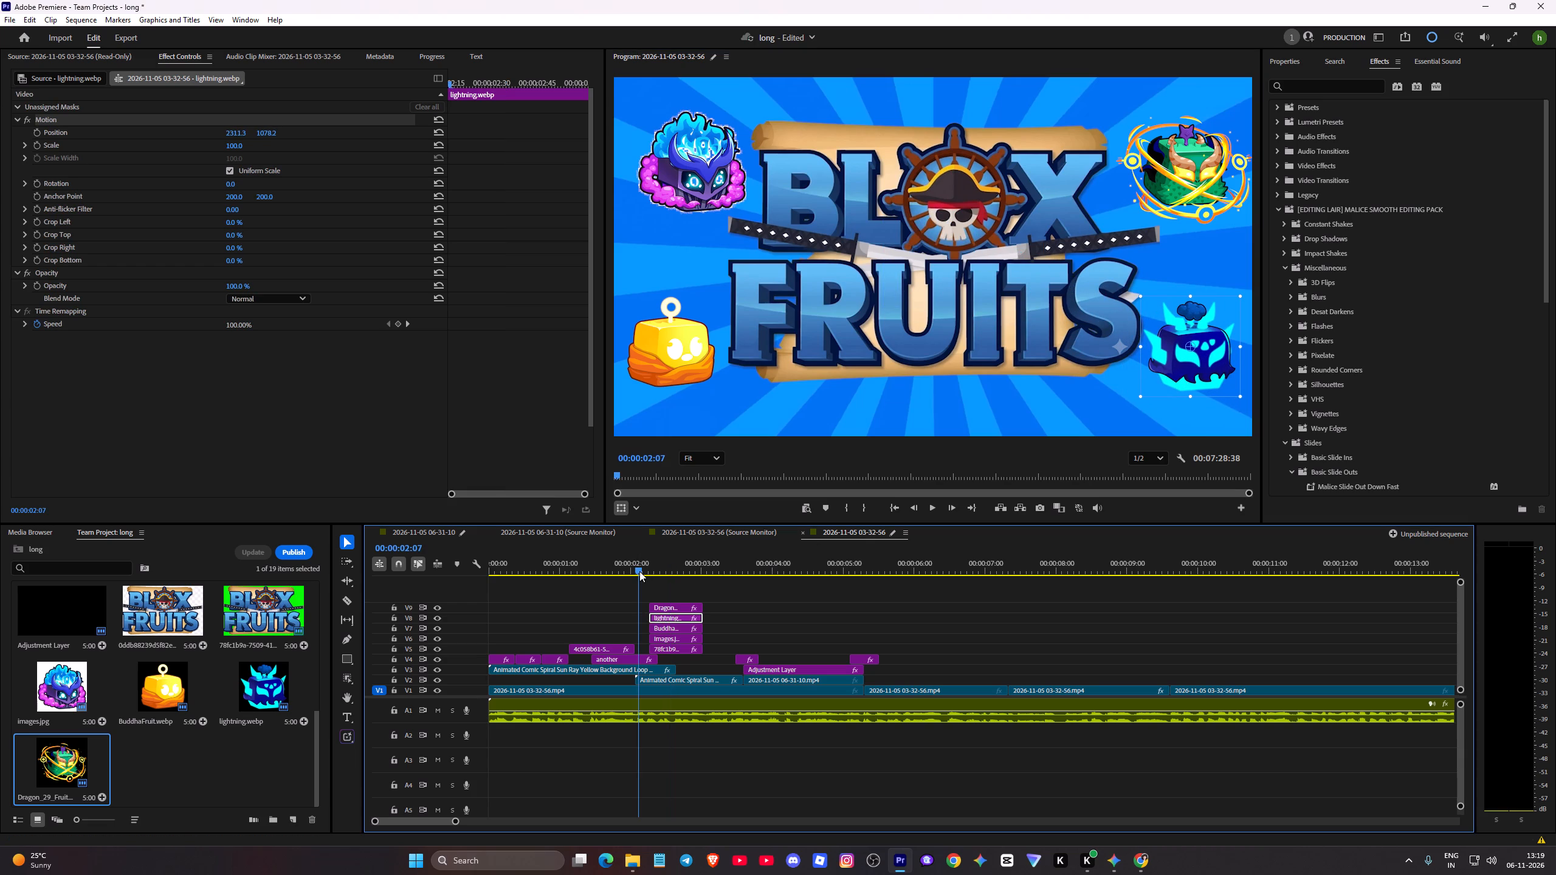
key("space")
key("space")
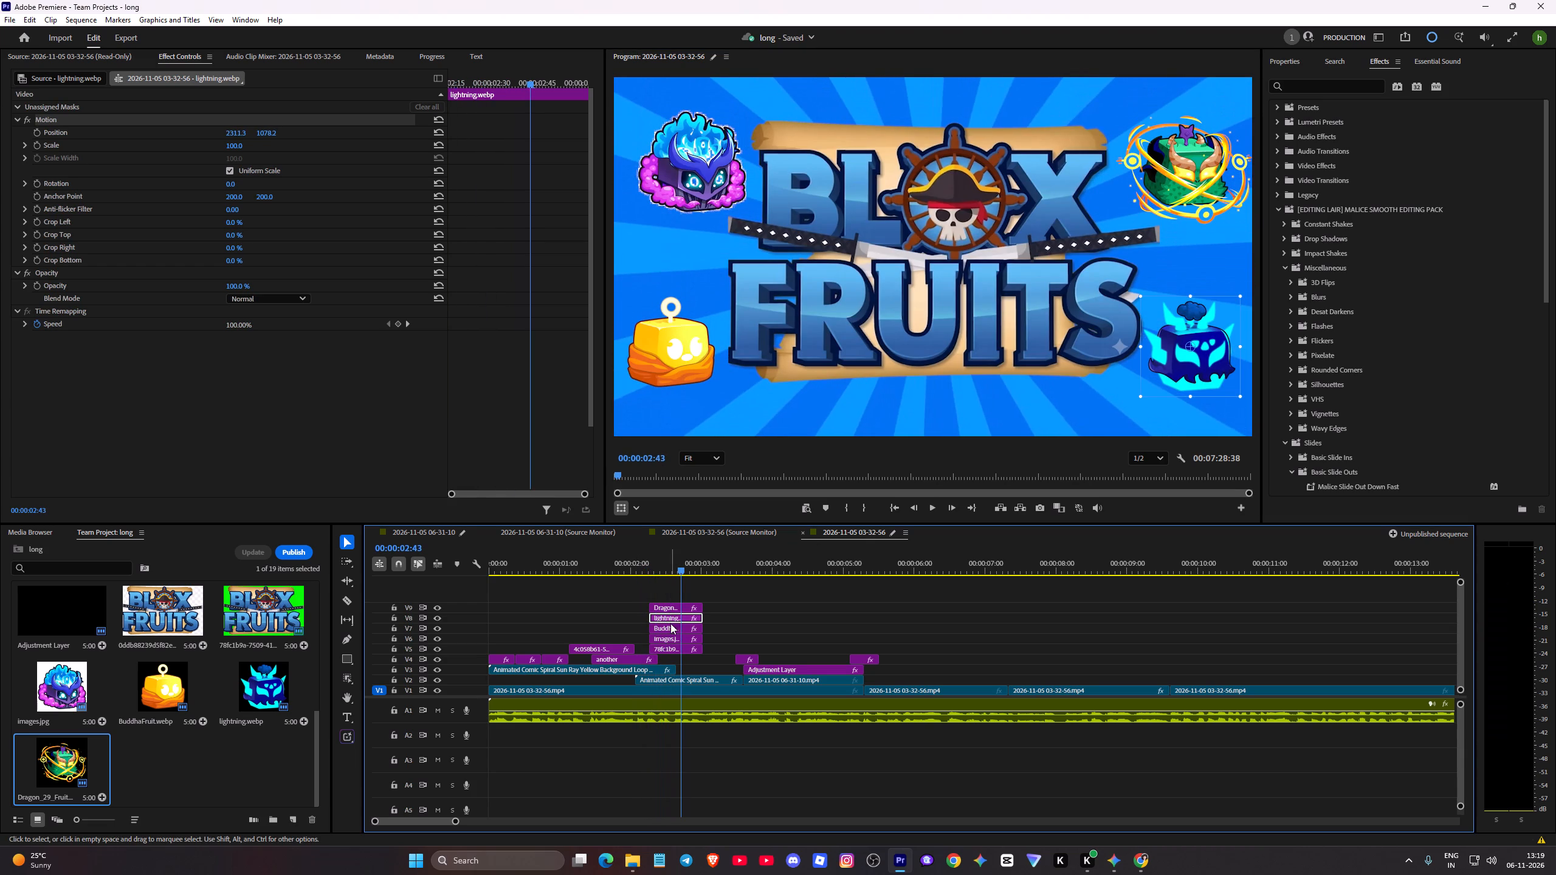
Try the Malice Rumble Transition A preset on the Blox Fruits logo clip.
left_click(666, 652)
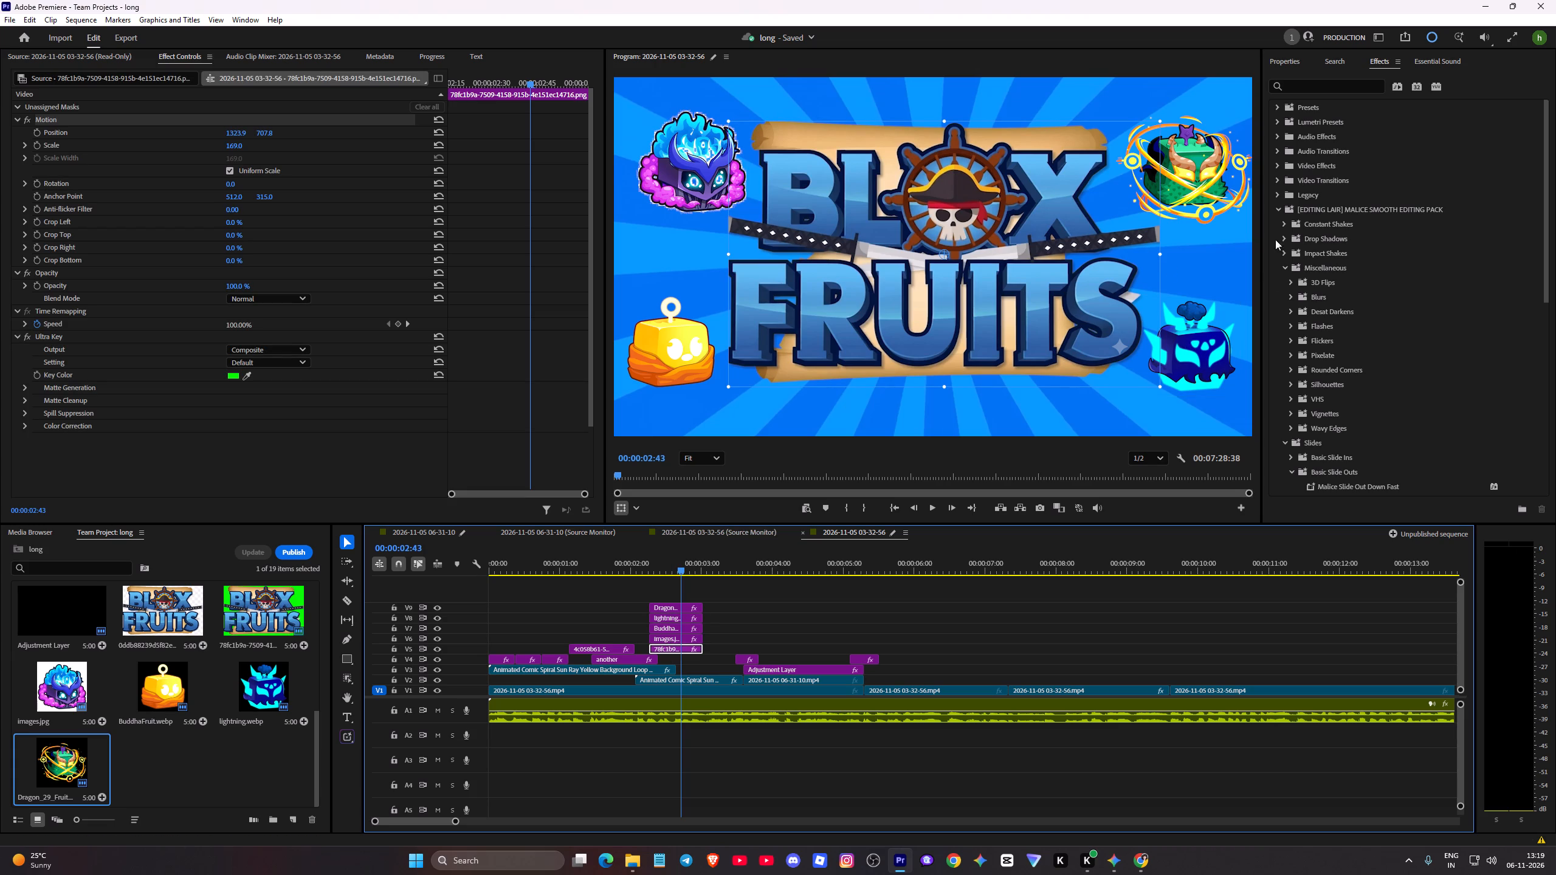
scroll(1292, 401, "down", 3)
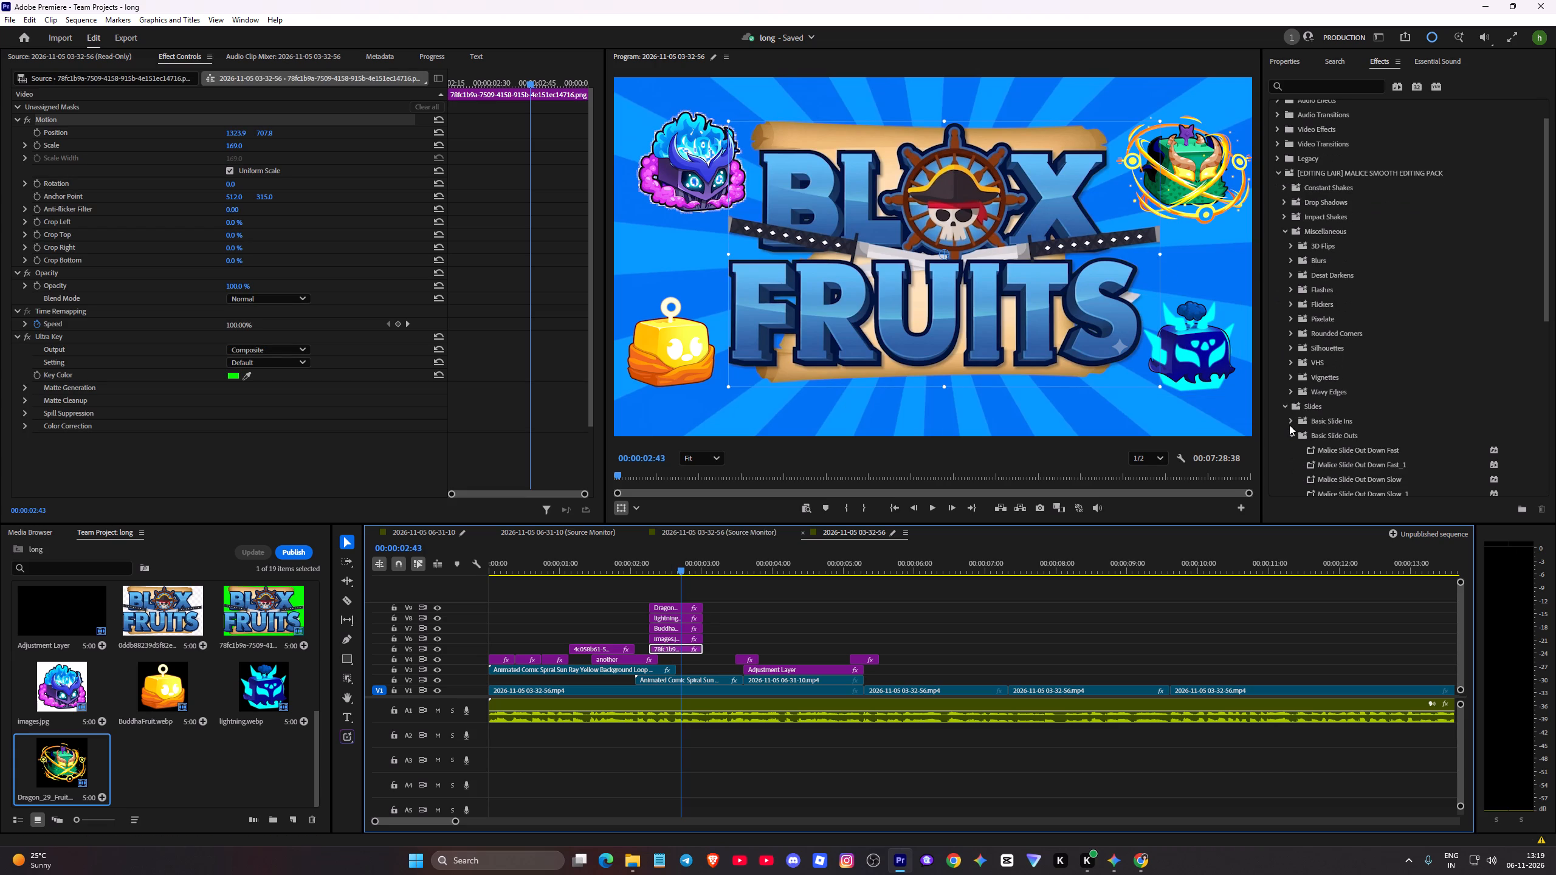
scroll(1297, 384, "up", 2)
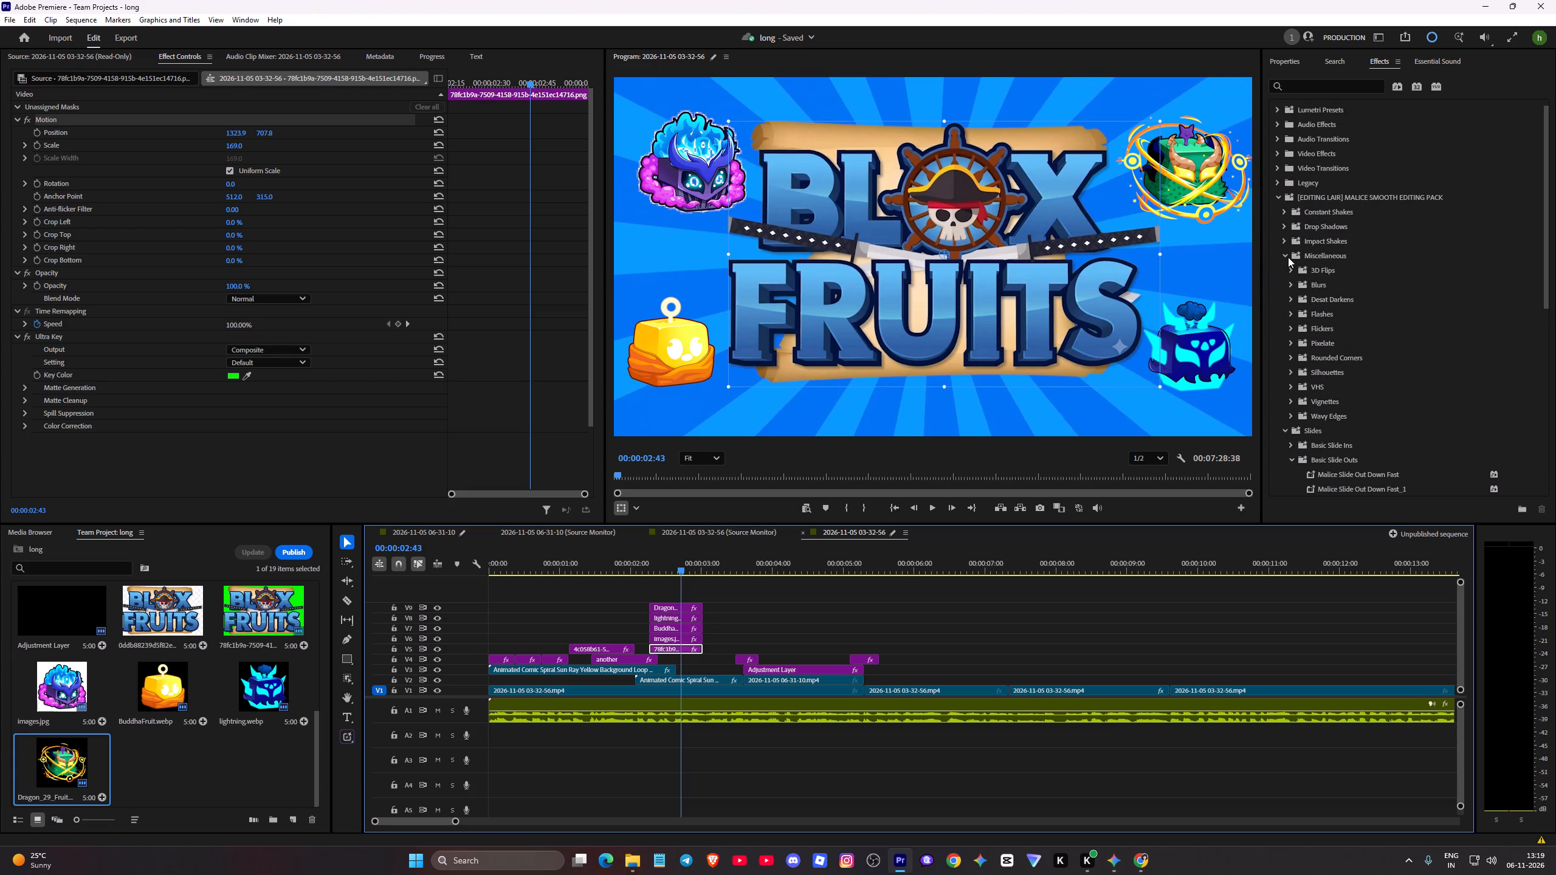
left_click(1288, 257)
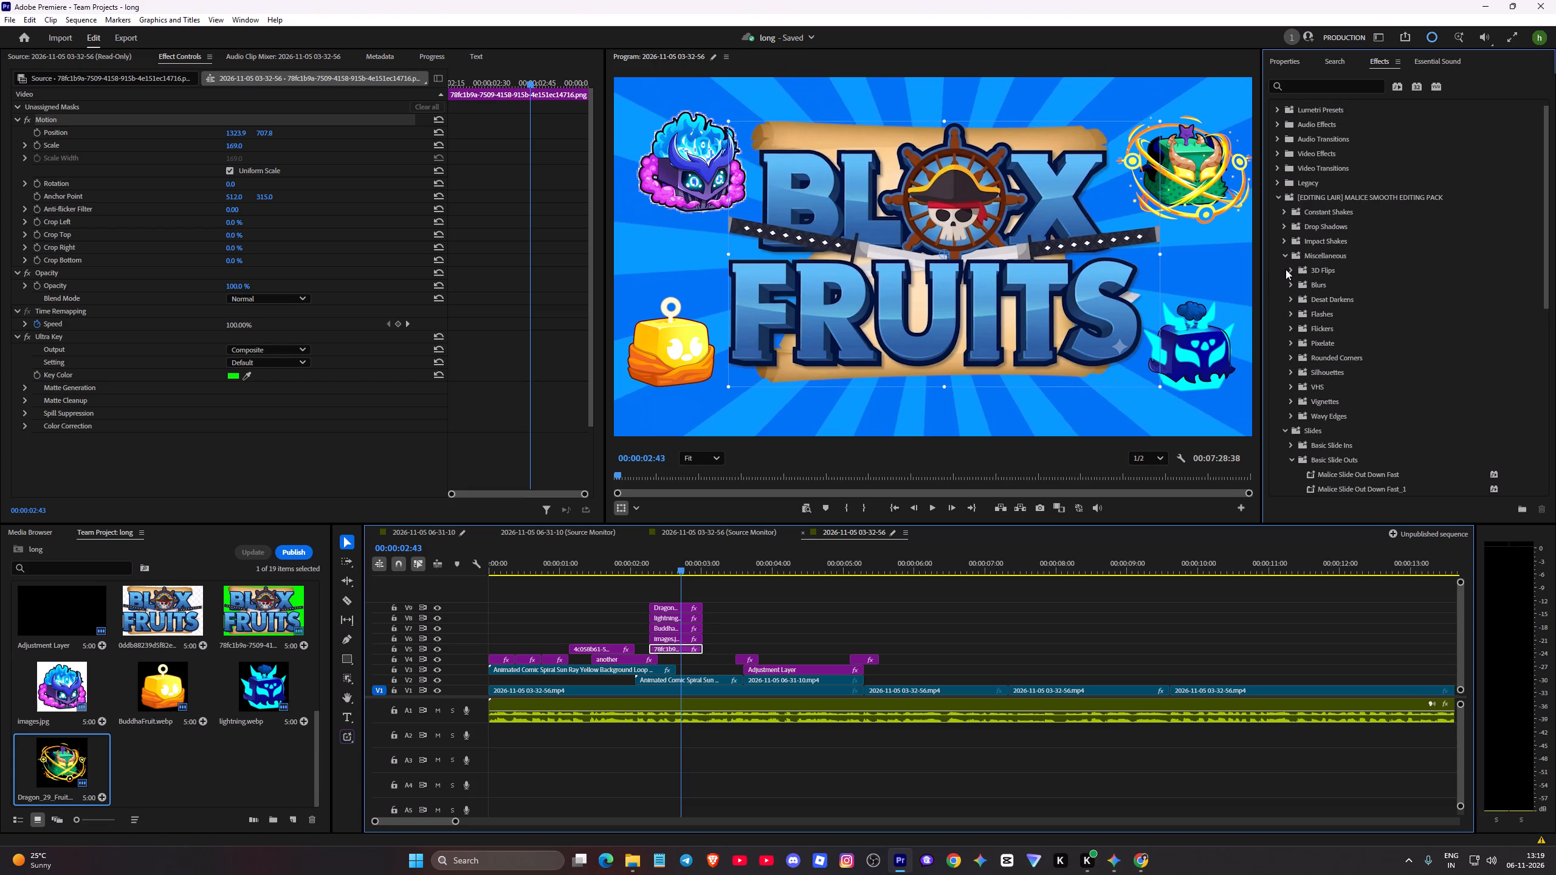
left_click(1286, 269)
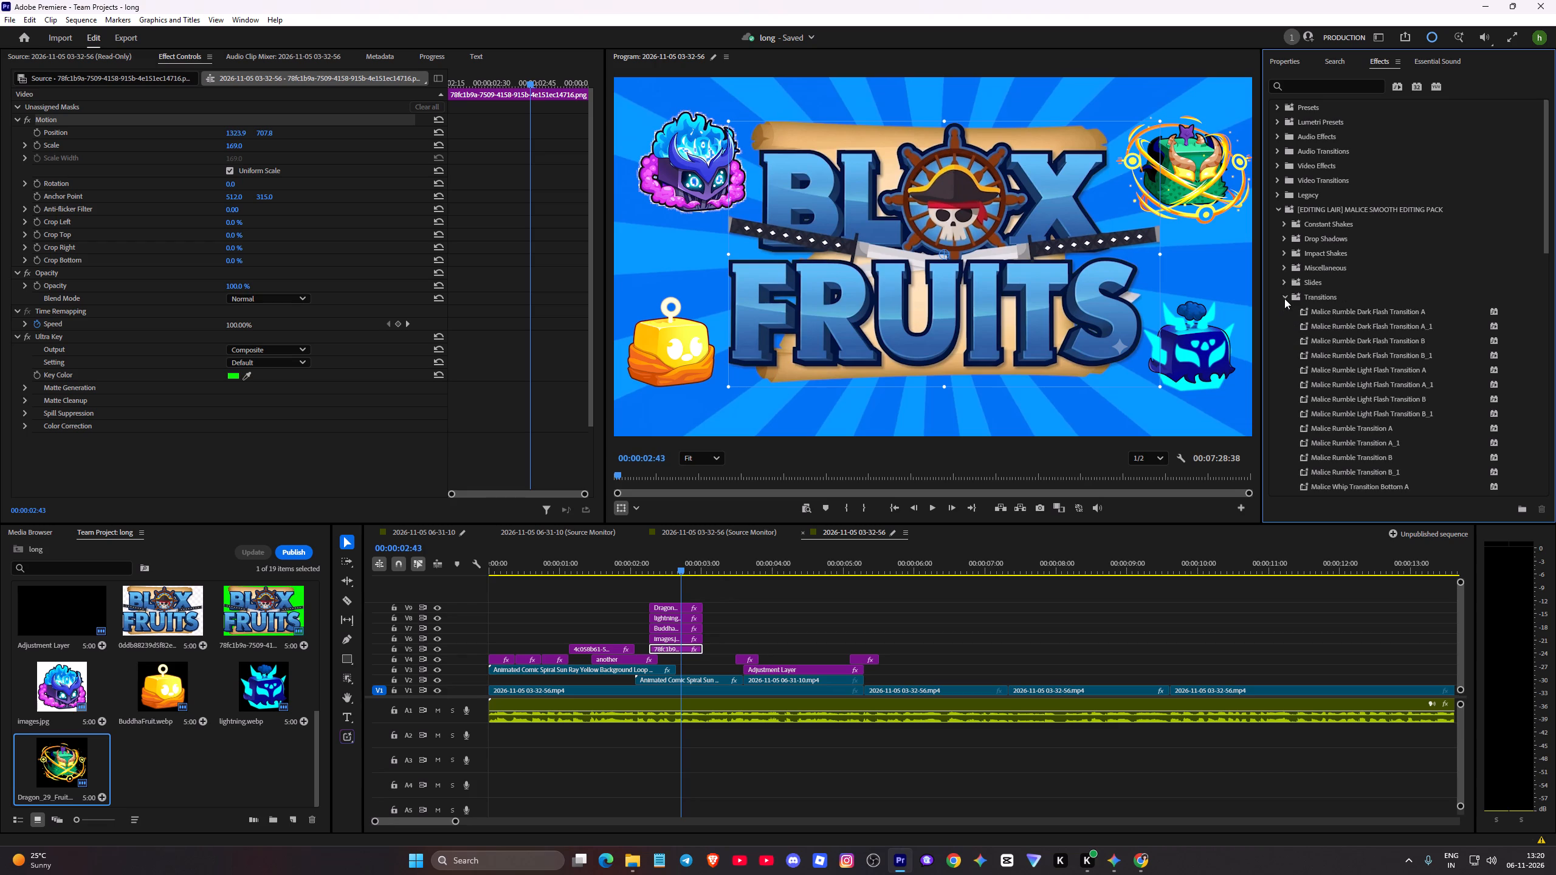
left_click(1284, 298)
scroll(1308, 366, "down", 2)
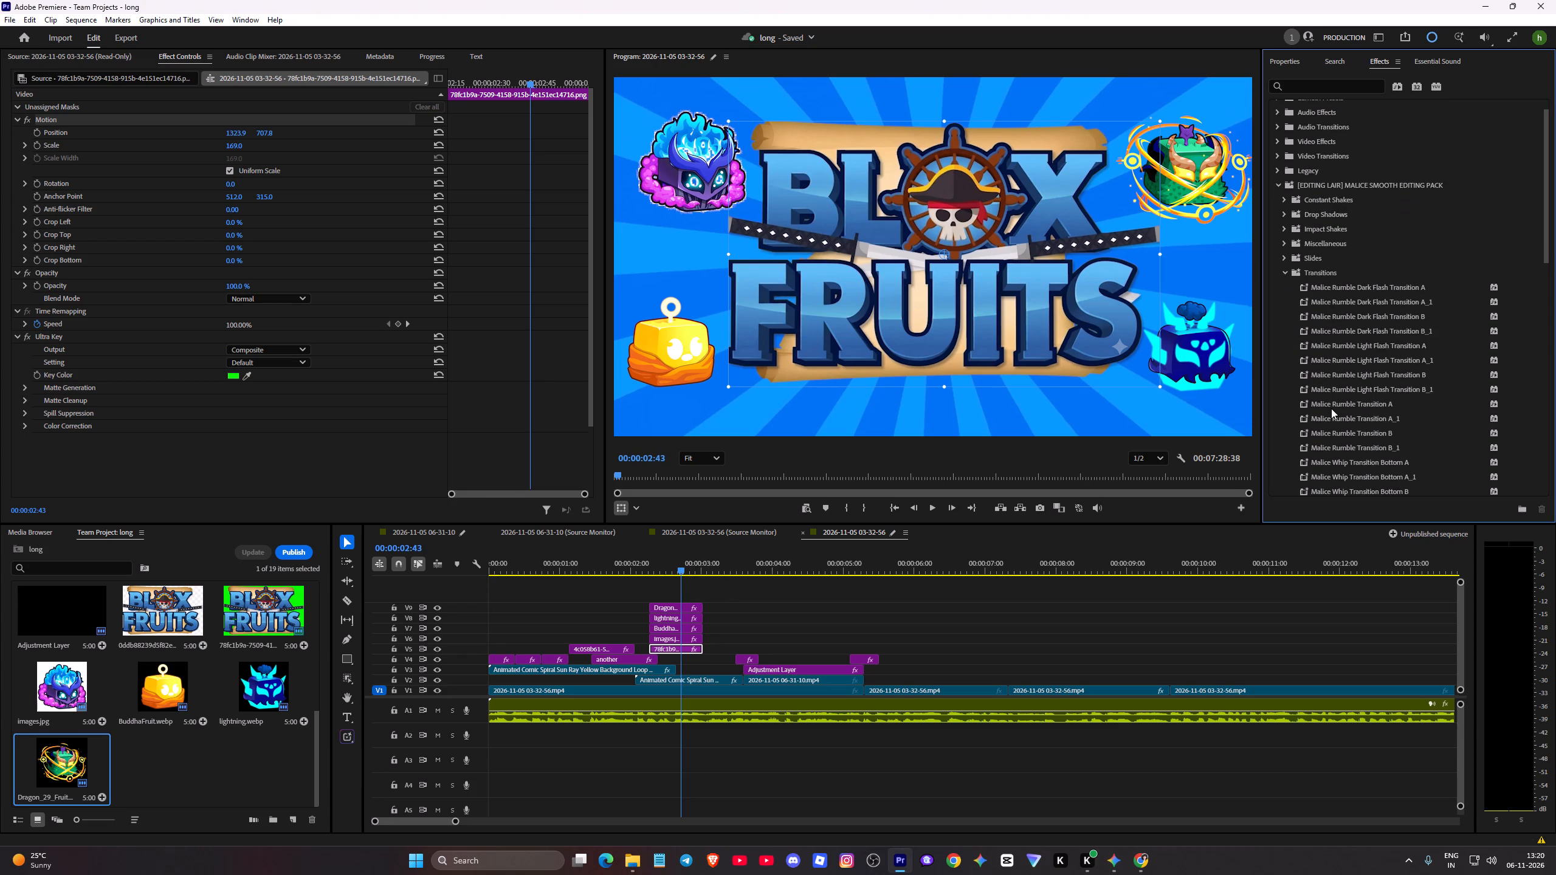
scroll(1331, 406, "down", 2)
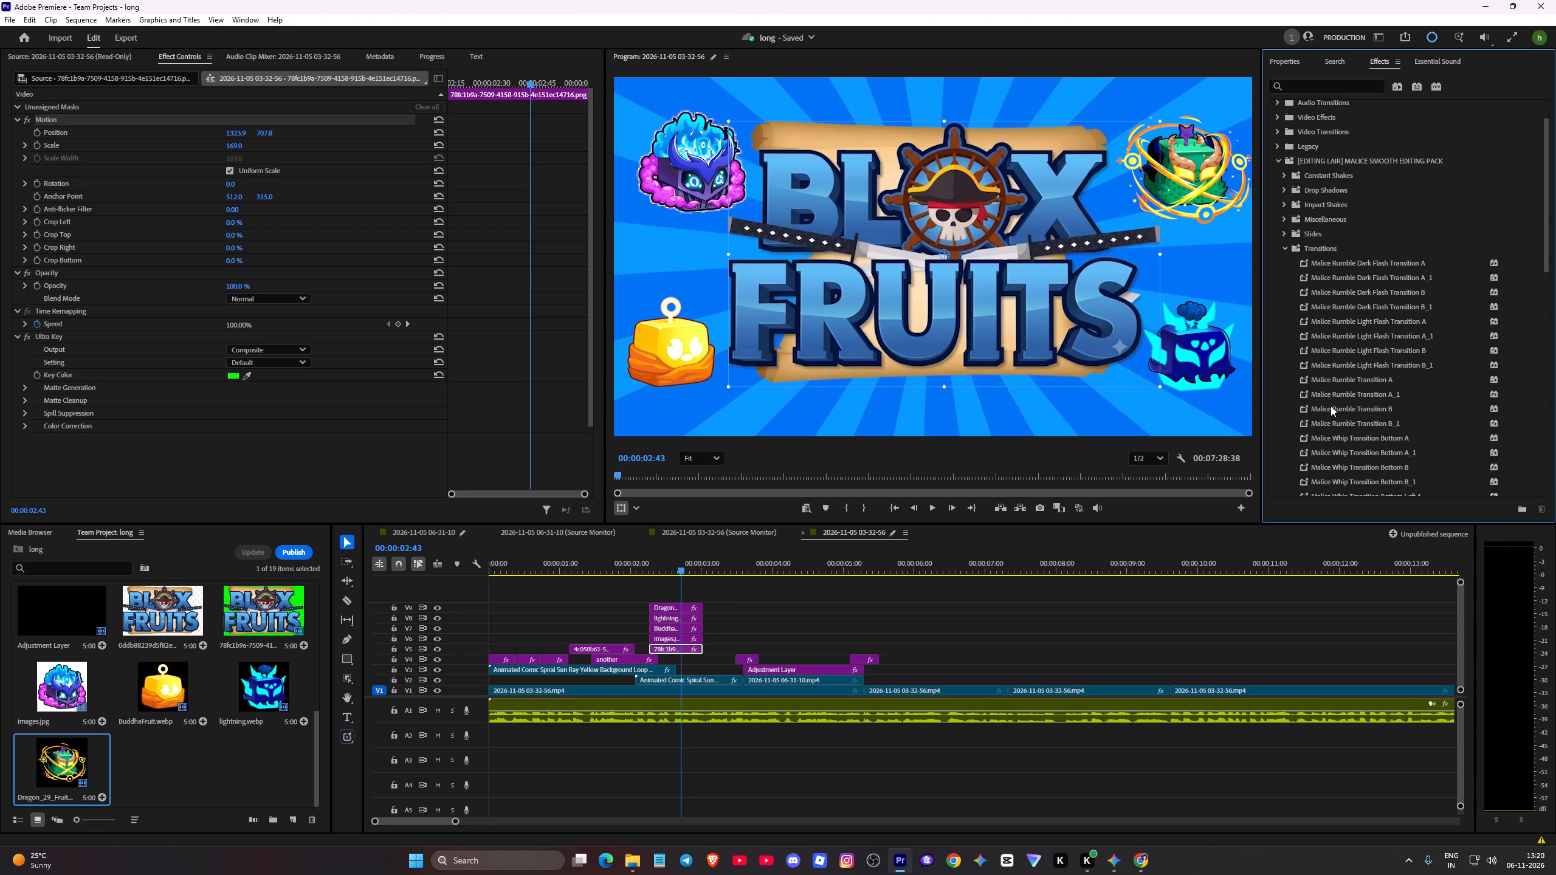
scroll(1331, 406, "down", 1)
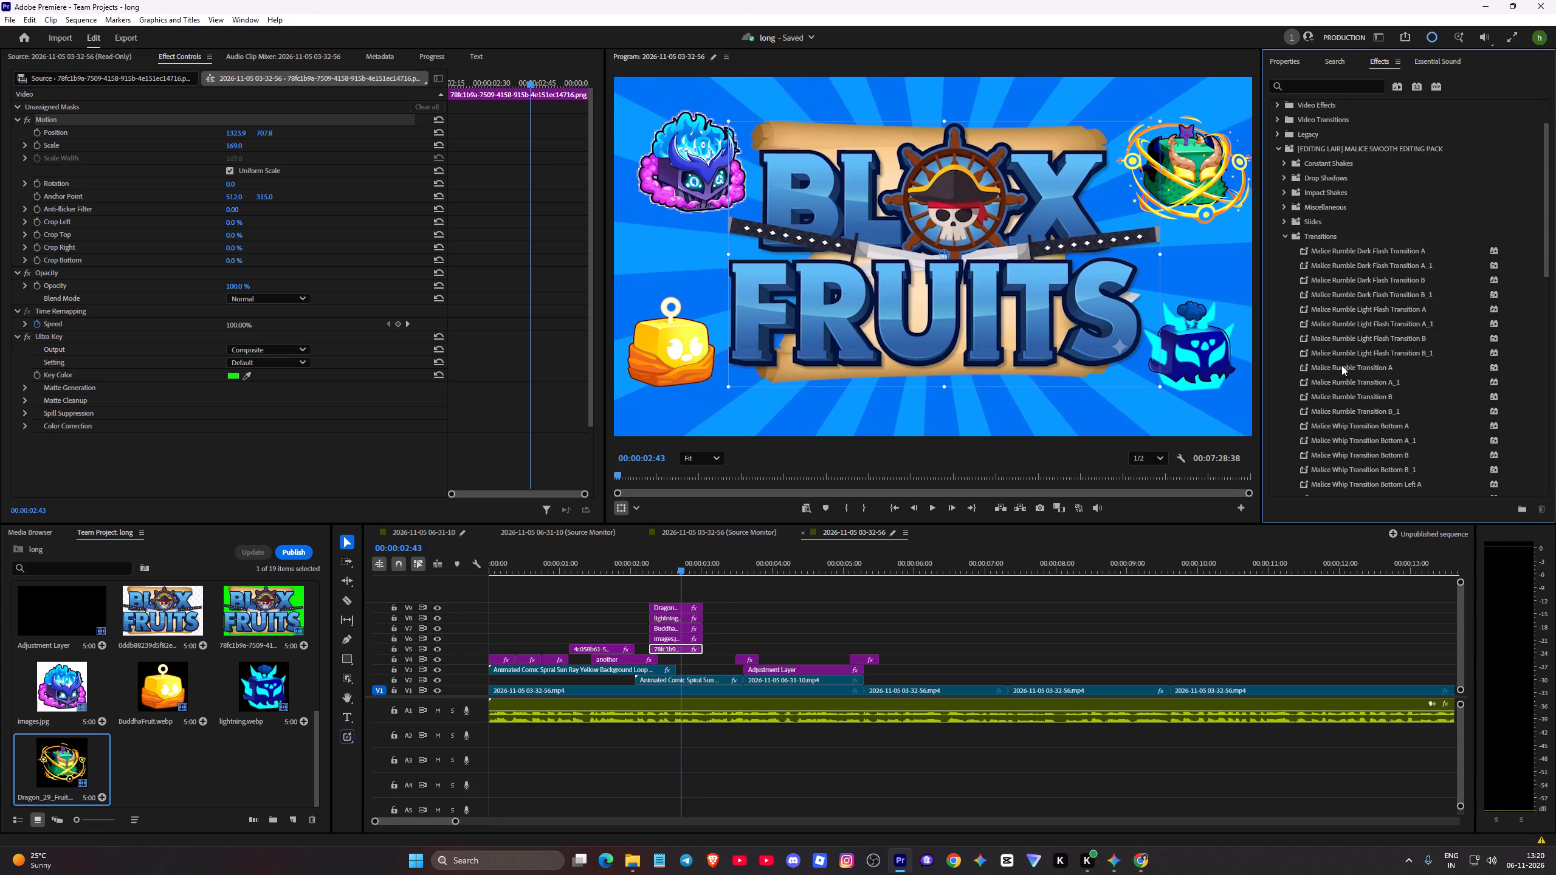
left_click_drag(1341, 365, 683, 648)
Play back the logo section from just before the logo appears to check the rumble transition.
left_click_drag(680, 572, 643, 577)
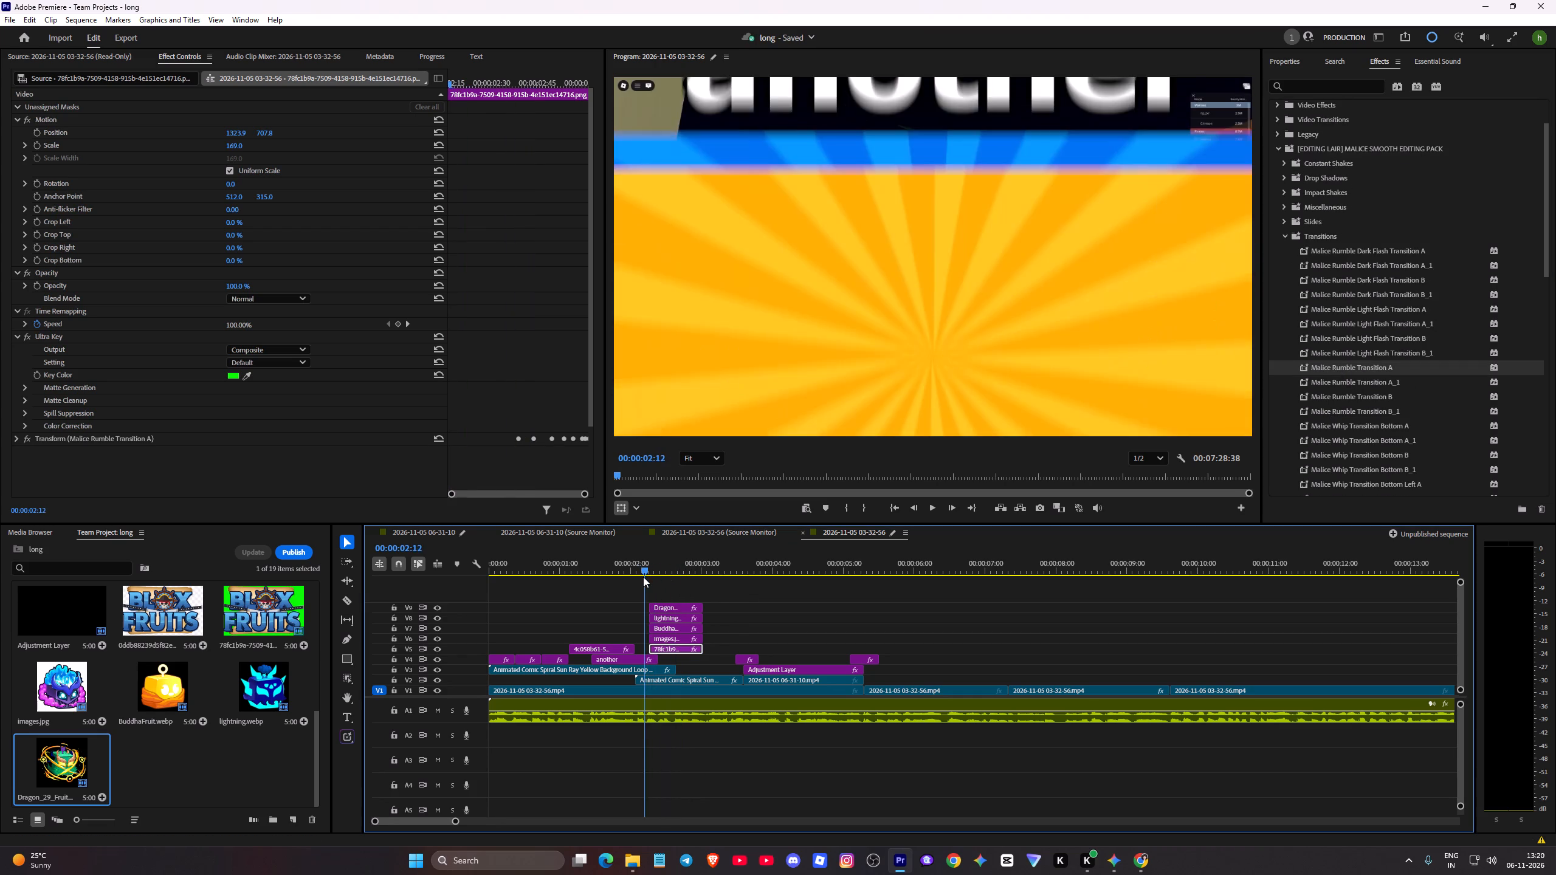
left_click_drag(643, 577, 638, 578)
key("space")
key("space")
key("space")
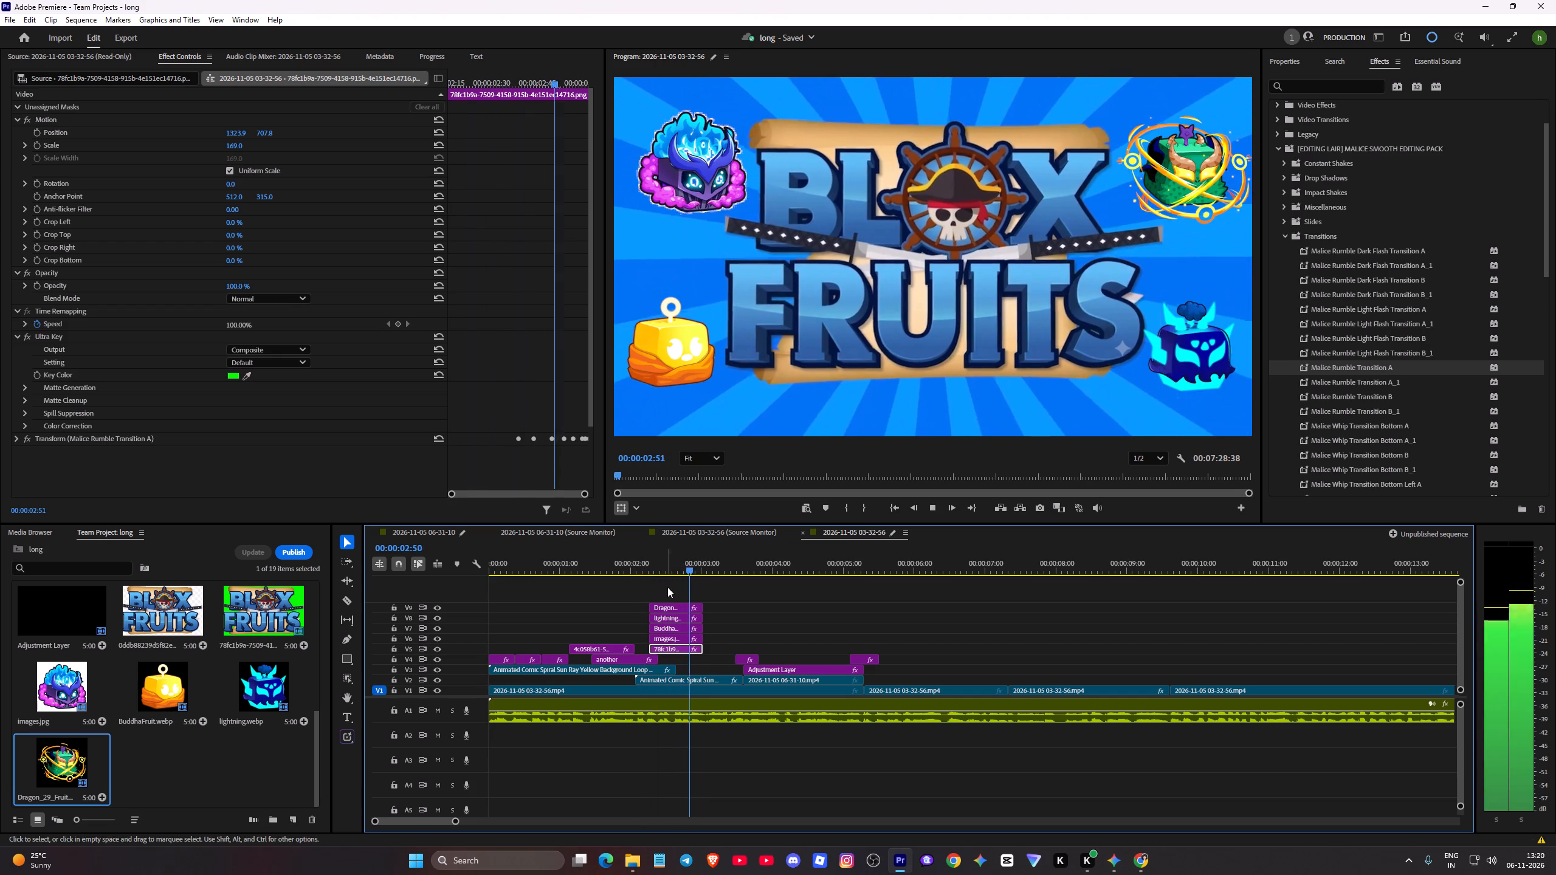
key("space")
left_click_drag(711, 575, 704, 575)
left_click_drag(709, 571, 669, 582)
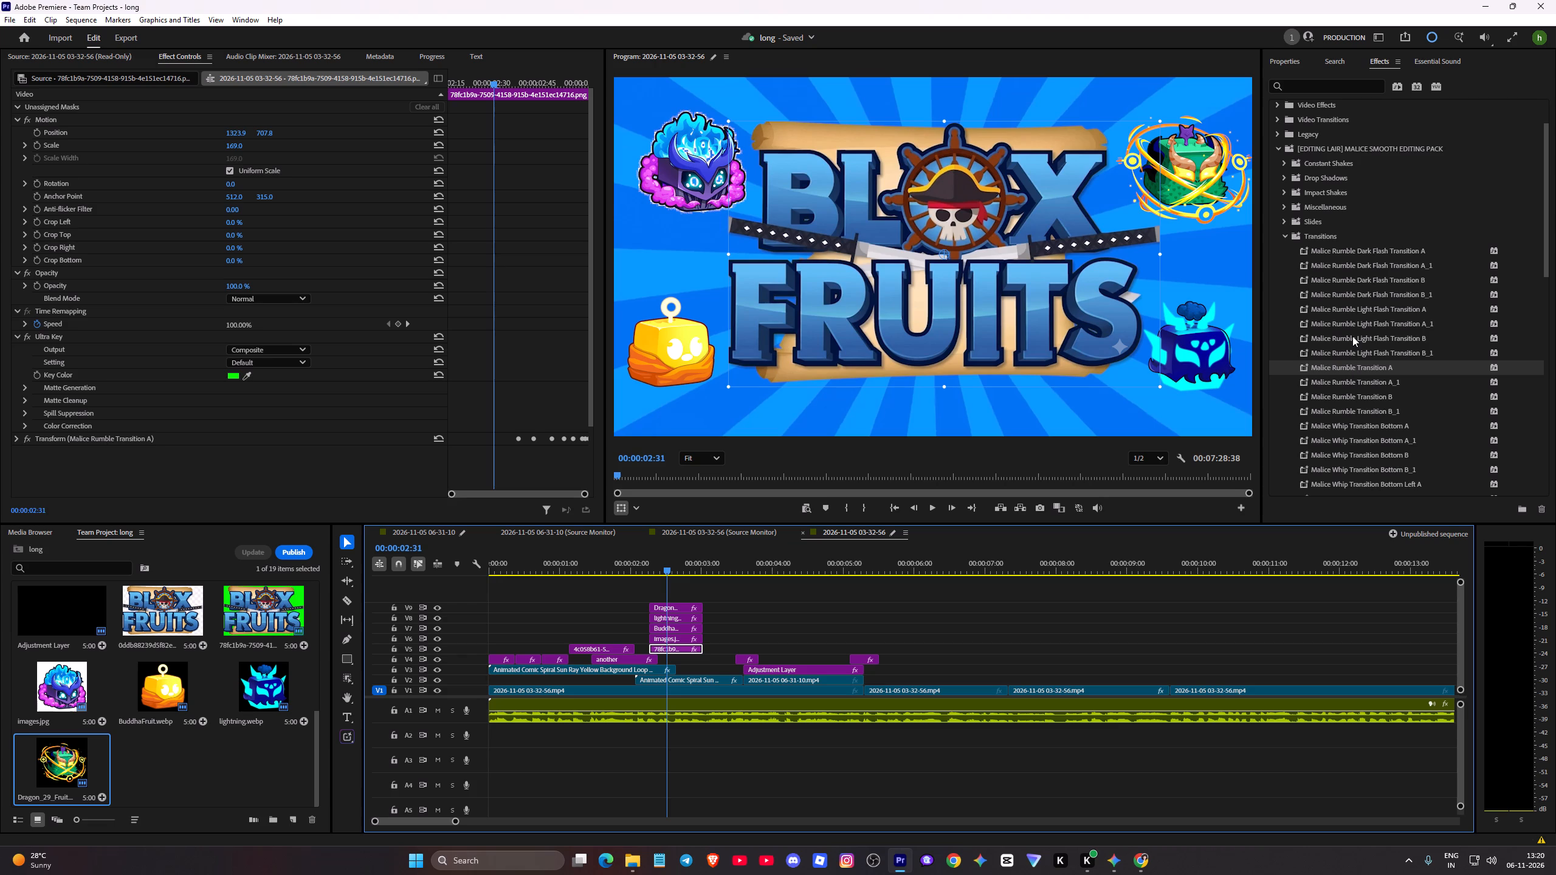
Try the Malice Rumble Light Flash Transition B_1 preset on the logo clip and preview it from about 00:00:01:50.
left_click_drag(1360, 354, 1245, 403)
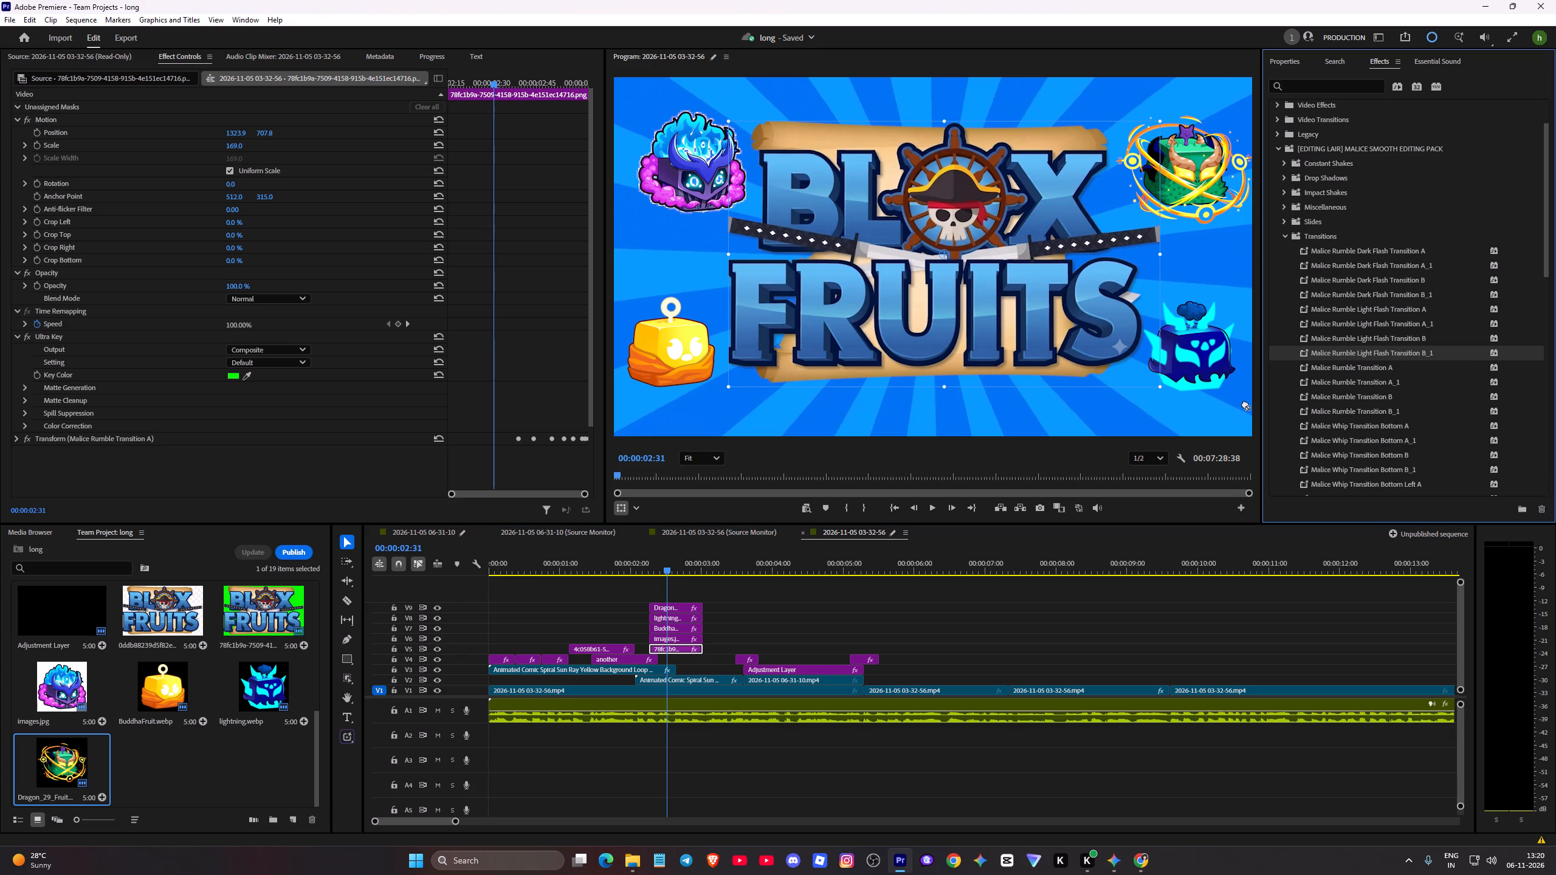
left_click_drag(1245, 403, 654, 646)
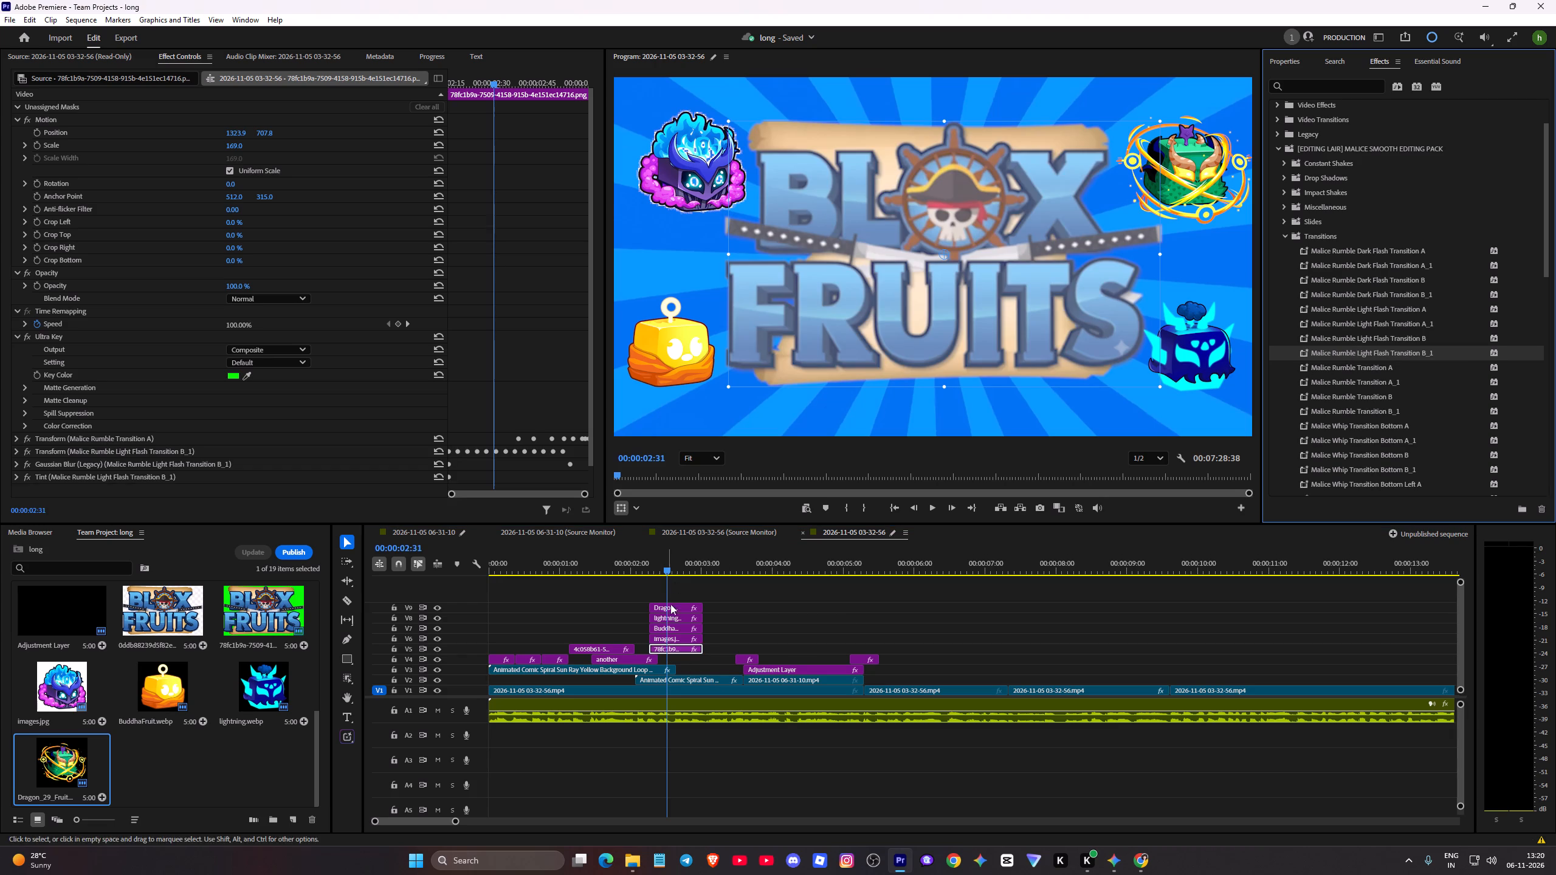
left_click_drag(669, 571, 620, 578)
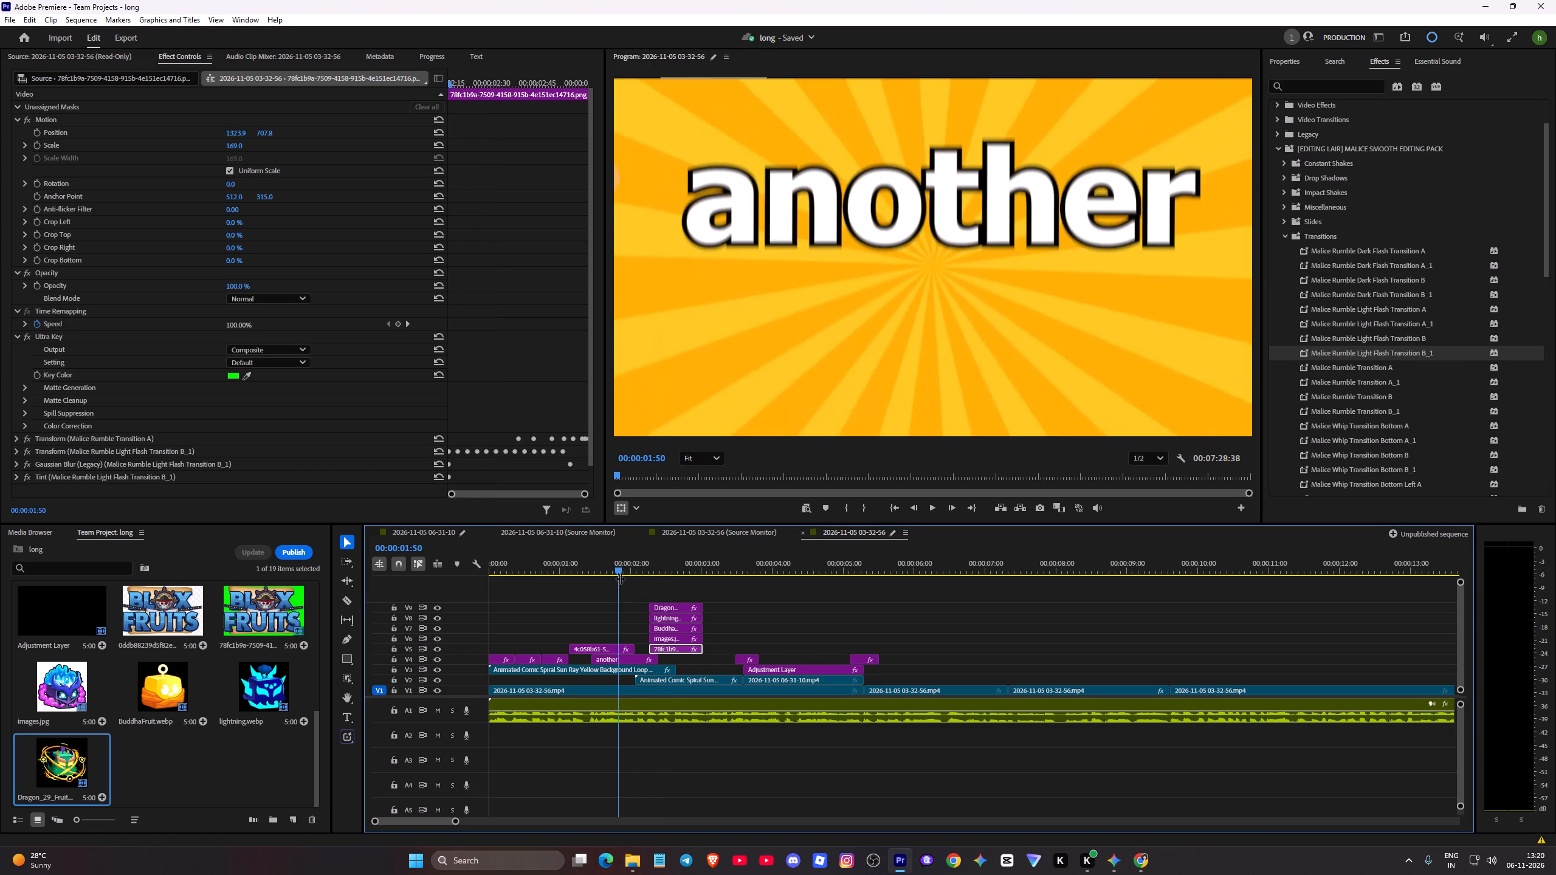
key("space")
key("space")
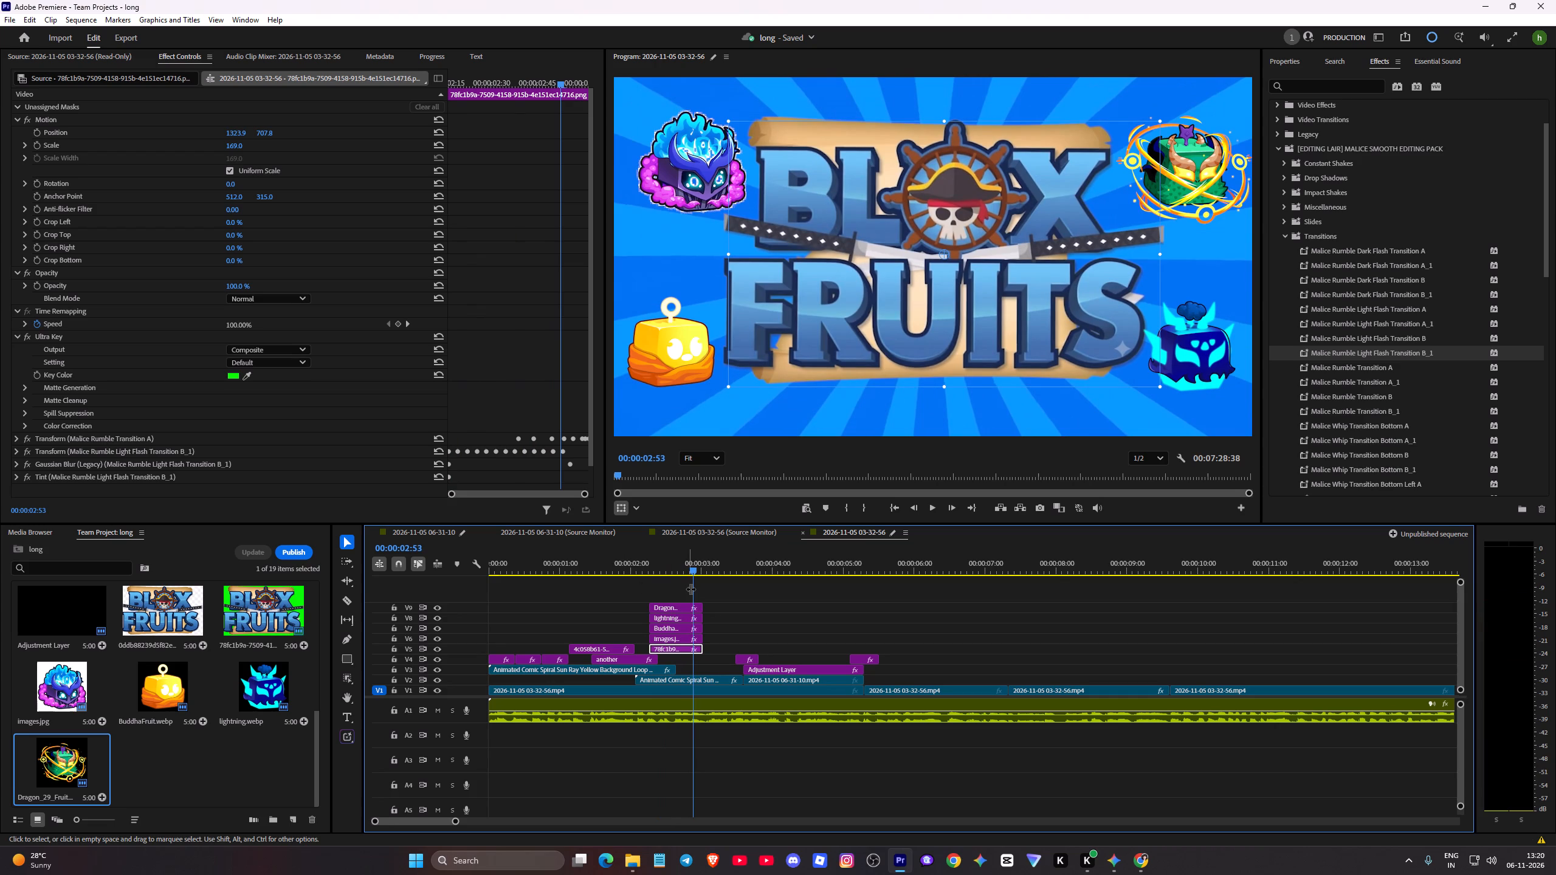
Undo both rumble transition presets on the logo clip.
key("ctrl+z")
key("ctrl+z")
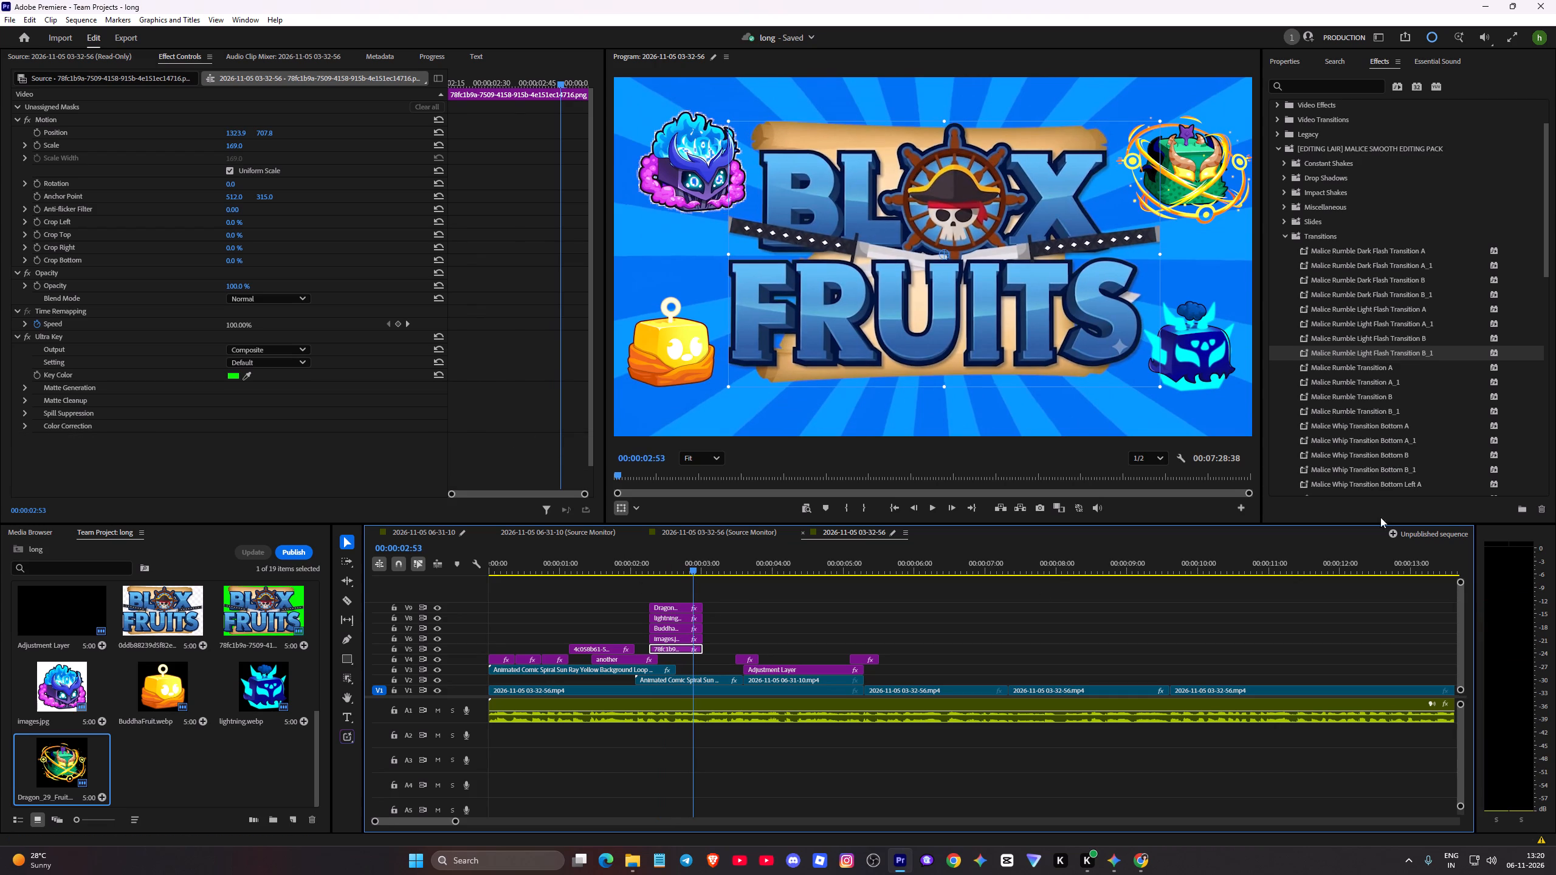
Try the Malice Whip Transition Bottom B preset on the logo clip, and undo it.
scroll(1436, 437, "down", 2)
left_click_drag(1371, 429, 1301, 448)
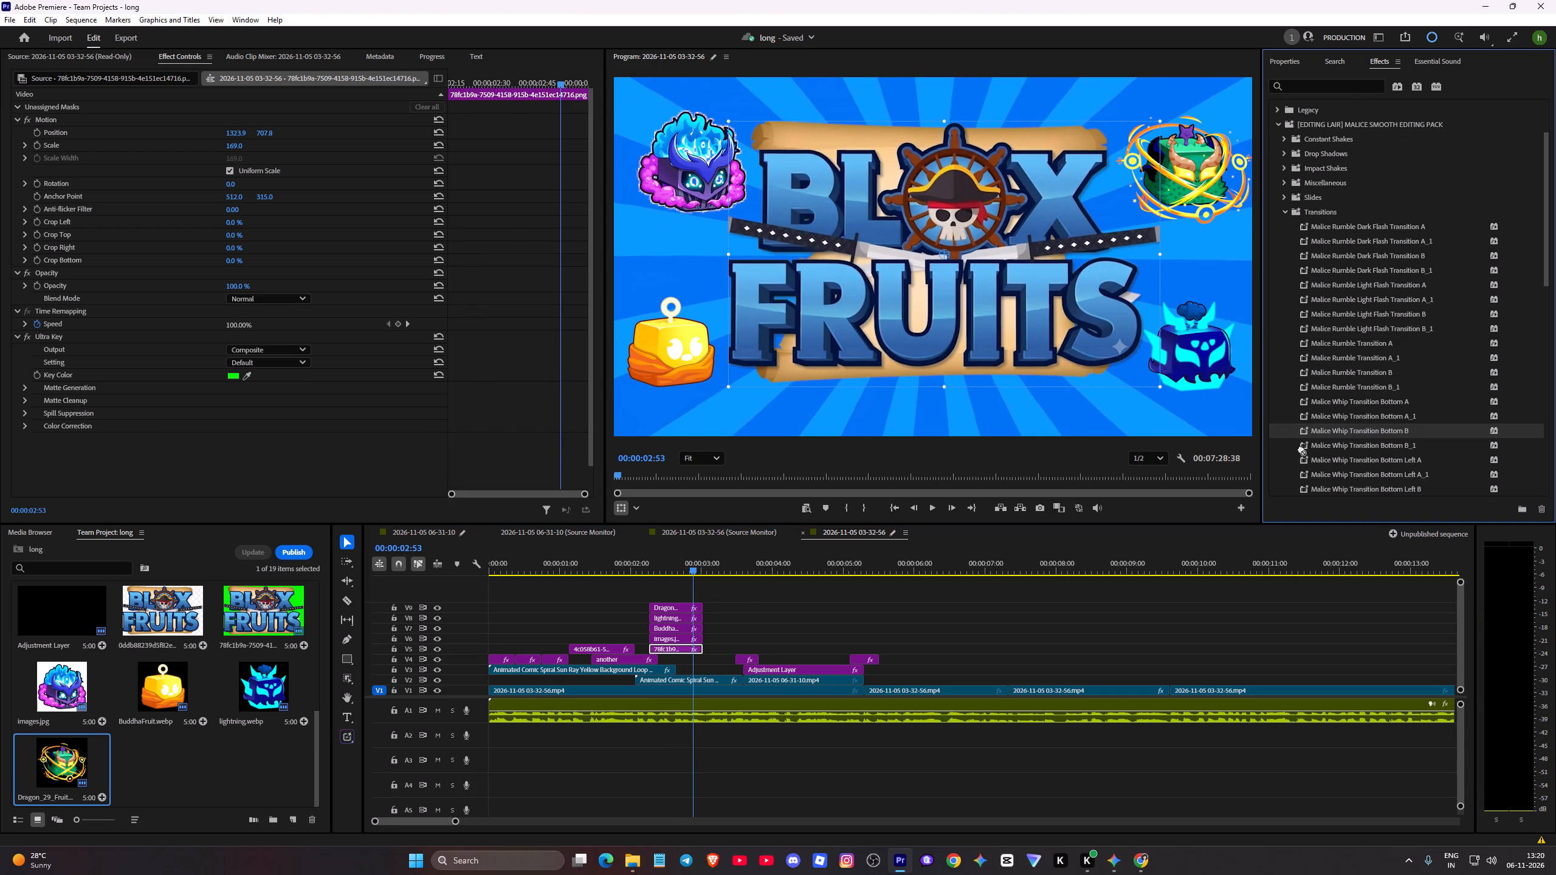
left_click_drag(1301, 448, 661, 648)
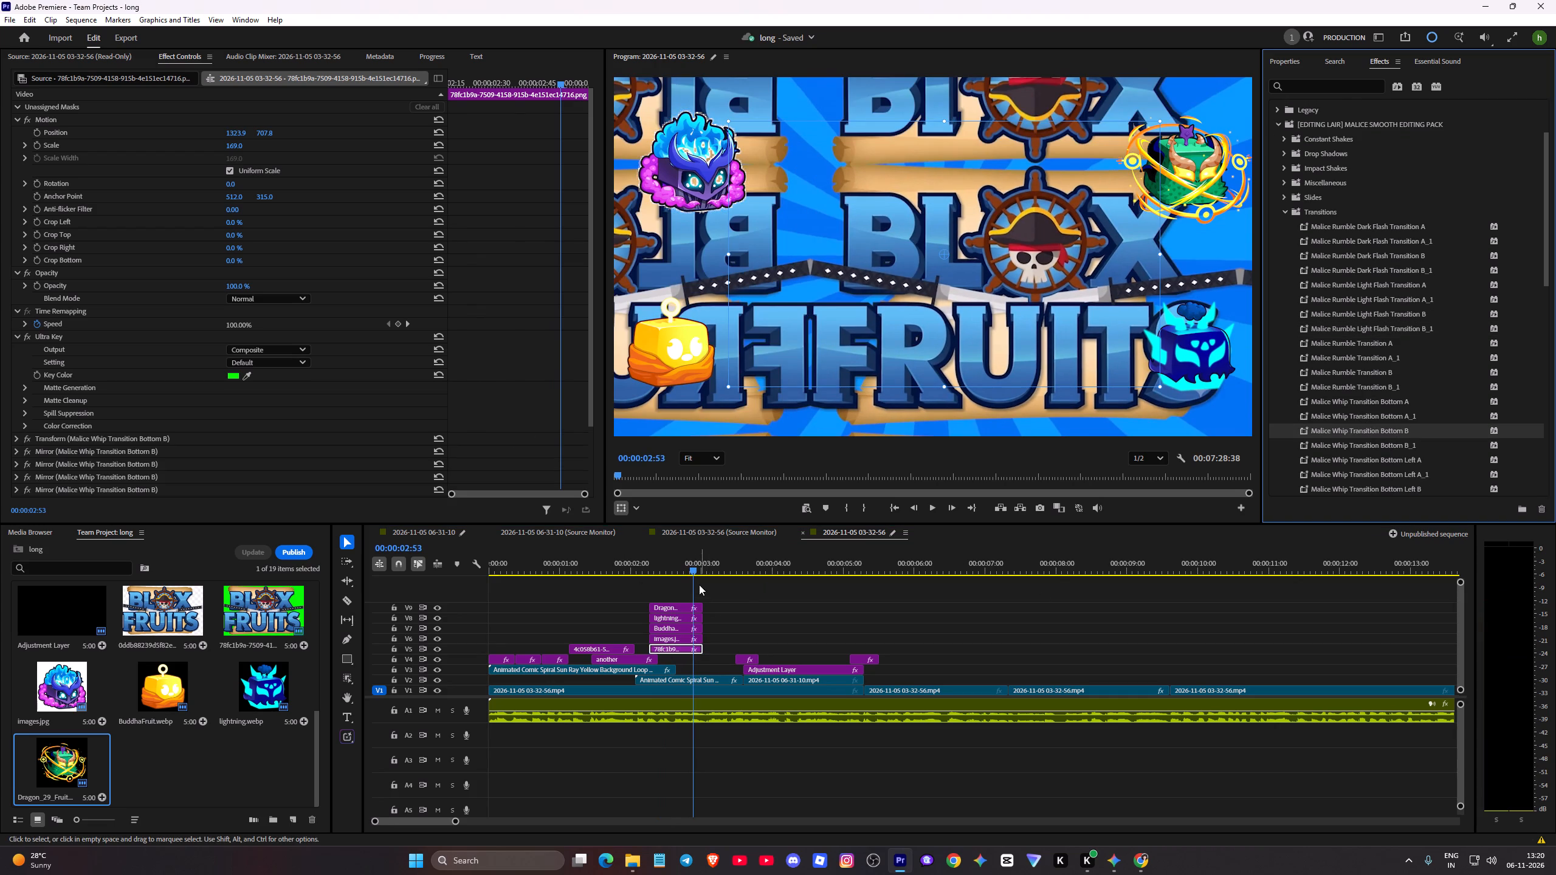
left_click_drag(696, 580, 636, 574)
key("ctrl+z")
Play back the logo section without a preset, starting just before the logo appears.
key("space")
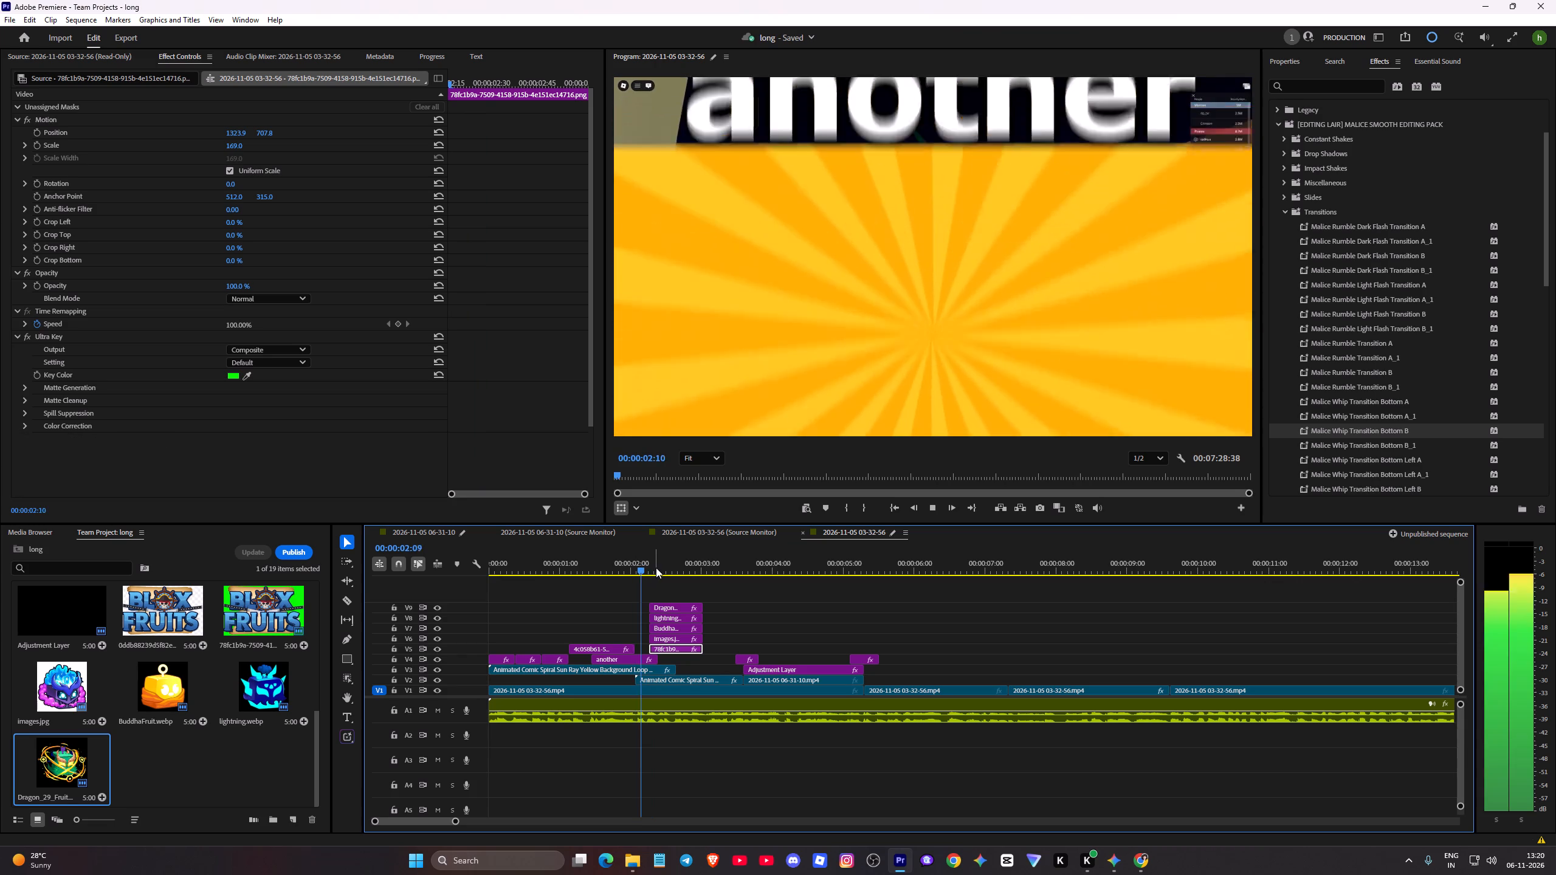
key("space")
key("space")
key("space")
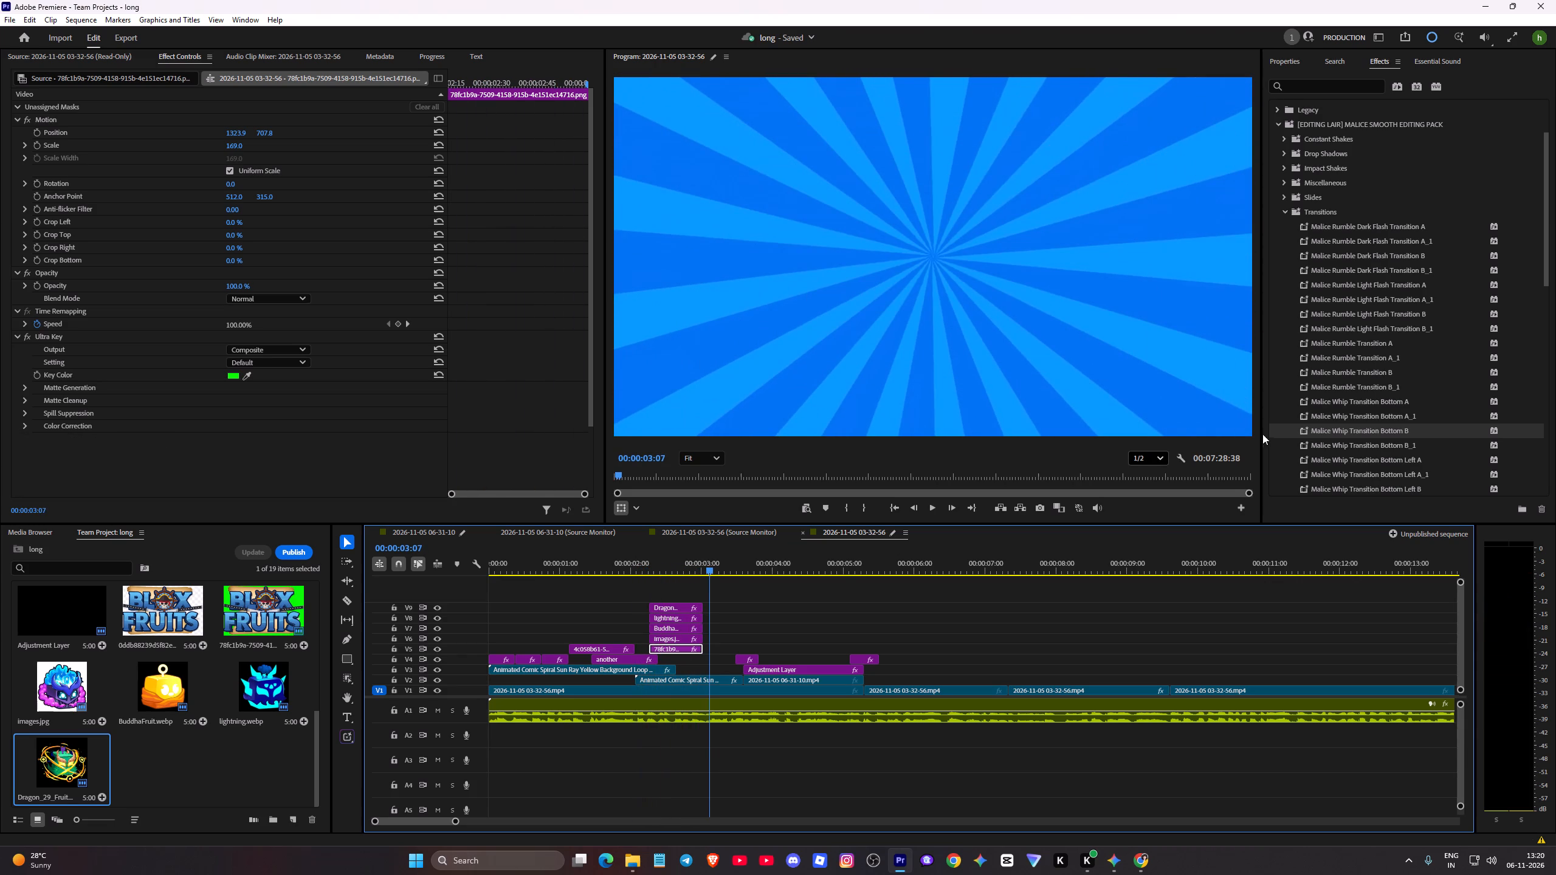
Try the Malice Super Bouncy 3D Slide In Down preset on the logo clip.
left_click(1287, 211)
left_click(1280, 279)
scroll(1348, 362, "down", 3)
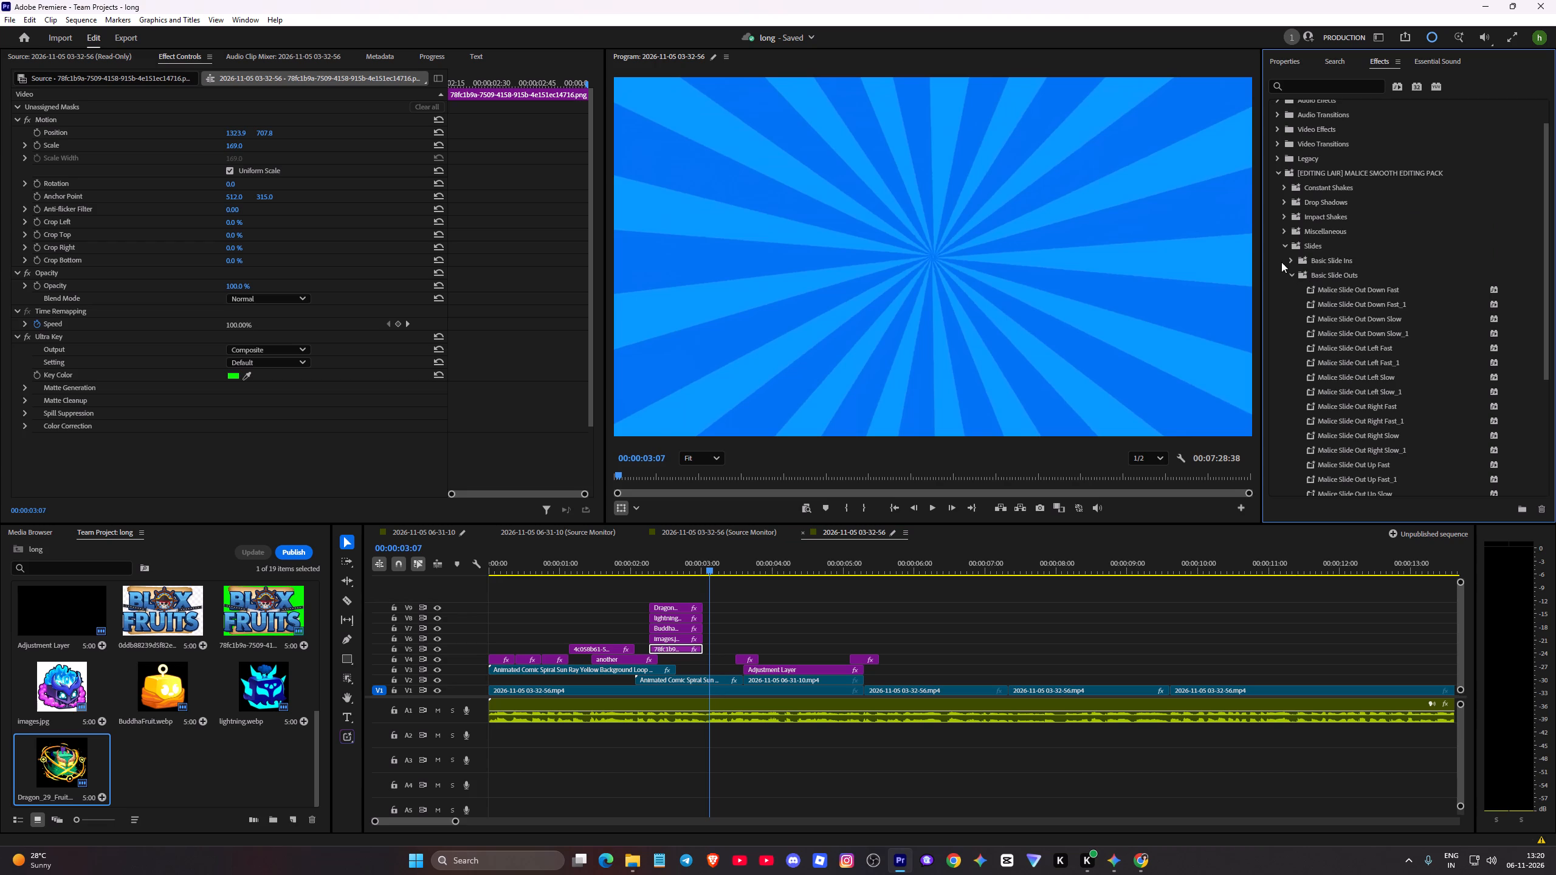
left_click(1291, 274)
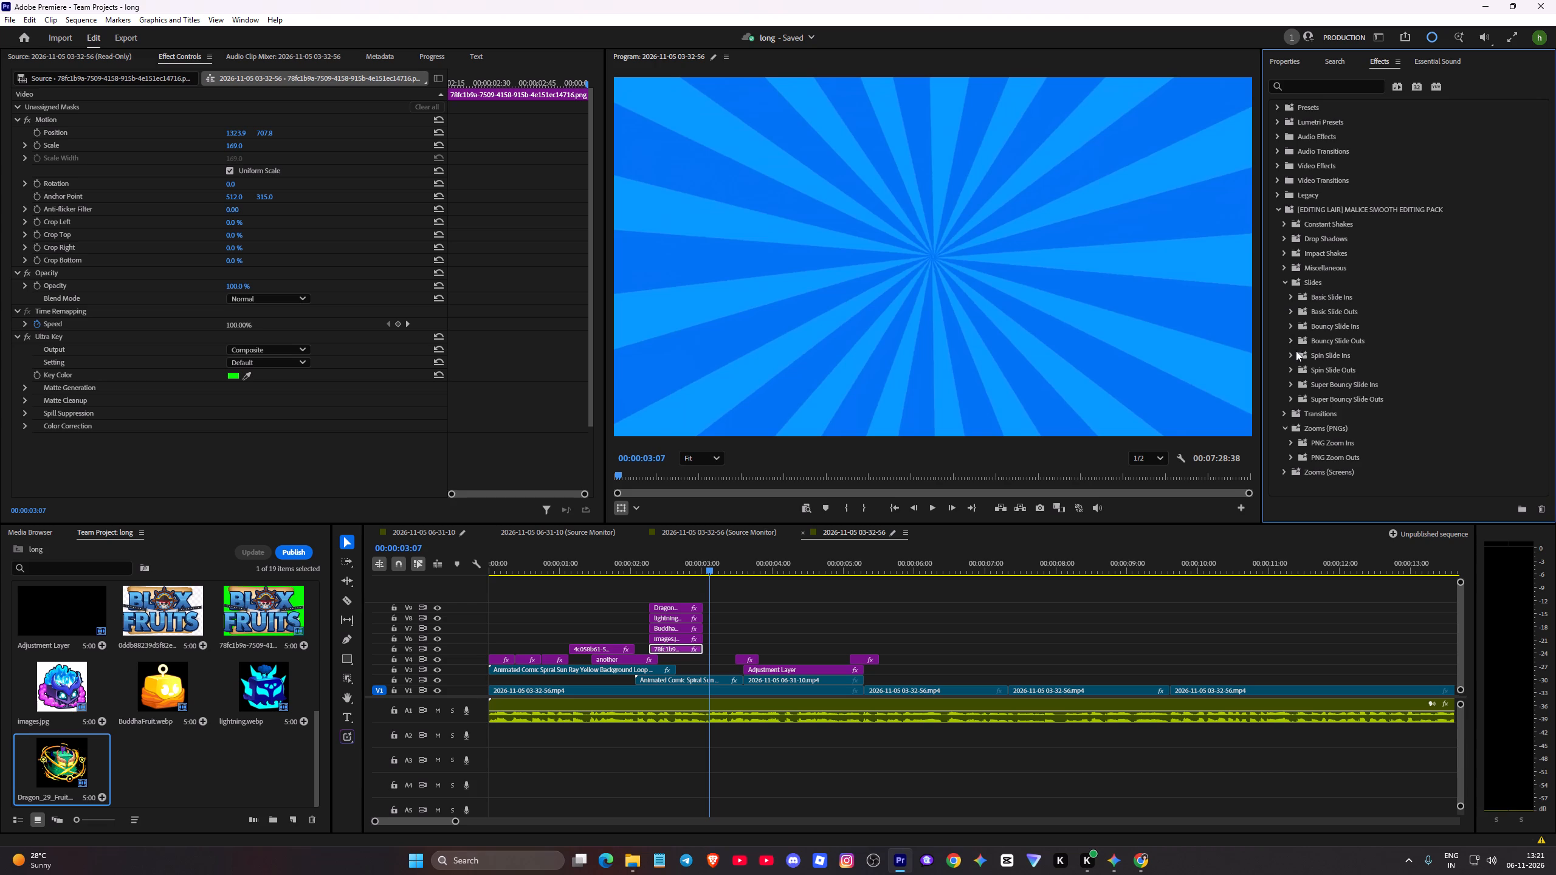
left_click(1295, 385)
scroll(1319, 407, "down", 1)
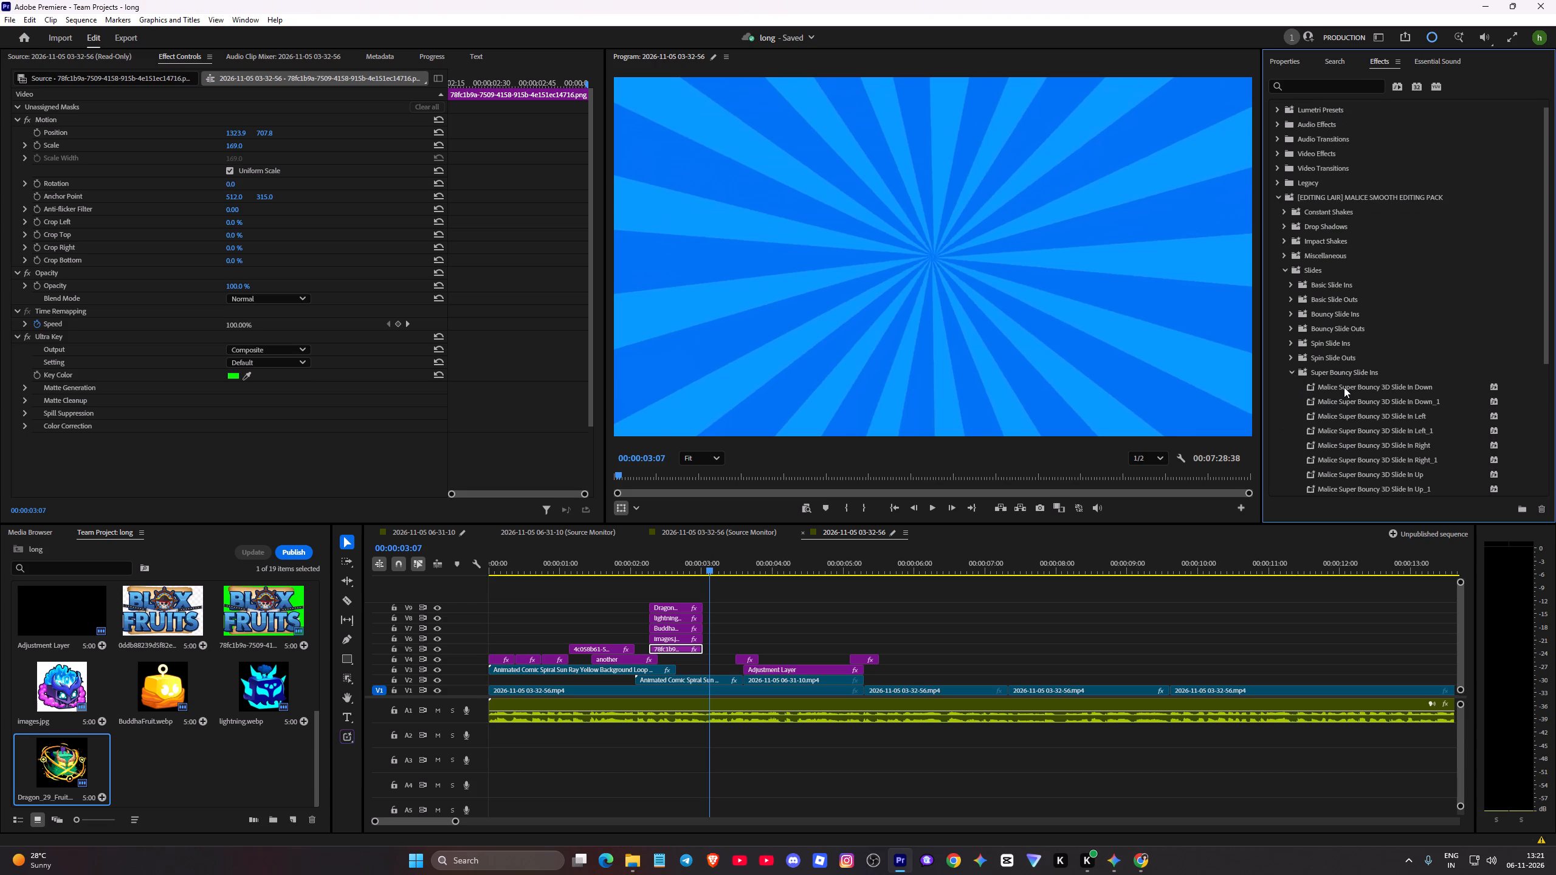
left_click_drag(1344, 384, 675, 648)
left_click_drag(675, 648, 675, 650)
Play back the logo section from 00:00:02:14 and scrub through it to check the 3D slide-in motion.
left_click(648, 568)
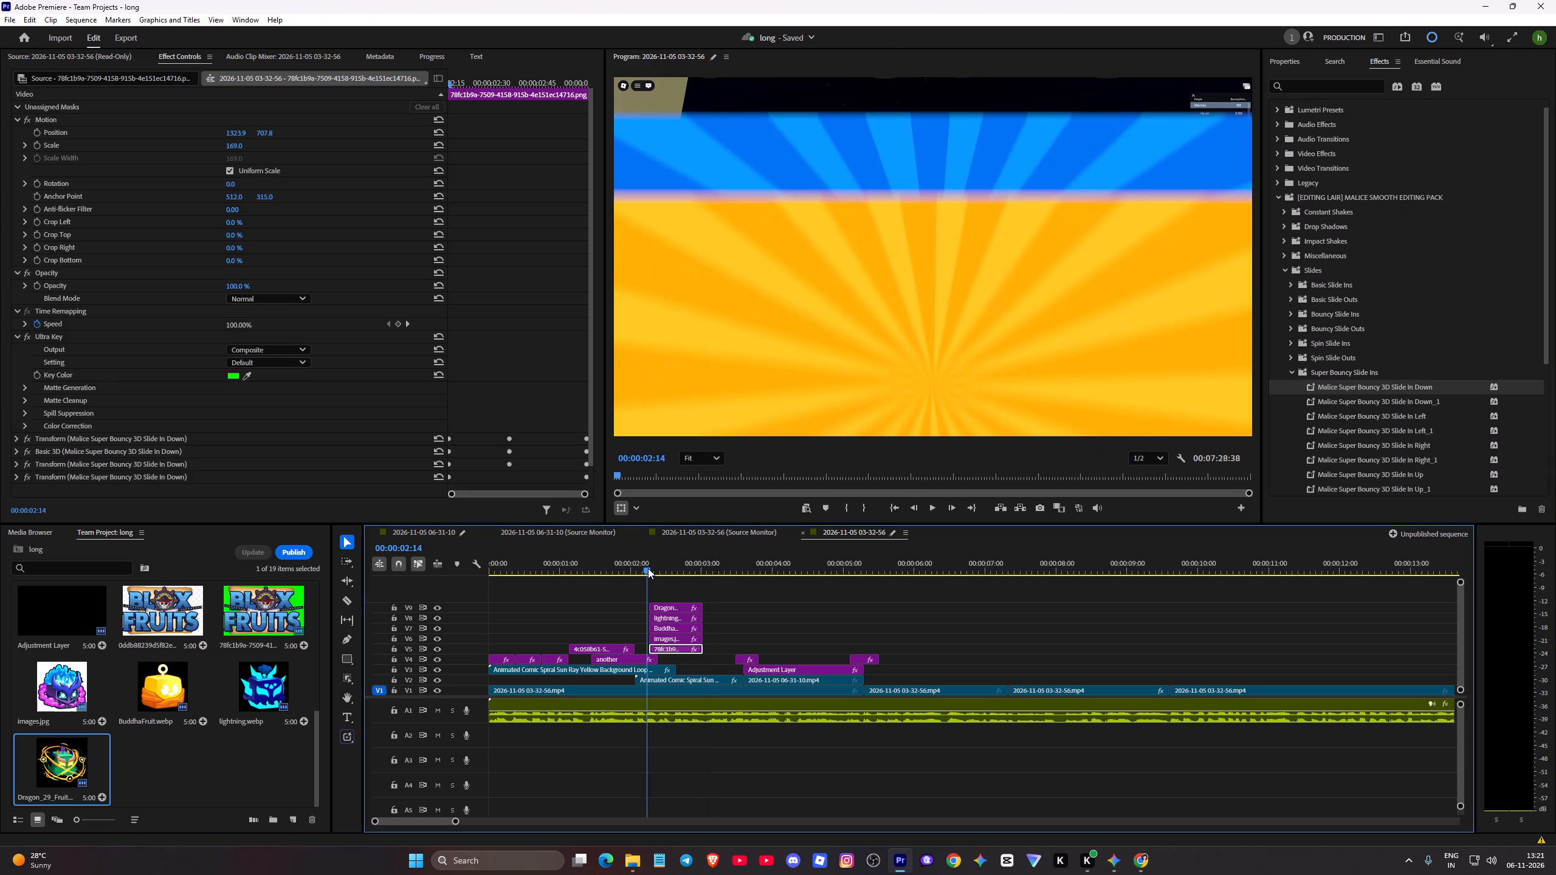
key("space")
key("space")
key("space")
key("space")
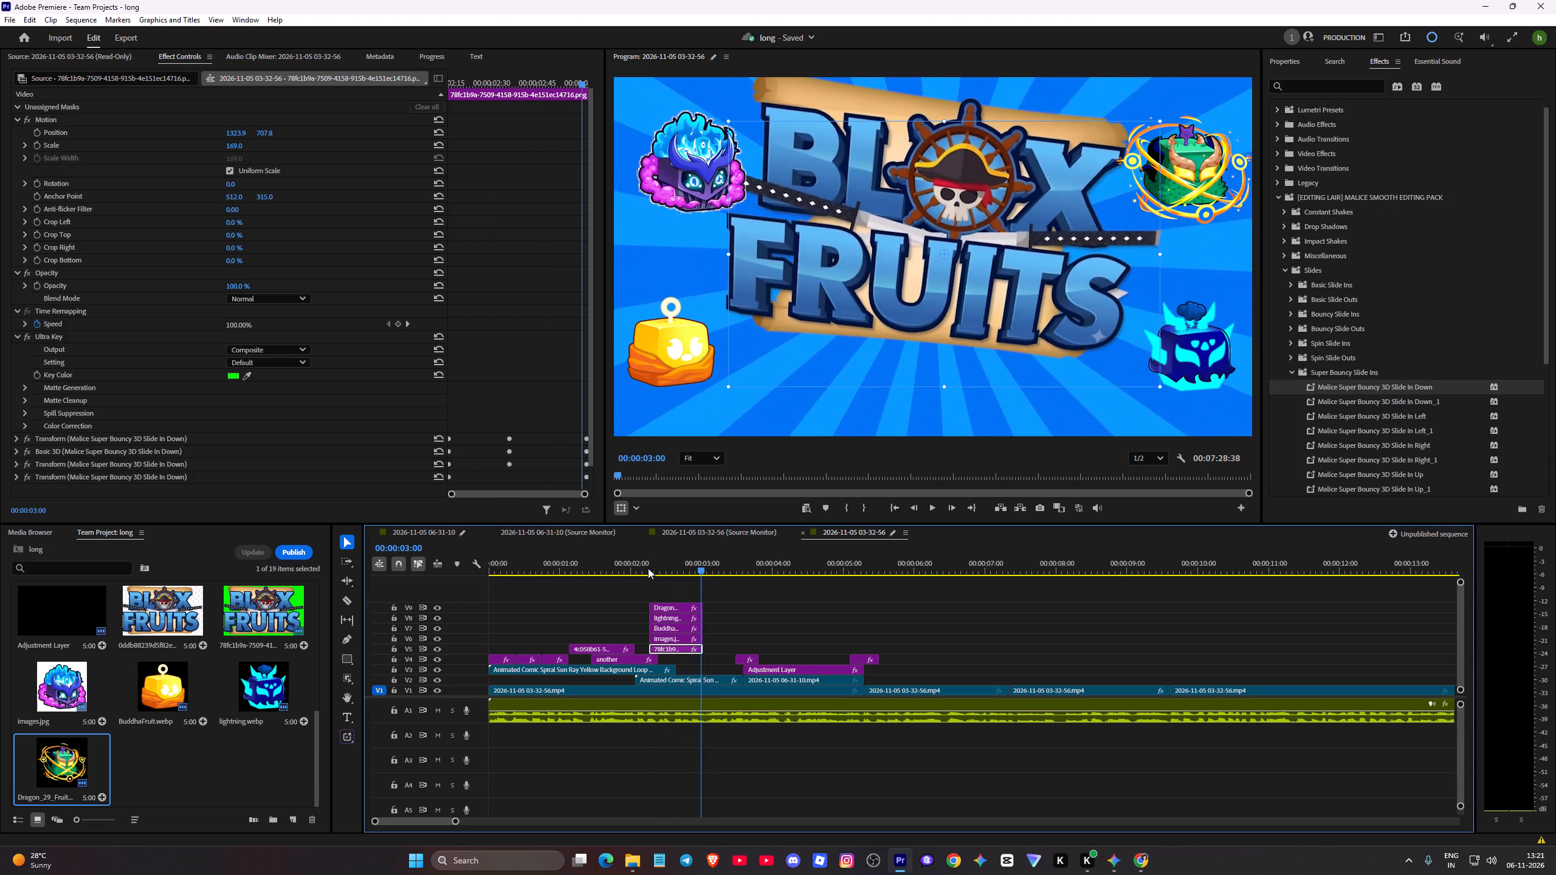
key("space")
key("space")
left_click_drag(716, 568, 692, 571)
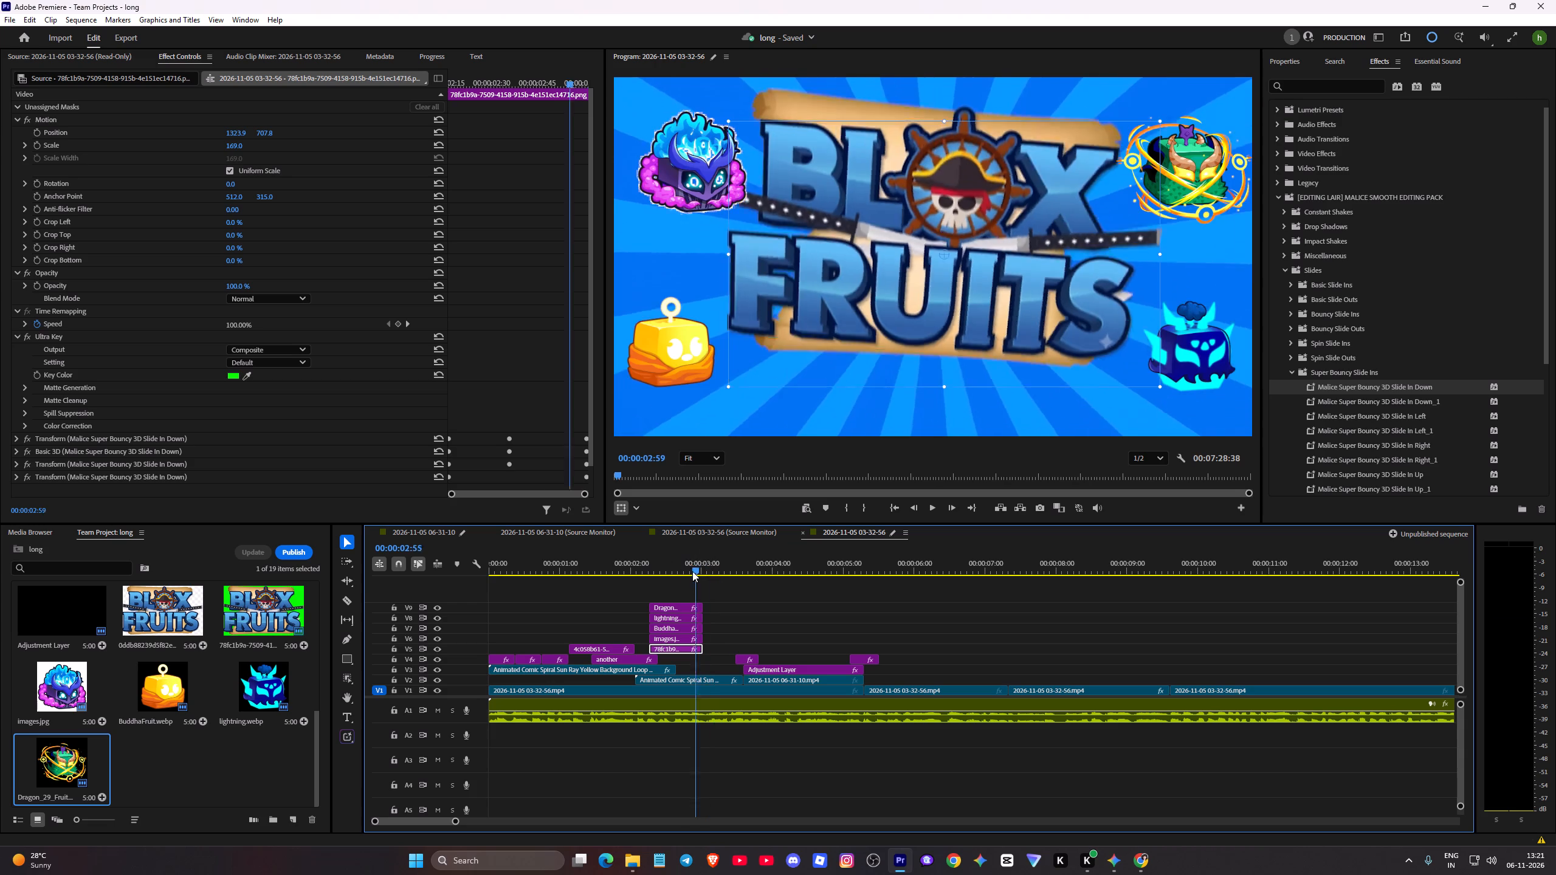
left_click_drag(692, 571, 686, 572)
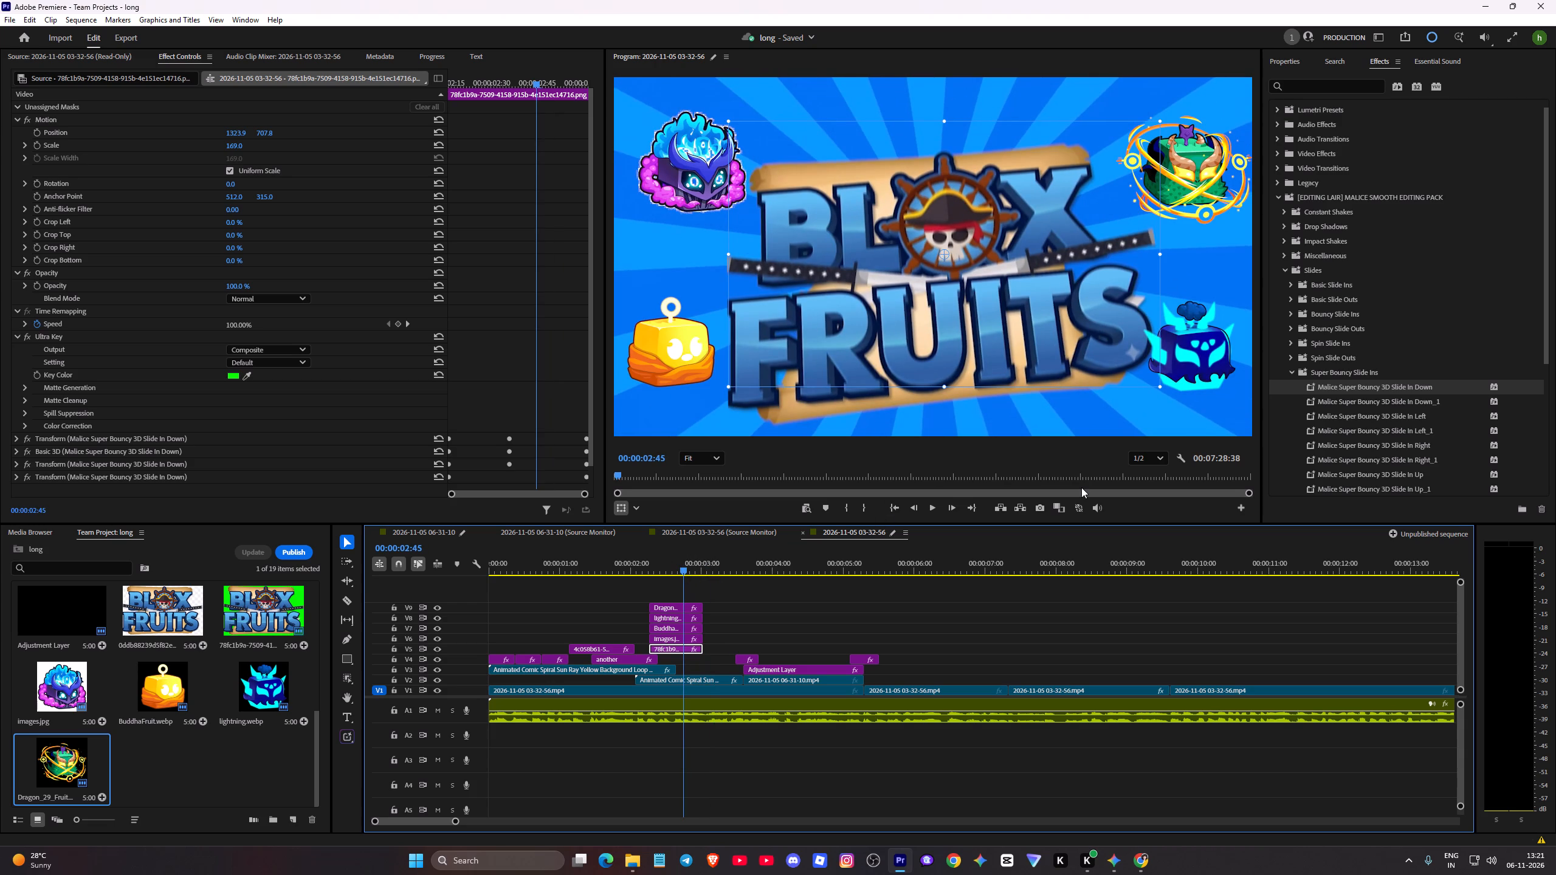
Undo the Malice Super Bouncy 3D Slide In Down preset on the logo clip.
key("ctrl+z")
Apply the Malice Super Bouncy Slide In Up preset to the Blox Fruits logo clip.
scroll(1480, 417, "down", 2)
scroll(1434, 433, "down", 2)
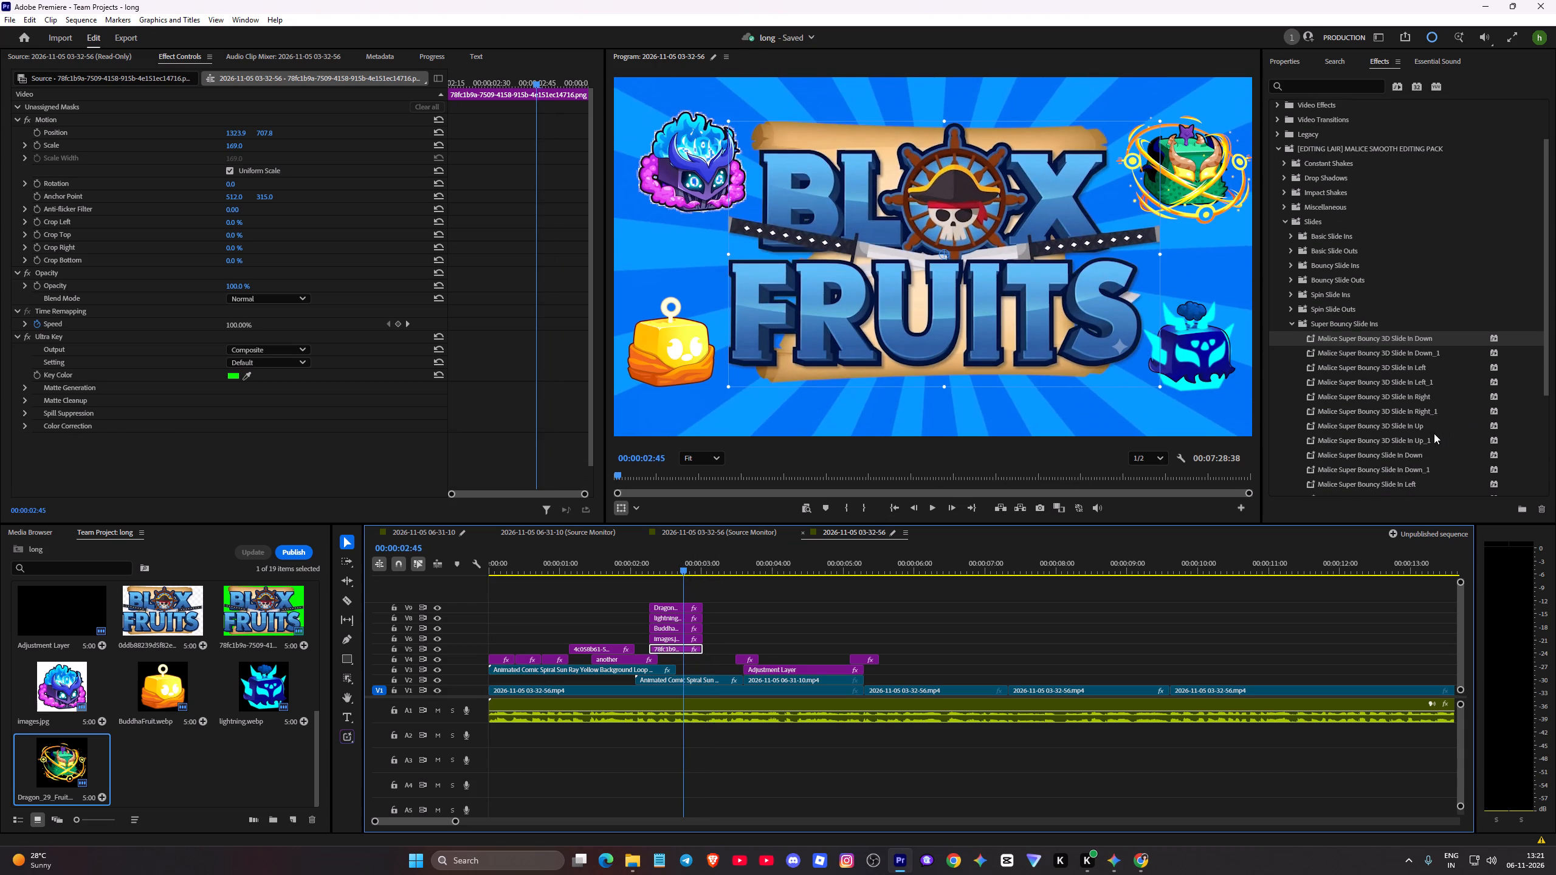
scroll(1429, 435, "down", 8)
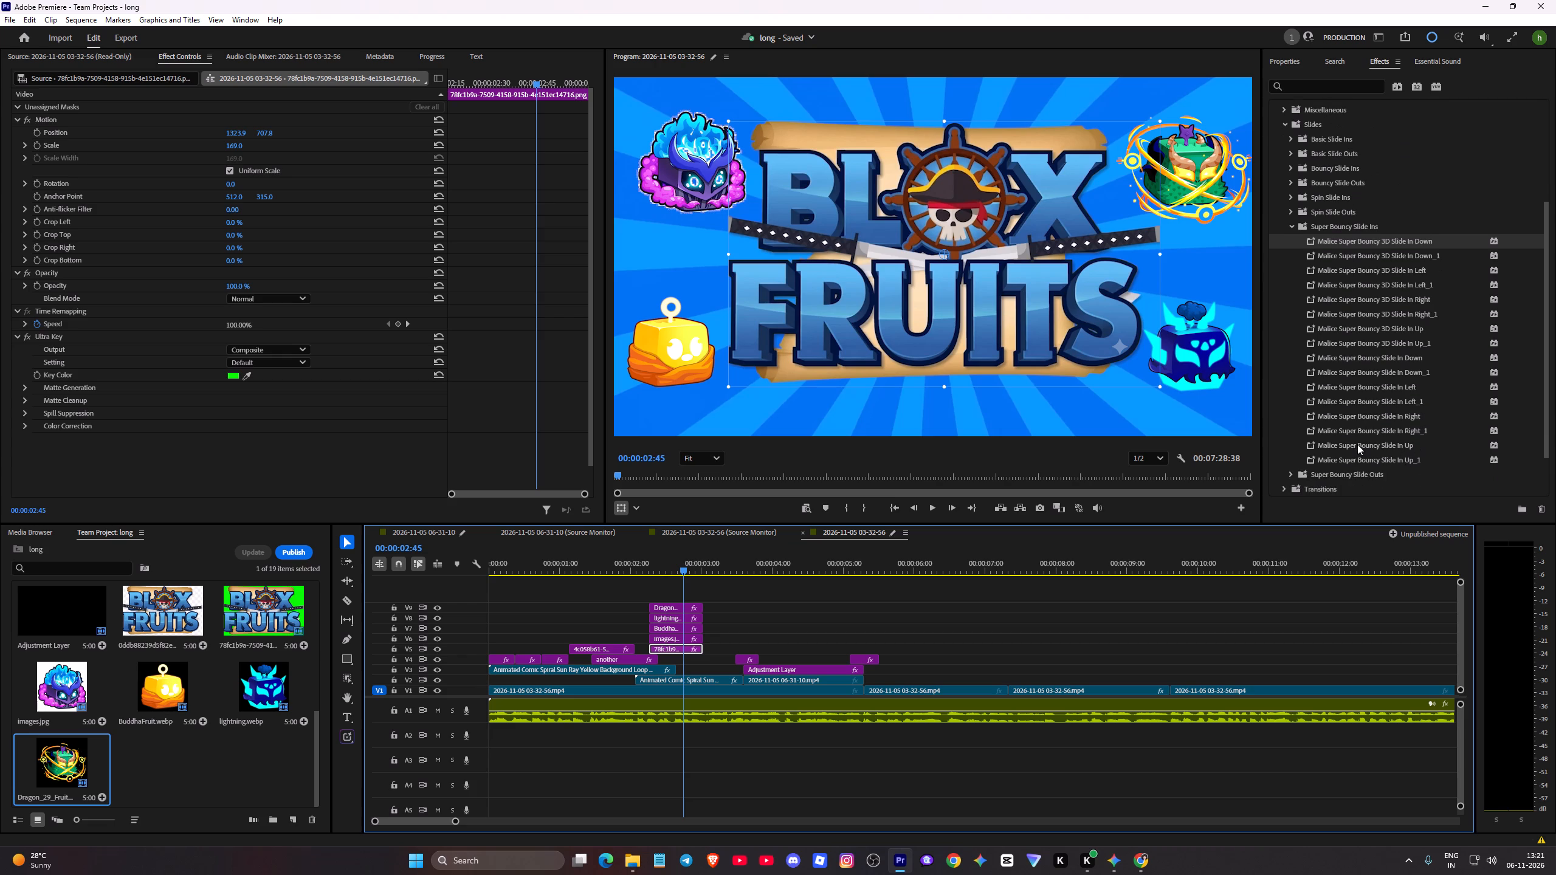
left_click_drag(1392, 446, 1369, 457)
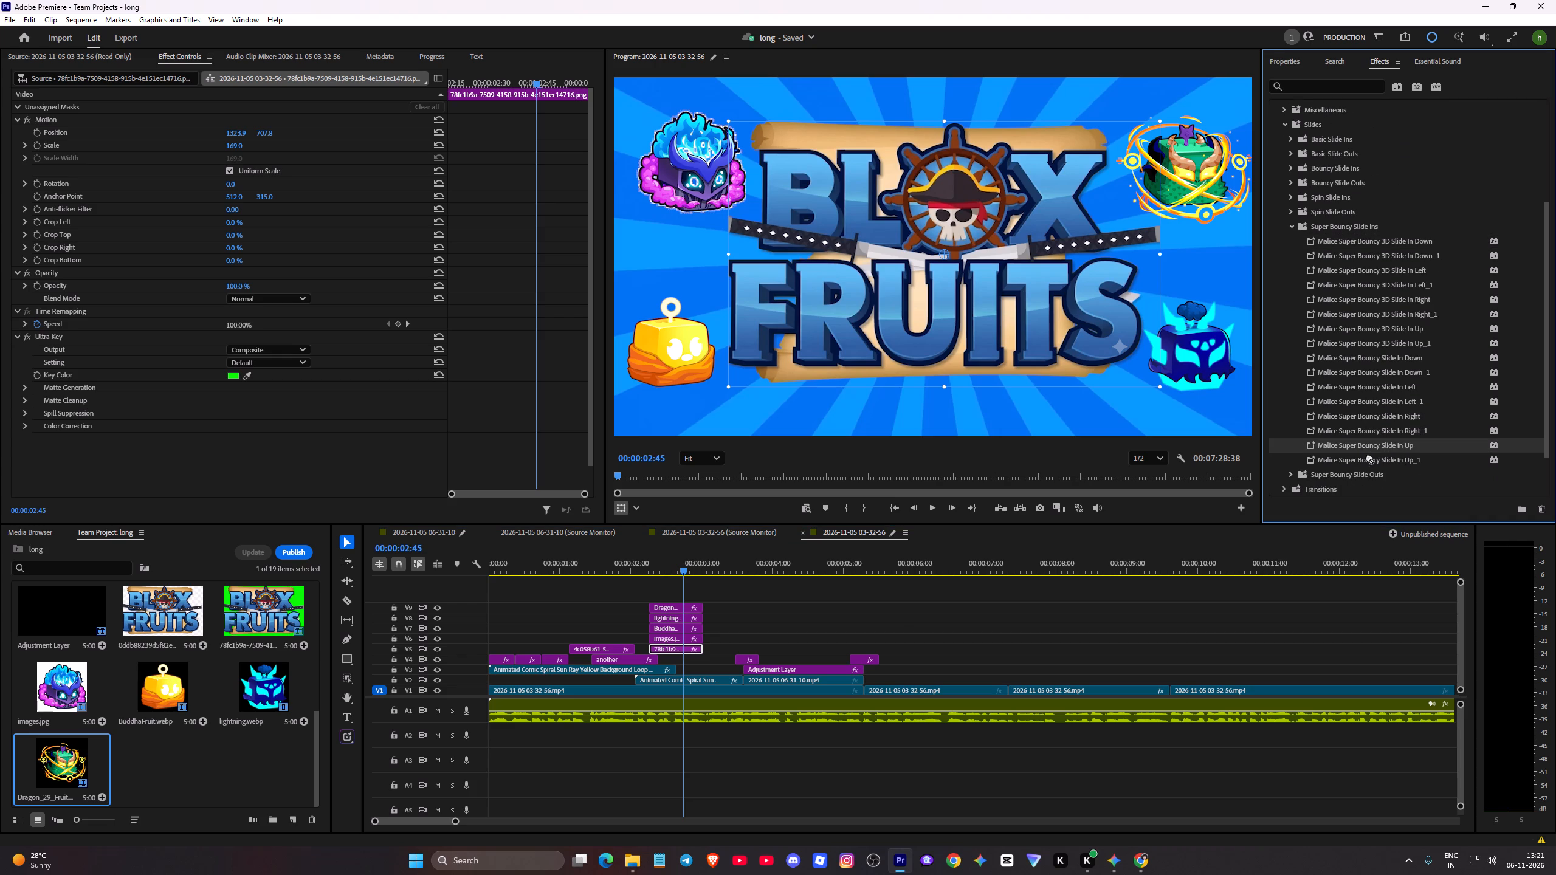
left_click_drag(1369, 457, 667, 653)
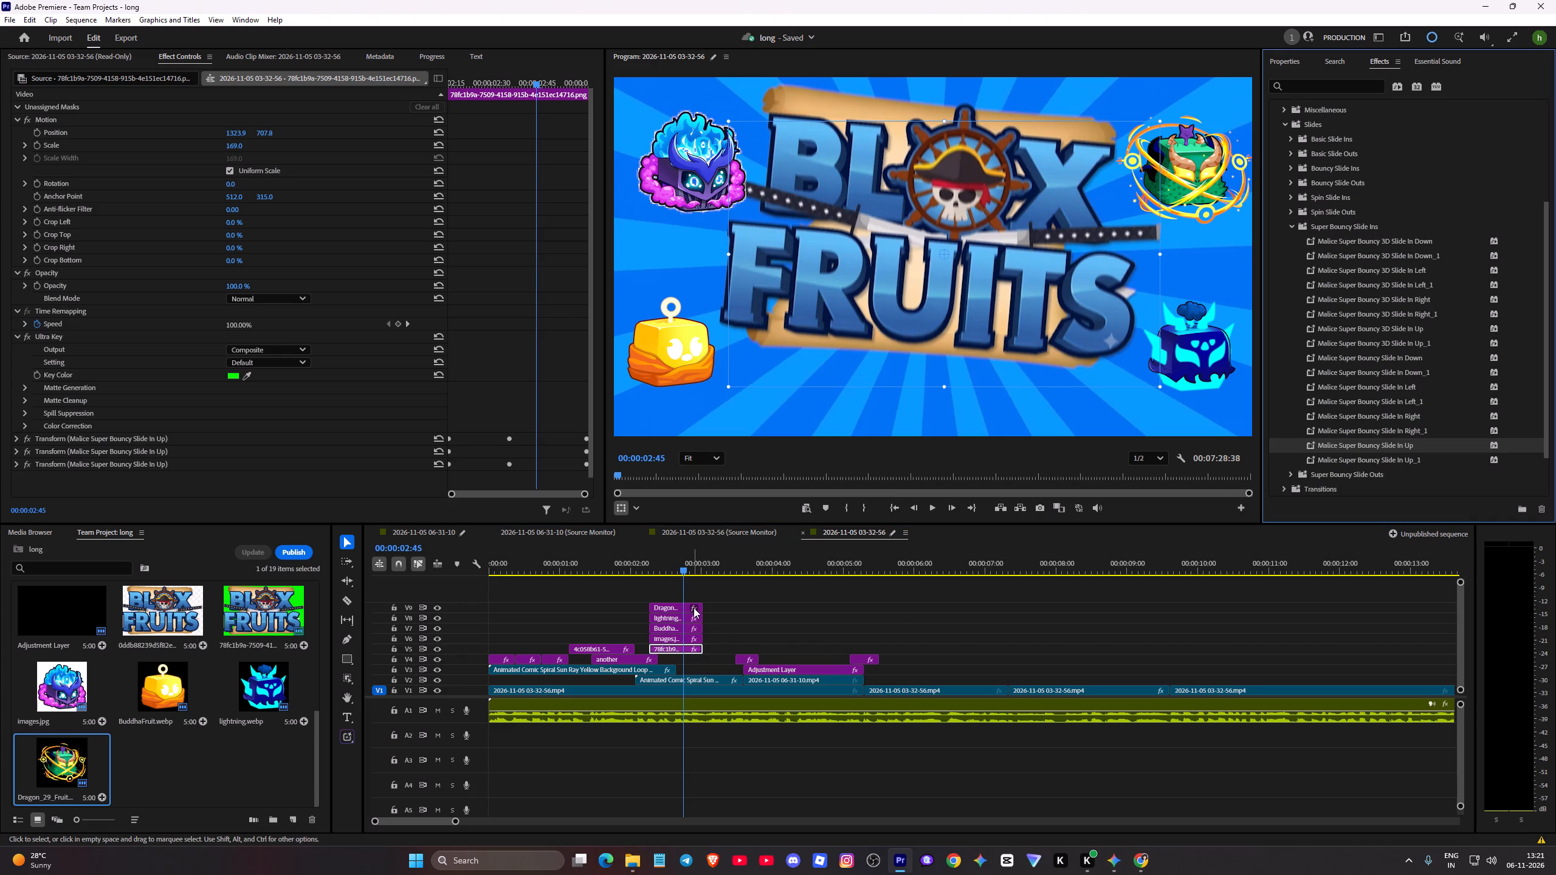
Play back the logo section from about 00:00:02:10 to check the slide-in-up motion.
left_click_drag(685, 583, 643, 579)
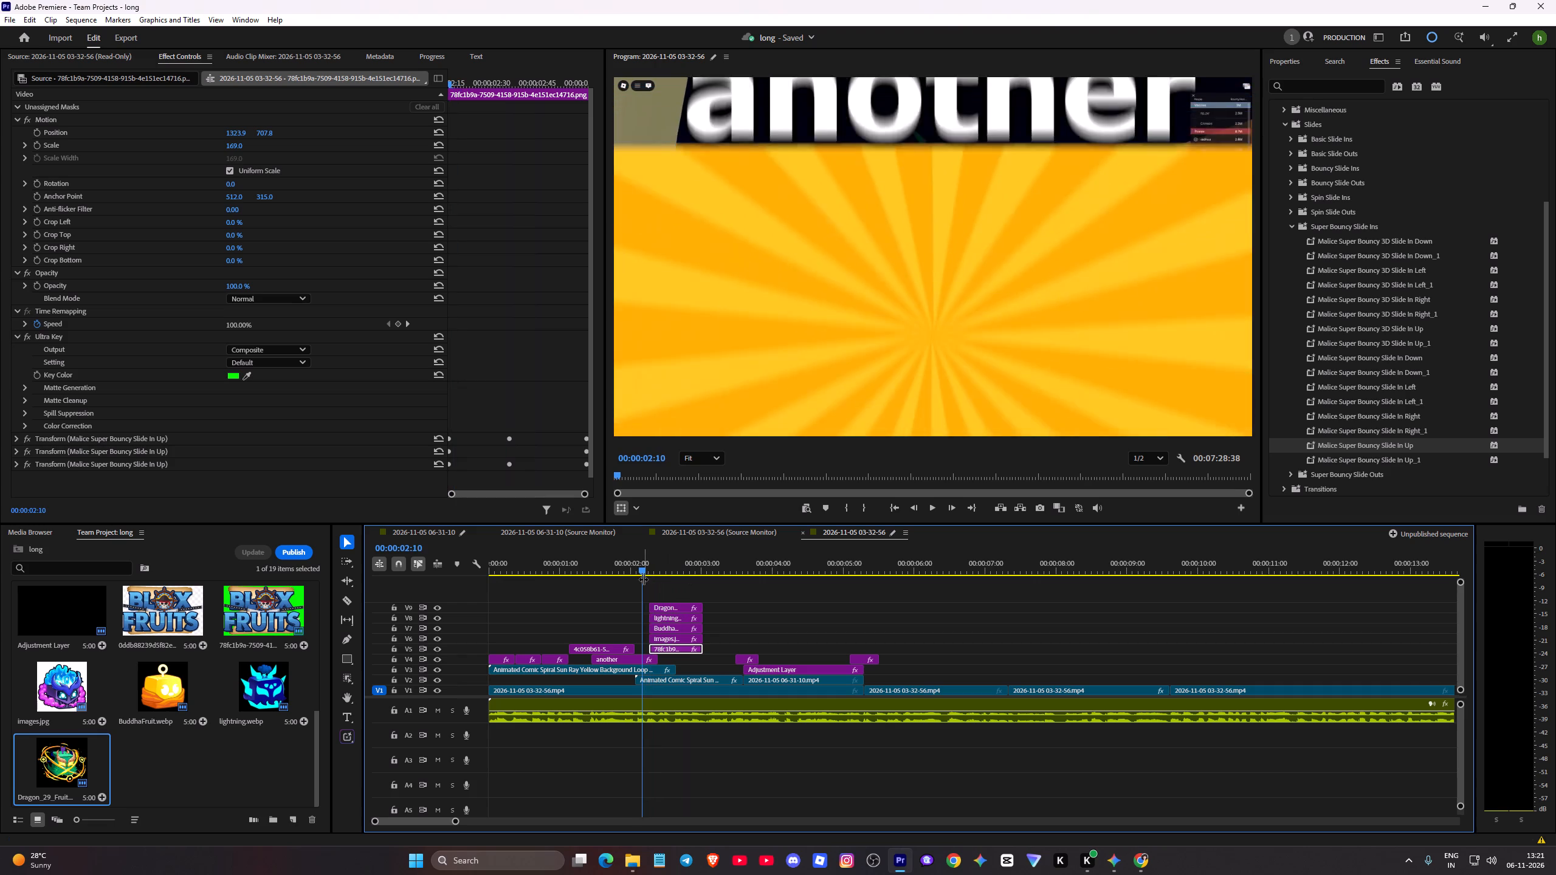
left_click_drag(643, 579, 640, 580)
key("space")
key("space")
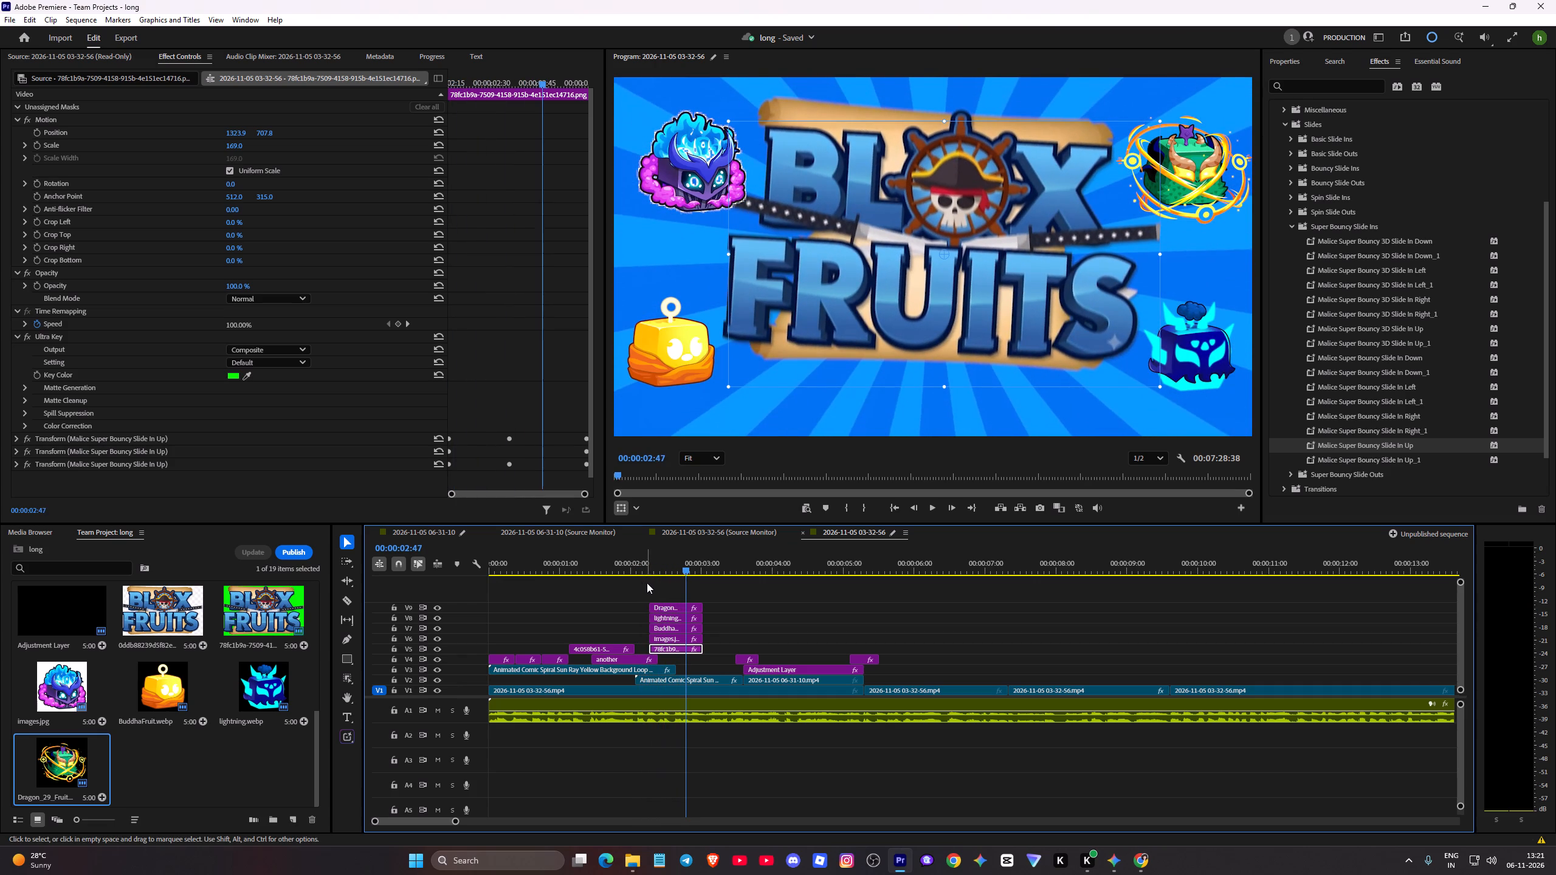
Extend the end of the Blox Fruits logo clip slightly past the fruit image clips and play back the section.
key("space")
key("space")
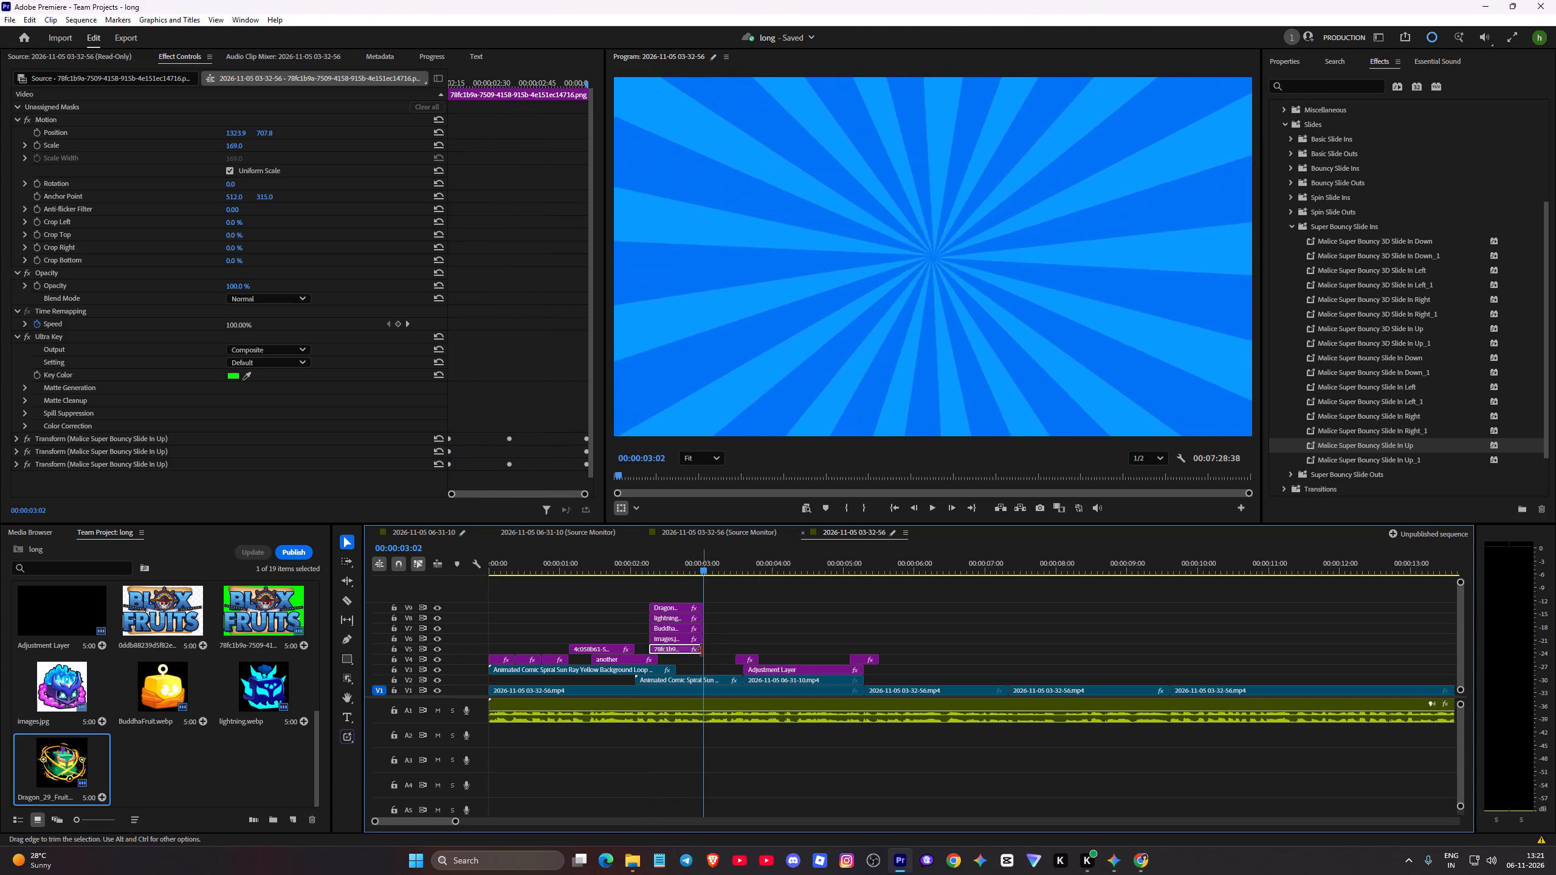
left_click_drag(702, 651, 717, 653)
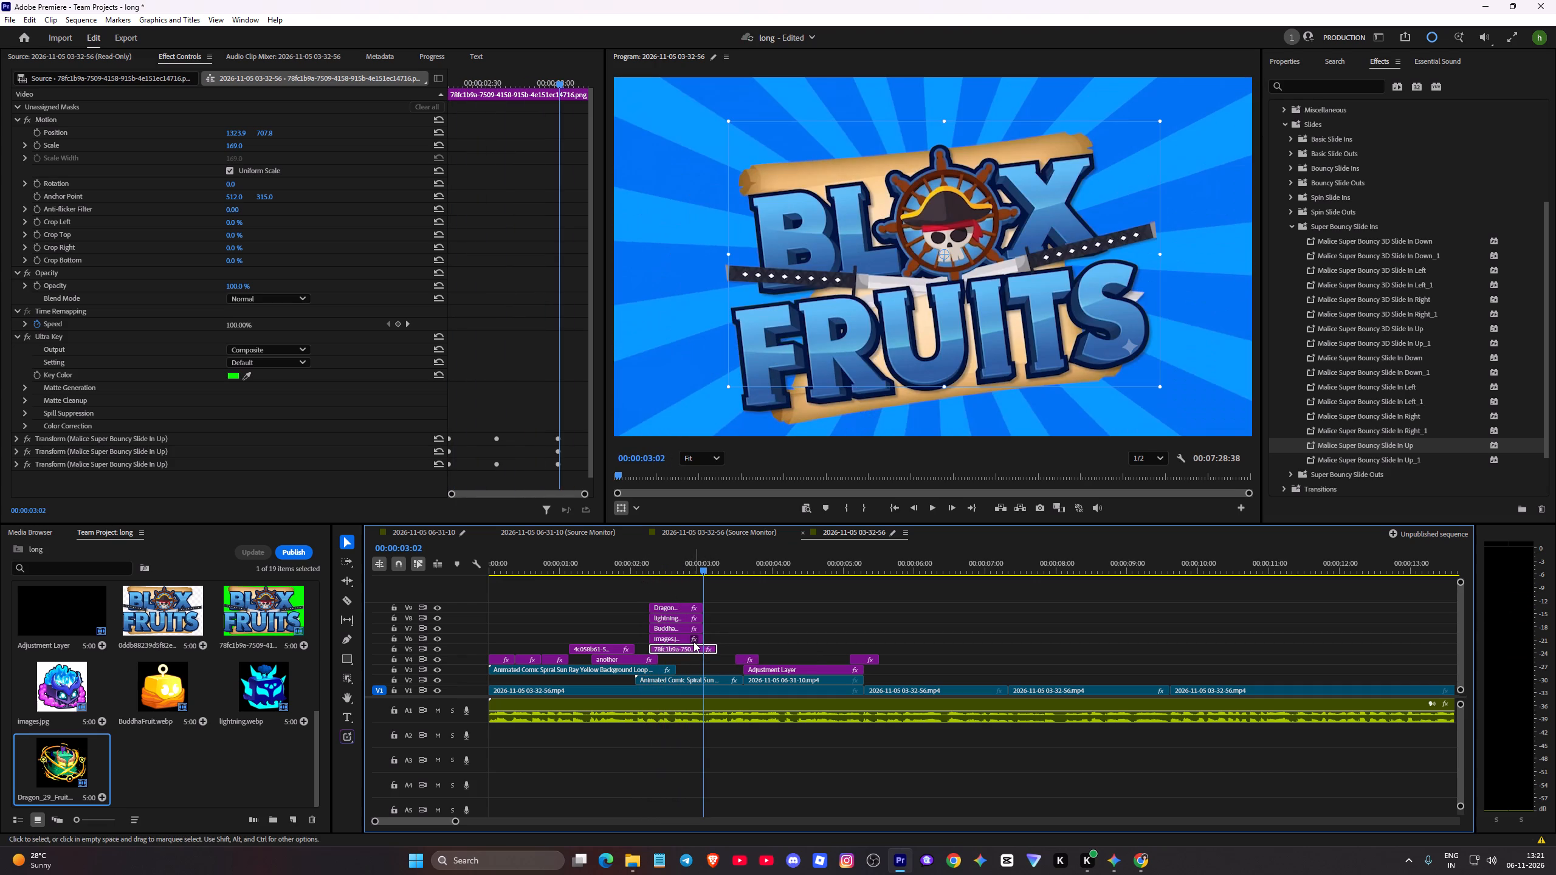
key("space")
key("space")
left_click(715, 634)
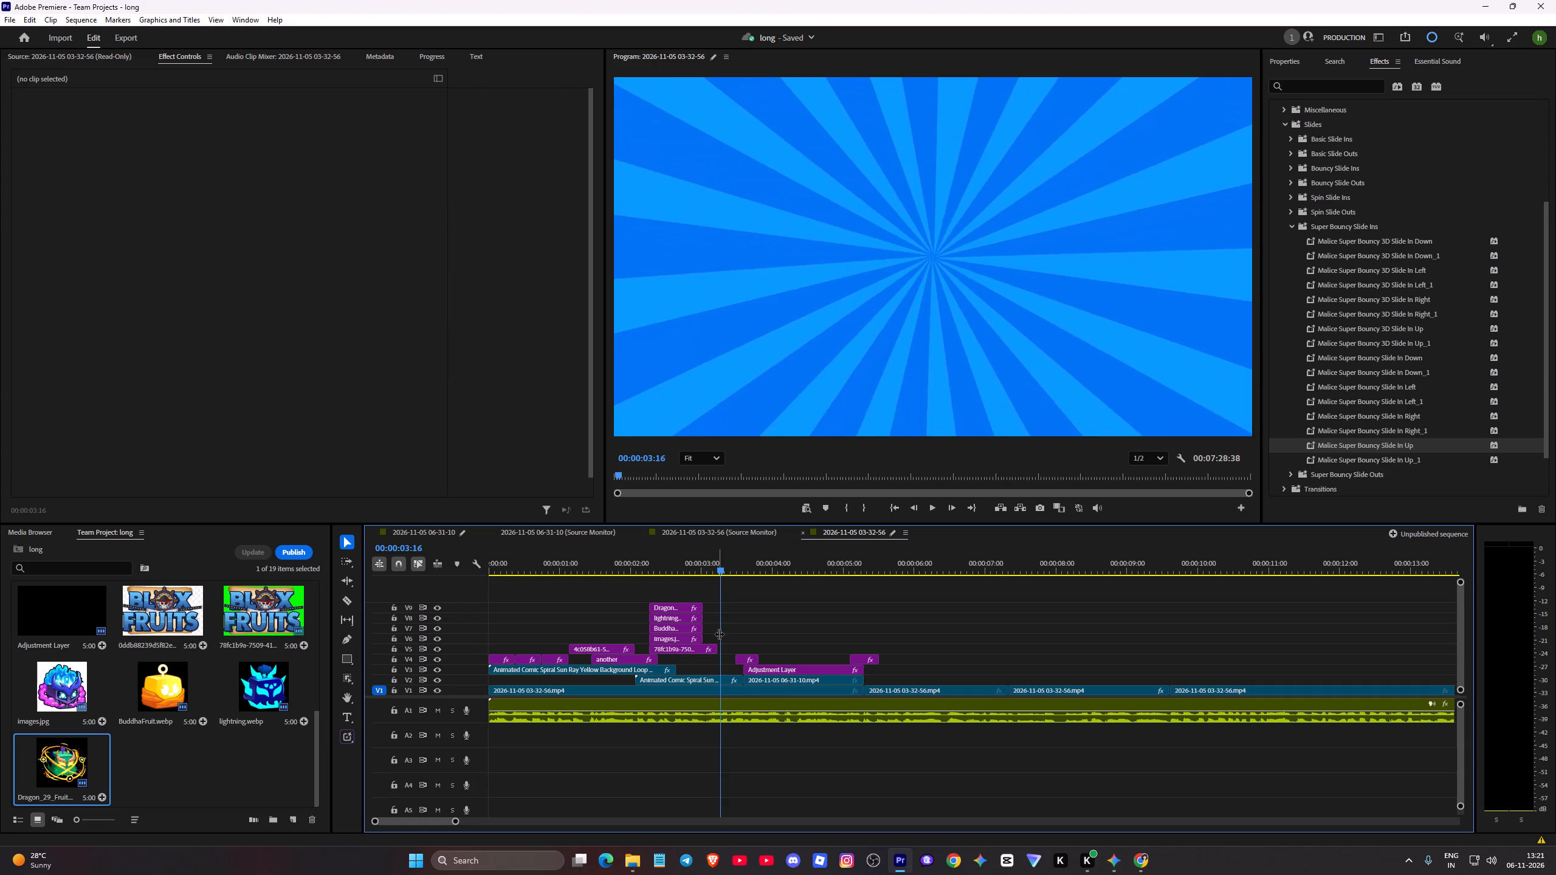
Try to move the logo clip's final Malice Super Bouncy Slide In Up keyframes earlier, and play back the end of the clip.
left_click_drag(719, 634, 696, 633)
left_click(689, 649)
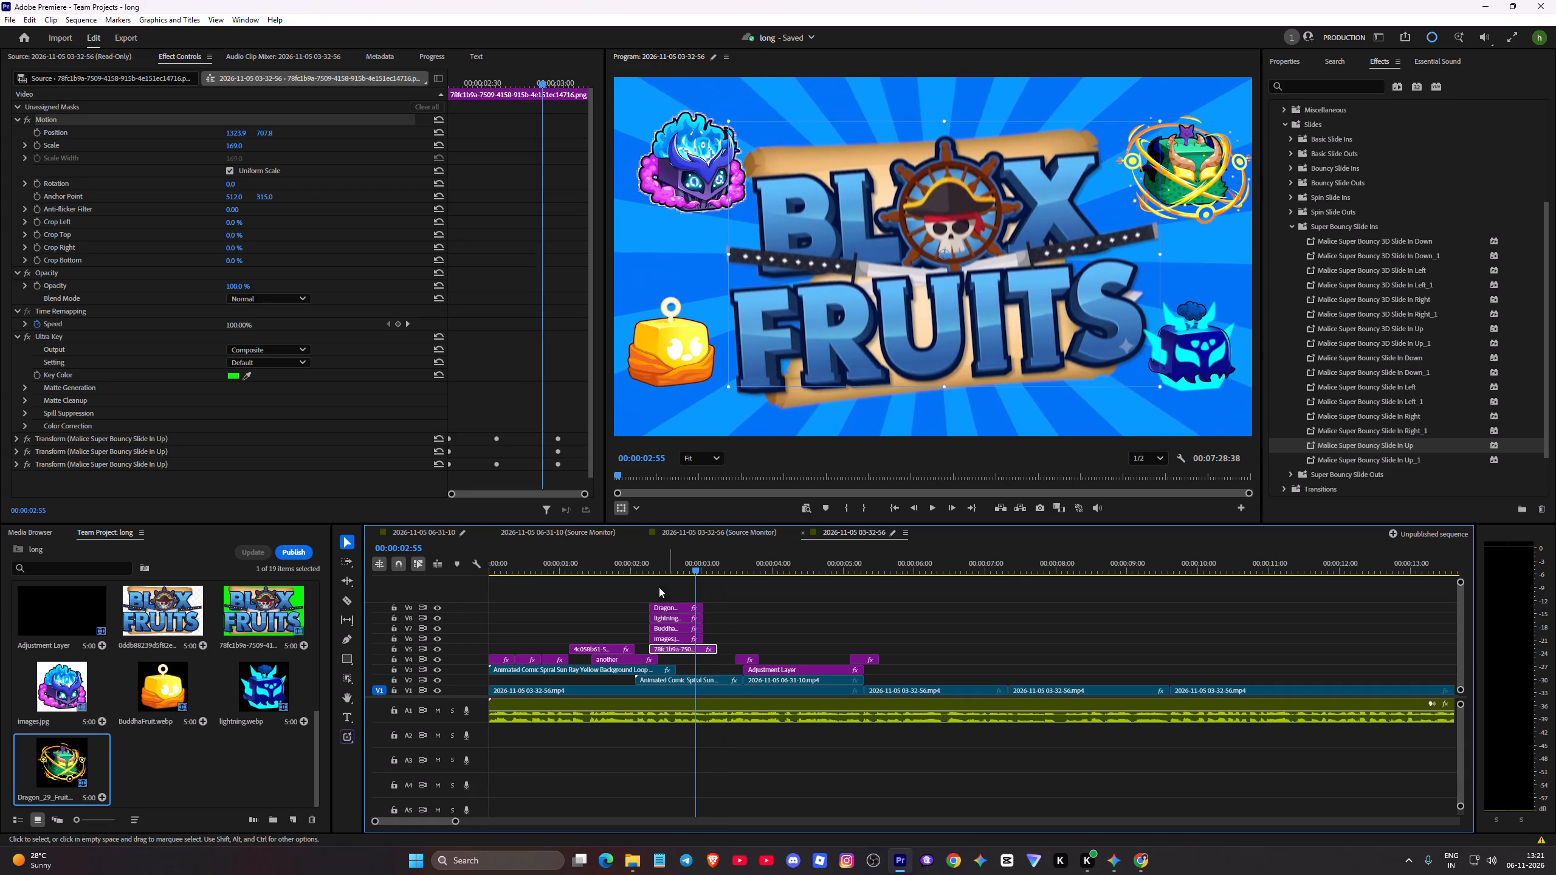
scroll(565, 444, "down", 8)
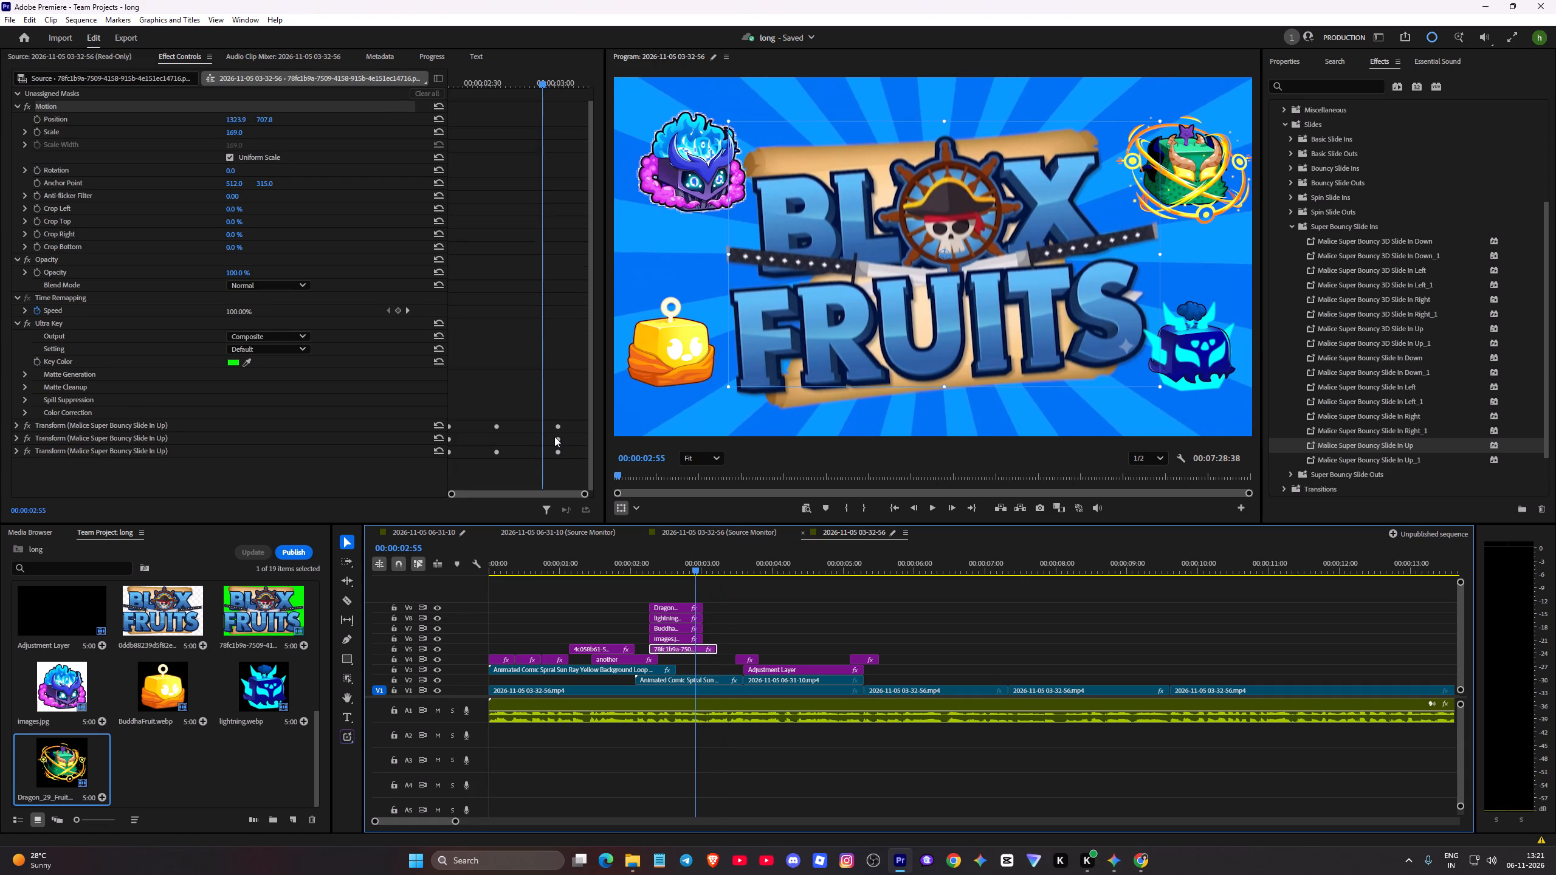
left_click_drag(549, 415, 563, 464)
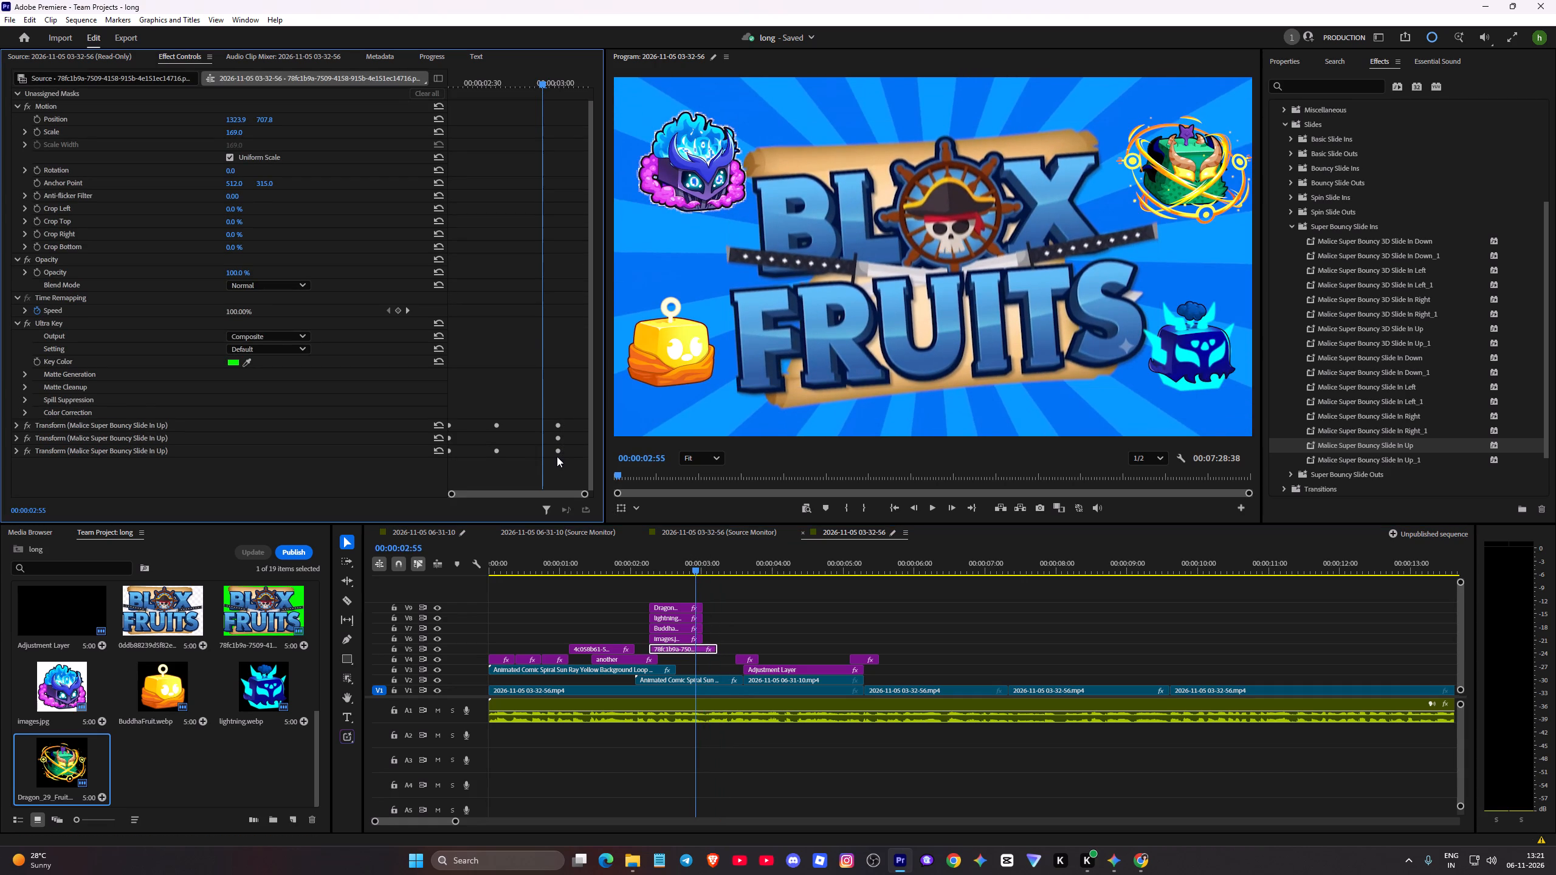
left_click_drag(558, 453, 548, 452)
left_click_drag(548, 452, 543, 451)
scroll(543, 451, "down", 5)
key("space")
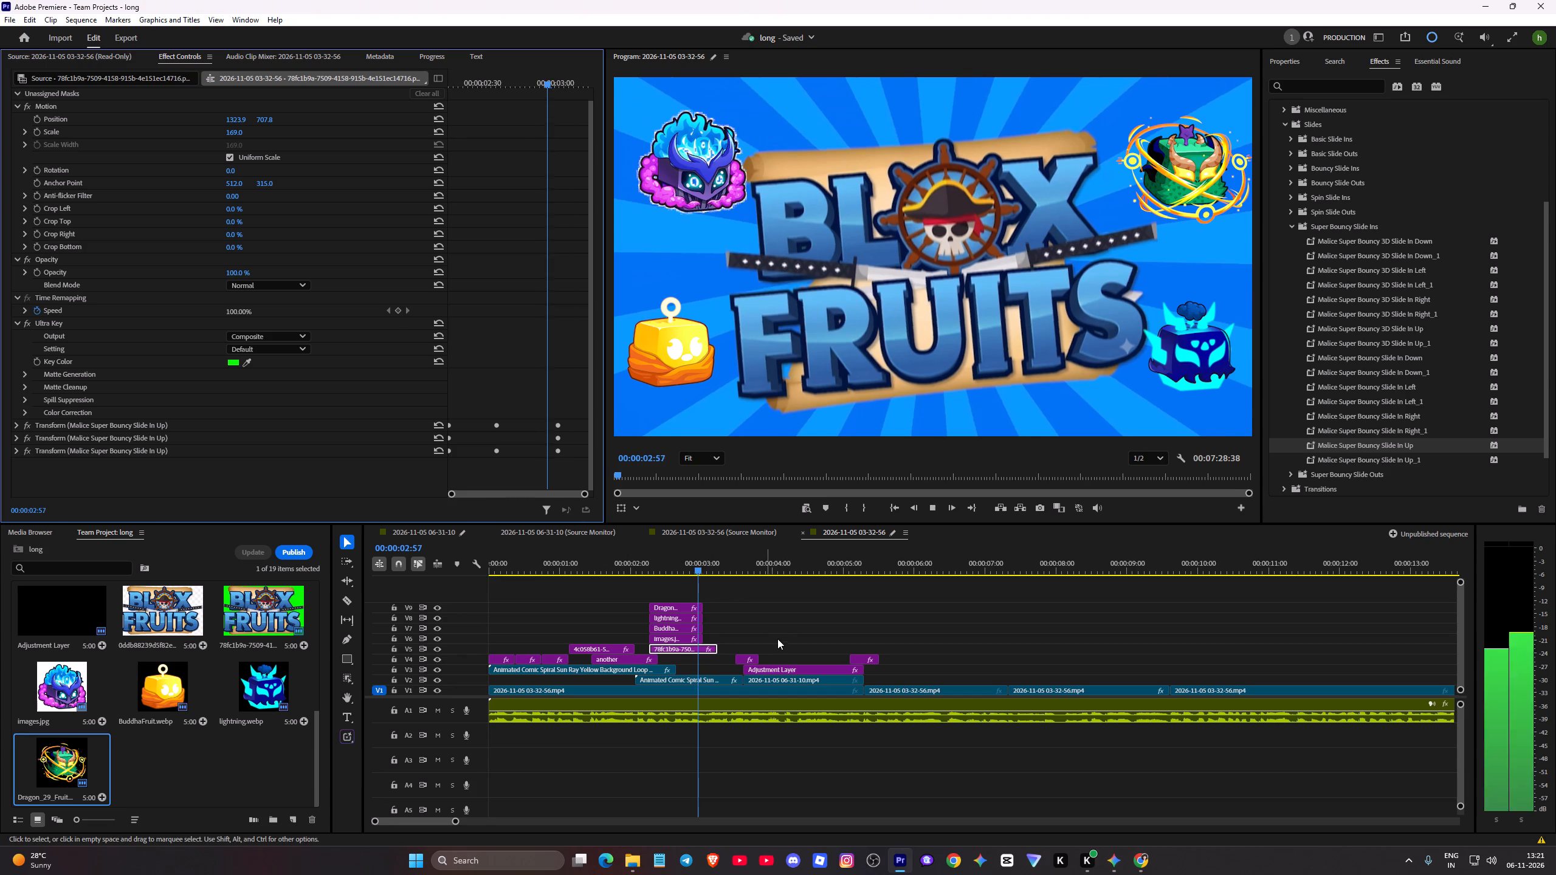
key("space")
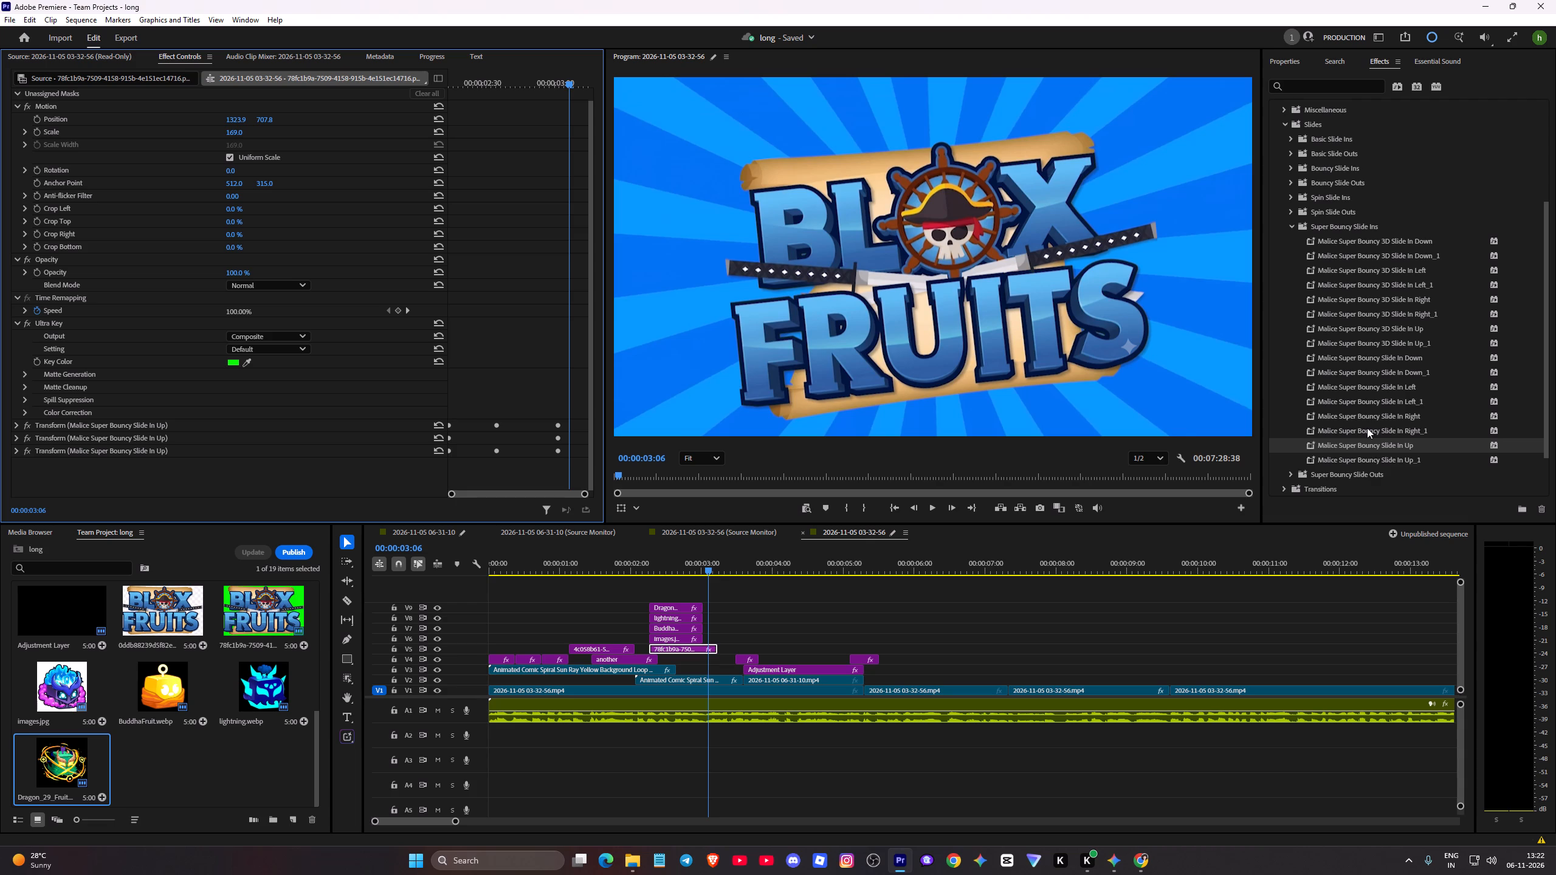
Apply the Malice Super Bouncy Slide In Right_1 preset to the images.jpg and BuddhaFruit.webp clips.
left_click_drag(1367, 428, 701, 618)
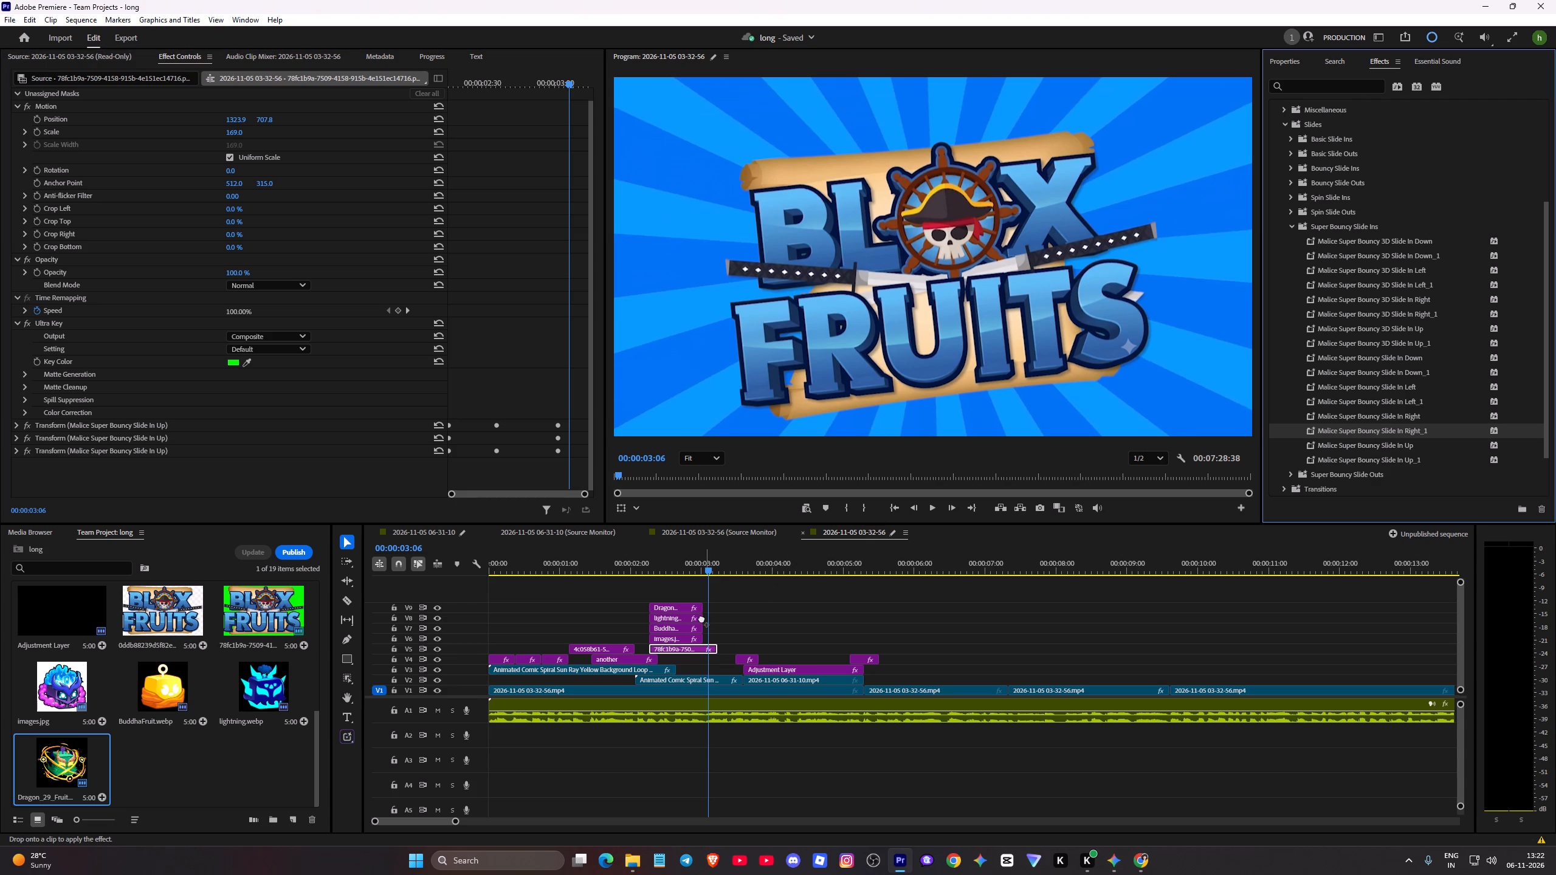
left_click_drag(701, 618, 683, 639)
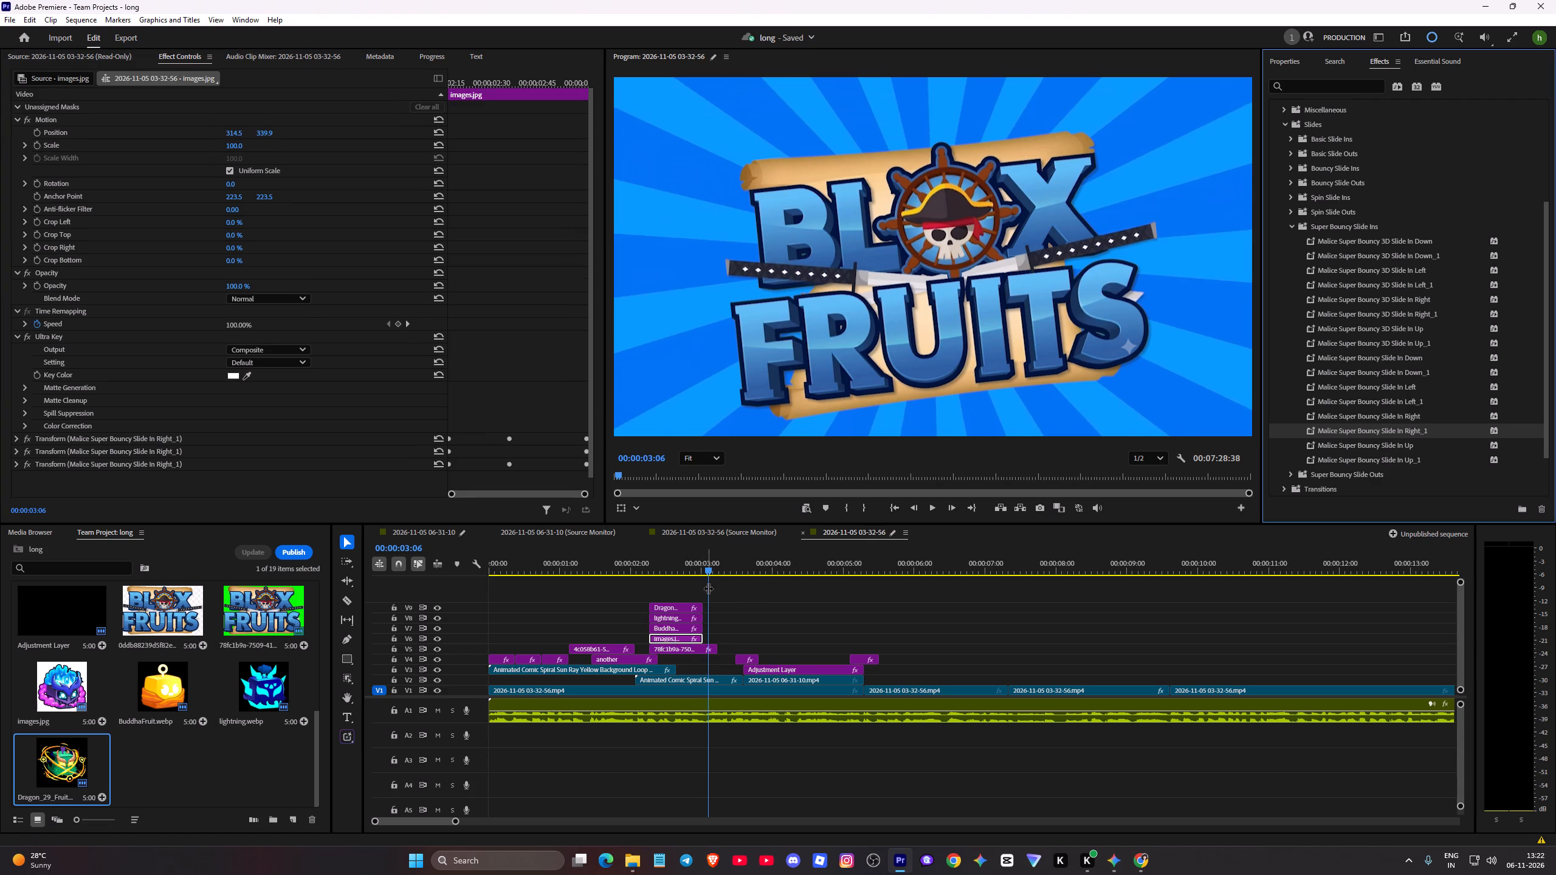
left_click_drag(708, 588, 675, 584)
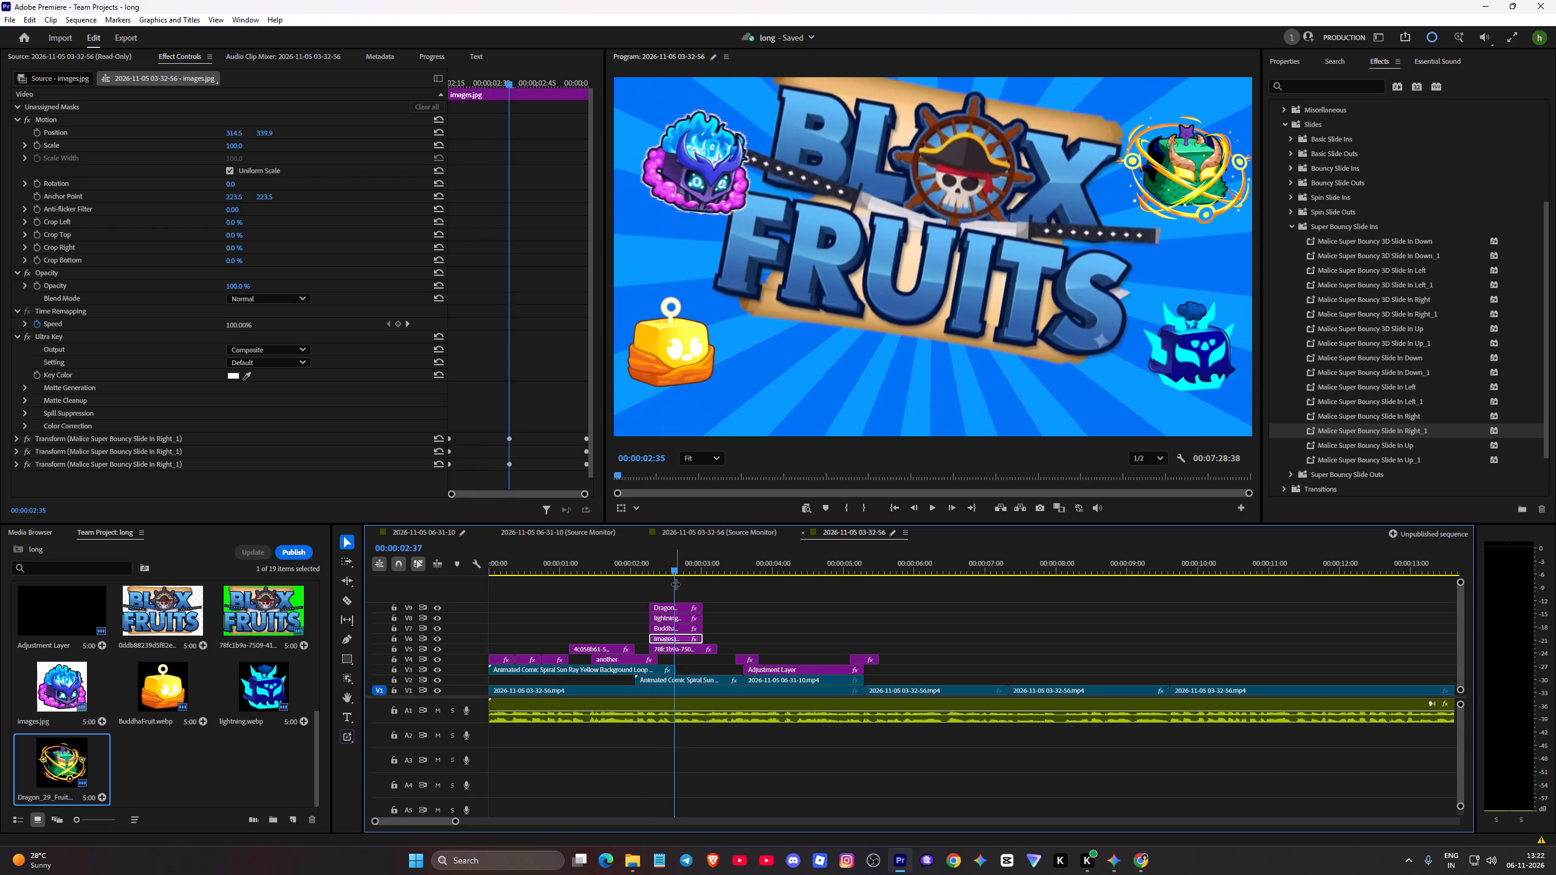
left_click_drag(675, 584, 678, 588)
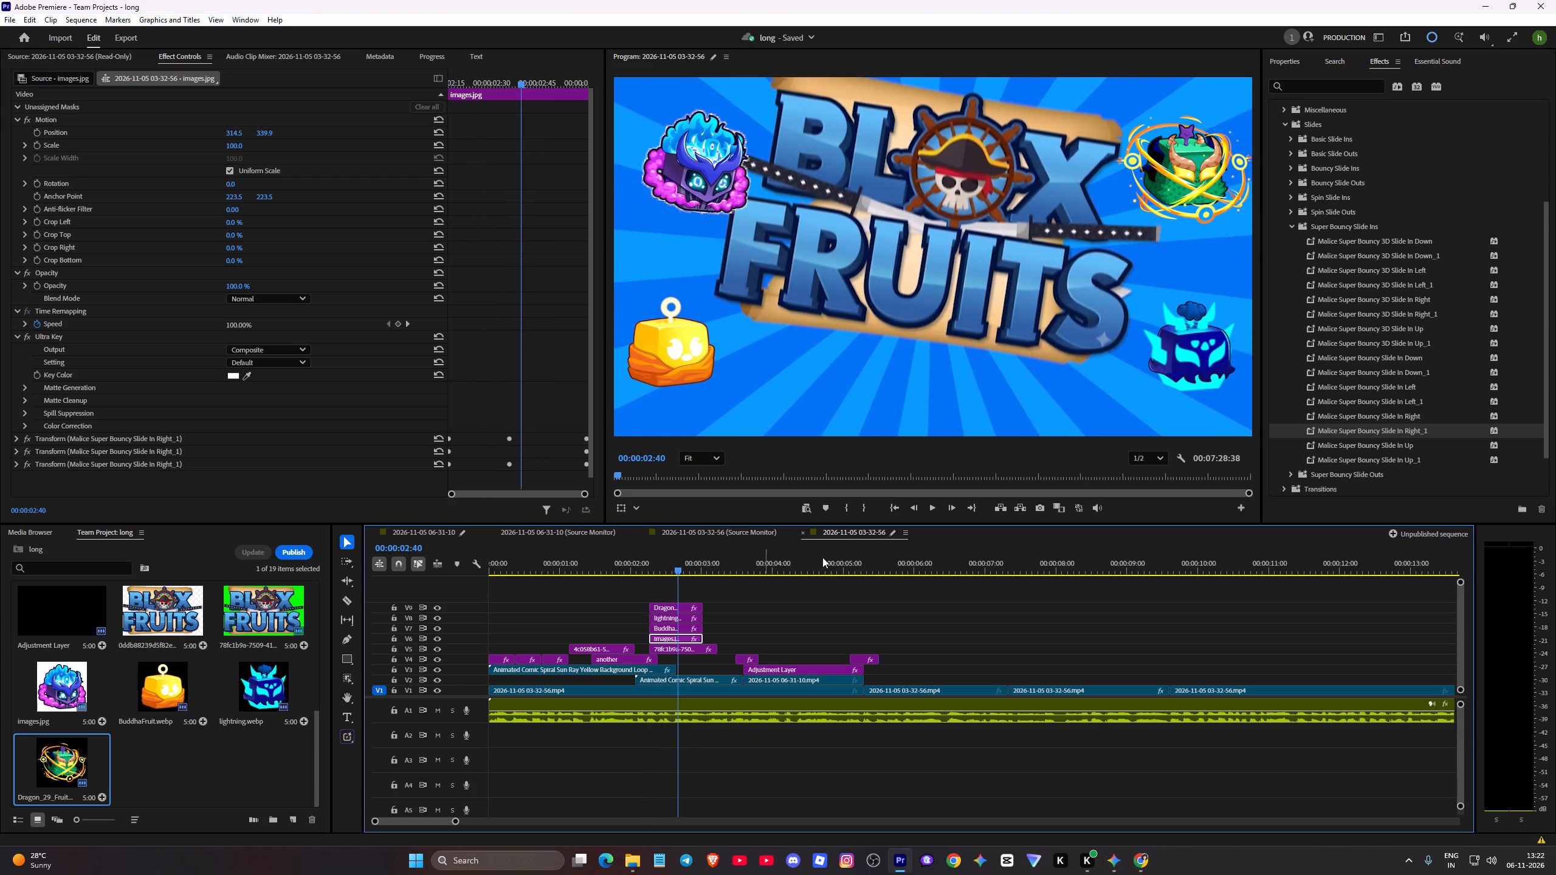
left_click_drag(1383, 428, 688, 637)
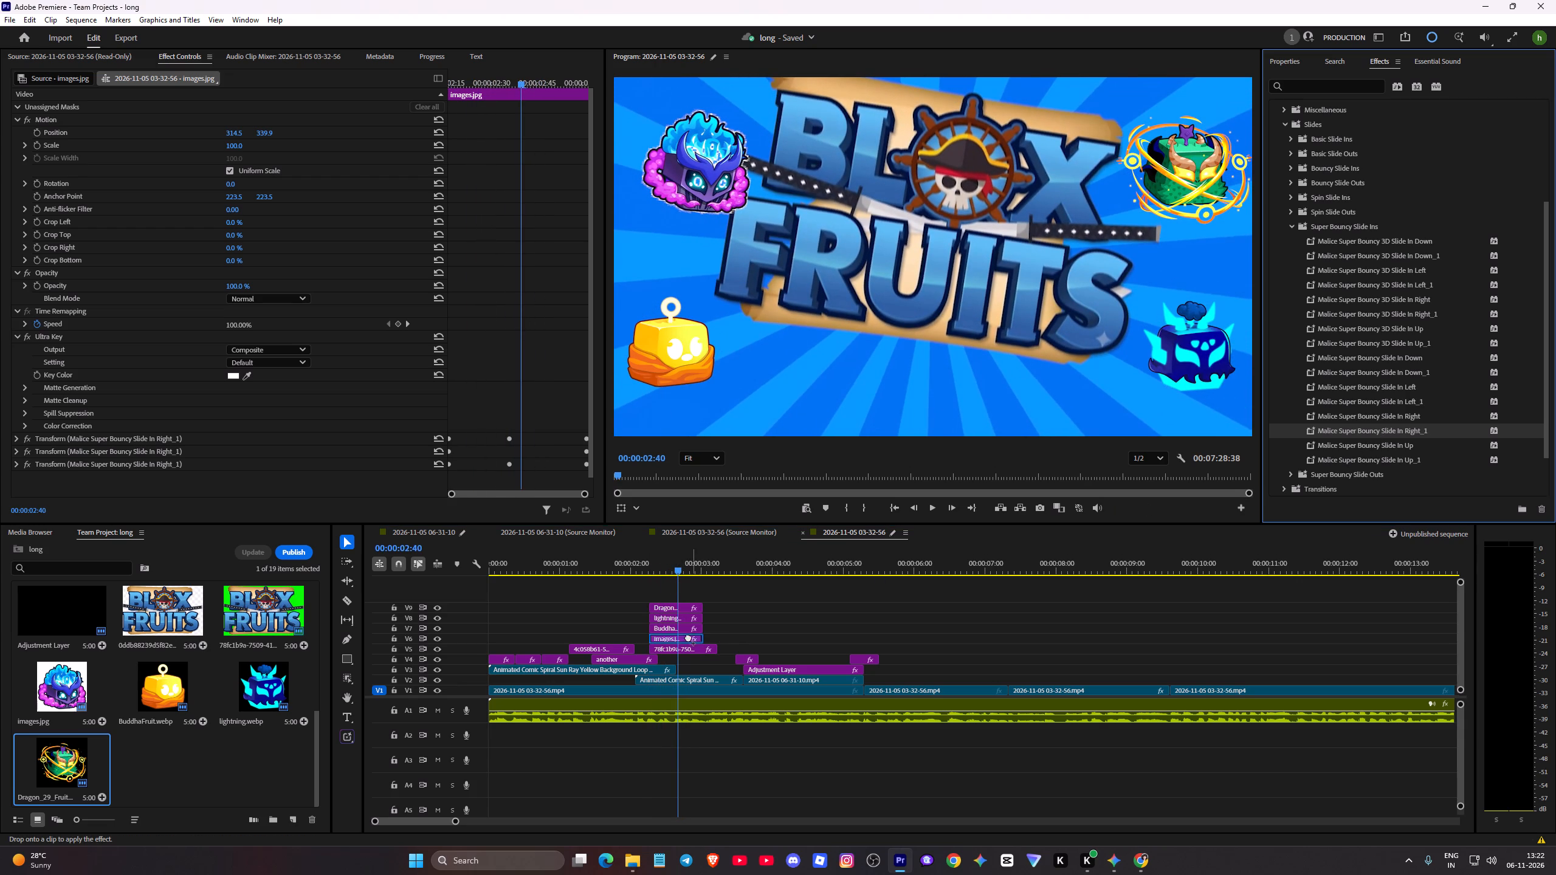
left_click_drag(688, 637, 677, 633)
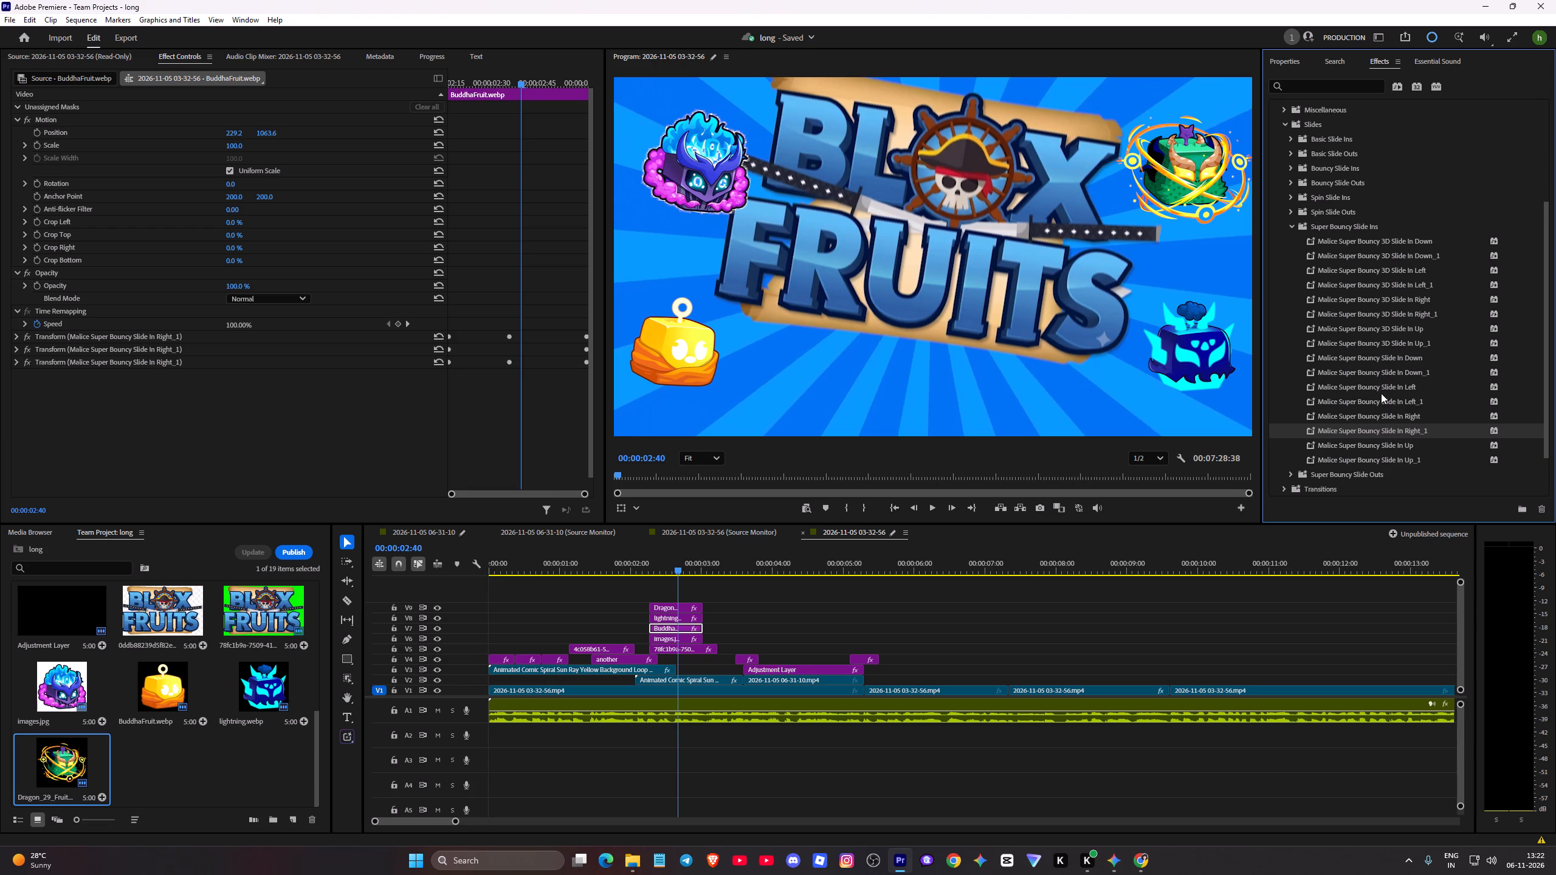
Apply the Malice Super Bouncy Slide In Left_1 preset to the lightning.webp and Dragon fruit clips.
left_click_drag(1371, 401, 1351, 416)
left_click_drag(1351, 416, 669, 623)
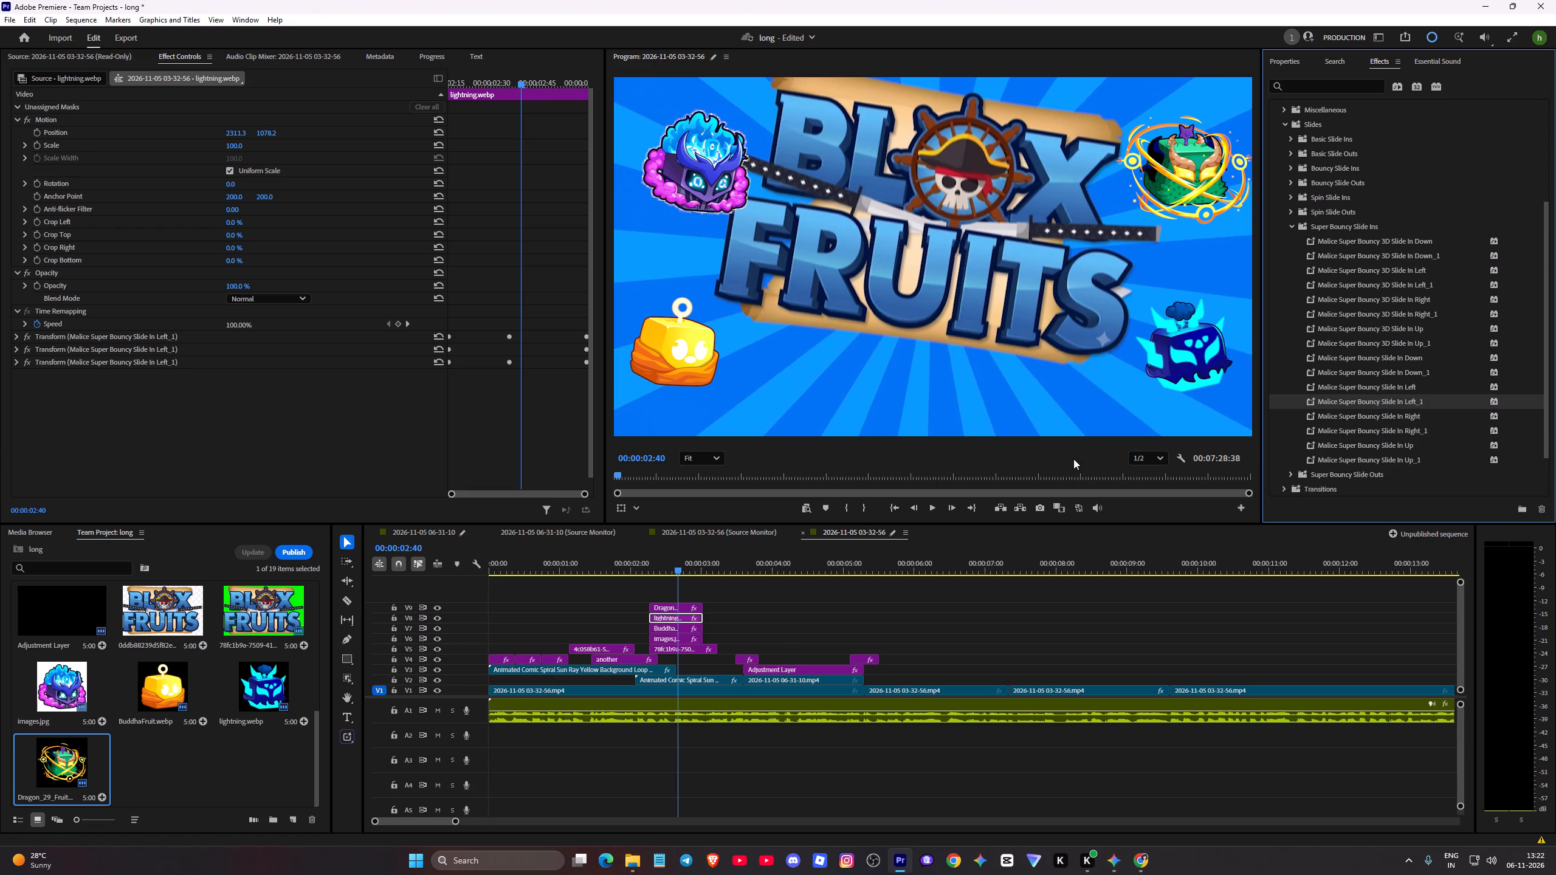
left_click_drag(1352, 399, 661, 587)
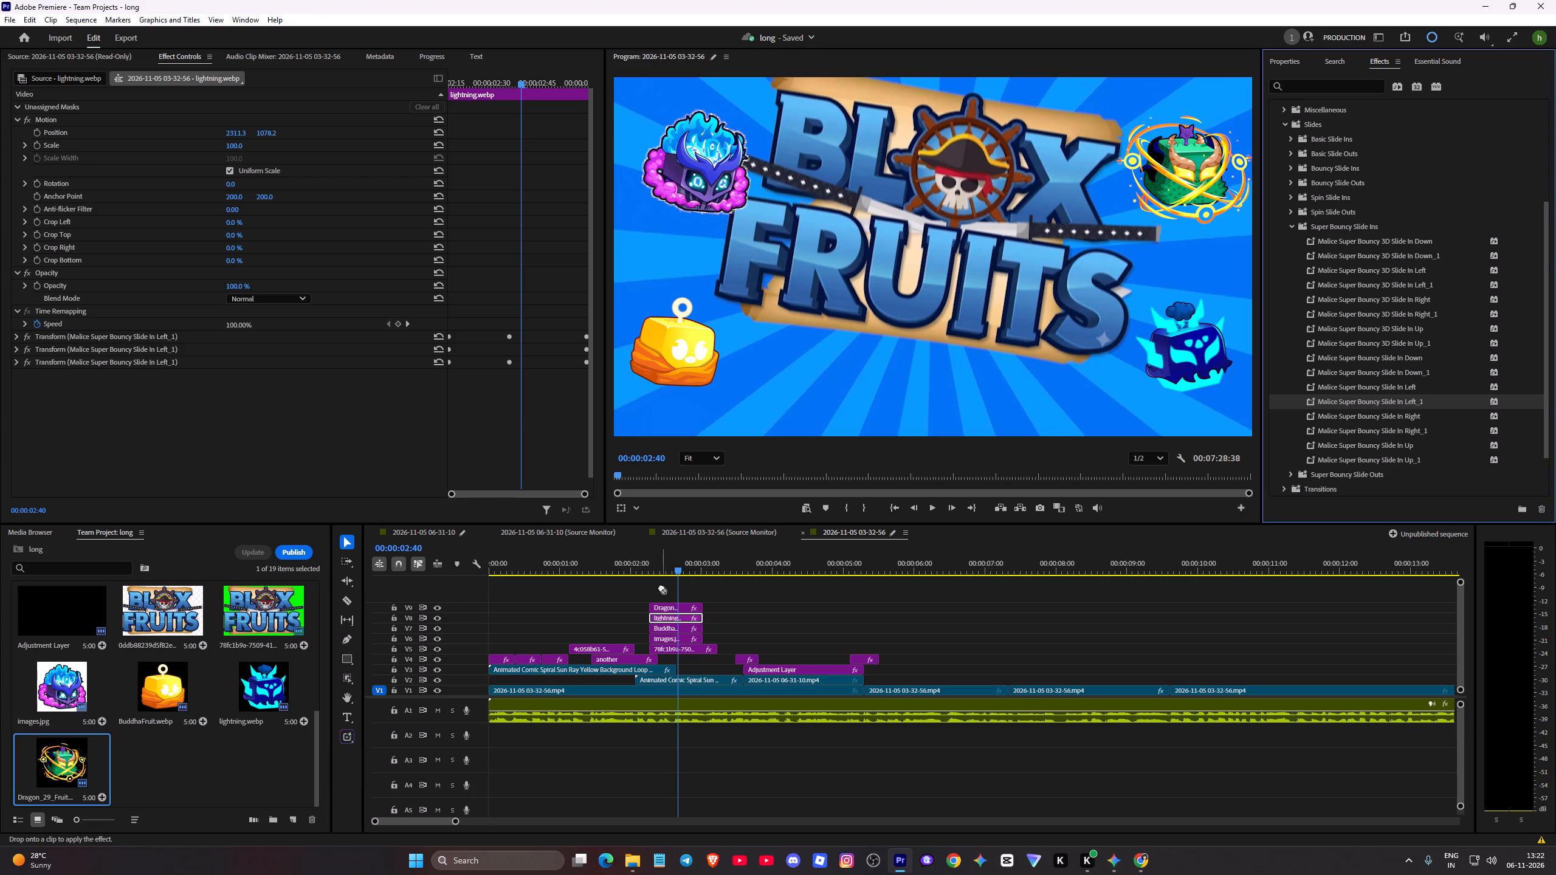
left_click_drag(661, 587, 673, 607)
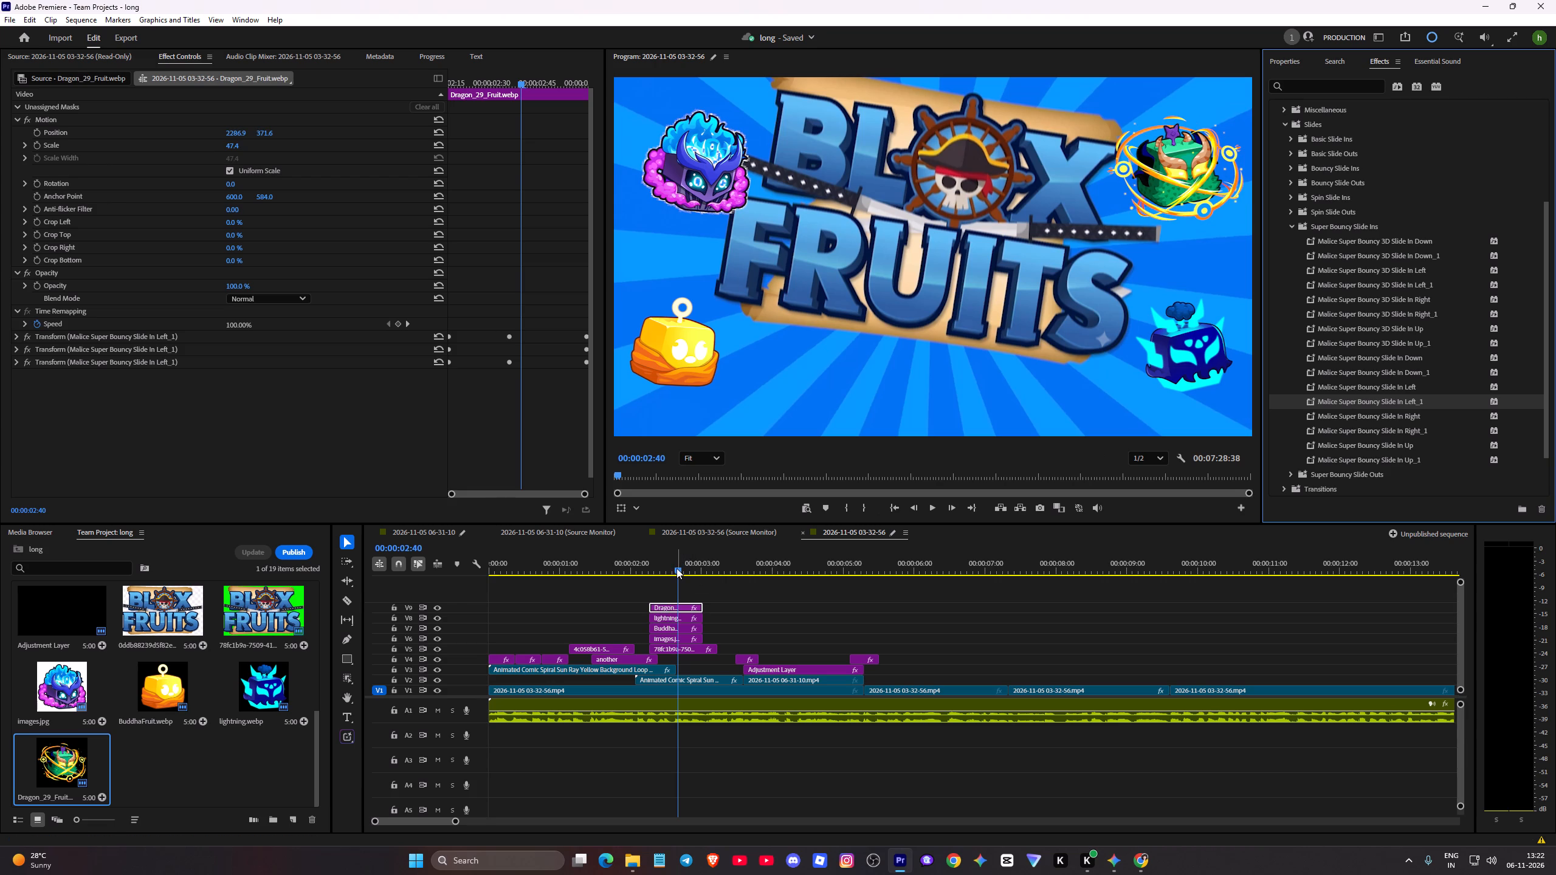
Play back from before the "another" text through the logo section to check the fruit slide-in animations.
left_click_drag(676, 568, 594, 578)
key("space")
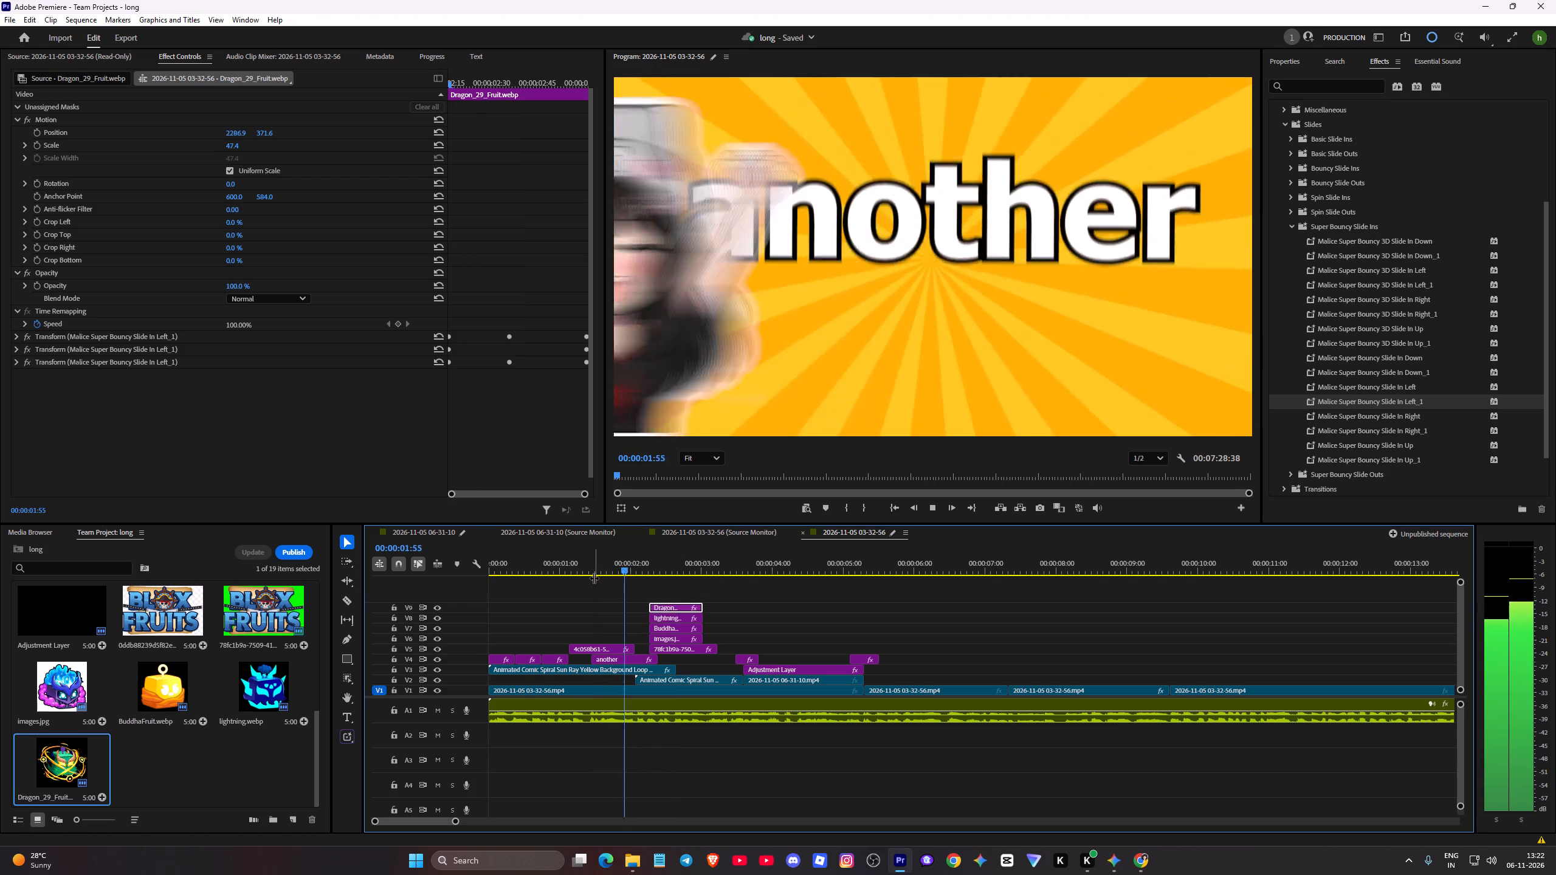
key("space")
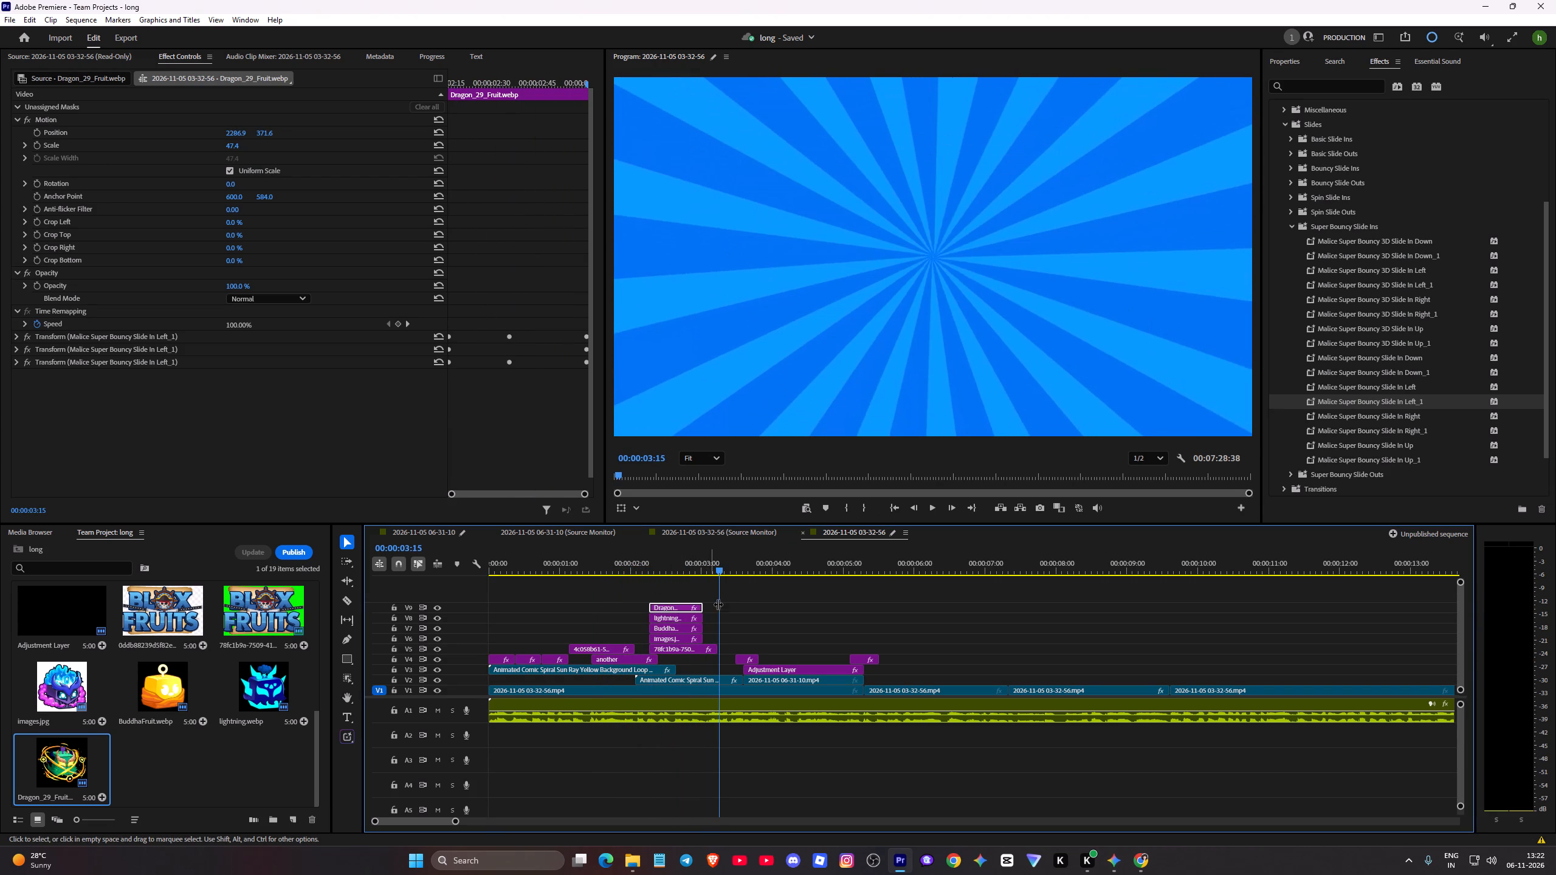
Apply the Malice Jelly Zoom Out Vertical preset from the PNG Zoom Outs folder to the Blox Fruits logo clip.
left_click(684, 654)
left_click(687, 650)
left_click(1295, 227)
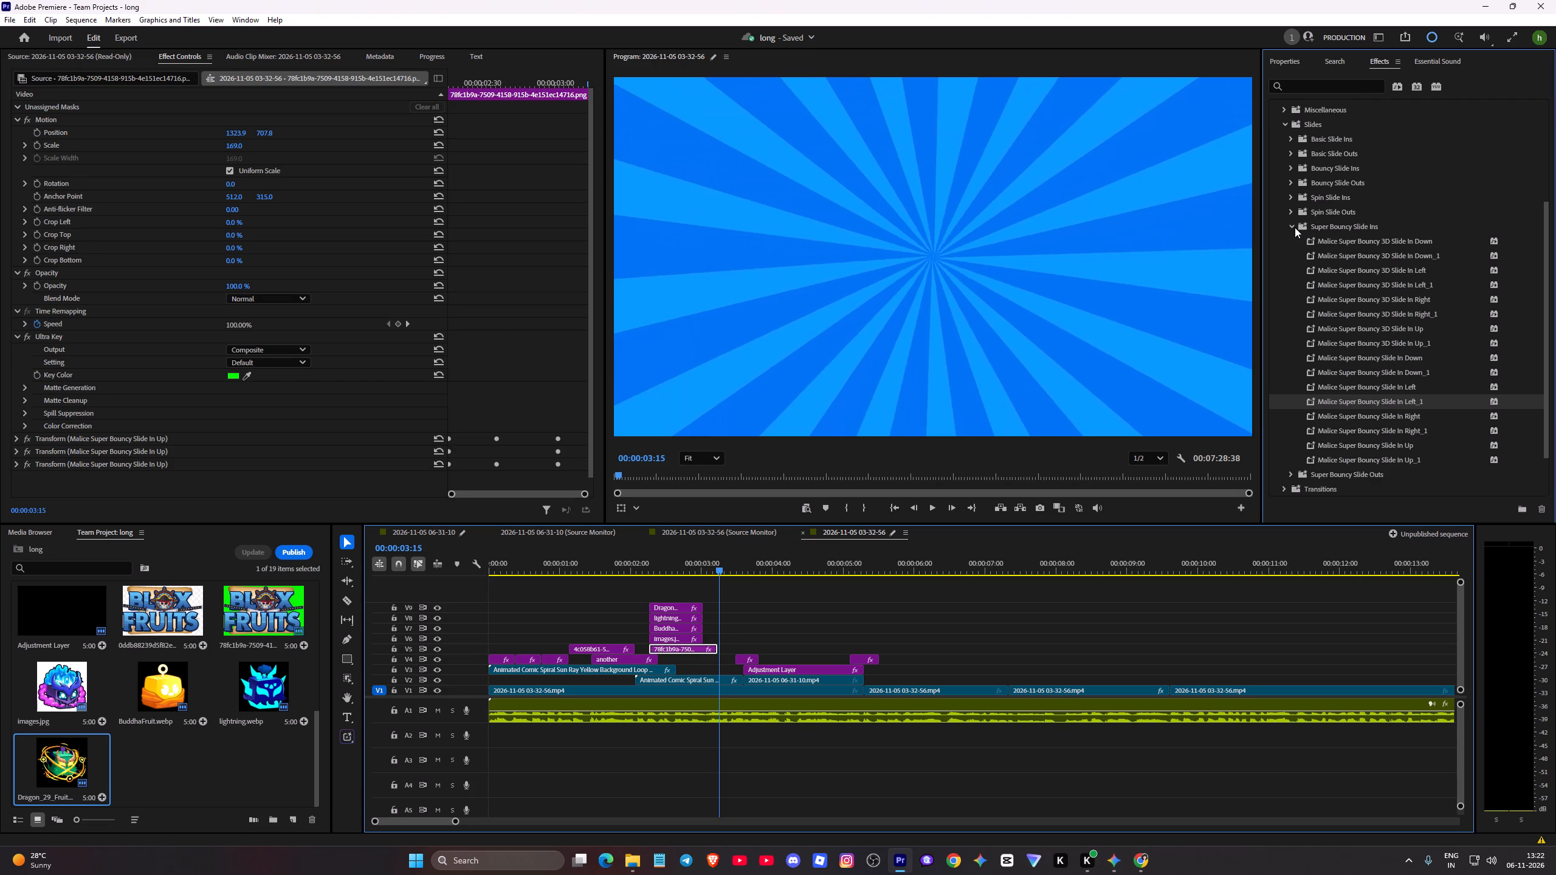
left_click(1284, 413)
scroll(1300, 414, "down", 7)
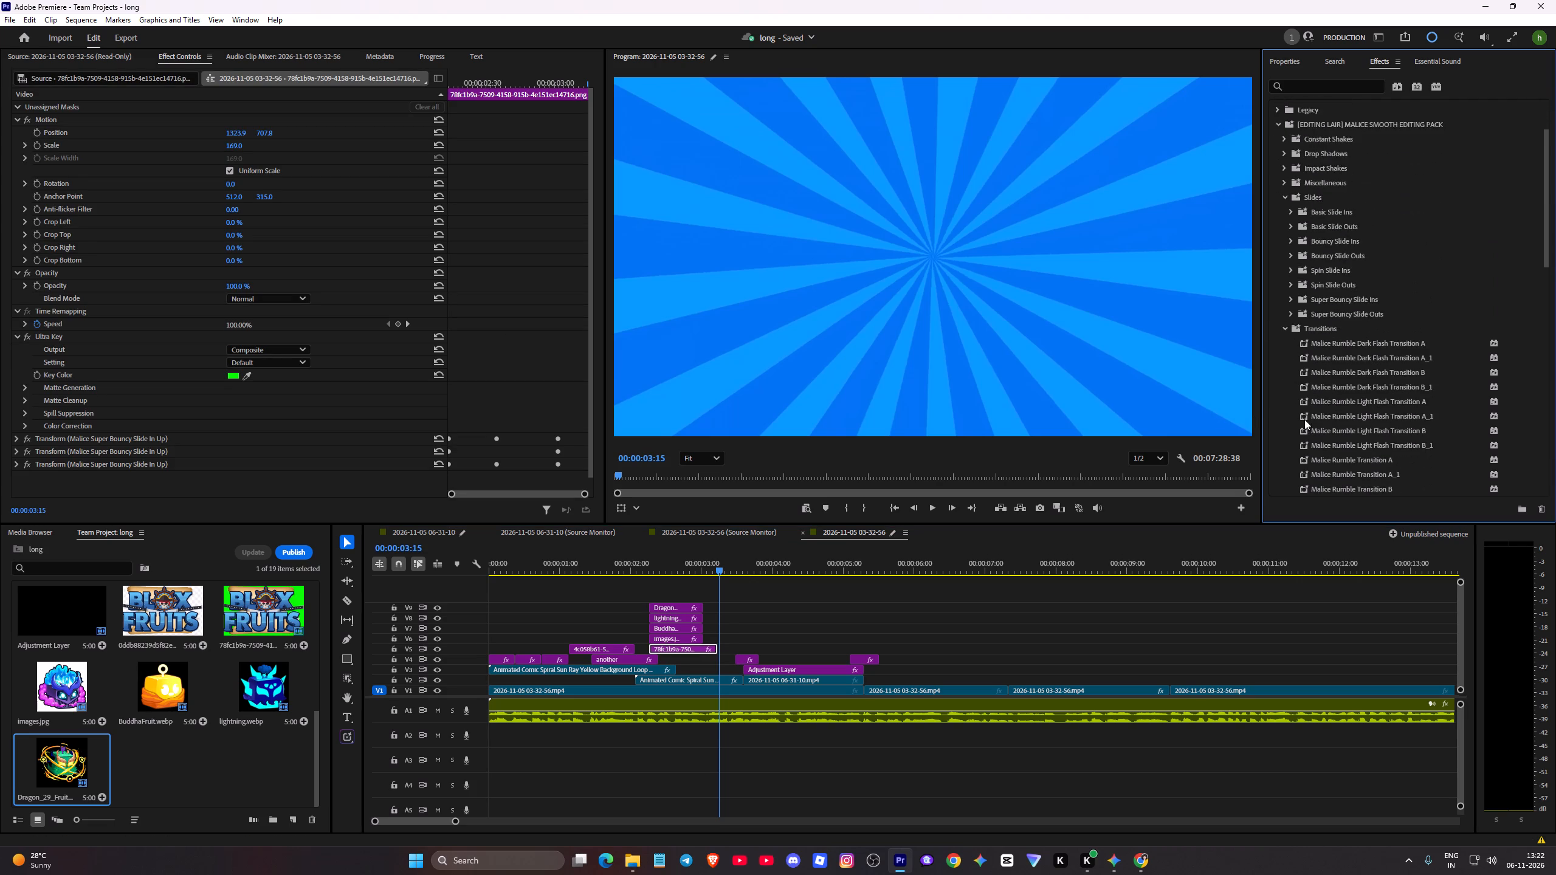
scroll(1304, 419, "down", 2)
left_click(1284, 304)
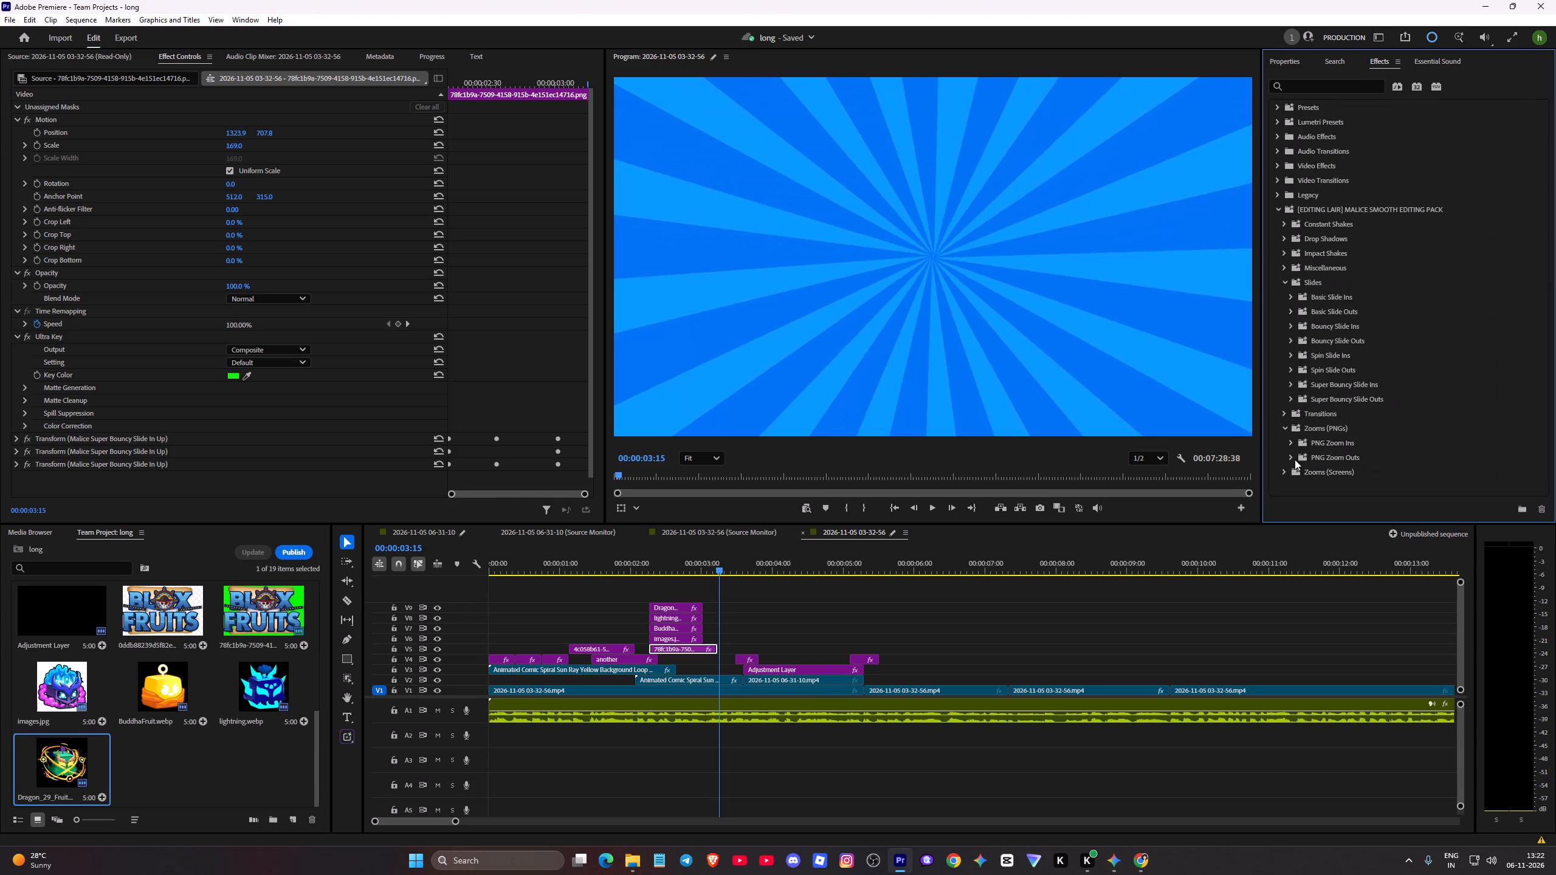
left_click(1292, 459)
scroll(1324, 479, "down", 1)
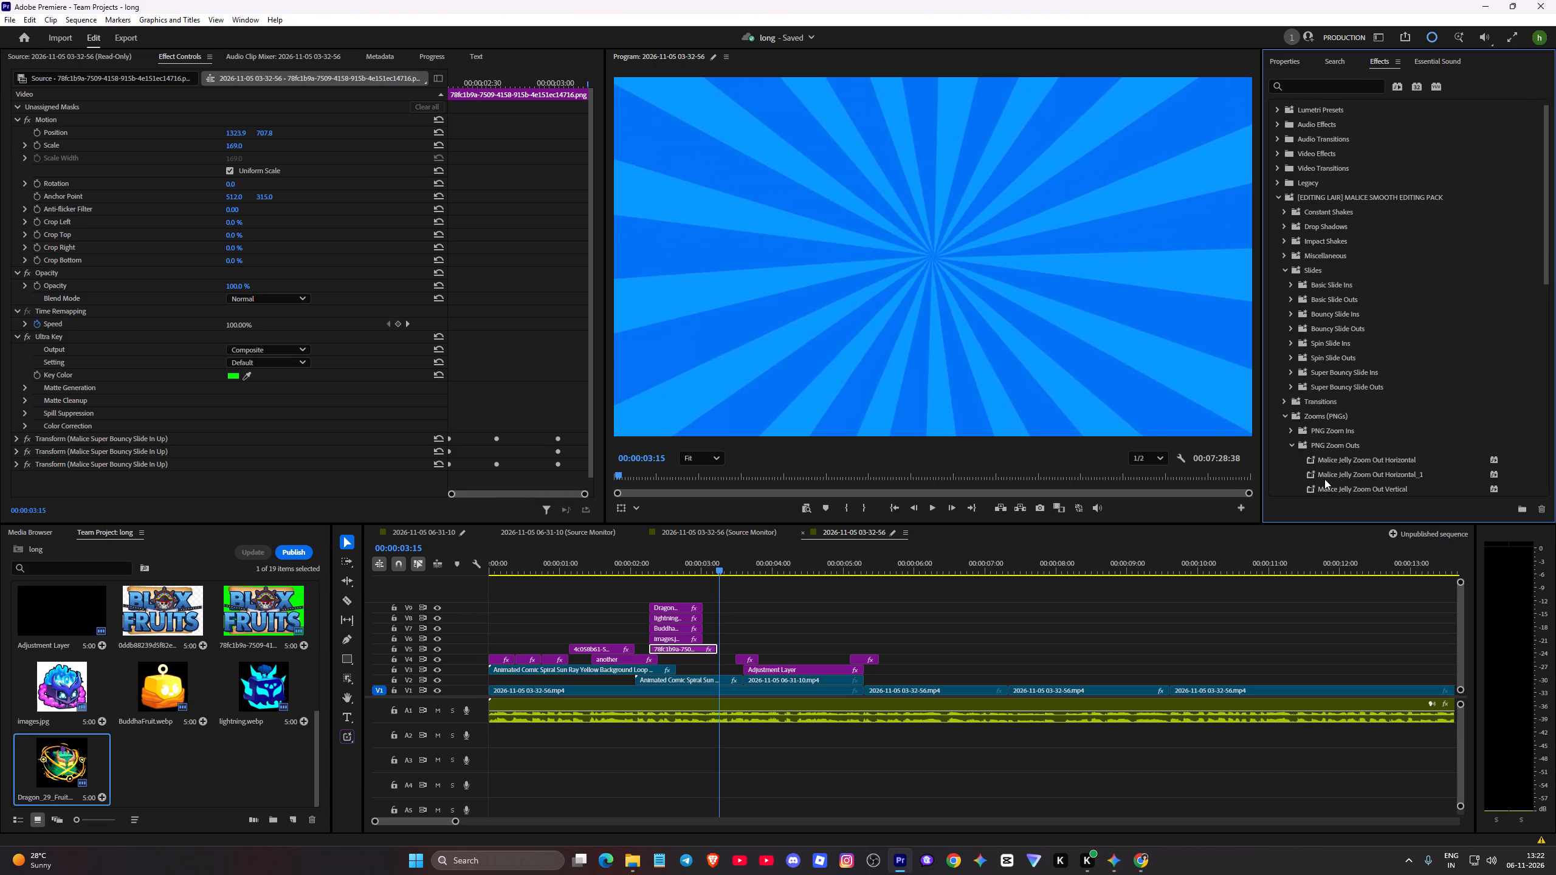
scroll(1324, 479, "down", 1)
left_click_drag(1357, 476, 759, 626)
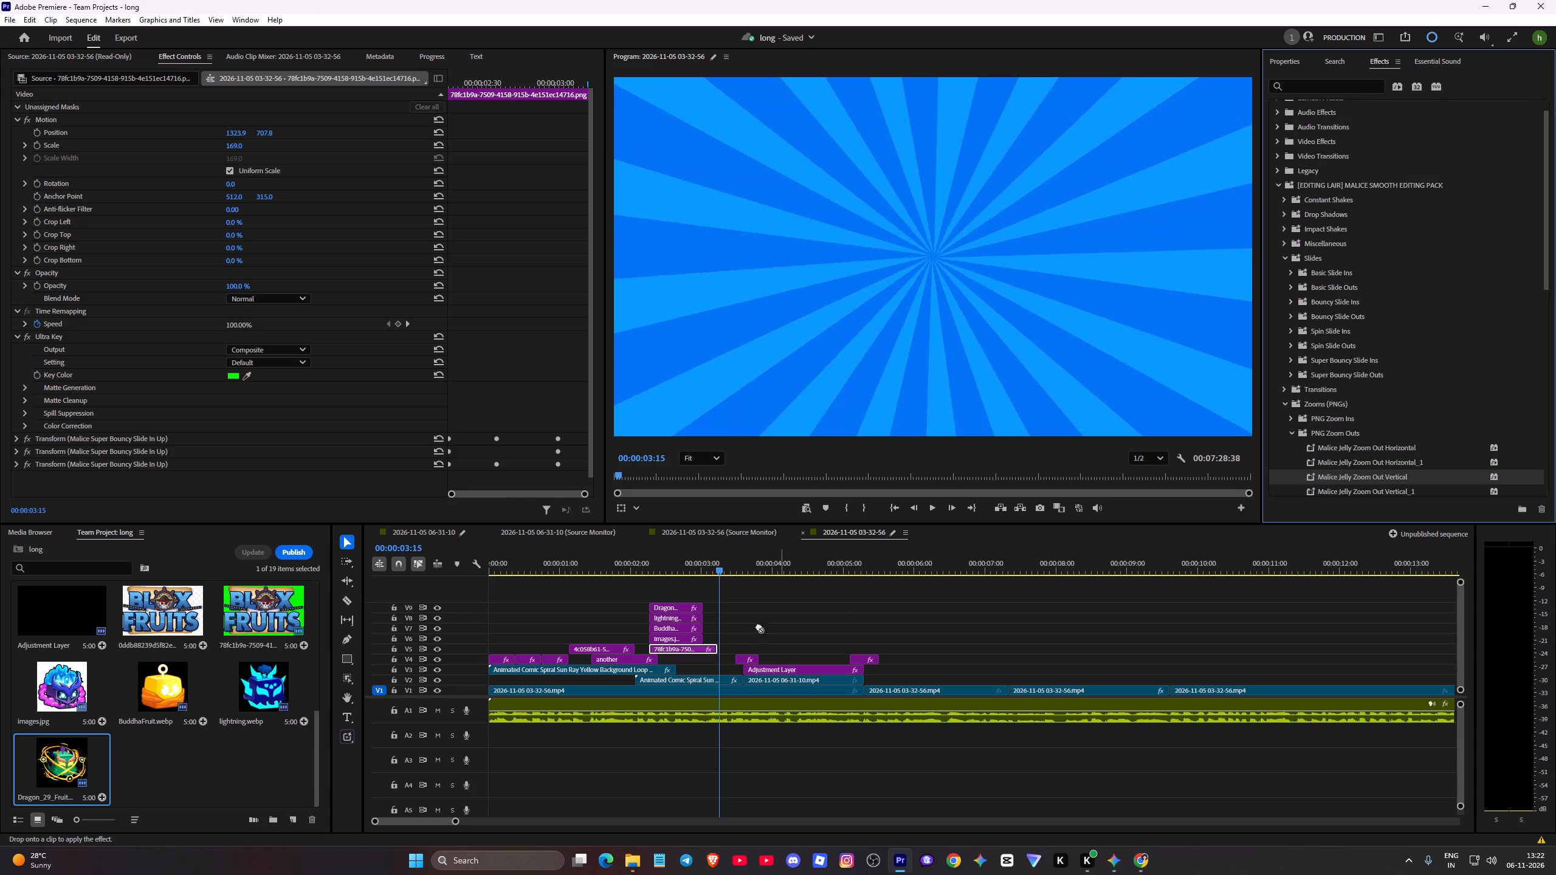
left_click_drag(759, 626, 707, 645)
Play back the logo section from just before the logo clip to check the zoom-out motion.
left_click_drag(722, 634, 695, 629)
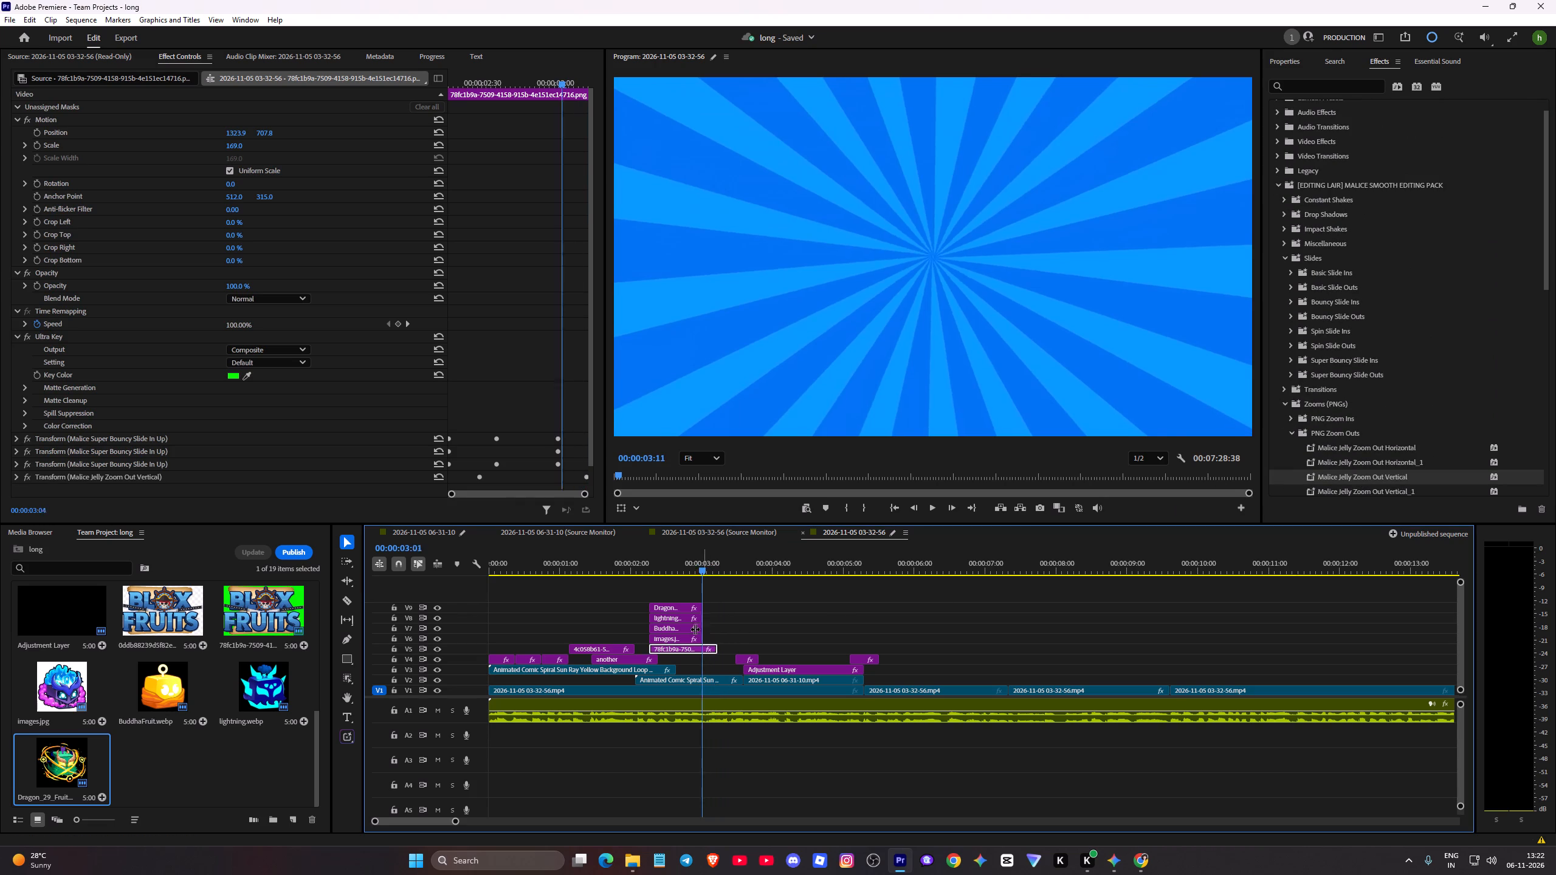
left_click_drag(695, 629, 644, 619)
key("space")
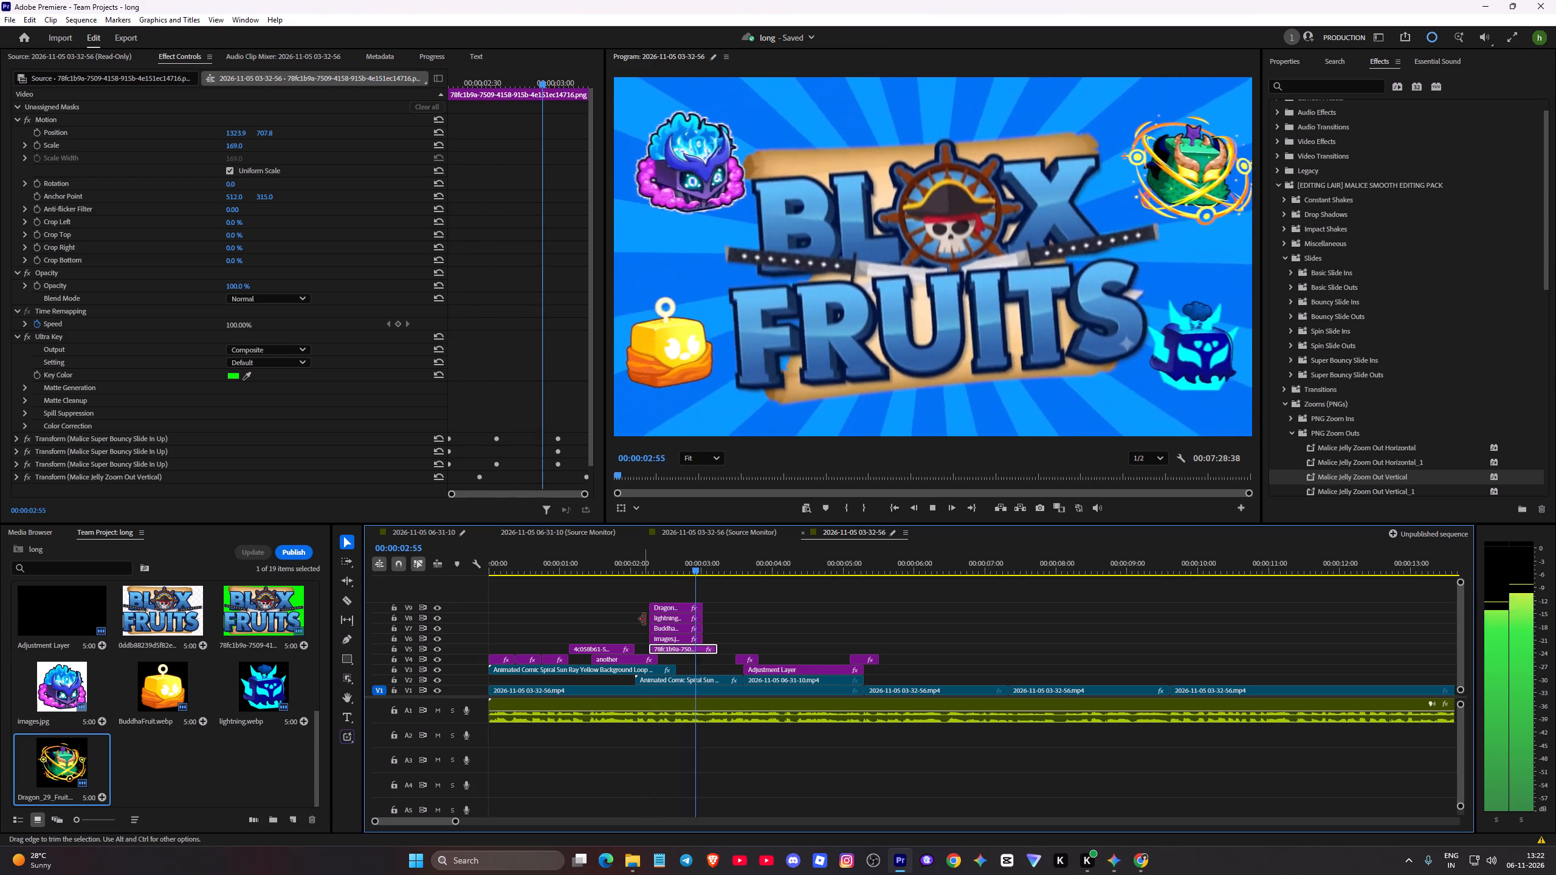
key("space")
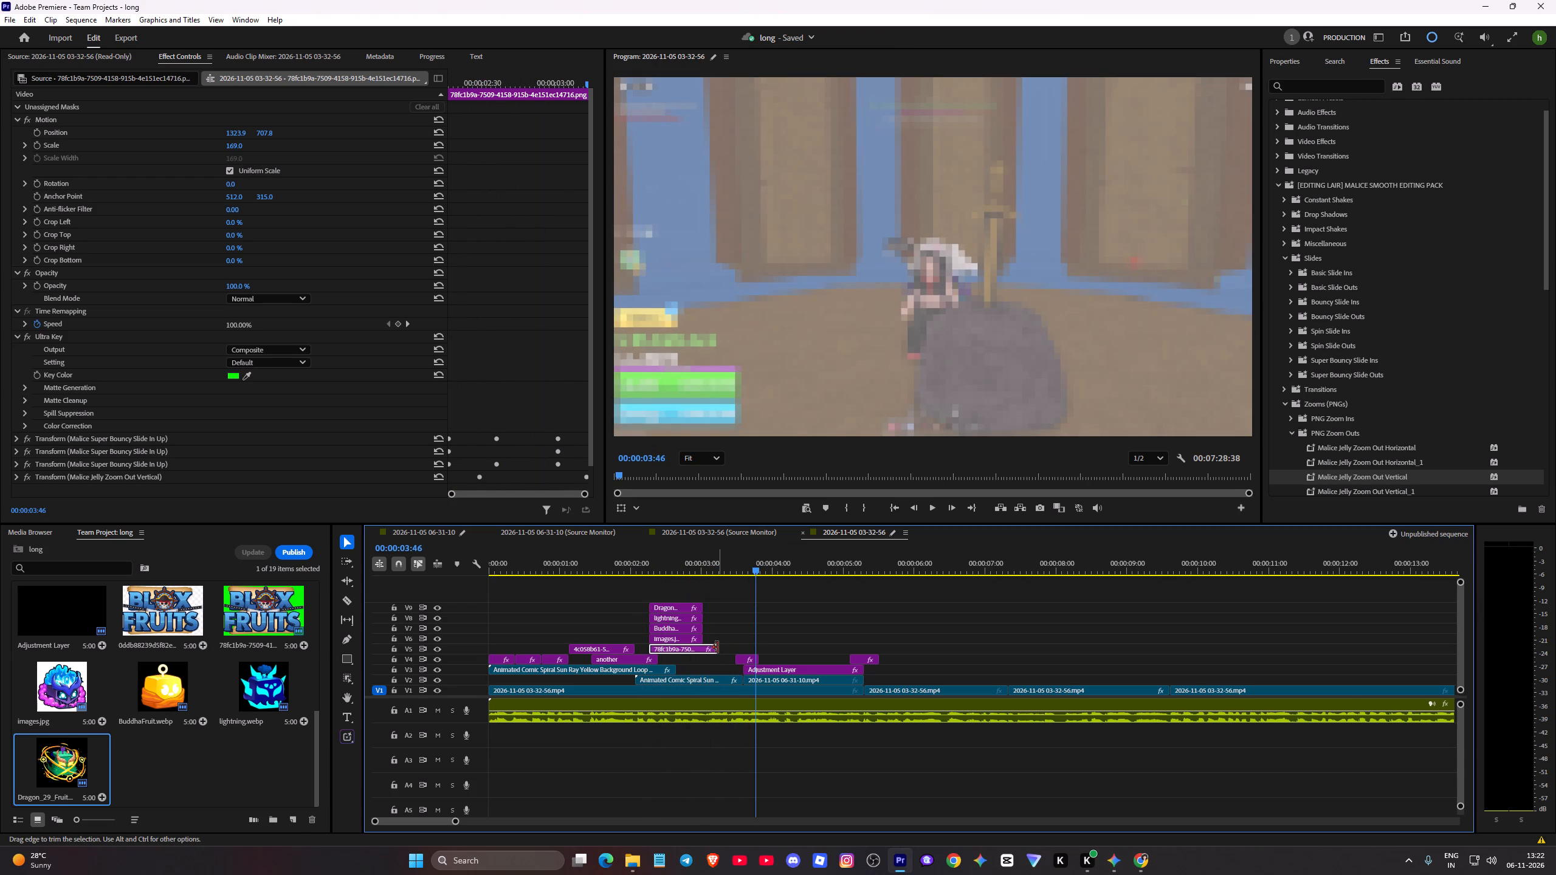
Review the opening in full screen from the start of the sequence through to the gameplay footage.
left_click_drag(752, 629, 451, 603)
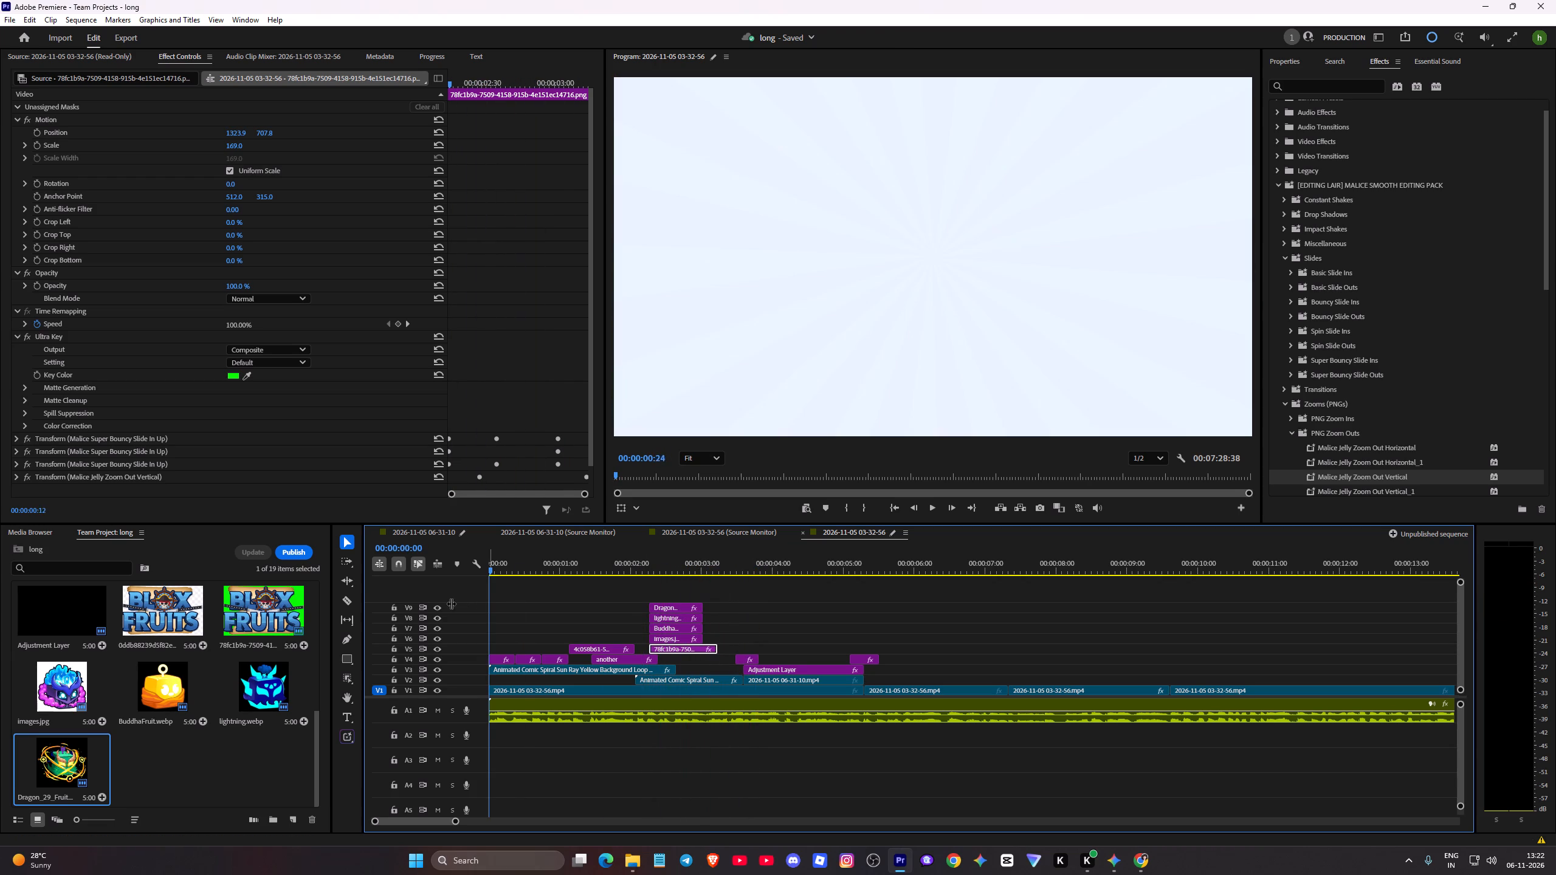
left_click_drag(451, 603, 391, 598)
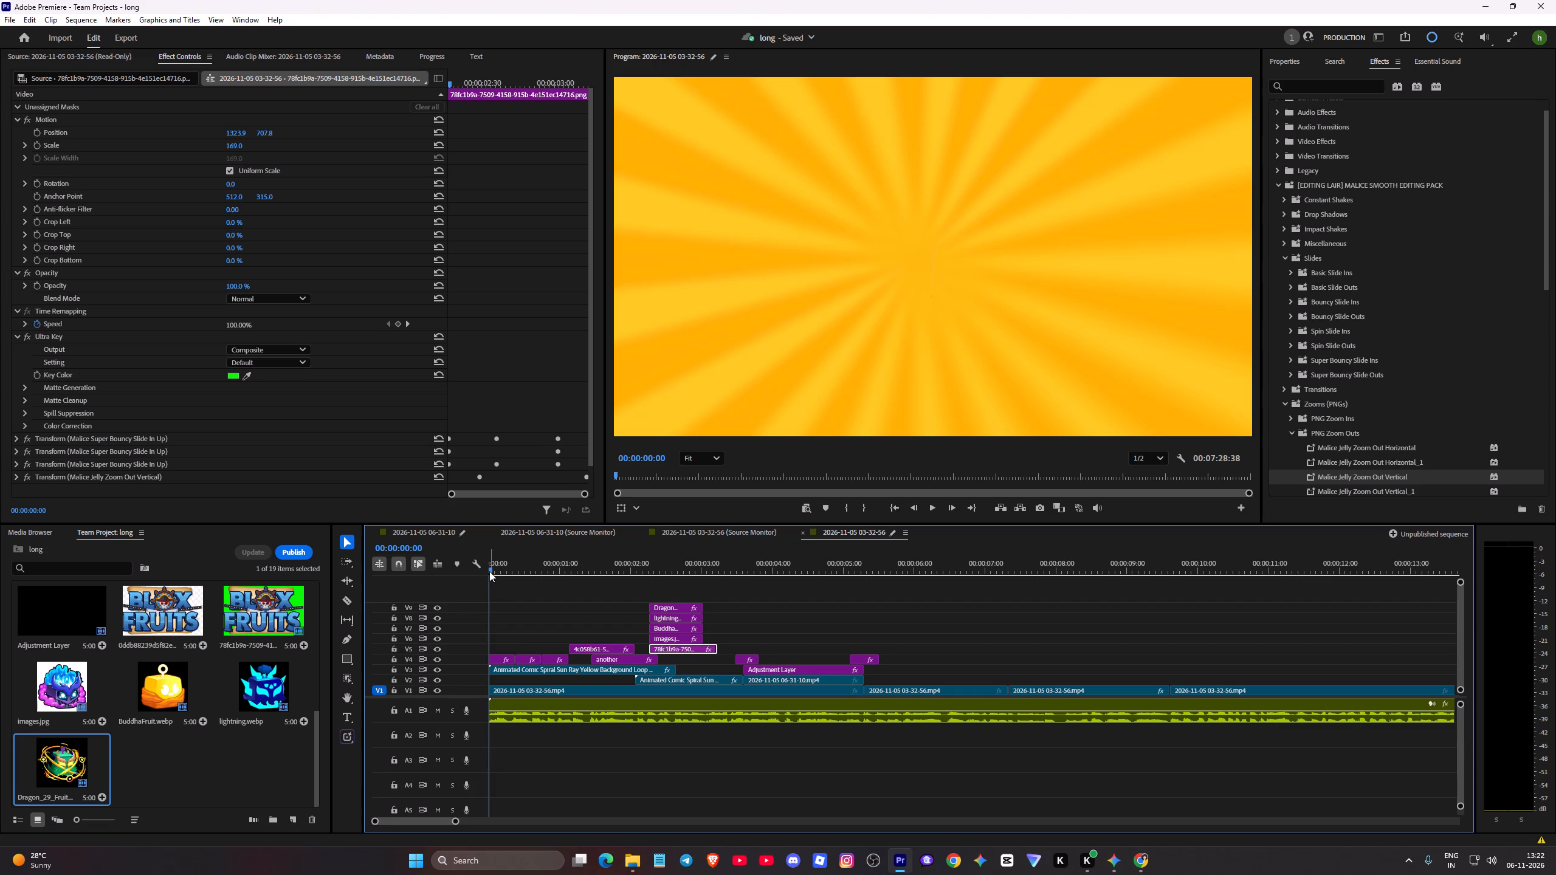
left_click_drag(489, 571, 476, 568)
left_click(1513, 41)
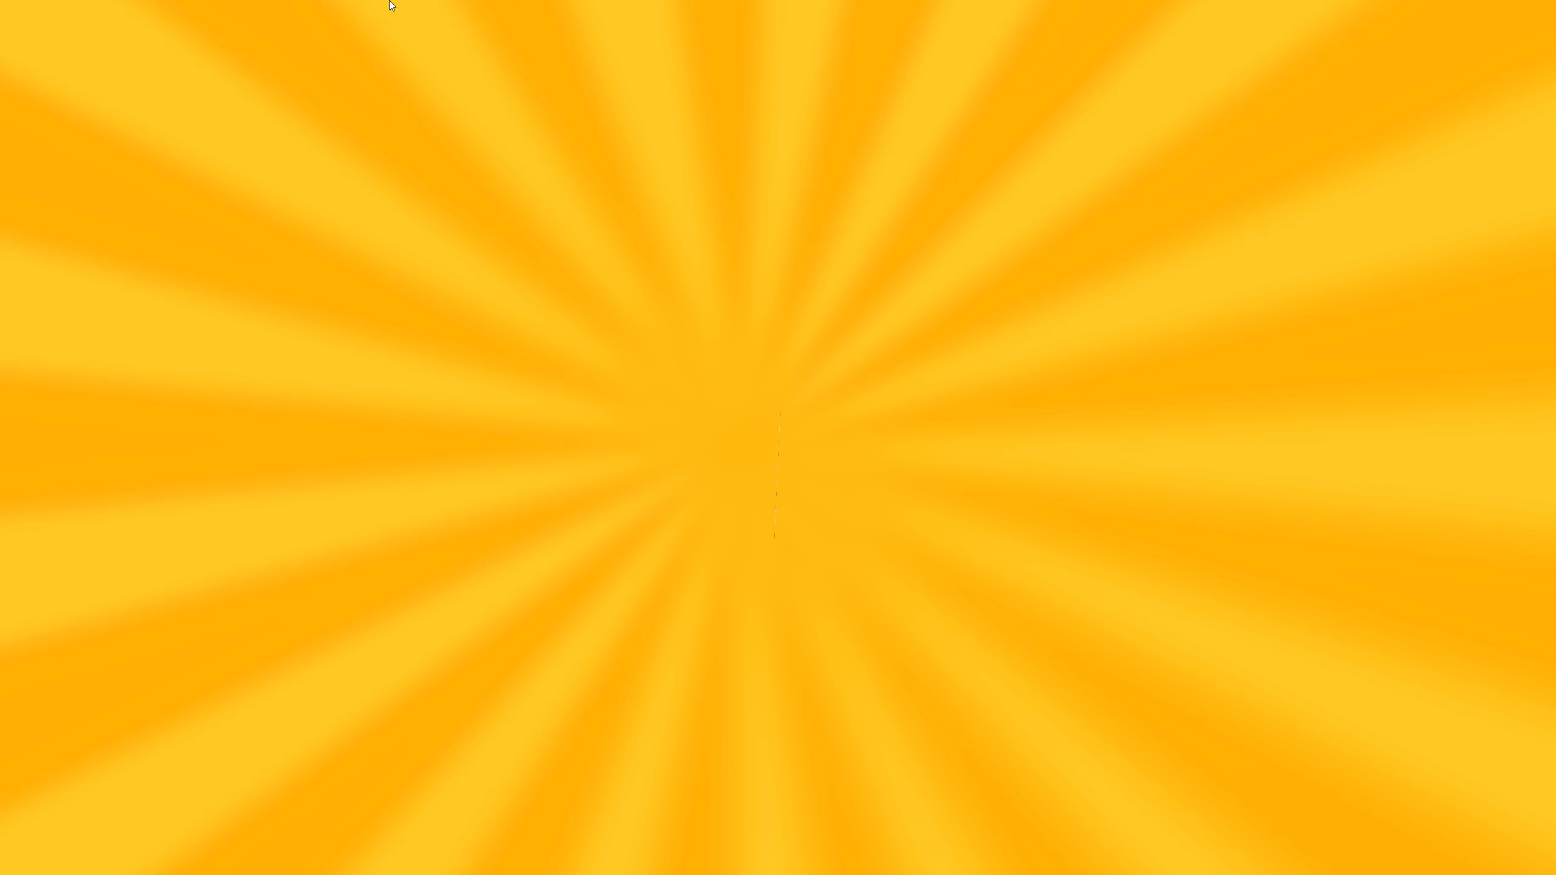
key("Left")
key("Left")
key("Left")
key("Left")
key("Left")
key("Left")
key("space")
right_click_drag(389, 0, 387, 1)
right_click_drag(387, 1, 298, 84)
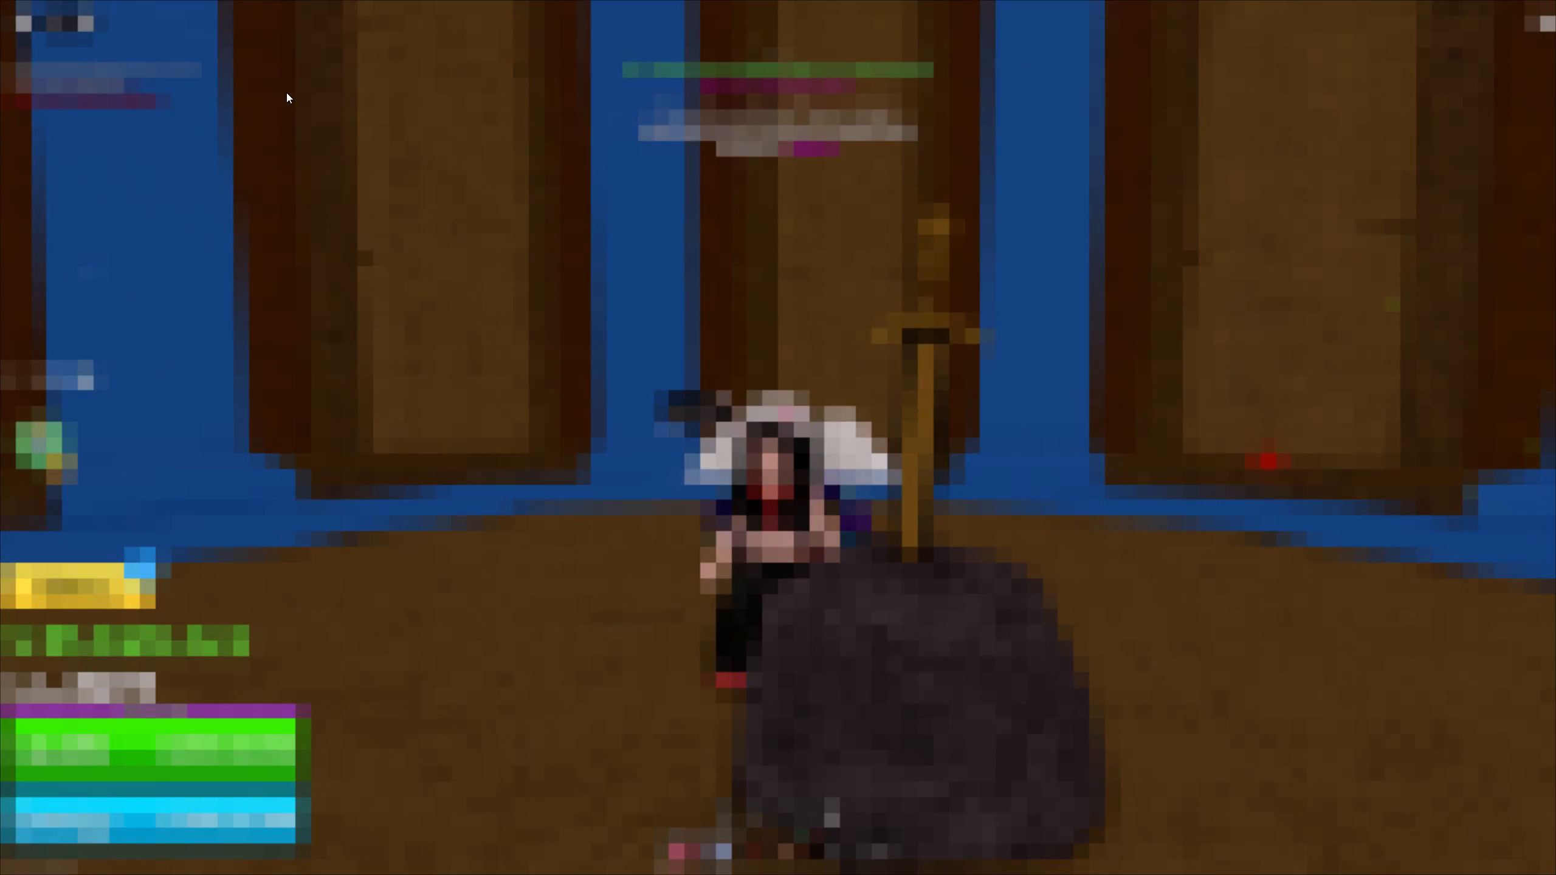
key("space")
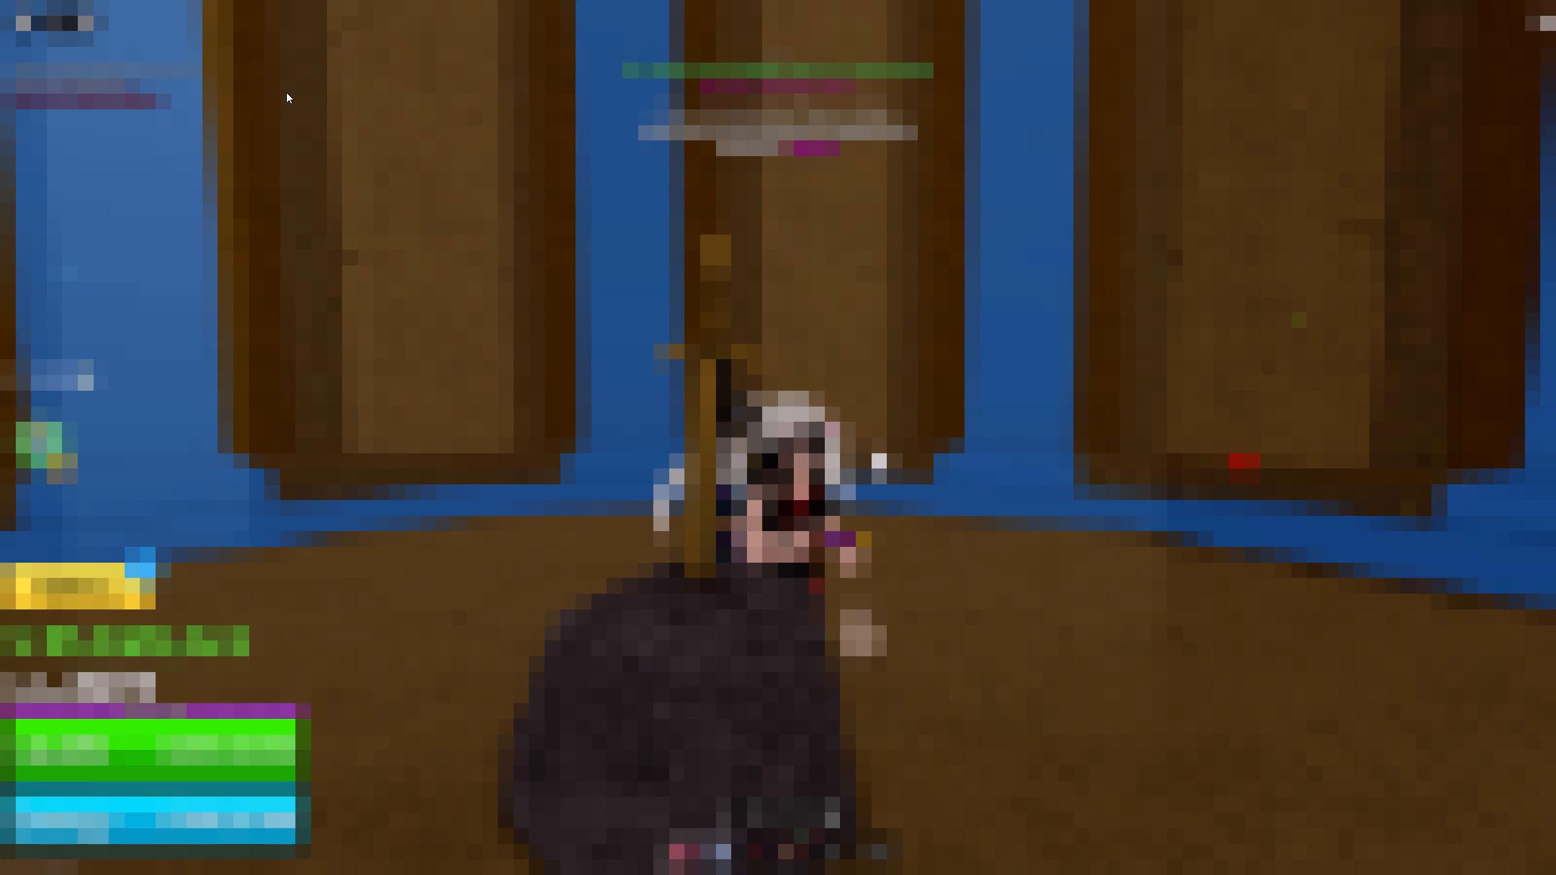
key("space")
key("space")
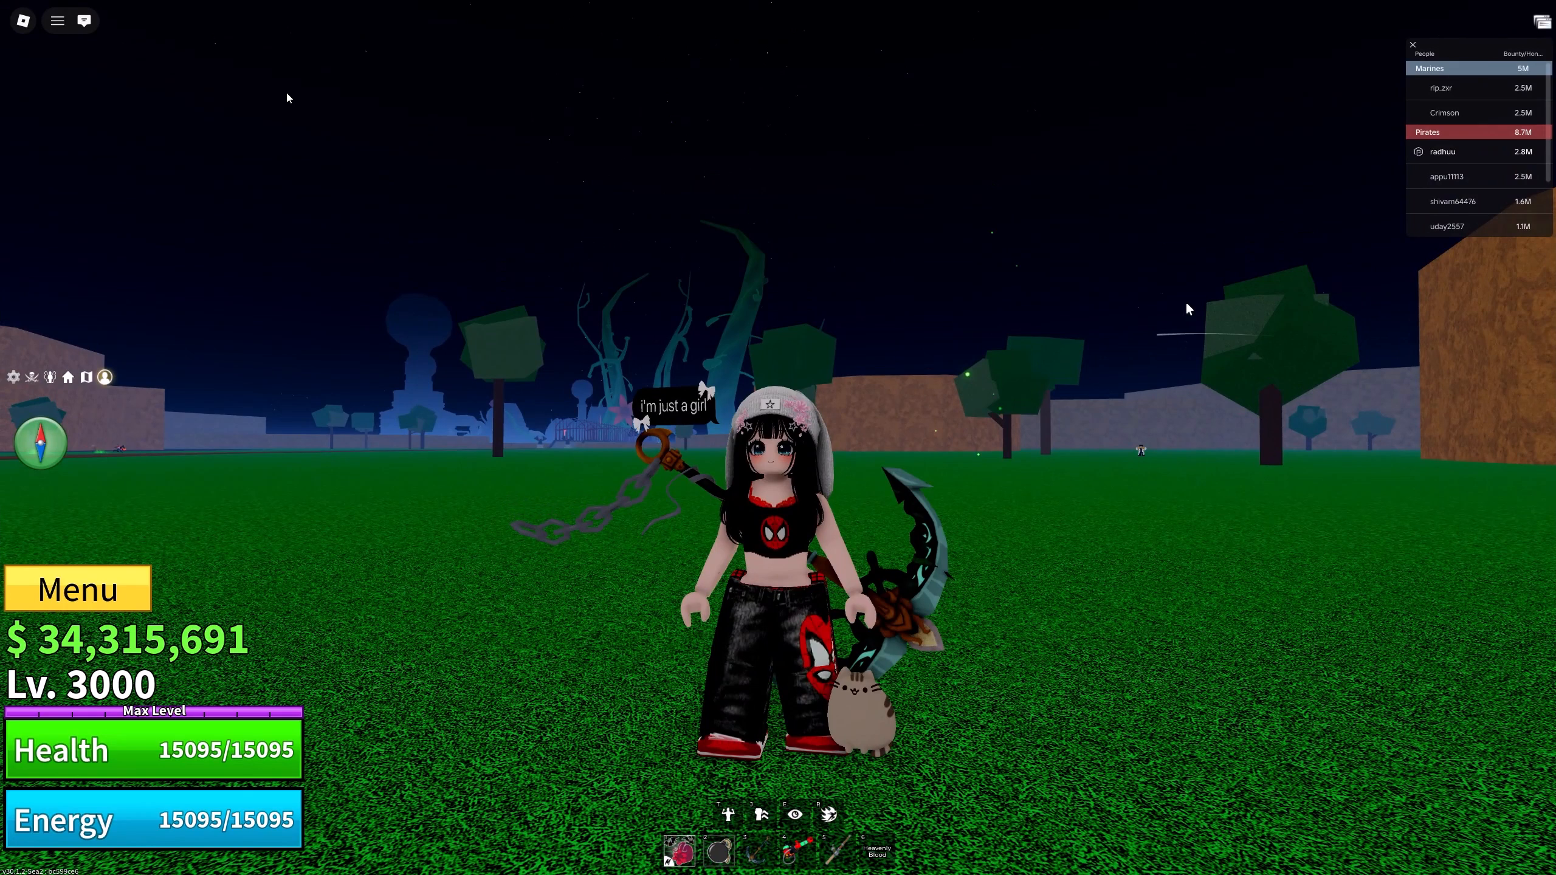
key("space")
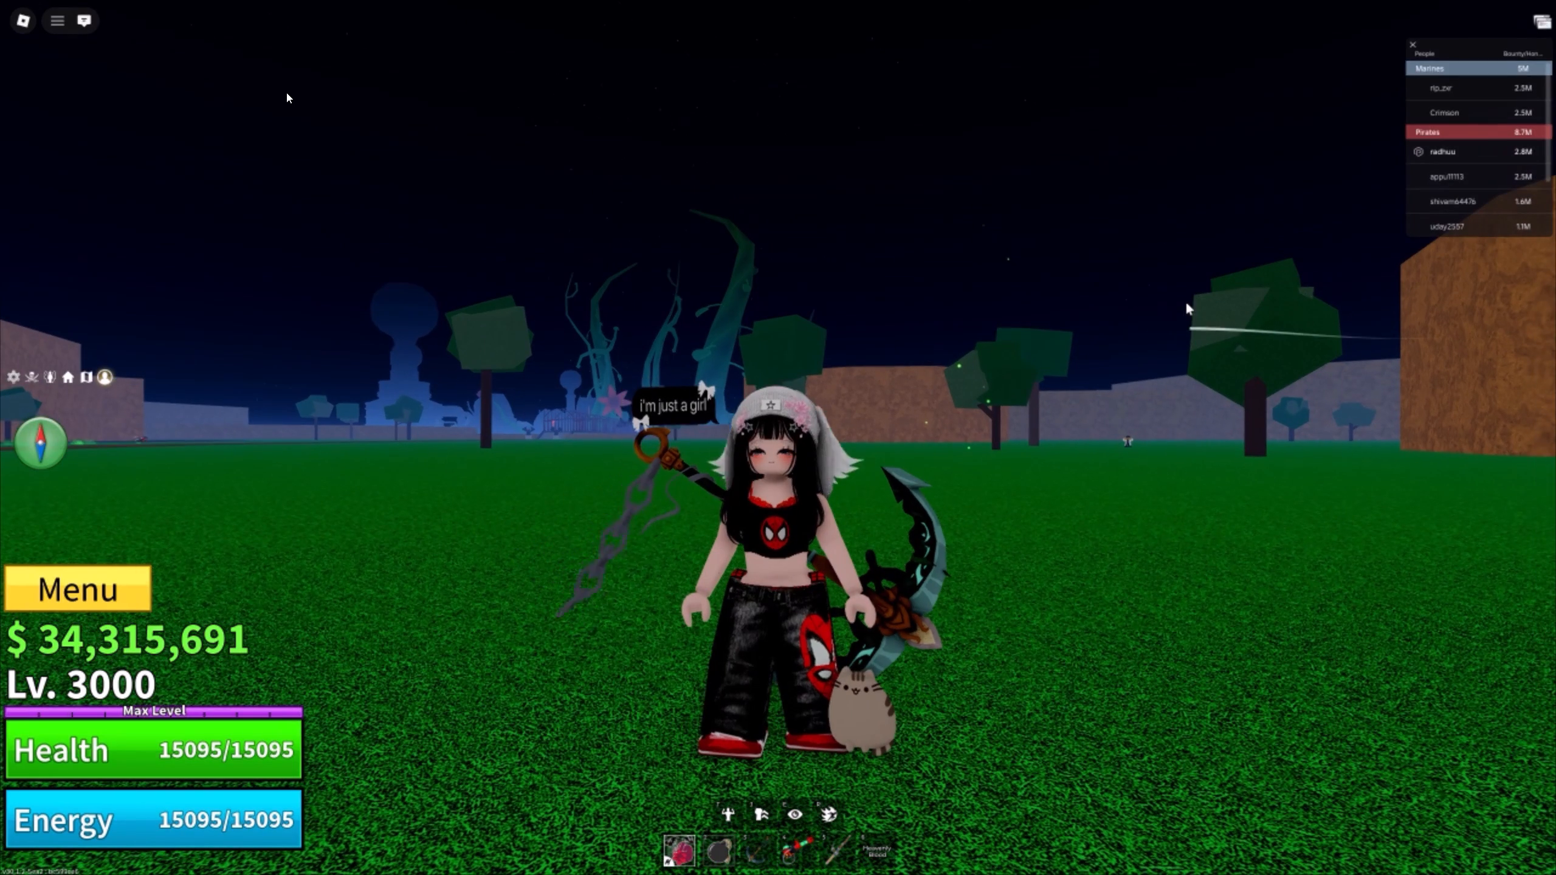
key("space")
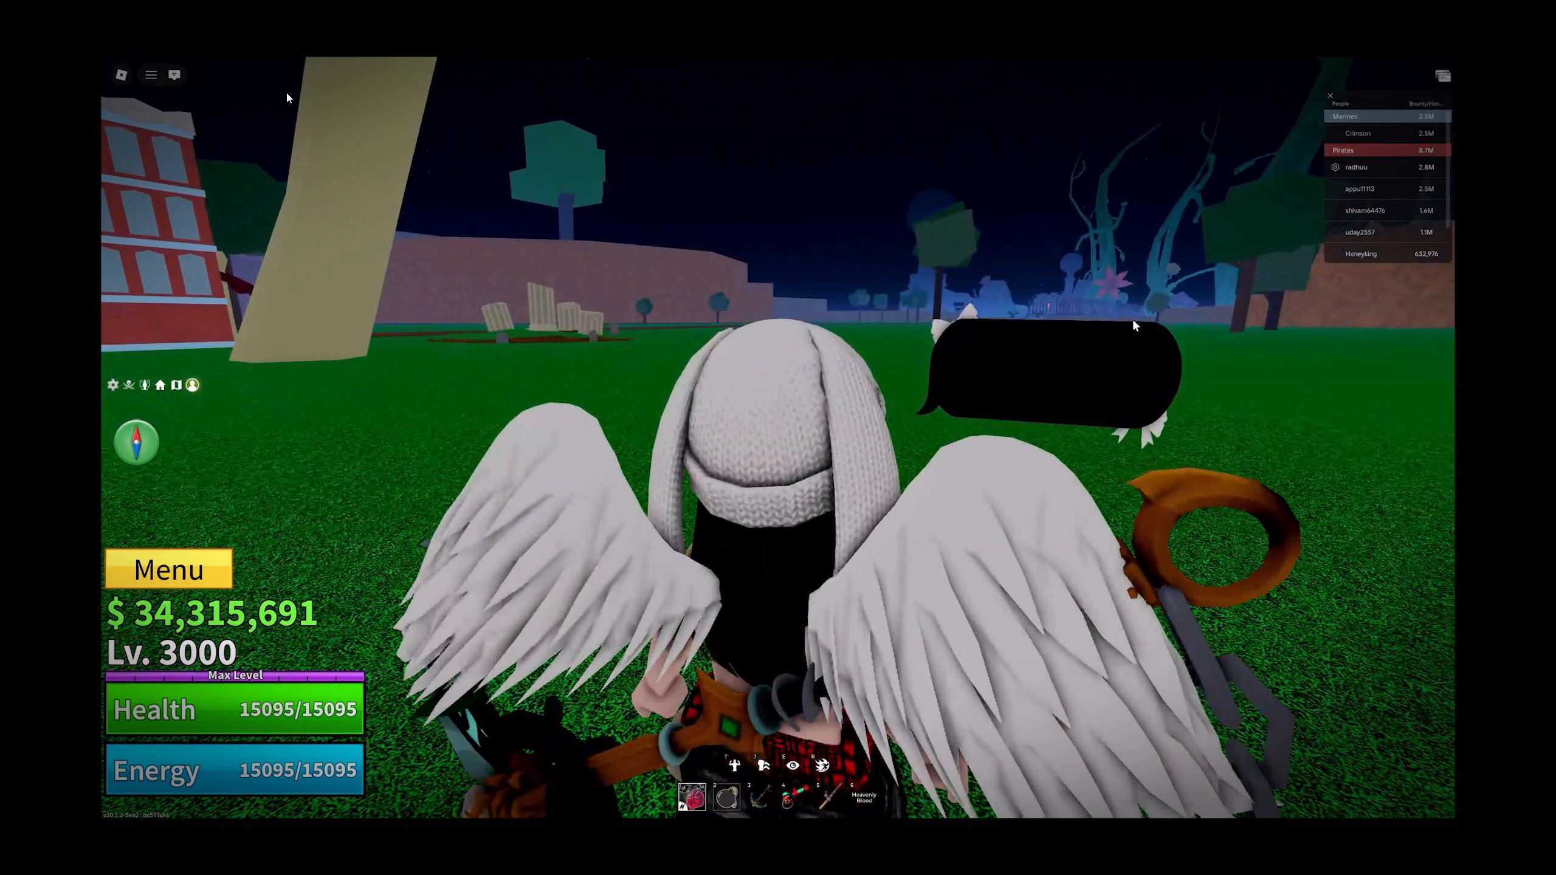
Step back frame by frame through the gameplay footage in full screen, and leave the full-screen view.
key("Left")
key("Left")
key("Left")
key("Left")
key("Left")
key("Left")
key("Left")
key("Left")
key("Left")
key("Left")
key("Left")
key("Left")
key("Left")
key("Left")
key("Left")
key("Left")
key("Left")
key("Left")
key("Left")
key("Left")
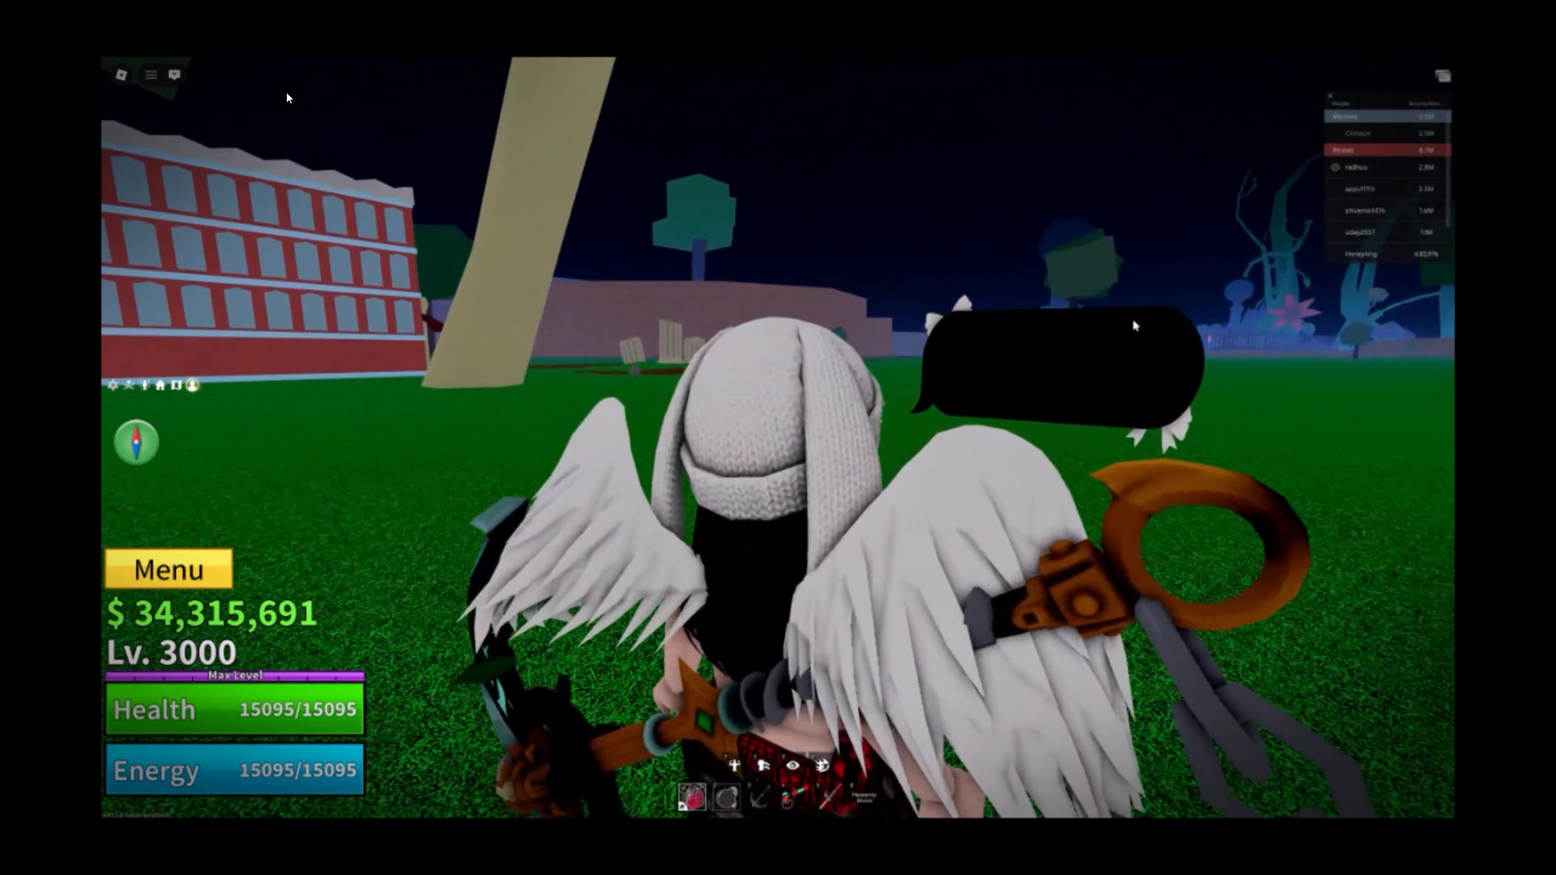
key("Escape")
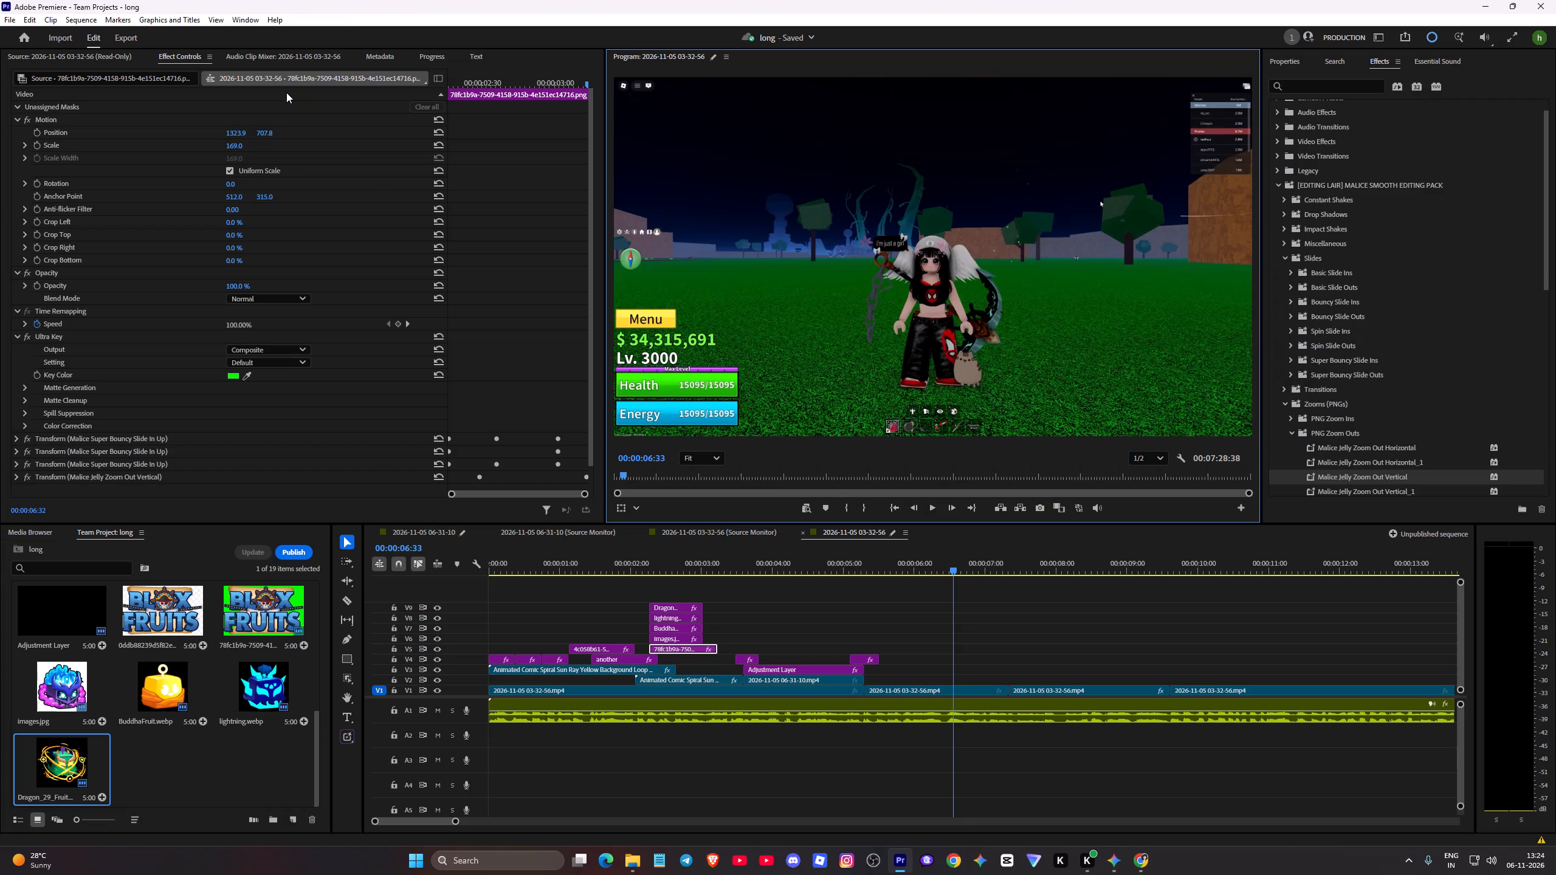
Play back the opening from the start of the sequence through the Blox Fruits logo section.
left_click_drag(955, 568, 906, 571)
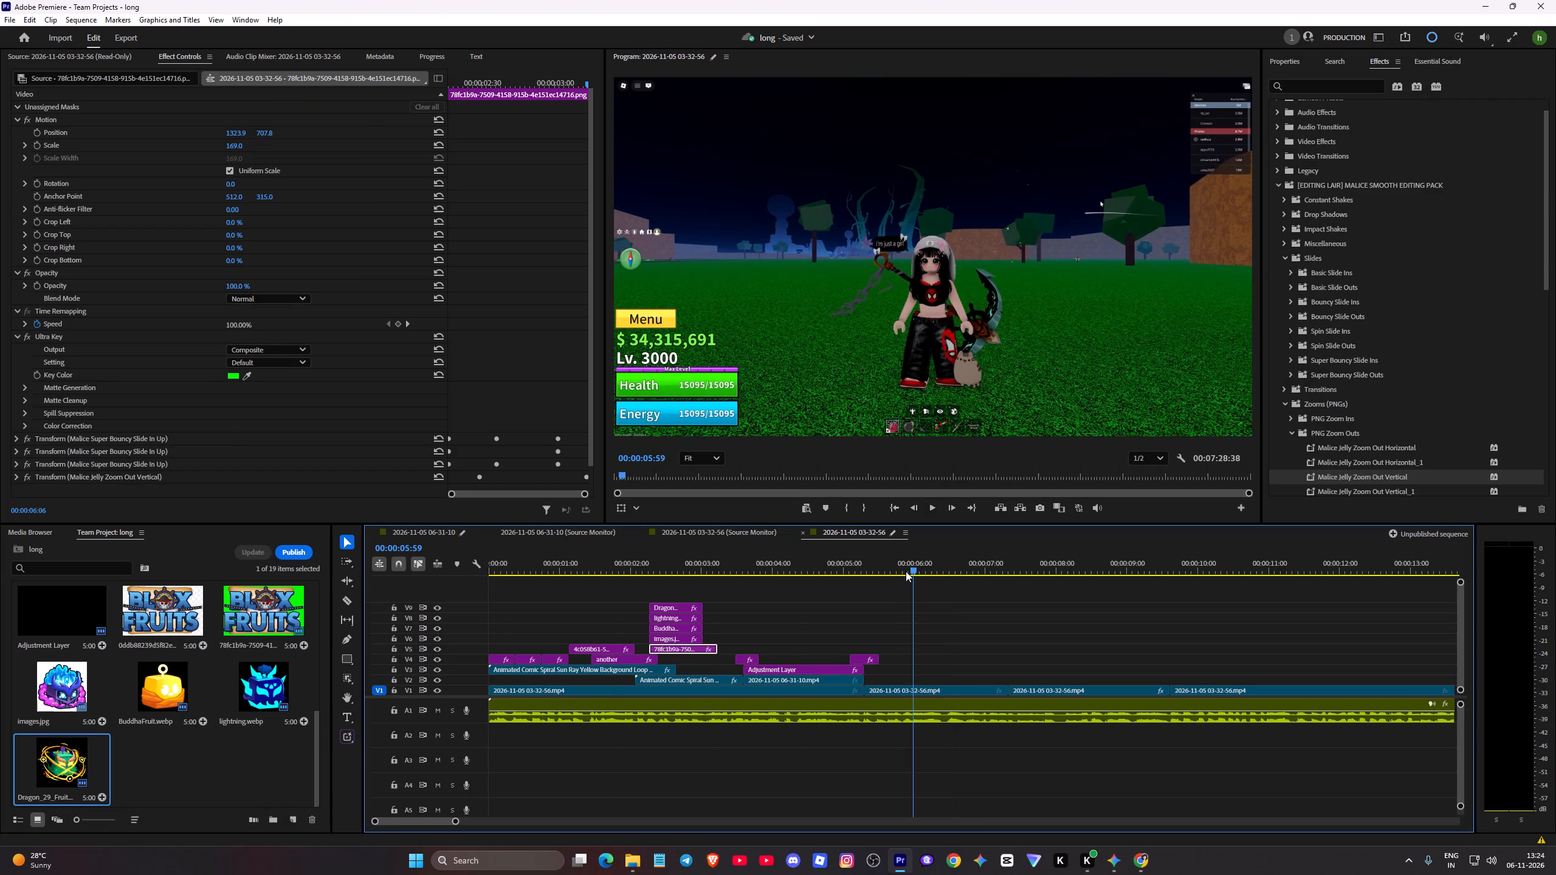
left_click_drag(906, 571, 229, 593)
key("space")
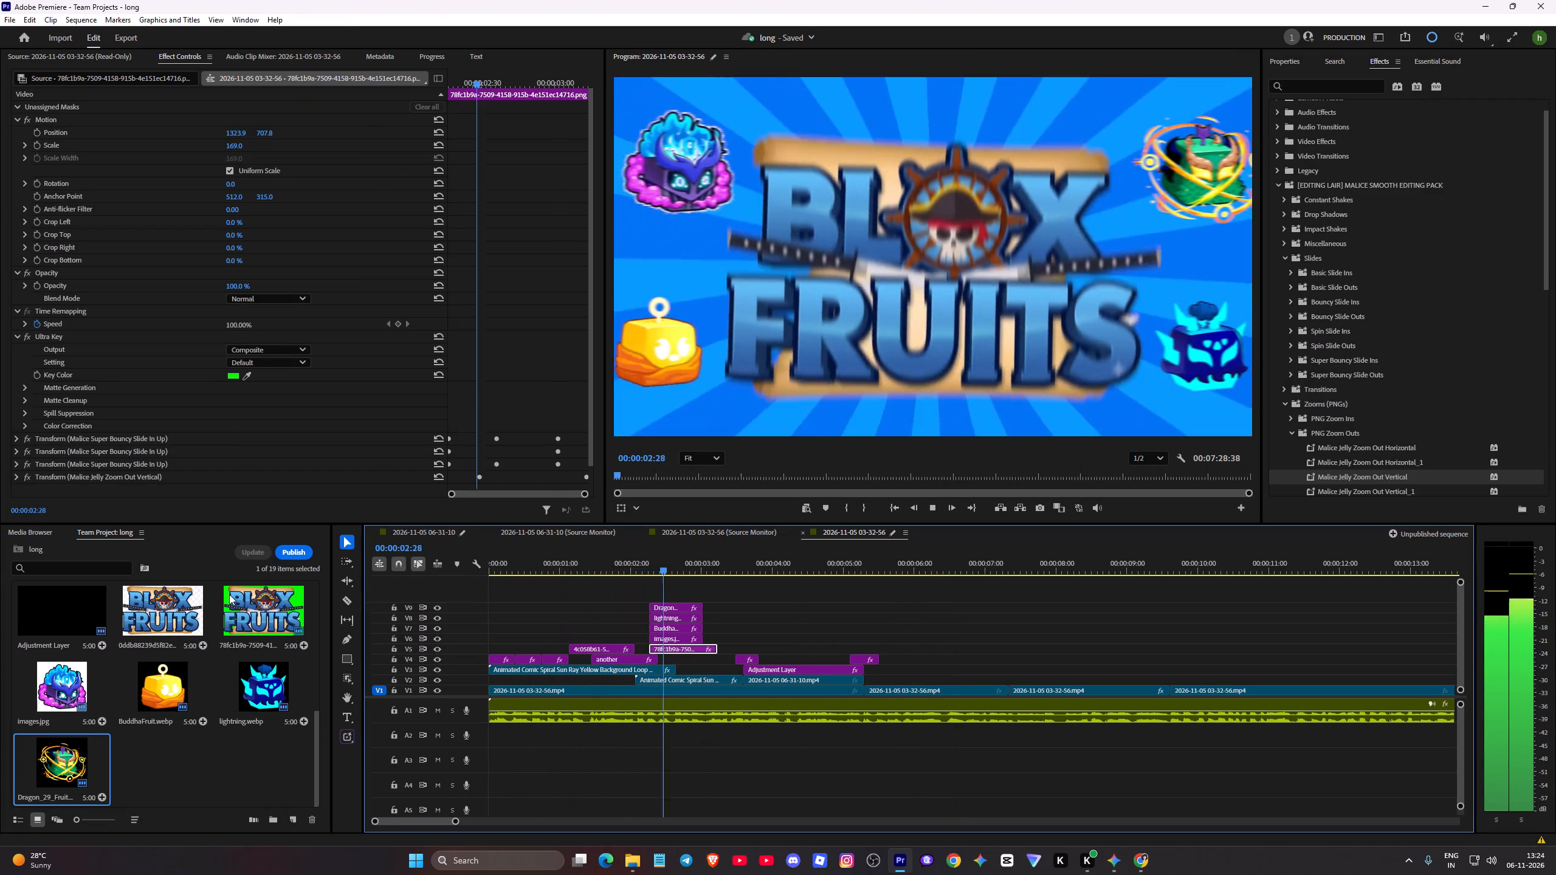
key("space")
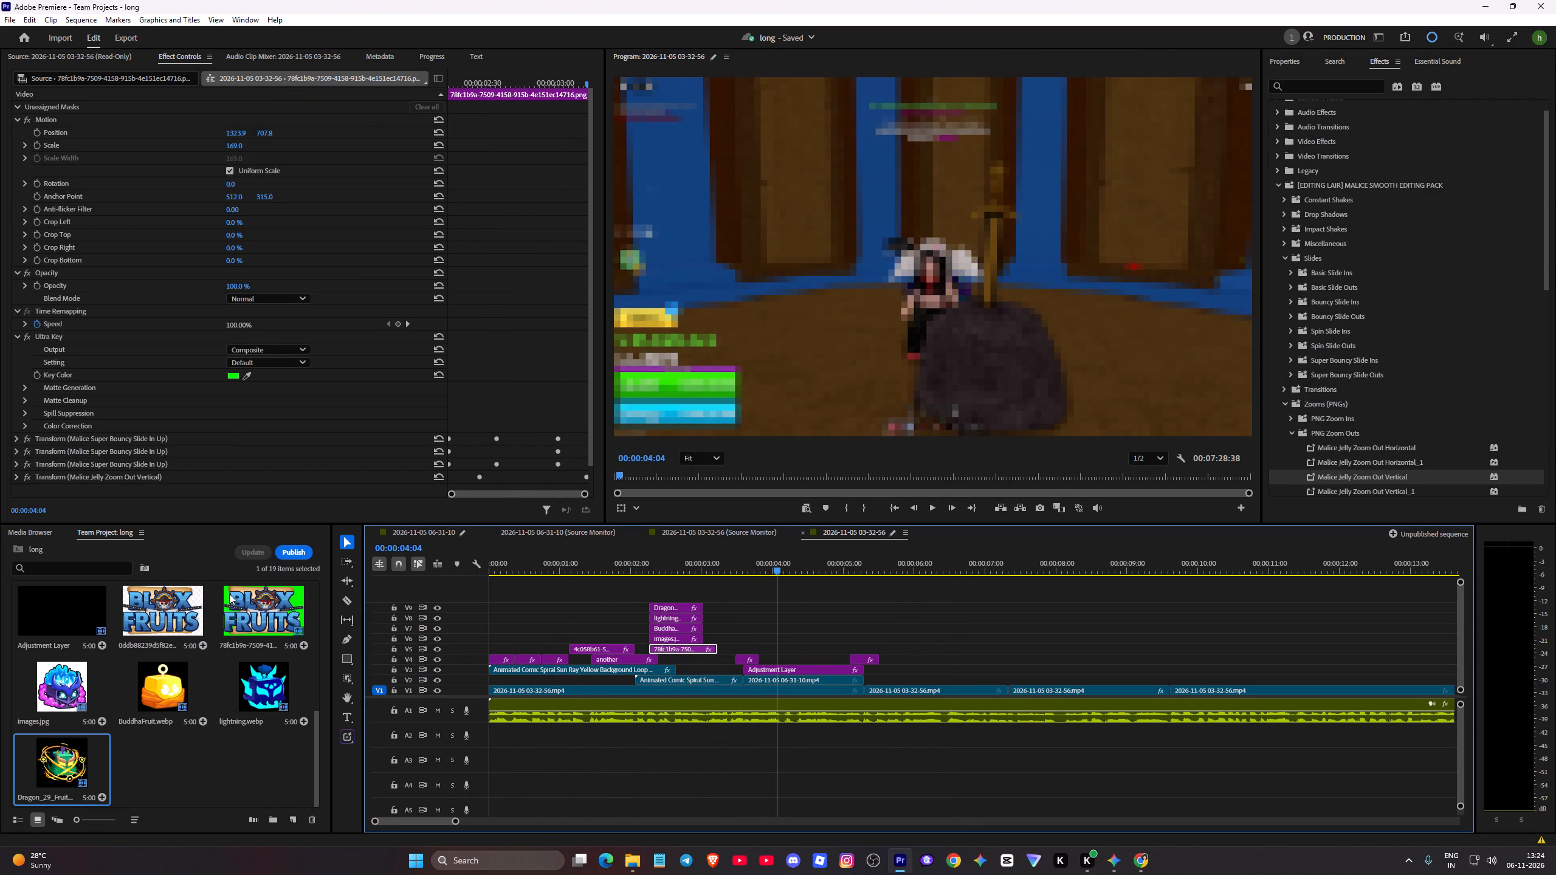
Replay the end of the blue sun-ray background clip, between the logo's exit and the gameplay footage, to examine the empty stretch.
left_click(722, 677)
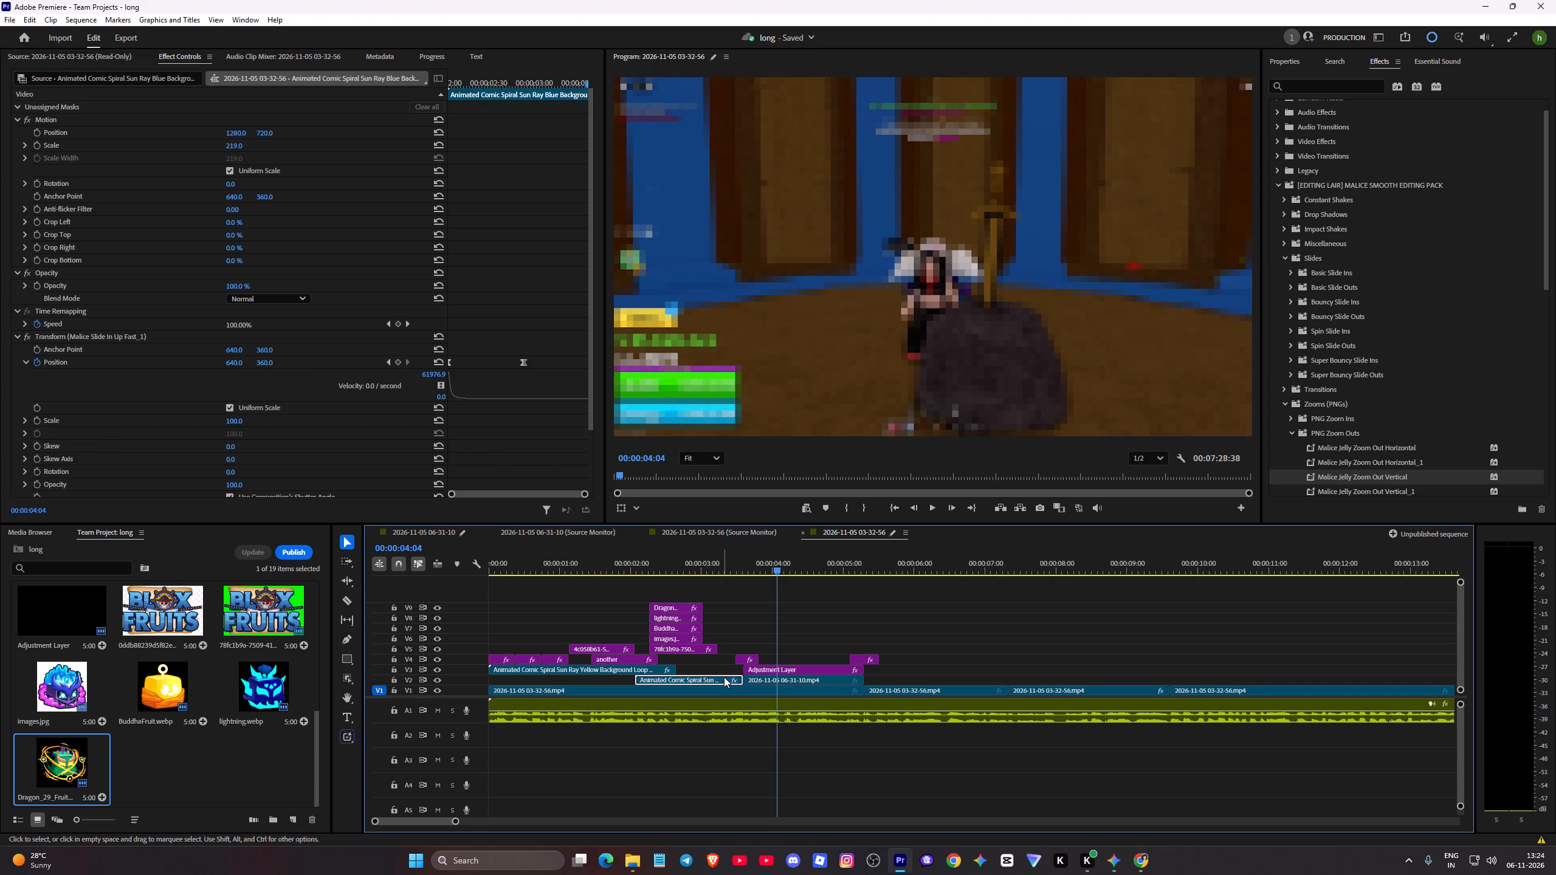
left_click(742, 679)
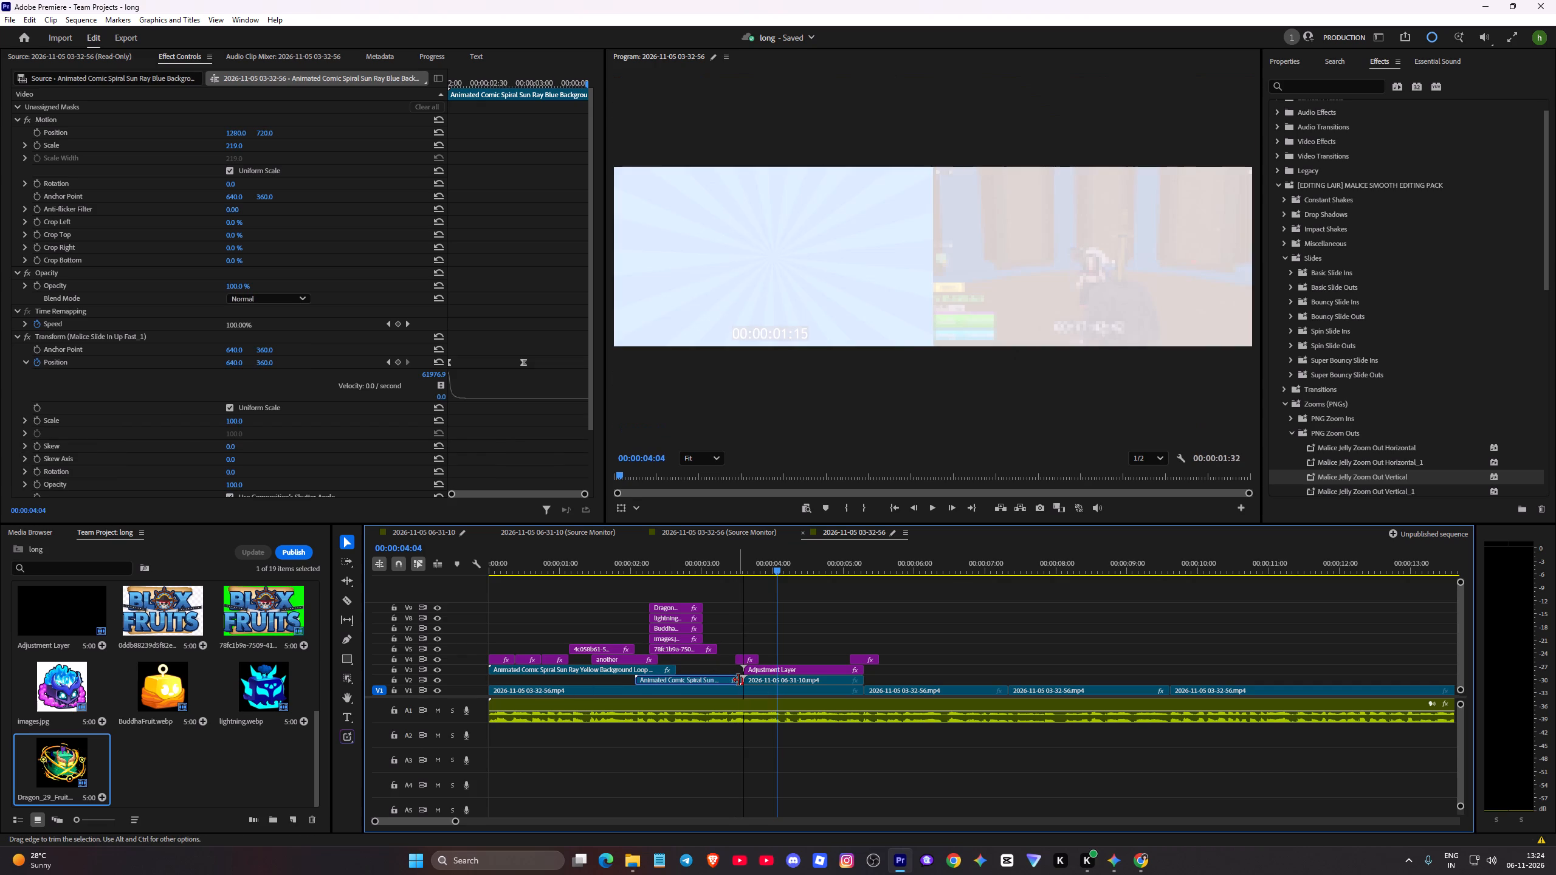
left_click_drag(777, 621, 704, 628)
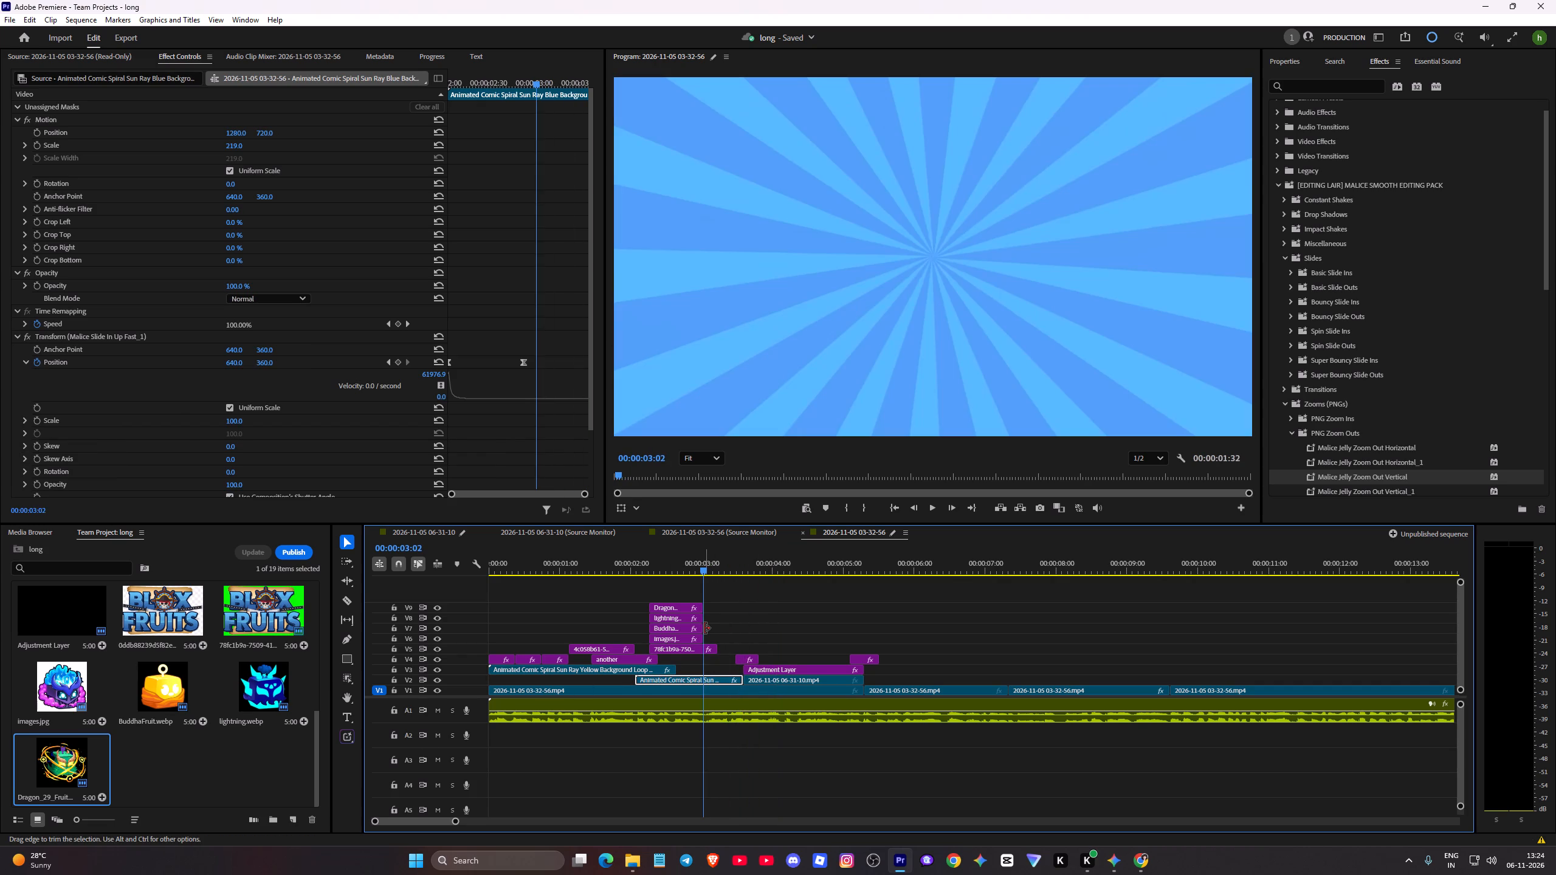
key("space")
key("space")
left_click_drag(742, 618, 687, 619)
key("space")
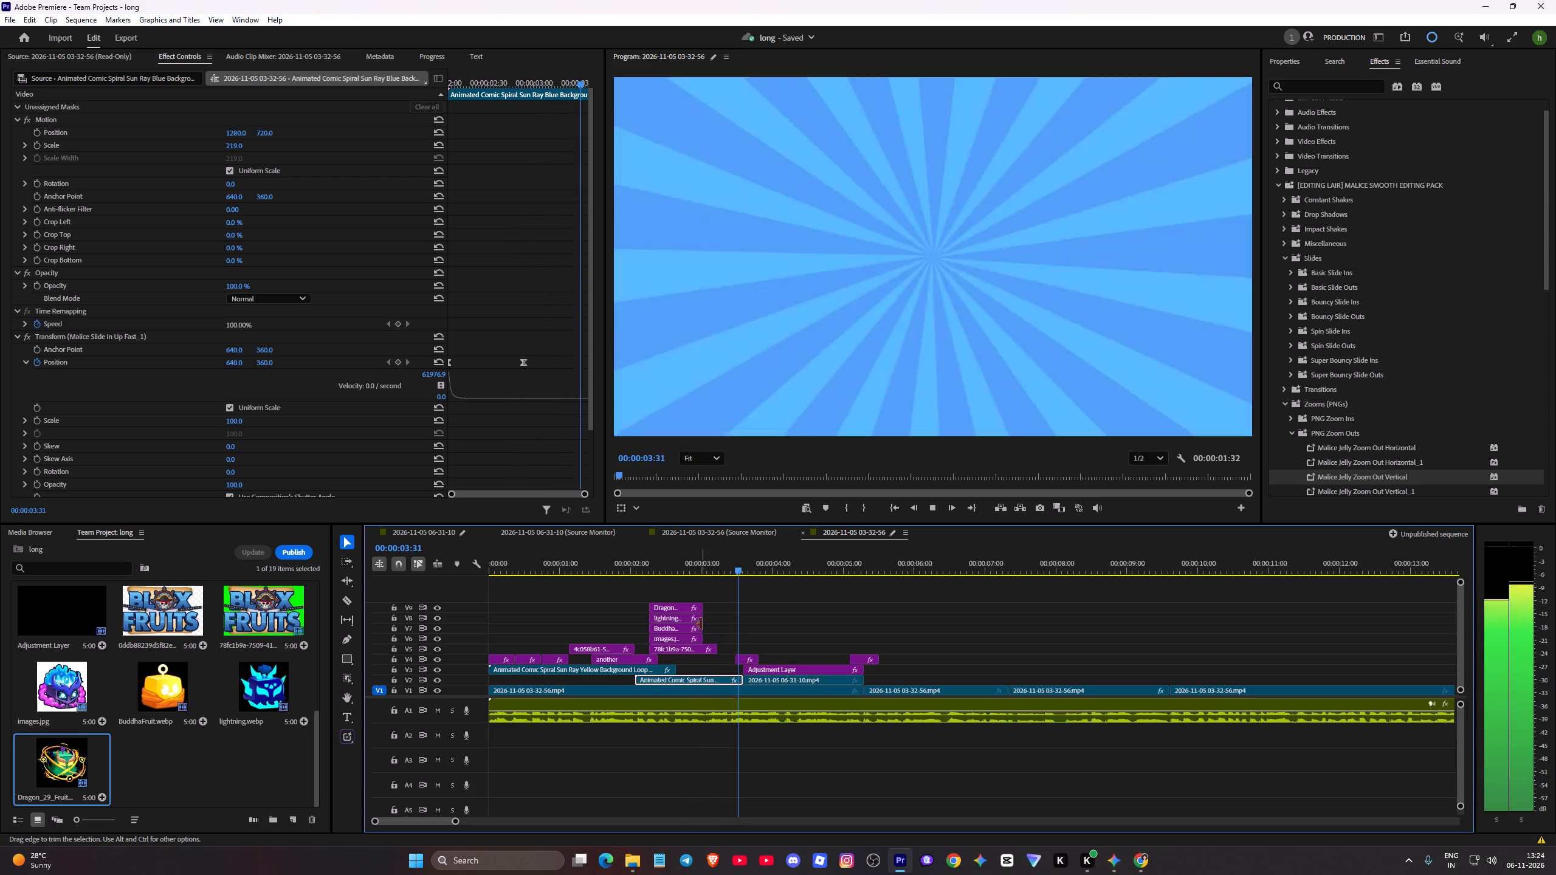
key("space")
left_click_drag(783, 621, 761, 625)
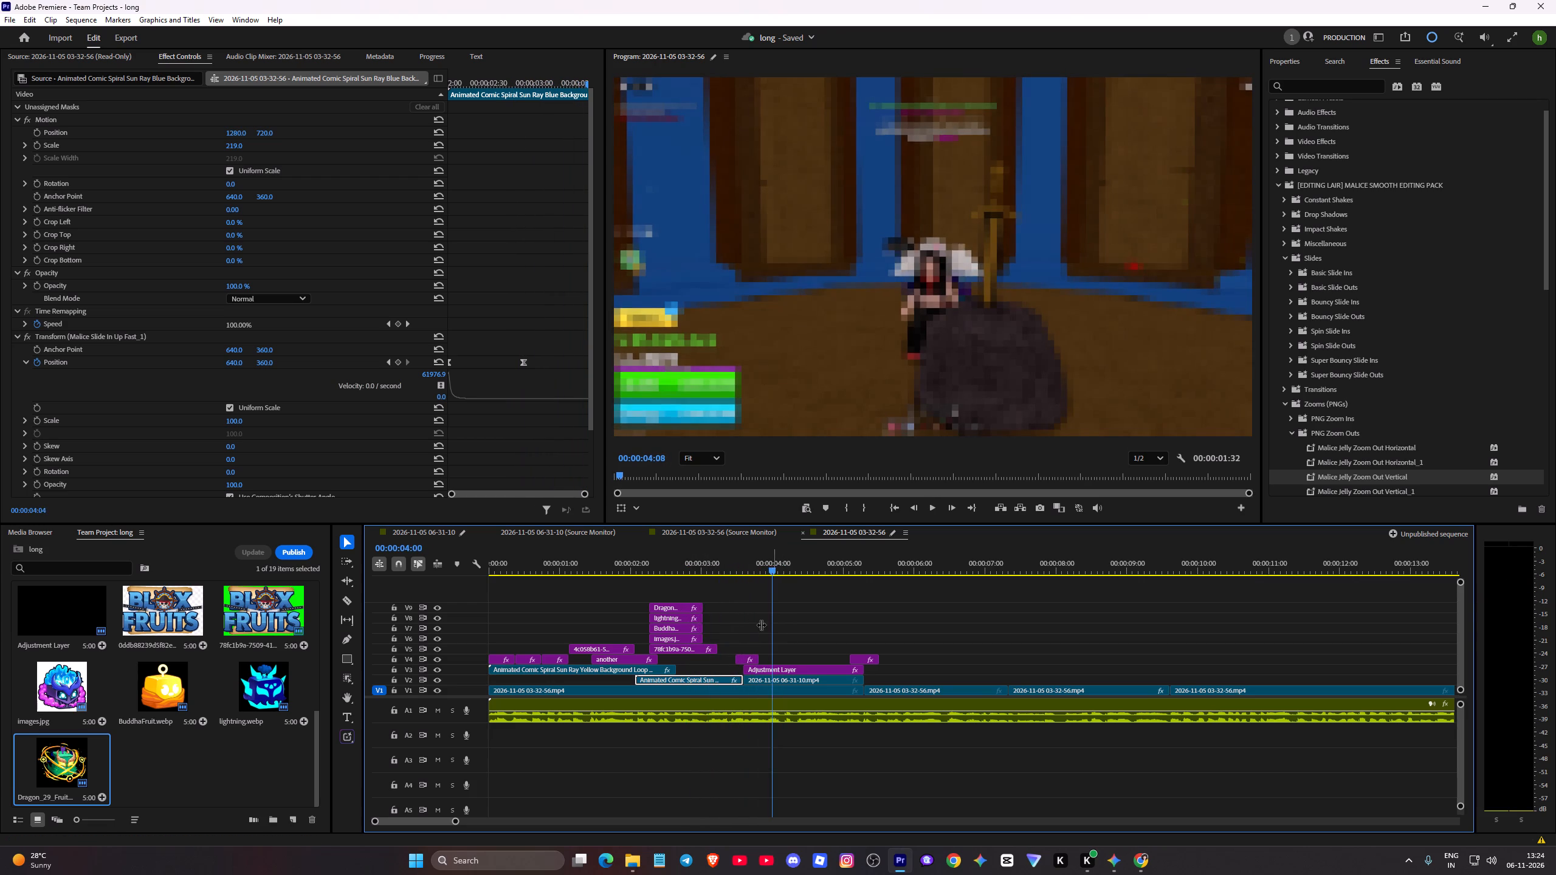
left_click_drag(761, 625, 720, 630)
Add the f07281b4 green-screen image of the girl in a gray beanie from the png folder to the timeline above the adjustment layer.
scroll(224, 679, "up", 3)
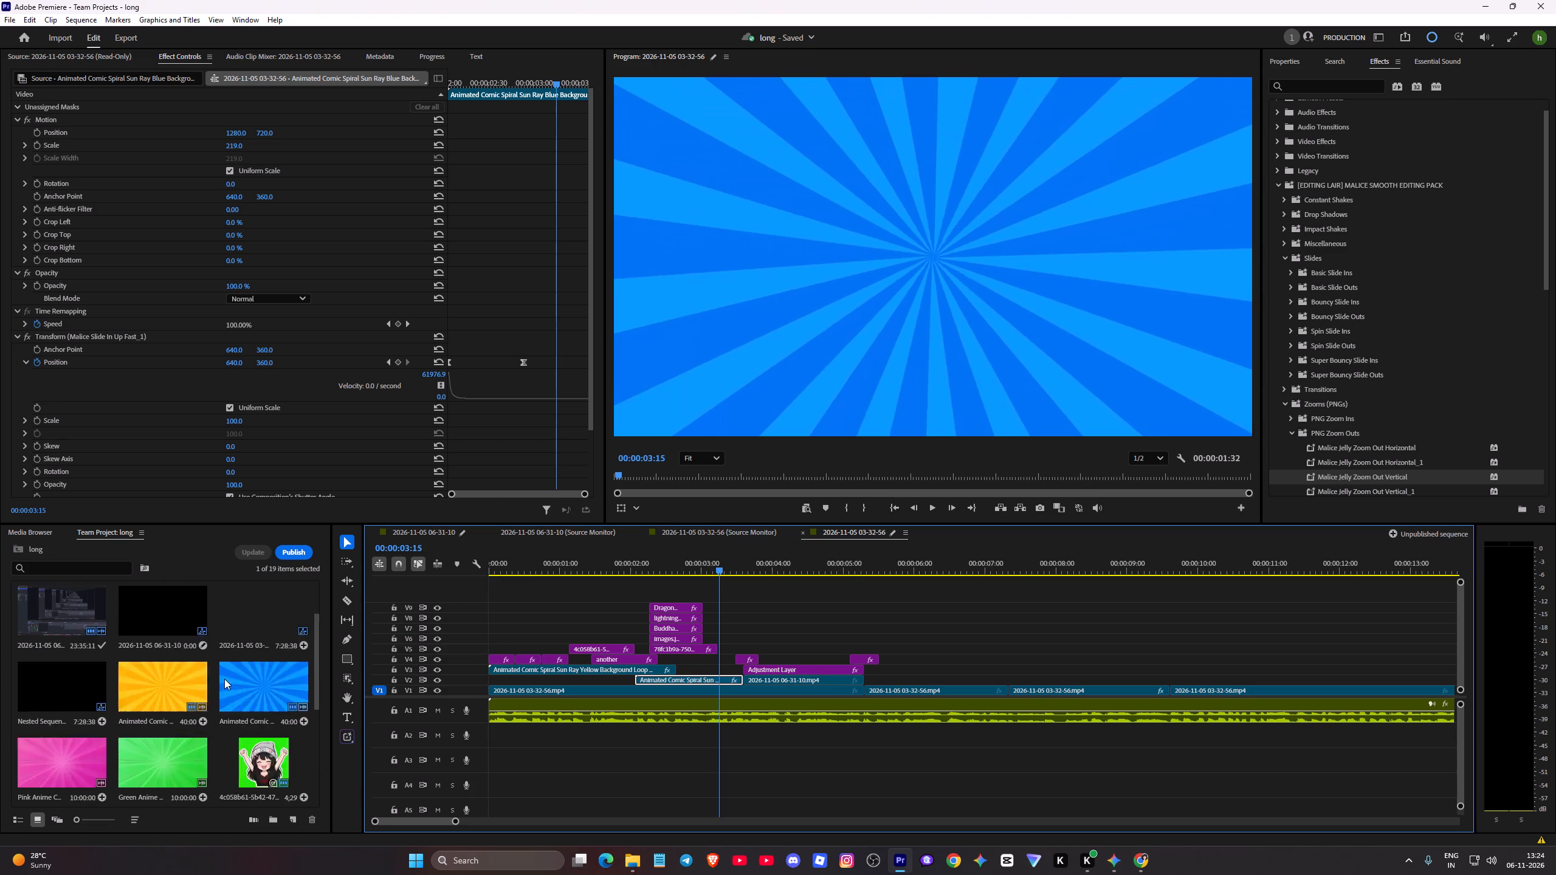
scroll(224, 679, "up", 2)
left_click(630, 862)
left_click(542, 442)
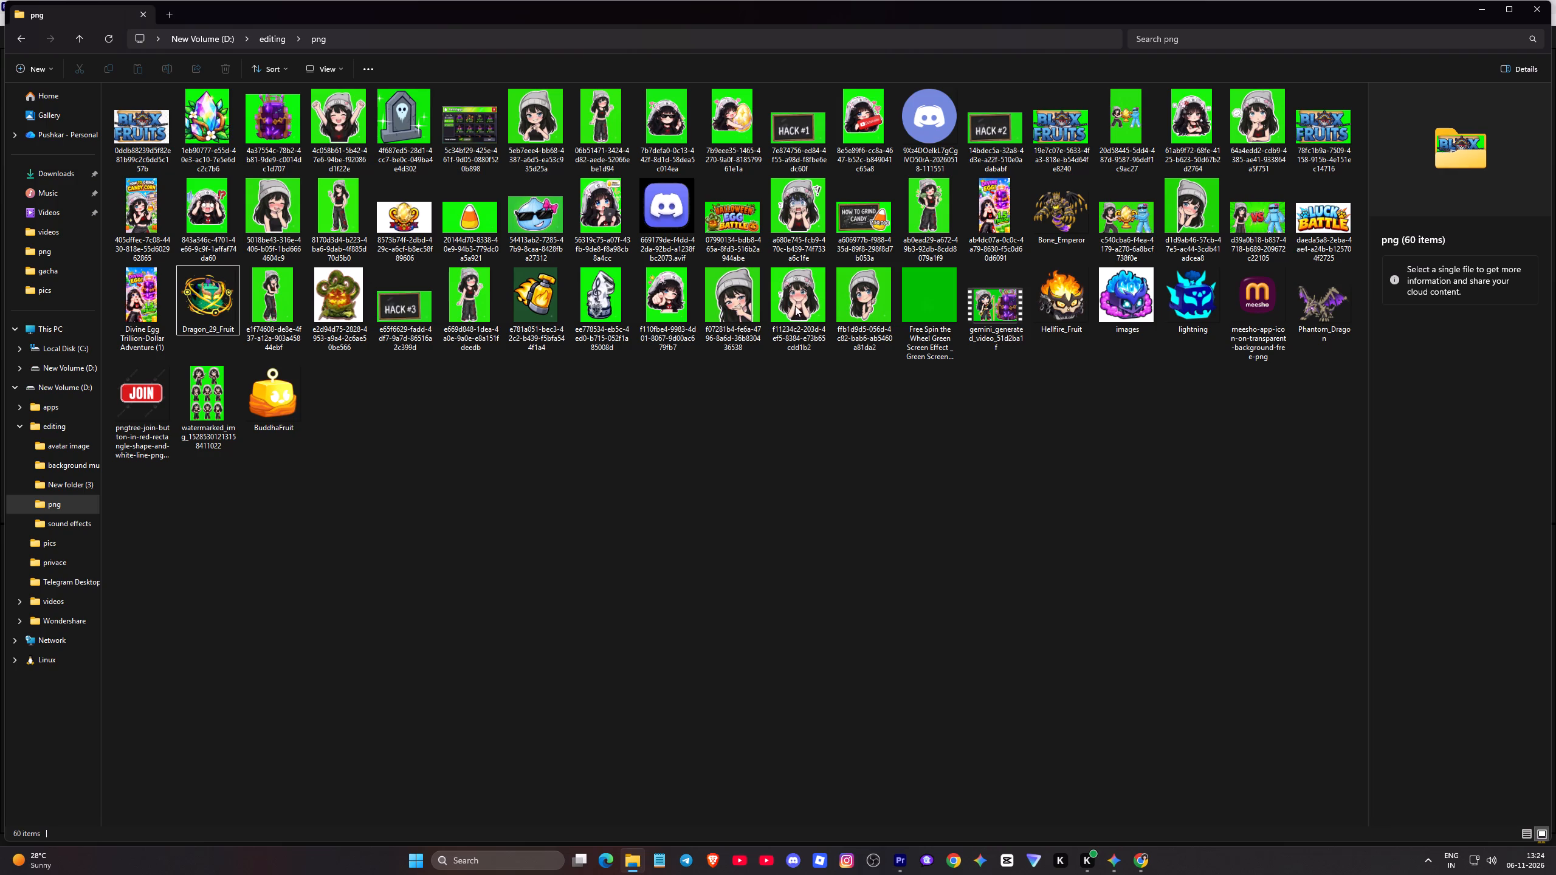
left_click_drag(734, 298, 909, 863)
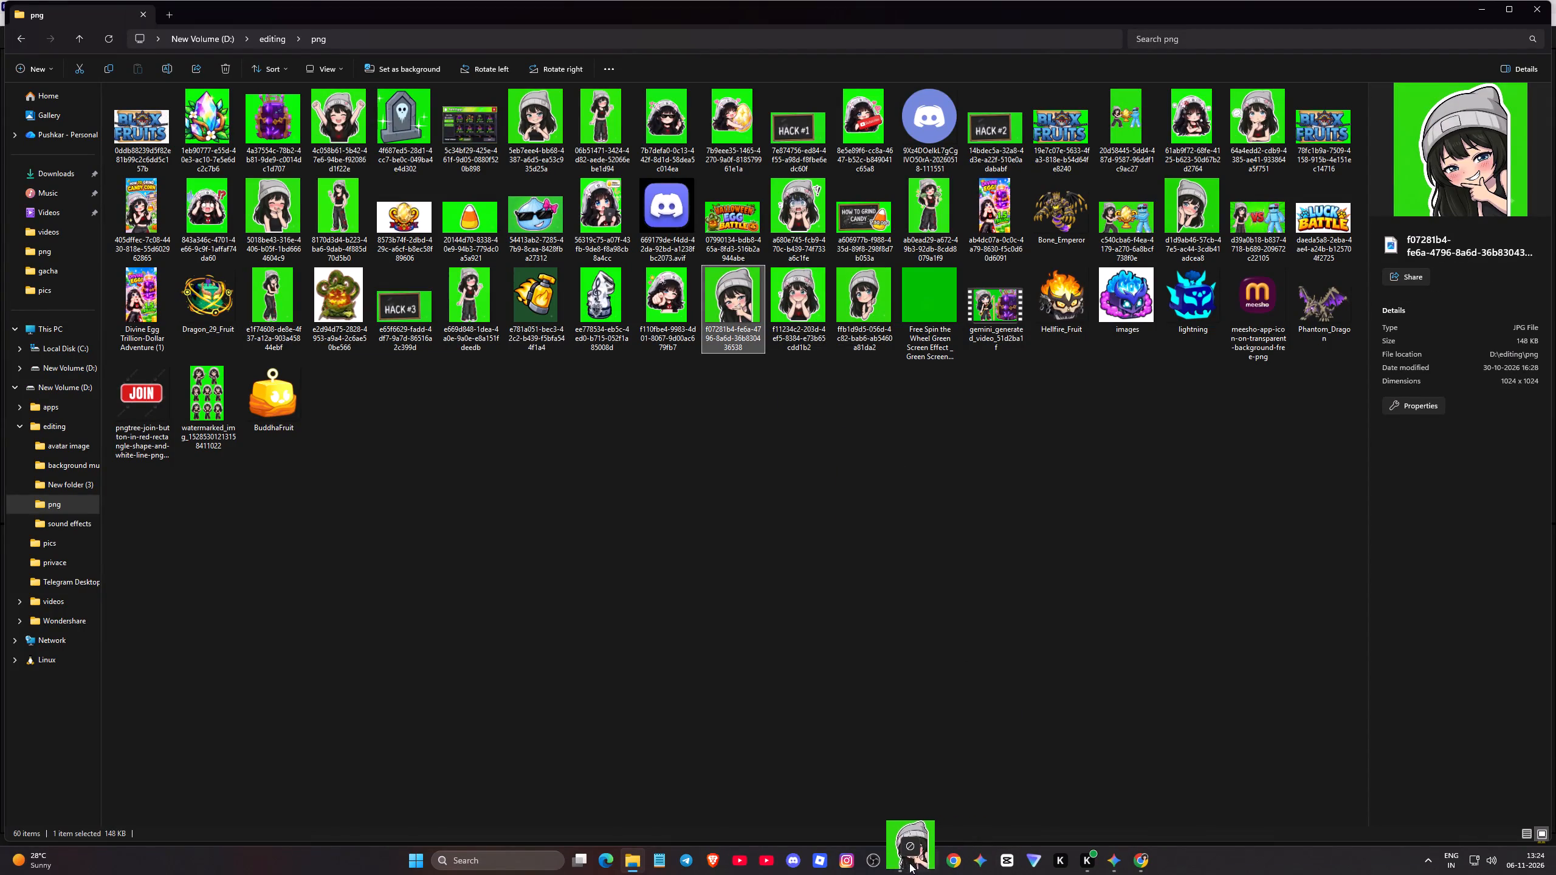
left_click_drag(909, 863, 740, 634)
Shorten the beanie girl clip and fit it on V3 over the end of the blue background, ending where the adjustment layer starts.
left_click(1065, 640)
left_click_drag(1097, 637, 1082, 637)
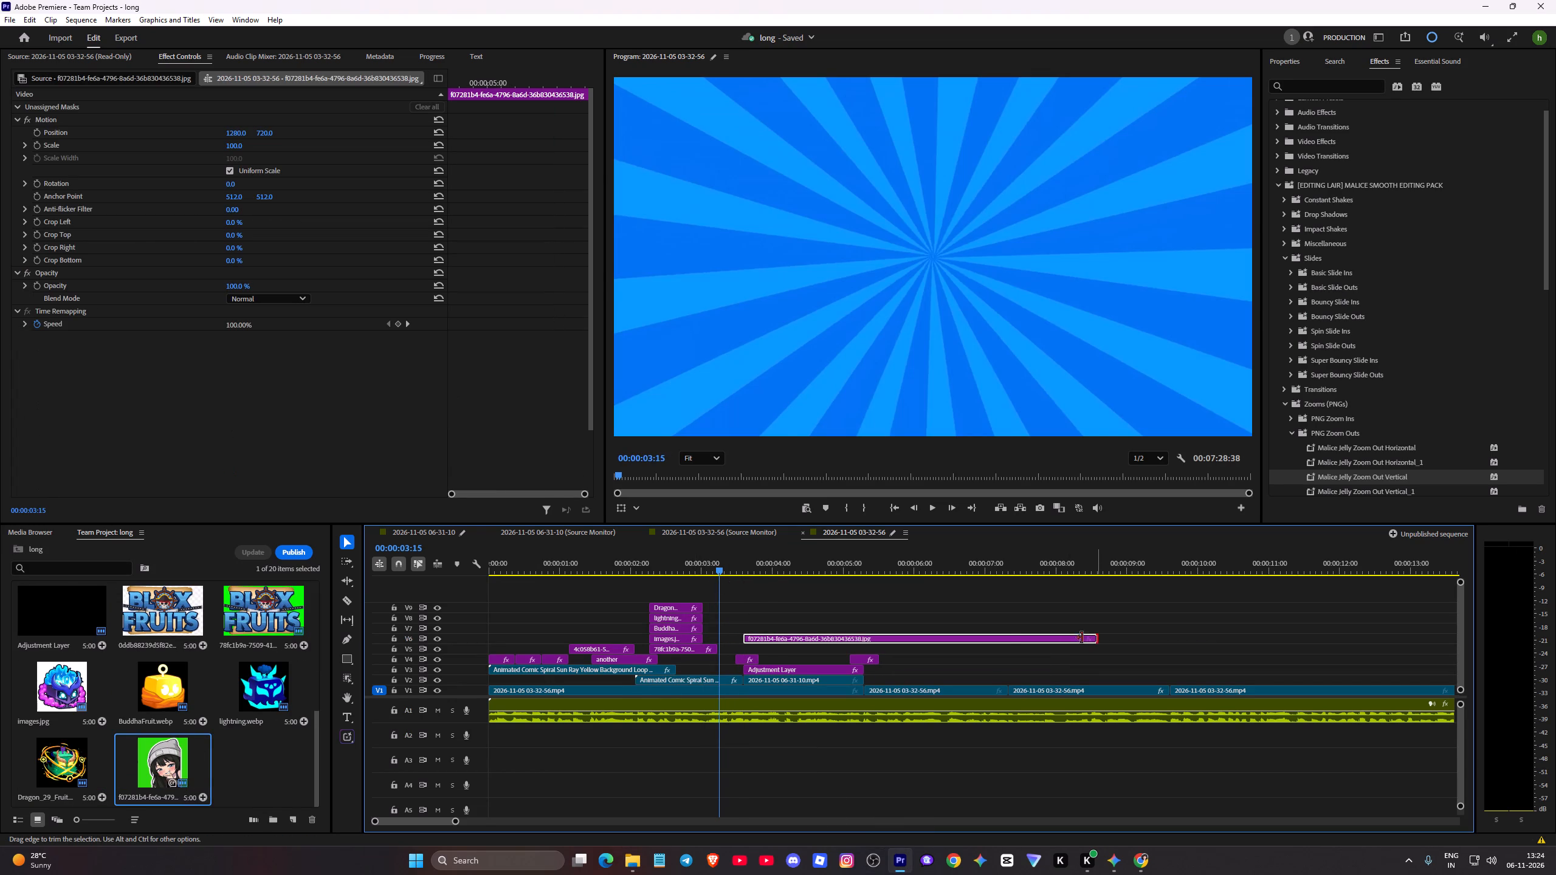
left_click_drag(1082, 637, 842, 640)
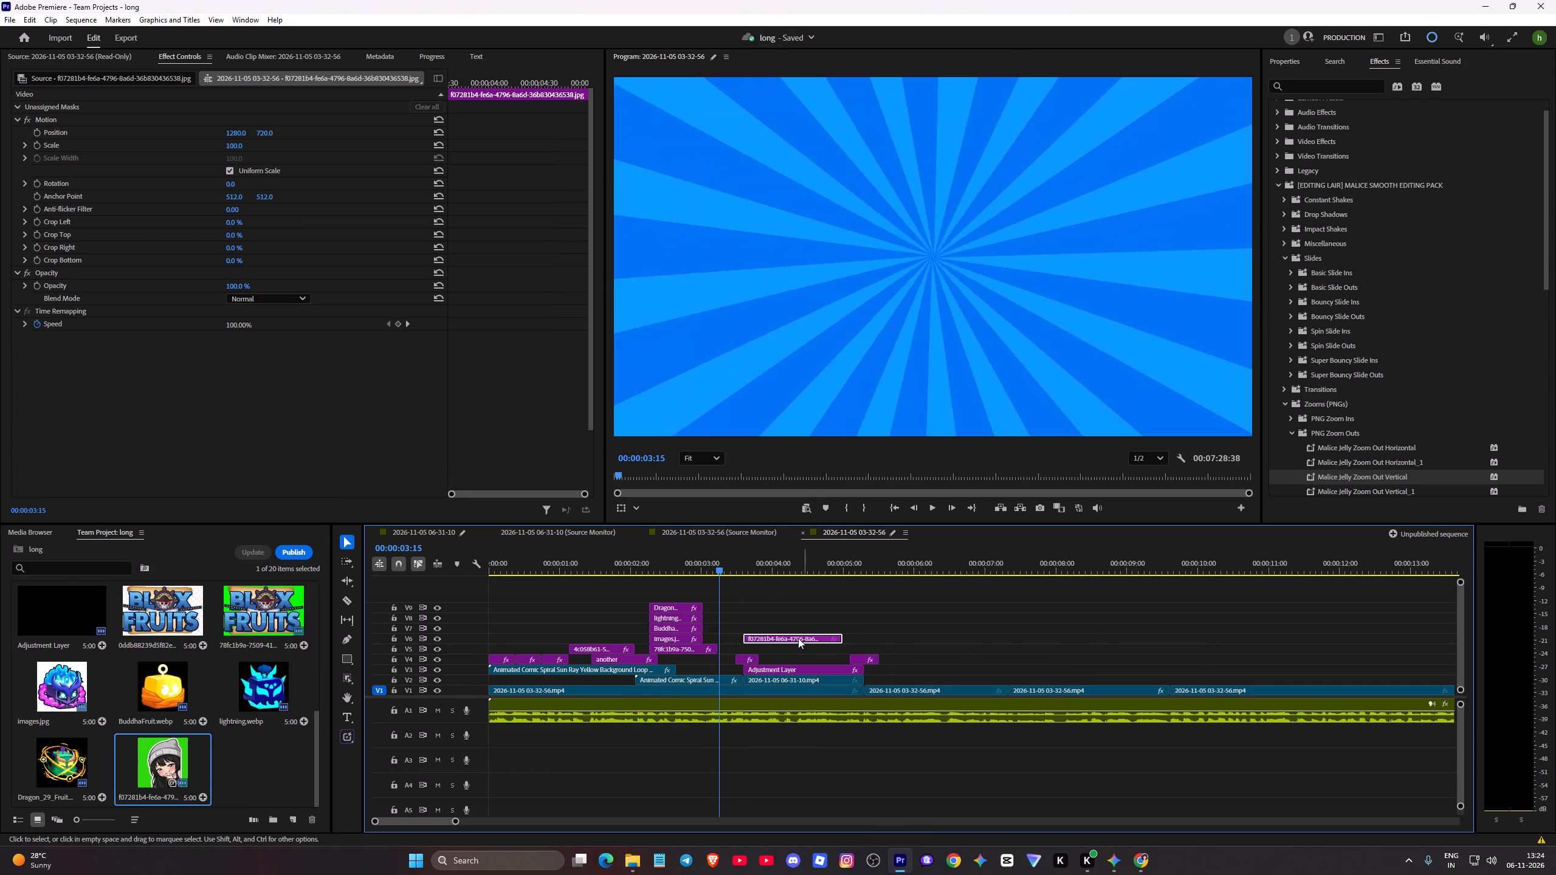
left_click_drag(798, 638, 791, 628)
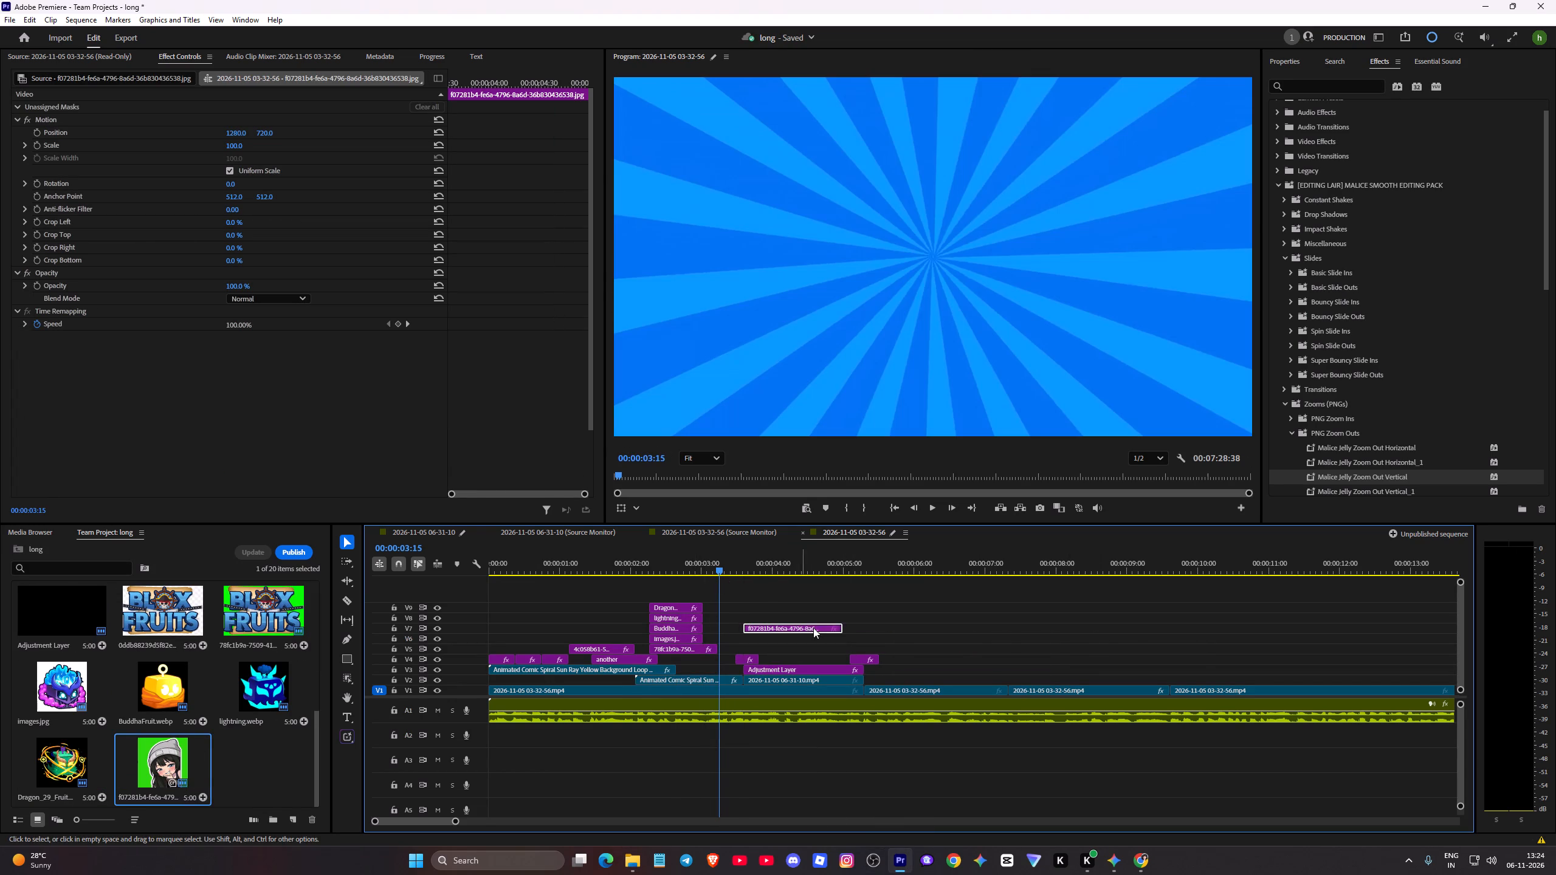
left_click_drag(842, 625, 769, 630)
left_click_drag(757, 630, 726, 668)
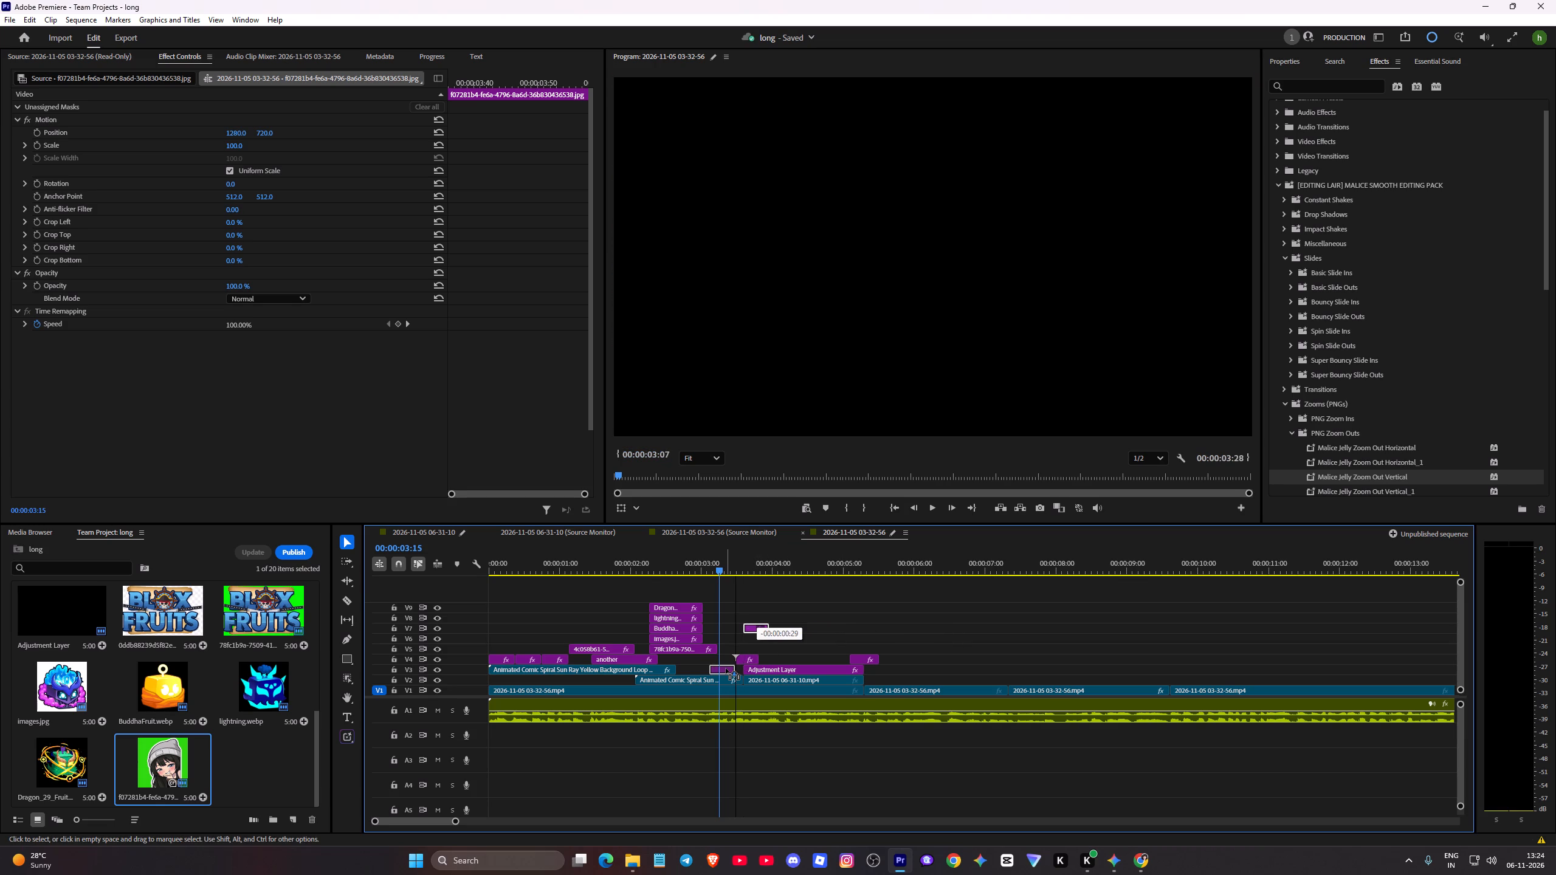
left_click_drag(726, 668, 729, 670)
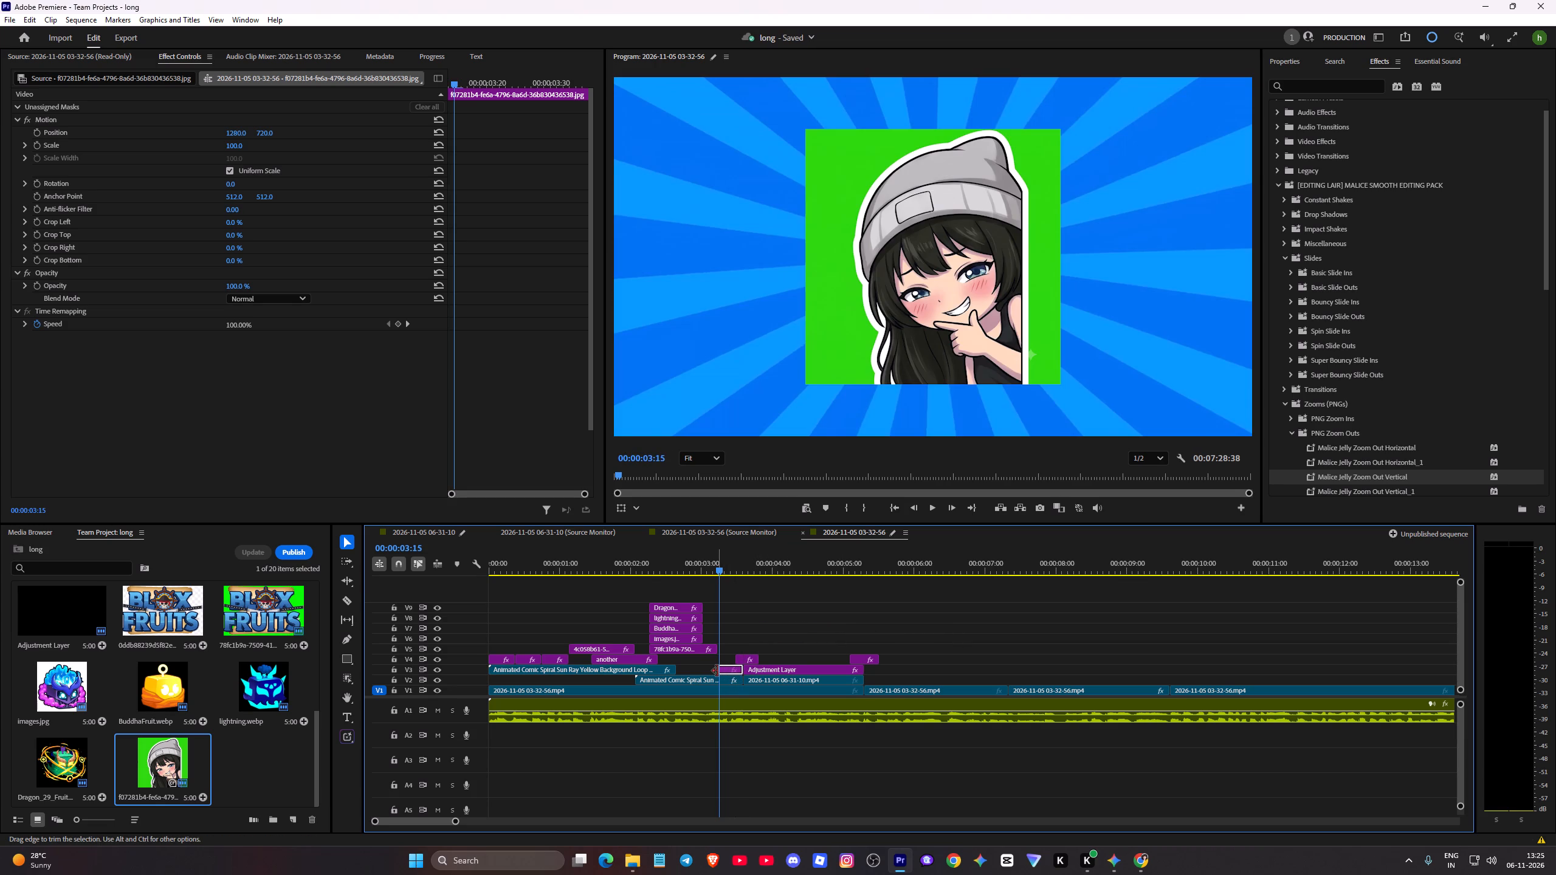
left_click_drag(717, 671, 711, 671)
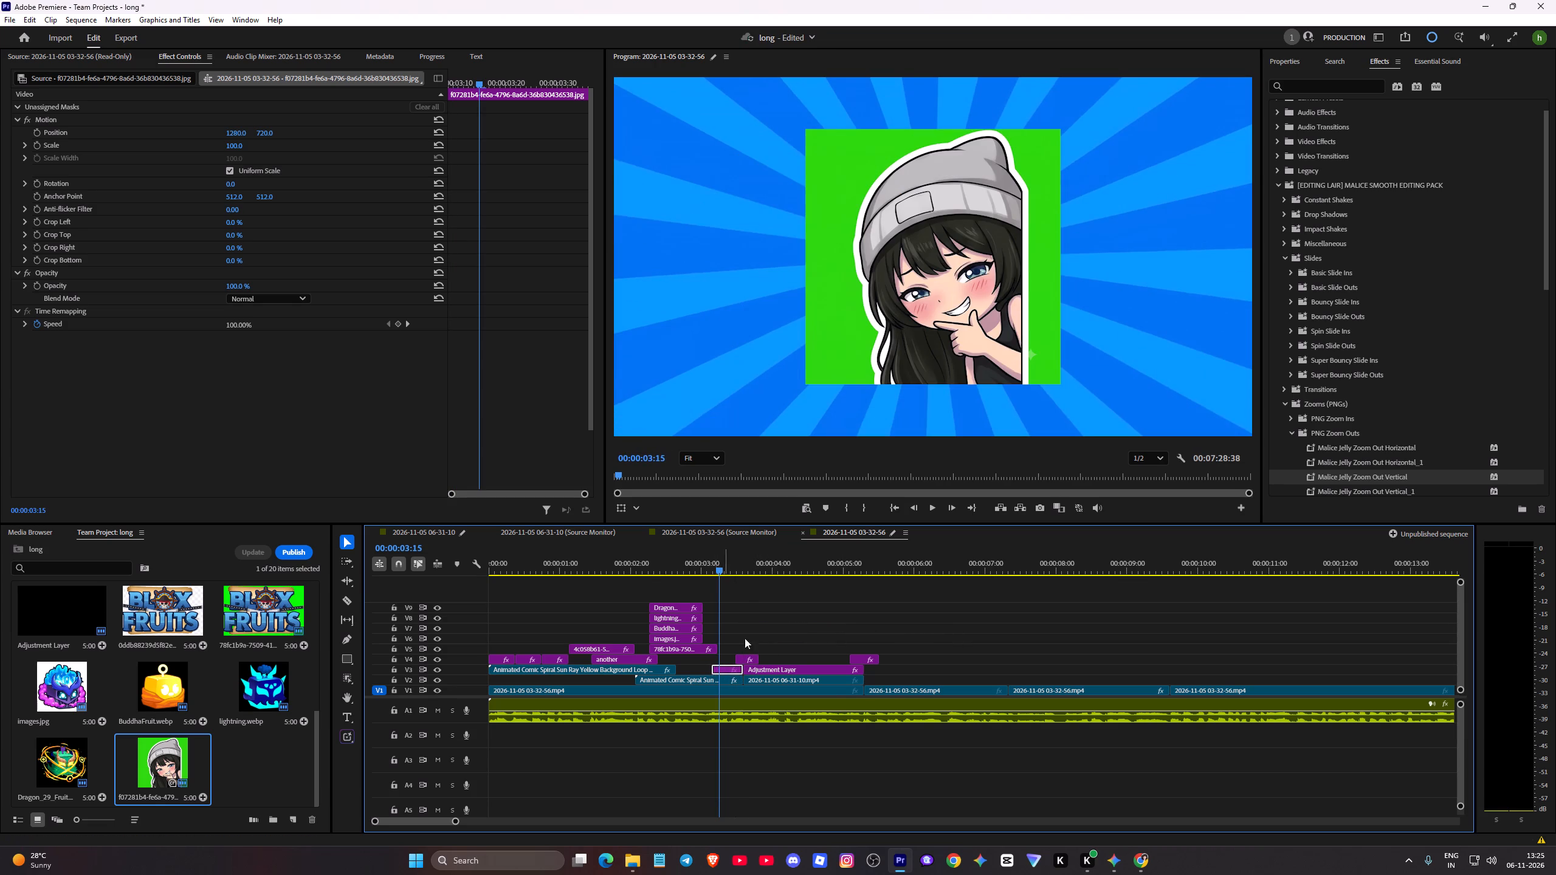
Enlarge the beanie girl image to a scale of about 166 and move it to the frame's right side, at about 1943, 649.
left_click_drag(924, 324, 1009, 338)
triple_click(976, 323)
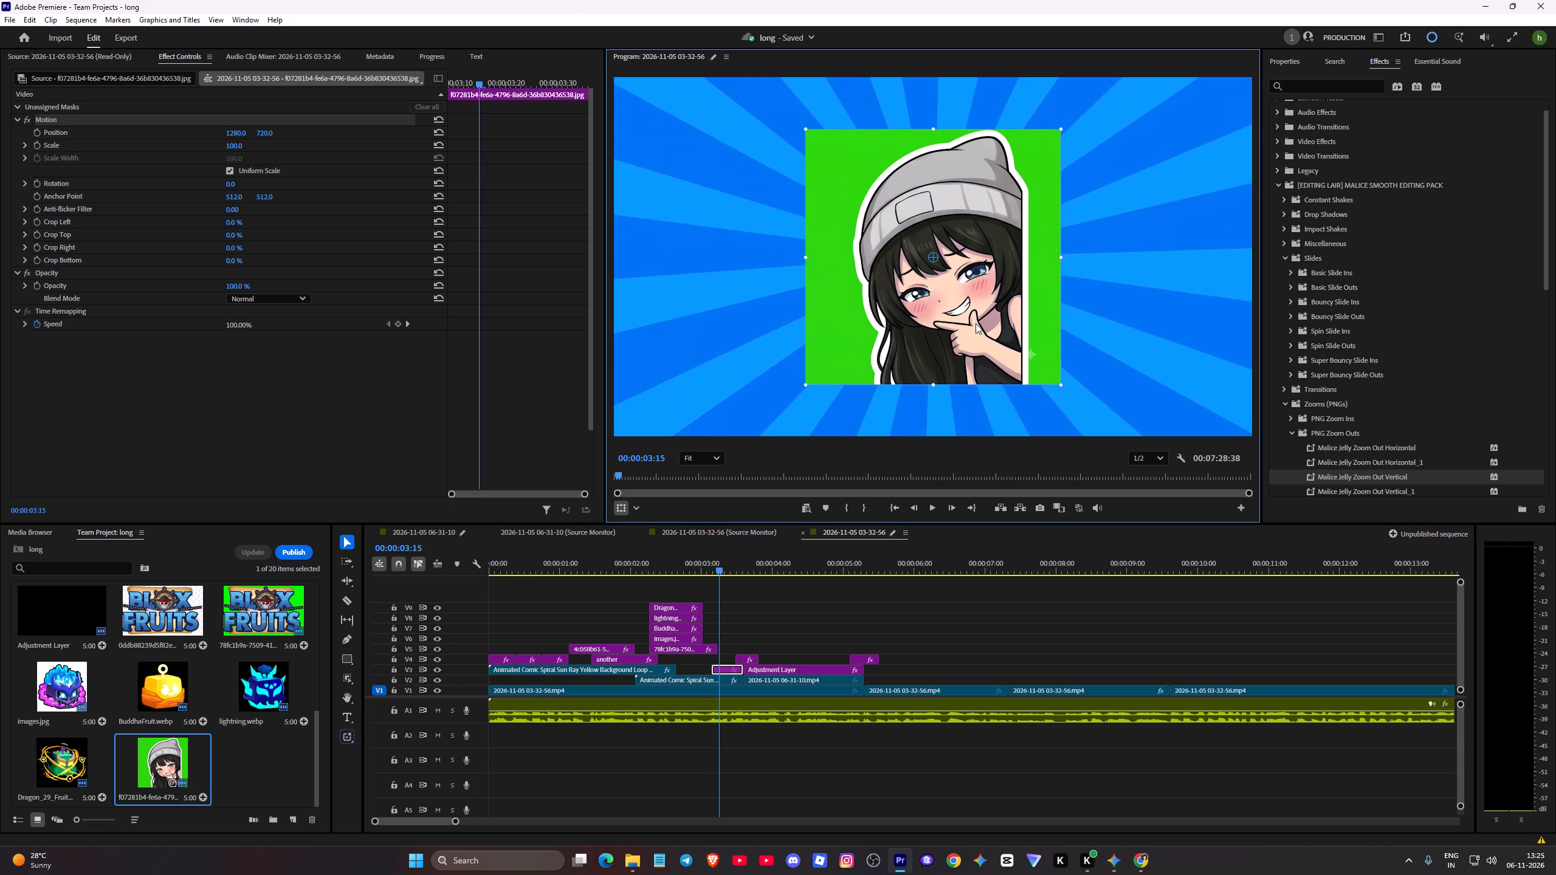
left_click_drag(976, 323, 1036, 338)
left_click_drag(1060, 386, 1224, 469)
left_click_drag(915, 353, 962, 345)
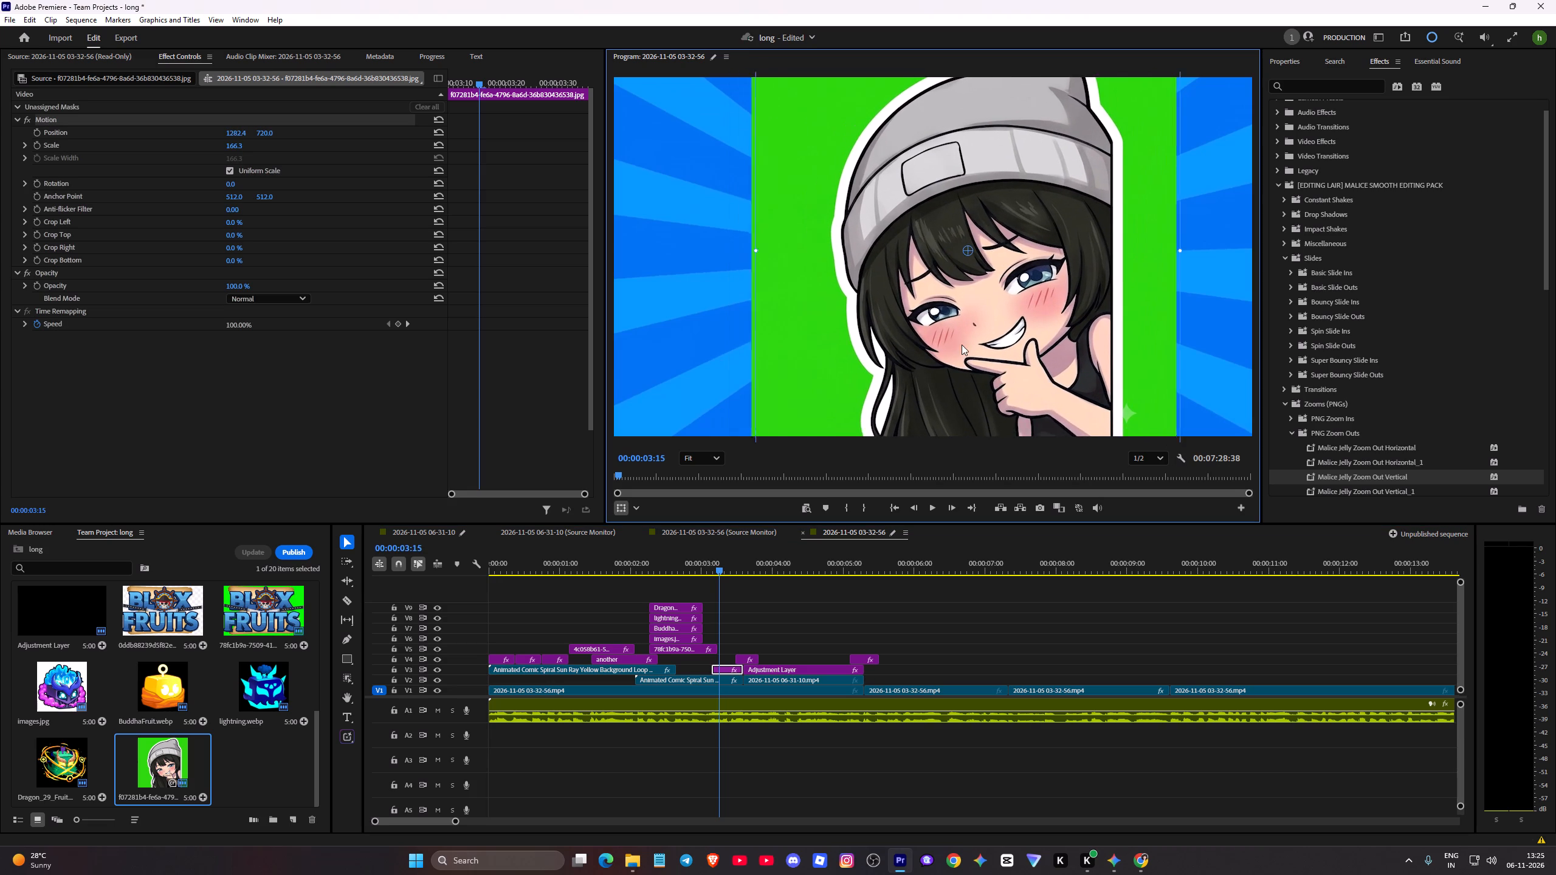
left_click_drag(962, 345, 1080, 335)
Play back from the middle of the logo section to the gameplay transition to check the new beanie girl image.
left_click(677, 569)
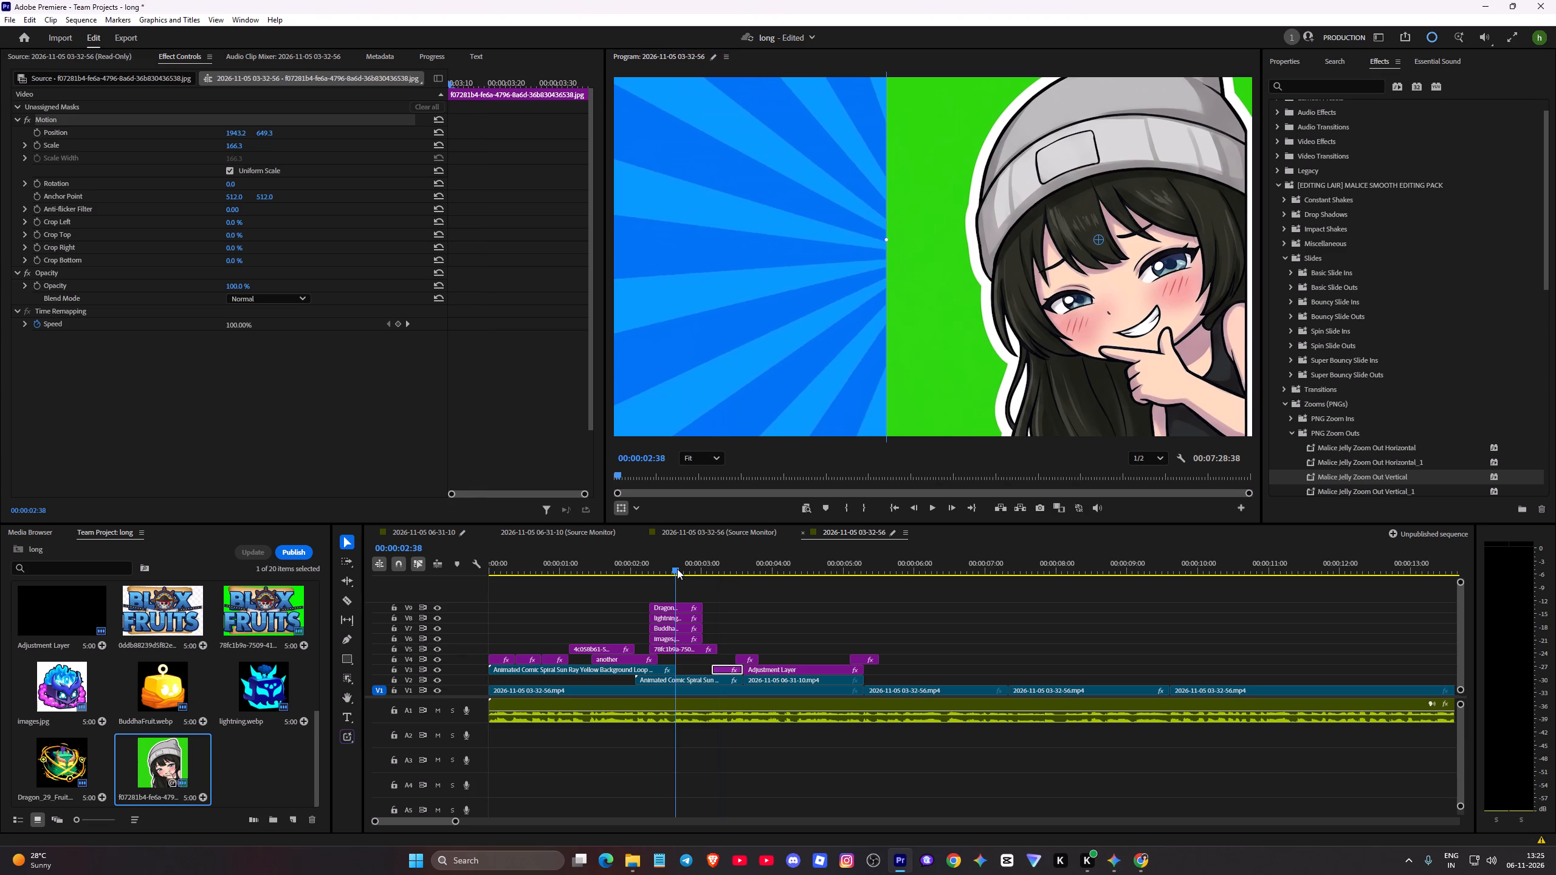
key("space")
key("space")
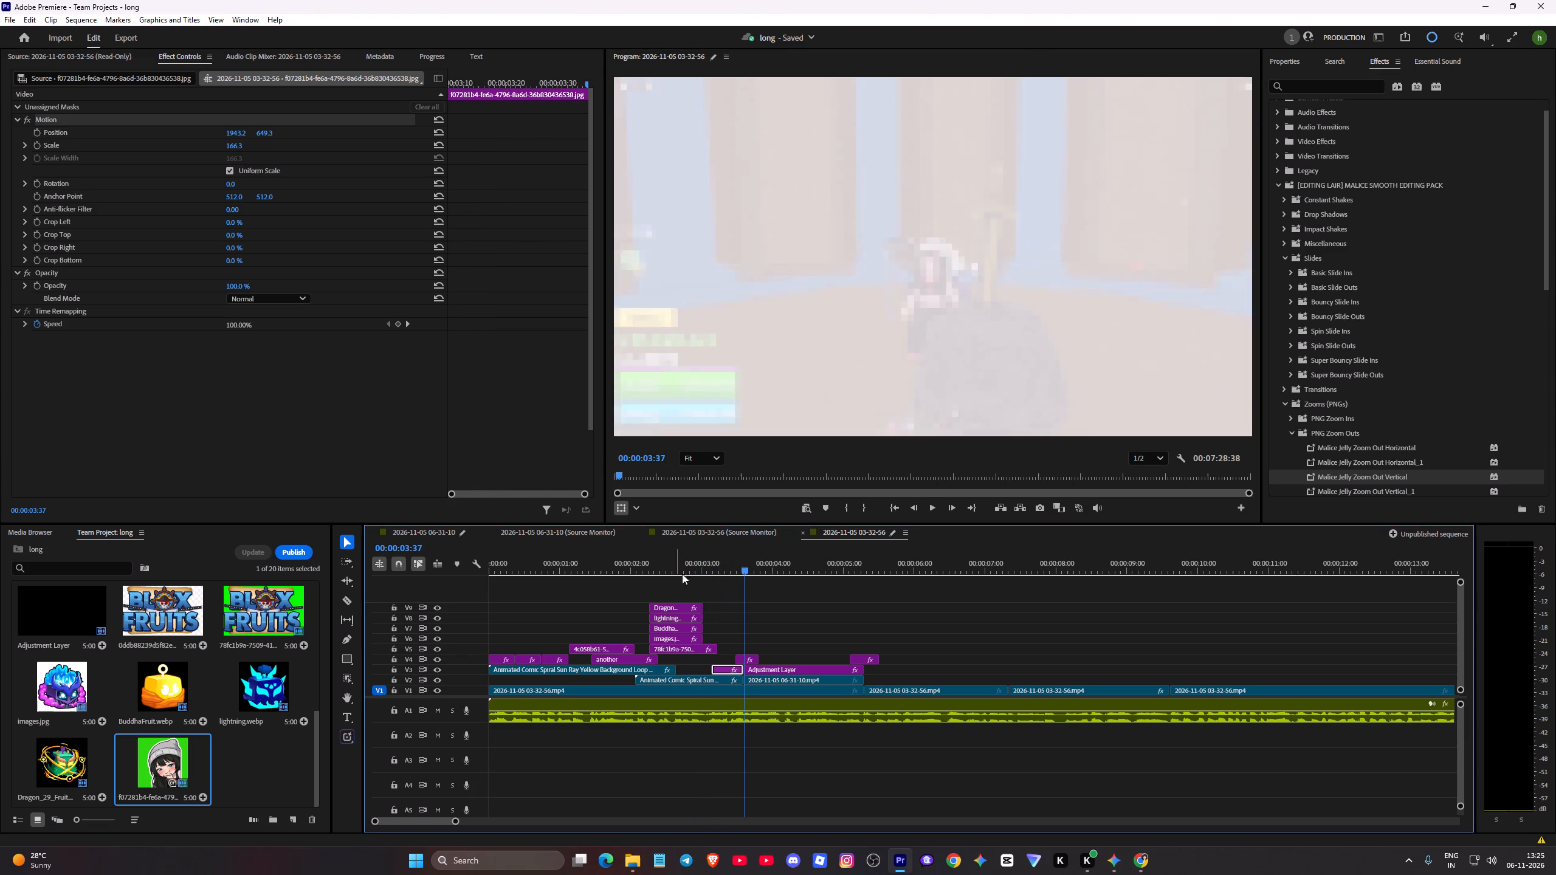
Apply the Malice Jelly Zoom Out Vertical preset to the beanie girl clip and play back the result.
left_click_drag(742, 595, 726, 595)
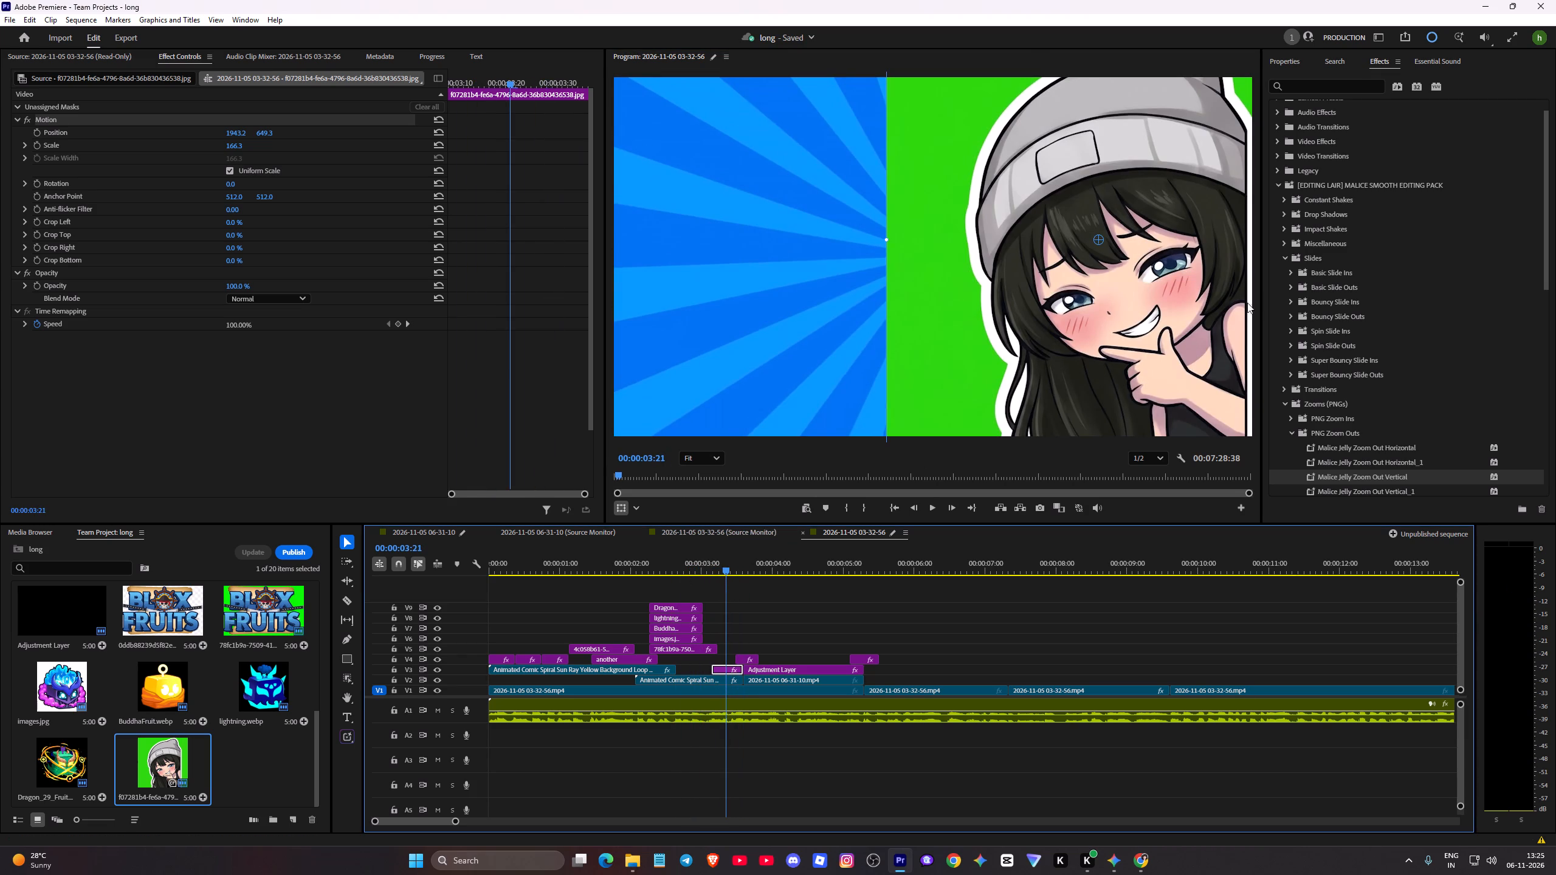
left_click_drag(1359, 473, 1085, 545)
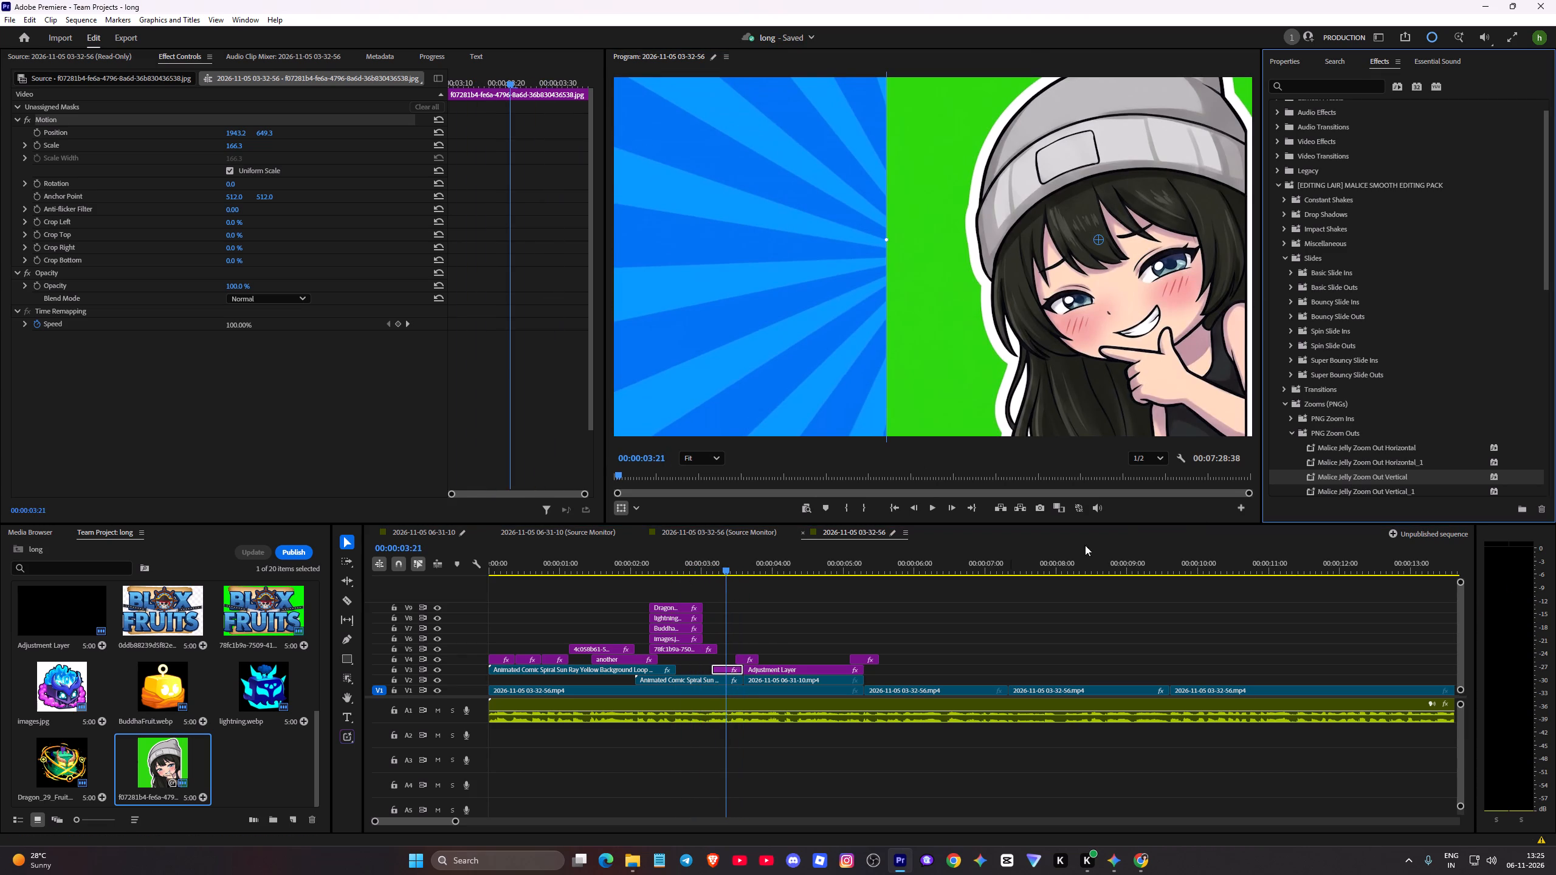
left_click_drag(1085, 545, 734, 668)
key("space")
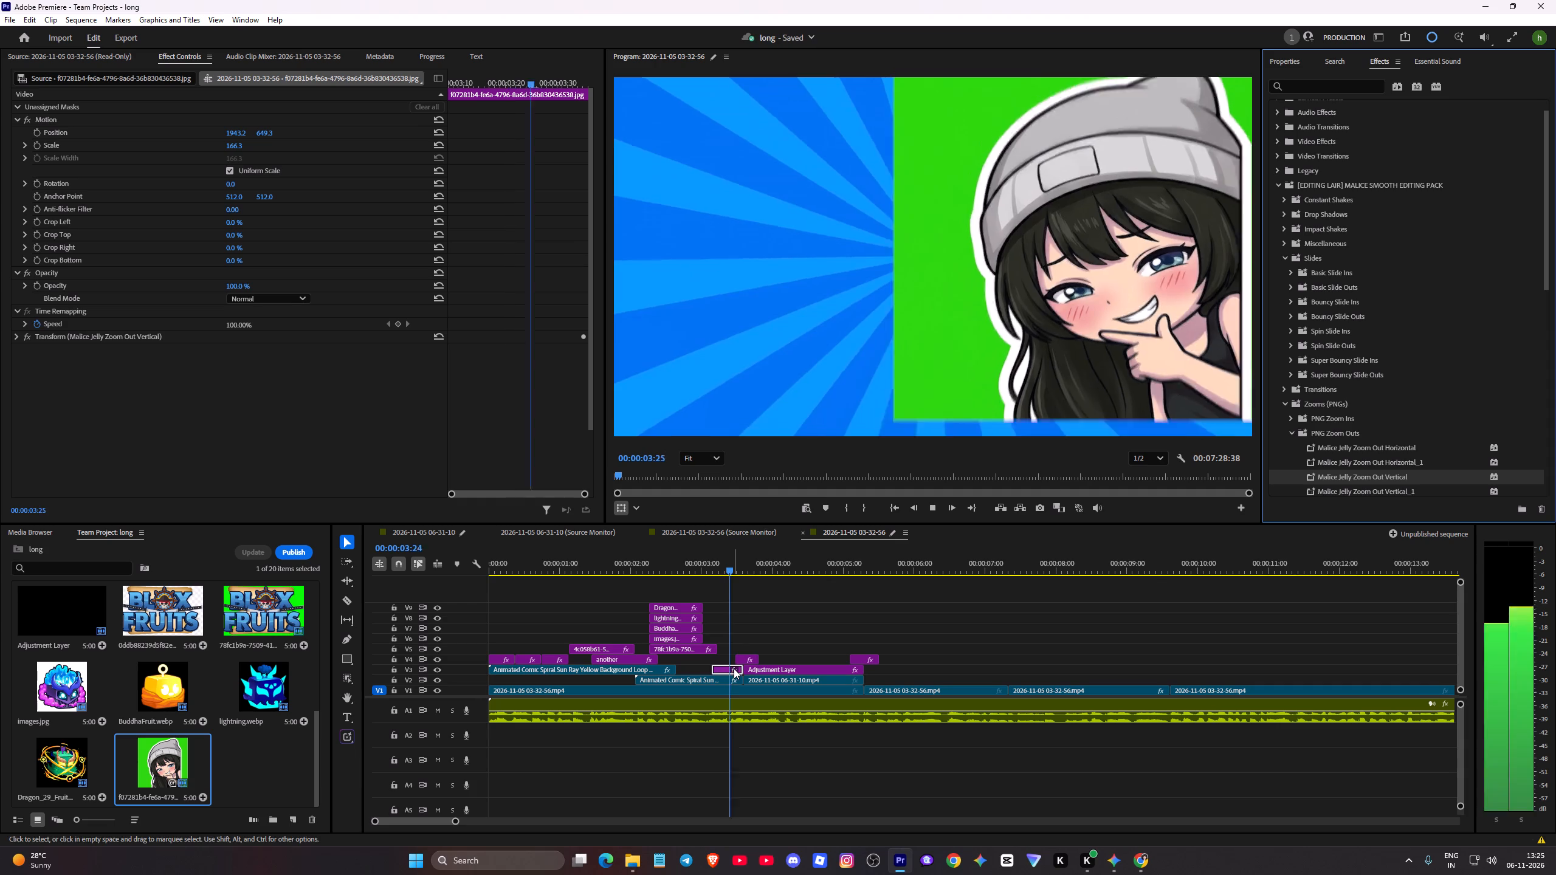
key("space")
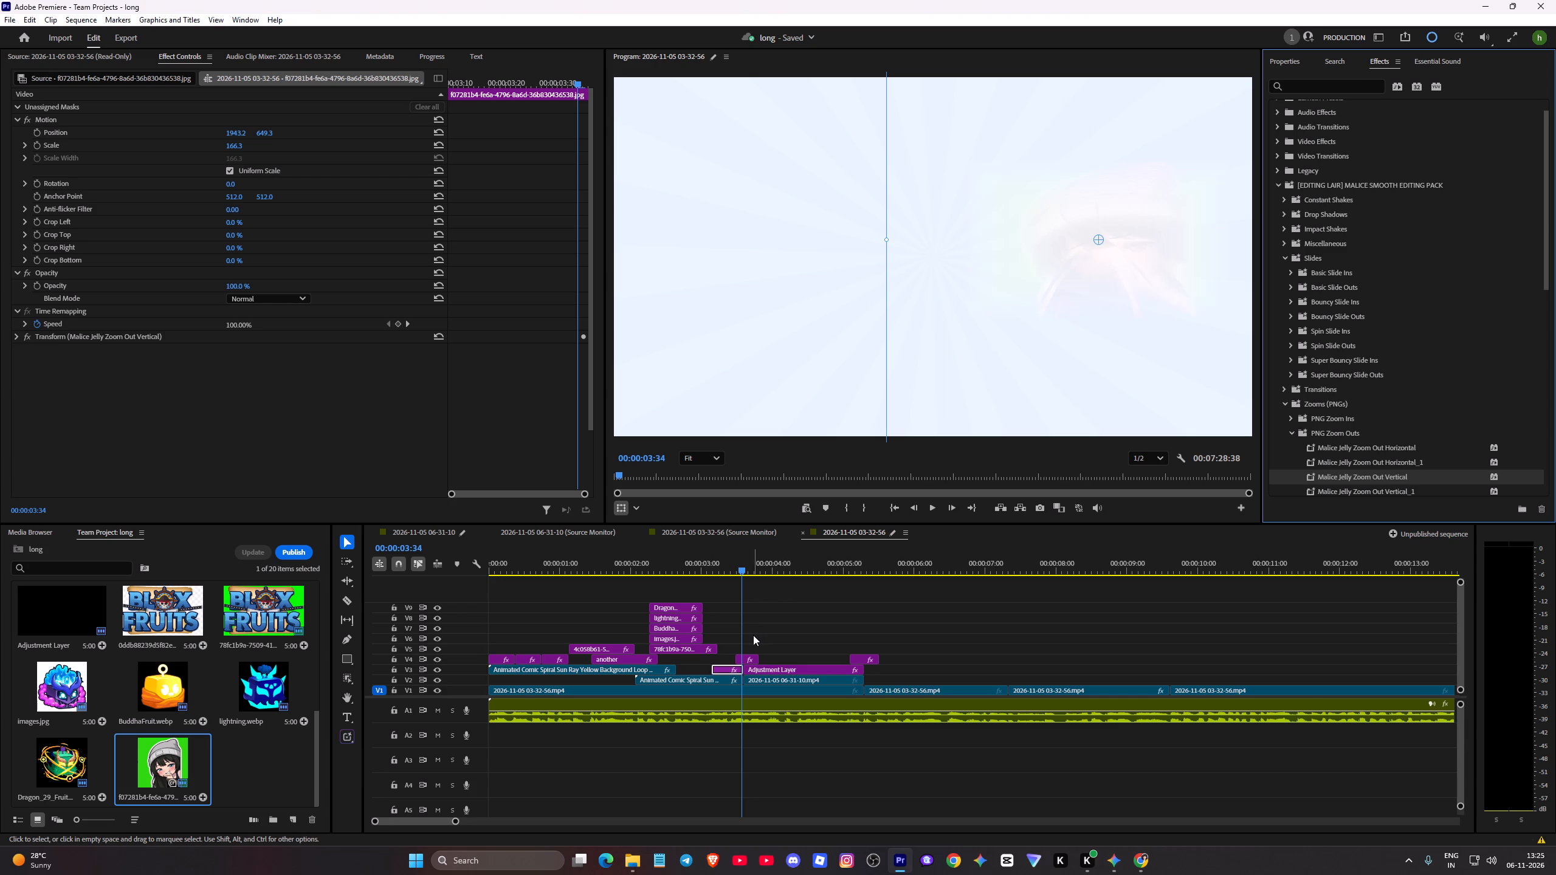
Apply Ultra Key to the beanie girl clip and sample the image's green background as the key color.
left_click(715, 566)
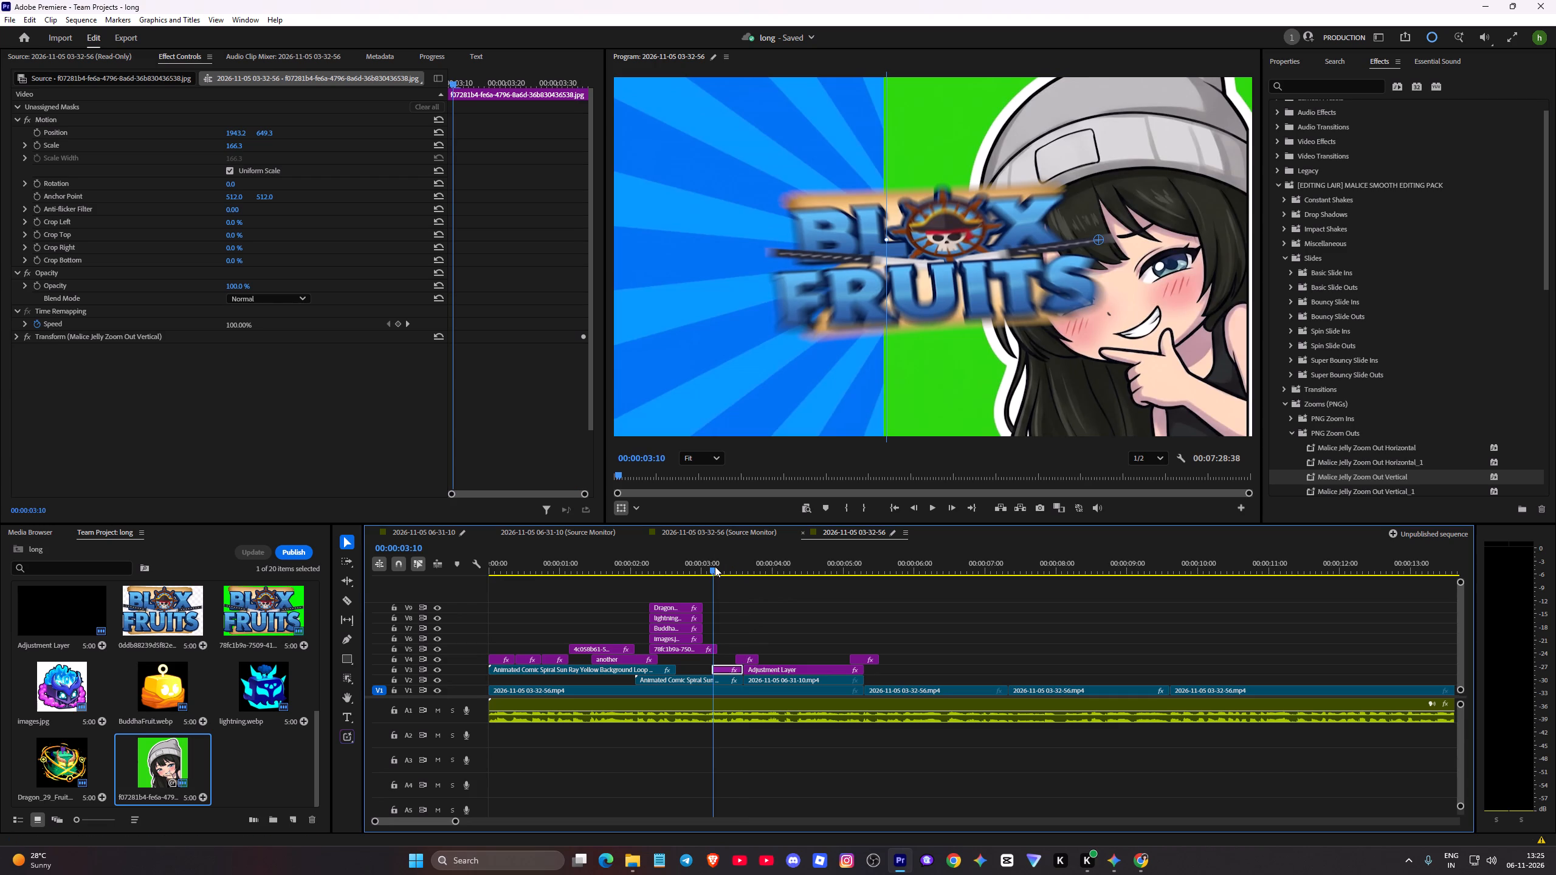
left_click(1349, 87)
type("key")
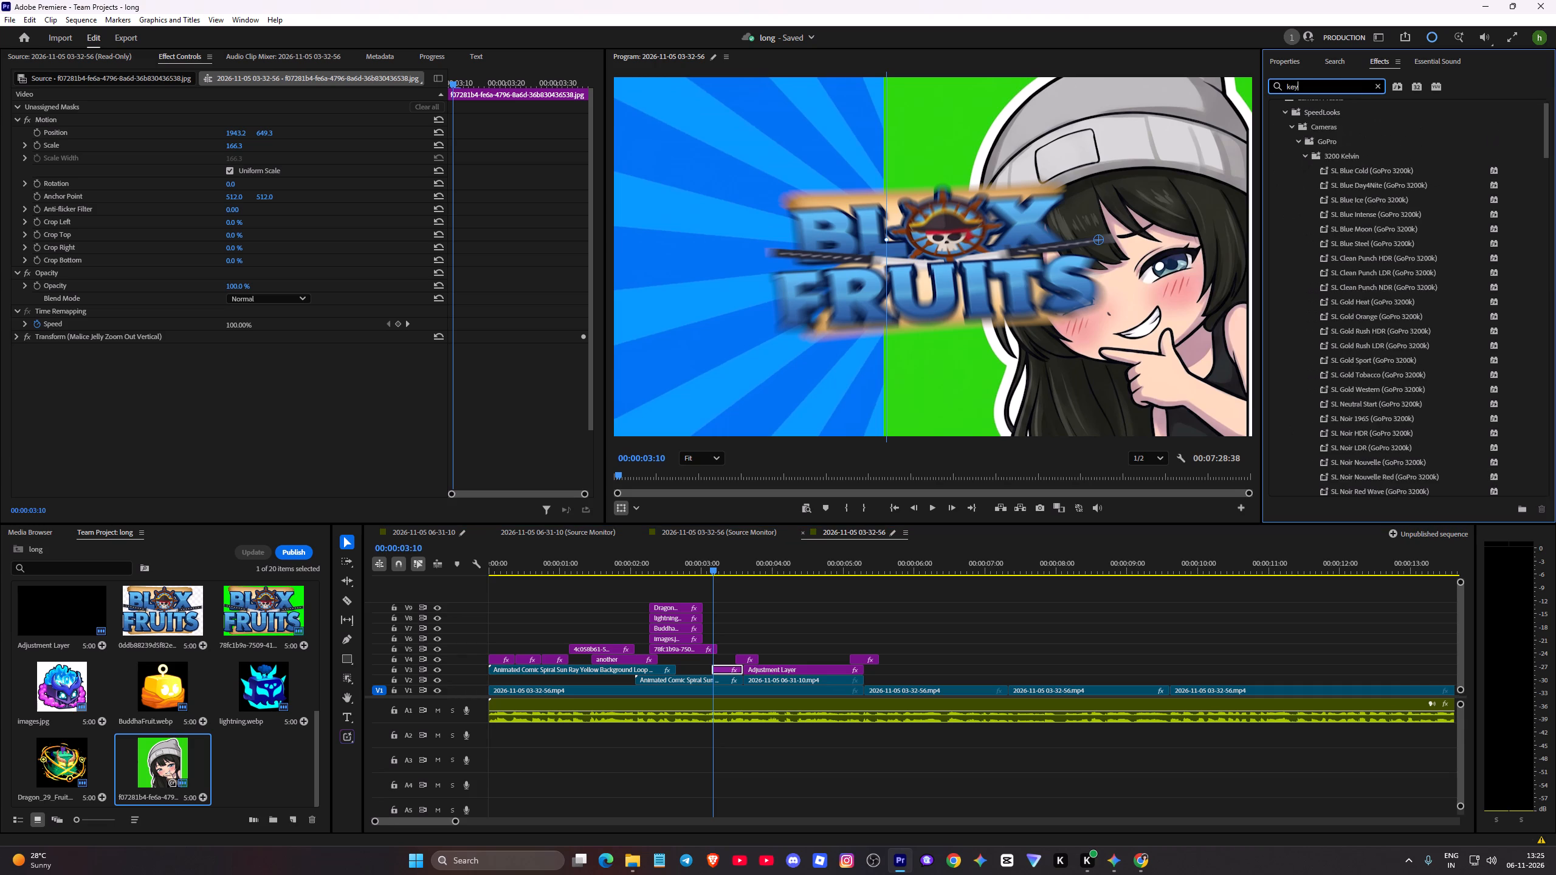
left_click_drag(1355, 269, 756, 628)
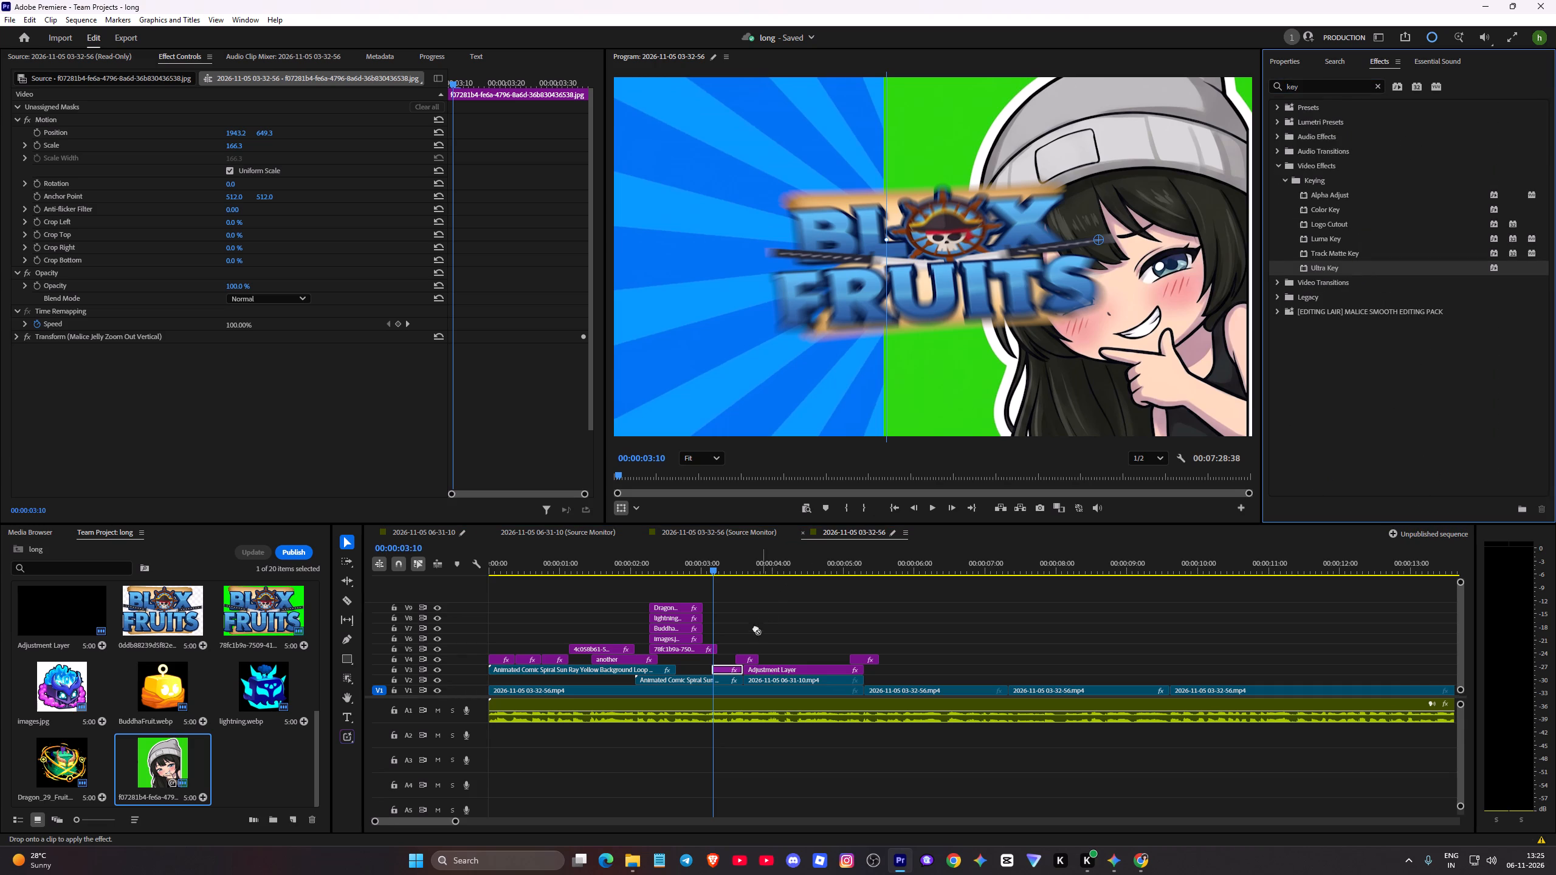
left_click_drag(756, 628, 727, 670)
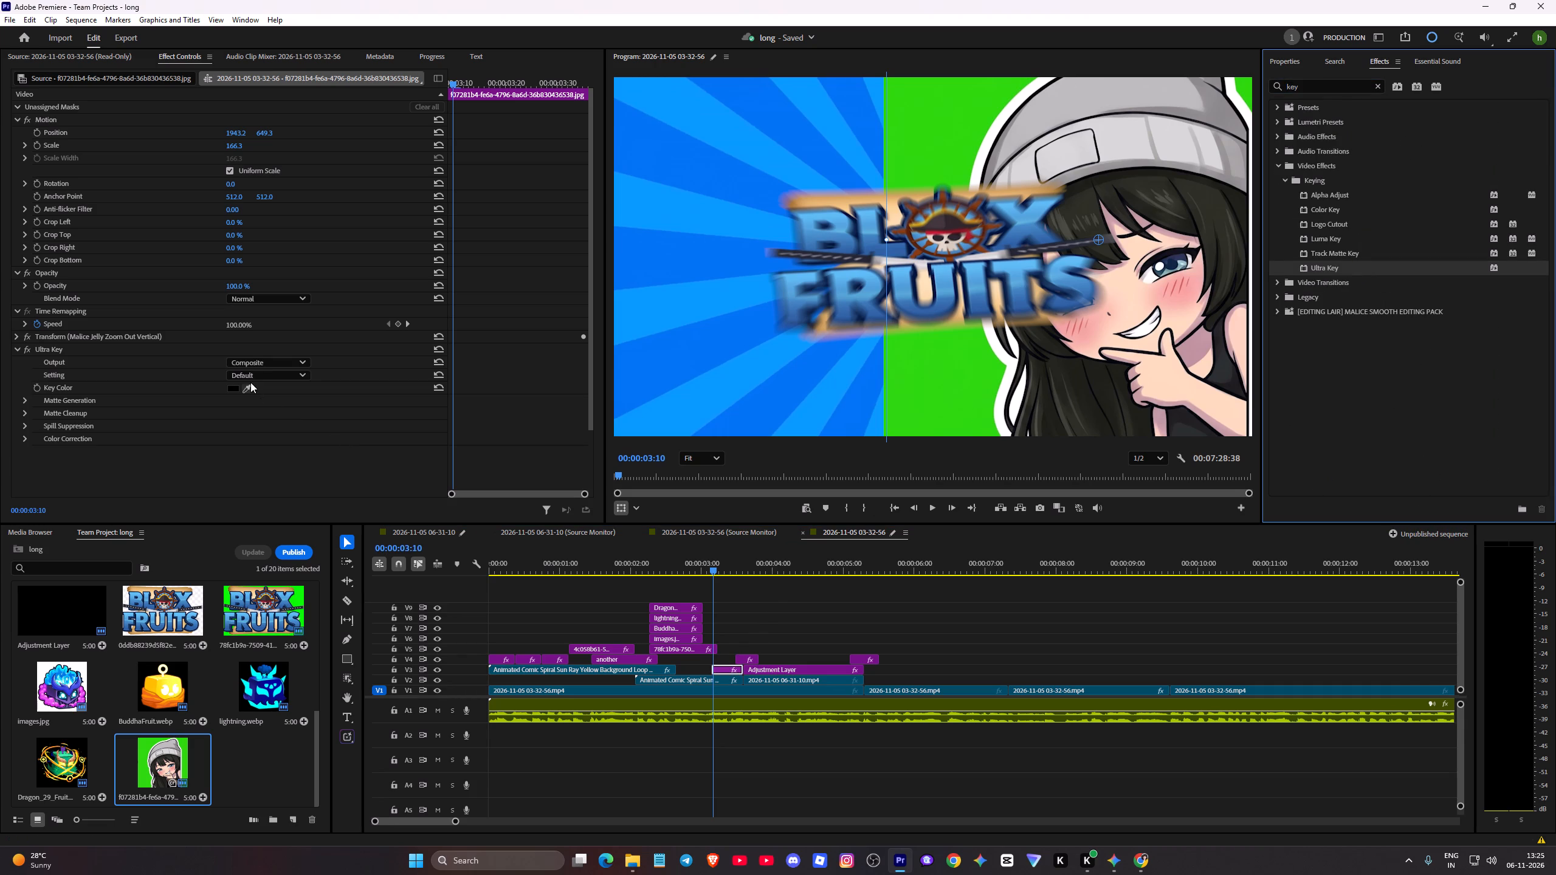
left_click(246, 390)
left_click(917, 377)
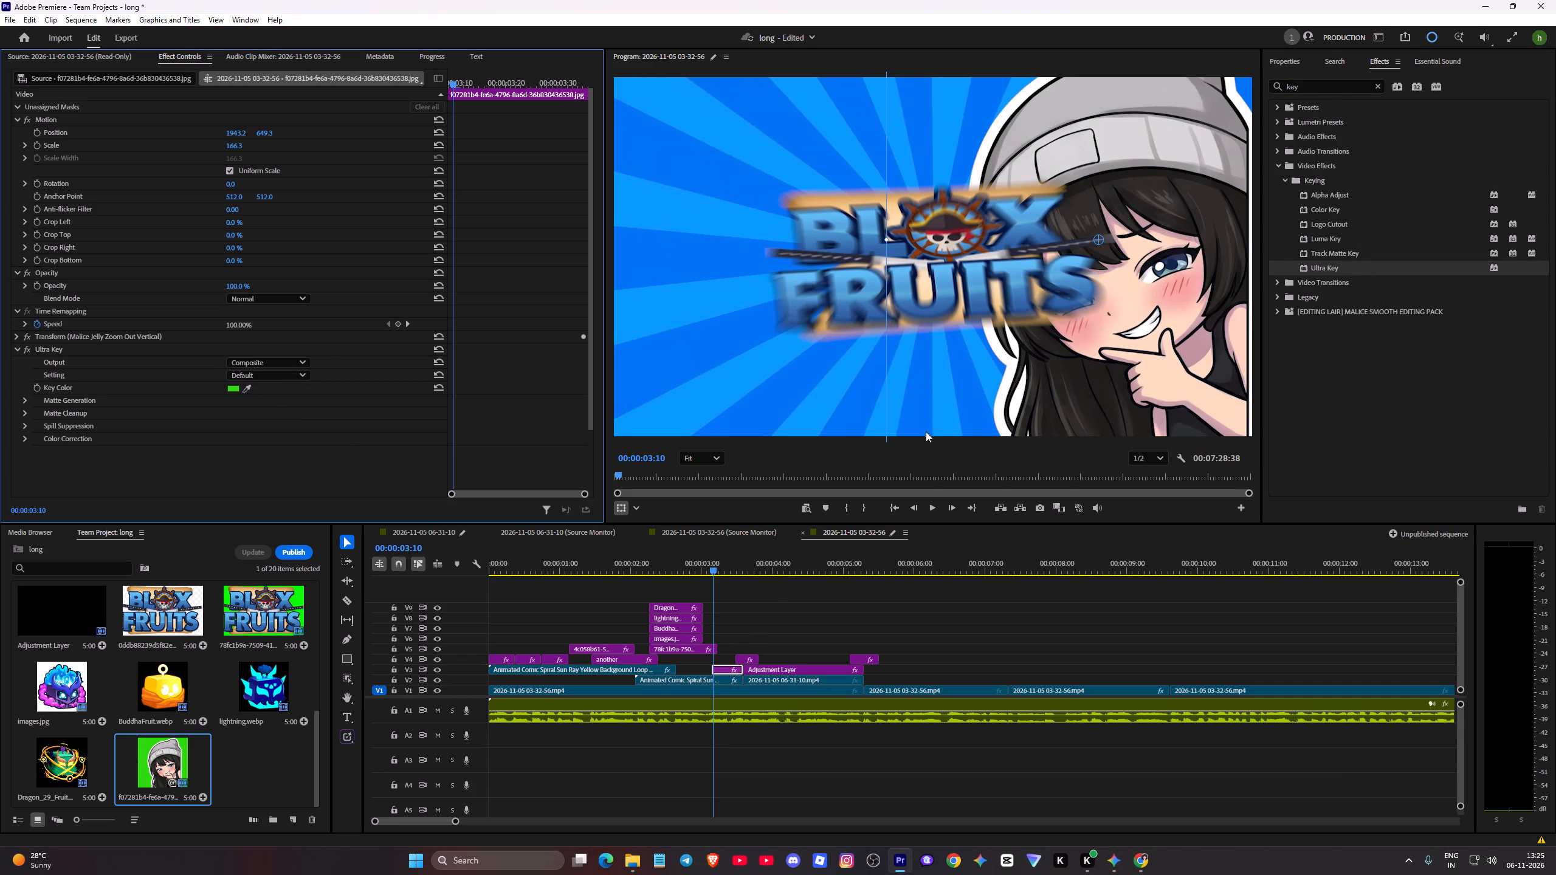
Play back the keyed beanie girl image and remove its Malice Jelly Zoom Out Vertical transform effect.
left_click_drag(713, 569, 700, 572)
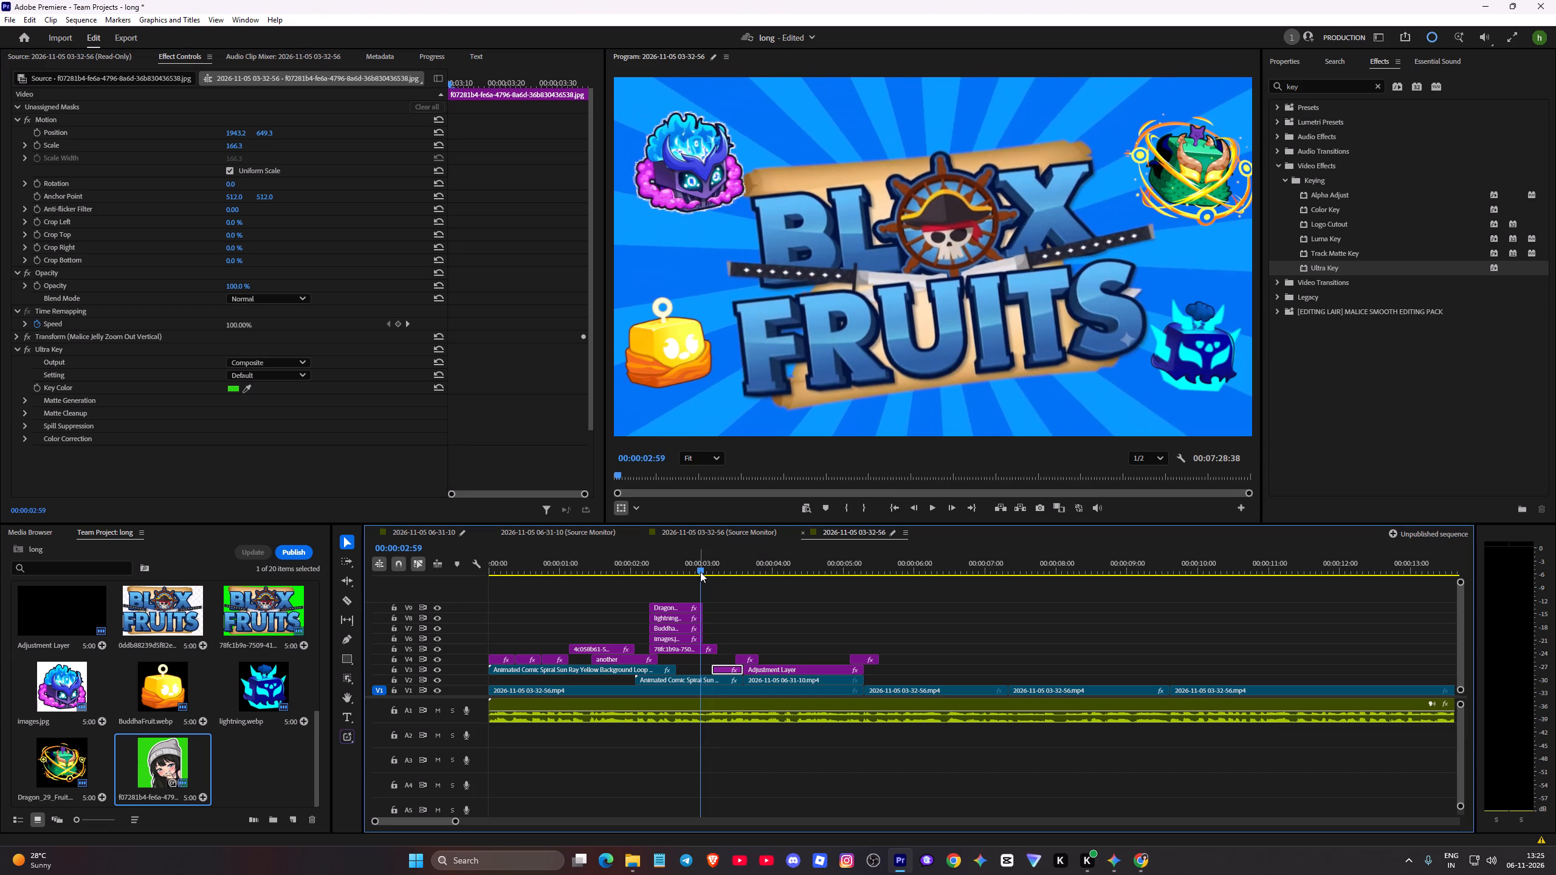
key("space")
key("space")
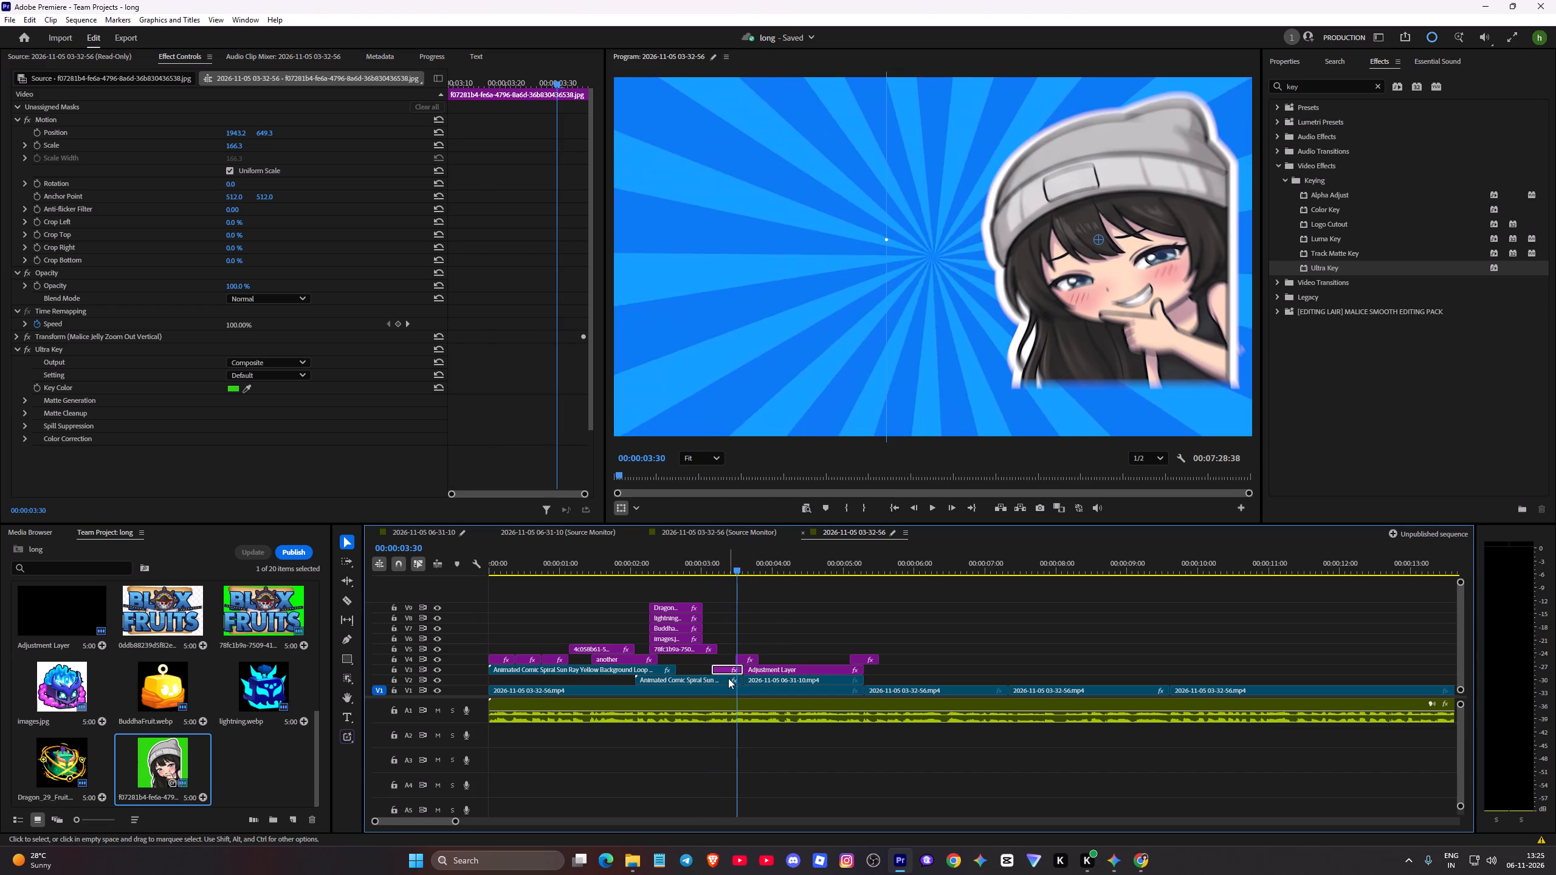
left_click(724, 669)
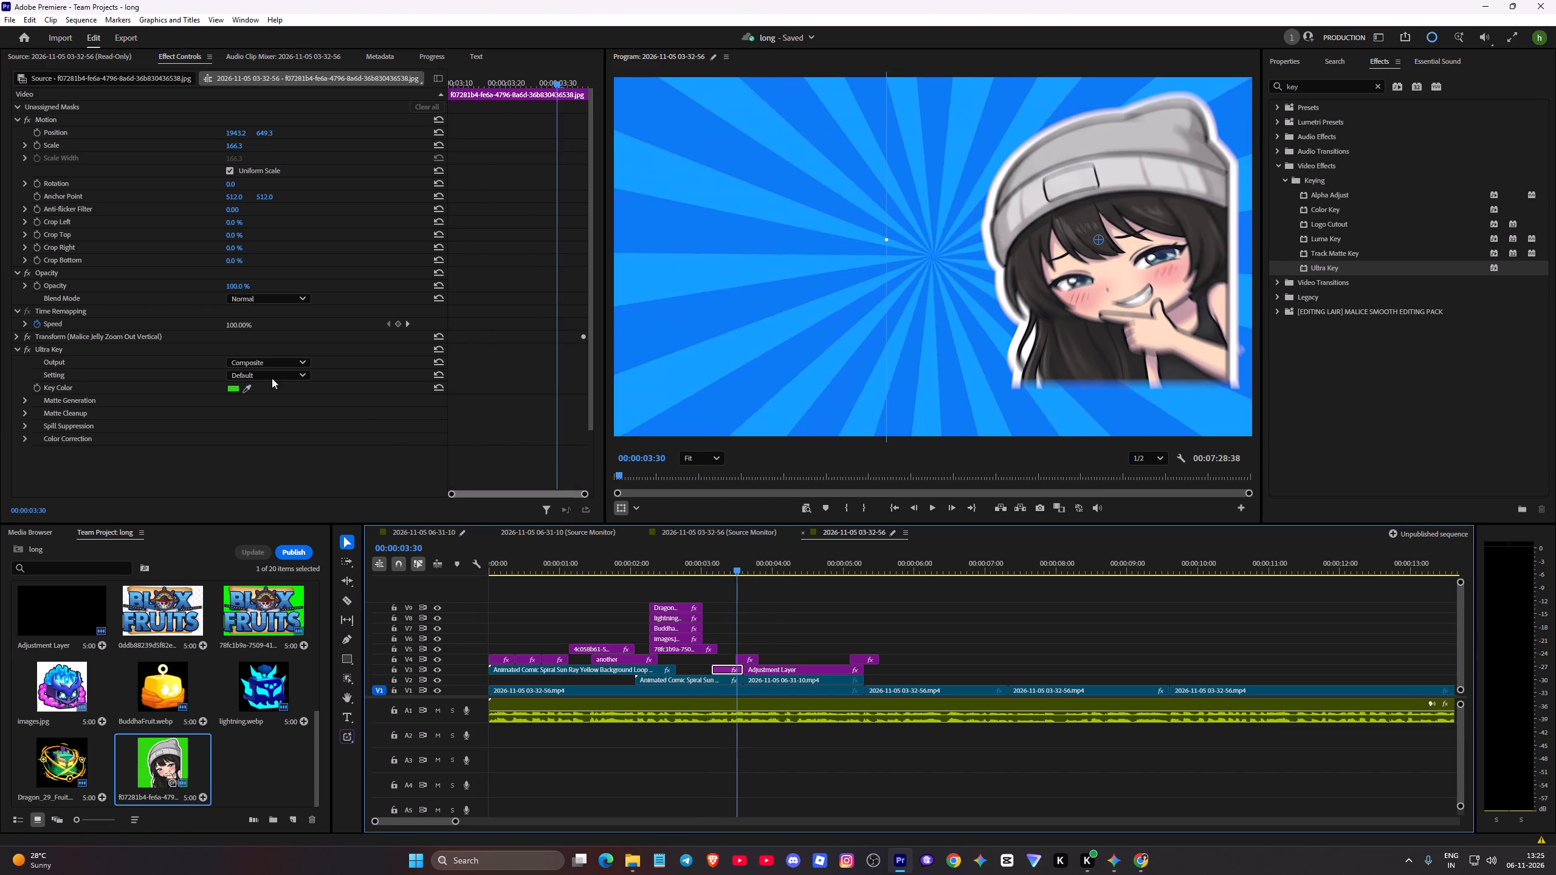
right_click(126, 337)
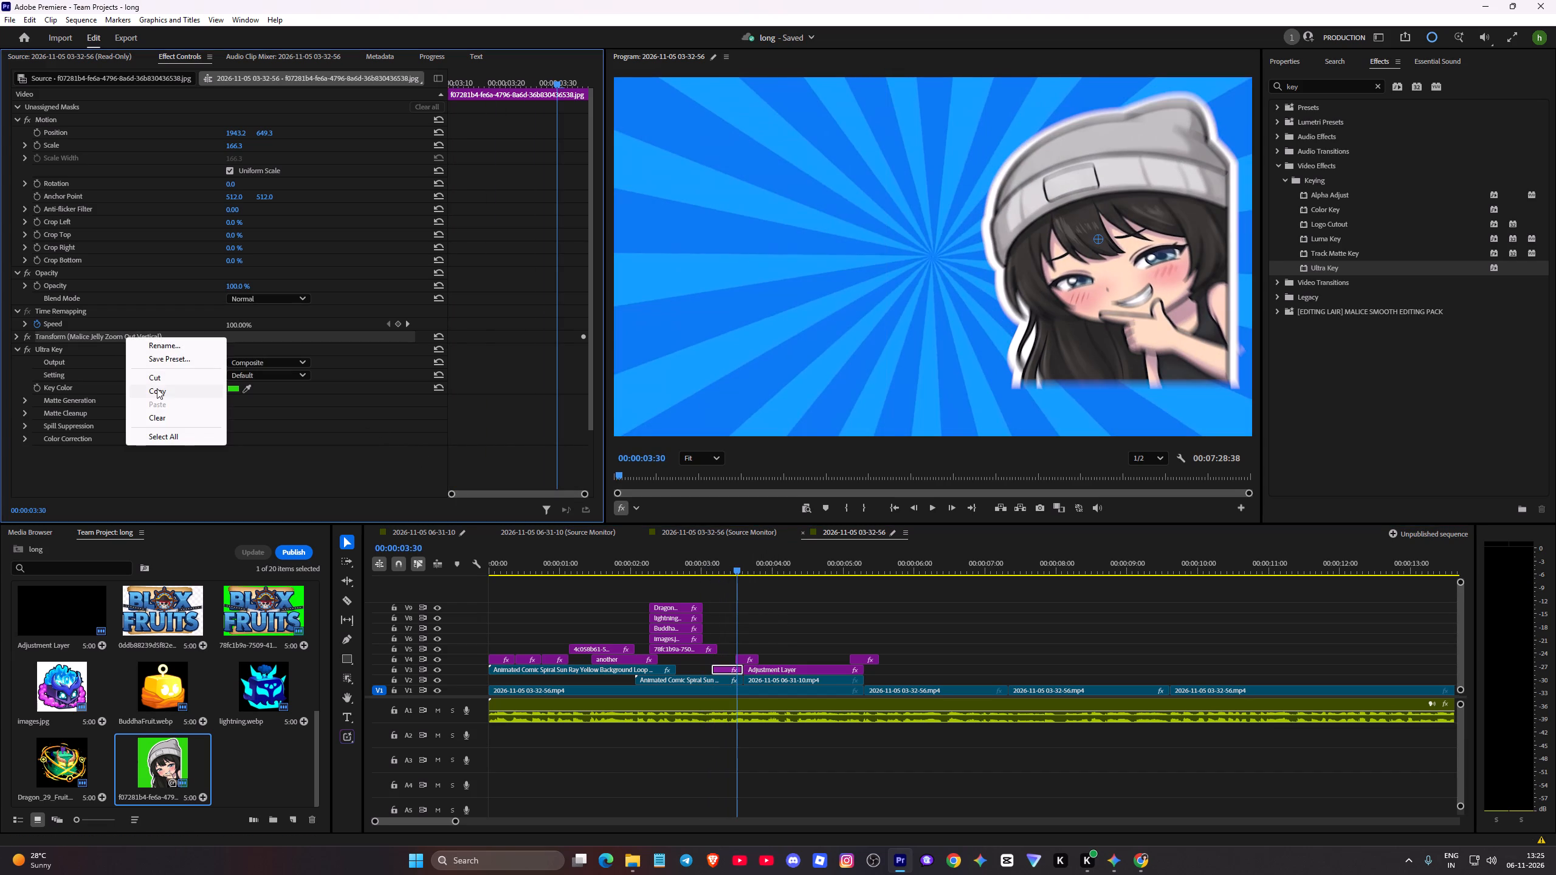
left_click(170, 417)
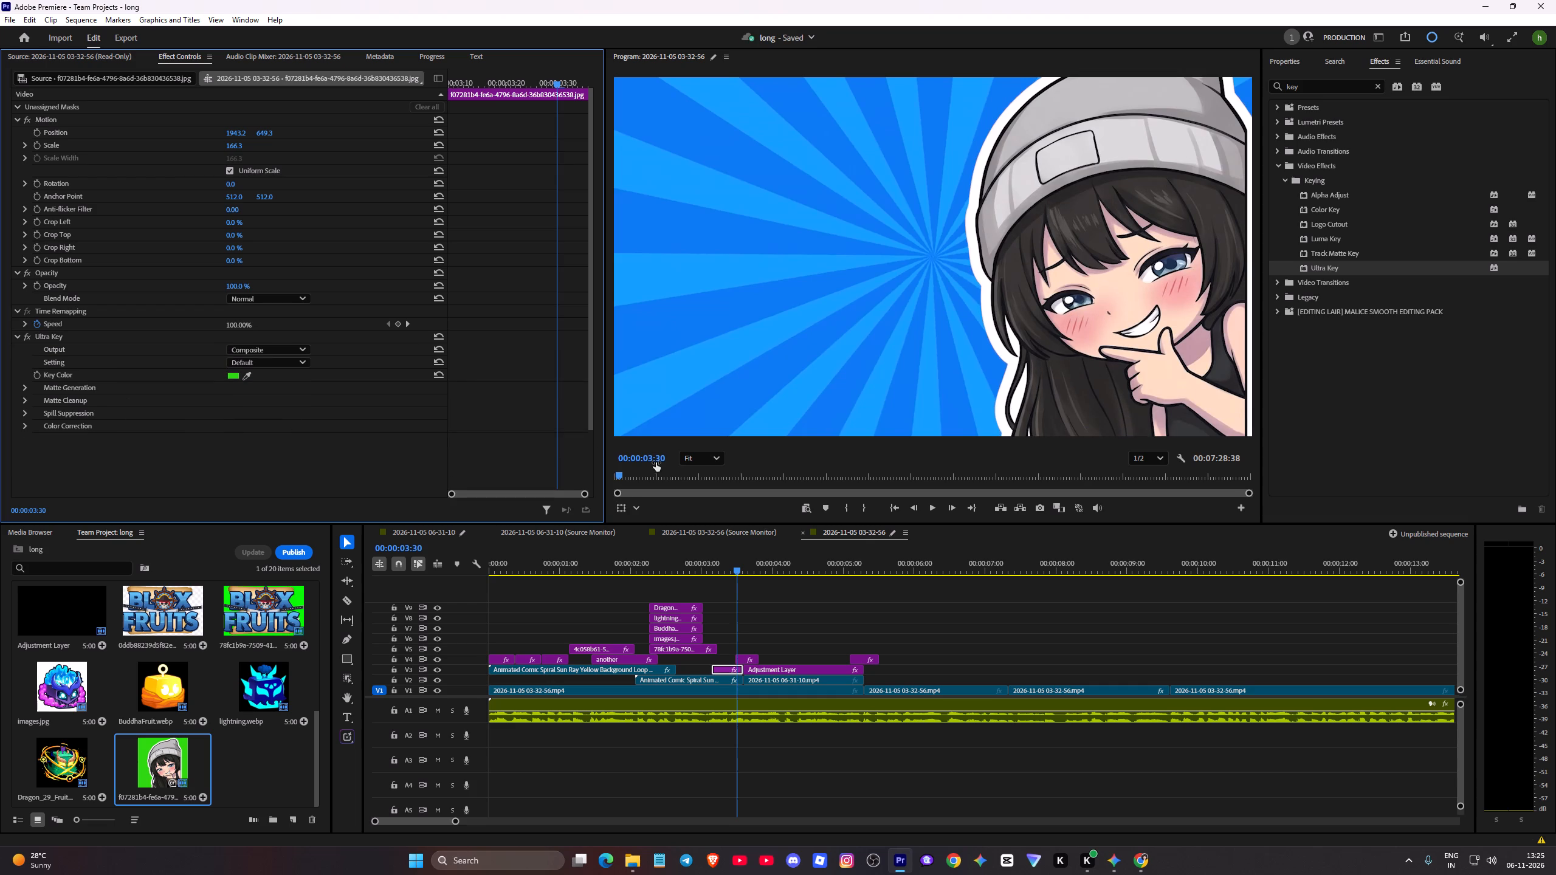
Clear the "key" search from the effects list.
left_click(1375, 84)
left_click(1364, 83)
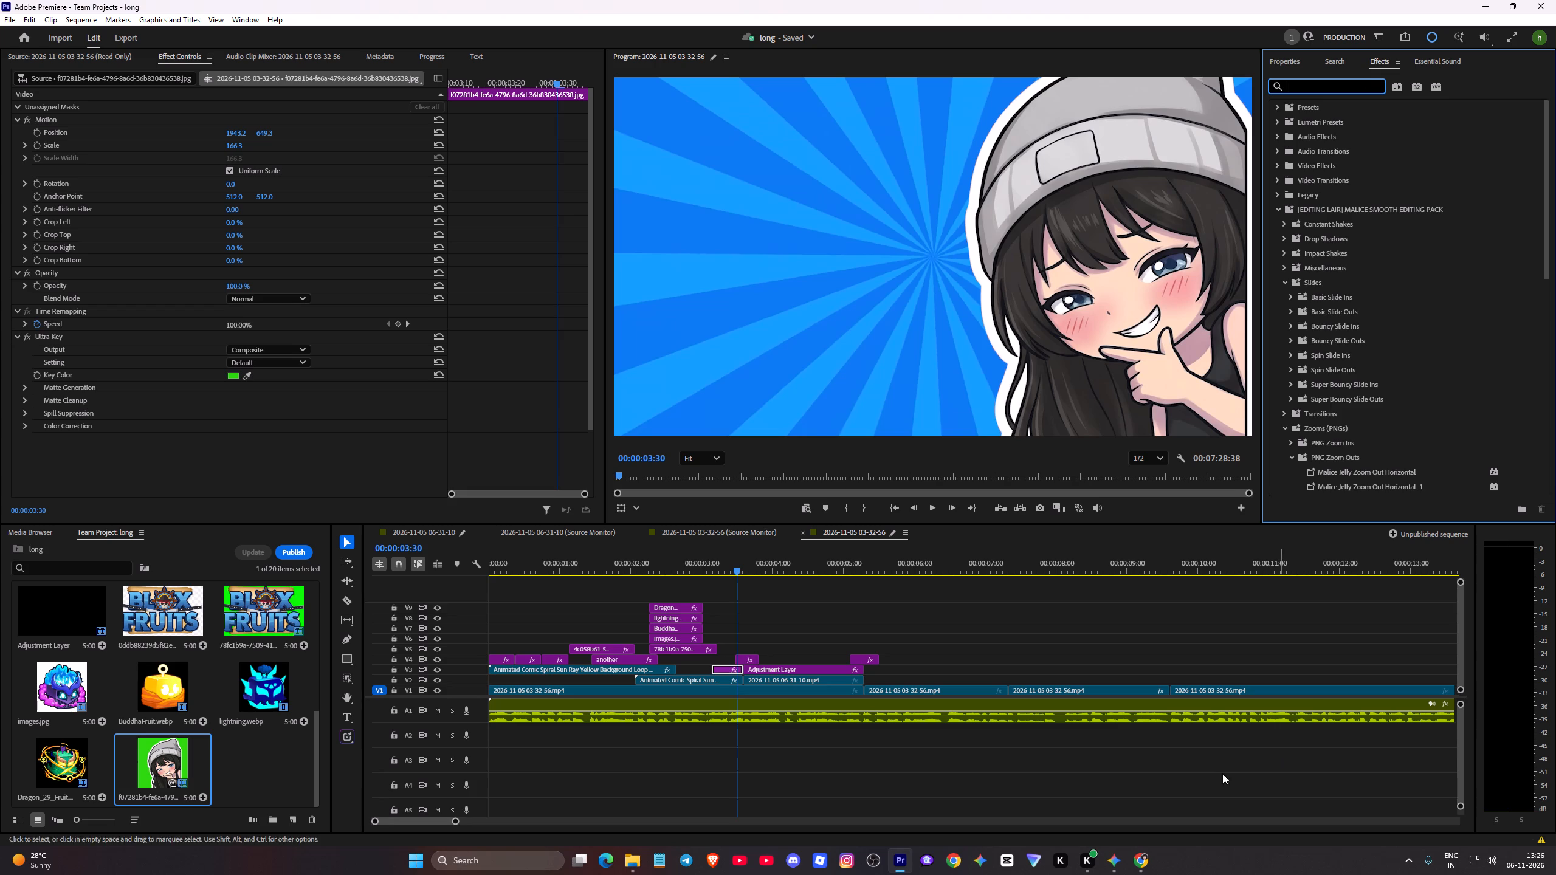
Switch to YouTube and look over the signed-in channel's videos and recent notifications.
left_click(767, 865)
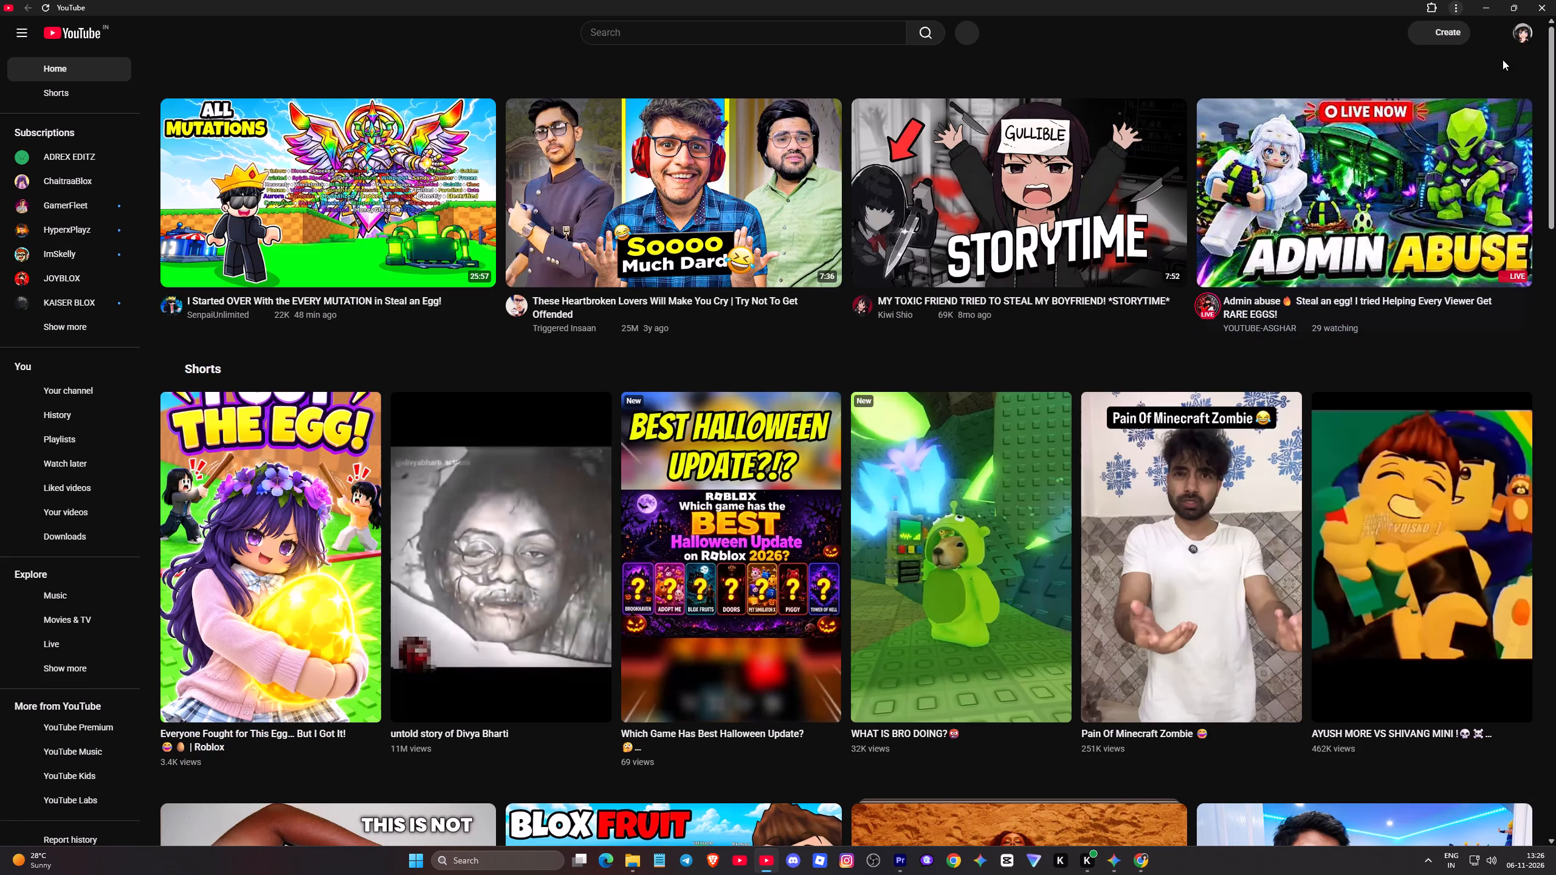
left_click(1521, 30)
left_click(1440, 89)
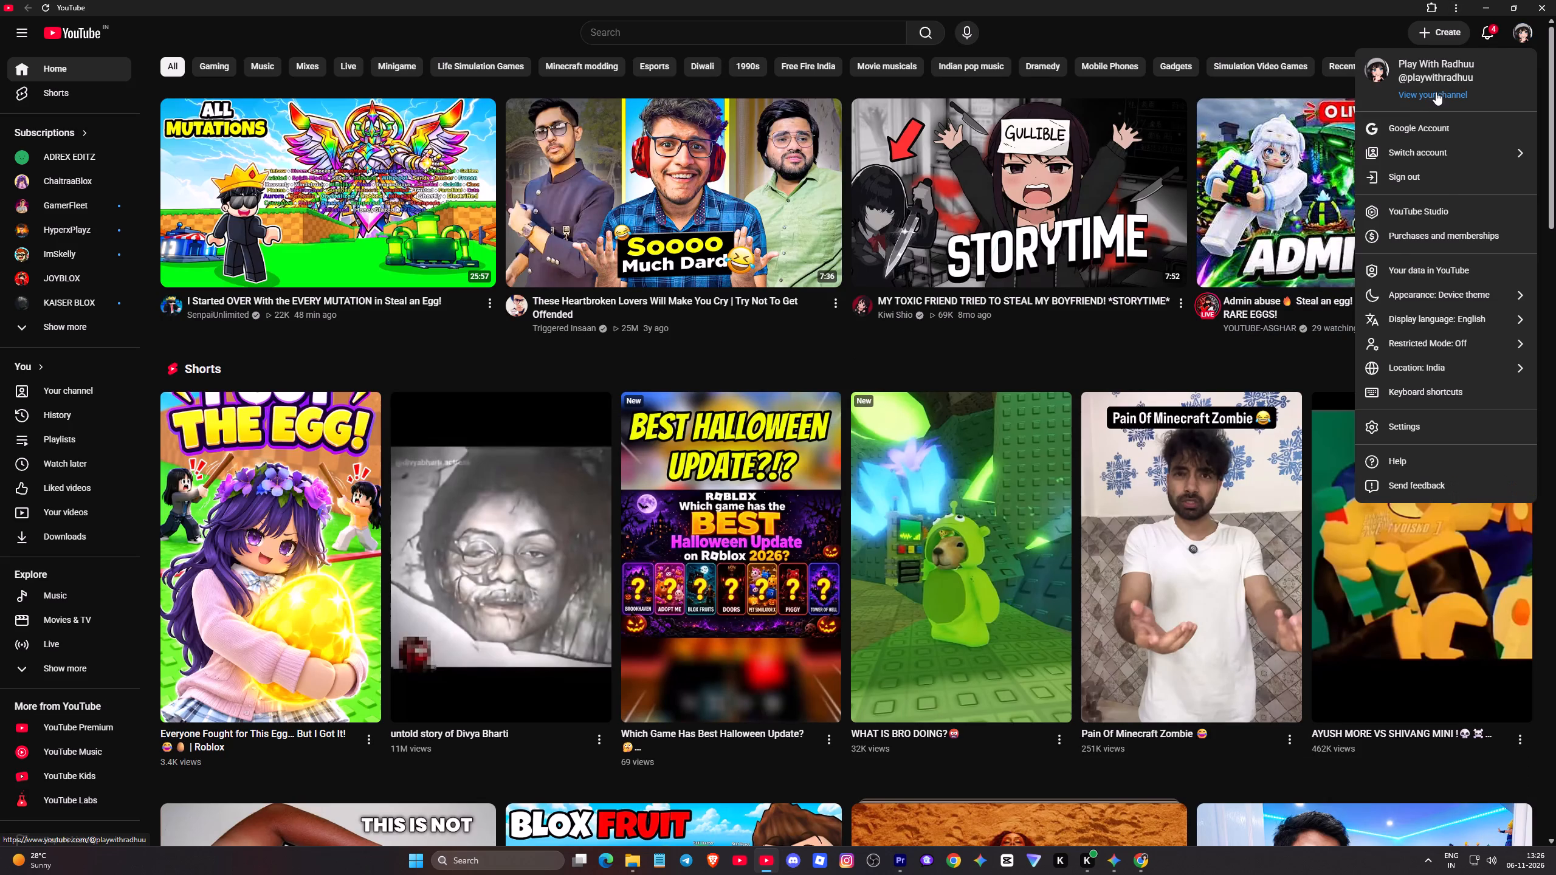
left_click(1435, 92)
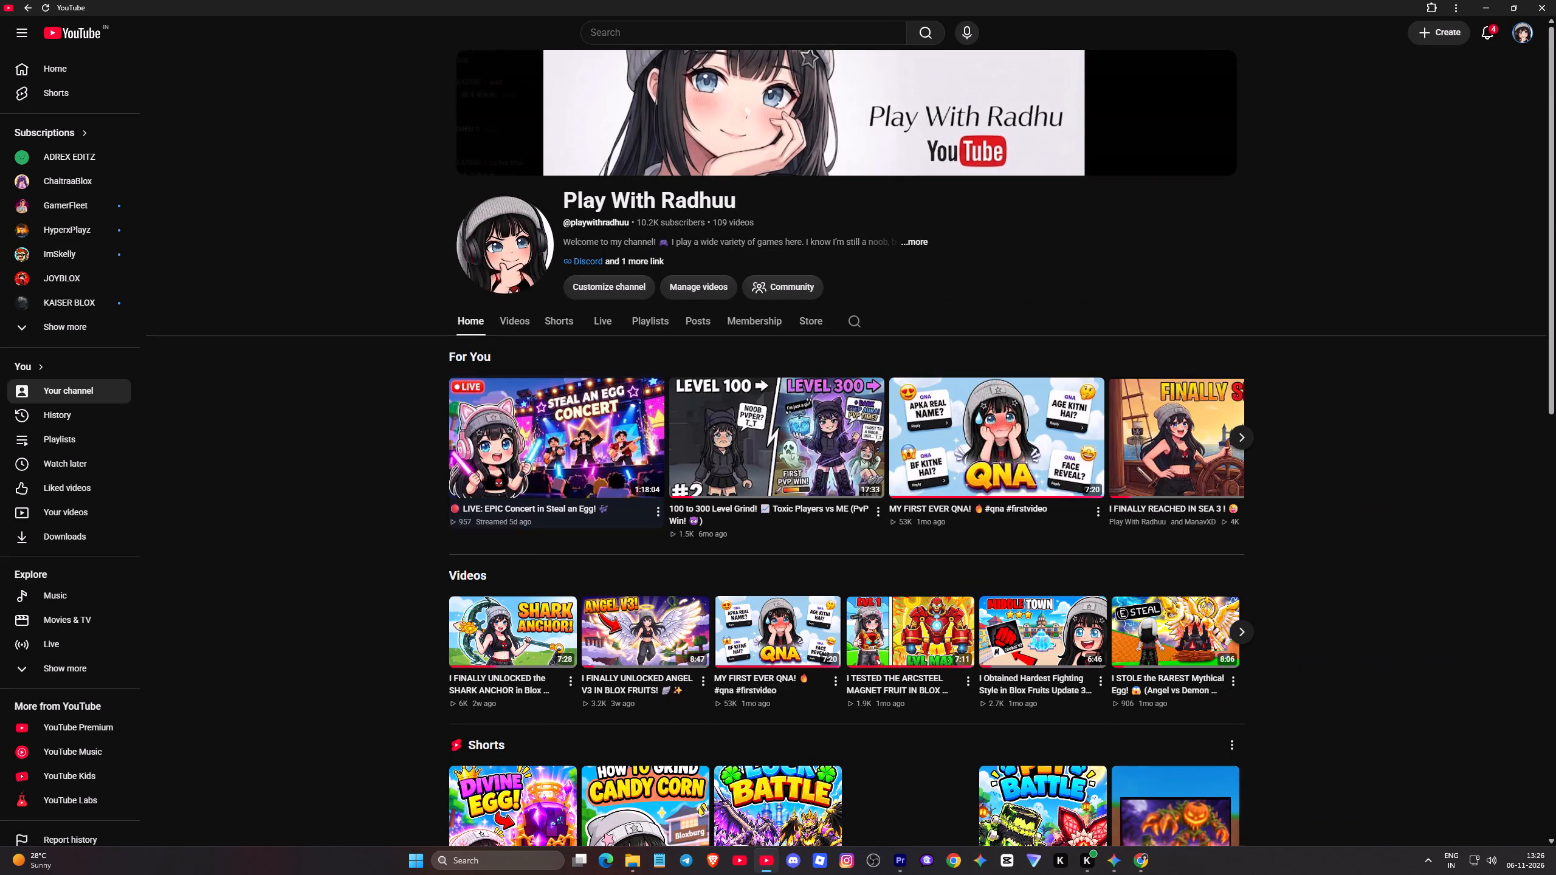
left_click(522, 313)
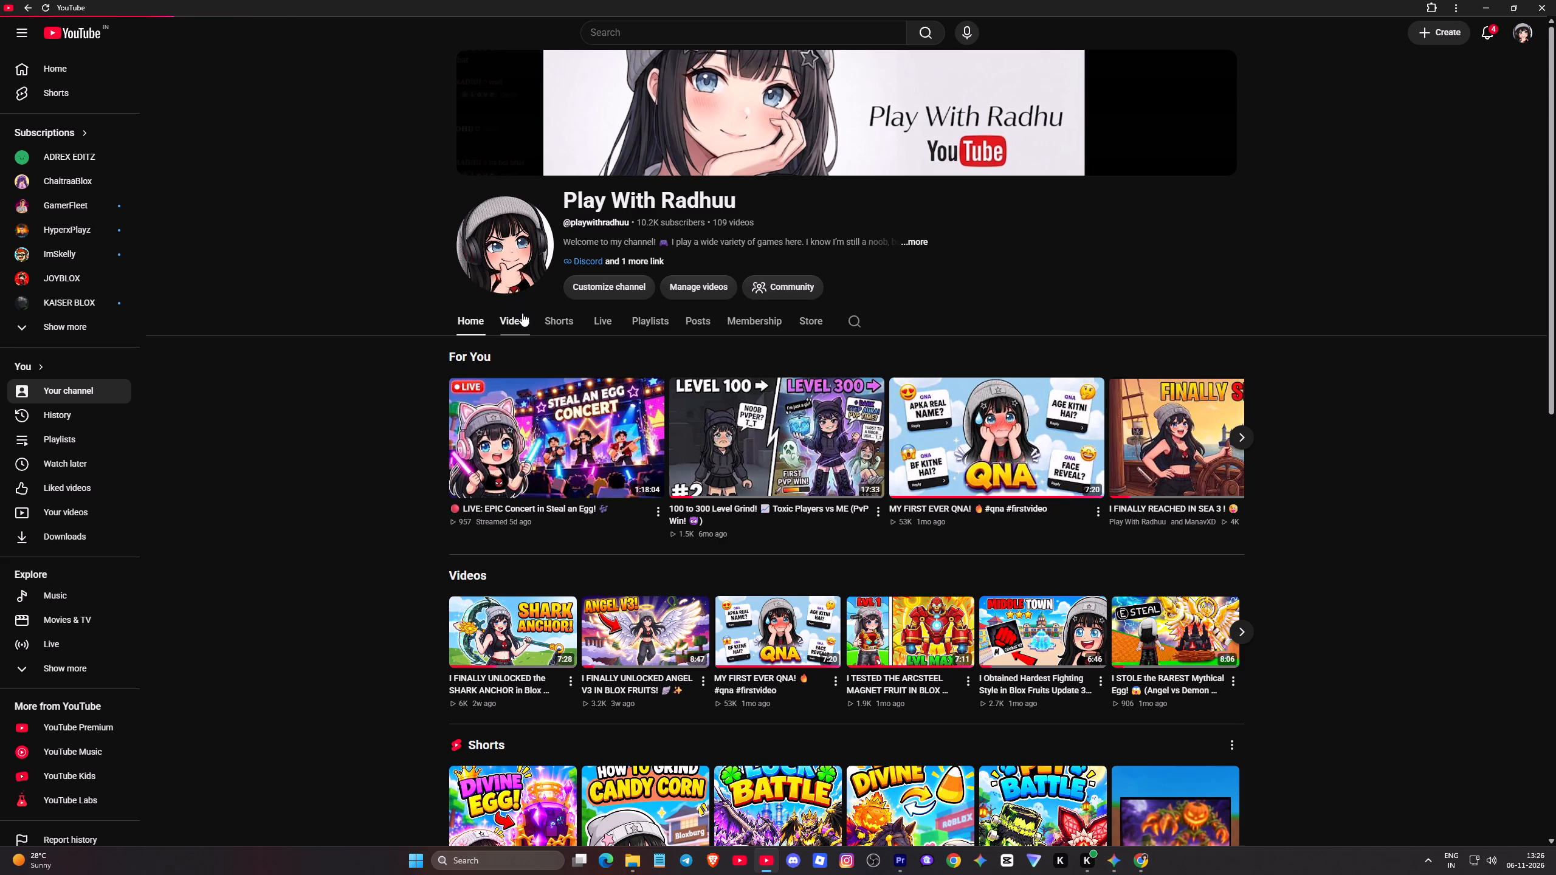
scroll(273, 465, "up", 1)
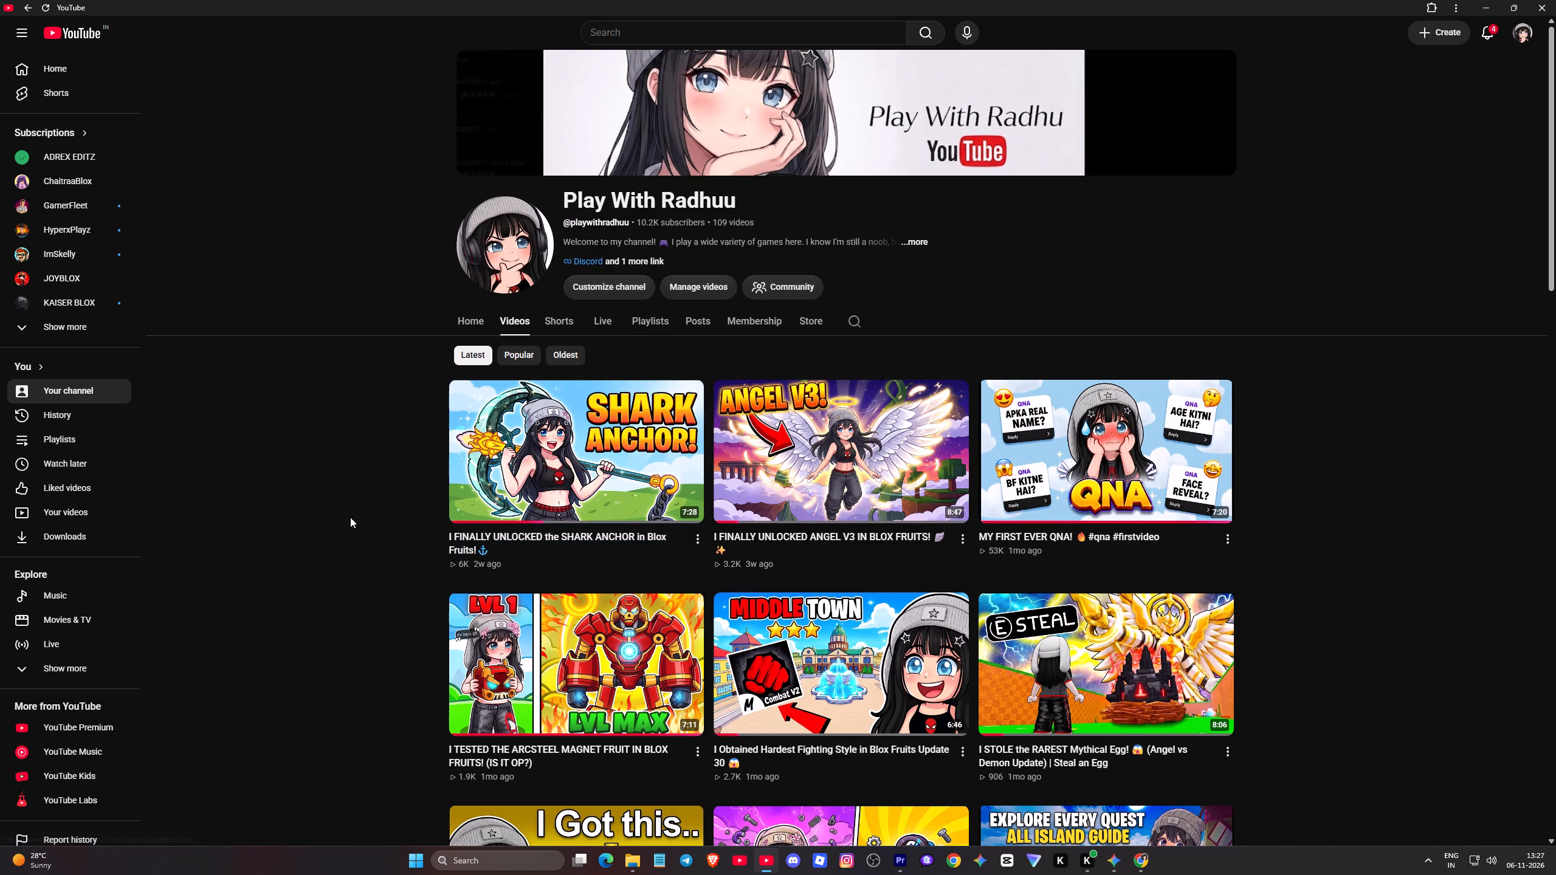
left_click(1499, 33)
left_click(1484, 32)
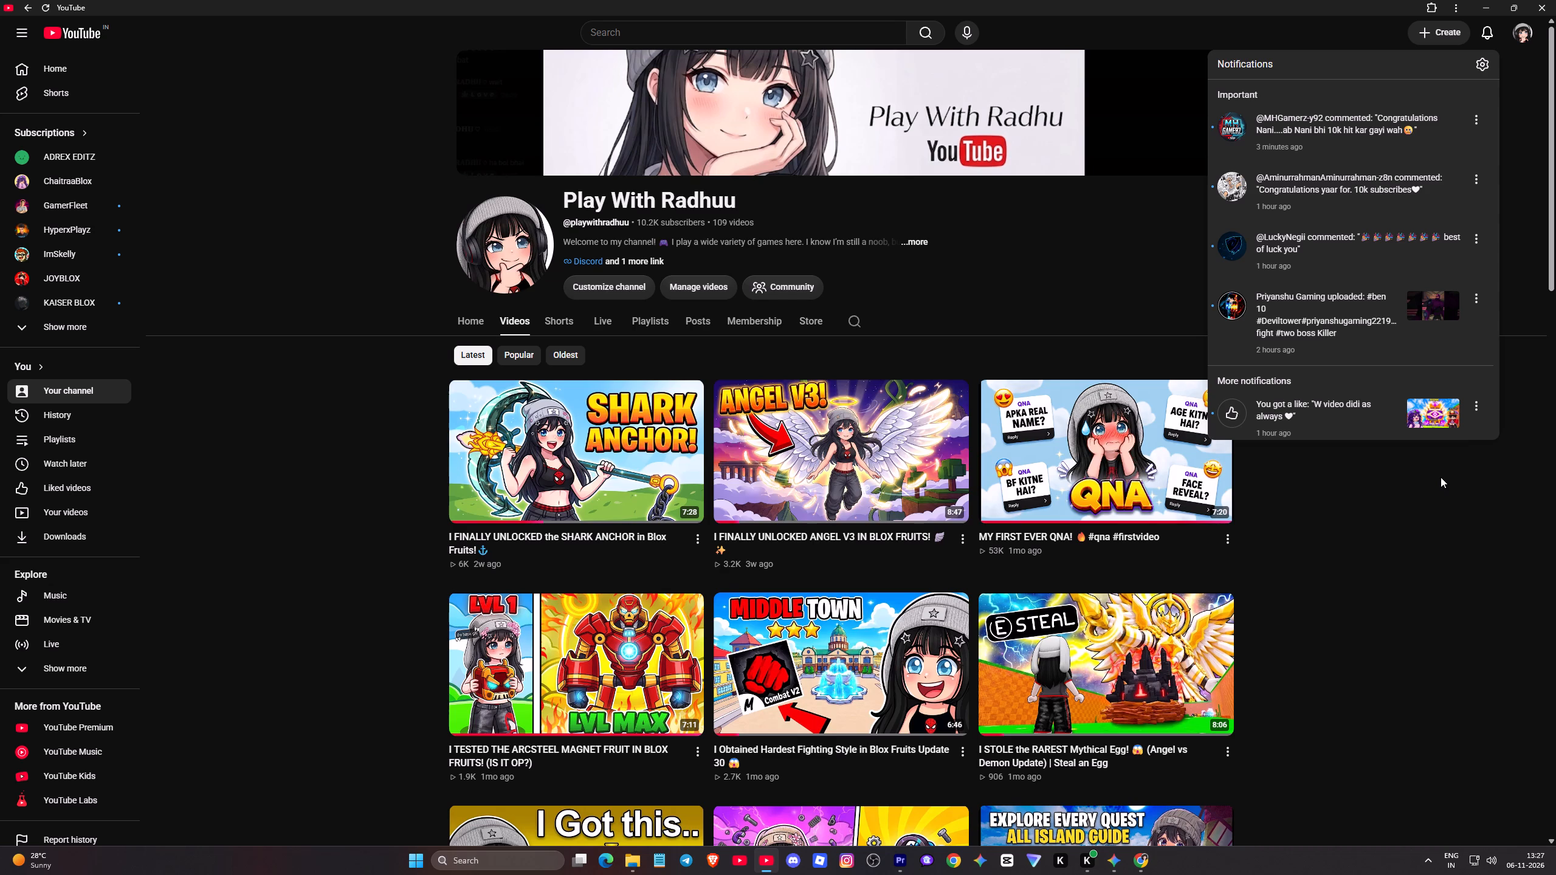
left_click(1441, 477)
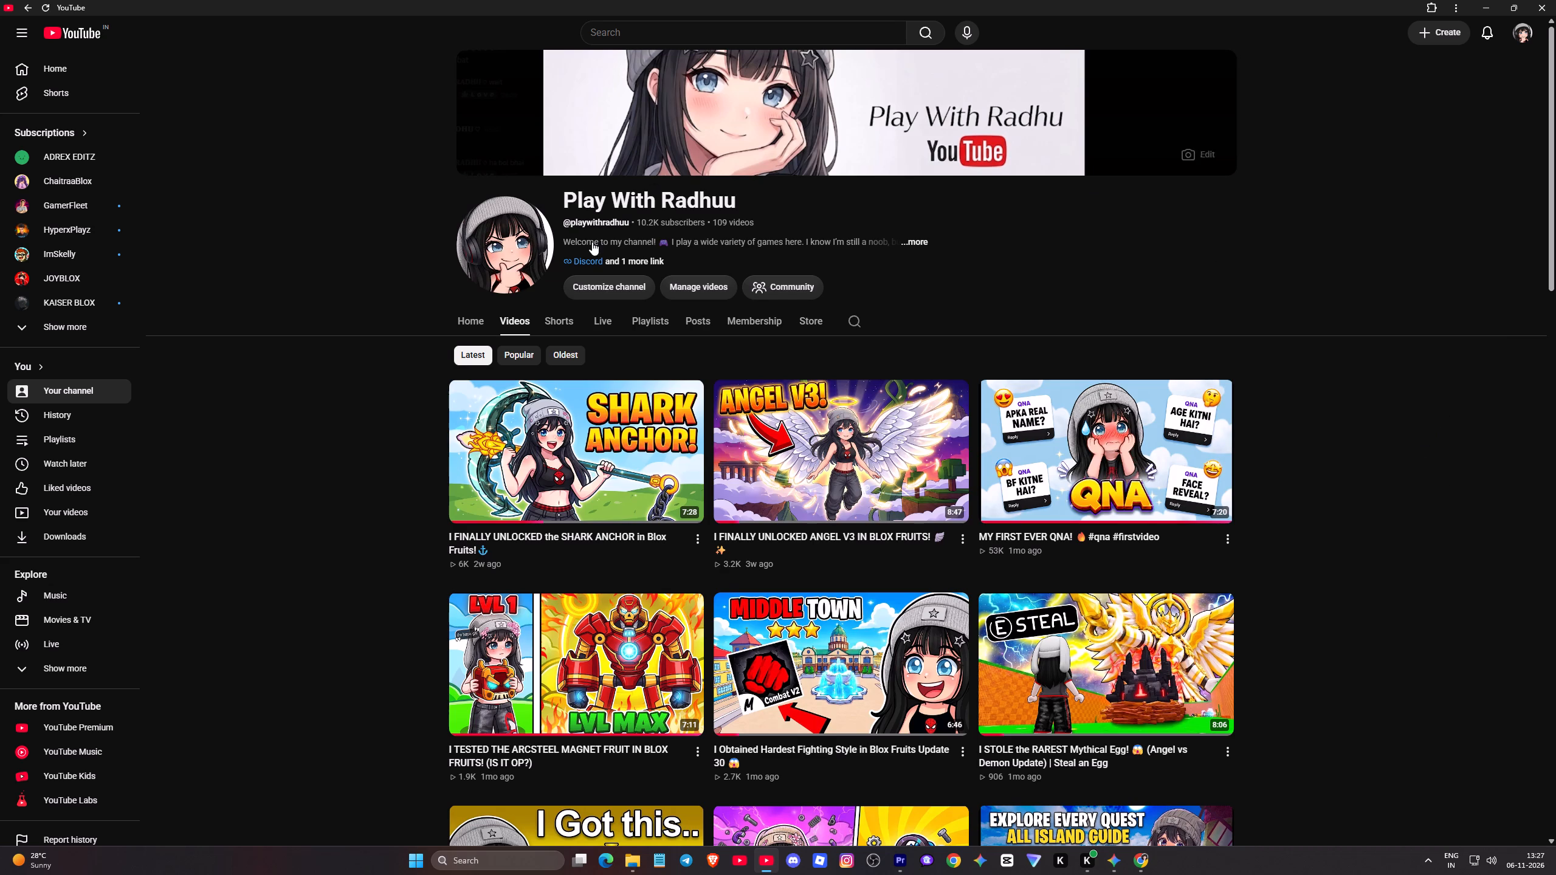
Review the channel's dashboard in YouTube Studio, then return to Premiere.
left_click(616, 286)
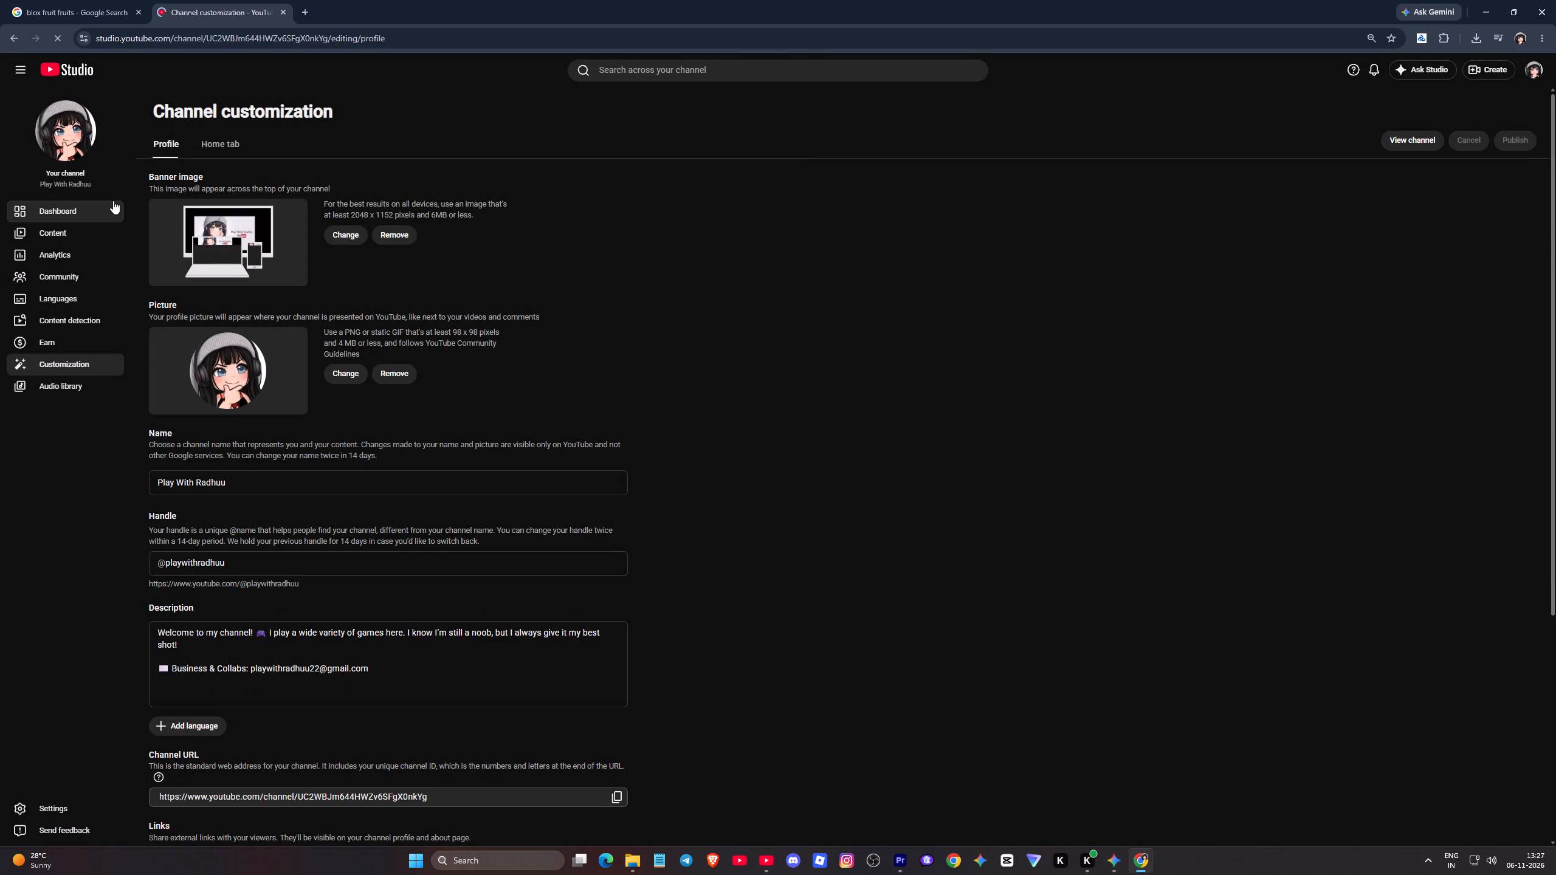
left_click(113, 201)
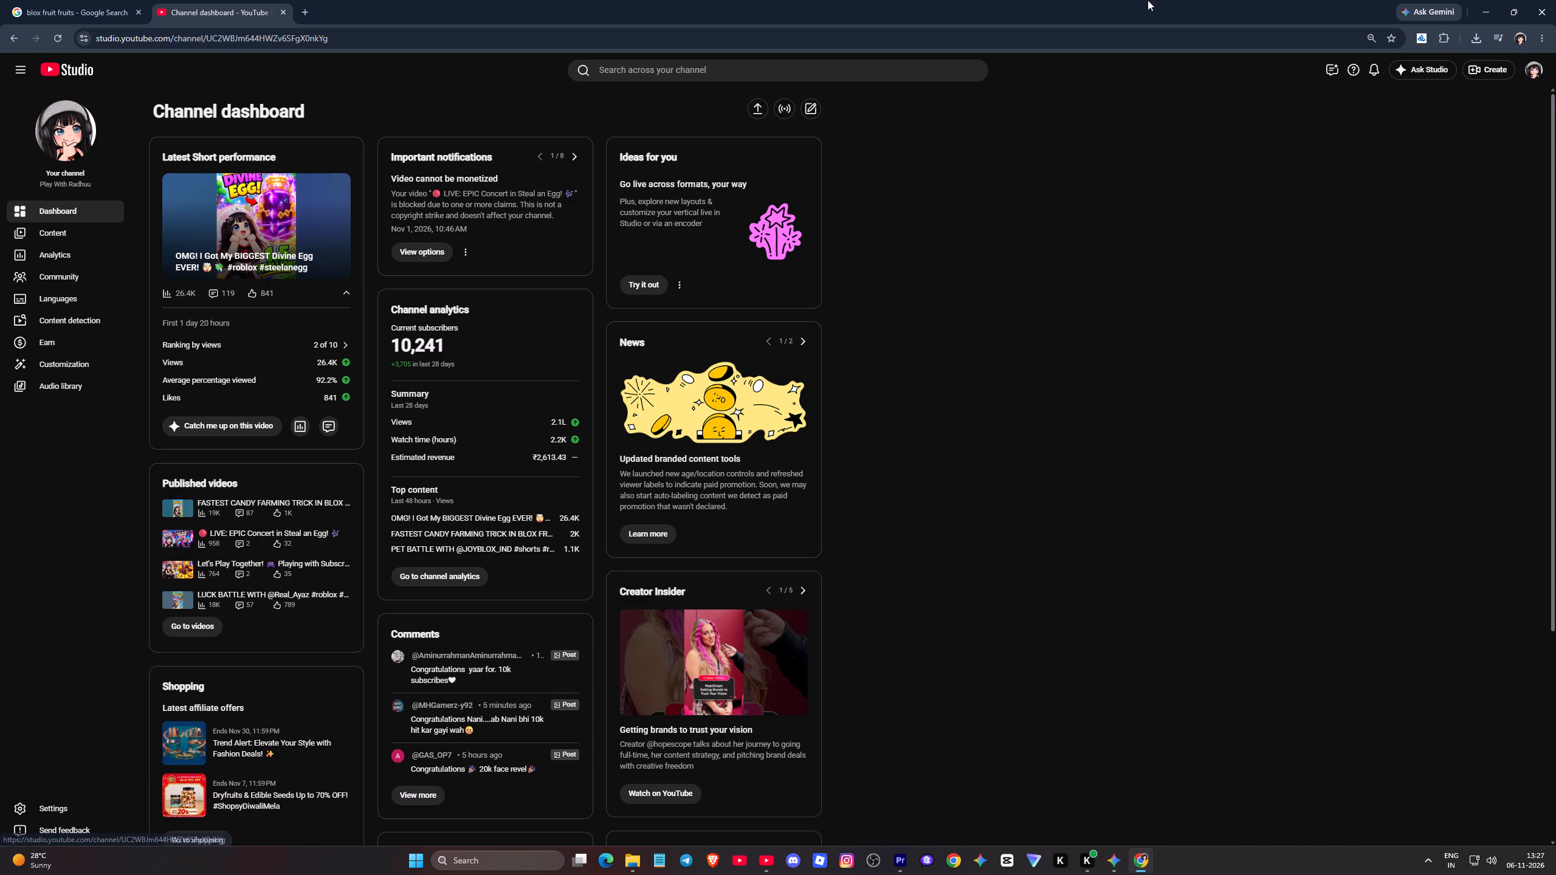
left_click(1555, 0)
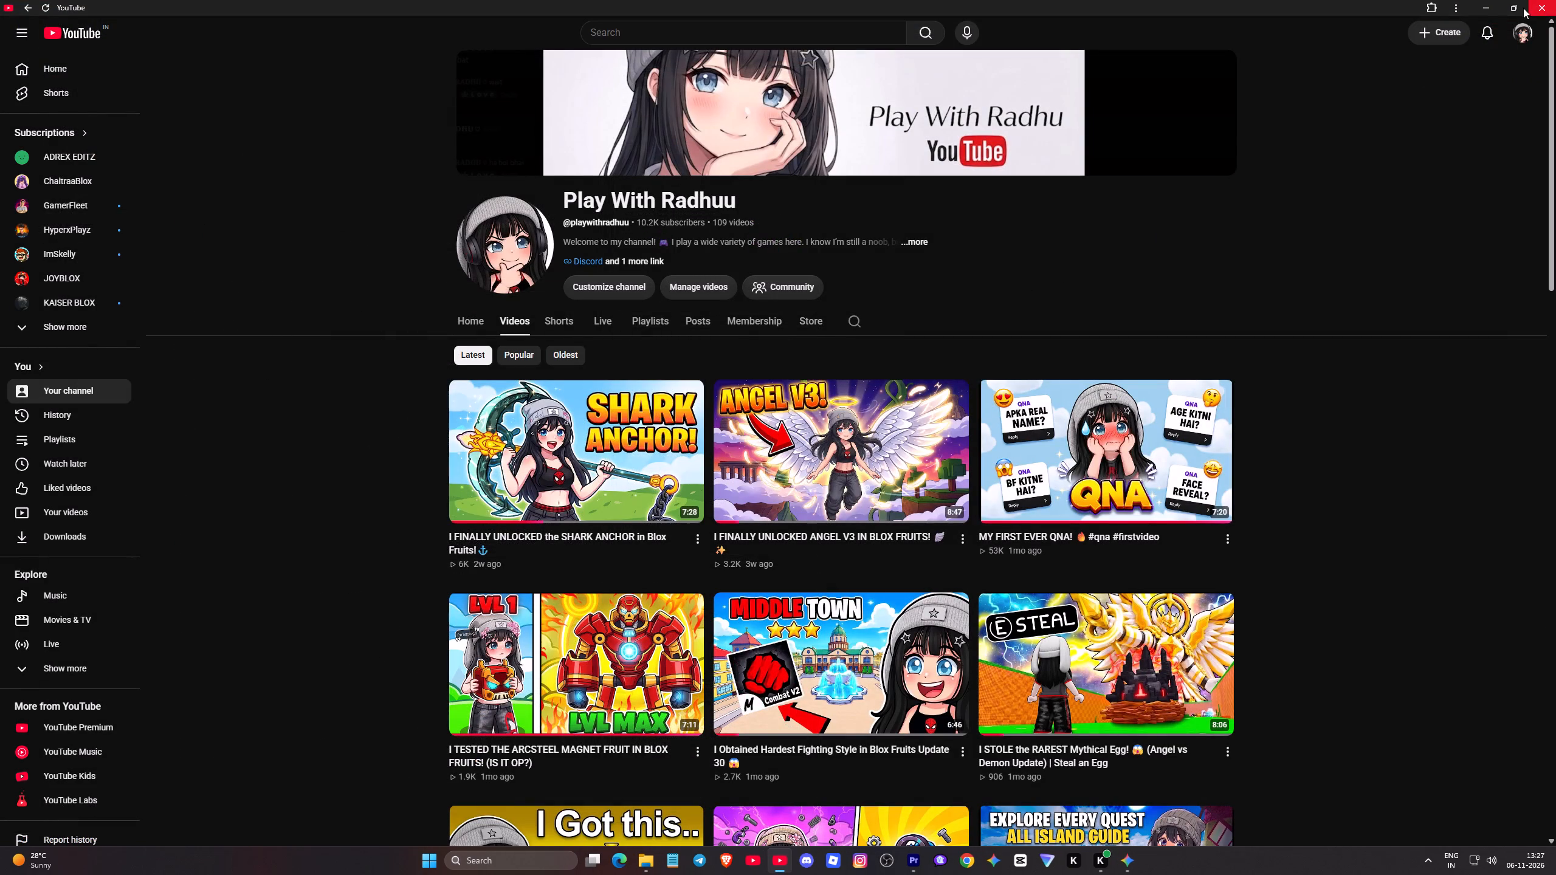
left_click(1496, 1)
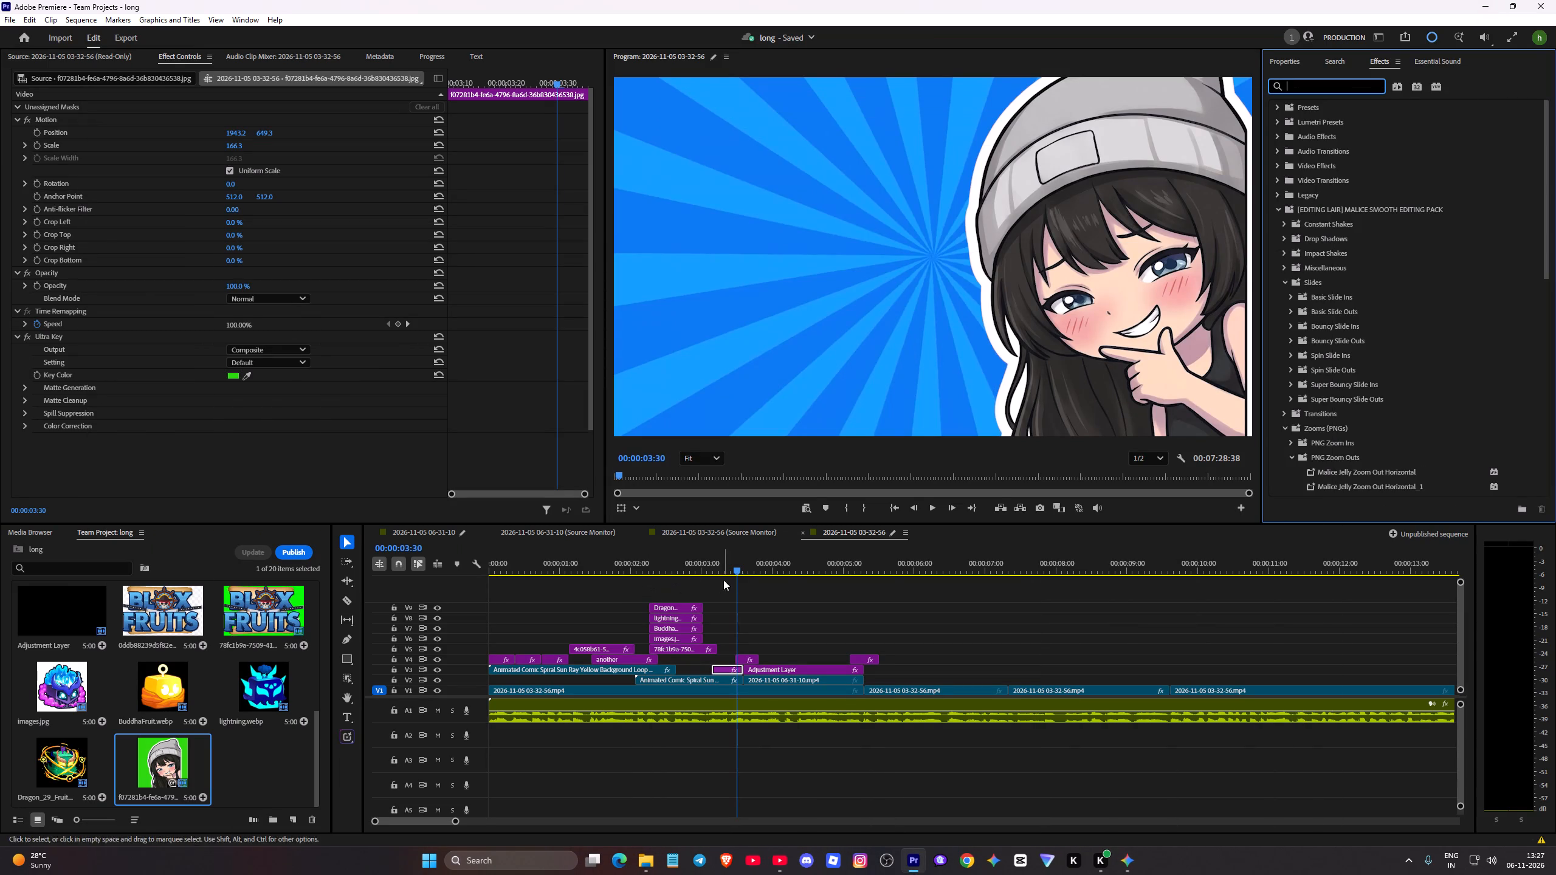
Apply the Malice Blink Zoom In Horizontal_1 preset from PNG Zoom Ins to the beanie girl clip on V3.
scroll(1323, 444, "down", 1)
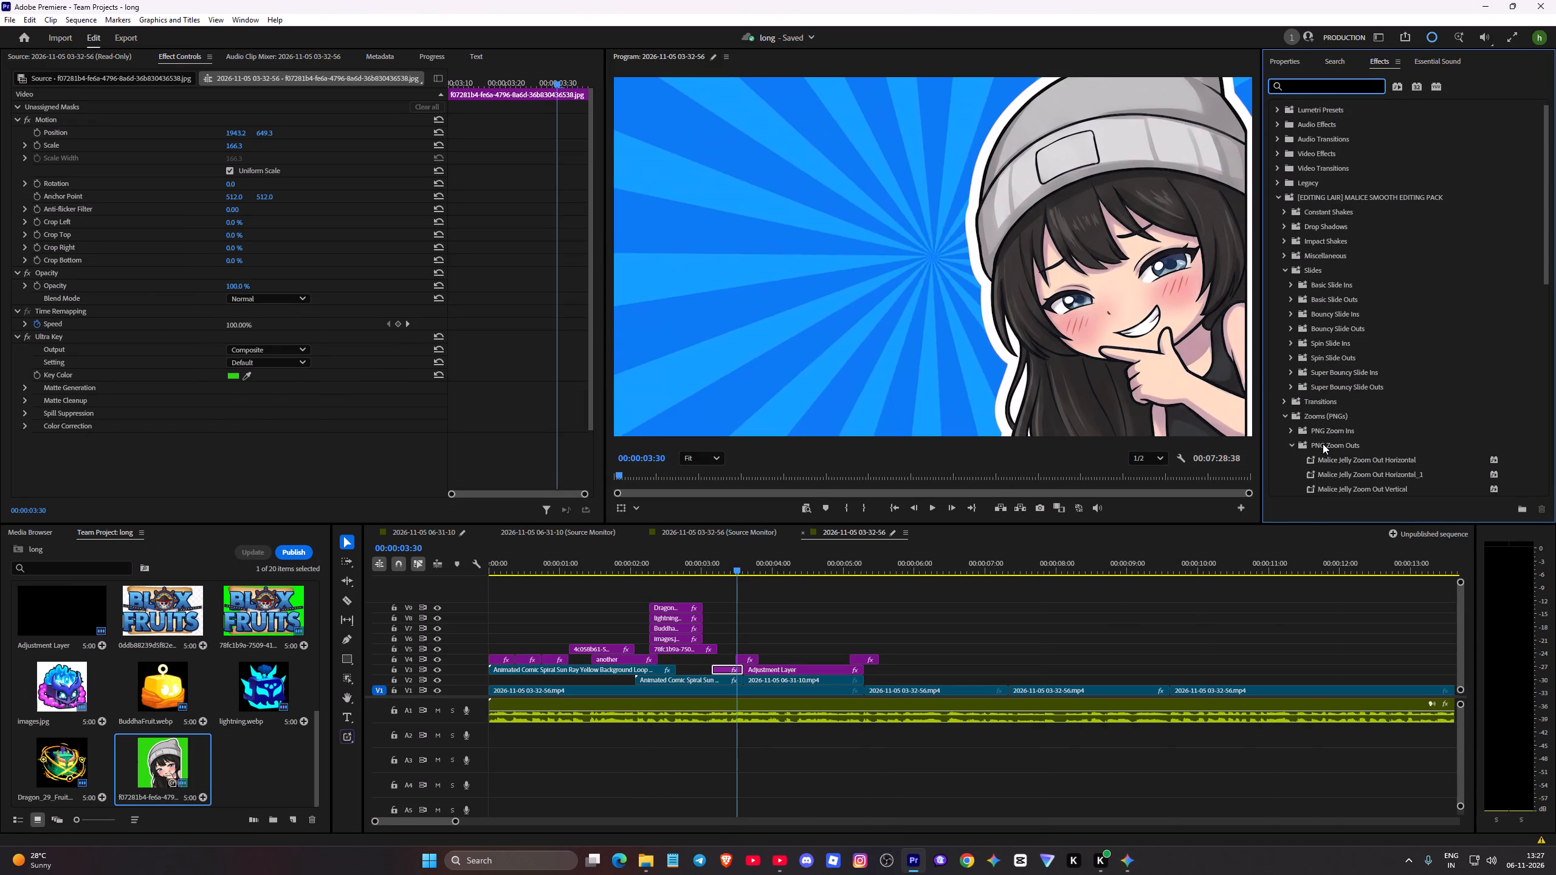
left_click(1290, 445)
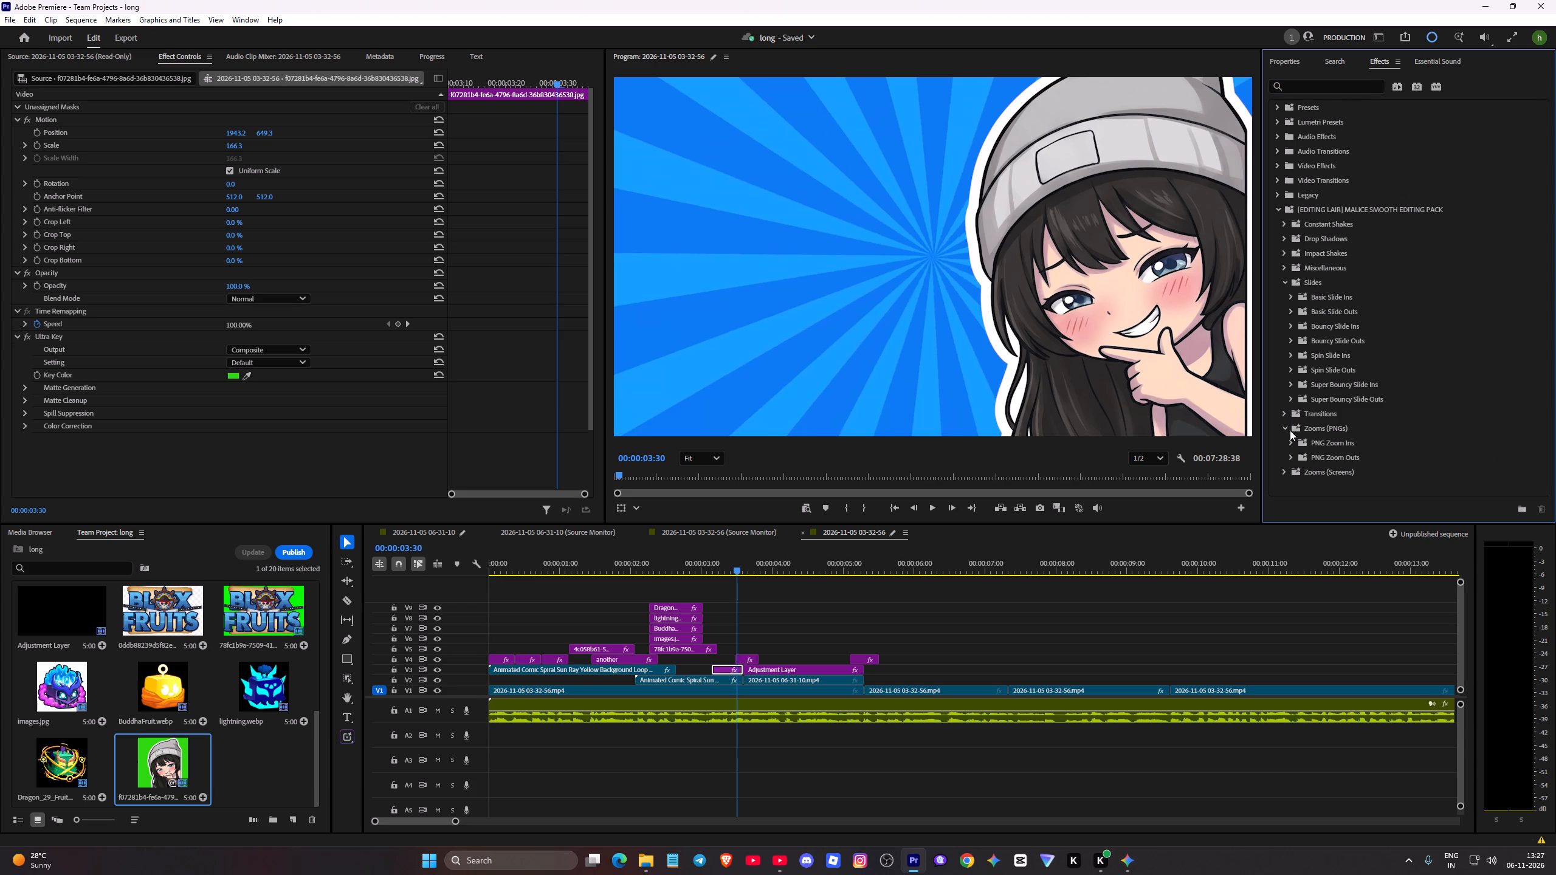
left_click(1295, 445)
scroll(1304, 453, "down", 3)
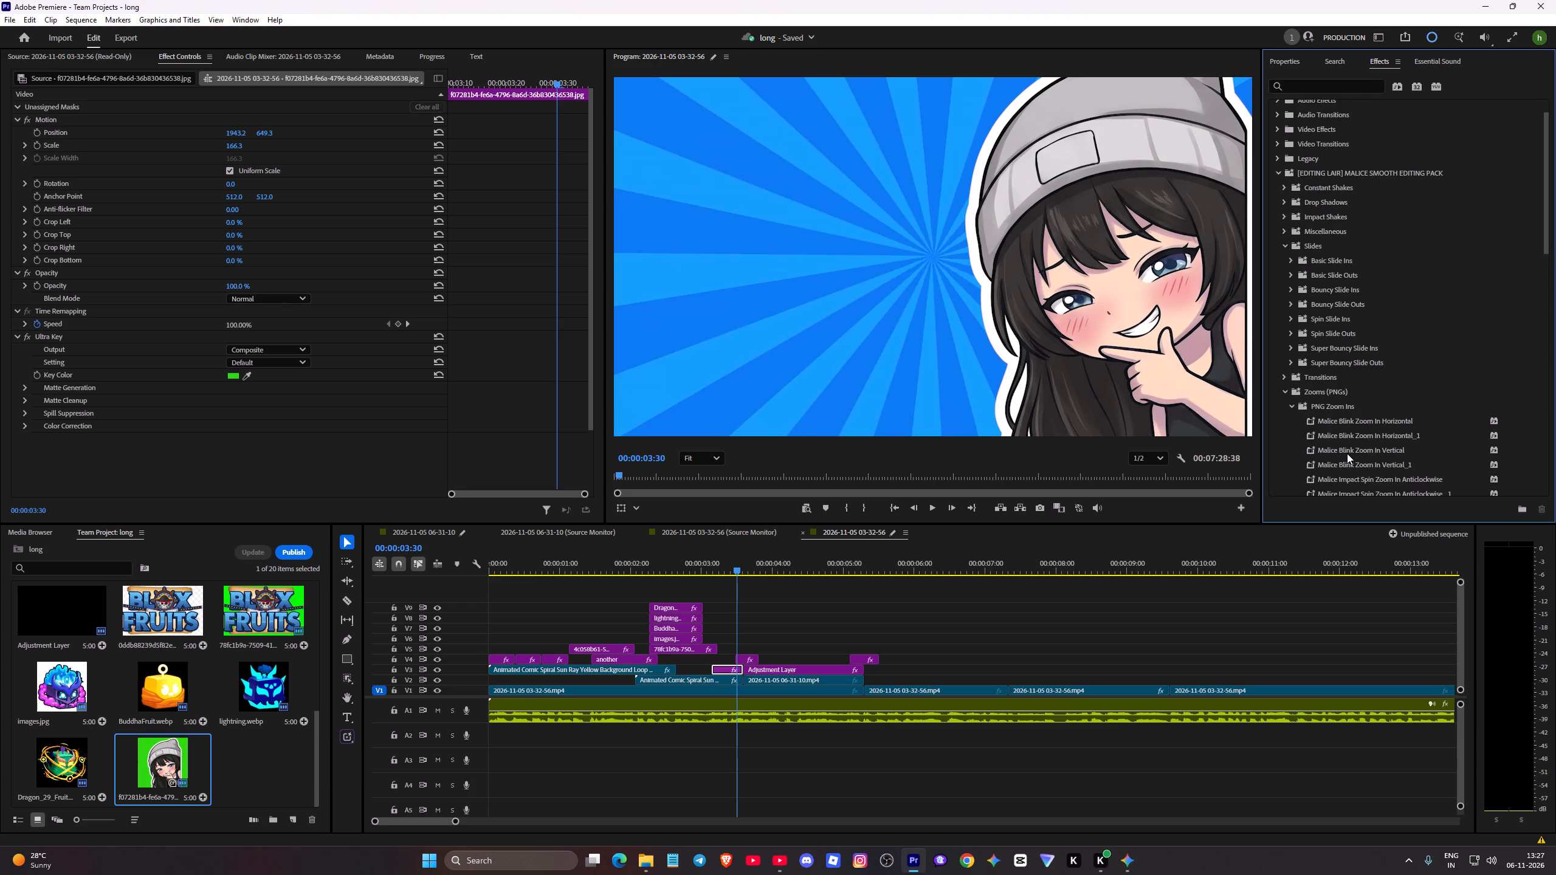
left_click_drag(1345, 431, 771, 647)
left_click_drag(771, 647, 724, 673)
Play back twice from the end of the logo section into the gameplay to check the beanie girl's zoom-in.
left_click_drag(735, 636, 729, 633)
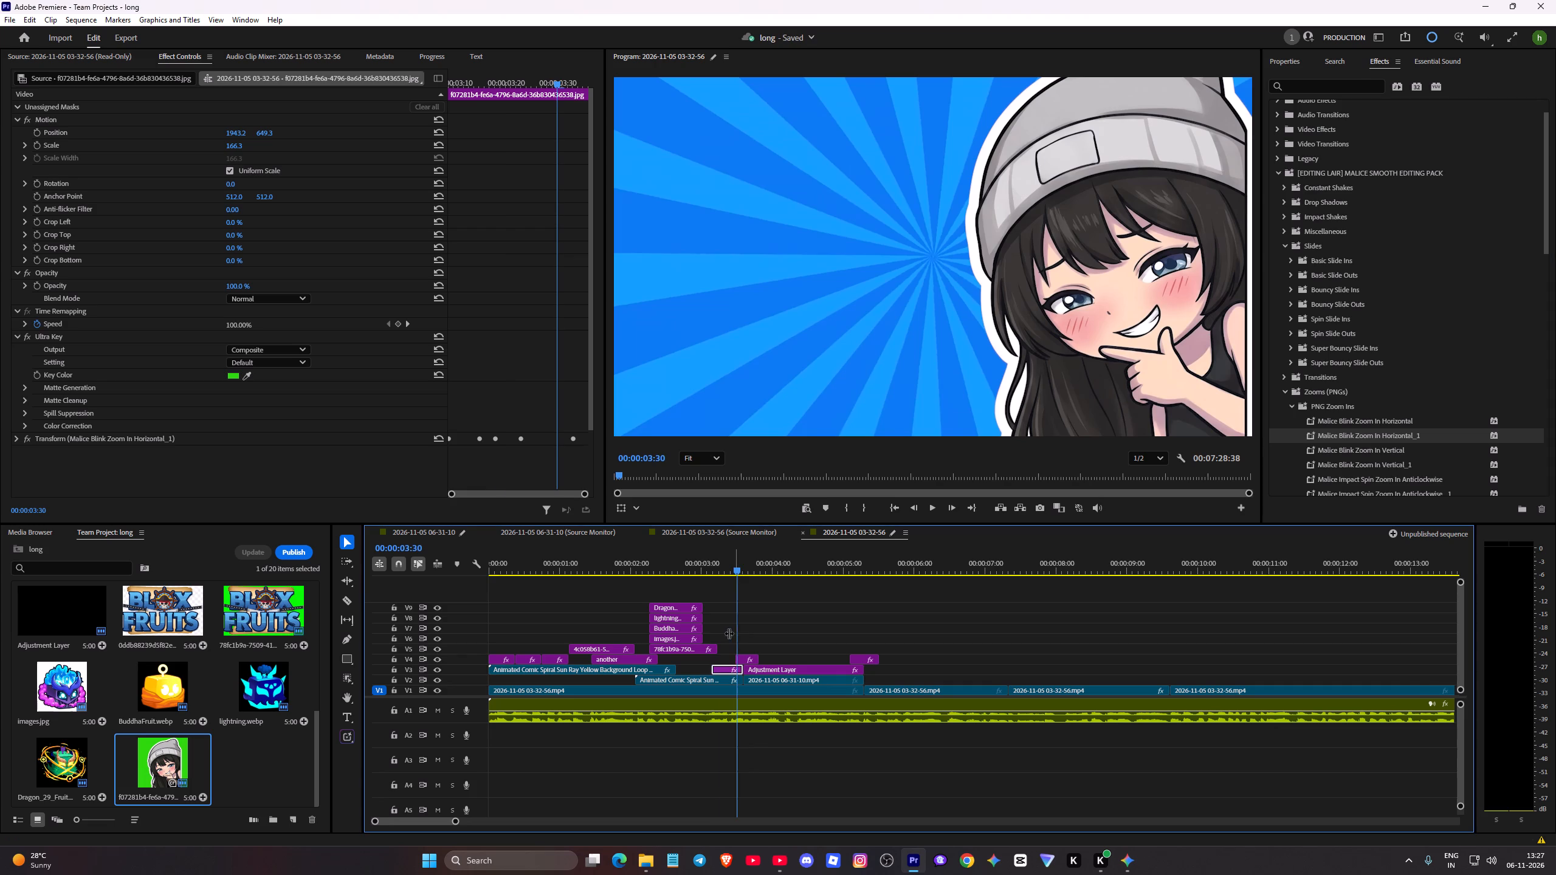
left_click_drag(729, 633, 697, 631)
key("space")
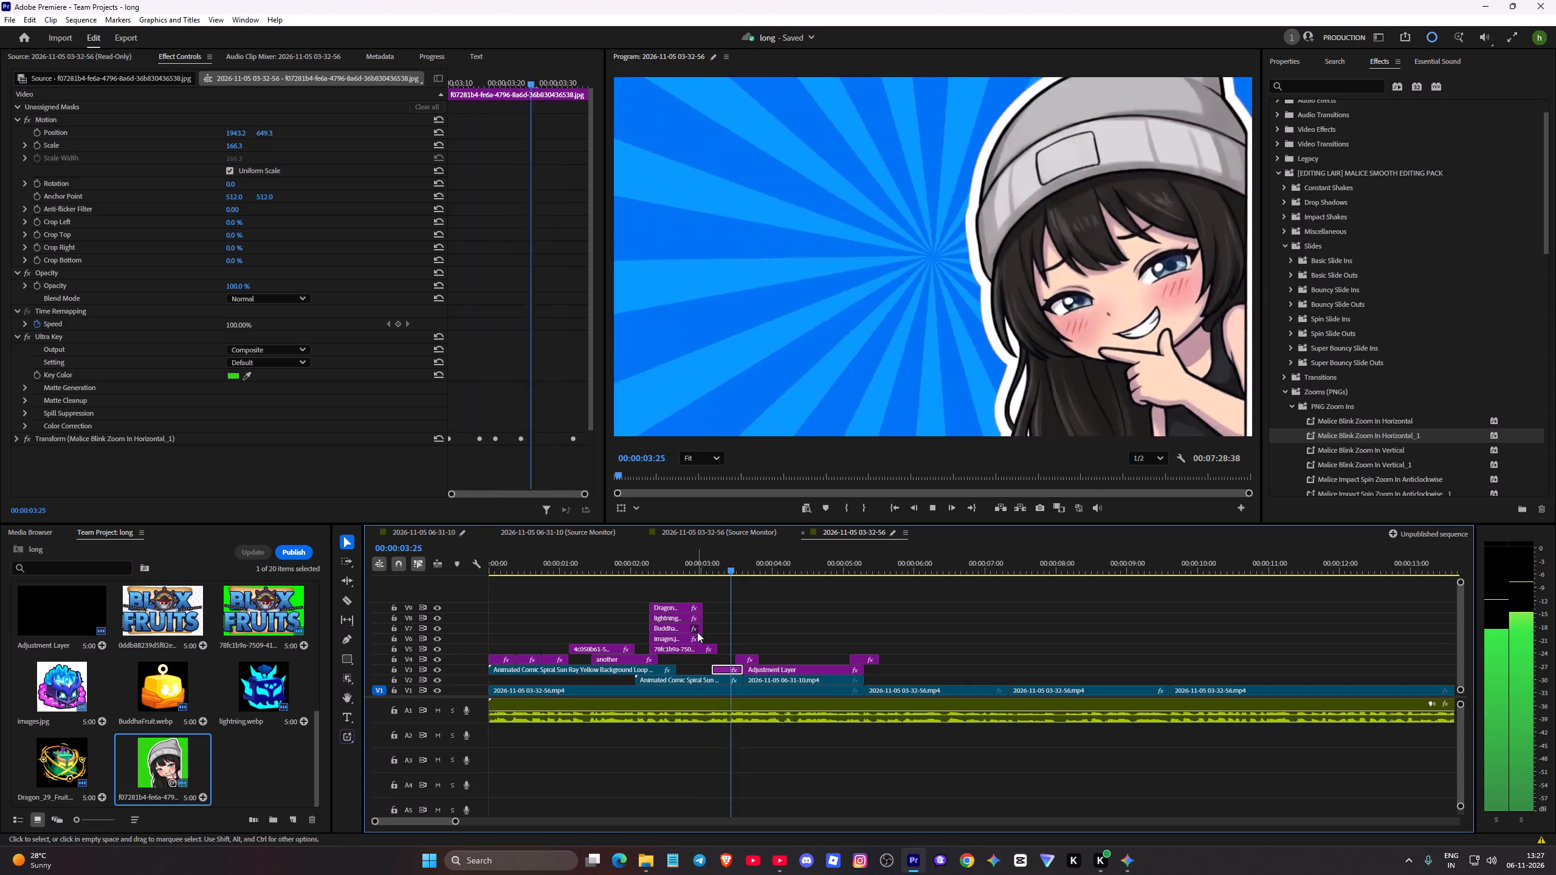
key("space")
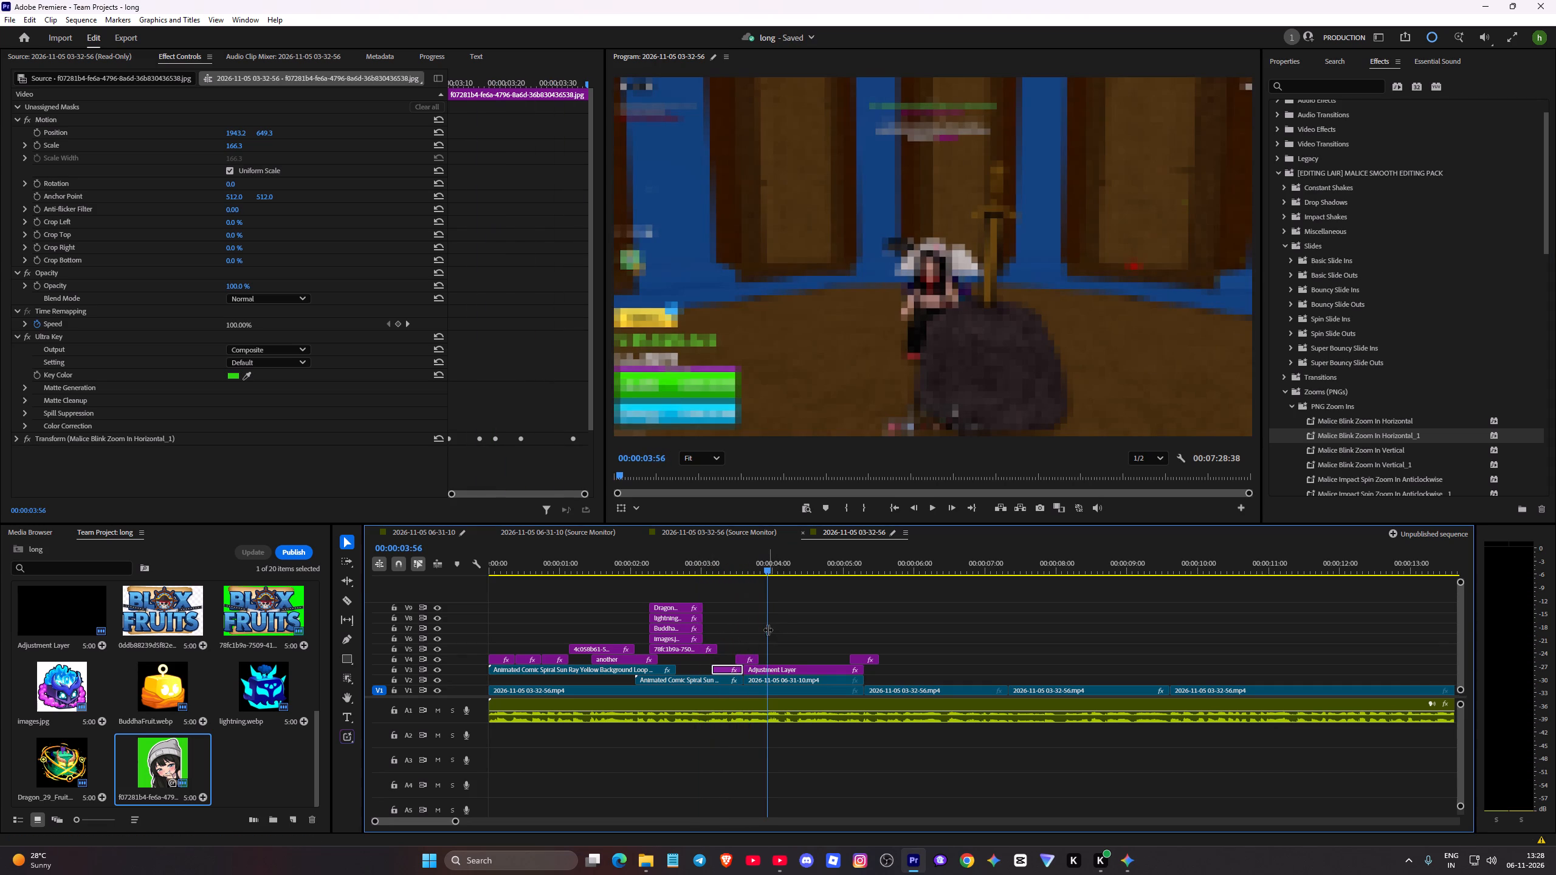
left_click_drag(768, 630, 700, 627)
key("space")
key("space")
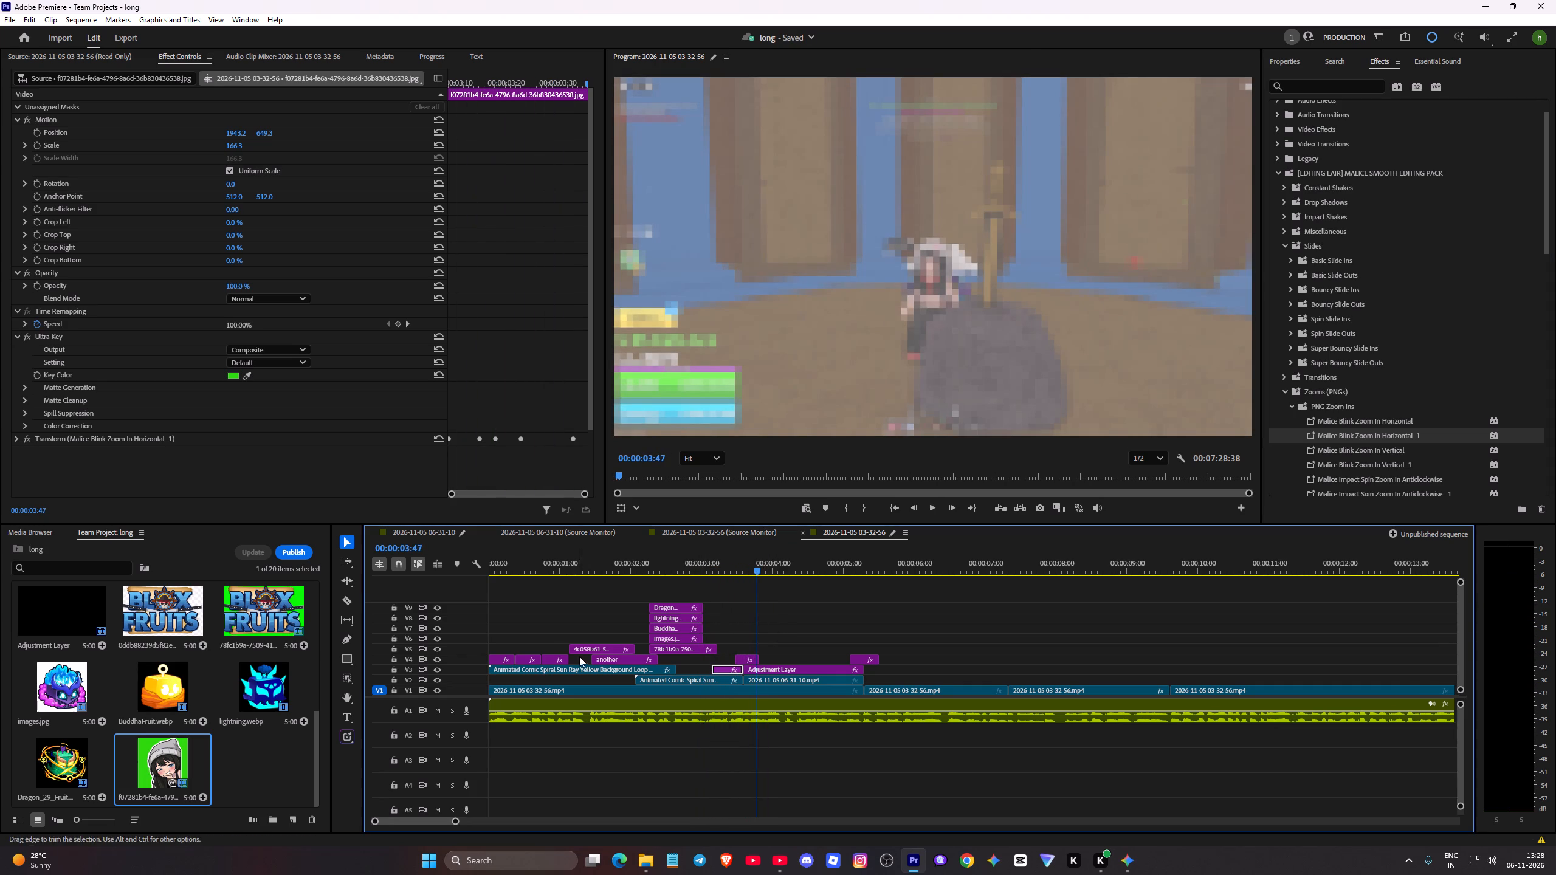
Place a copy of the "another" text clip on V5, starting at 00:00:03:47.
left_click(609, 660)
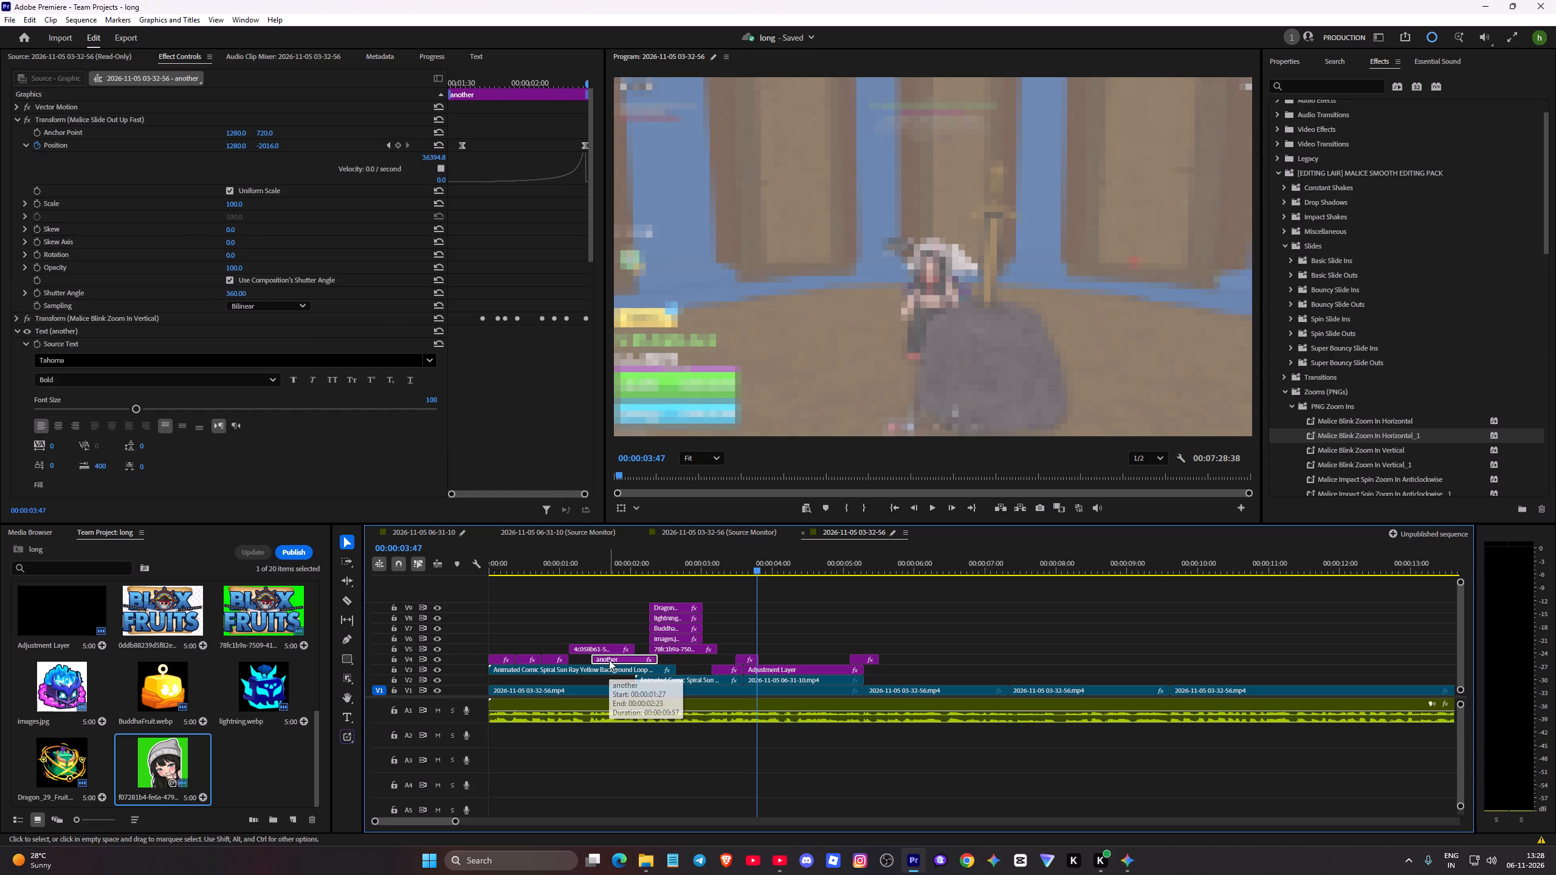
left_click_drag(609, 660, 577, 622, "alt")
left_click_drag(584, 617, 776, 653)
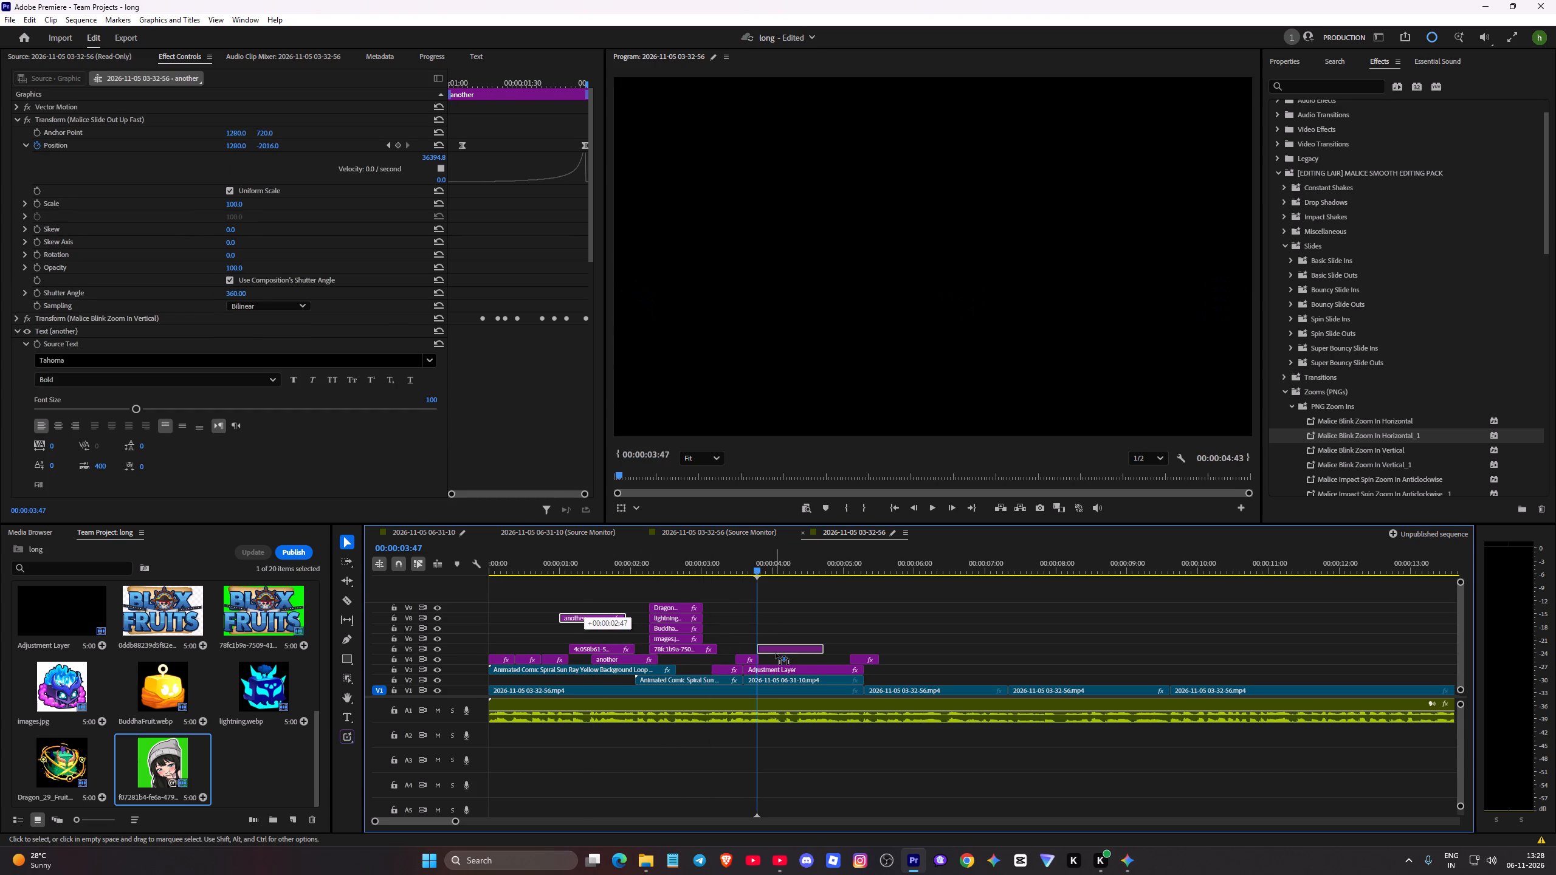
left_click_drag(776, 653, 776, 654)
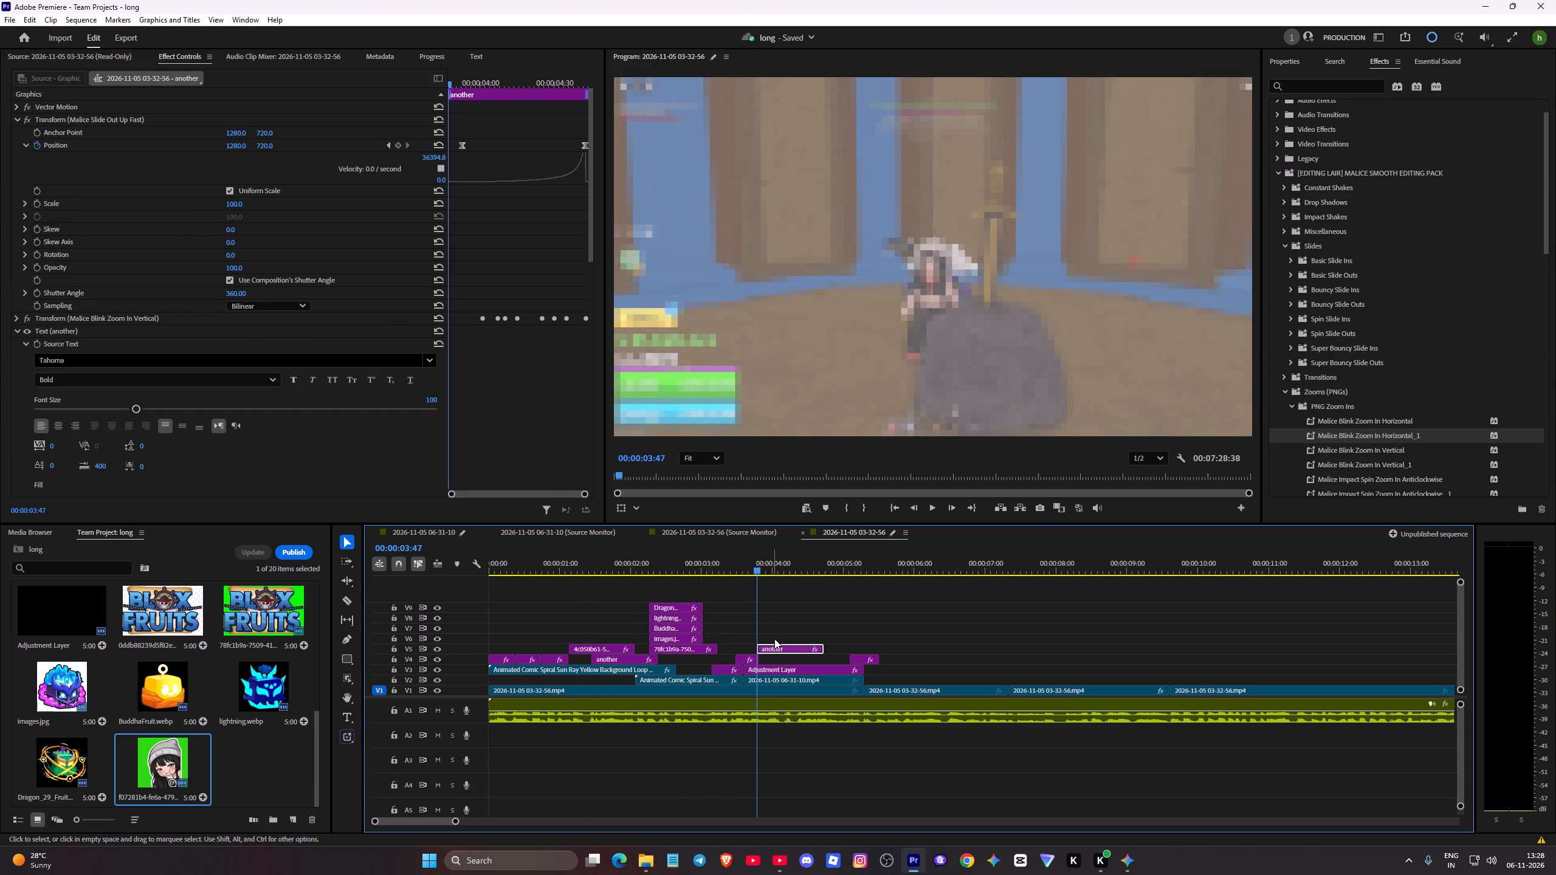
Replace the copied V5 title's text with "upcoming".
left_click(771, 647)
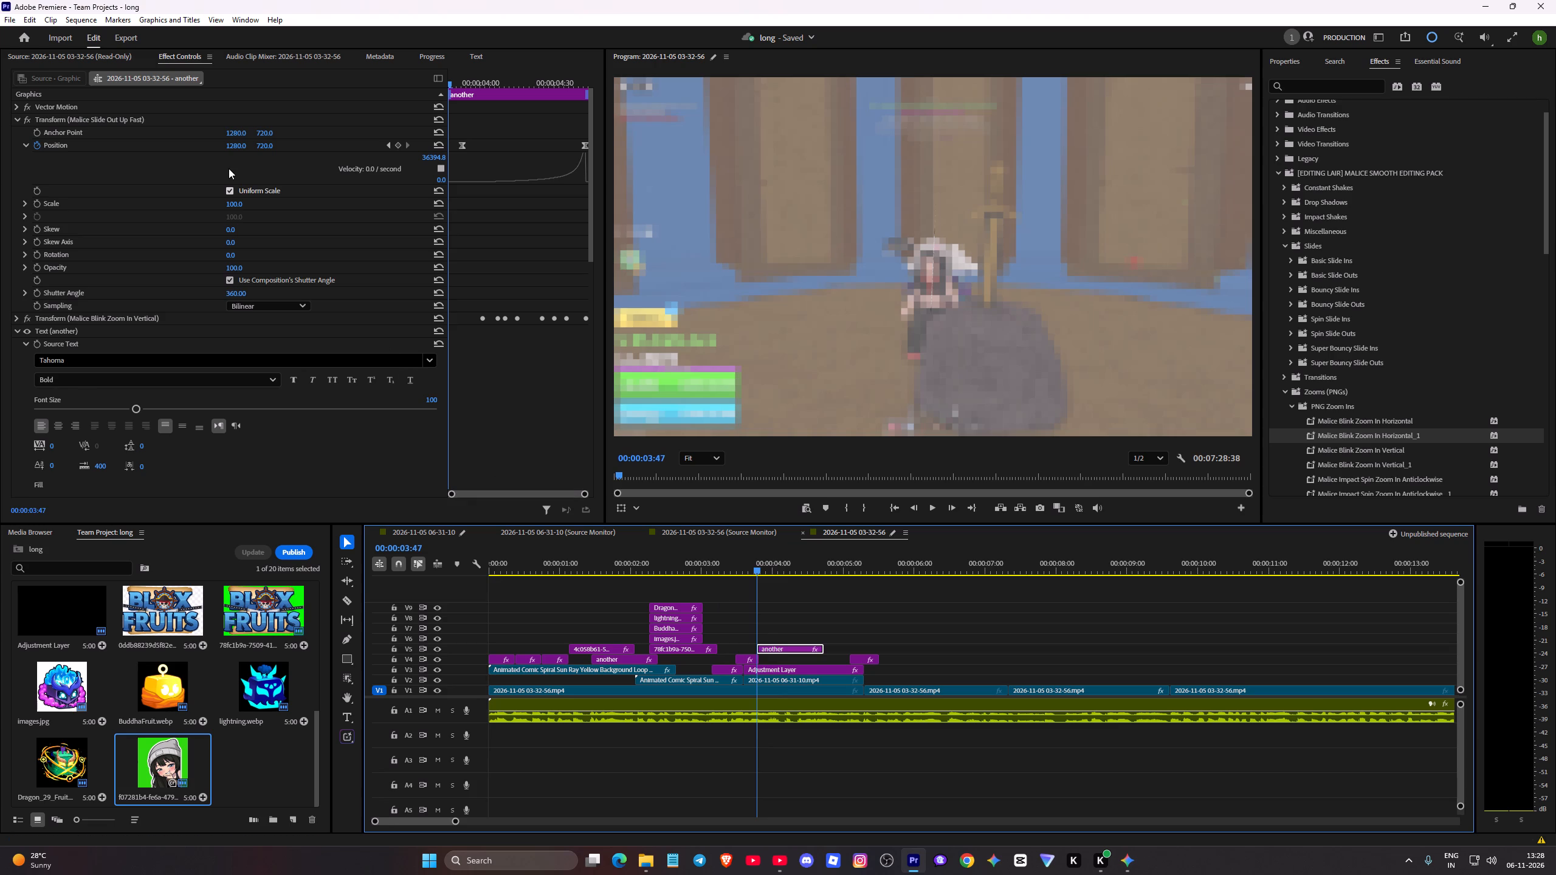
scroll(222, 173, "up", 2)
key("space")
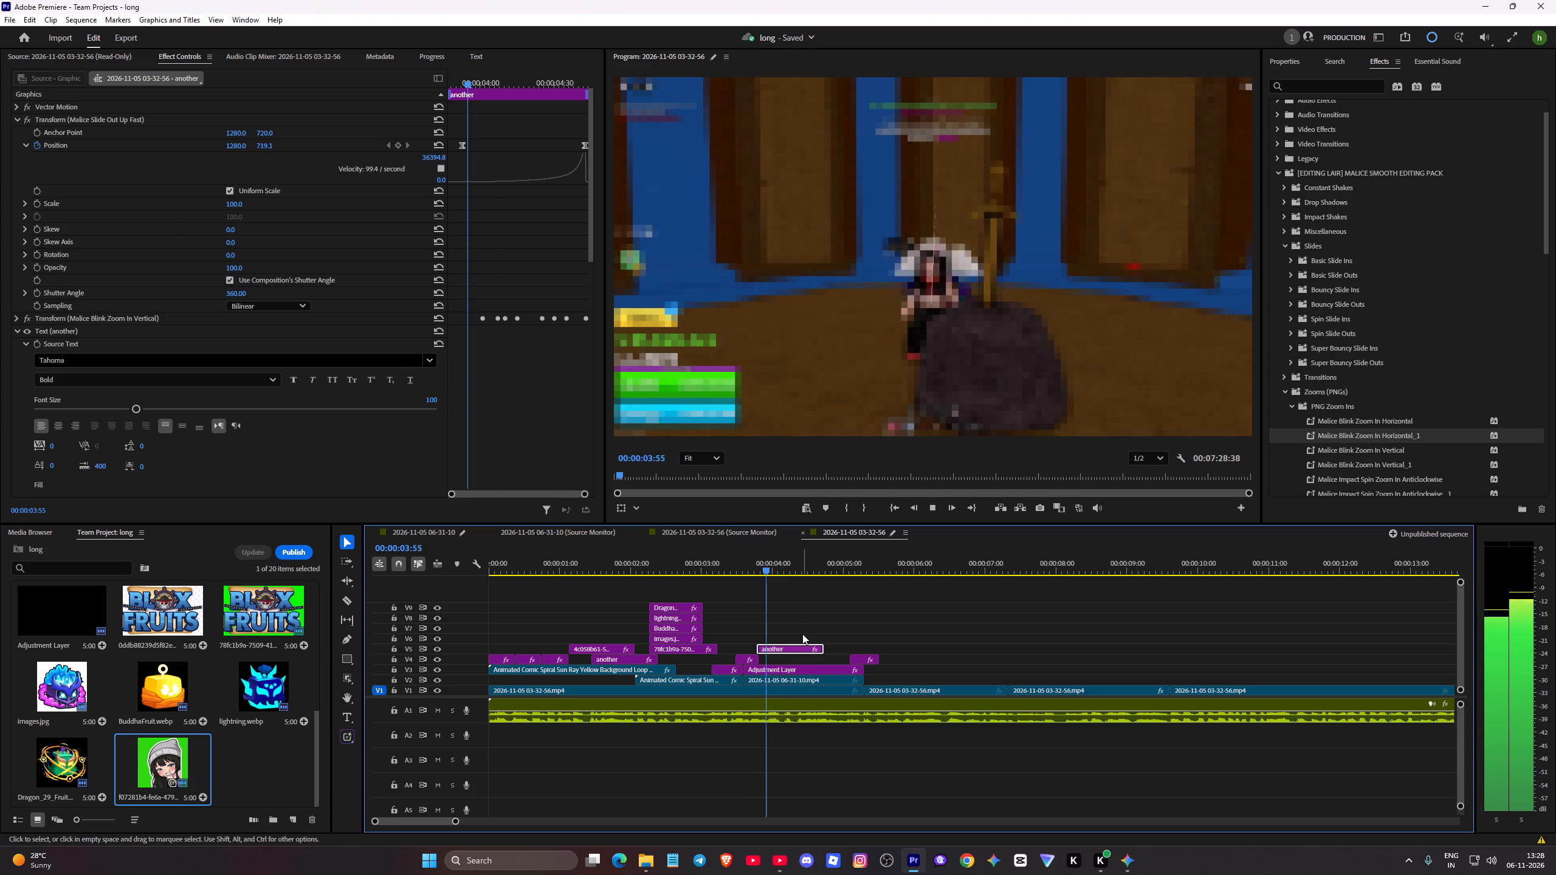
key("space")
double_click(956, 242)
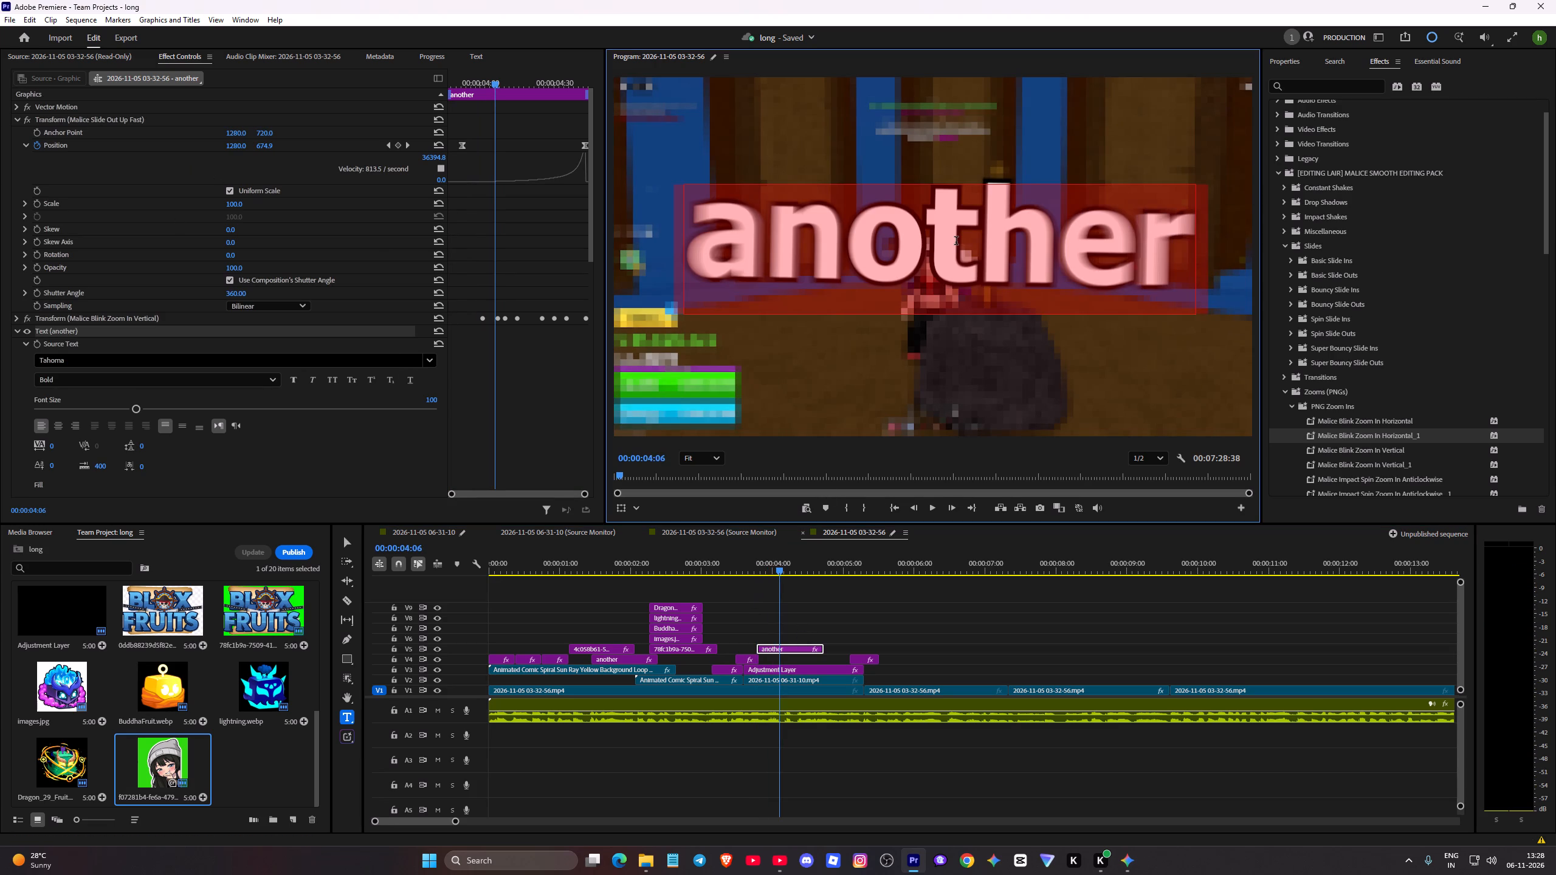
type("upcoming")
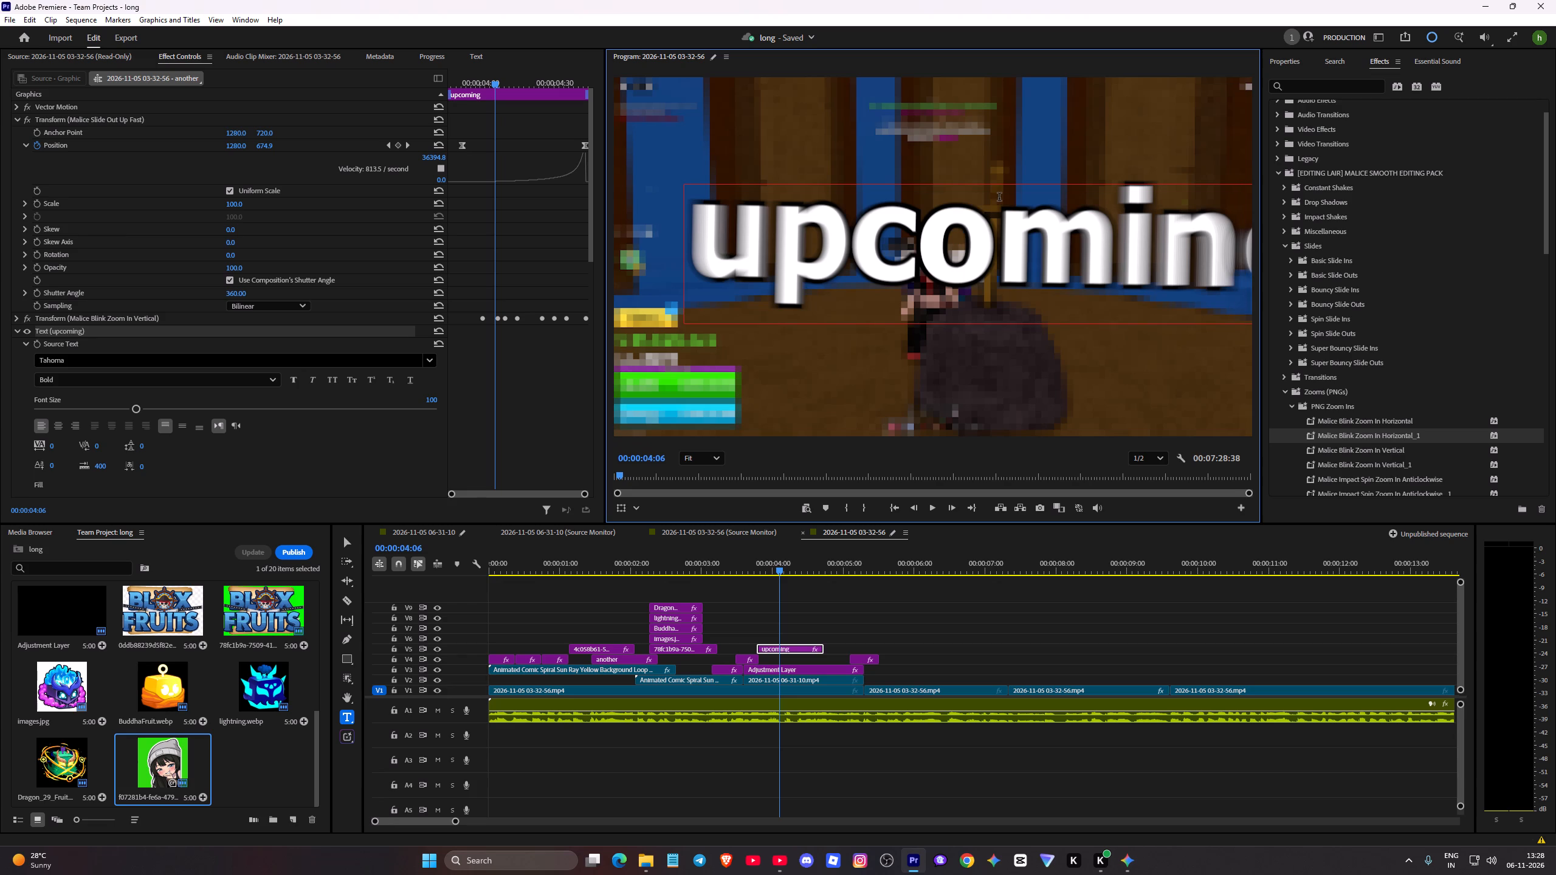
Scale the "upcoming" text down to about 172 and move it to the frame's upper-left corner, at about 371, 171.
double_click(1025, 245)
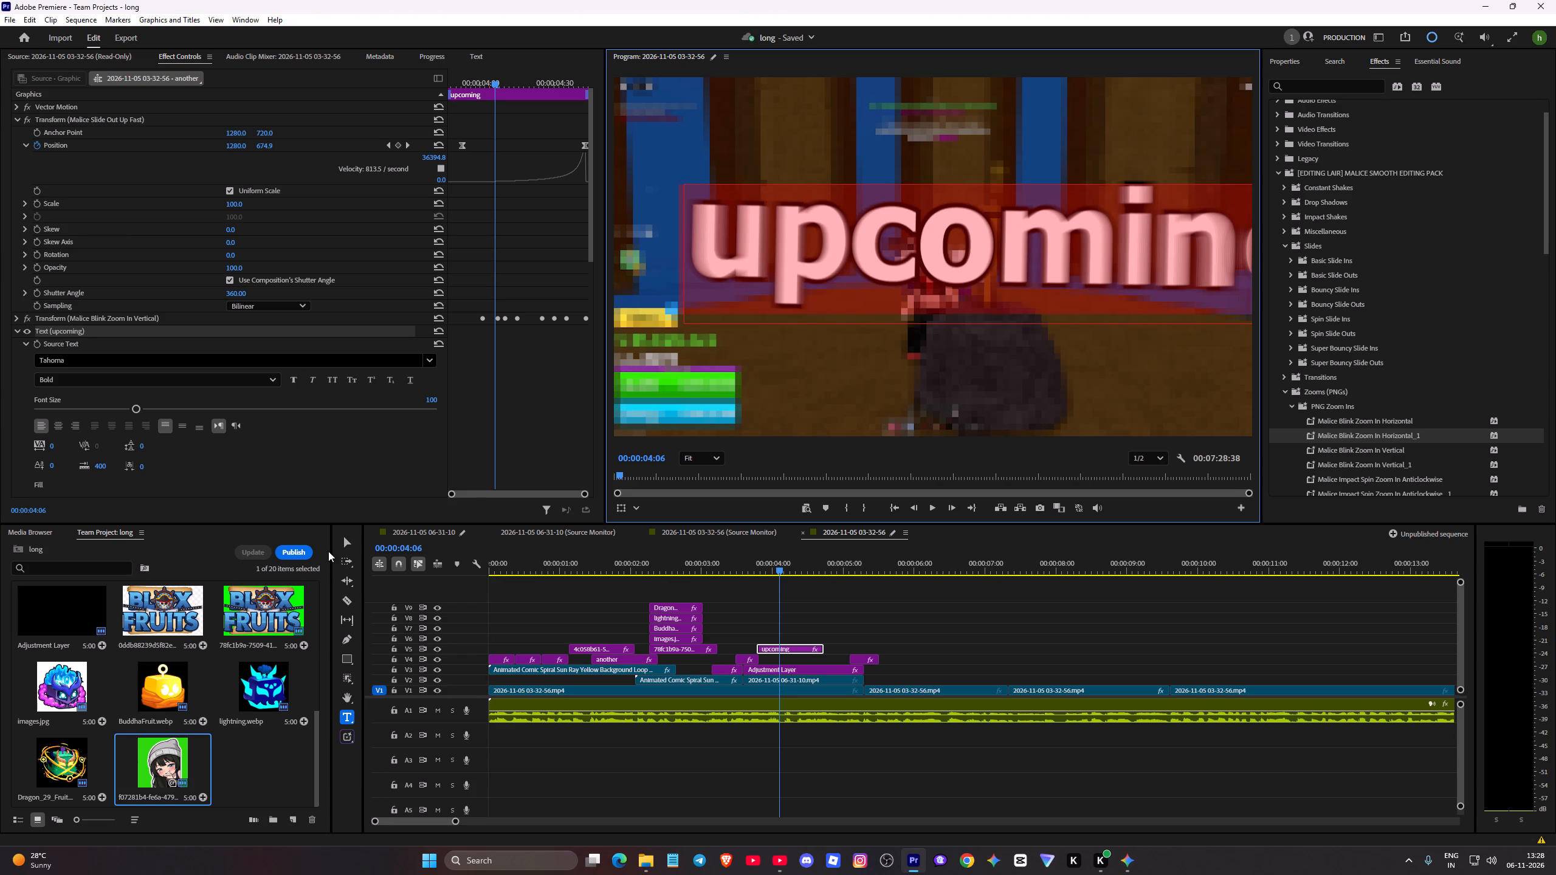
left_click(347, 544)
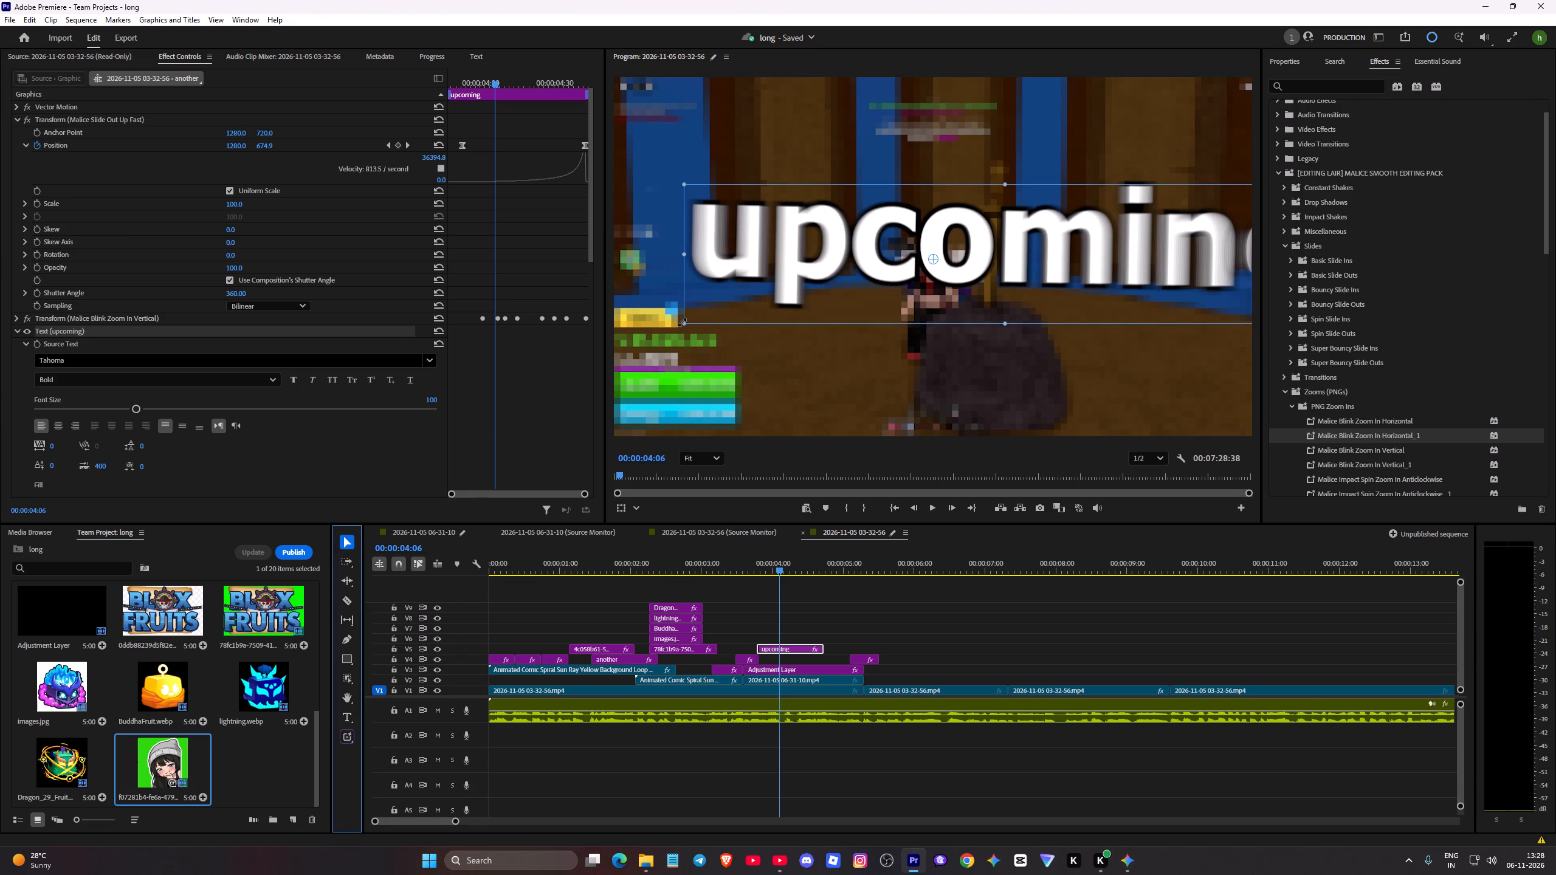
left_click_drag(682, 322, 786, 288)
left_click_drag(978, 250, 875, 198)
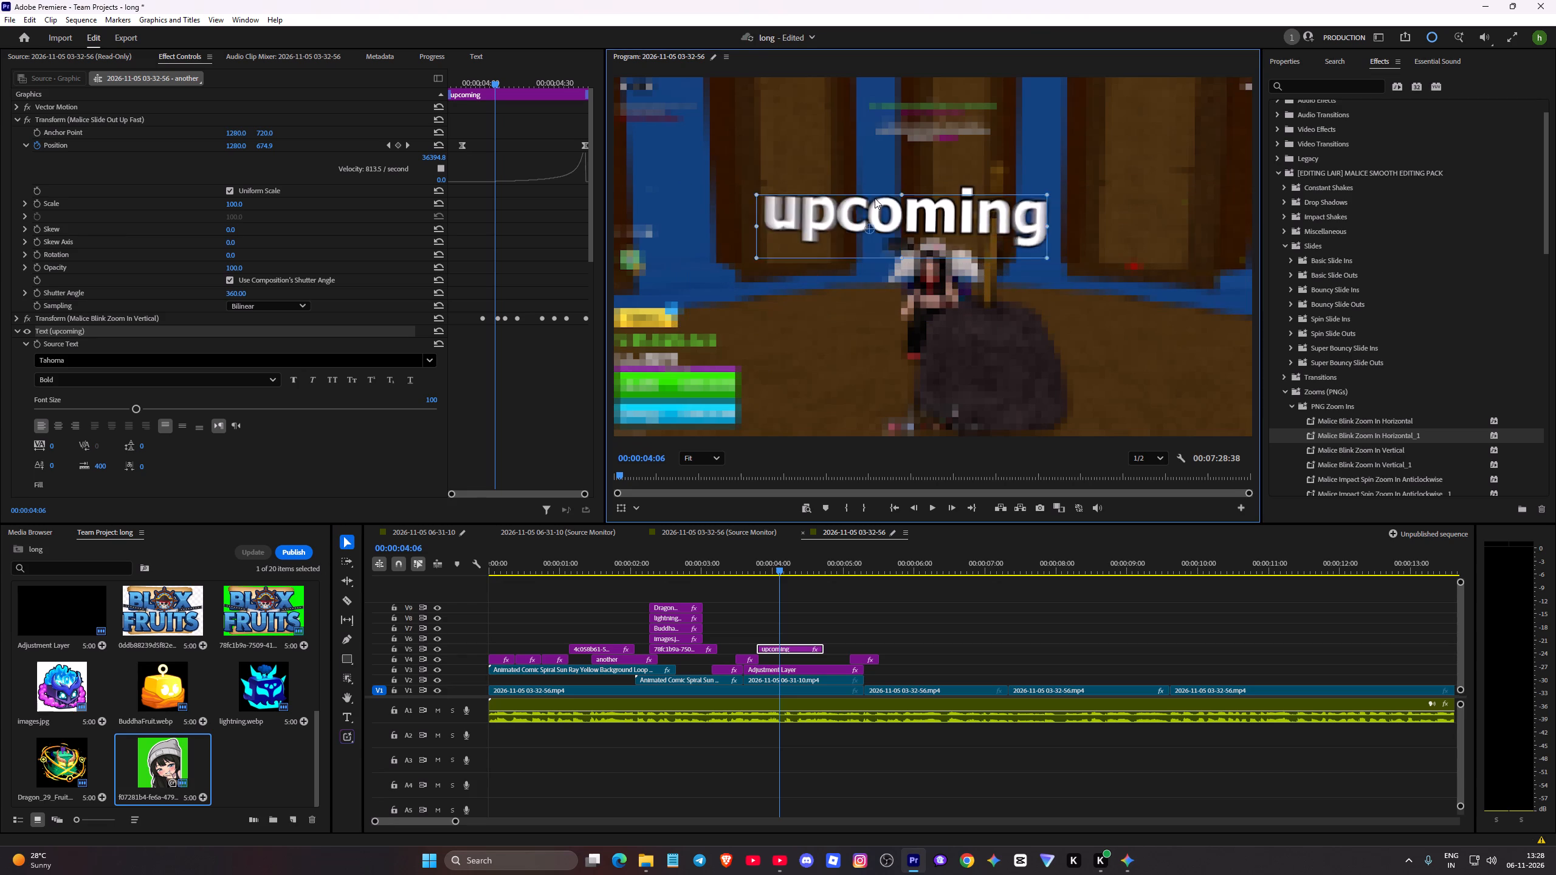
left_click_drag(875, 198, 782, 117)
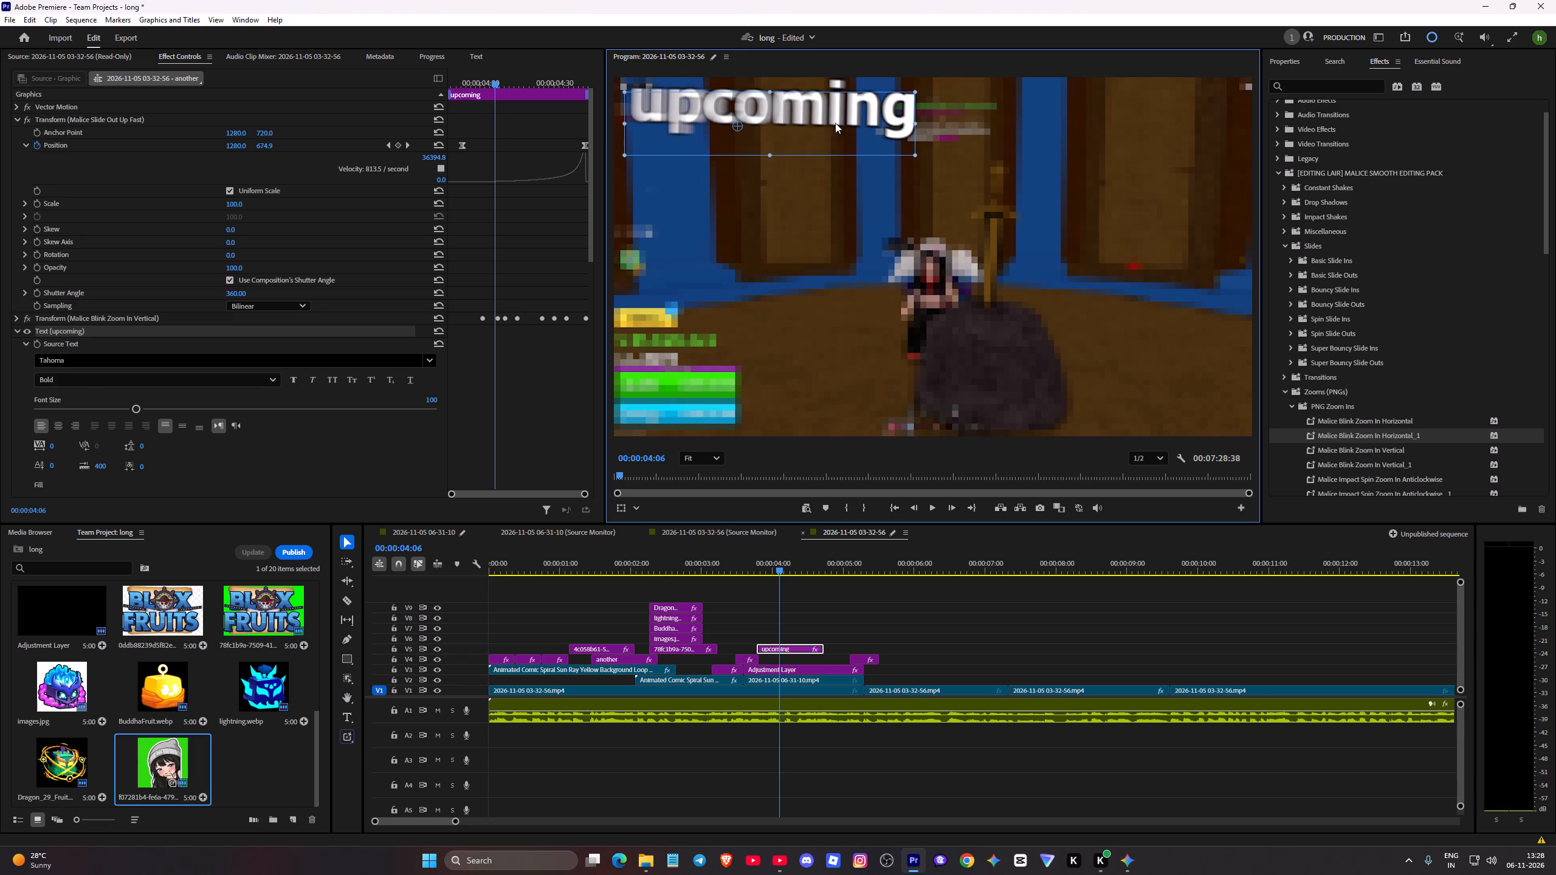
left_click_drag(916, 157, 893, 145)
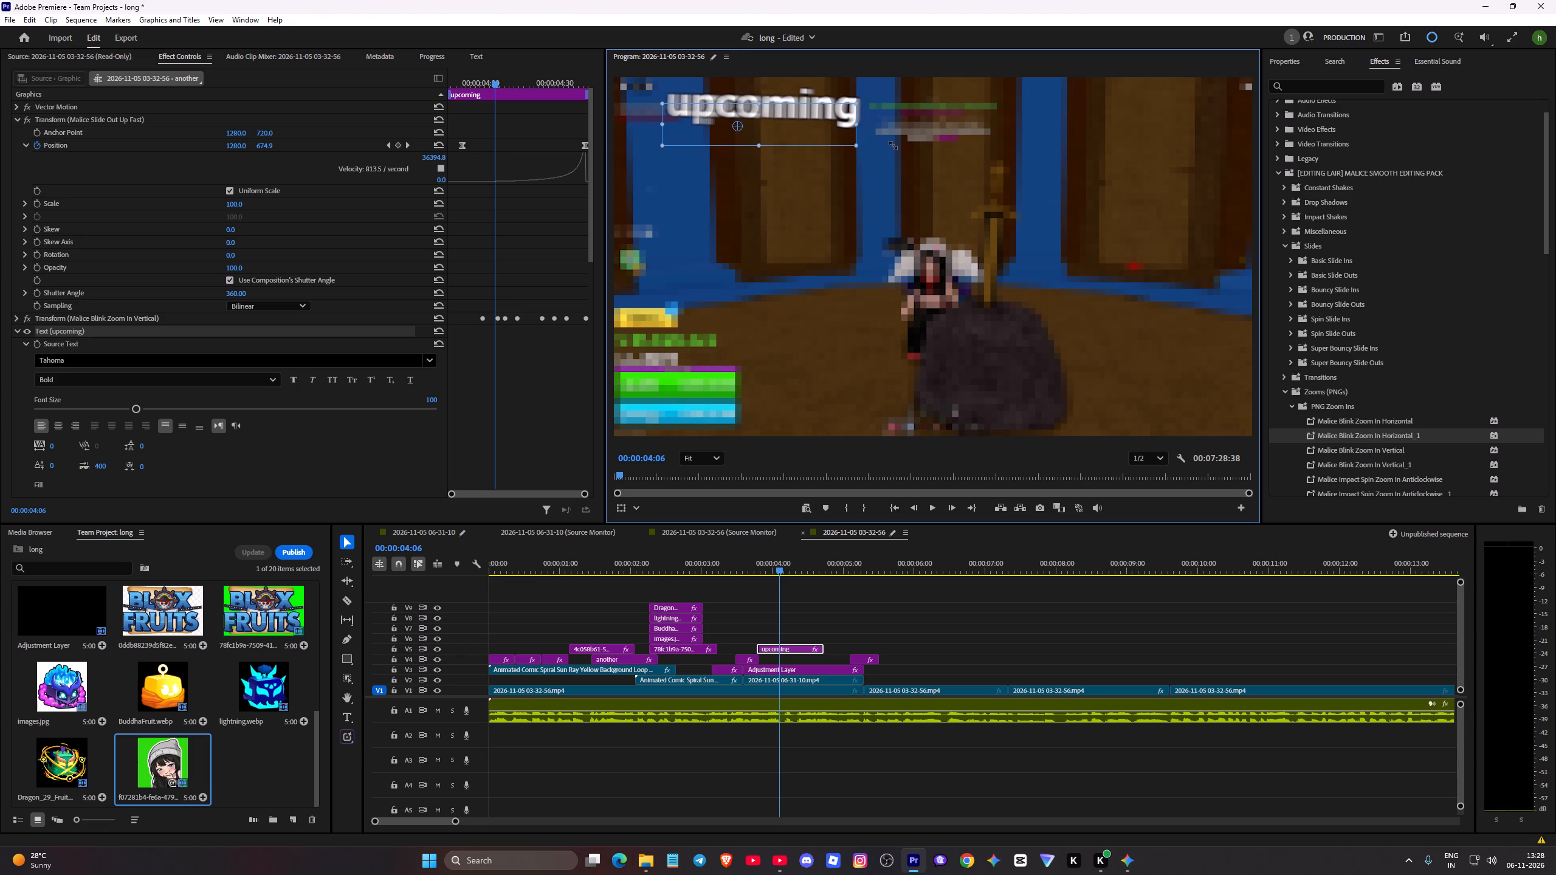
left_click_drag(893, 145, 896, 147)
left_click_drag(837, 128, 806, 122)
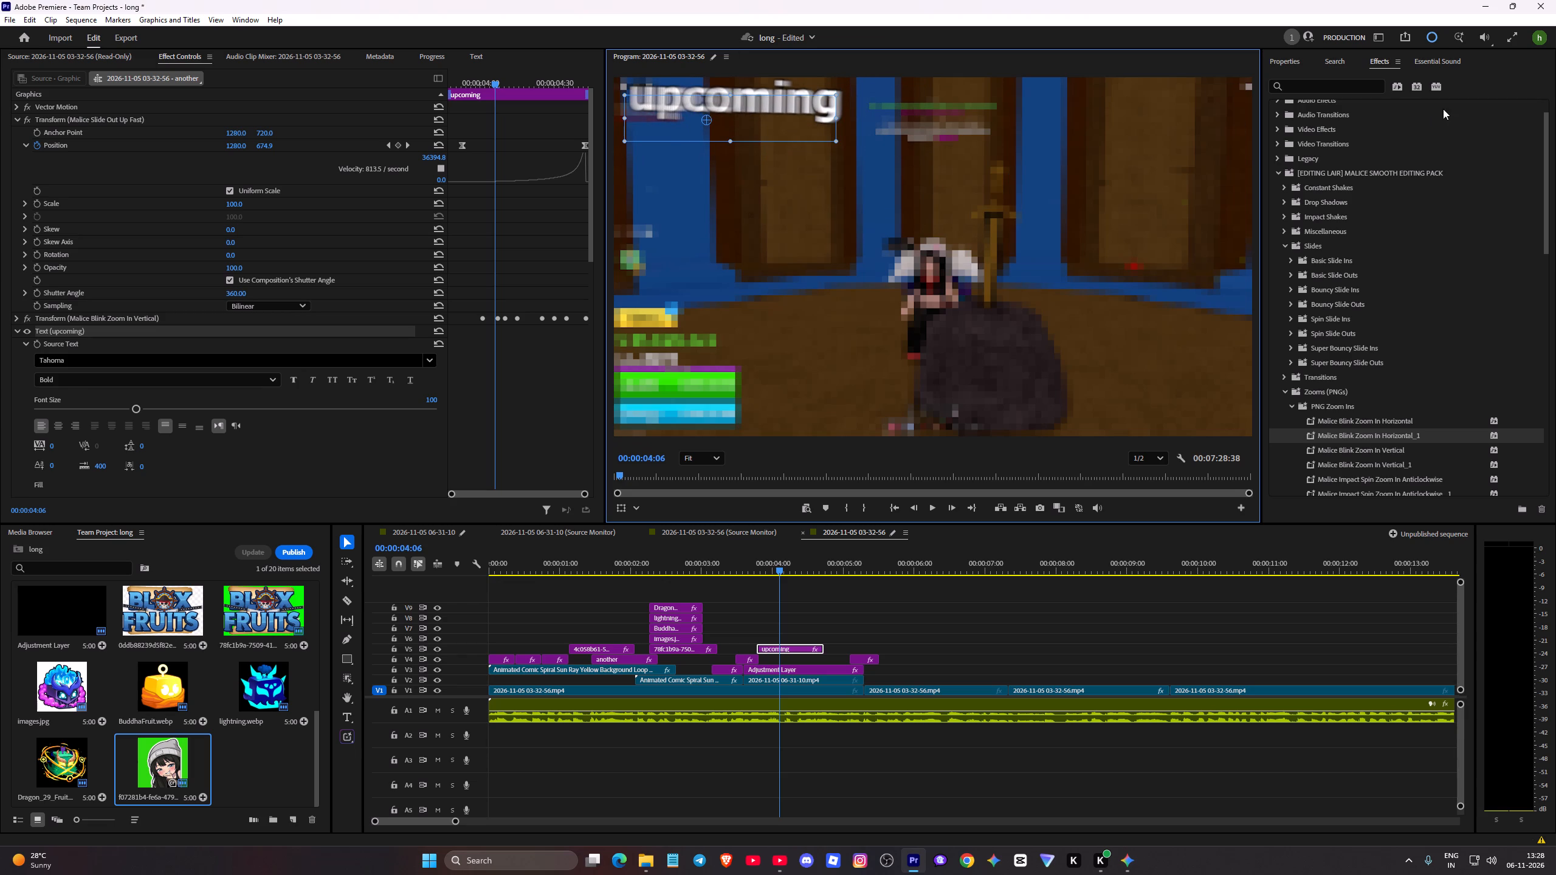
Remove the Malice Slide Out Up Fast and Malice Blink Zoom In Vertical effects from the "upcoming" title and play it back.
scroll(258, 332, "up", 2)
right_click(69, 117)
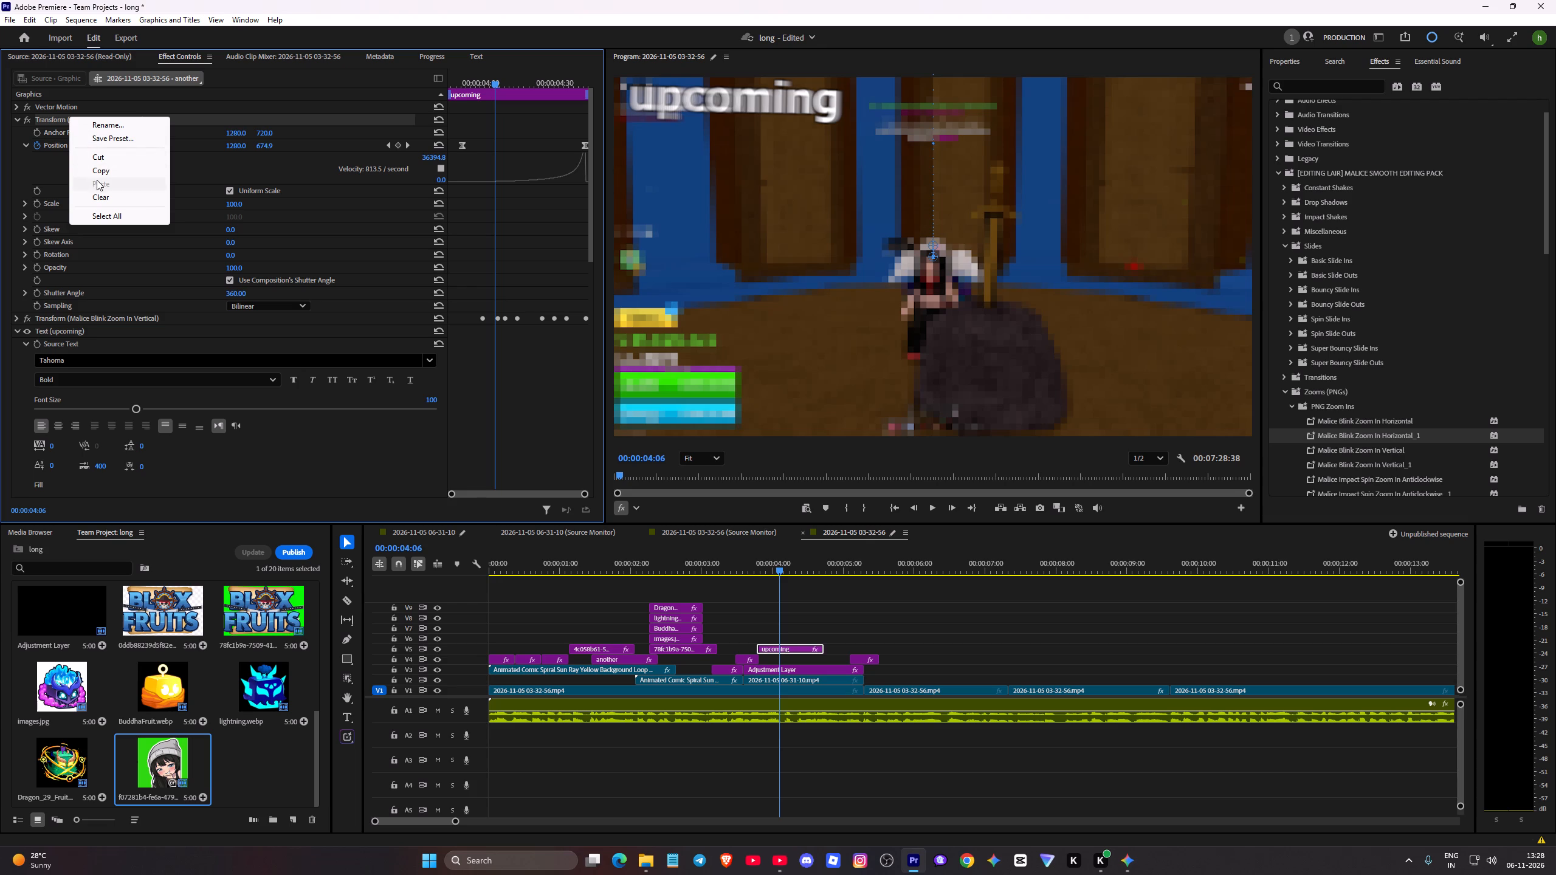
left_click(98, 197)
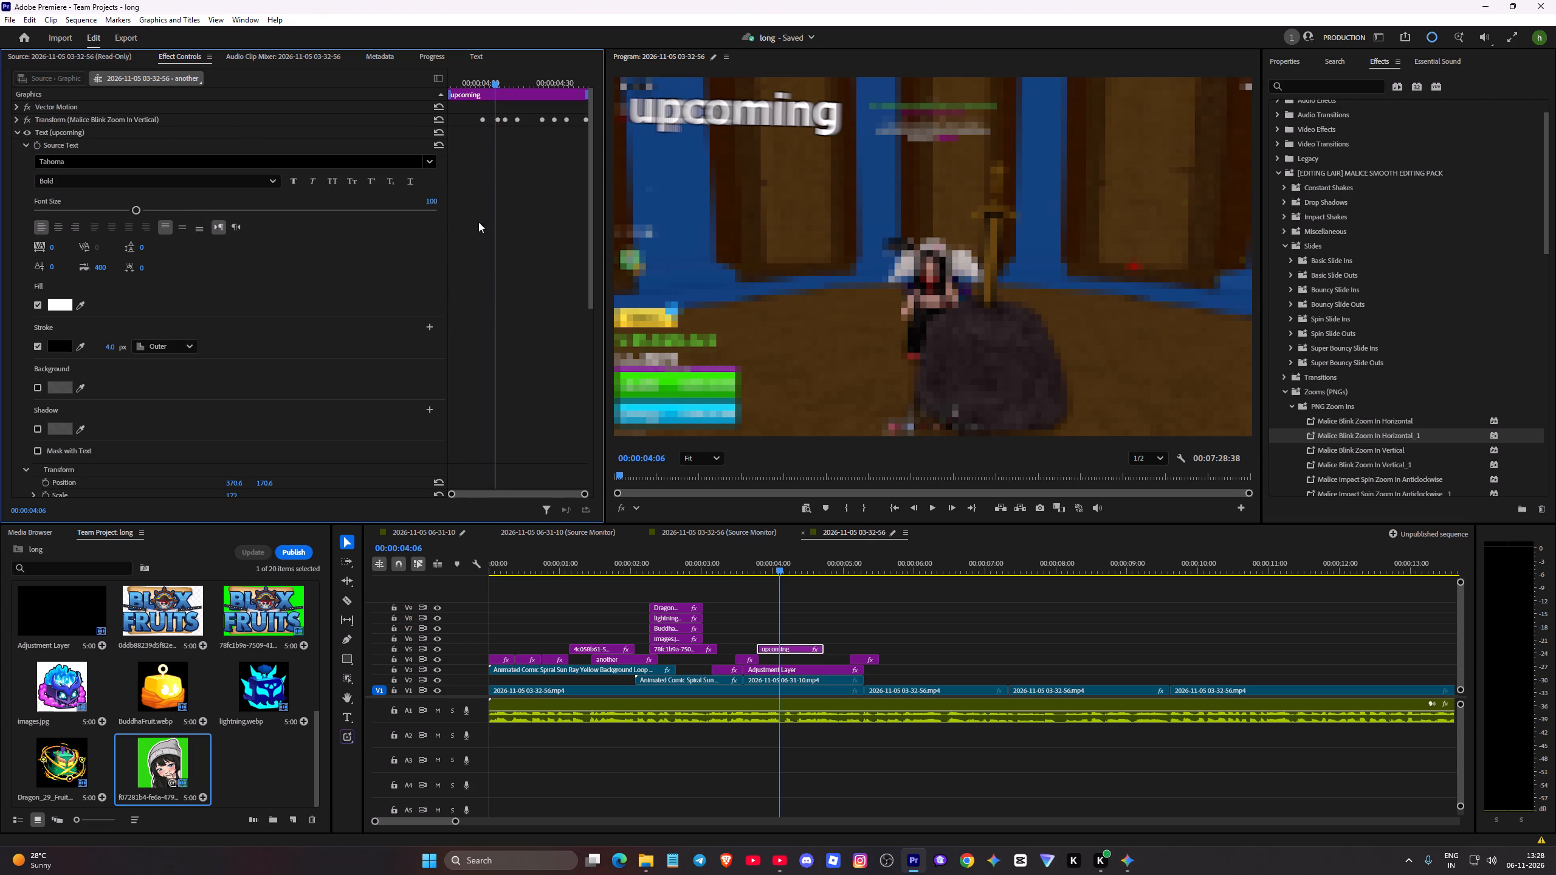
scroll(93, 234, "up", 2)
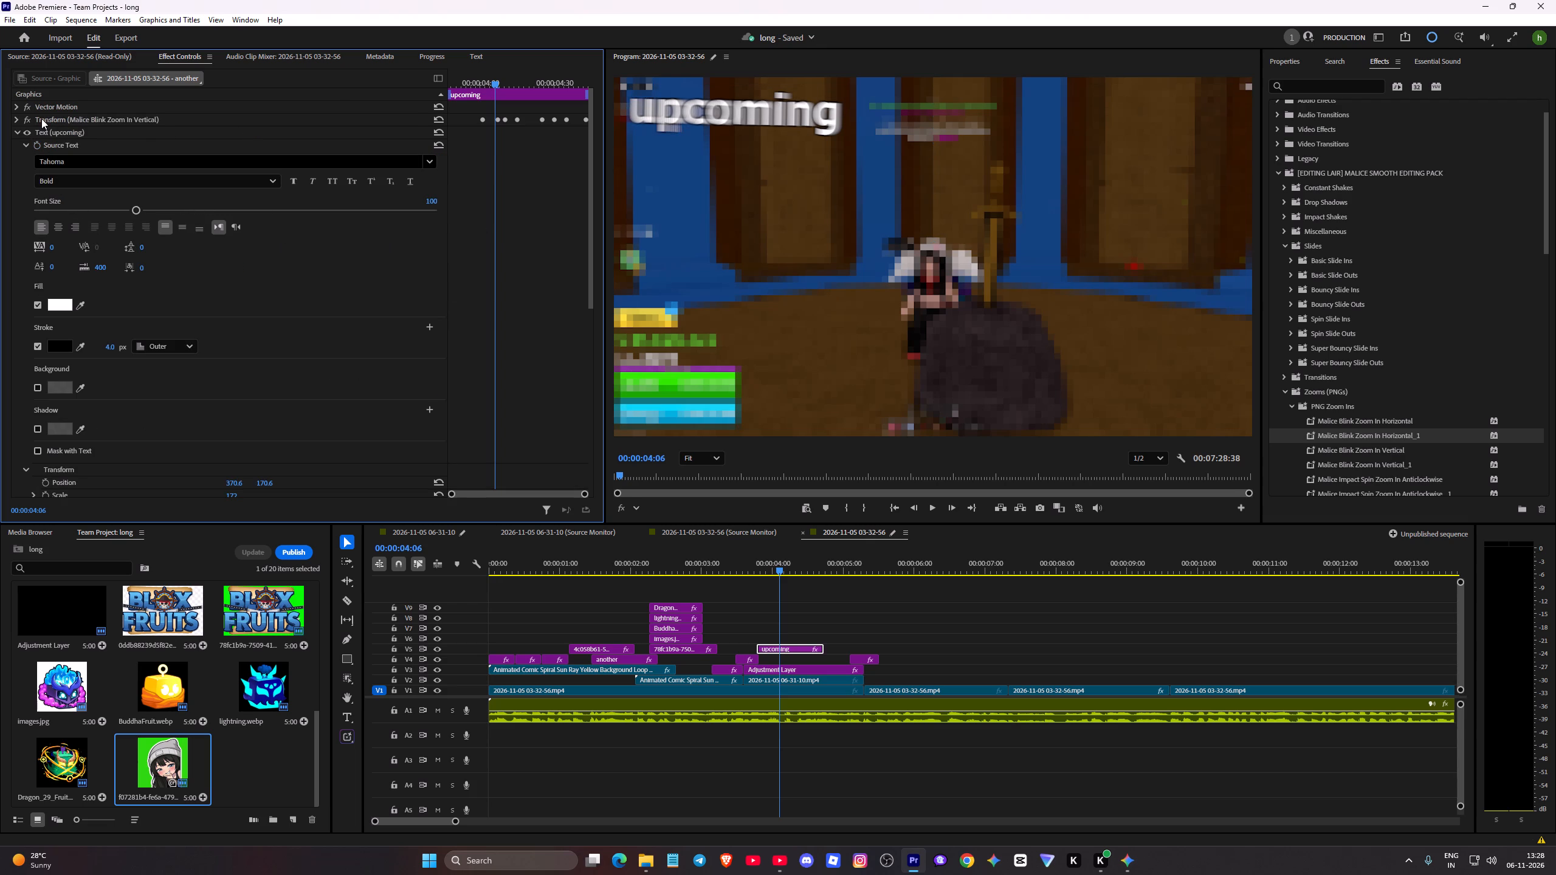
right_click(41, 118)
left_click(70, 203)
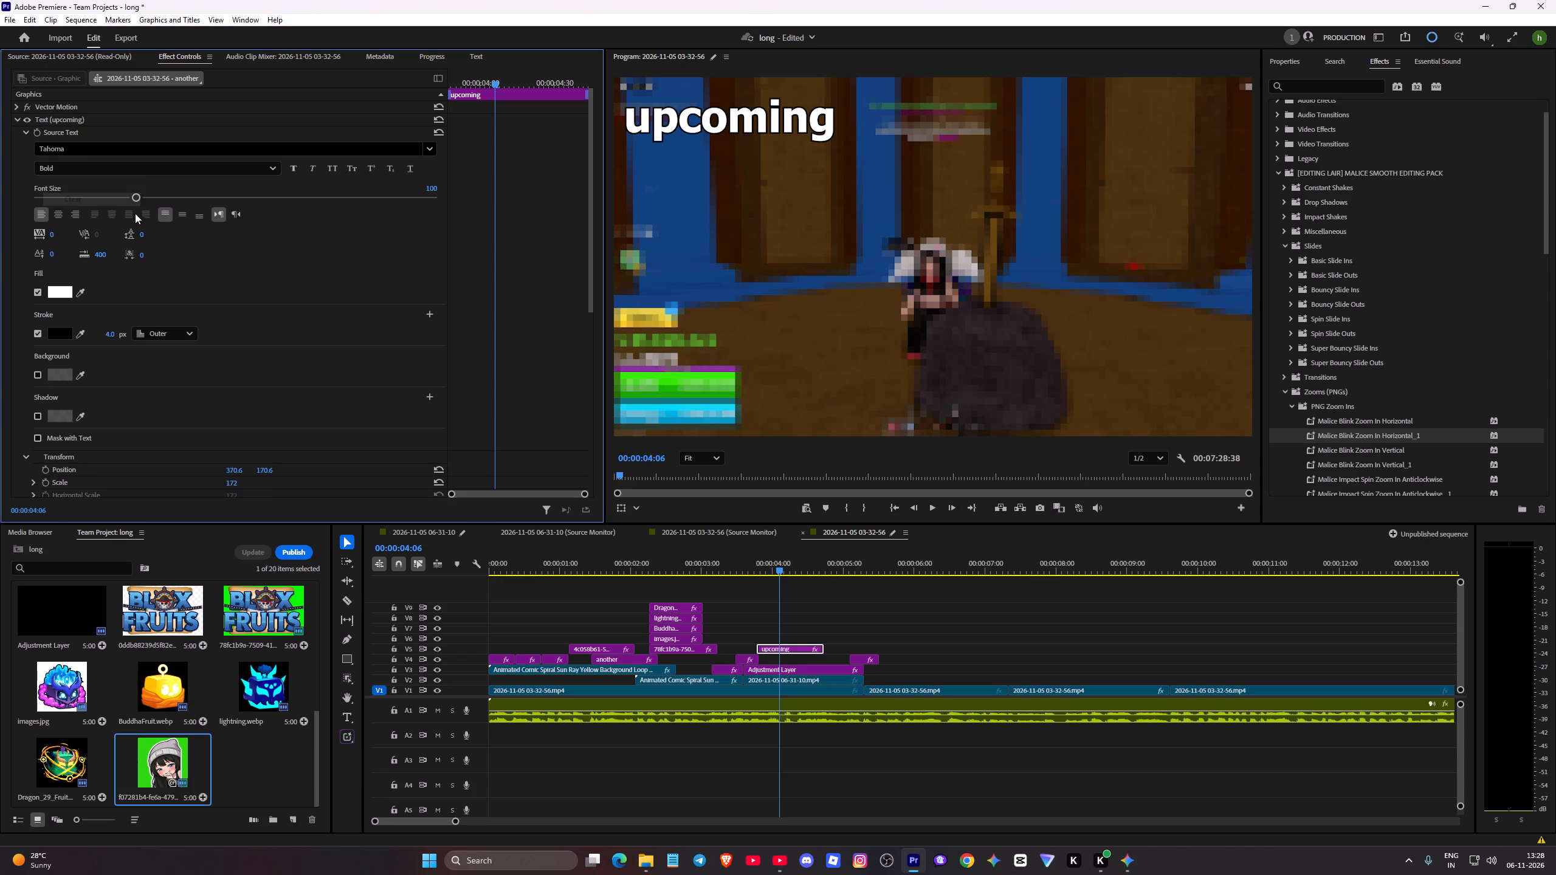
left_click_drag(782, 616, 766, 615)
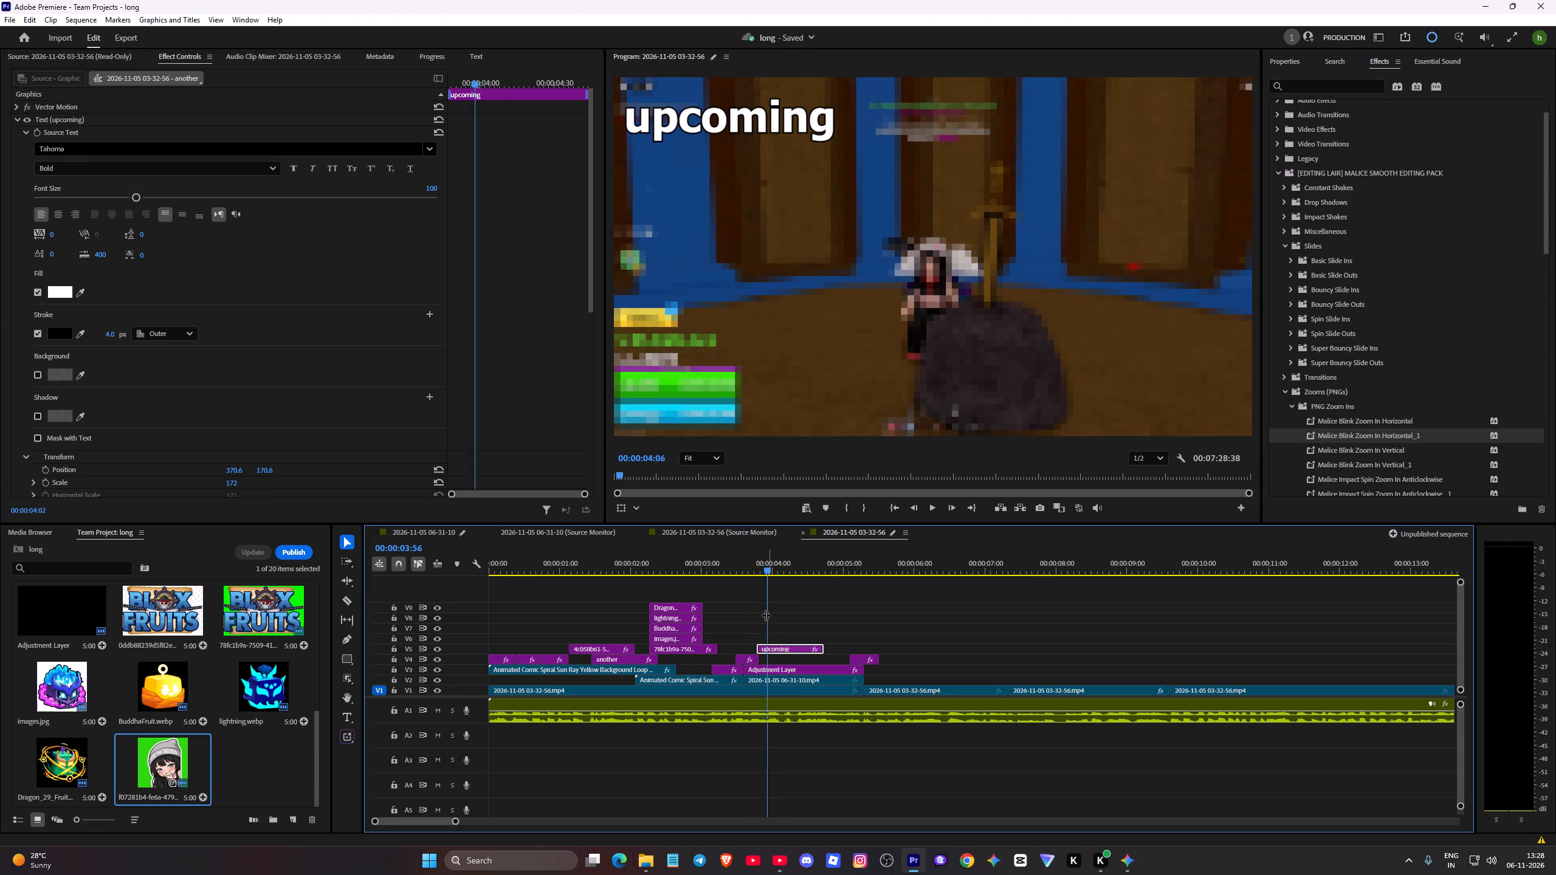
left_click_drag(766, 615, 746, 615)
key("space")
key("space")
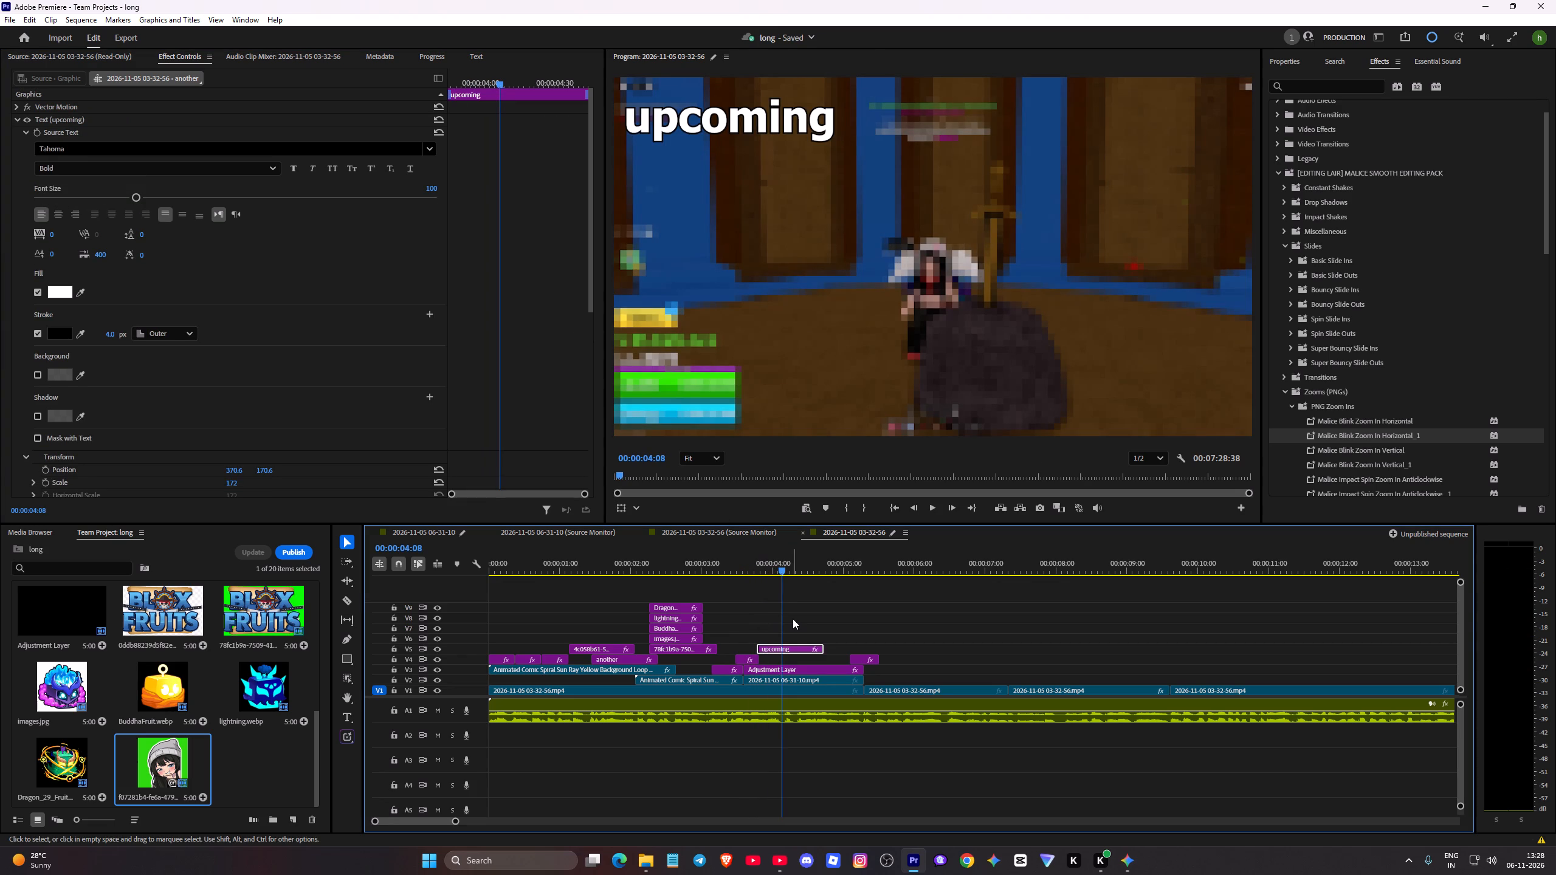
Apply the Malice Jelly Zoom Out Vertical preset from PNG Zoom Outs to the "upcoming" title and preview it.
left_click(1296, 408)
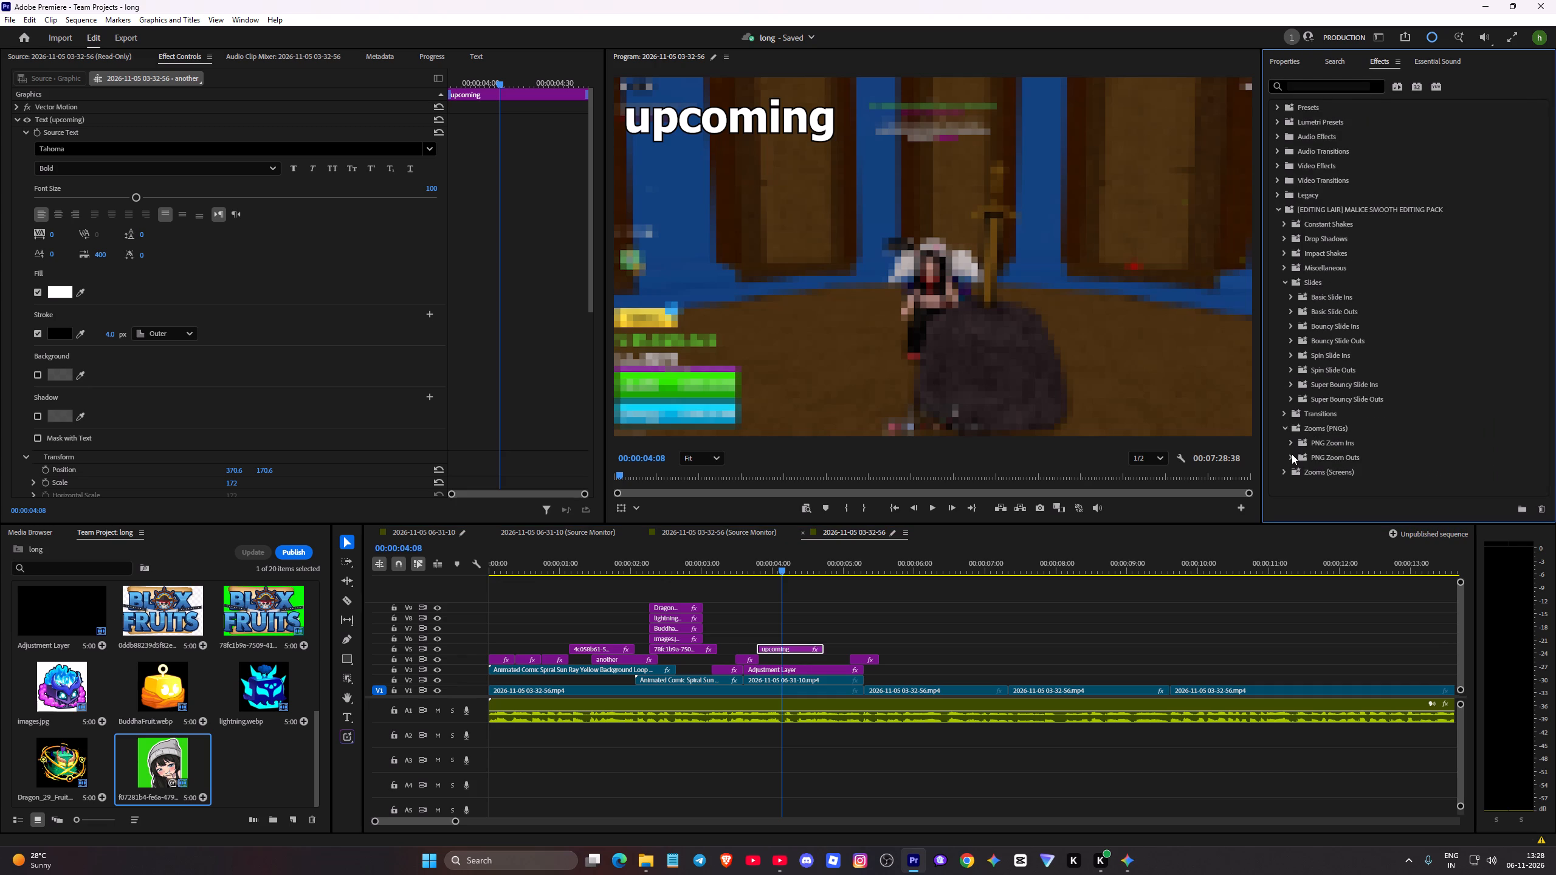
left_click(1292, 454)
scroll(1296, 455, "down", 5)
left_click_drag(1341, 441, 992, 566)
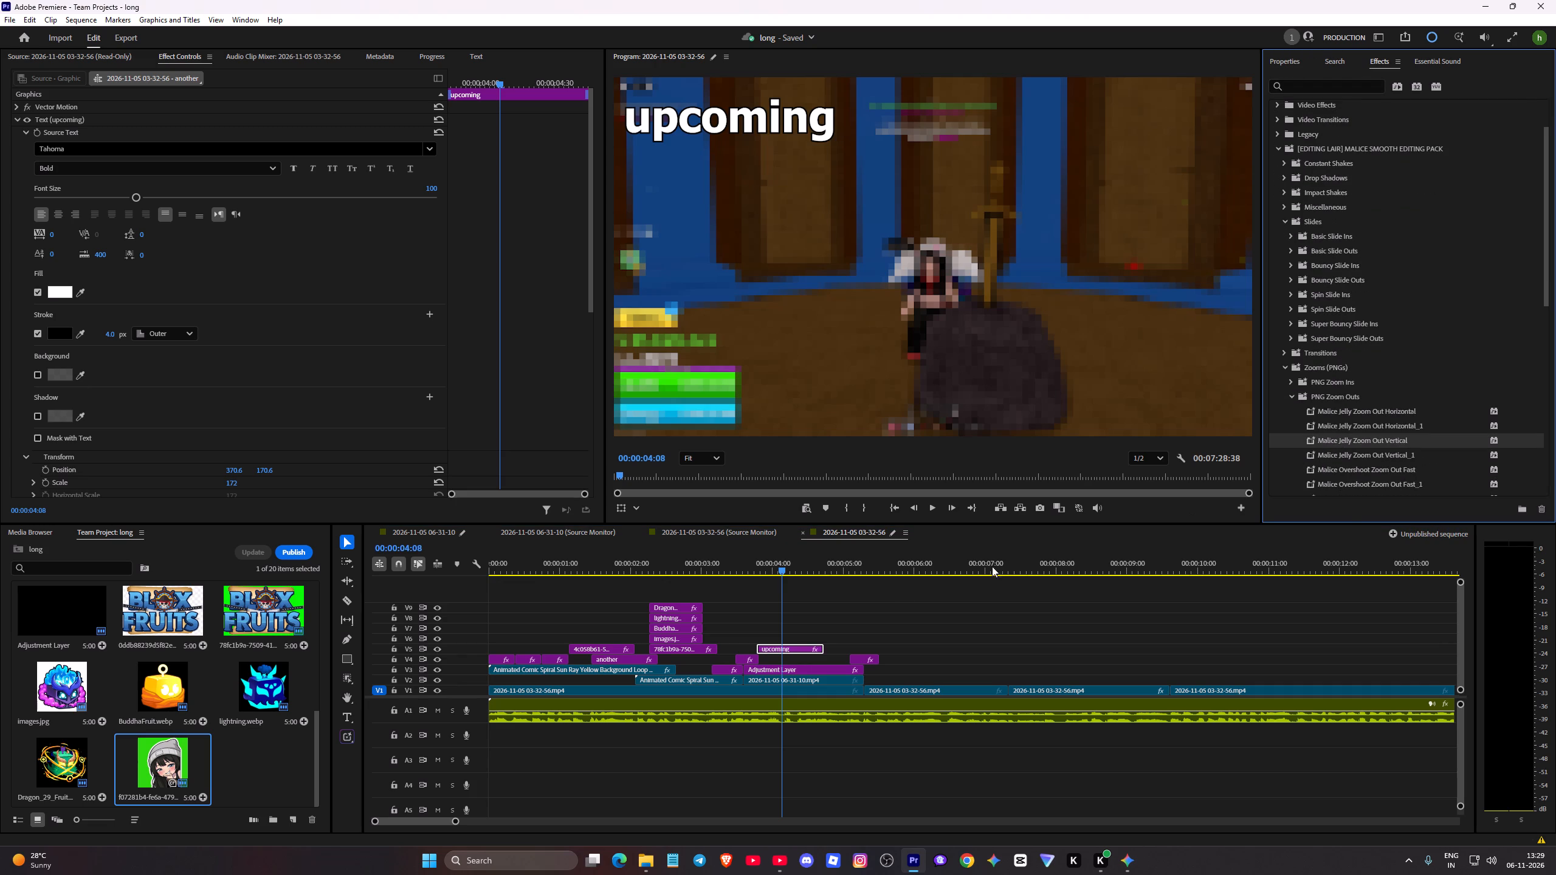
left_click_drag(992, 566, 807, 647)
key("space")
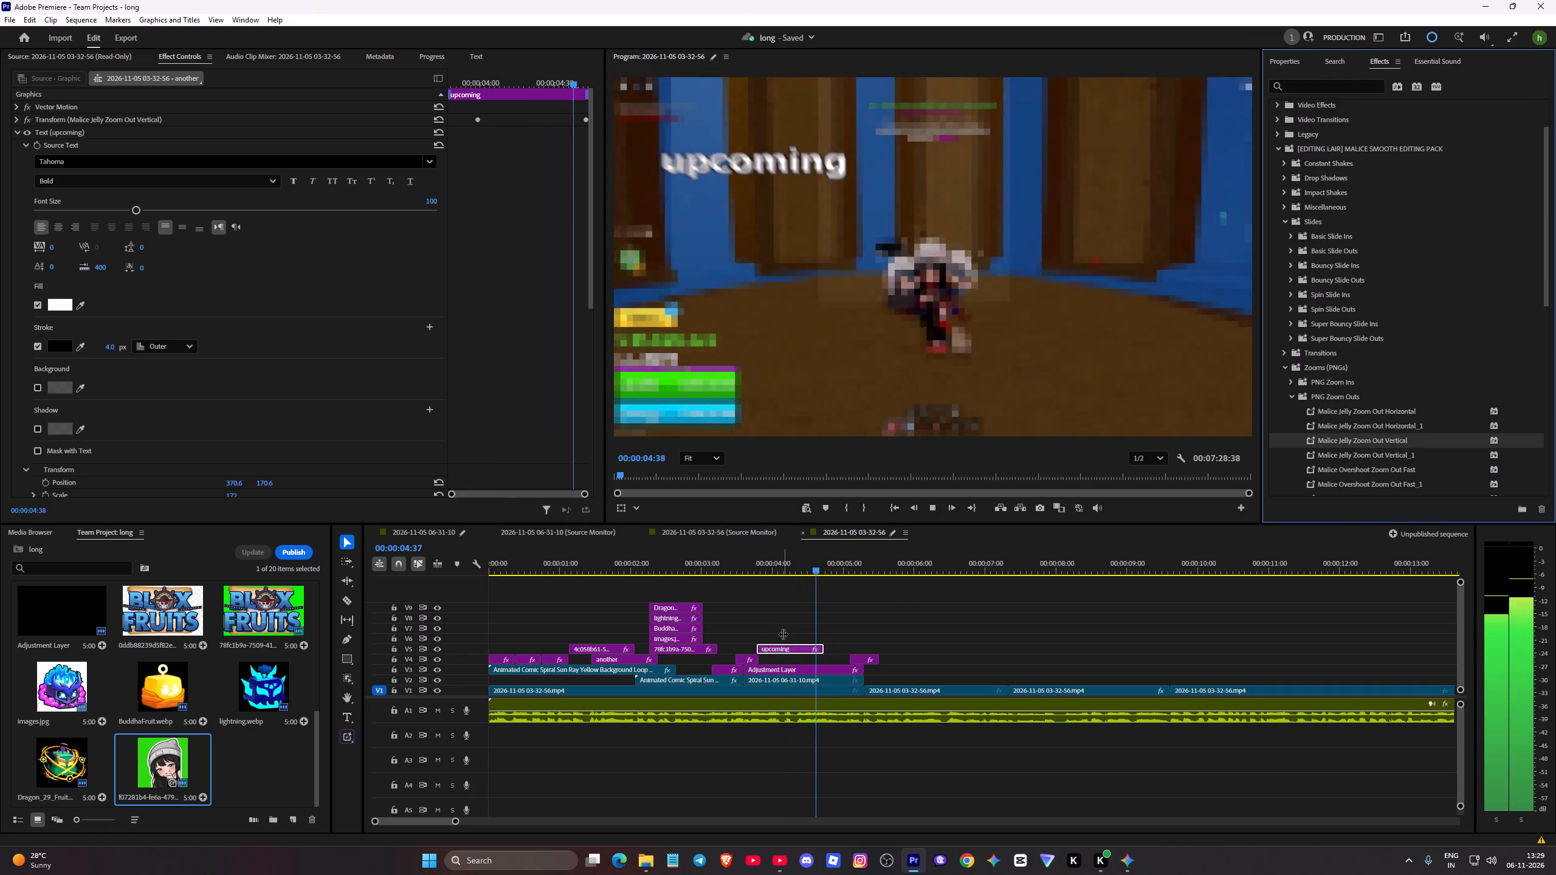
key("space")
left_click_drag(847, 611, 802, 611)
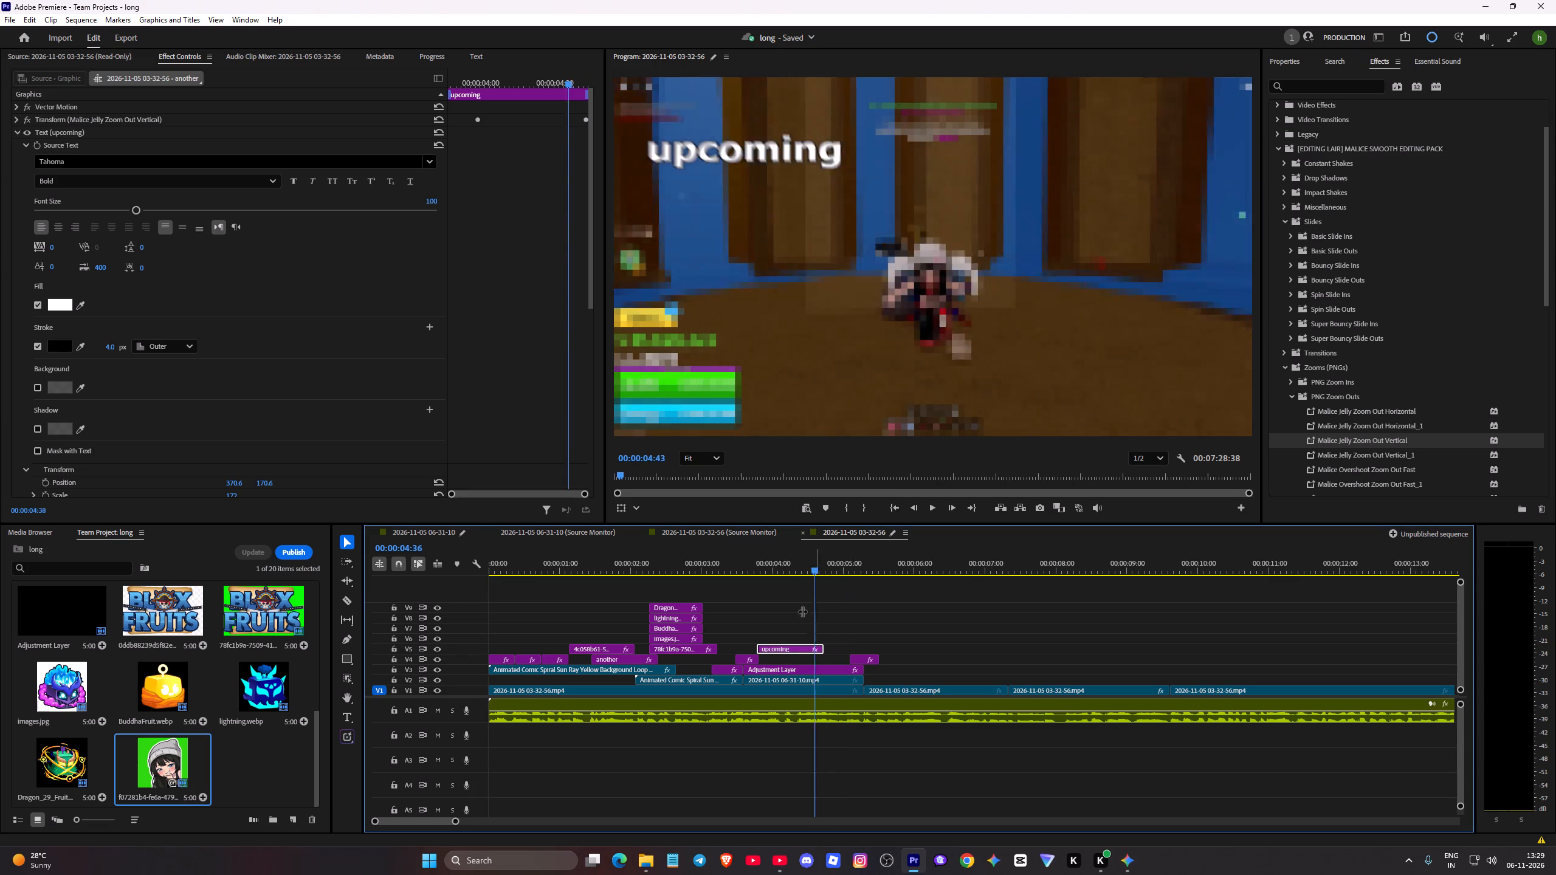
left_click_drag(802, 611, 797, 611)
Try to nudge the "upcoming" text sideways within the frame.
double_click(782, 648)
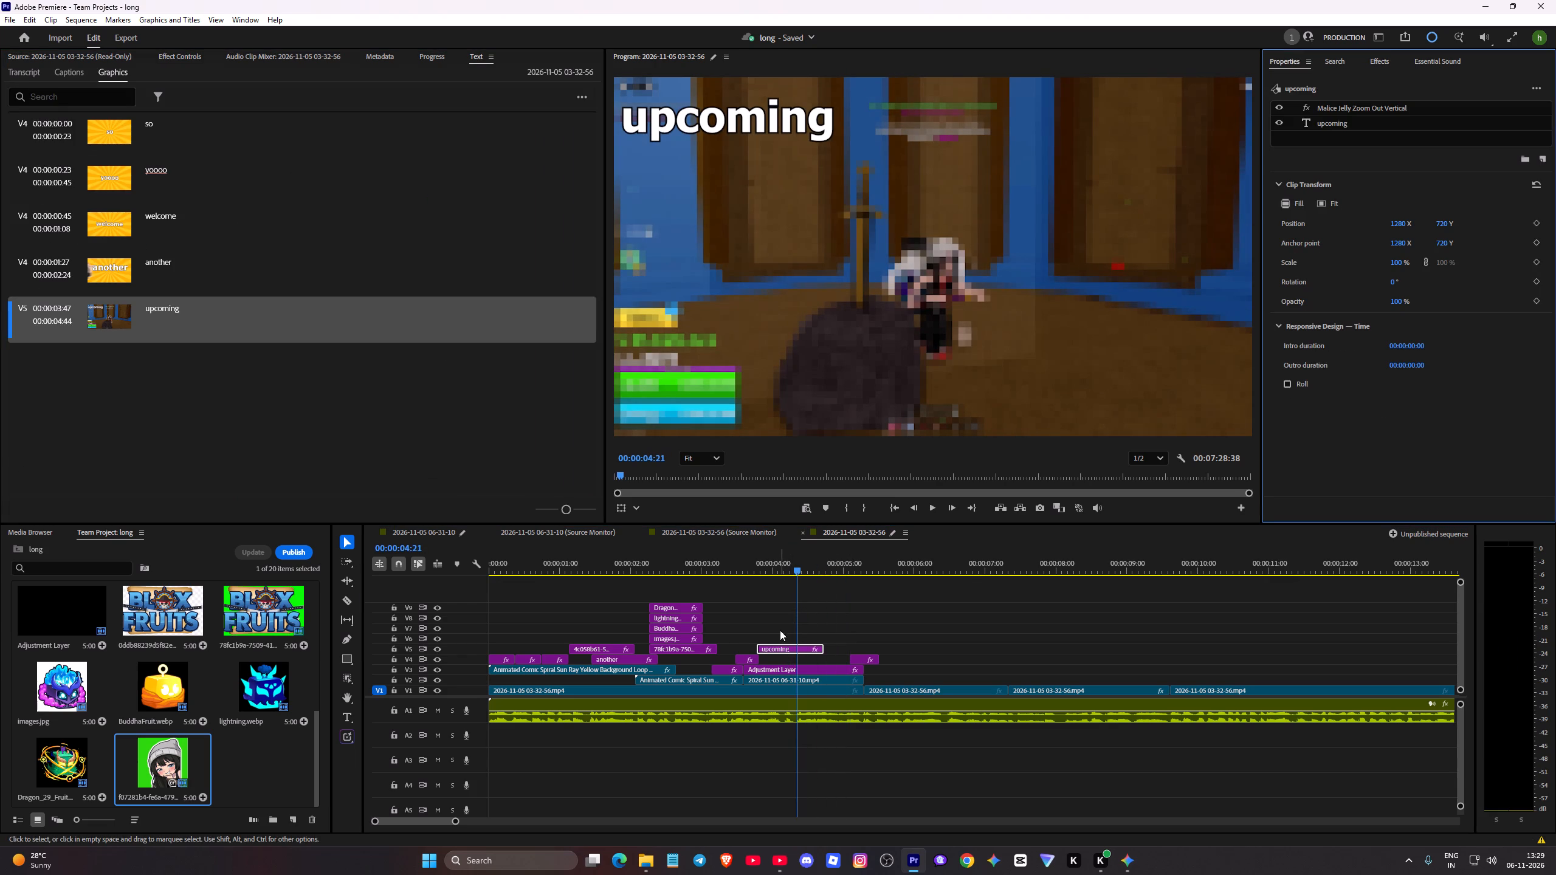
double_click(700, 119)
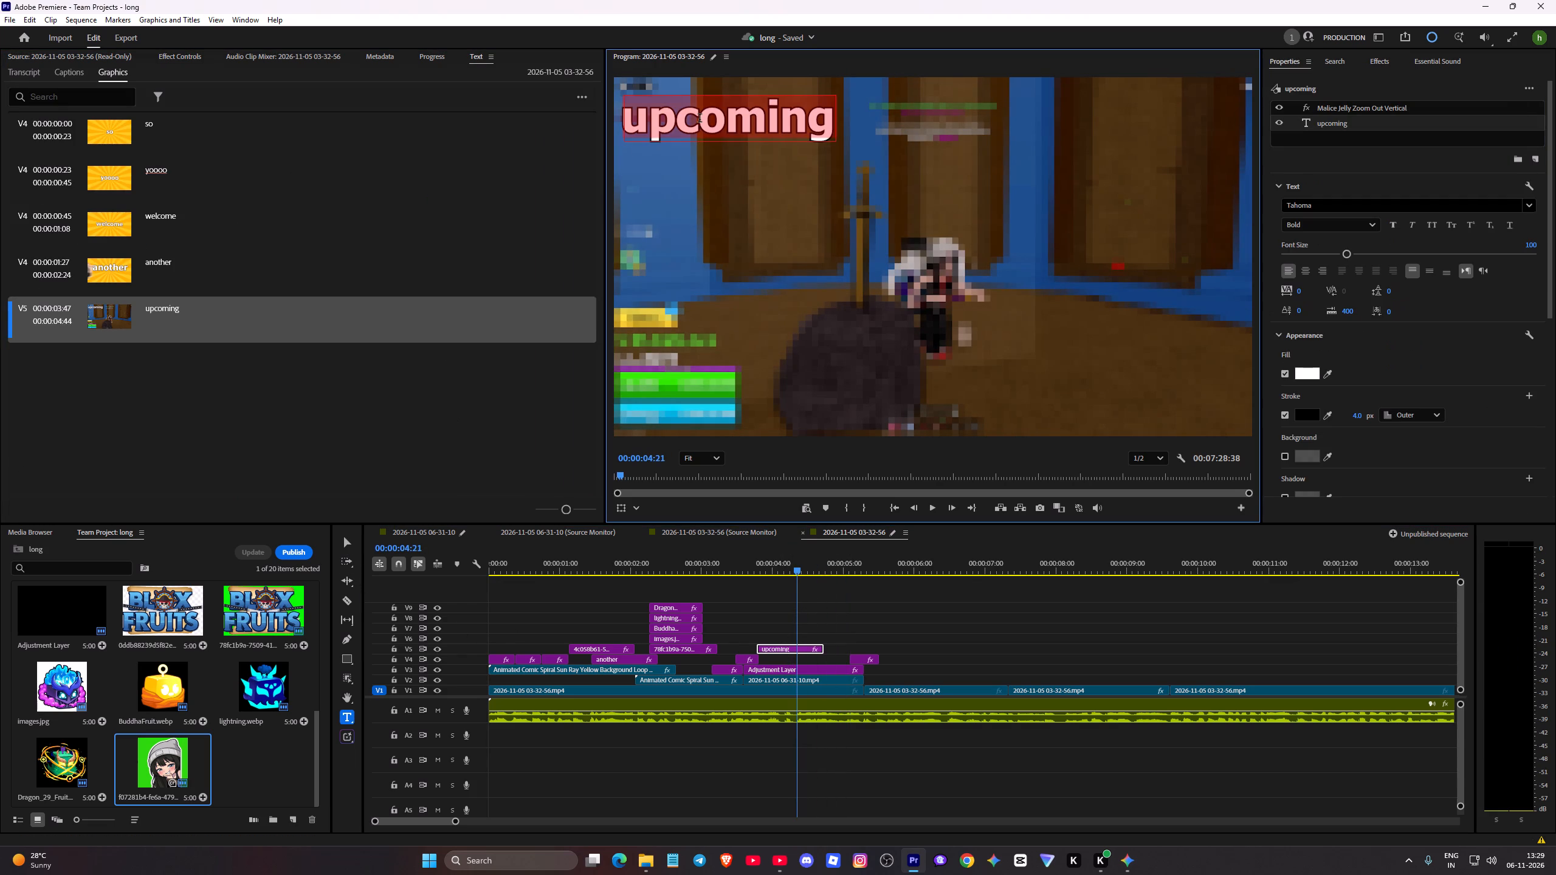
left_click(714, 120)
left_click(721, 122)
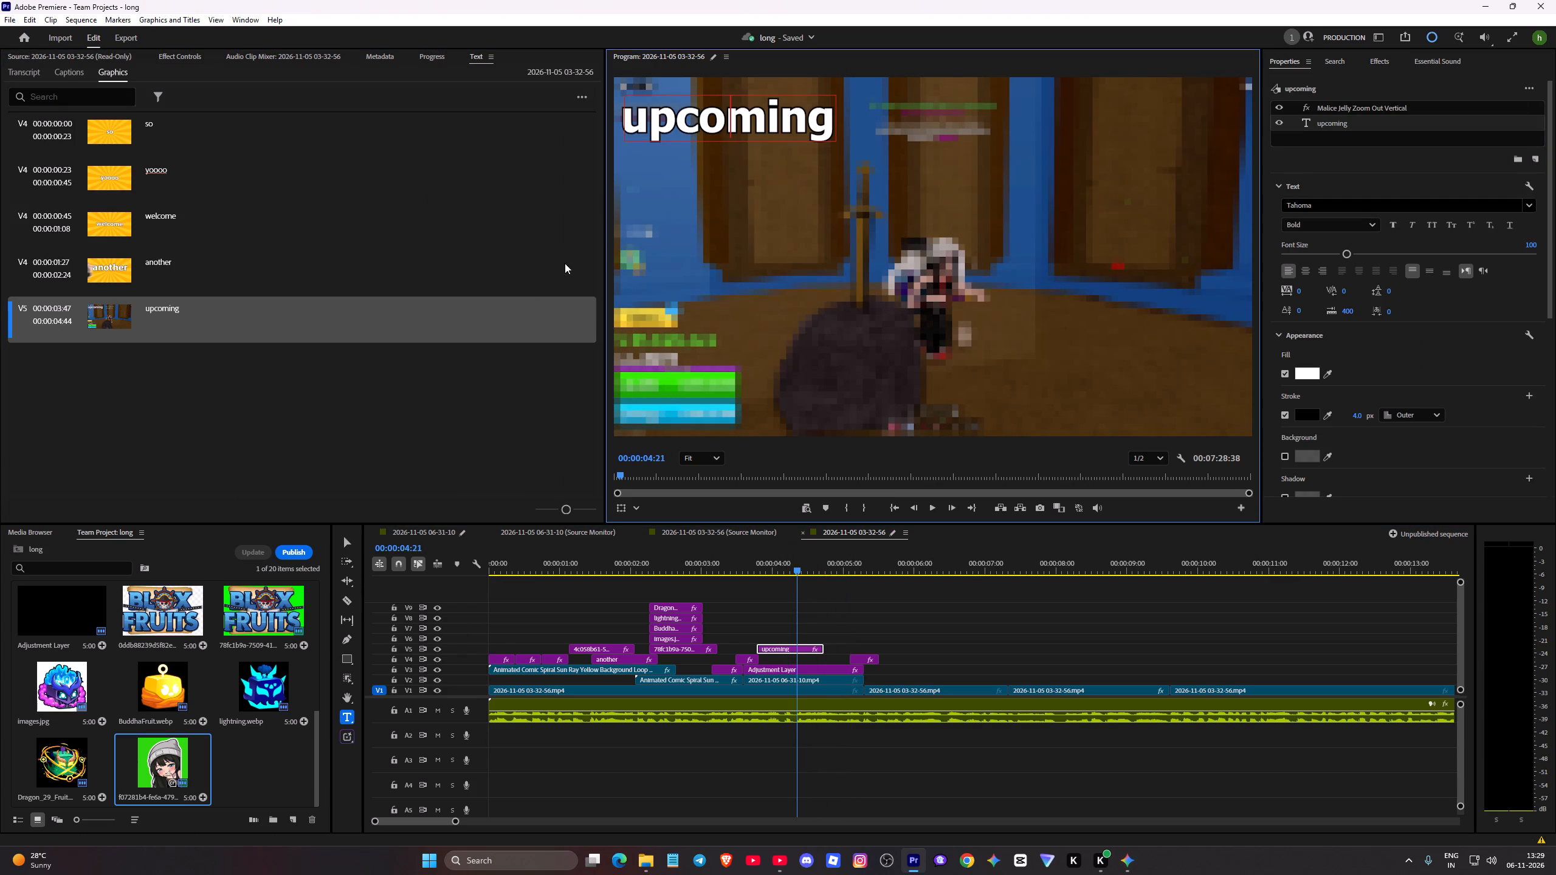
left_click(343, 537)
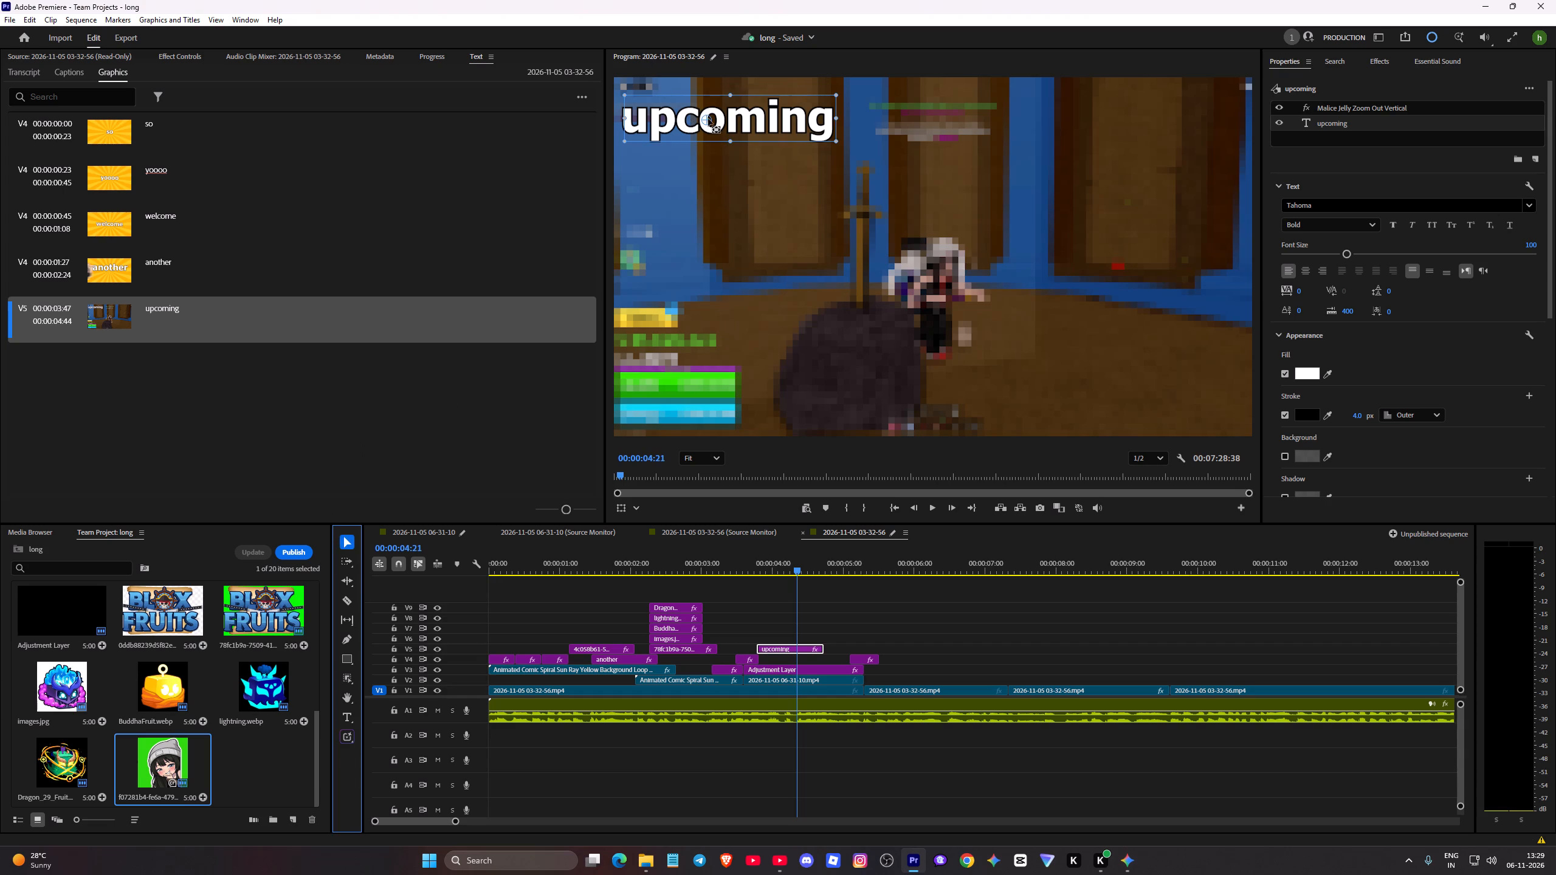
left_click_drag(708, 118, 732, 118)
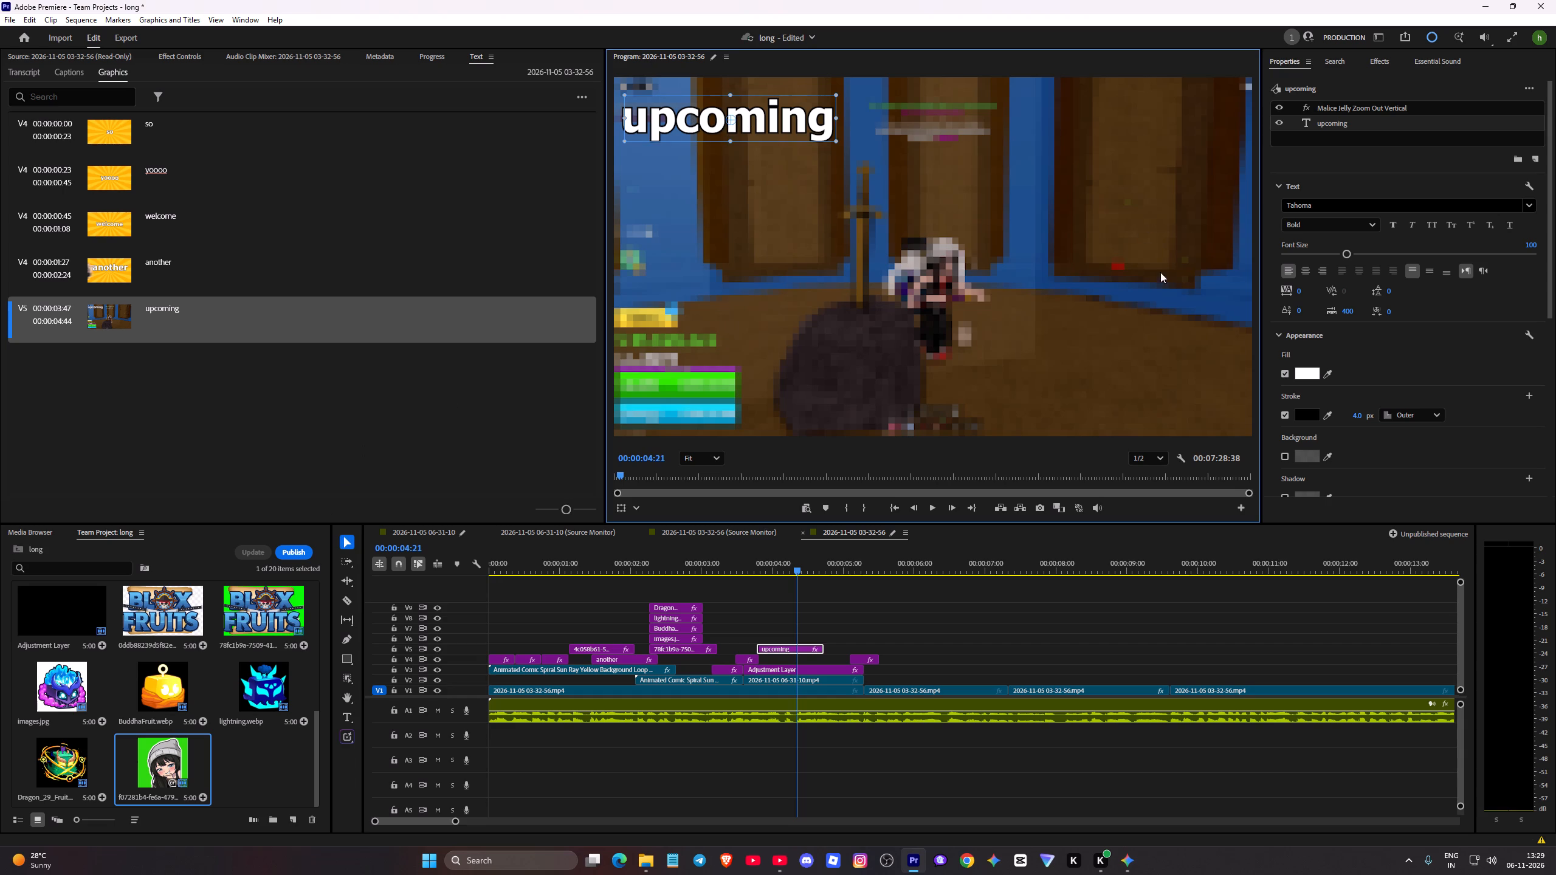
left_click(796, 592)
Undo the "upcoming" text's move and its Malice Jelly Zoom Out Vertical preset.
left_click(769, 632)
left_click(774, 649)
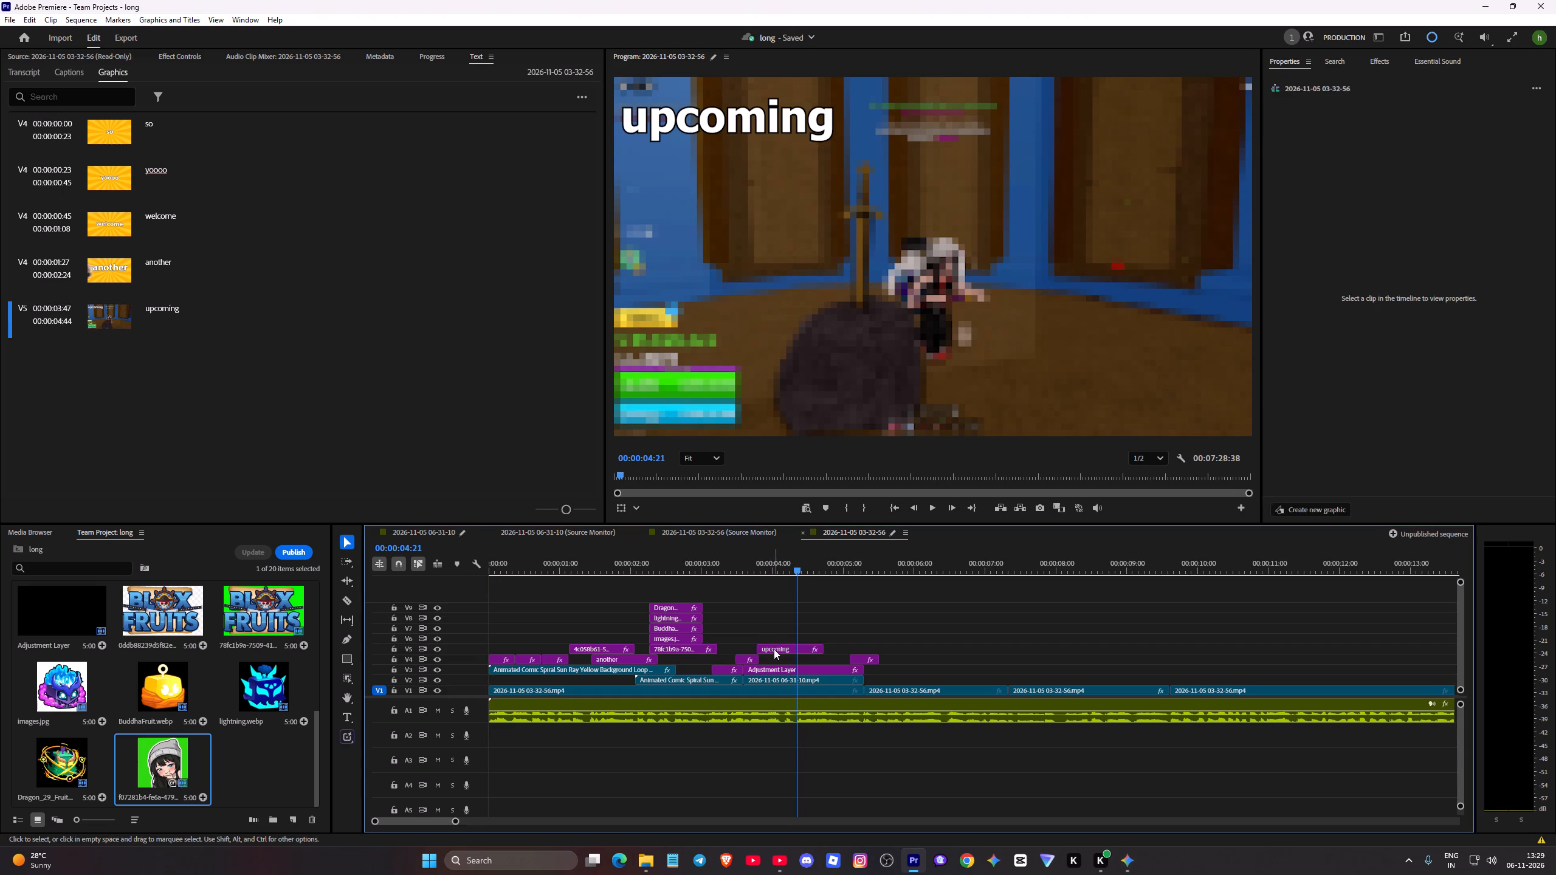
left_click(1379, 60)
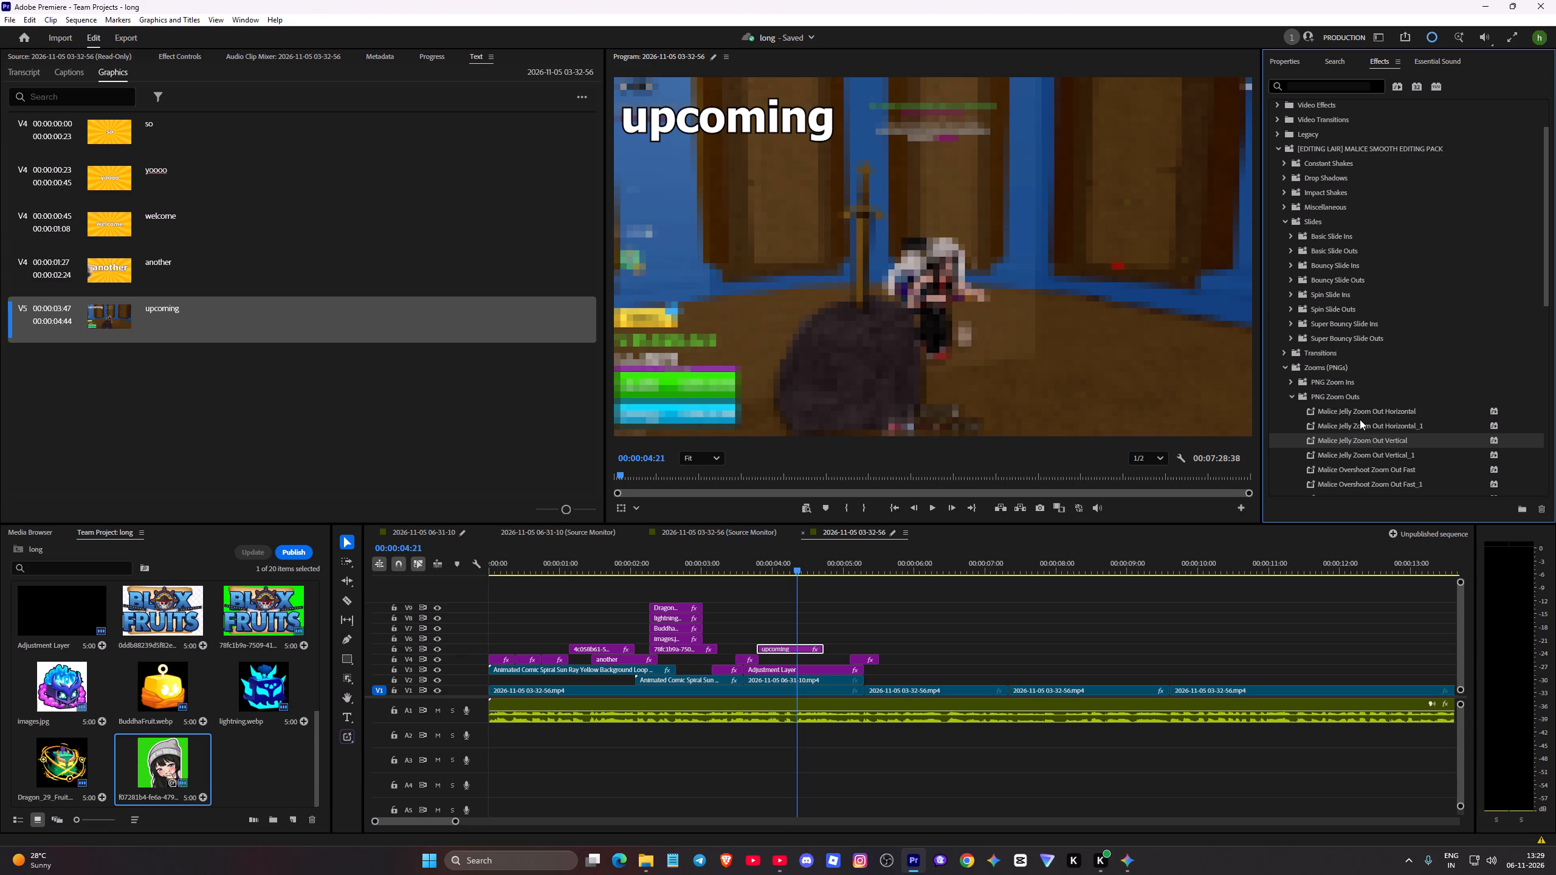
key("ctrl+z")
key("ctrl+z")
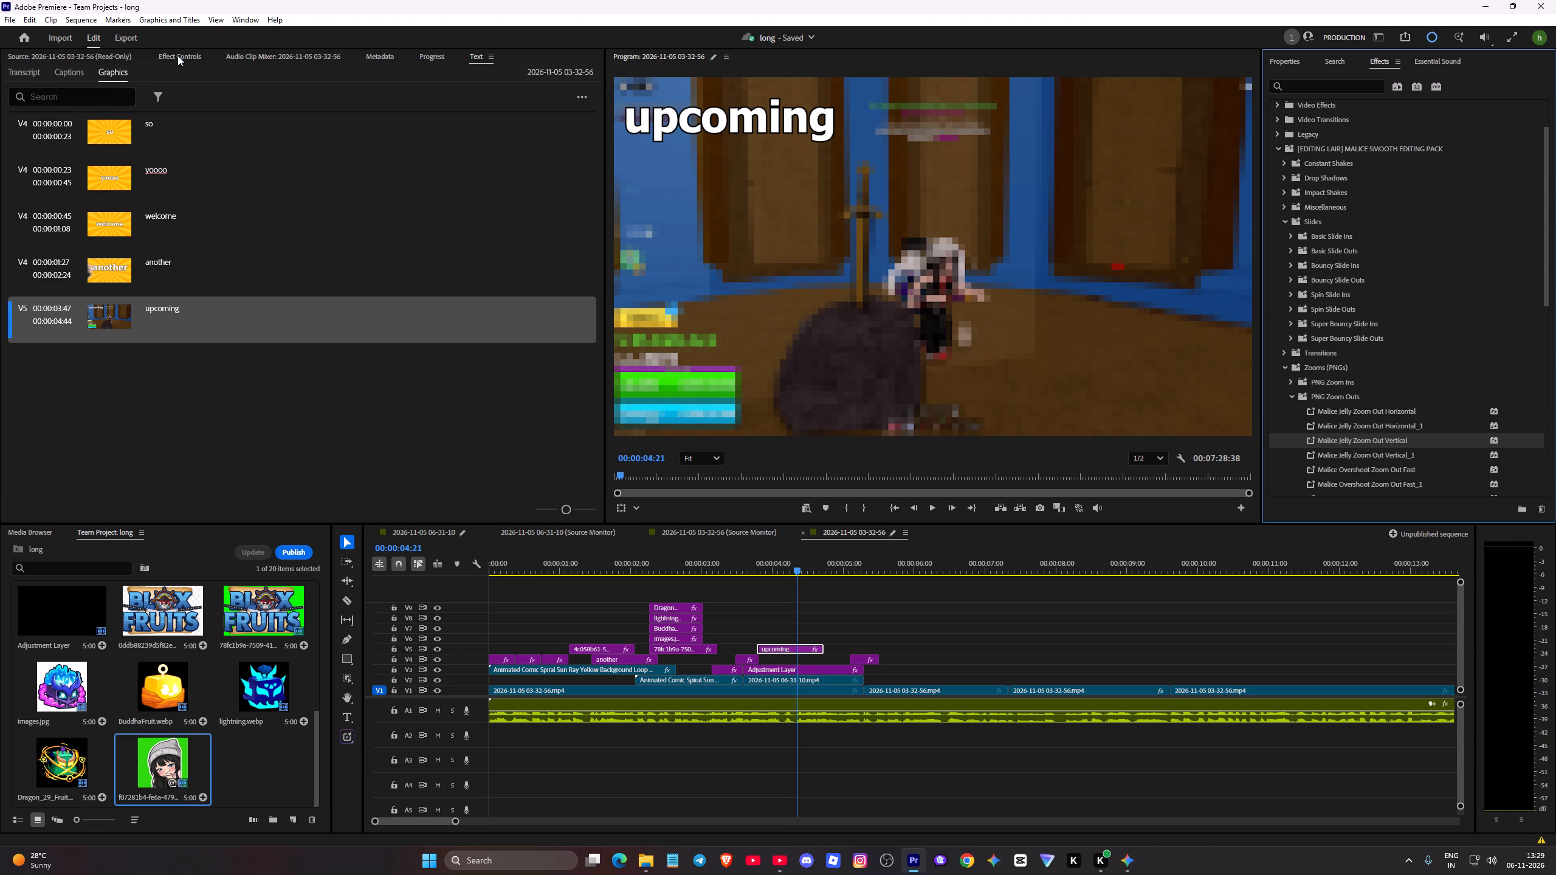
Examine the "upcoming" title's effect settings, from its text styling through its Transform, Motion and Opacity properties.
left_click(193, 53)
scroll(121, 289, "down", 9)
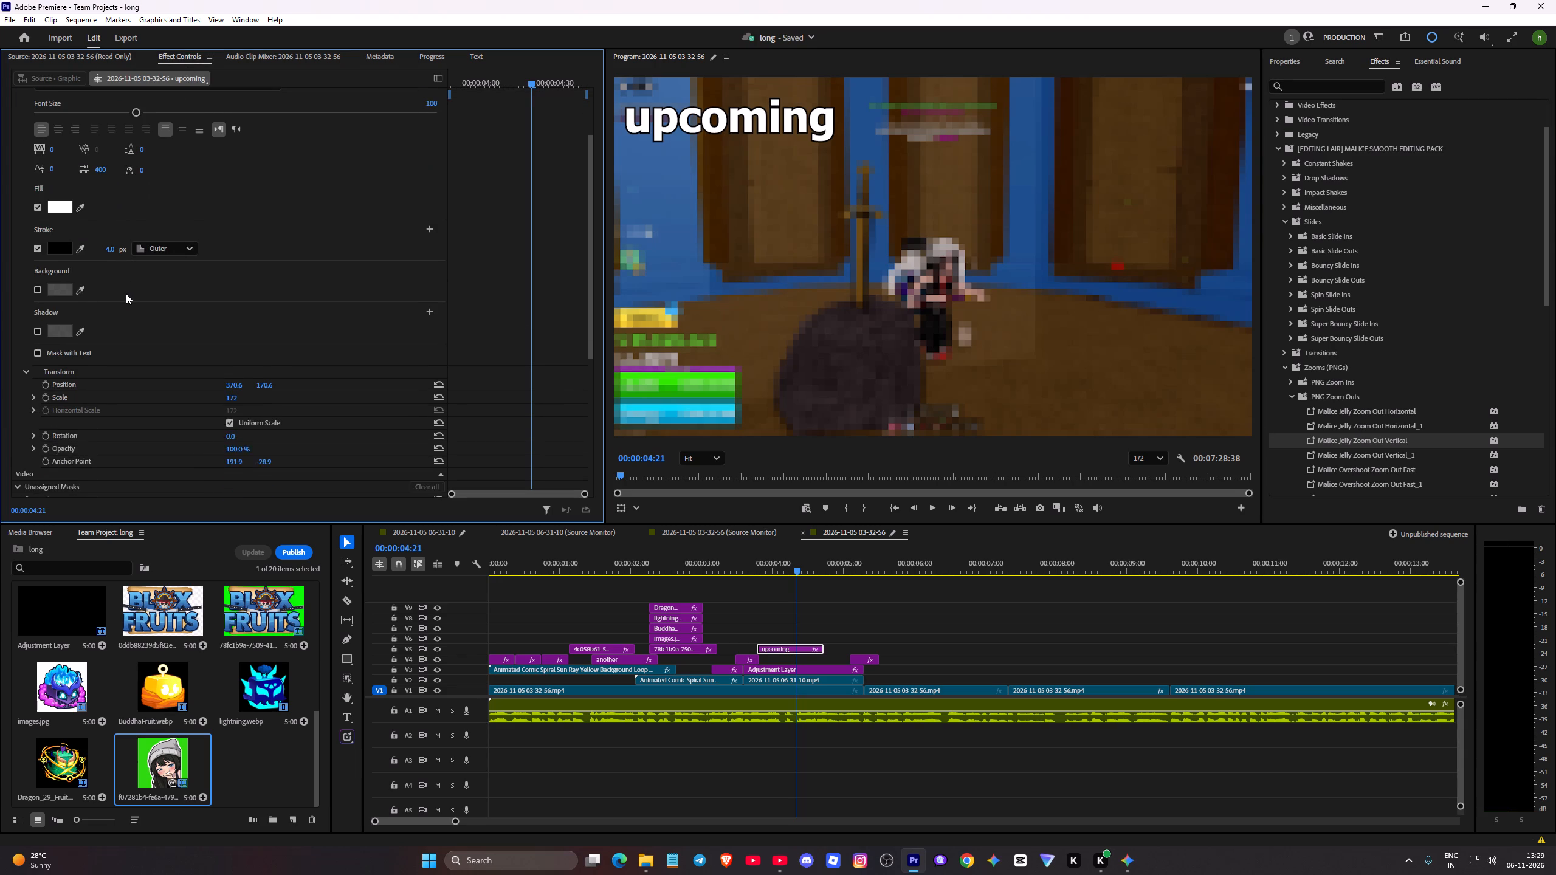
scroll(126, 293, "down", 20)
scroll(126, 293, "down", 2)
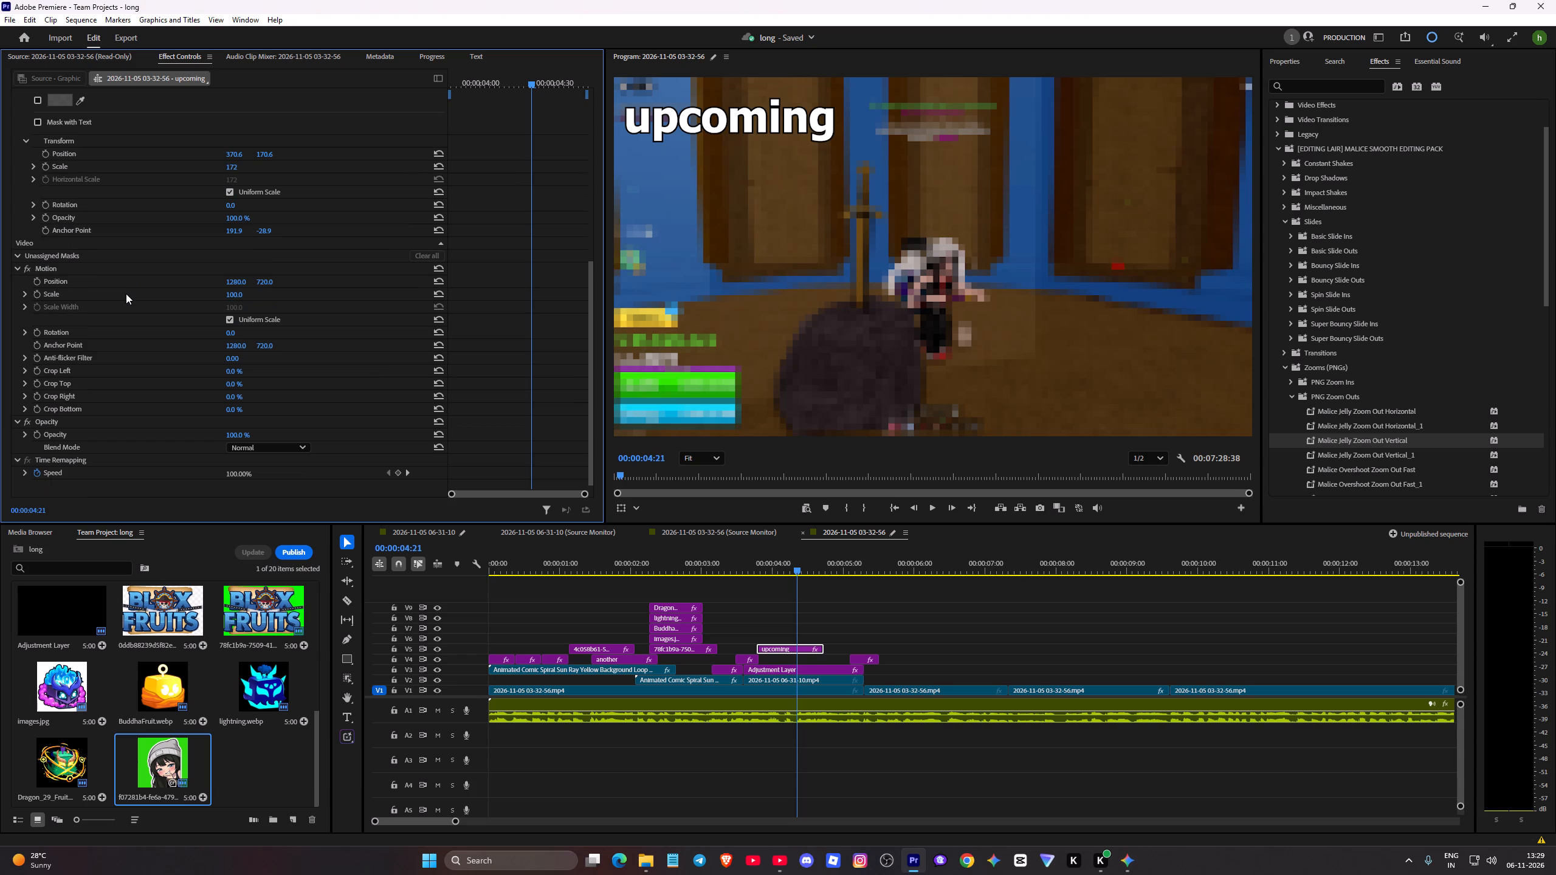
scroll(126, 293, "up", 12)
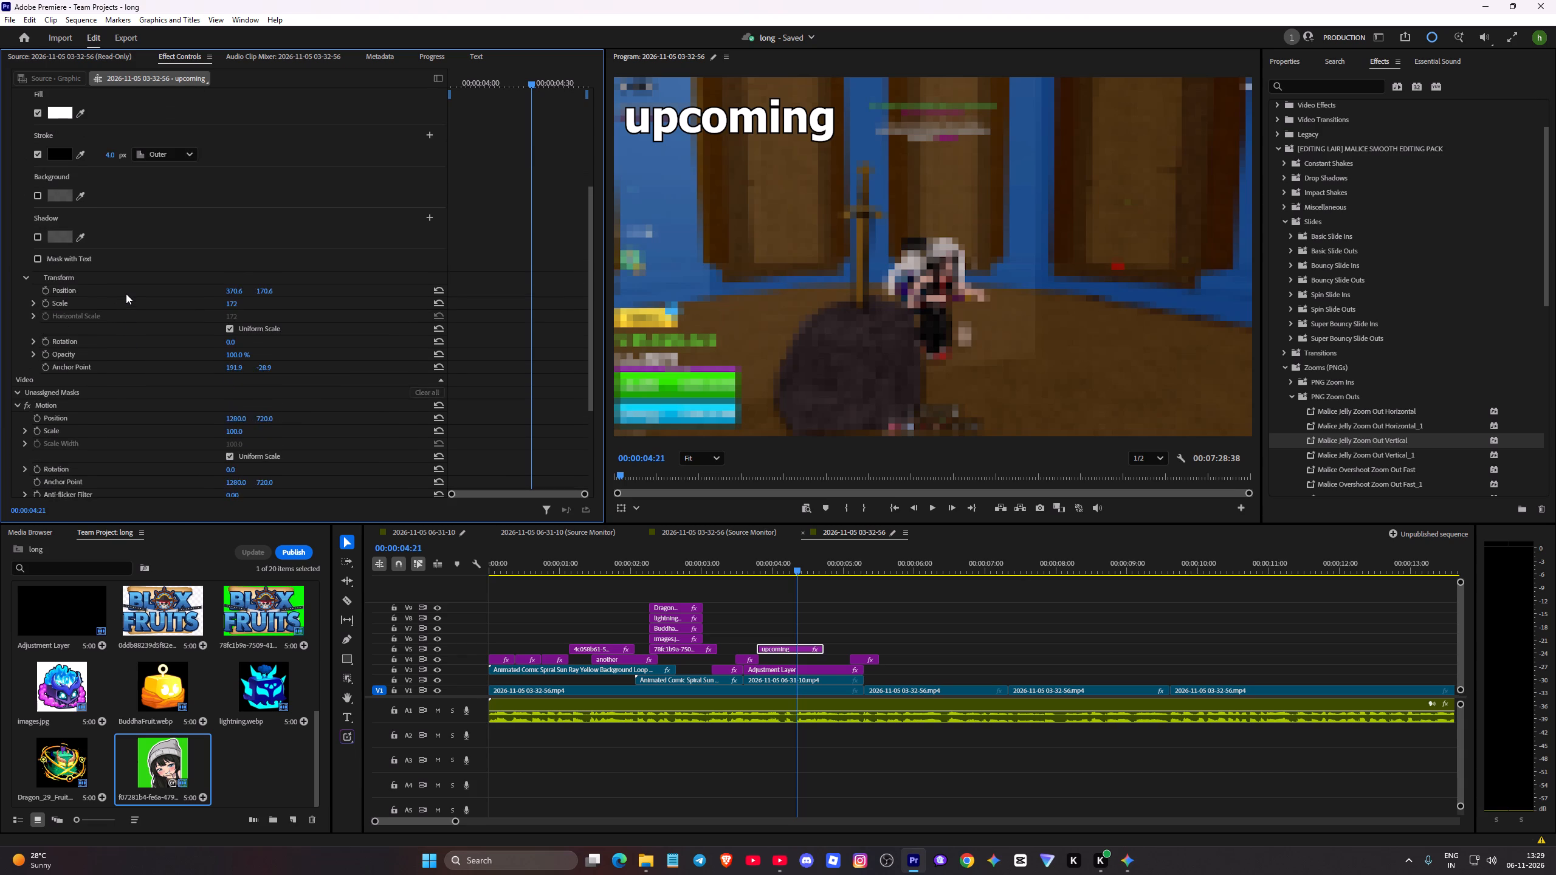
scroll(126, 293, "up", 16)
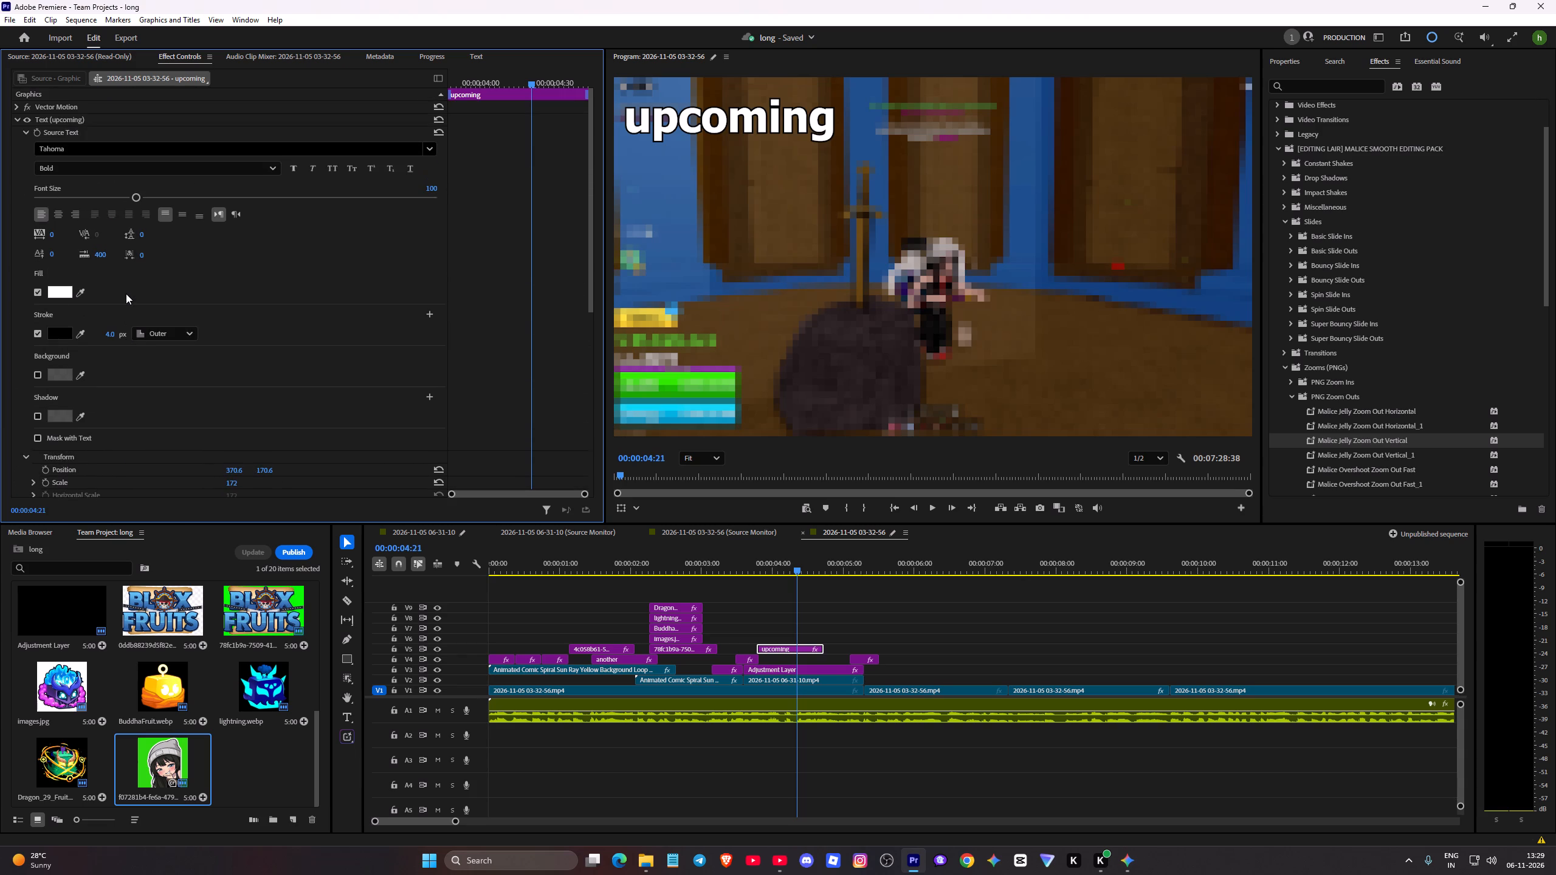
scroll(126, 293, "up", 3)
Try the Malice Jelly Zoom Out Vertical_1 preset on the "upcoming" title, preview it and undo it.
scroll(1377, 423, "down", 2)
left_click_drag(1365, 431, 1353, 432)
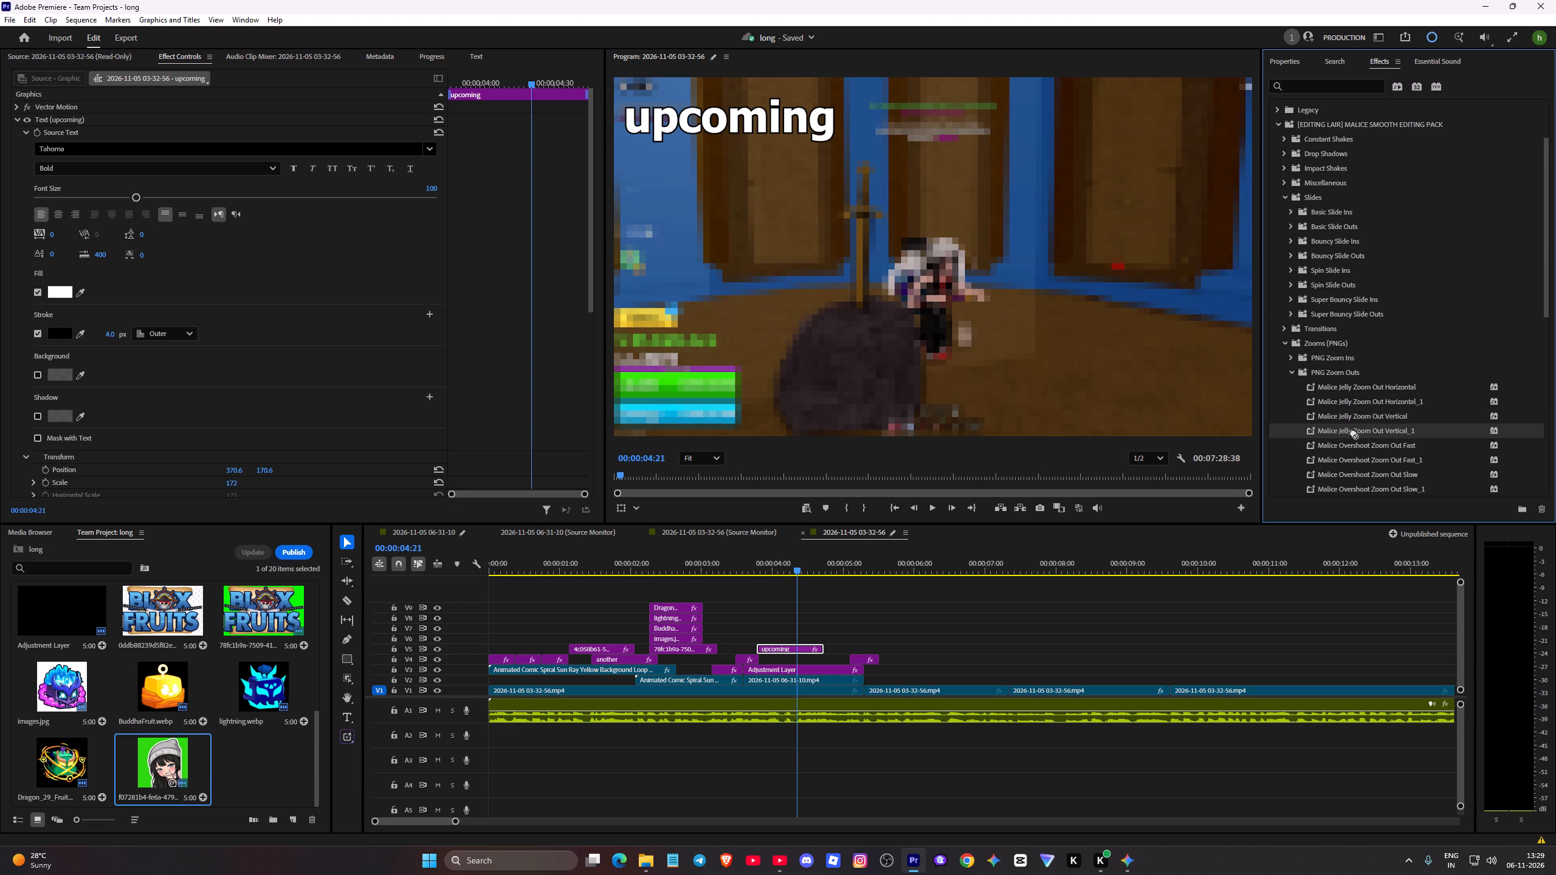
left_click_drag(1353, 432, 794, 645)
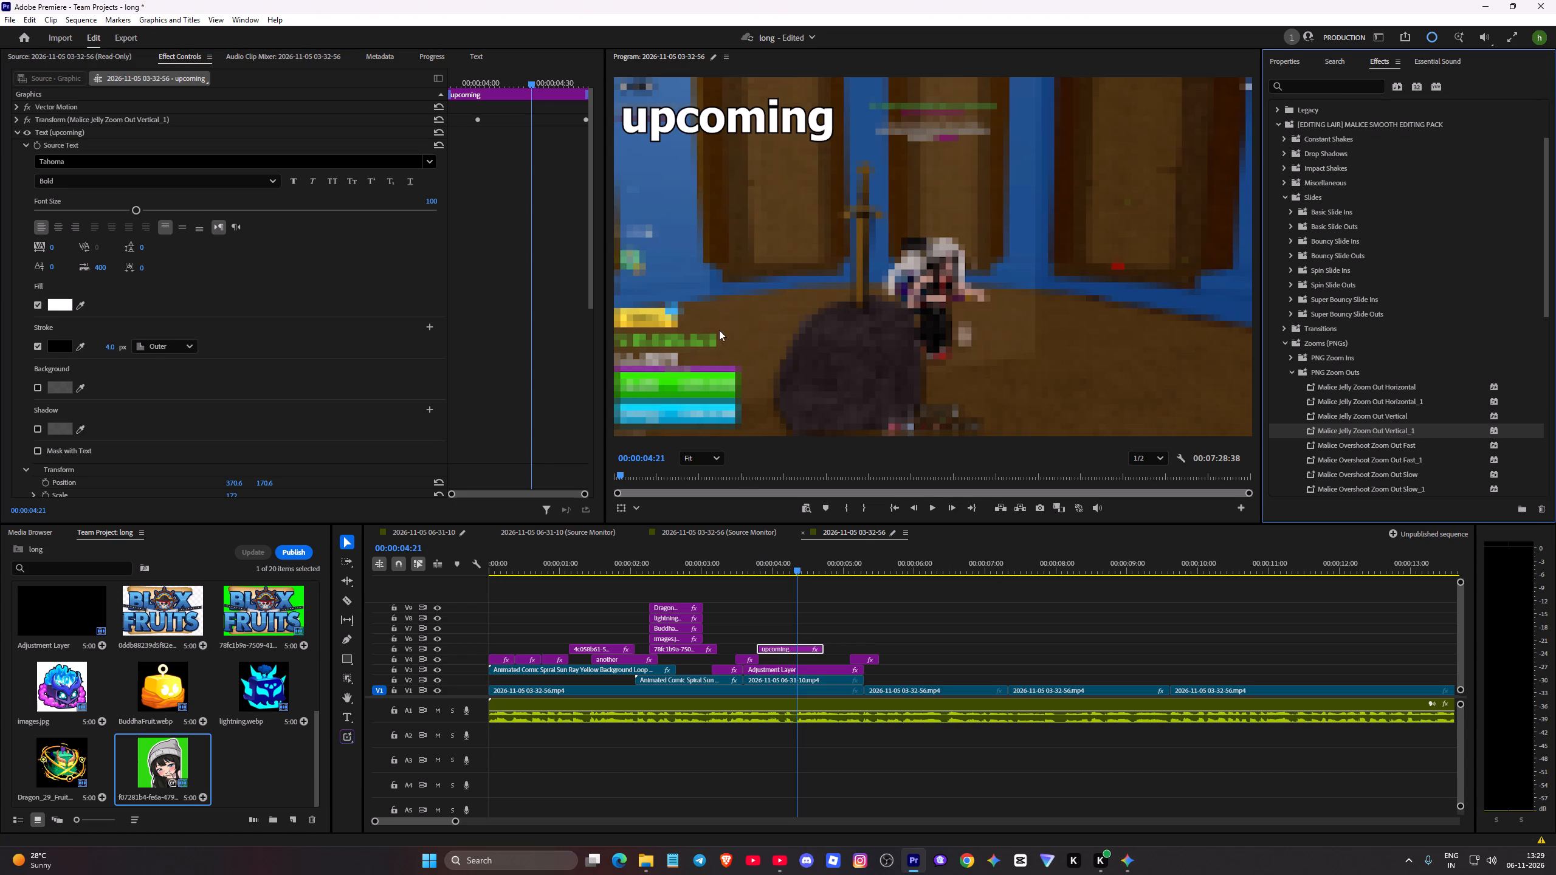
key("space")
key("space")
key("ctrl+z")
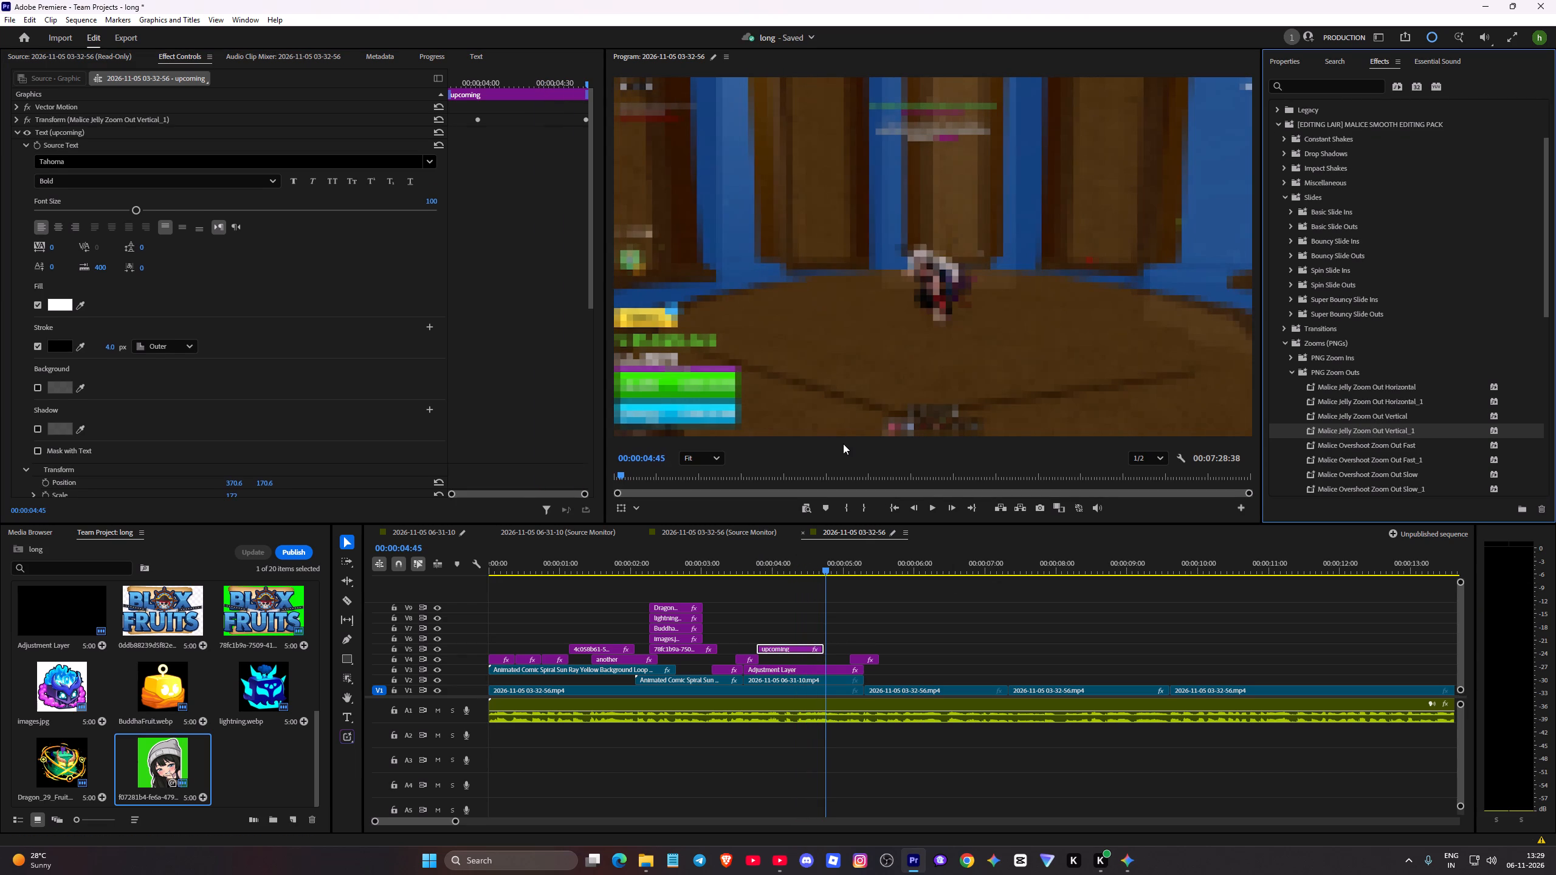
Apply the Malice Slide Out Left Slow preset from Basic Slide Outs to the "upcoming" title and preview it.
left_click(1292, 374)
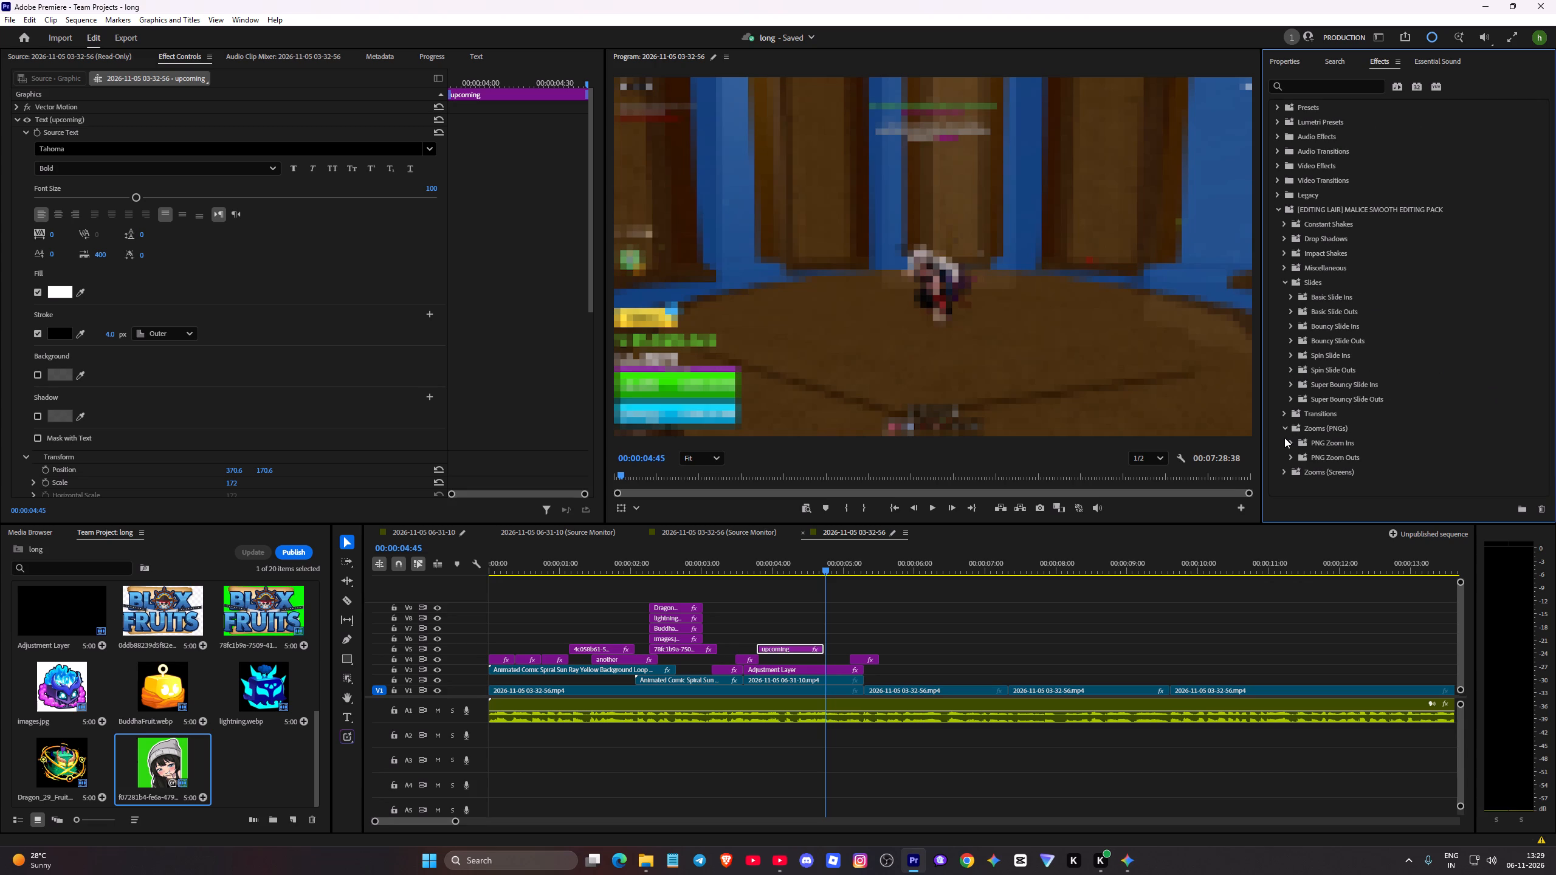
left_click(1287, 473)
scroll(1300, 464, "down", 5)
scroll(1319, 380, "up", 2)
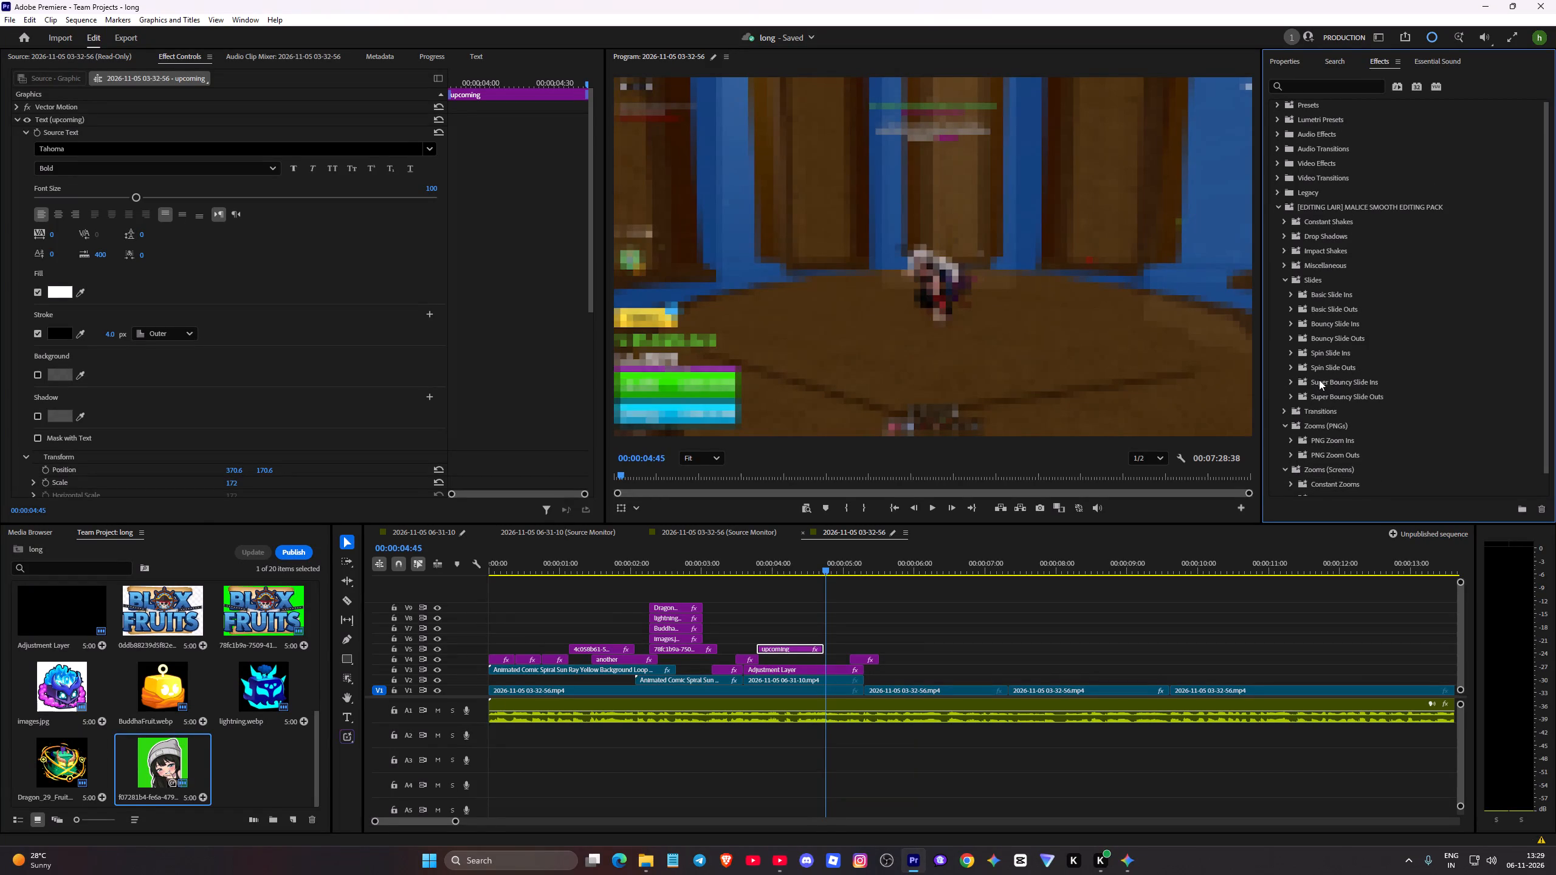
left_click(1284, 422)
left_click(1283, 446)
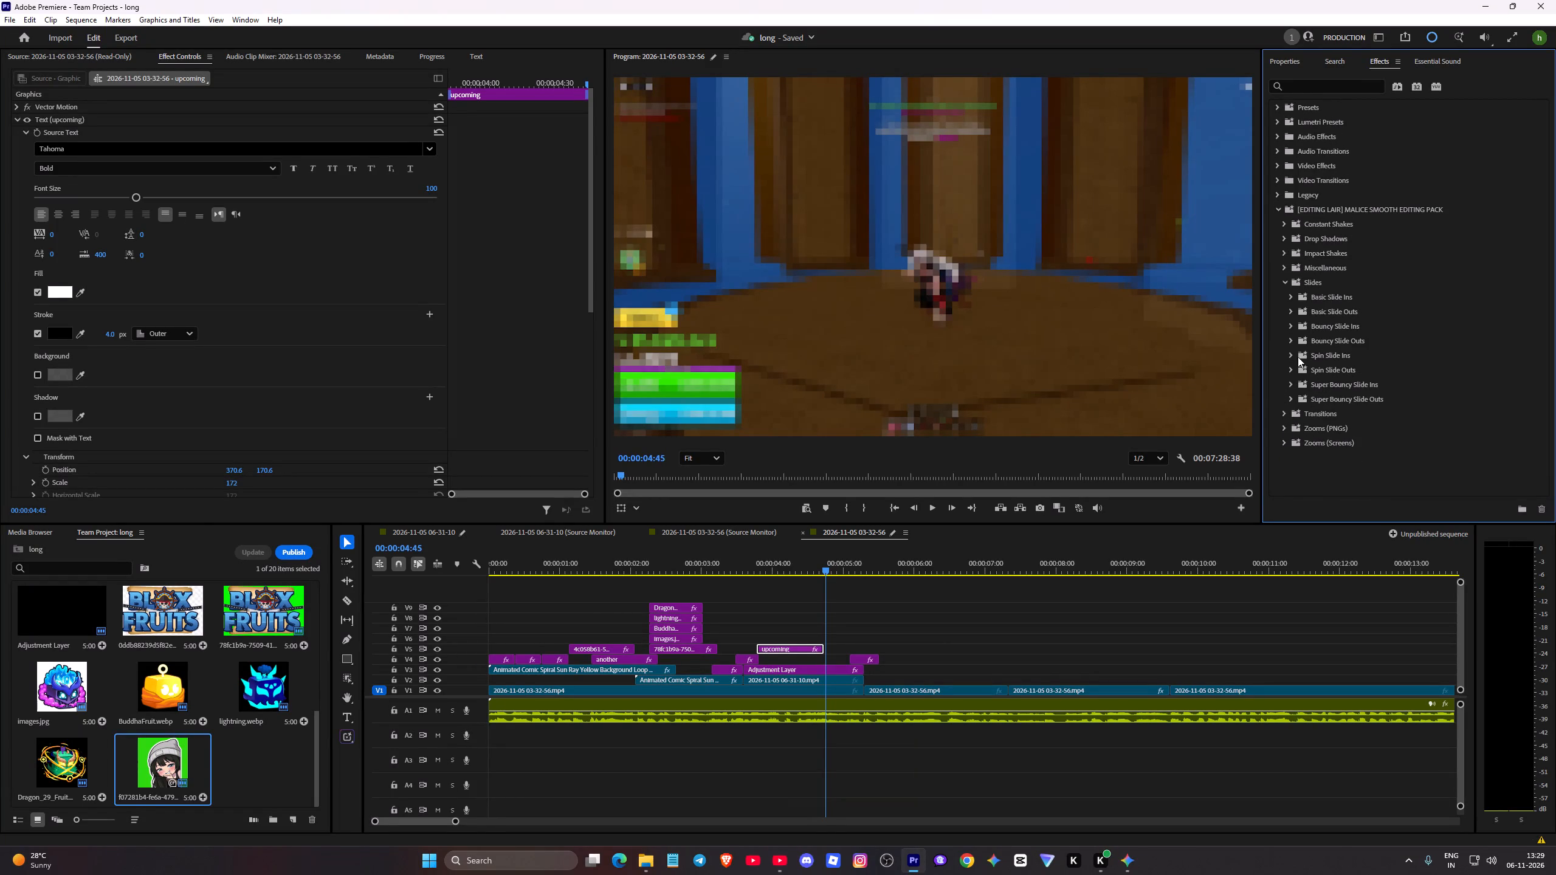
left_click(1294, 312)
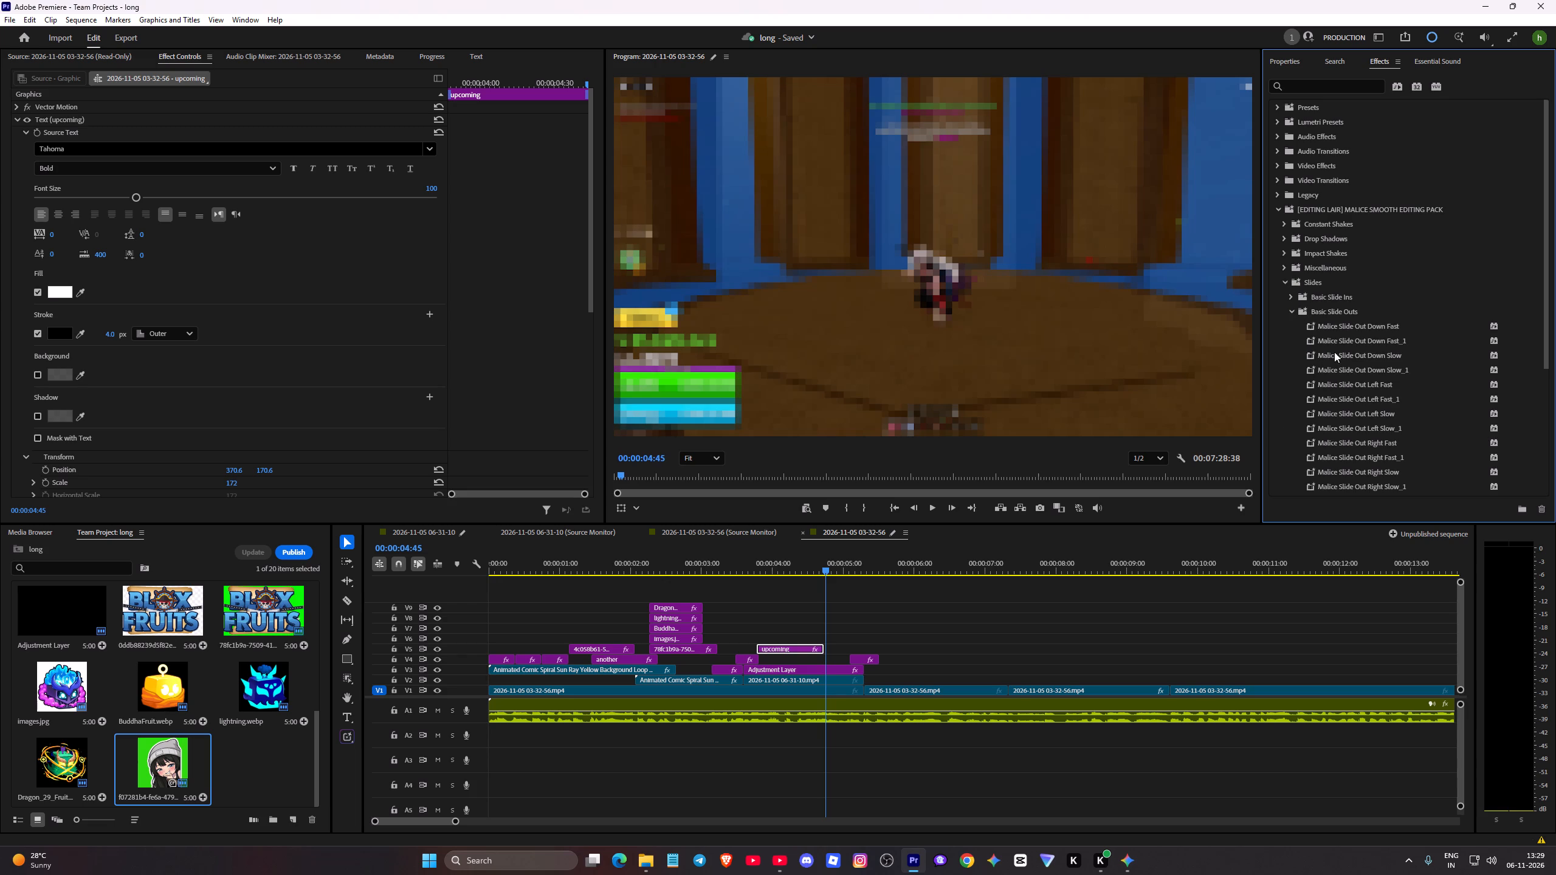
left_click_drag(1349, 413, 1306, 445)
left_click_drag(1306, 445, 797, 654)
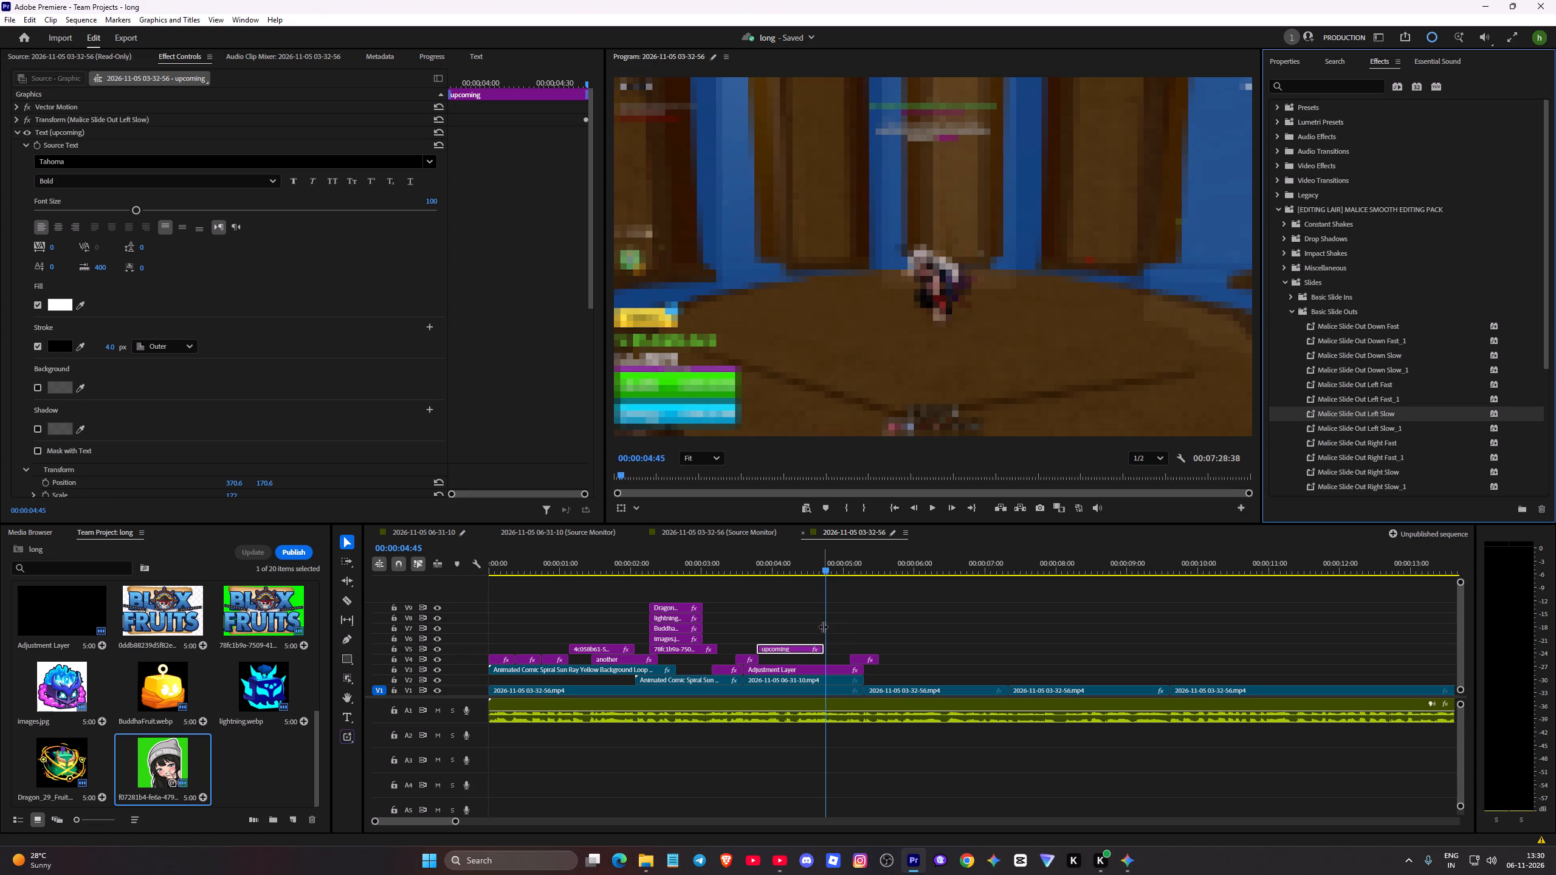
left_click_drag(823, 626, 762, 625)
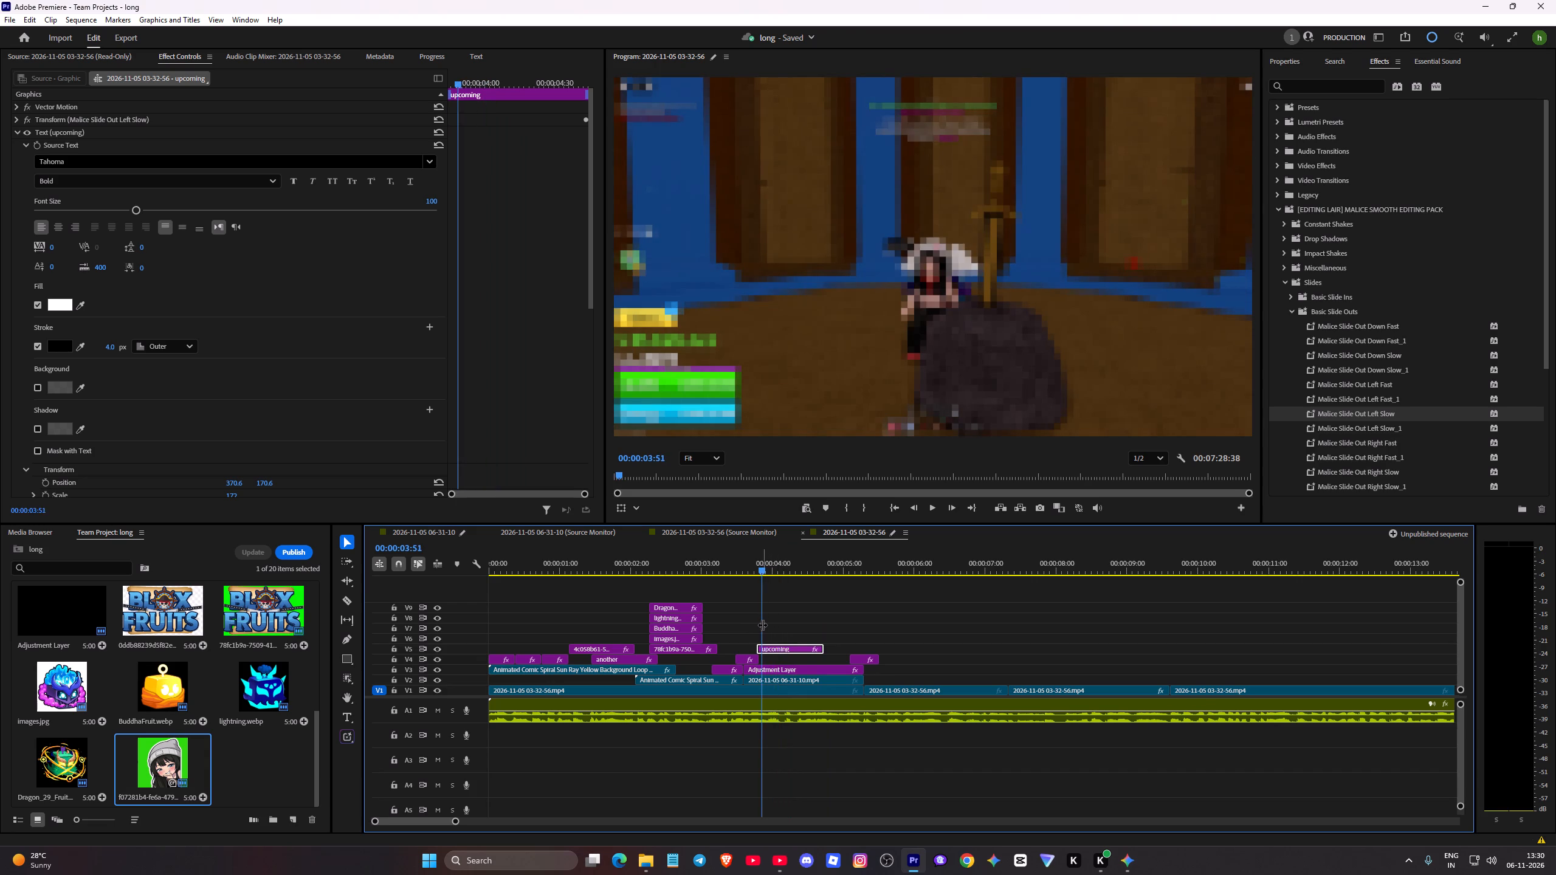
left_click_drag(762, 625, 752, 625)
key("space")
key("space")
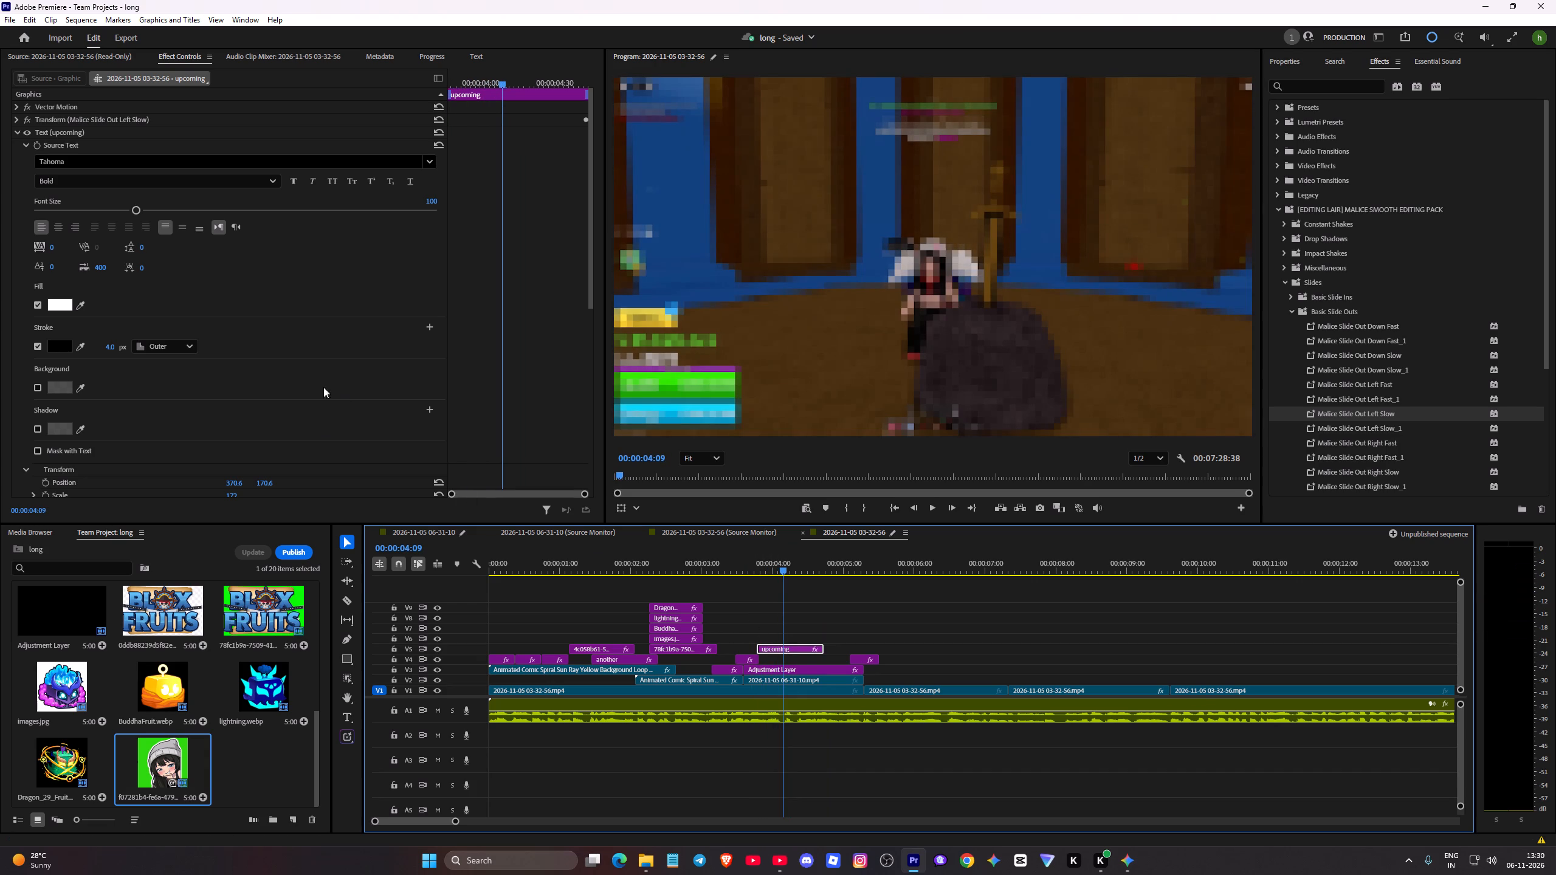
Move the "upcoming" text slightly upward in the frame, to a position of about 370.6, 158.4.
left_click_drag(667, 80, 681, 104)
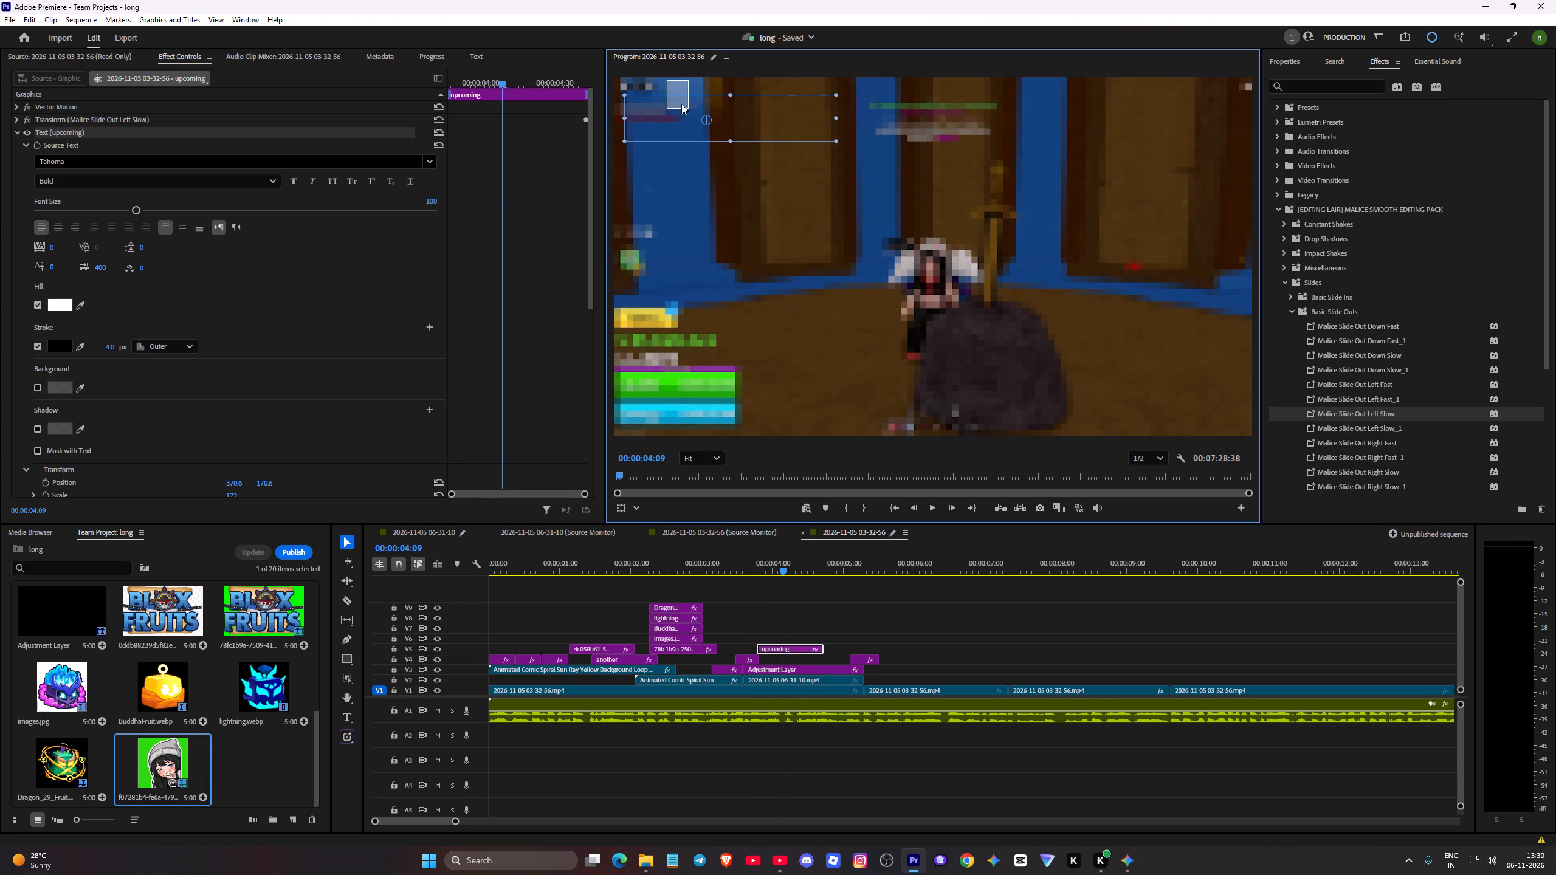
left_click_drag(681, 104, 655, 90)
left_click_drag(684, 111, 729, 120)
left_click(729, 120)
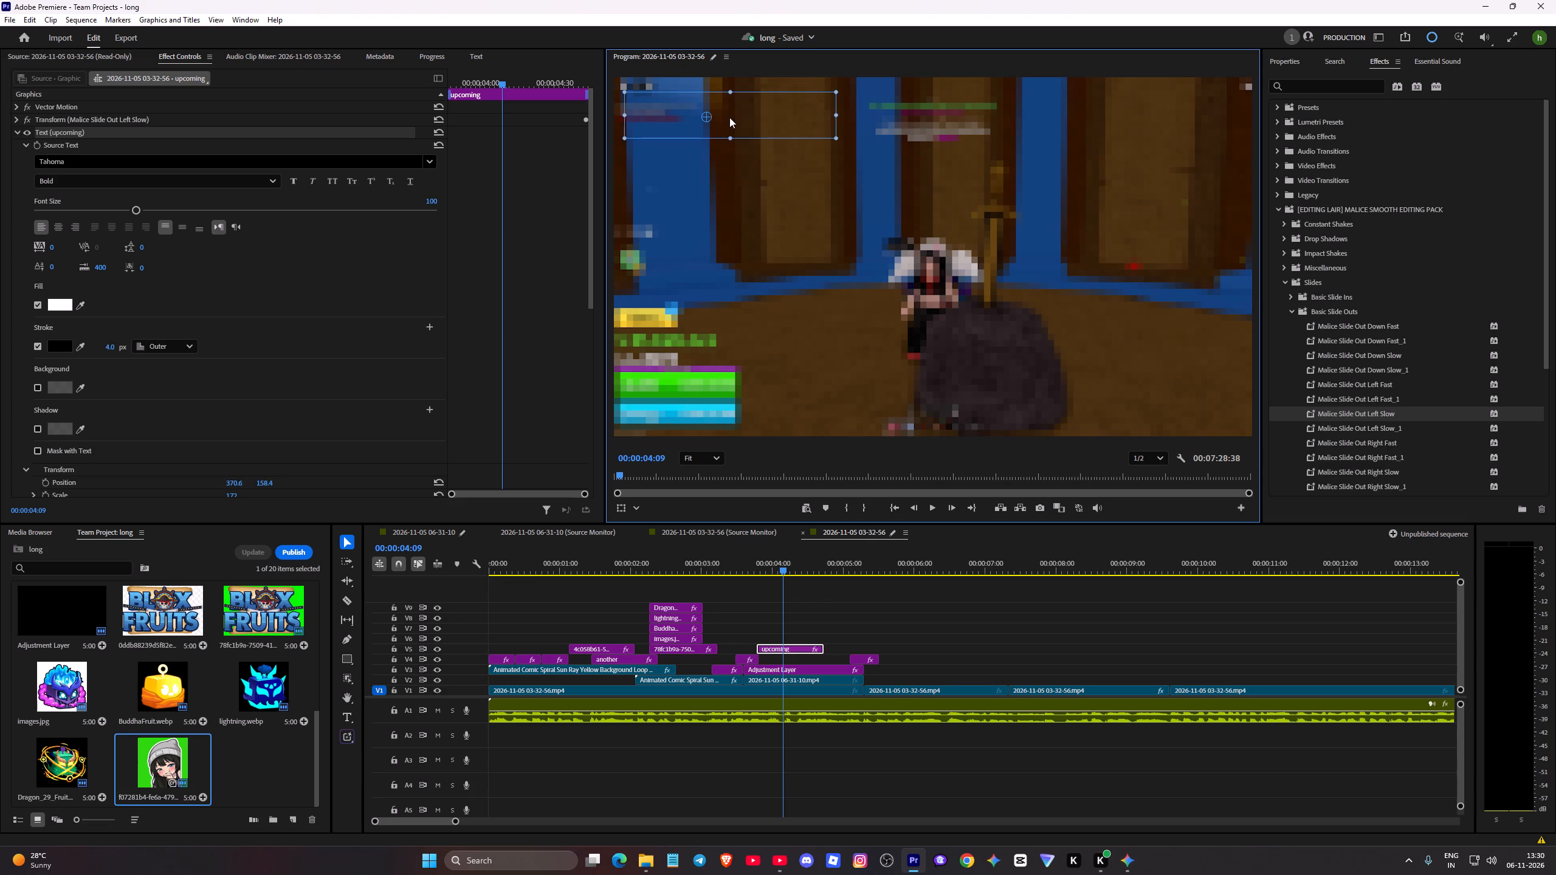
Examine the Transform and Motion settings of the "upcoming" title.
scroll(338, 206, "down", 3)
scroll(287, 262, "down", 12)
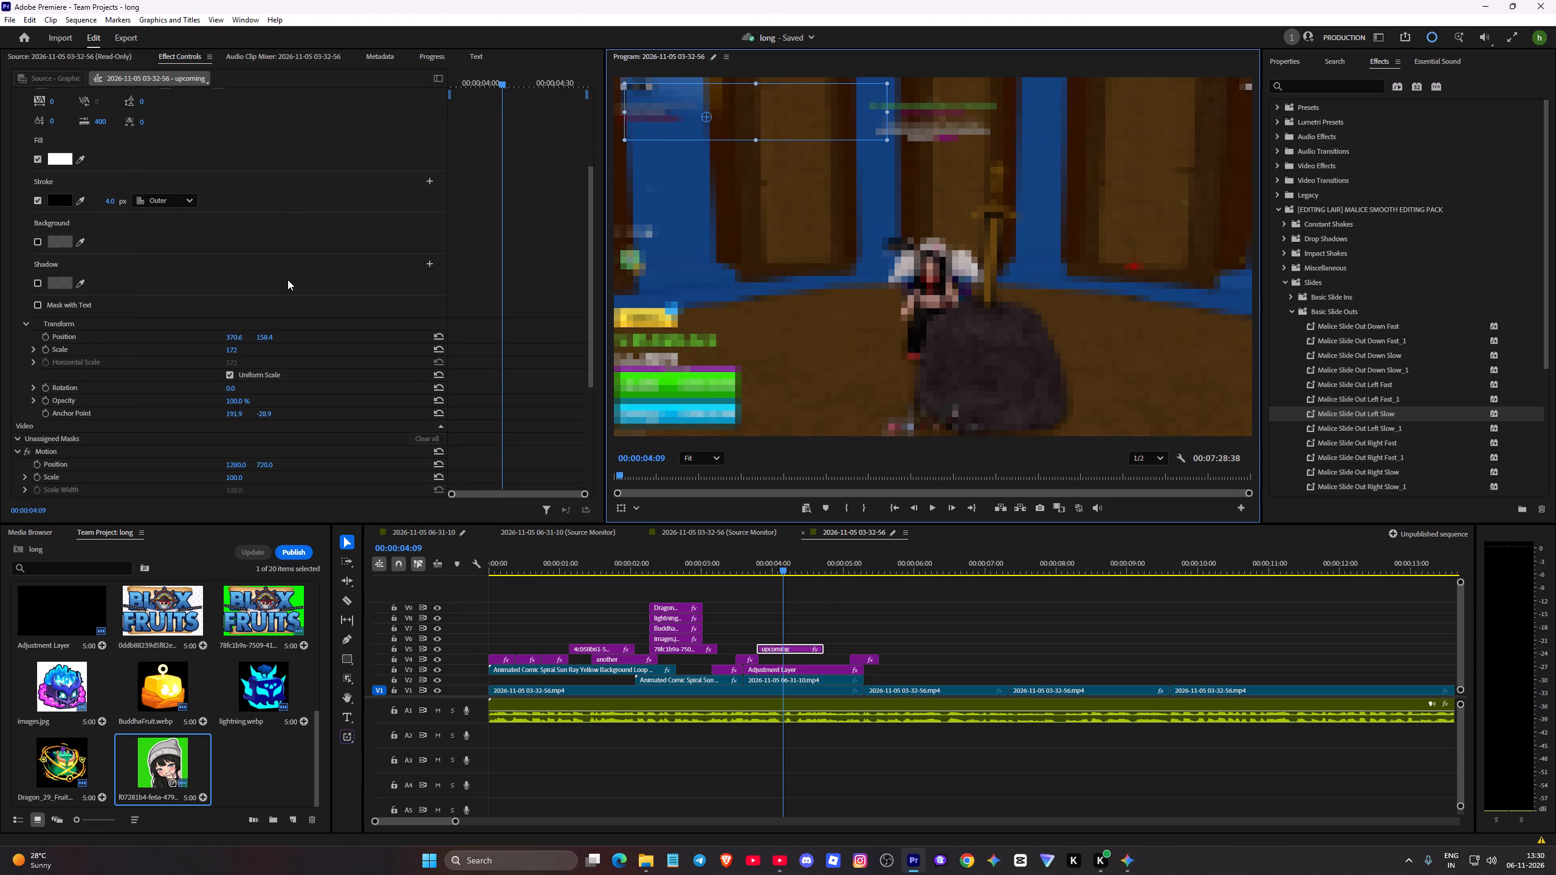
scroll(287, 280, "down", 16)
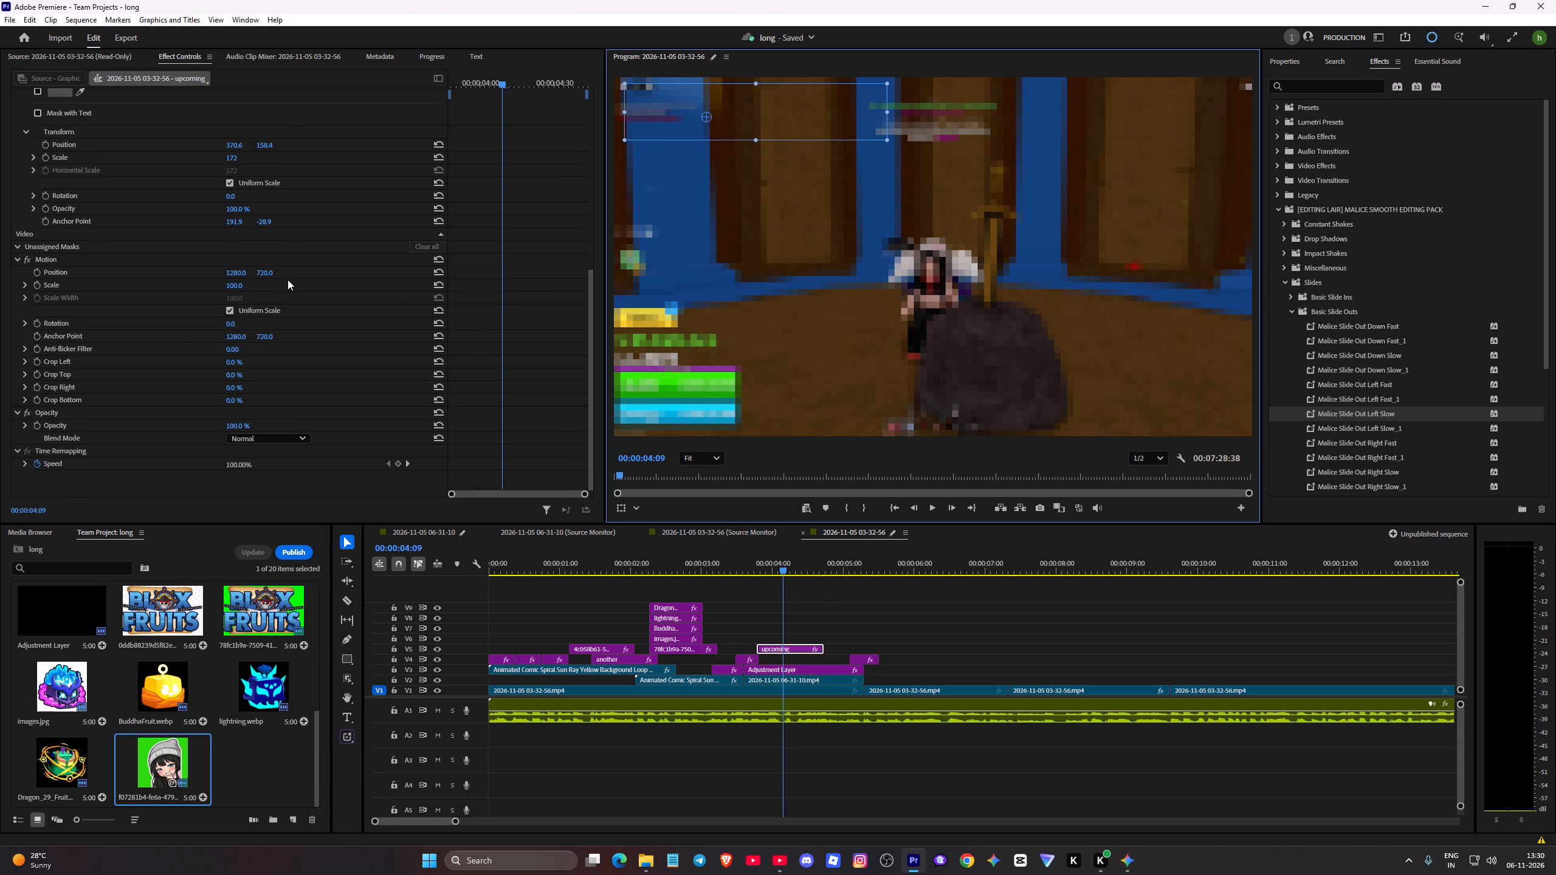
scroll(287, 280, "down", 6)
scroll(283, 284, "up", 8)
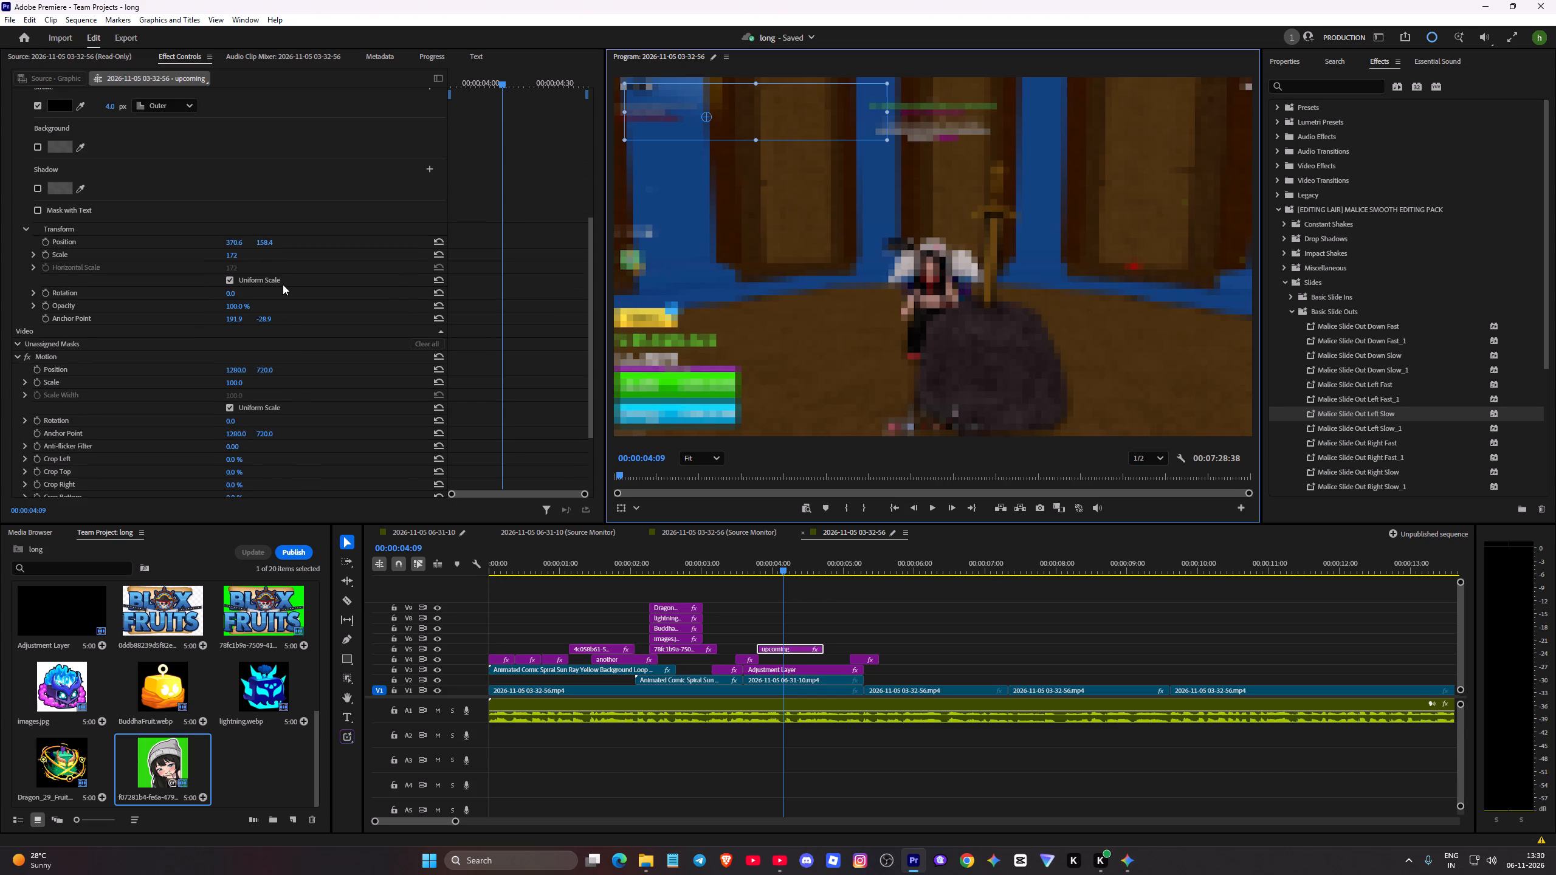
scroll(283, 284, "up", 3)
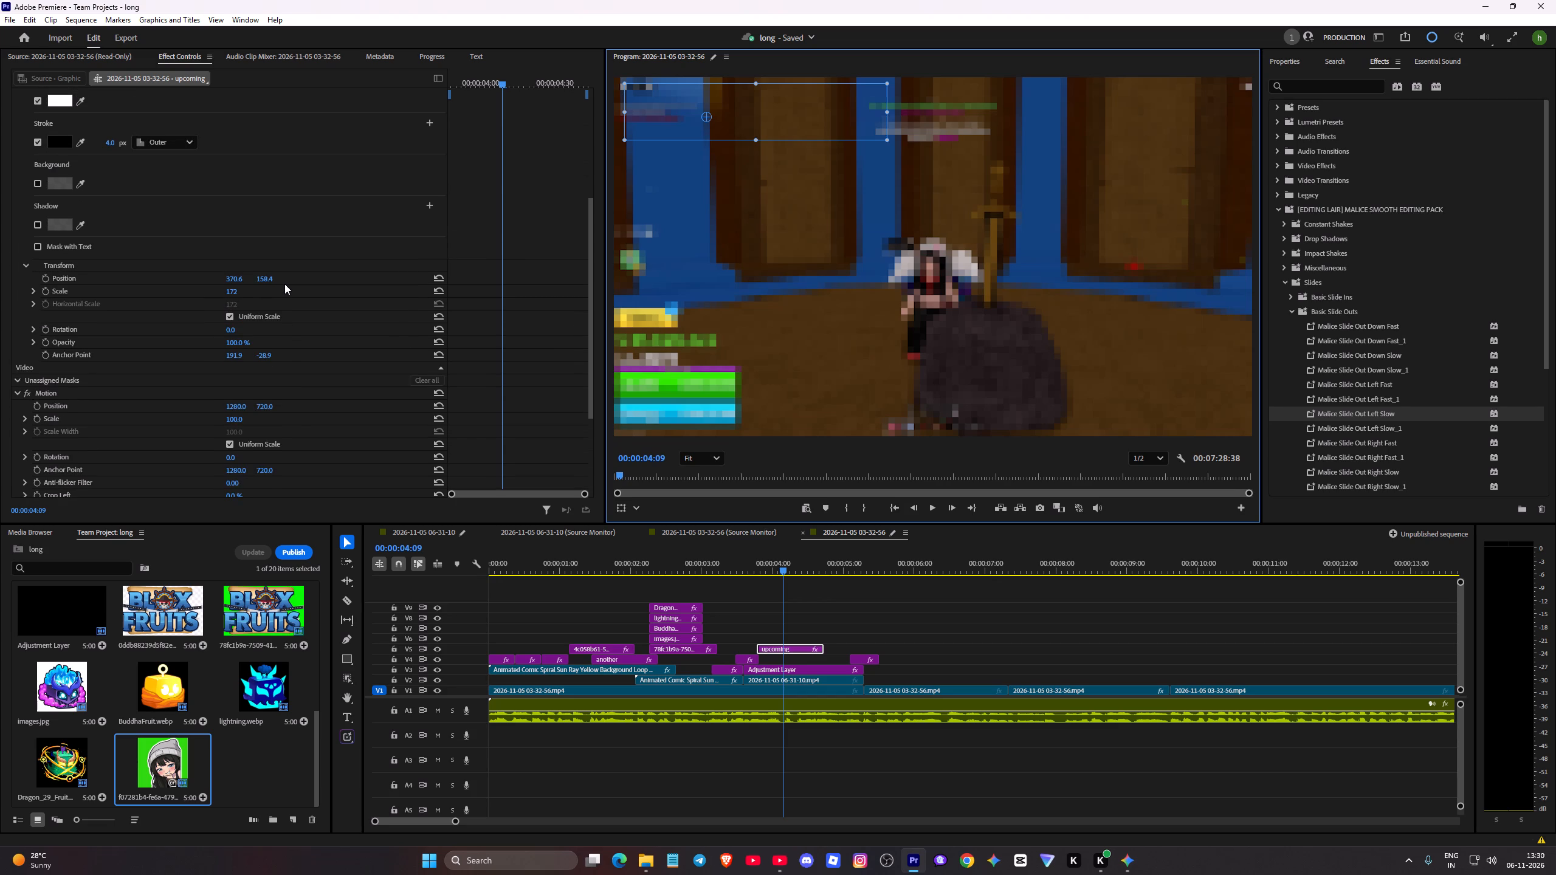
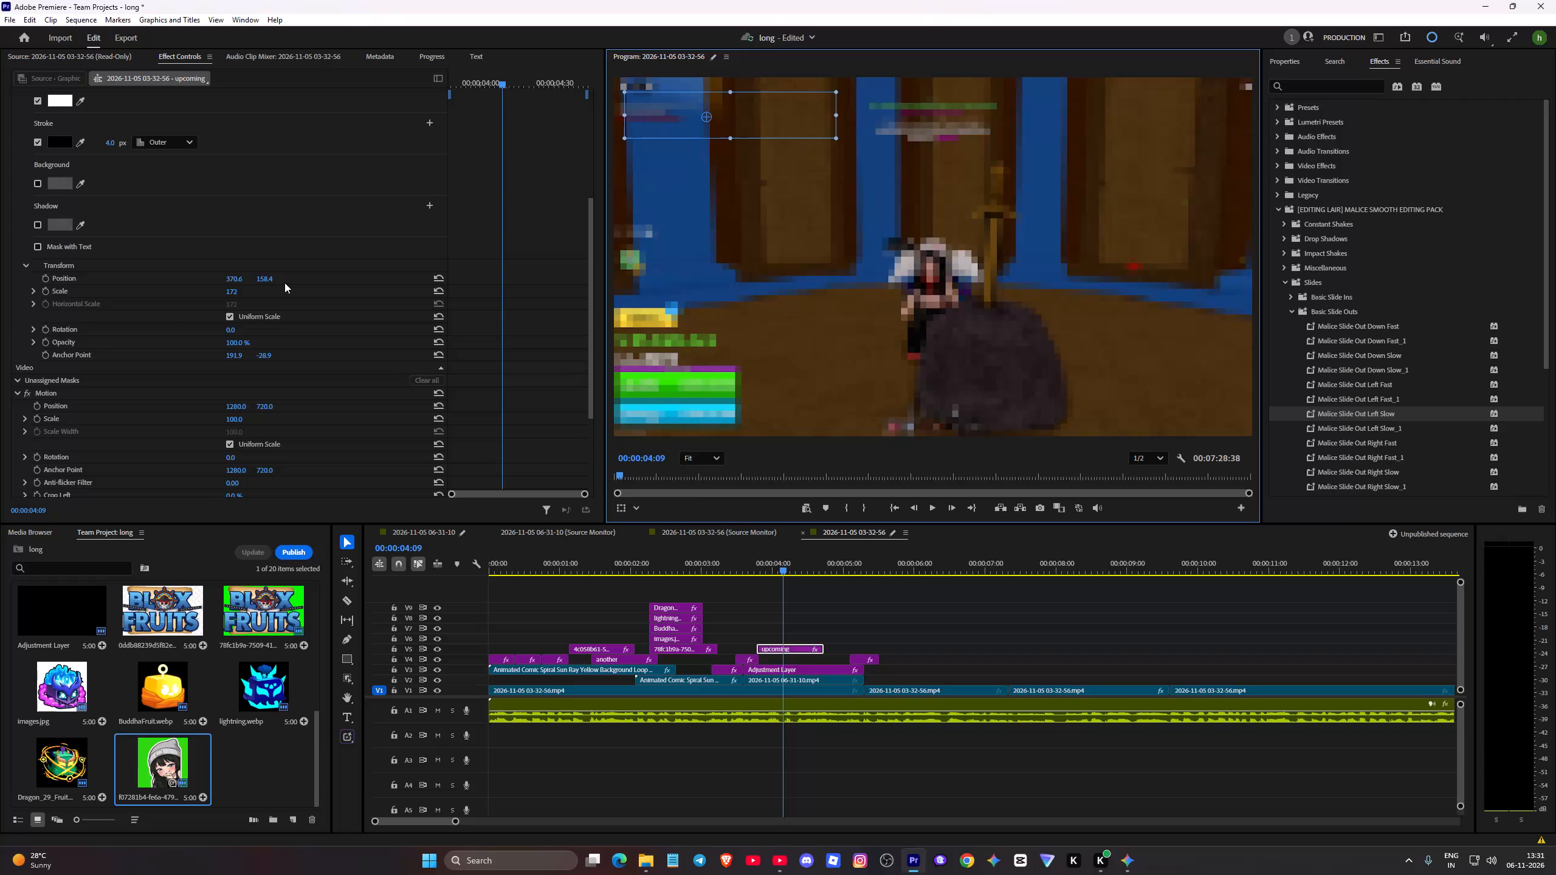
Undo the last move of the "upcoming" text and the Malice Slide Out Left Slow preset on it.
key("ctrl+z")
key("ctrl+z")
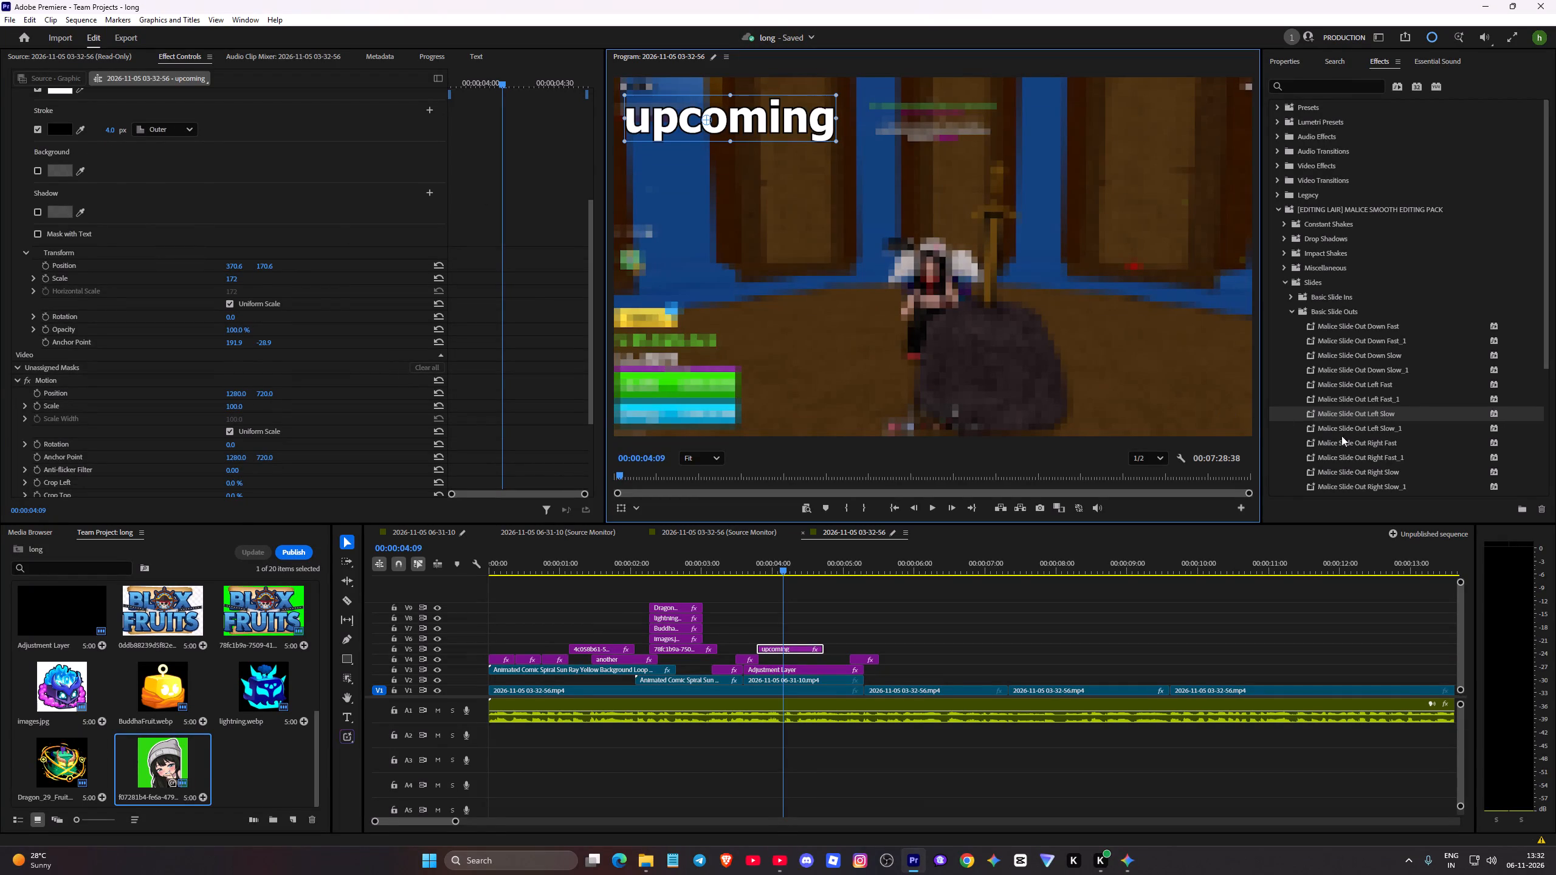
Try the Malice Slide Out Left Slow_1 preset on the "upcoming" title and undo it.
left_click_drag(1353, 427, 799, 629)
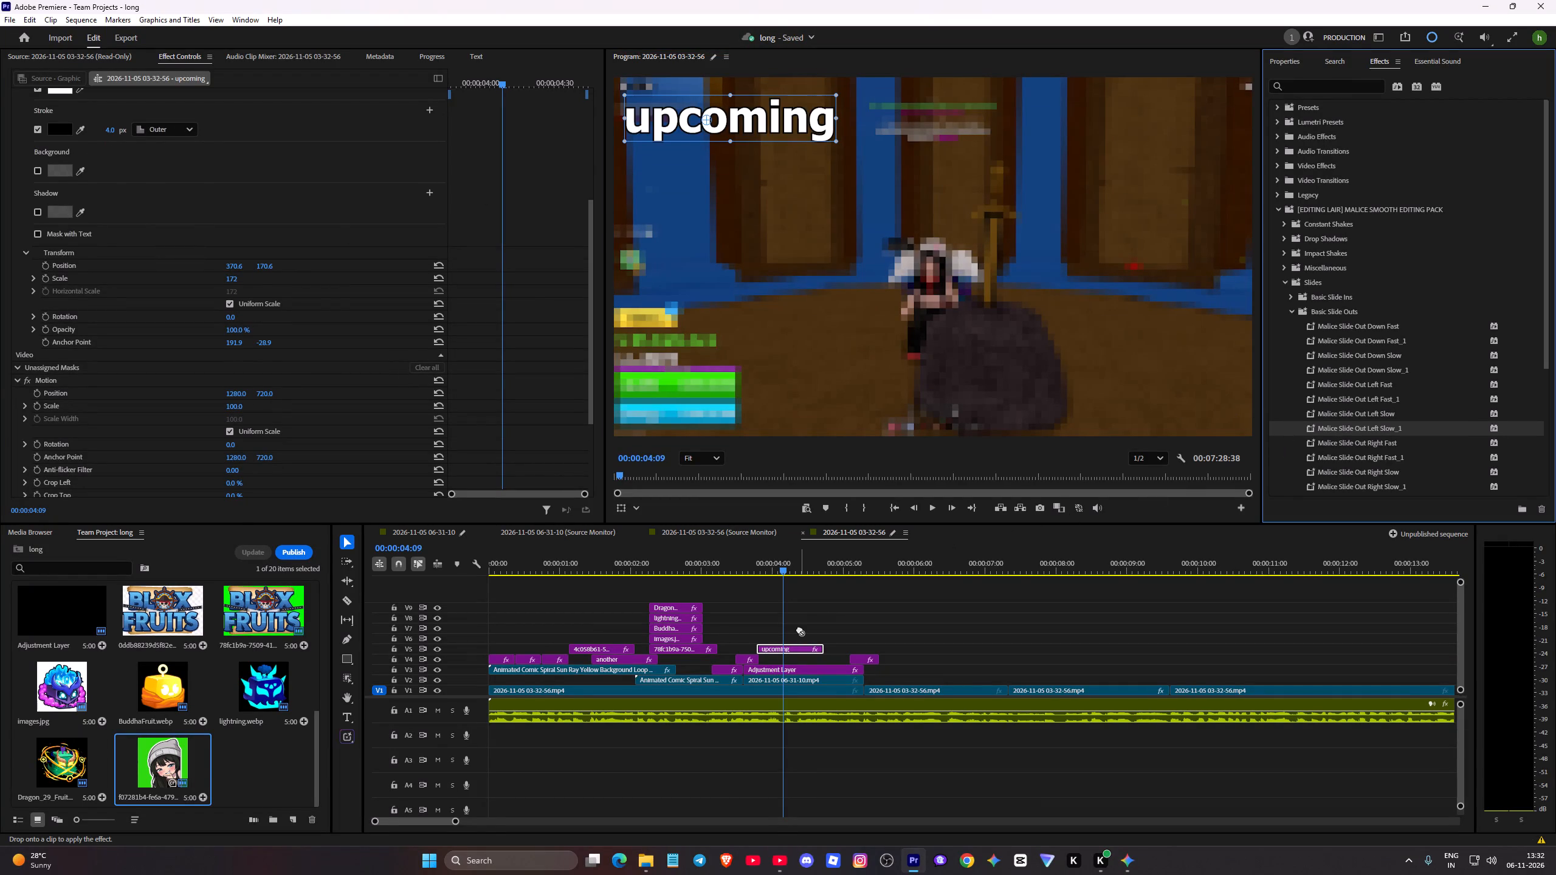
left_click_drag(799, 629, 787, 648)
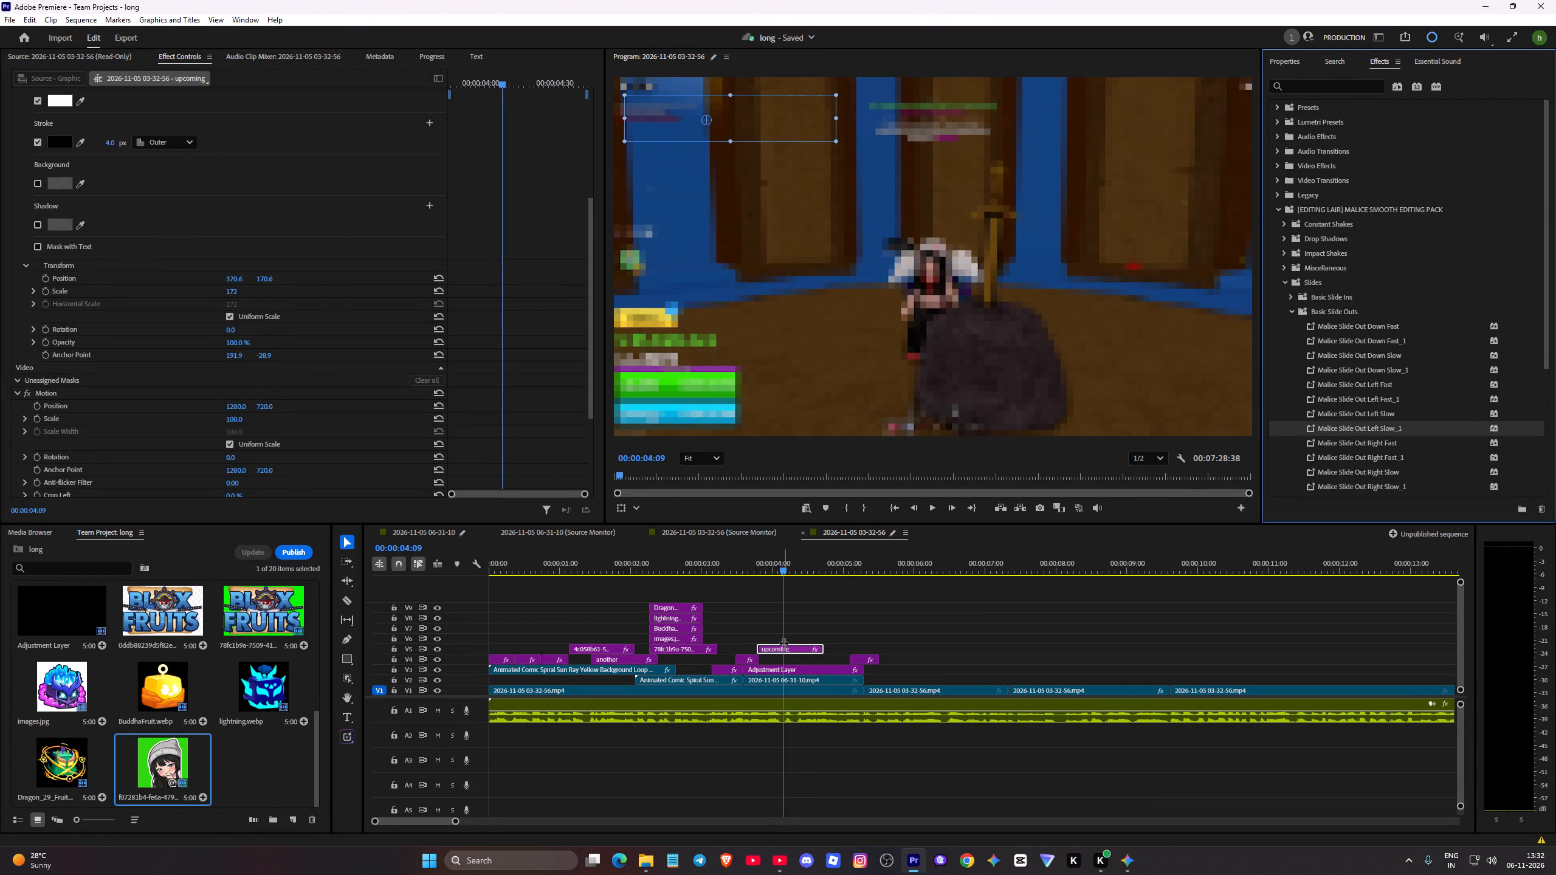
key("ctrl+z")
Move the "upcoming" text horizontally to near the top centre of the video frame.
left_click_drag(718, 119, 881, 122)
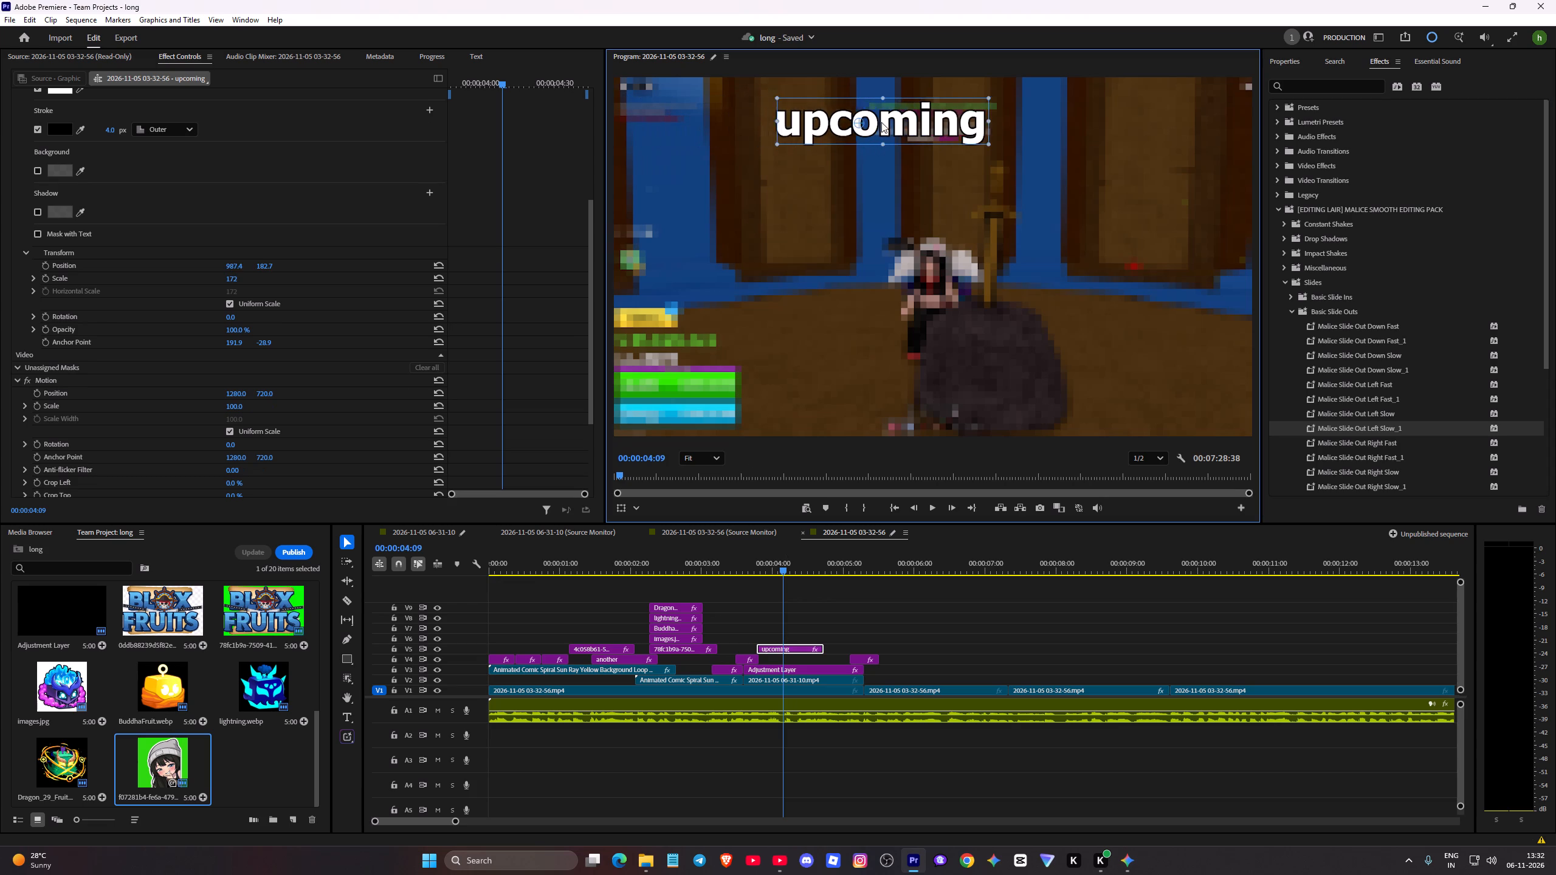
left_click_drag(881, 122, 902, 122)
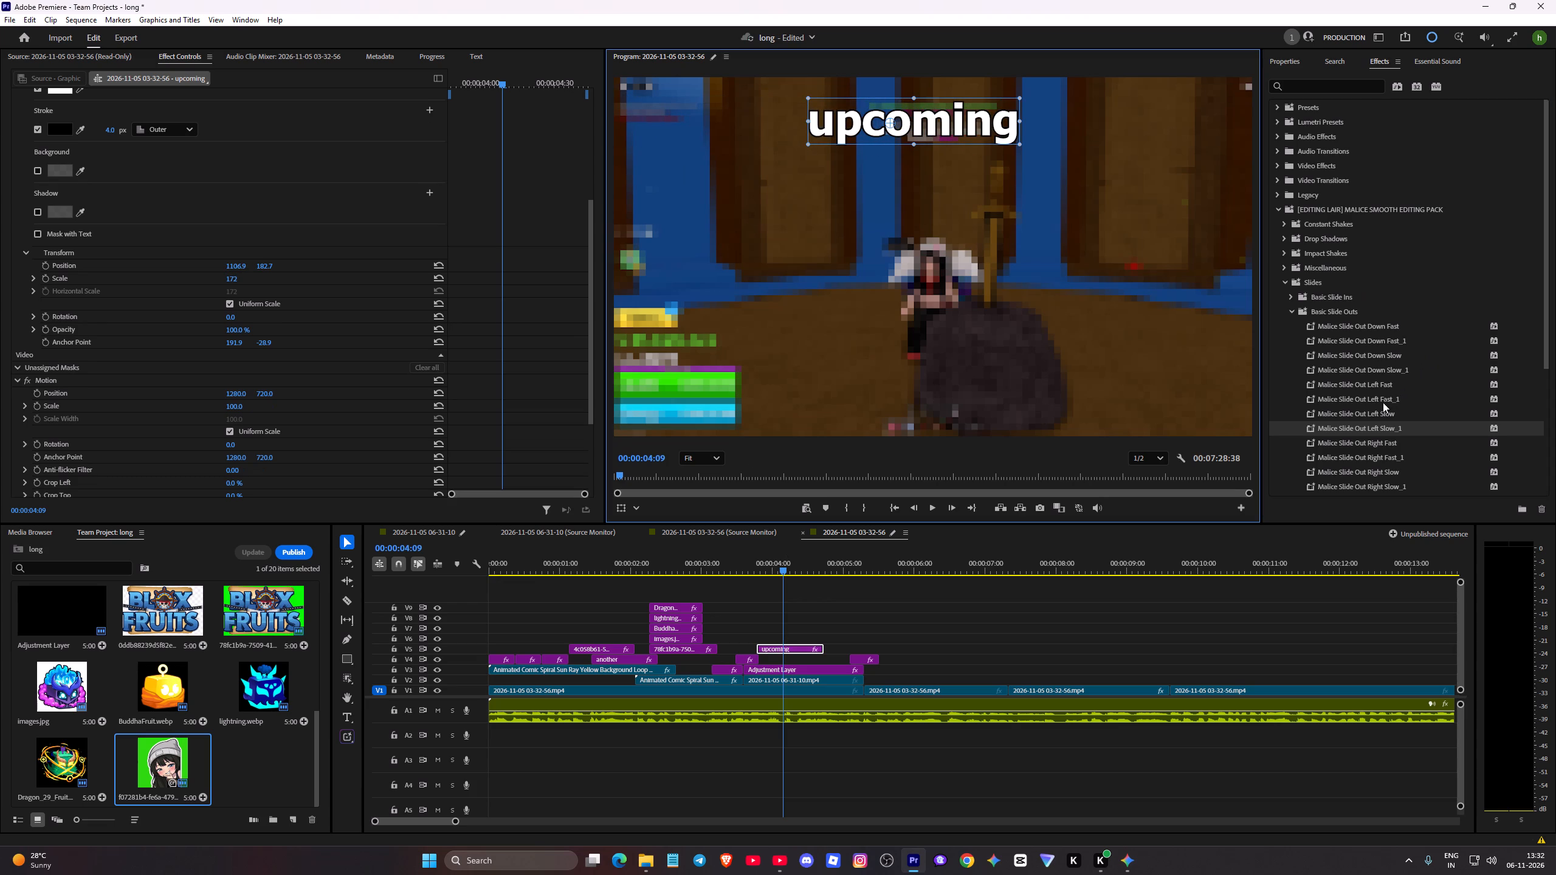
Apply the Malice Slide Out Left Fast_1 preset from Basic Slide Outs to the "upcoming" title.
left_click_drag(1383, 399, 797, 651)
Move the "upcoming" text back to the frame's upper-left area, at about 494.9, 151.1, and preview the slide-out.
left_click_drag(910, 117, 711, 116)
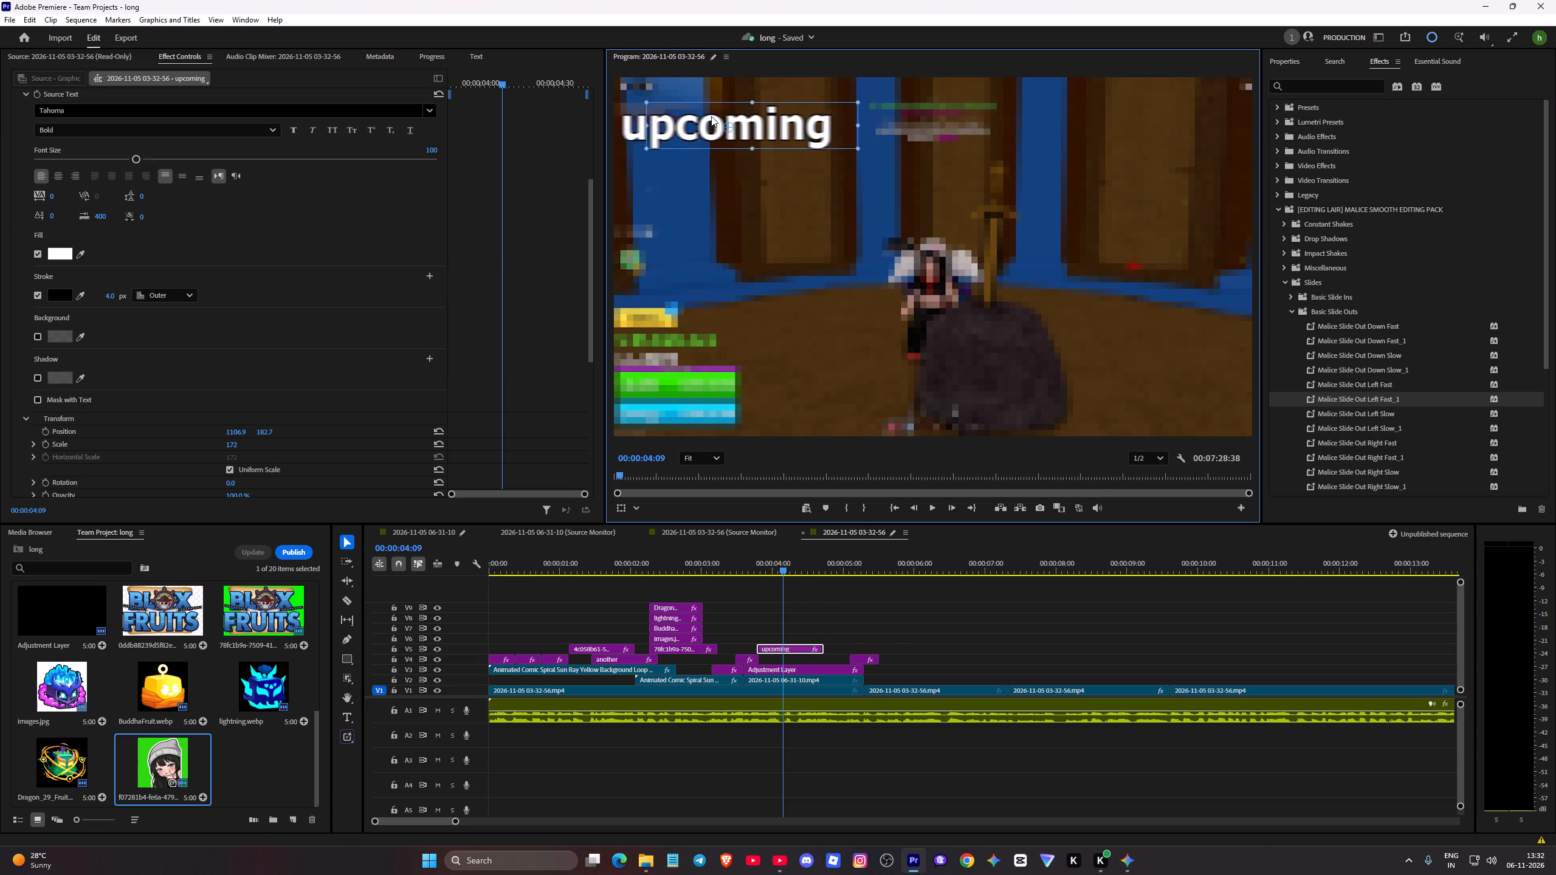
left_click_drag(711, 116, 757, 109)
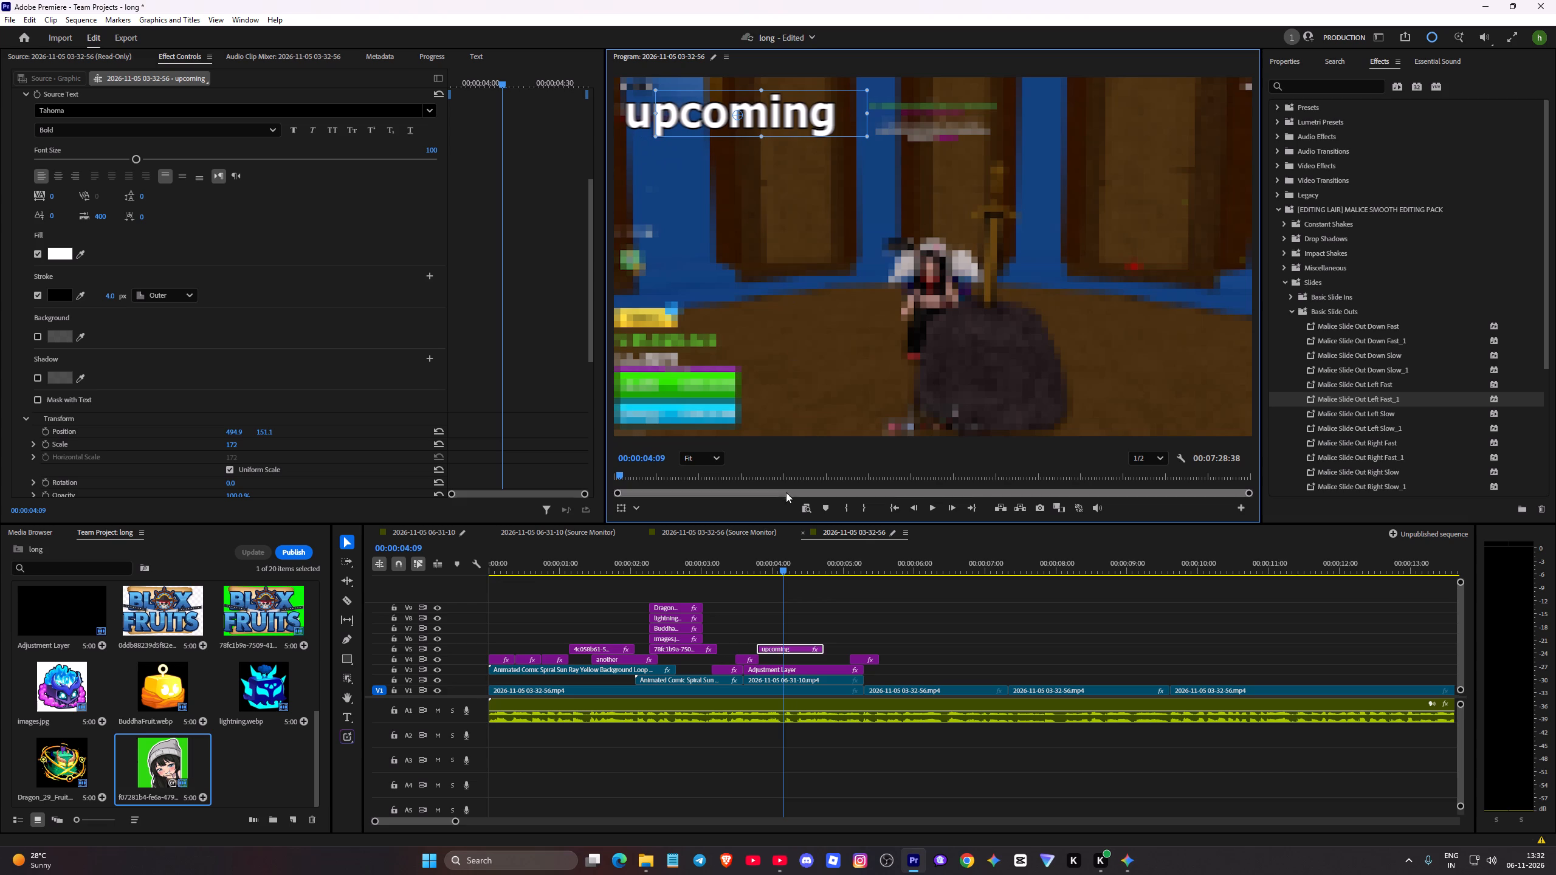
left_click_drag(784, 567, 742, 562)
key("space")
key("space")
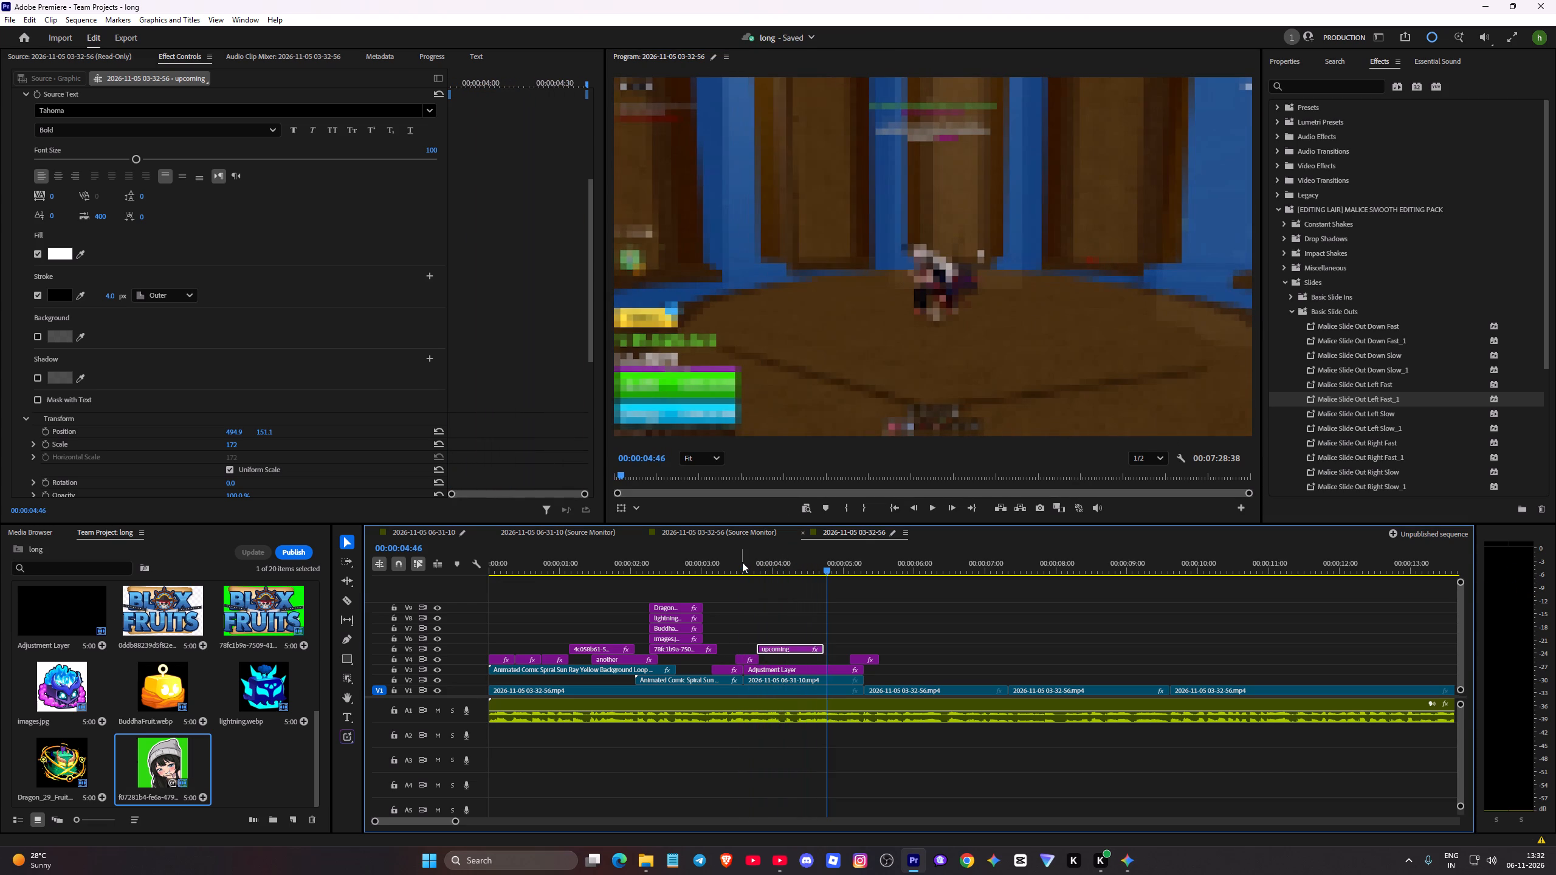
Extend the end of the "upcoming" title clip to about the 5-second mark on the timeline.
left_click_drag(824, 645, 849, 642)
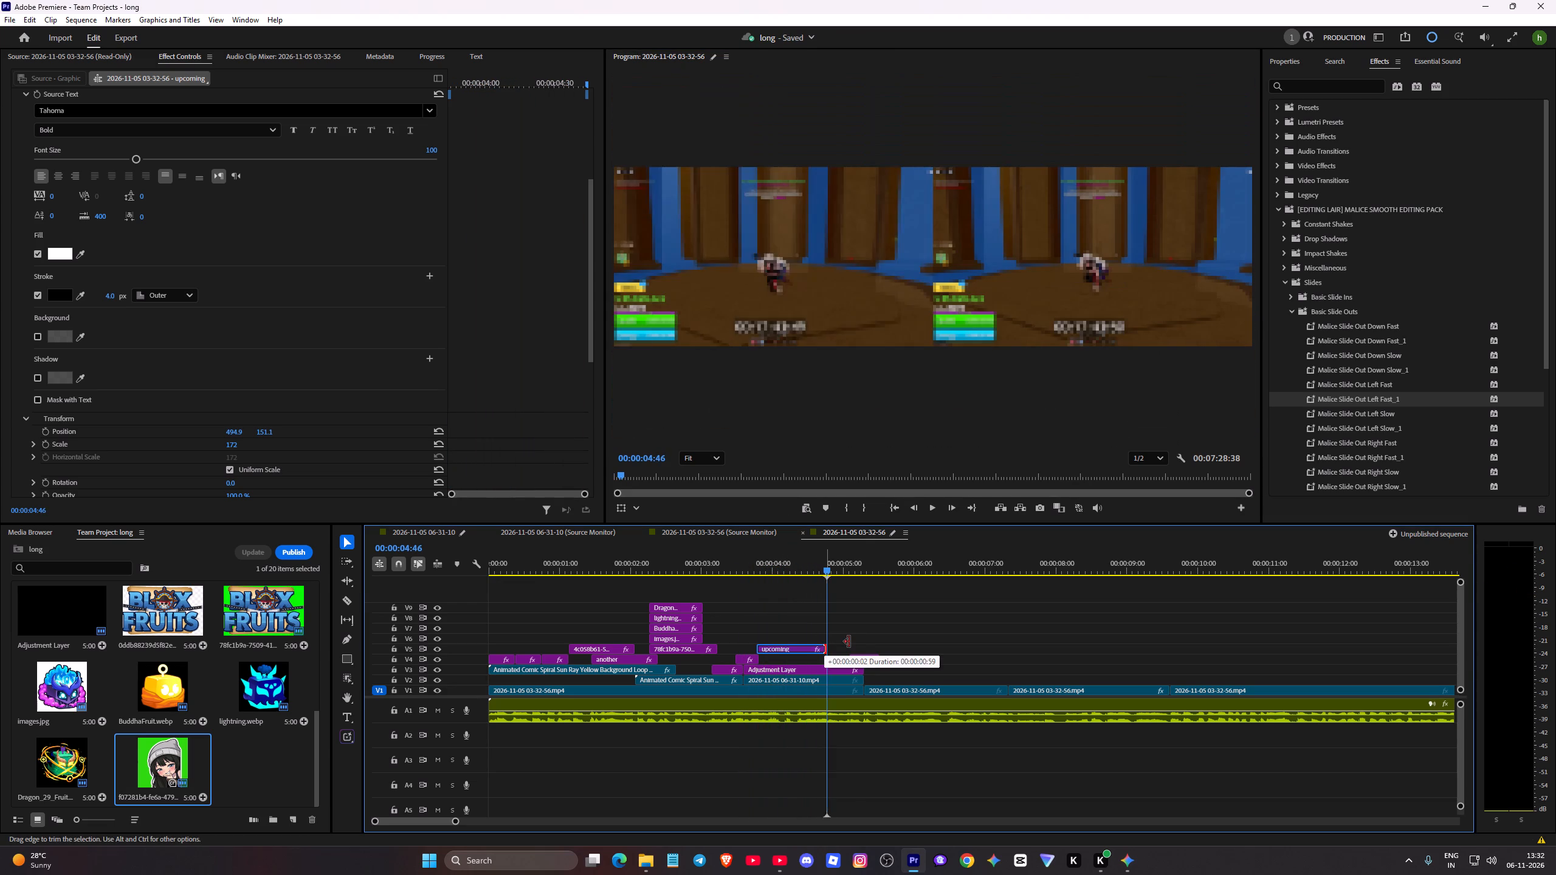
left_click_drag(849, 642, 855, 643)
Move the last Position keyframe of the title's Malice Slide Out Left Fast_1 transform to the end of the clip.
scroll(284, 348, "down", 4)
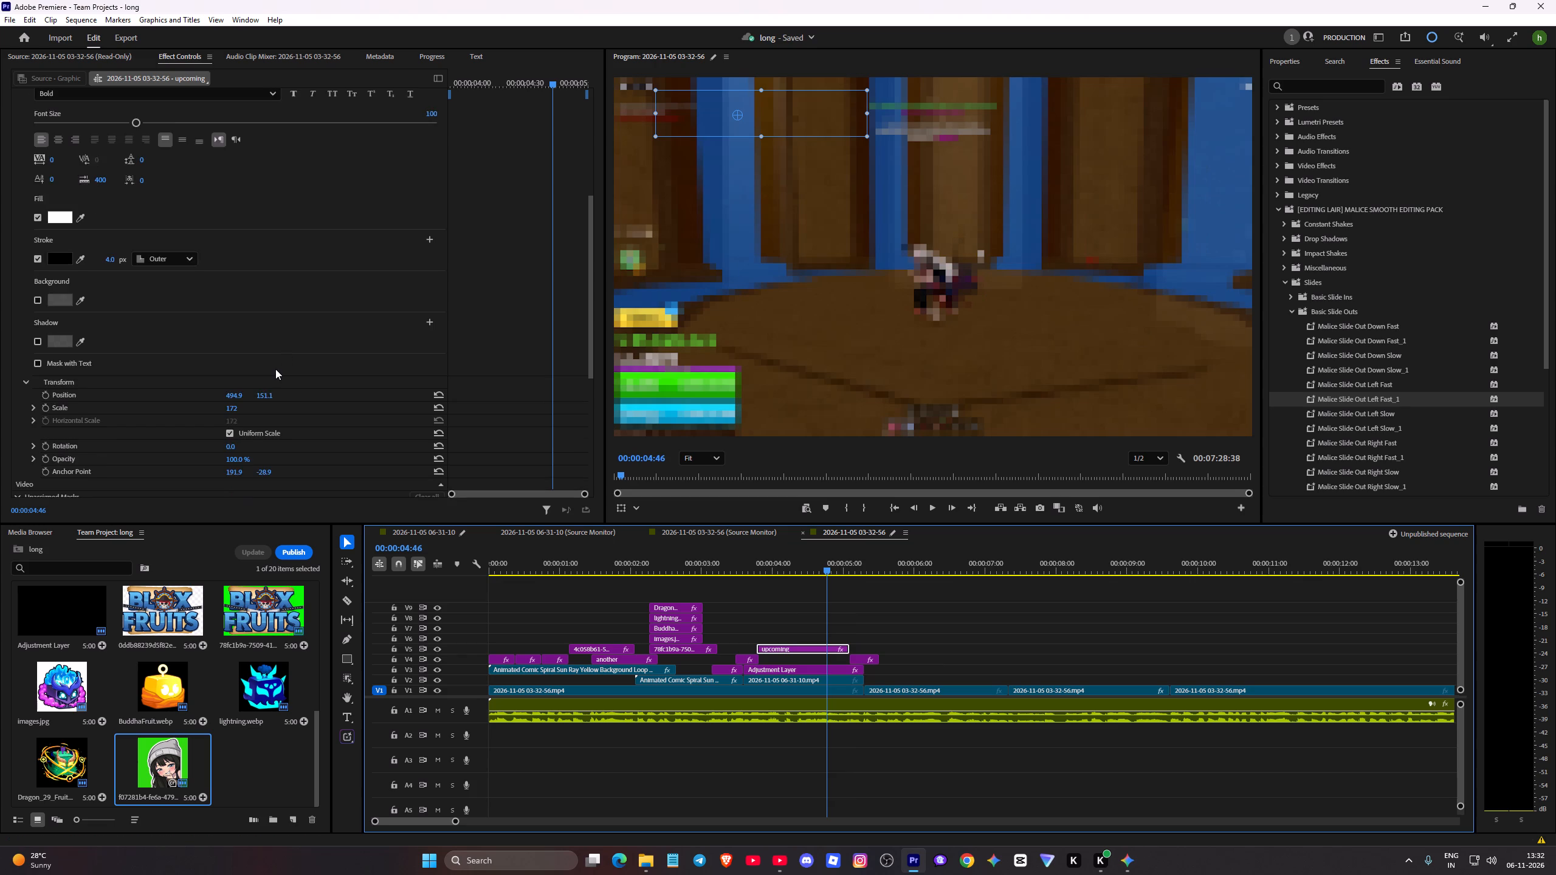
scroll(275, 369, "down", 20)
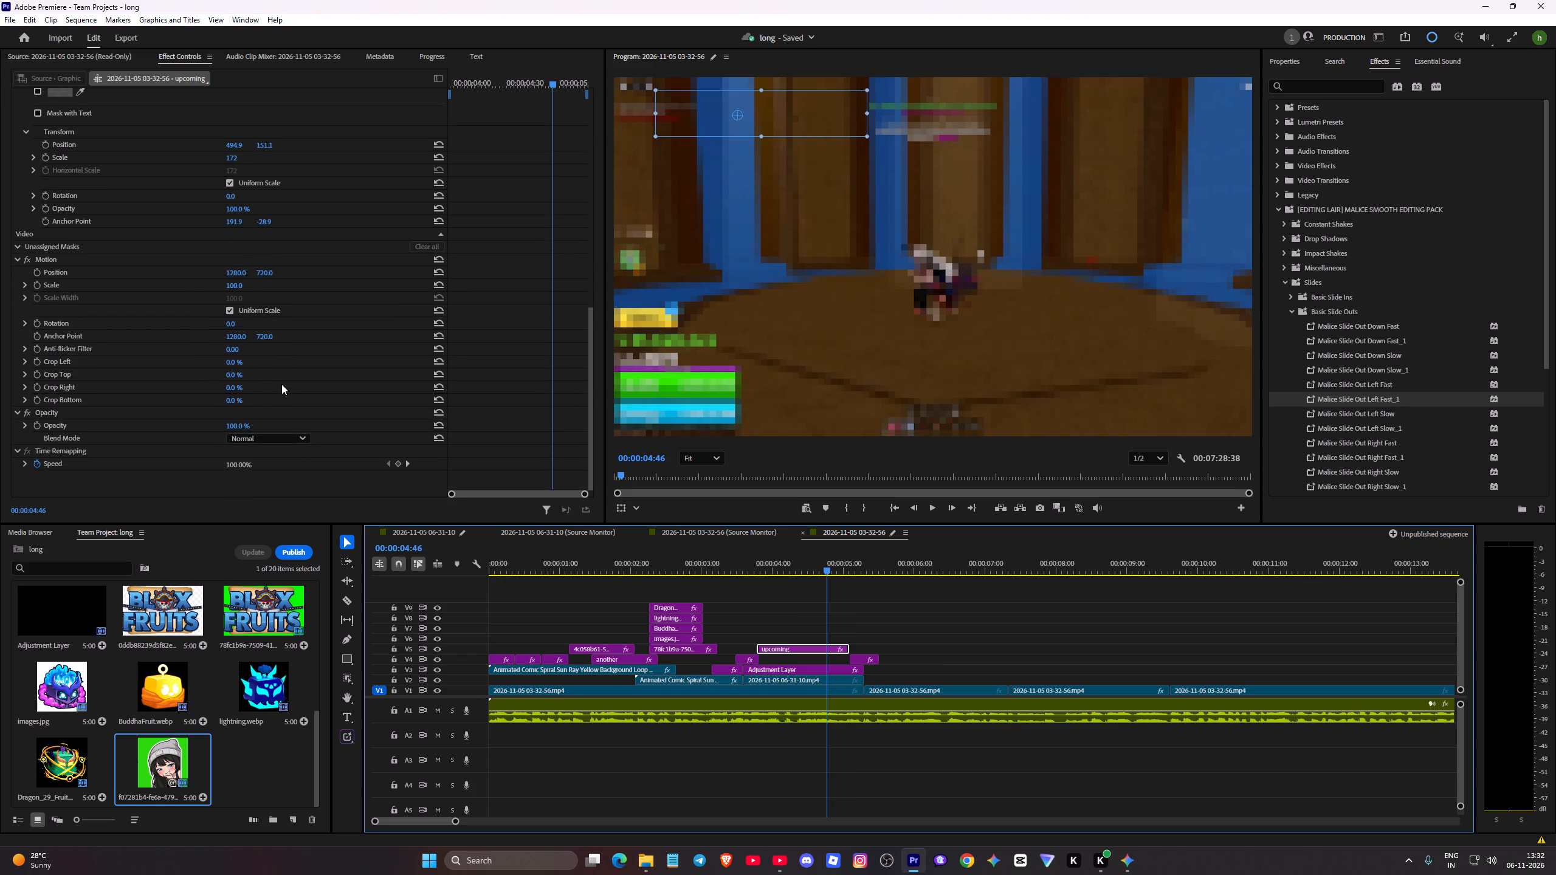
scroll(281, 384, "down", 4)
scroll(286, 384, "up", 20)
scroll(286, 383, "up", 20)
scroll(286, 415, "up", 4)
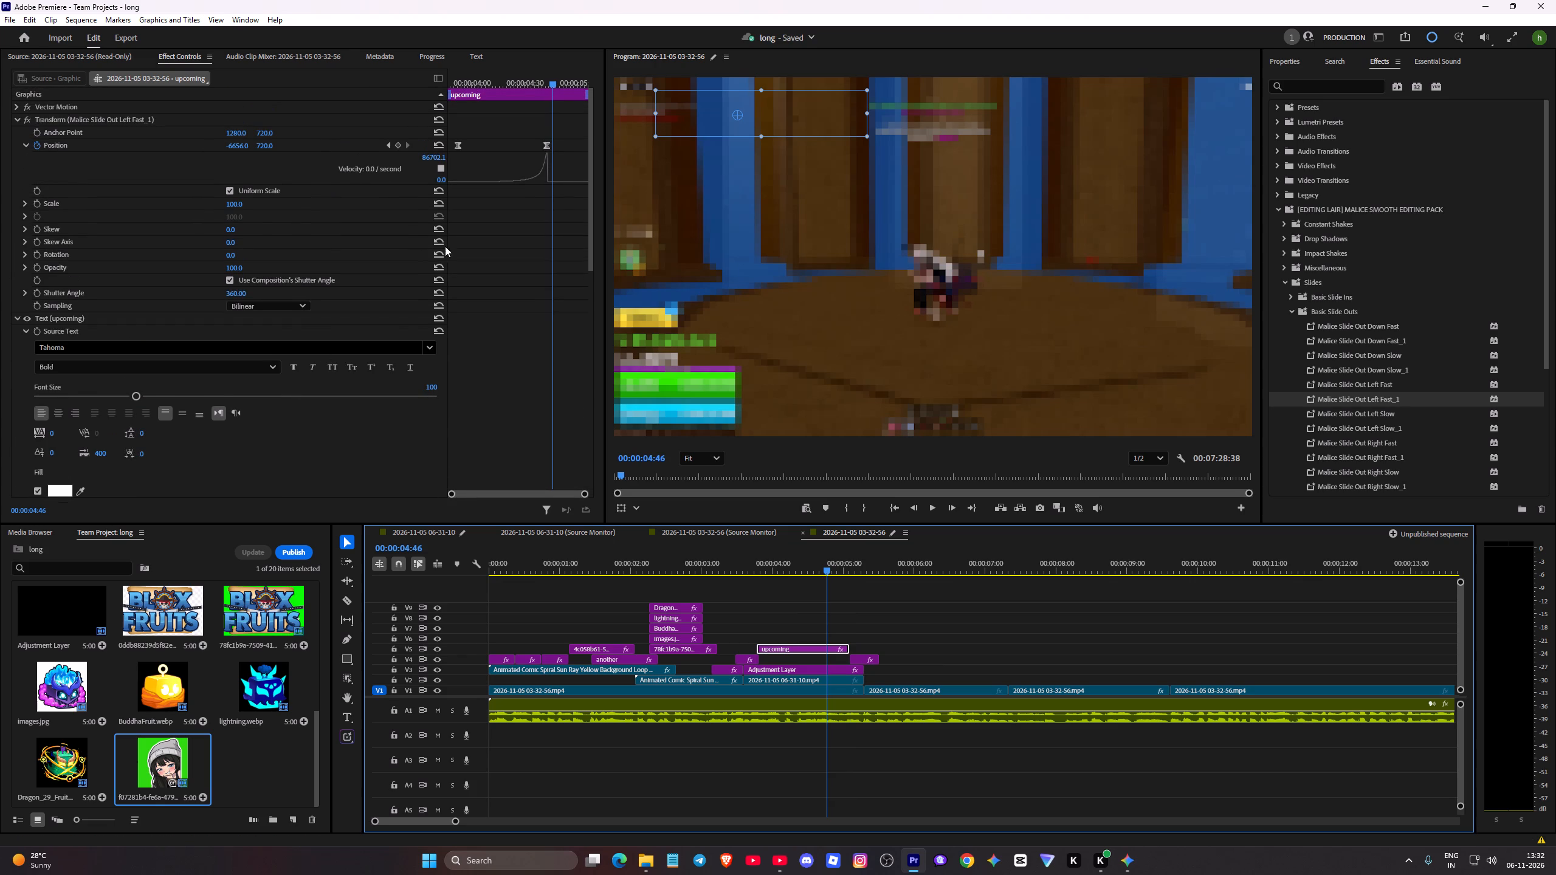
left_click_drag(548, 145, 602, 150)
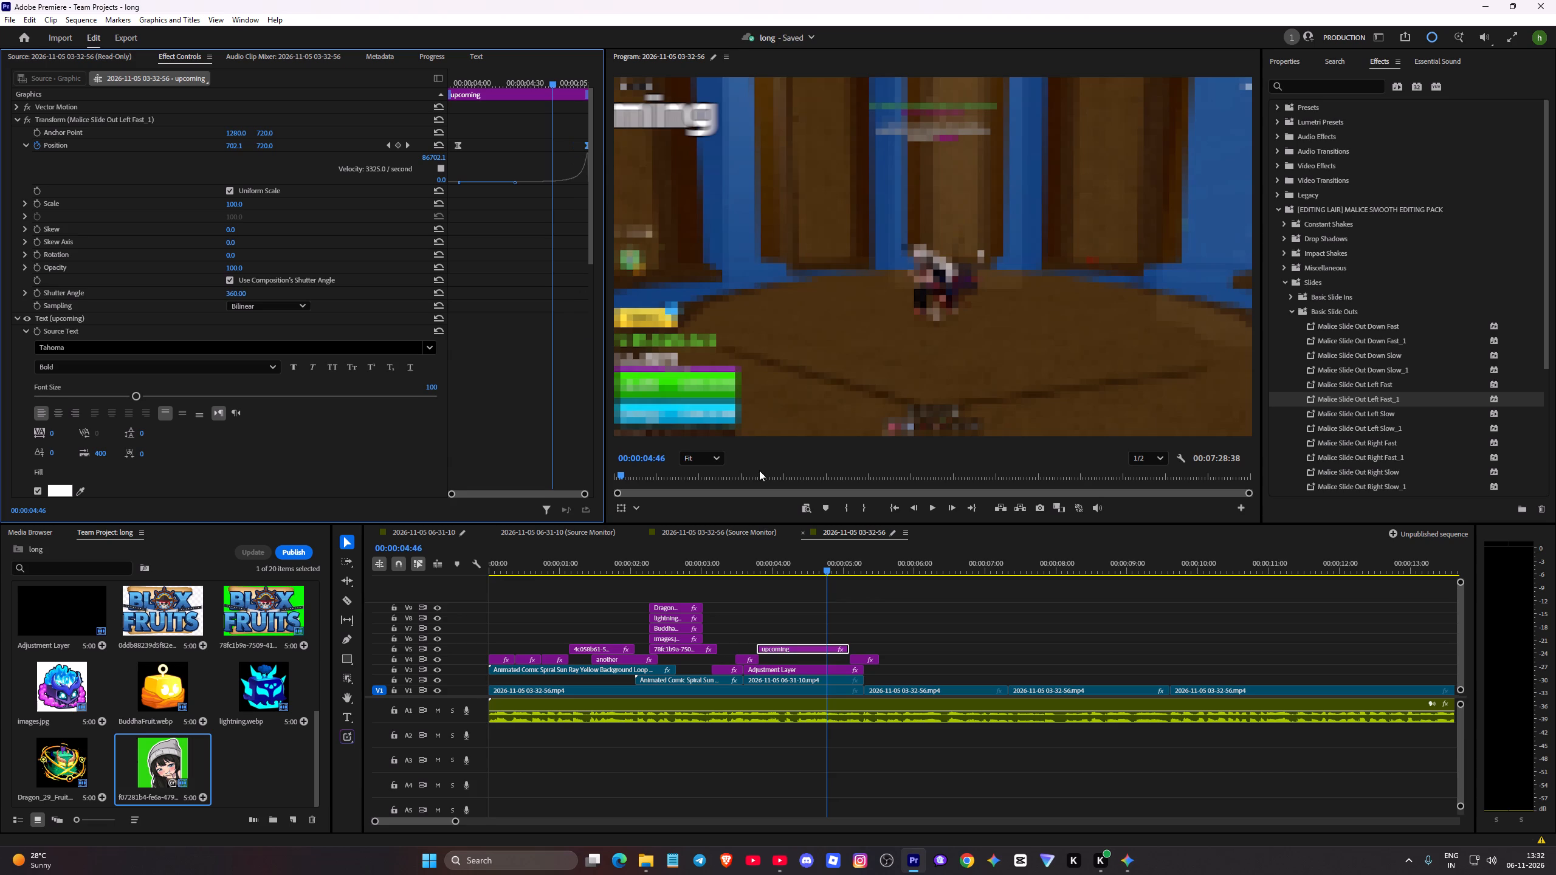
Stretch the ease of the title's first Position keyframe along the velocity curve towards the clip's end.
left_click_drag(516, 184, 525, 185)
left_click_drag(525, 185, 560, 187)
left_click(571, 180)
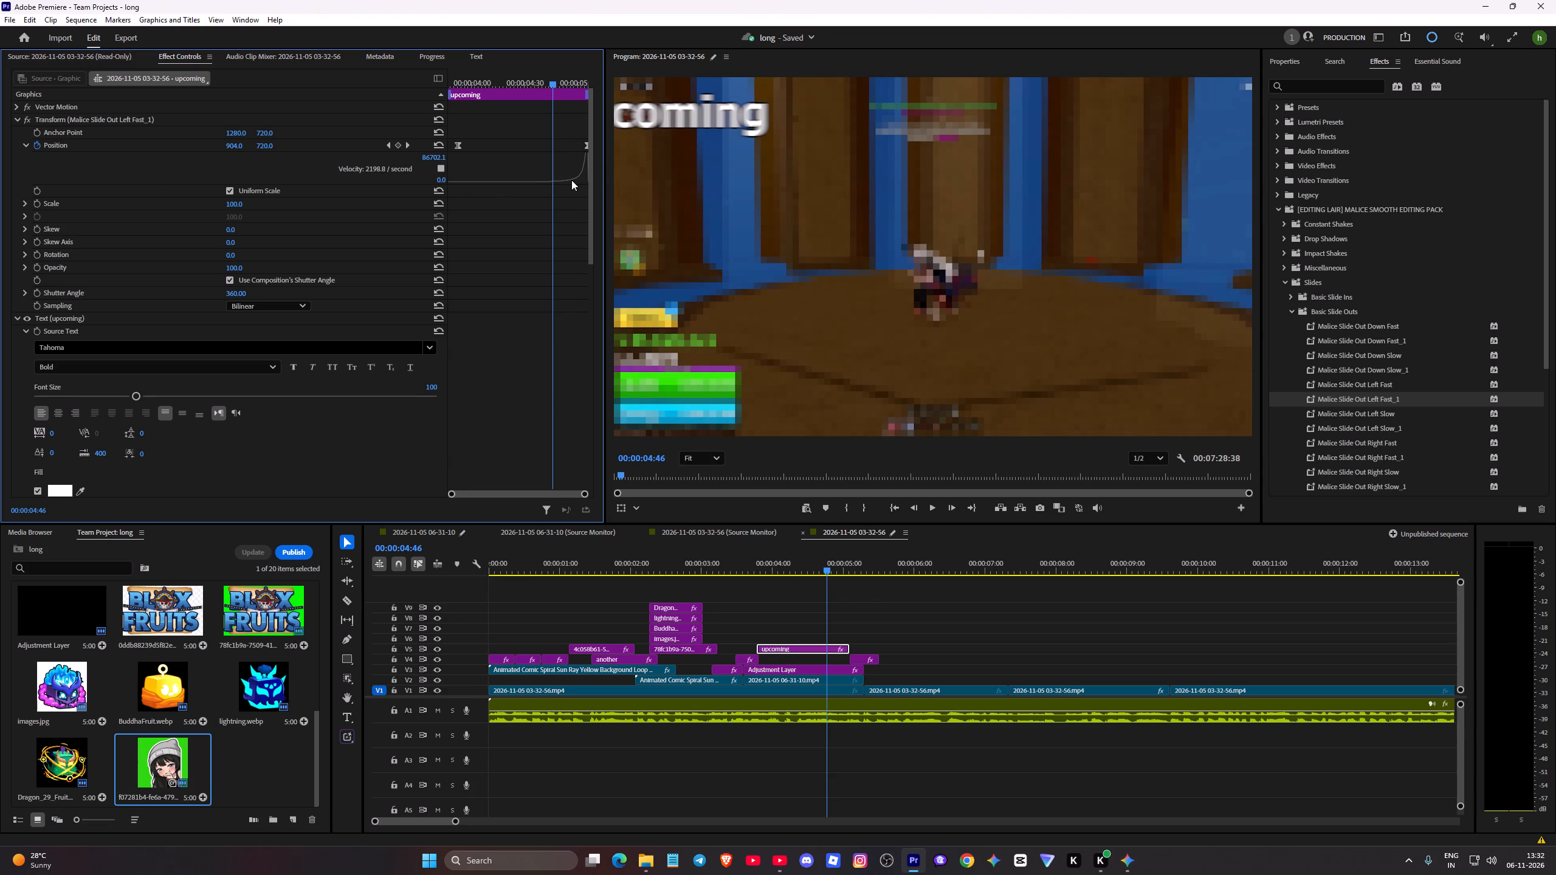
Play back the opening around the "upcoming" title to check its slide-out timing over the gameplay.
left_click_drag(829, 566, 779, 566)
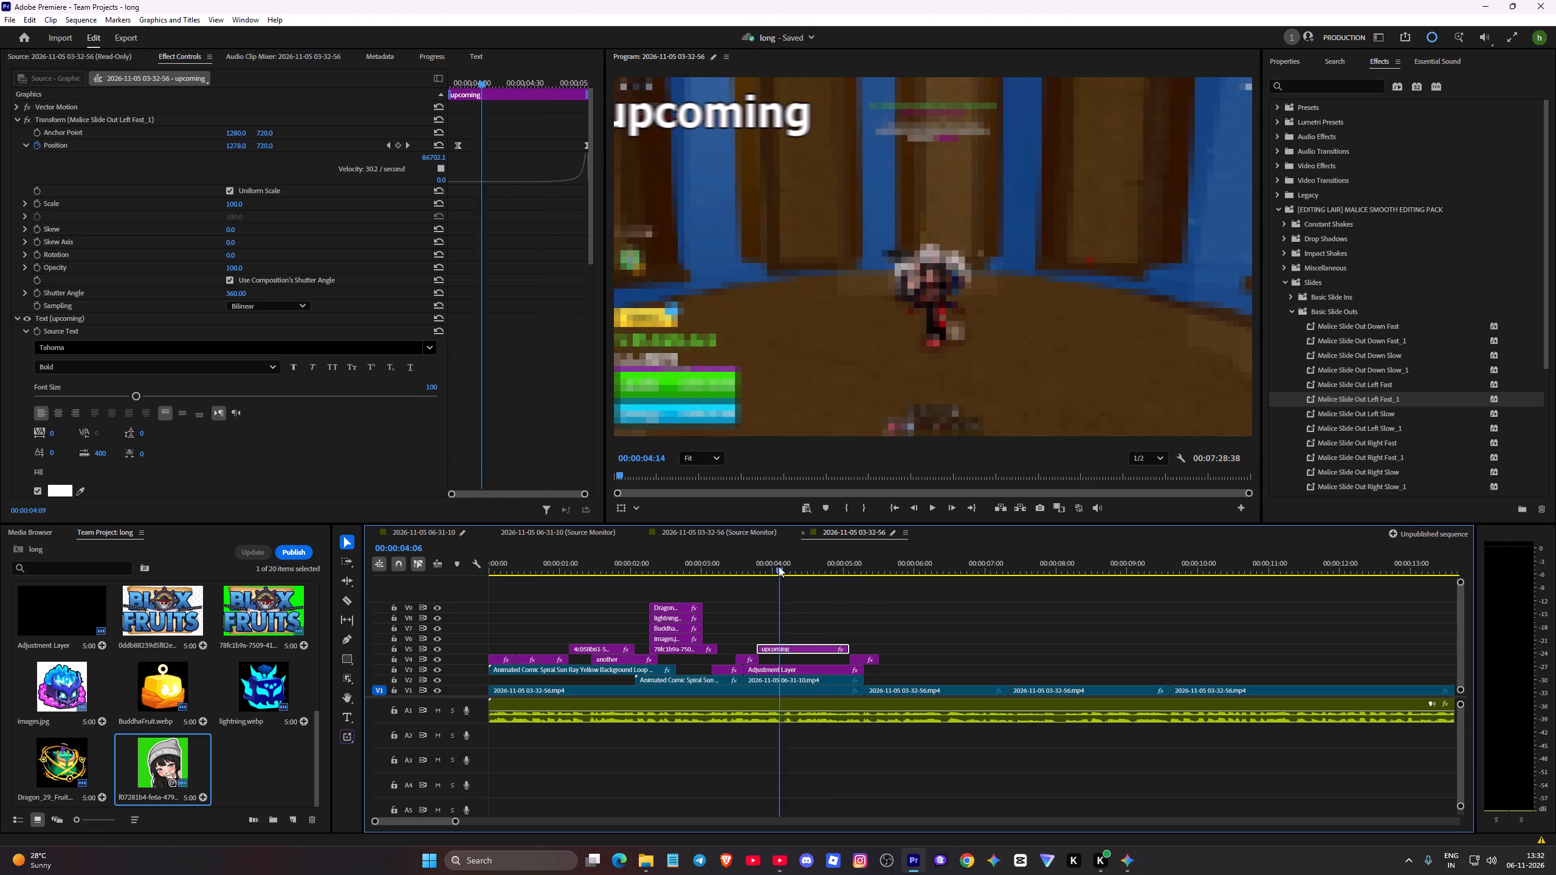
left_click_drag(779, 566, 713, 573)
key("space")
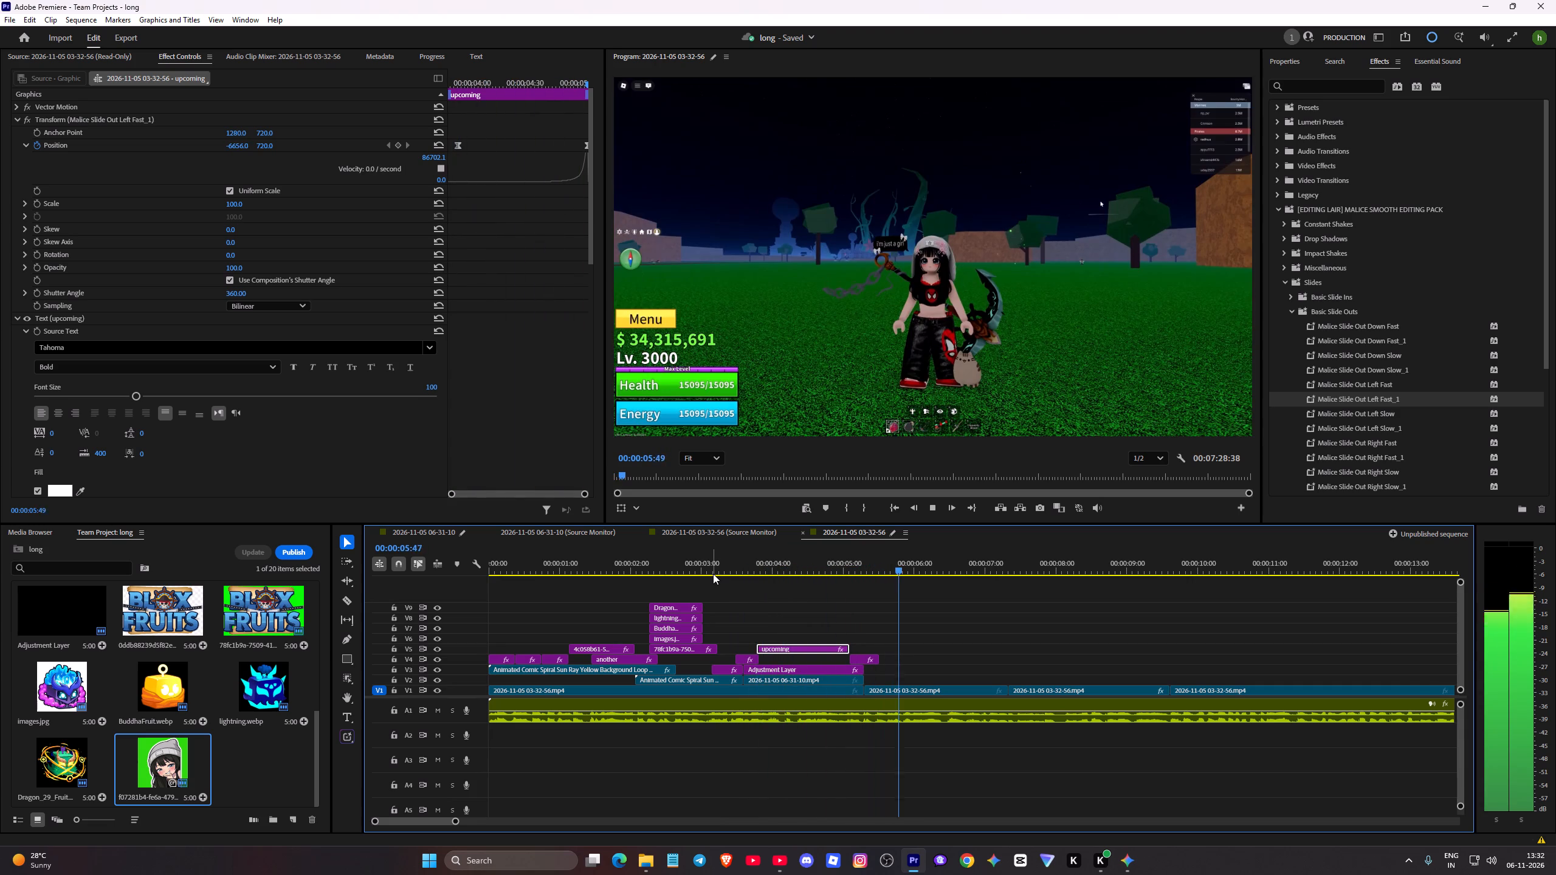
key("space")
left_click_drag(920, 609, 757, 602)
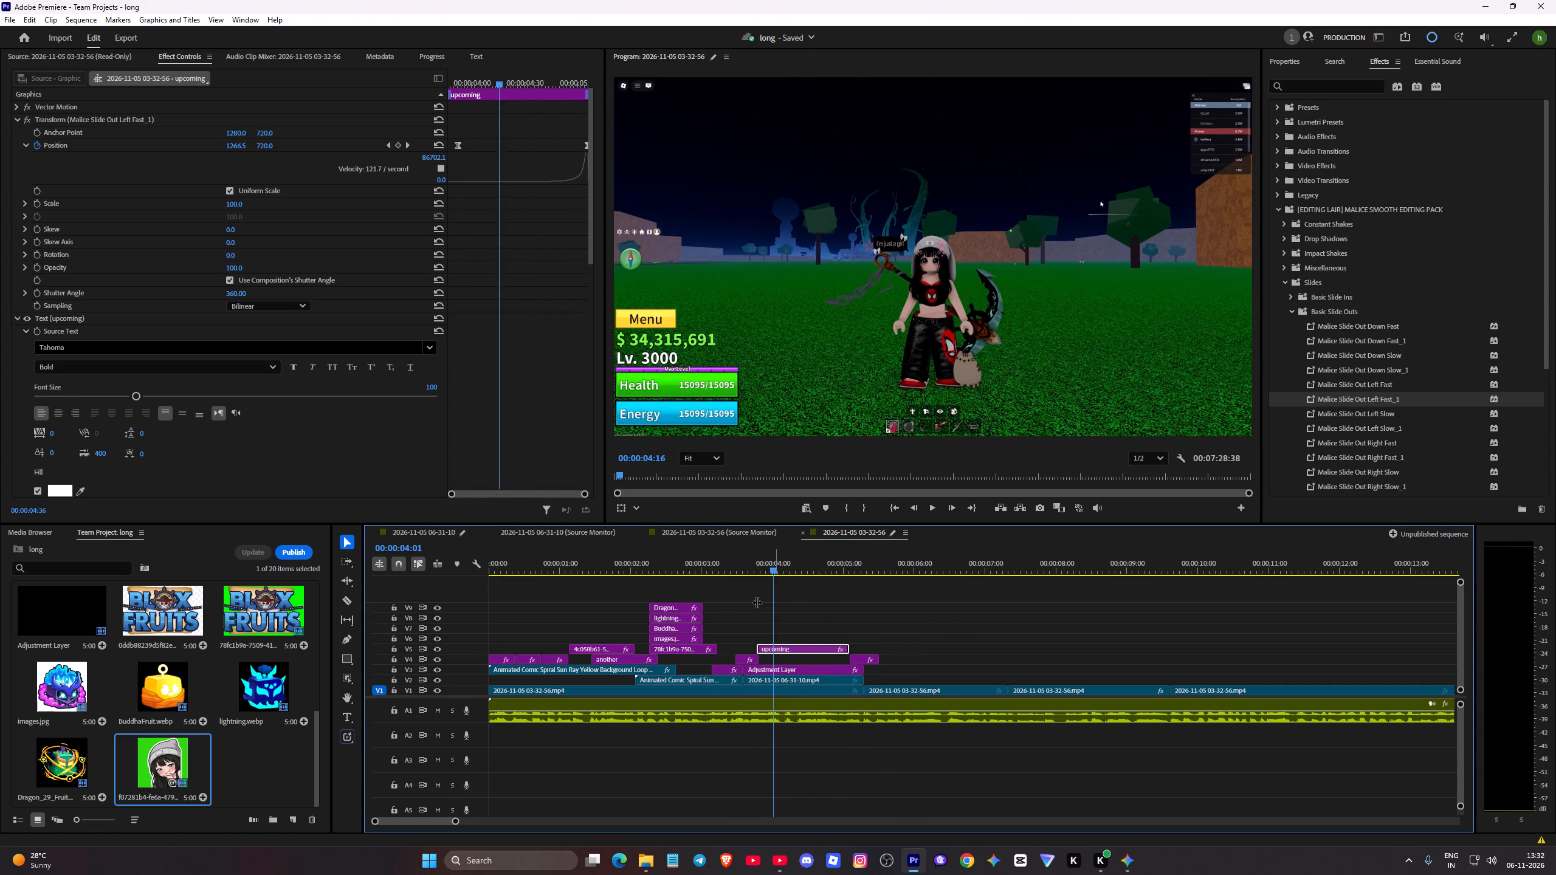
left_click_drag(757, 602, 450, 667)
key("space")
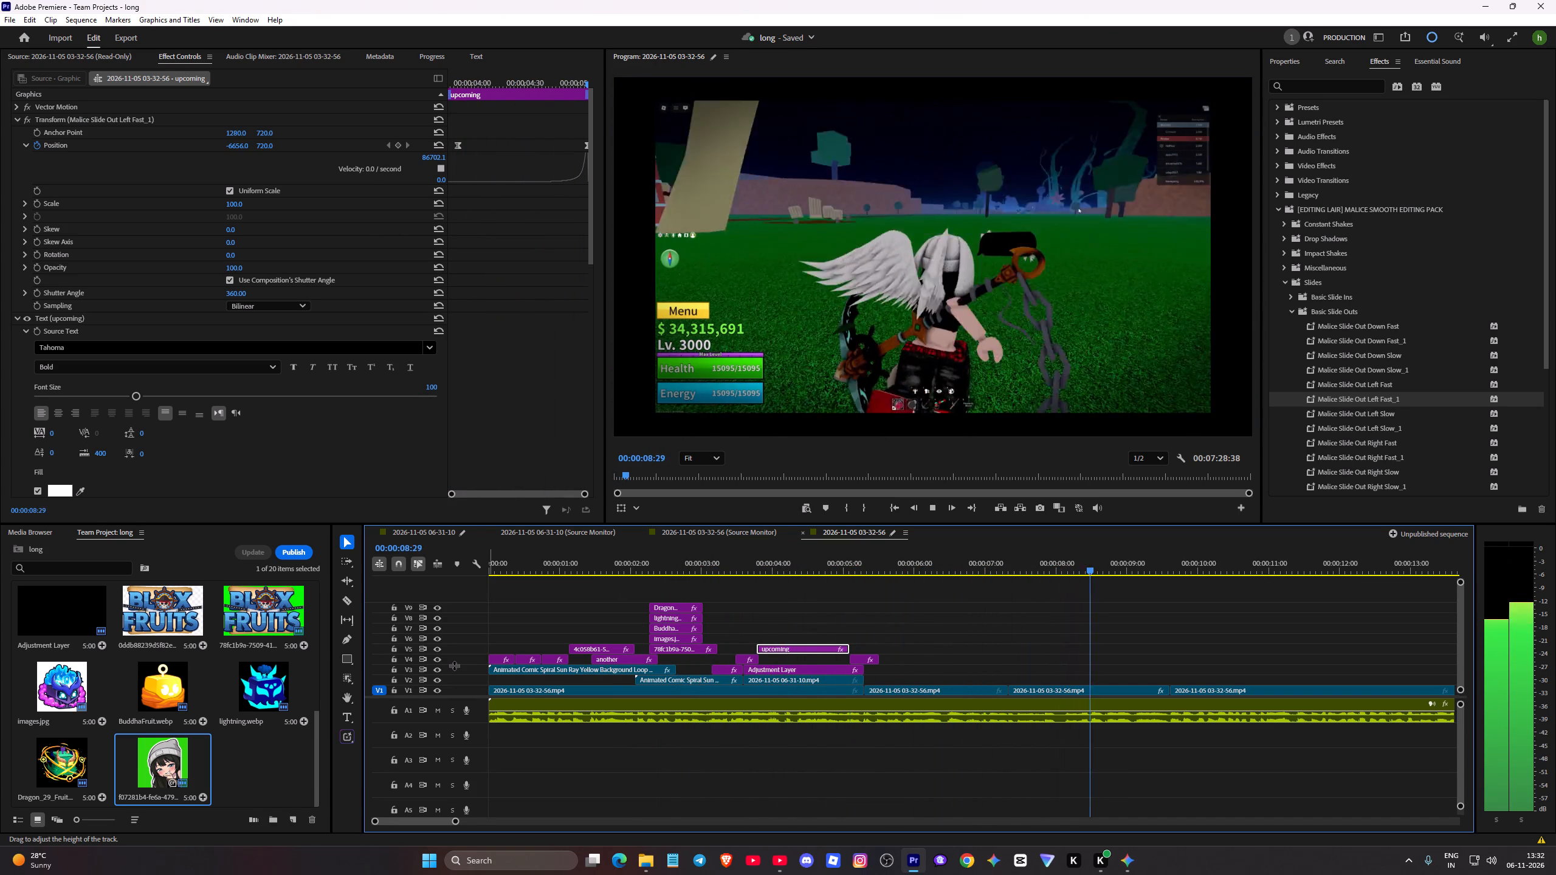
key("space")
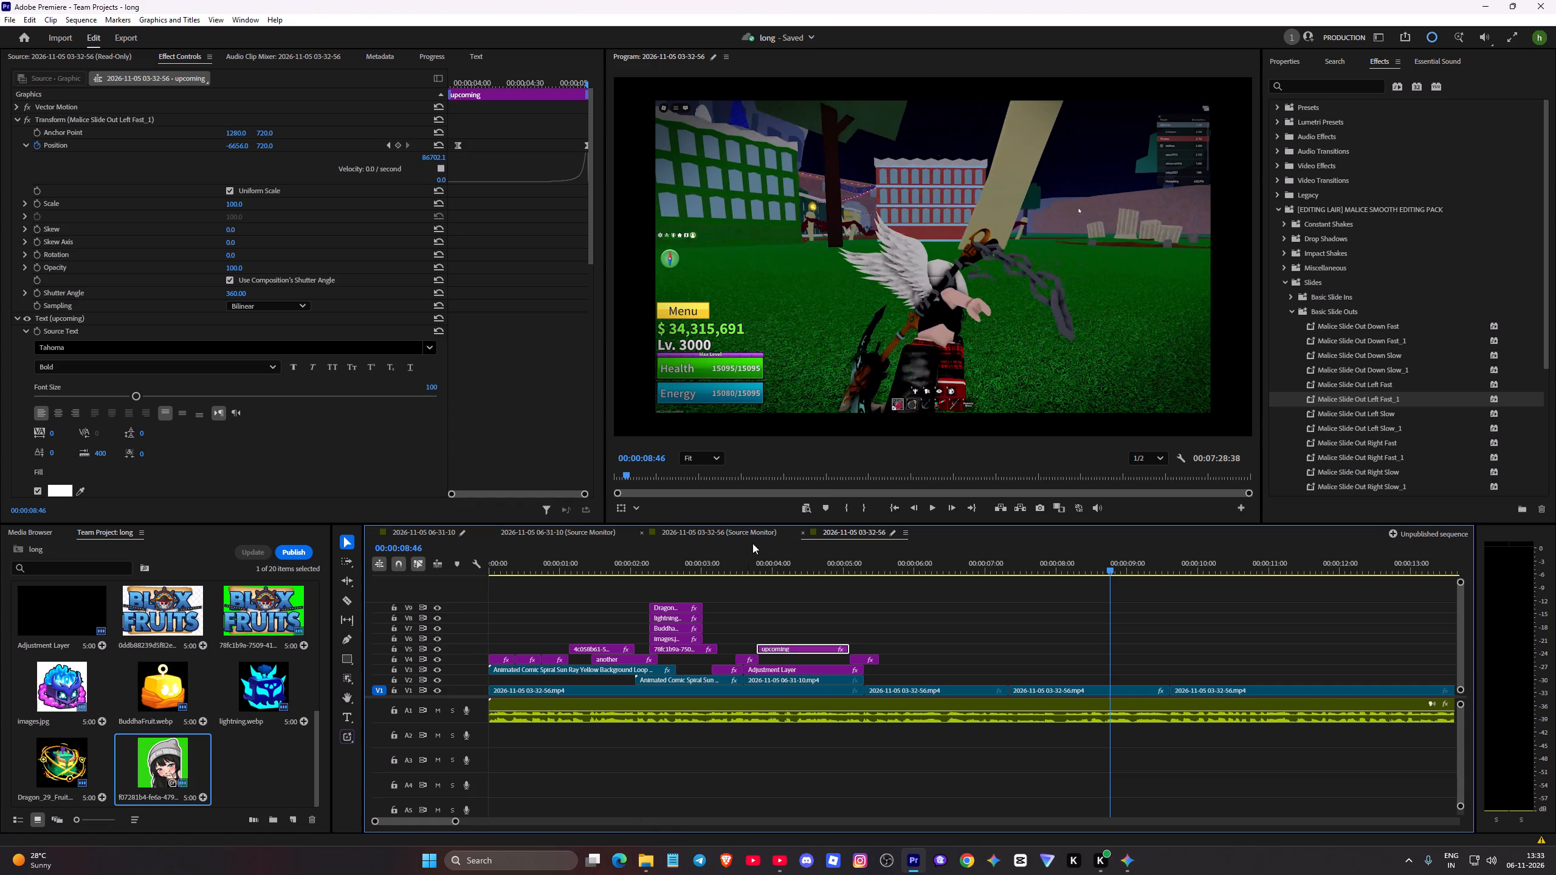
left_click(748, 560)
key("space")
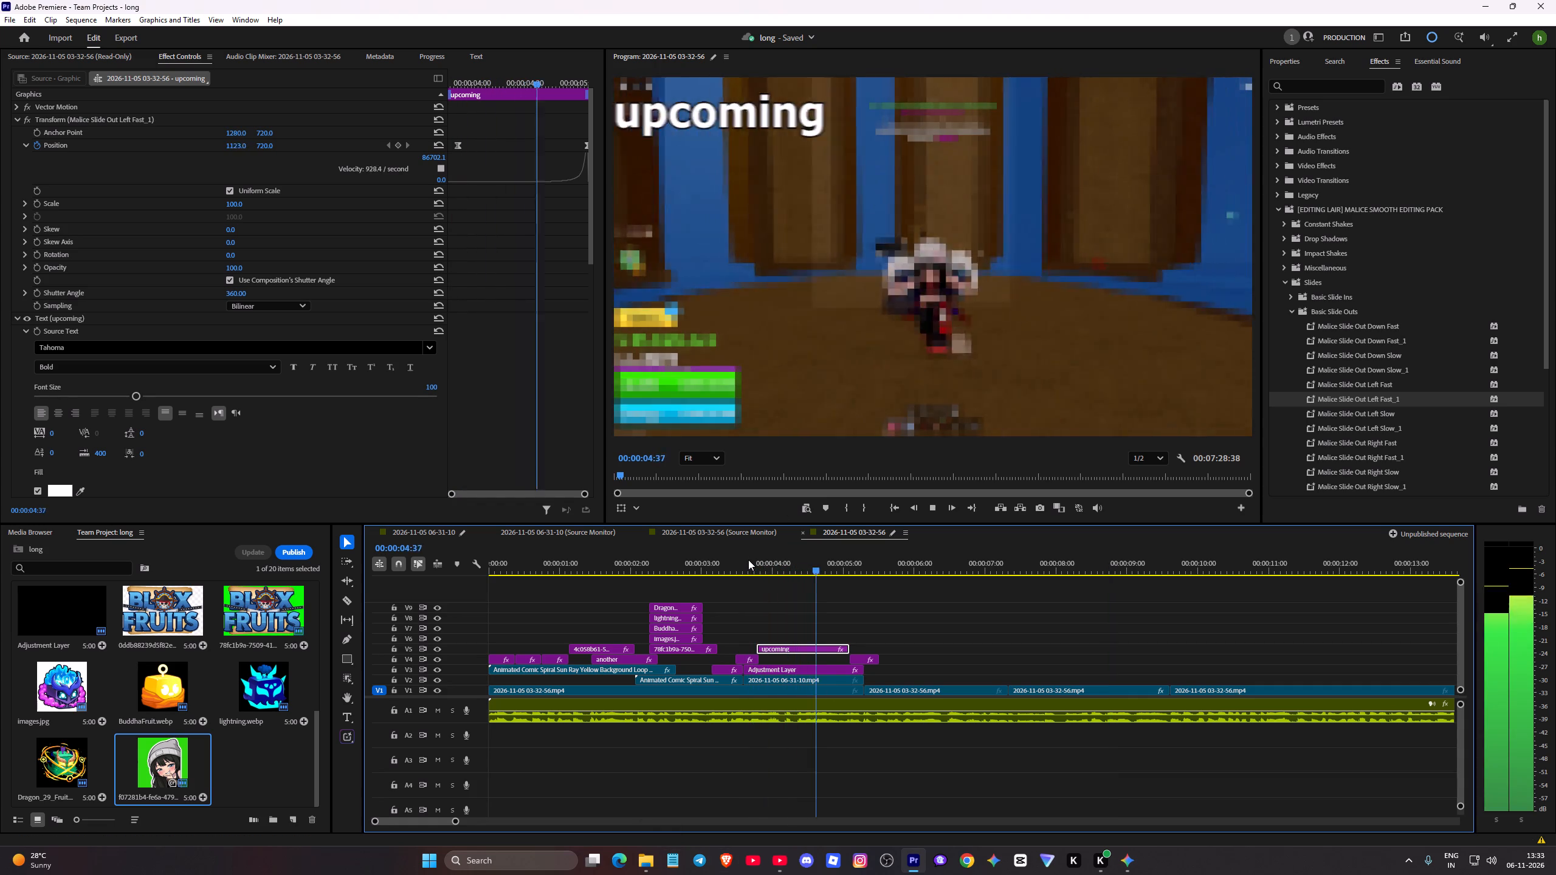
key("space")
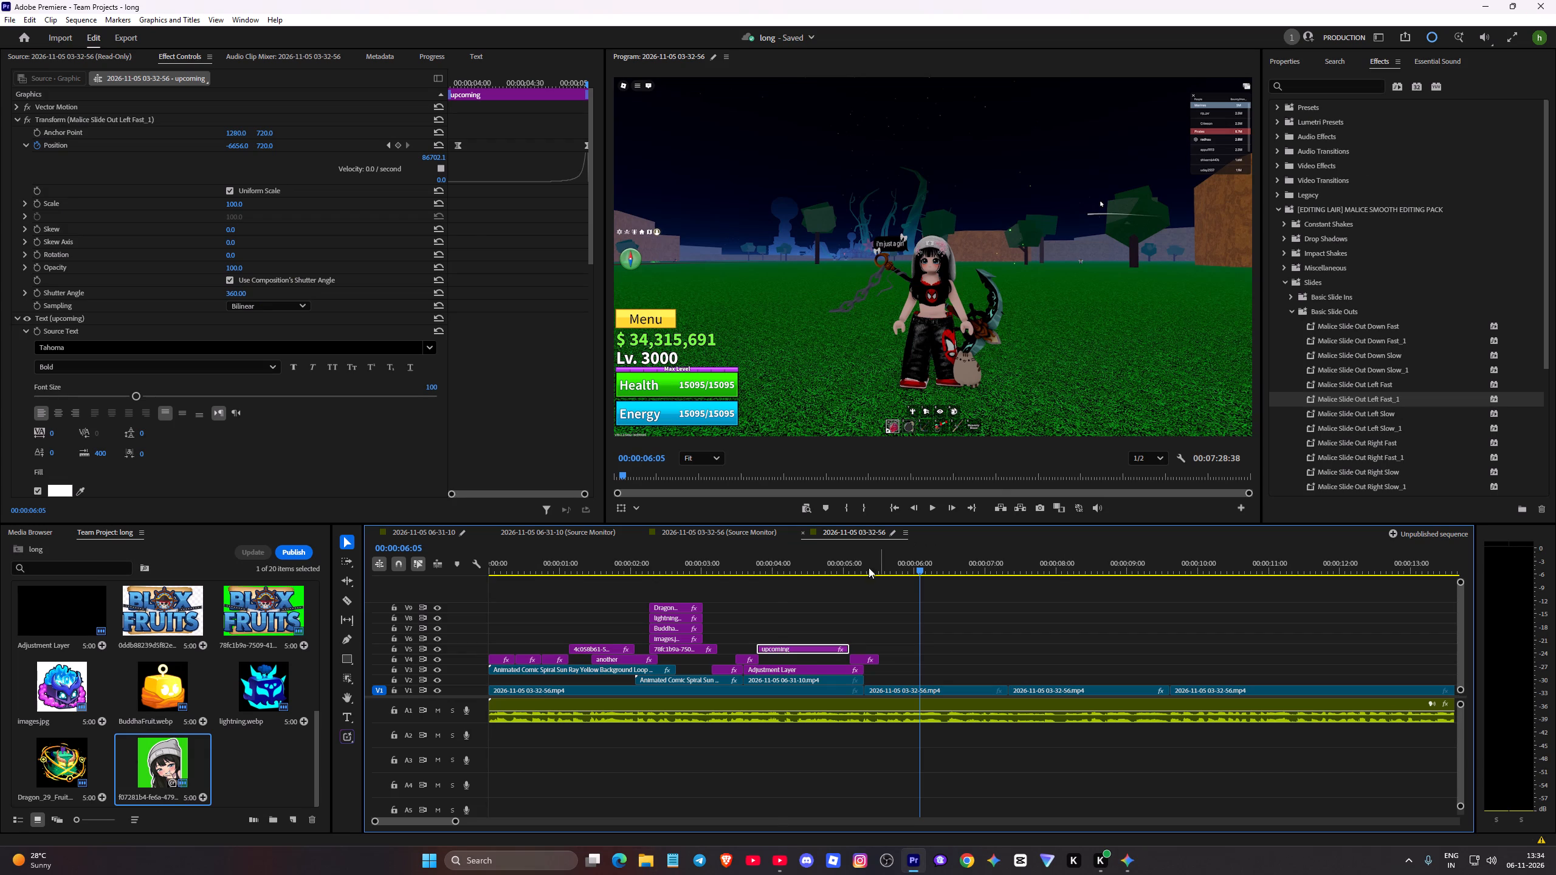
left_click(778, 564)
left_click_drag(775, 567, 377, 587)
key("space")
key("space")
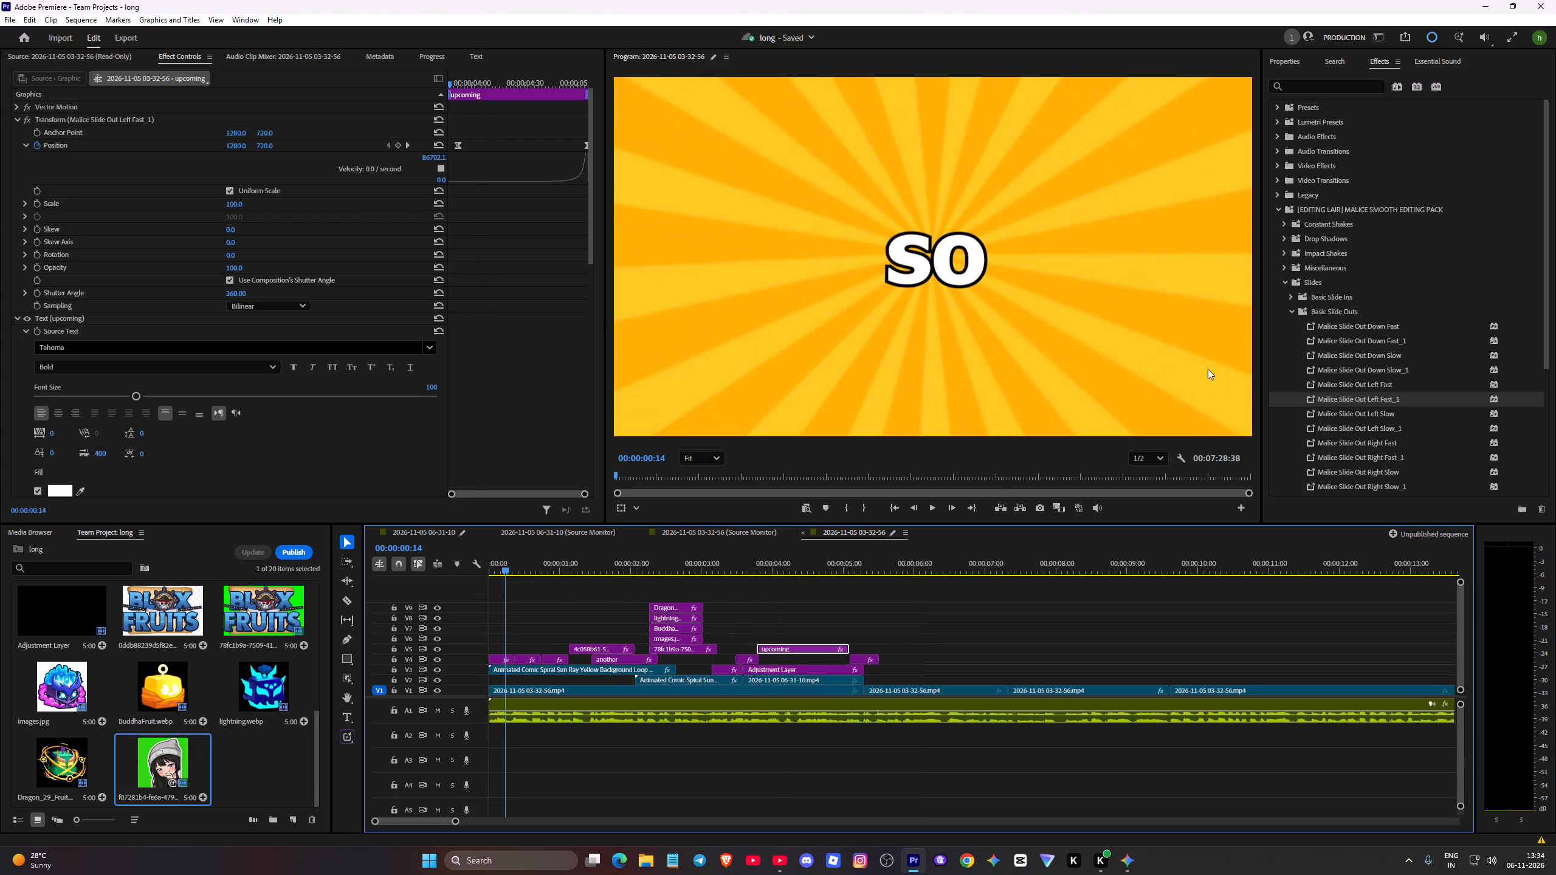
left_click(1289, 312)
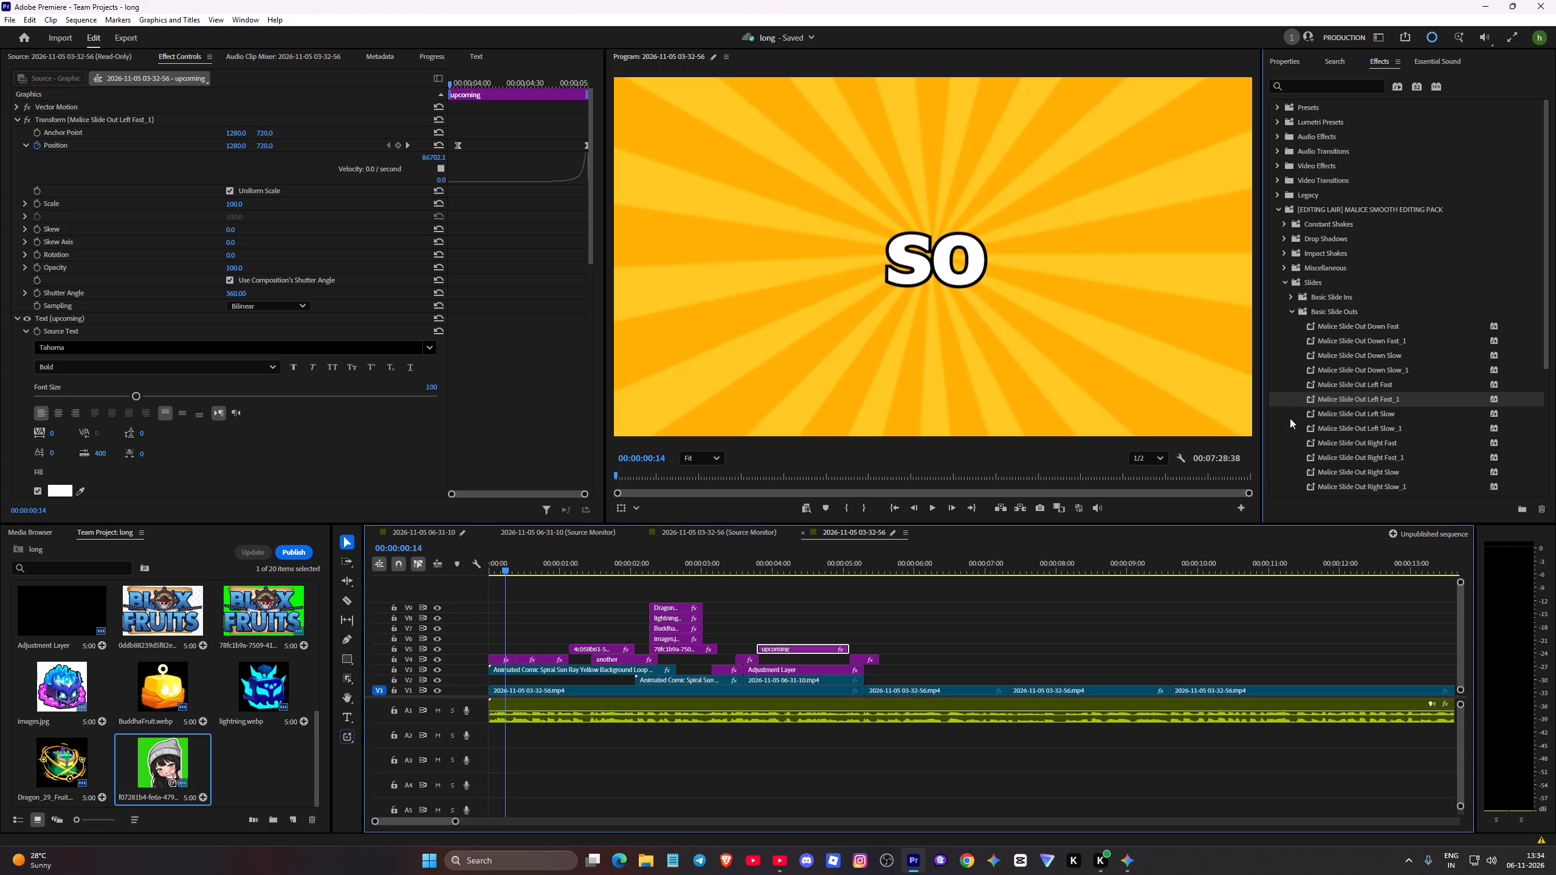
left_click(1286, 286)
left_click(1288, 236)
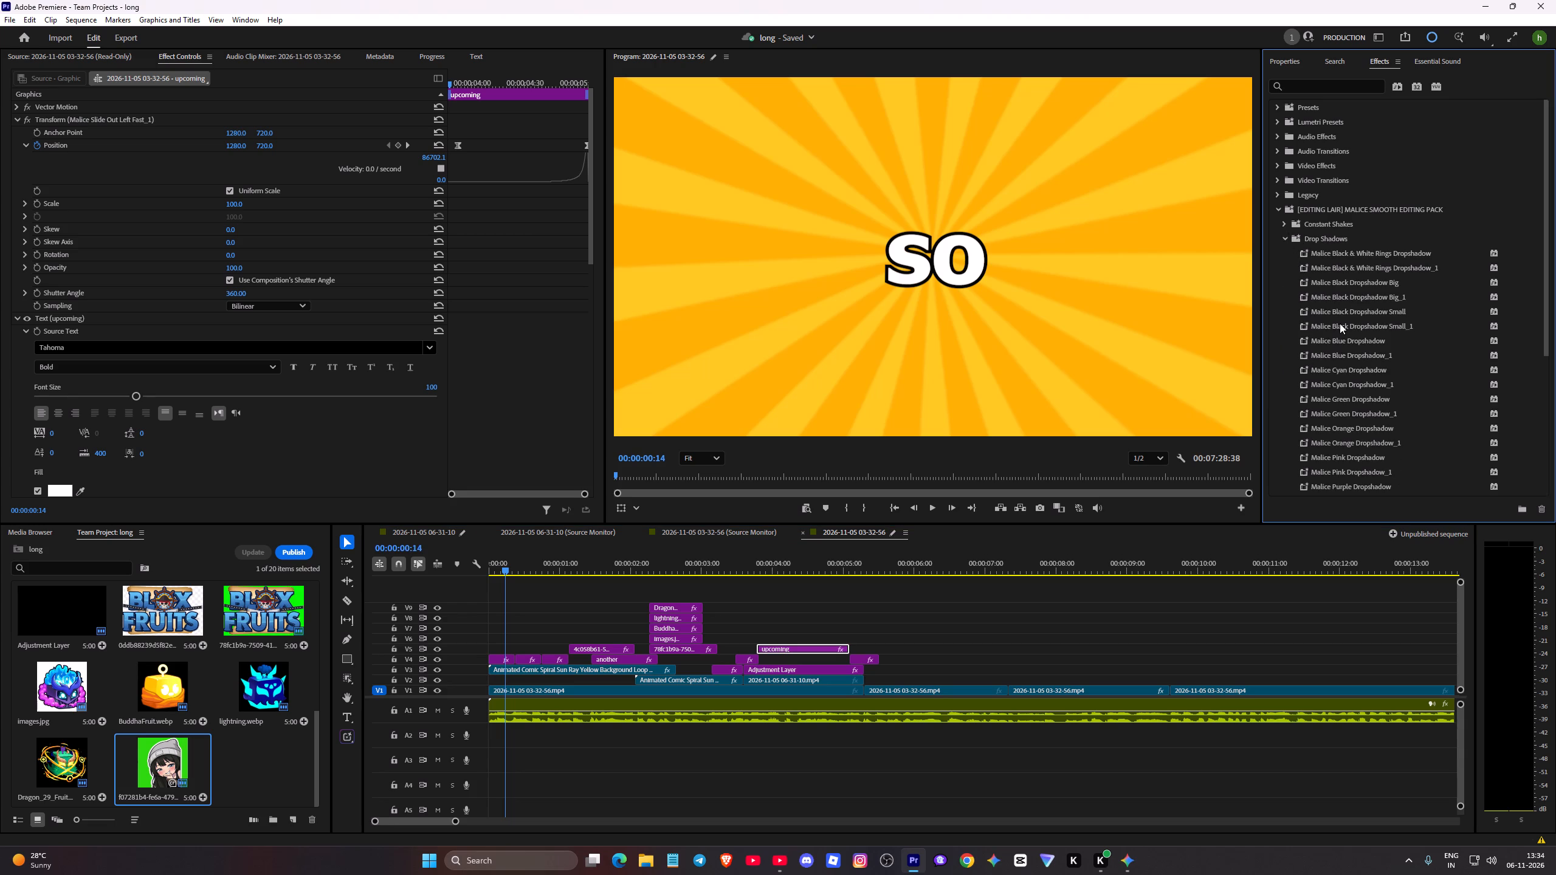
left_click_drag(1340, 323, 513, 656)
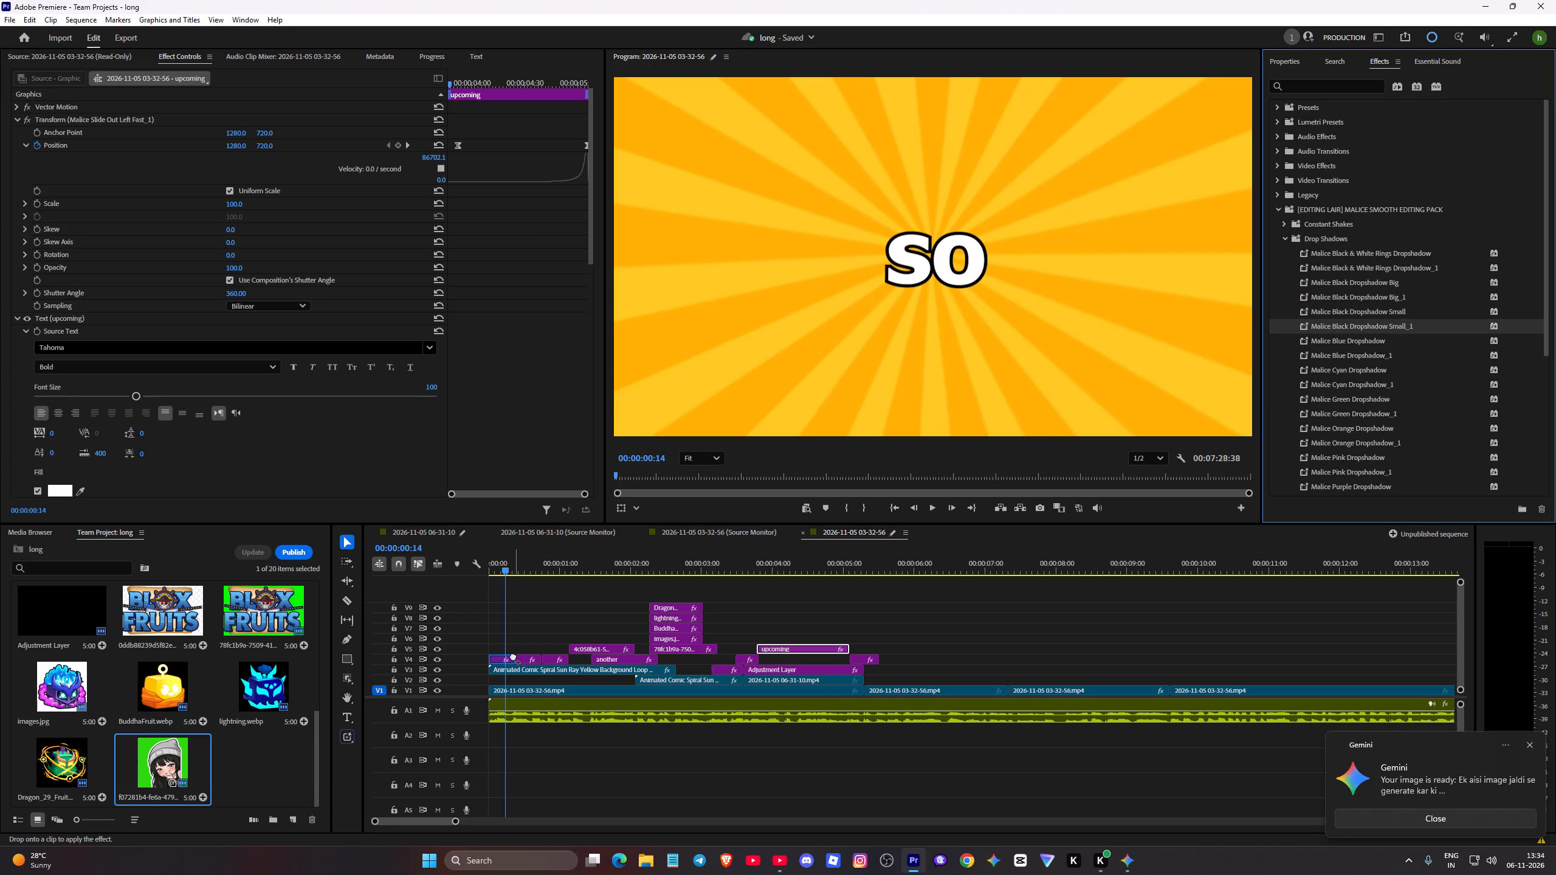
left_click_drag(513, 656, 509, 658)
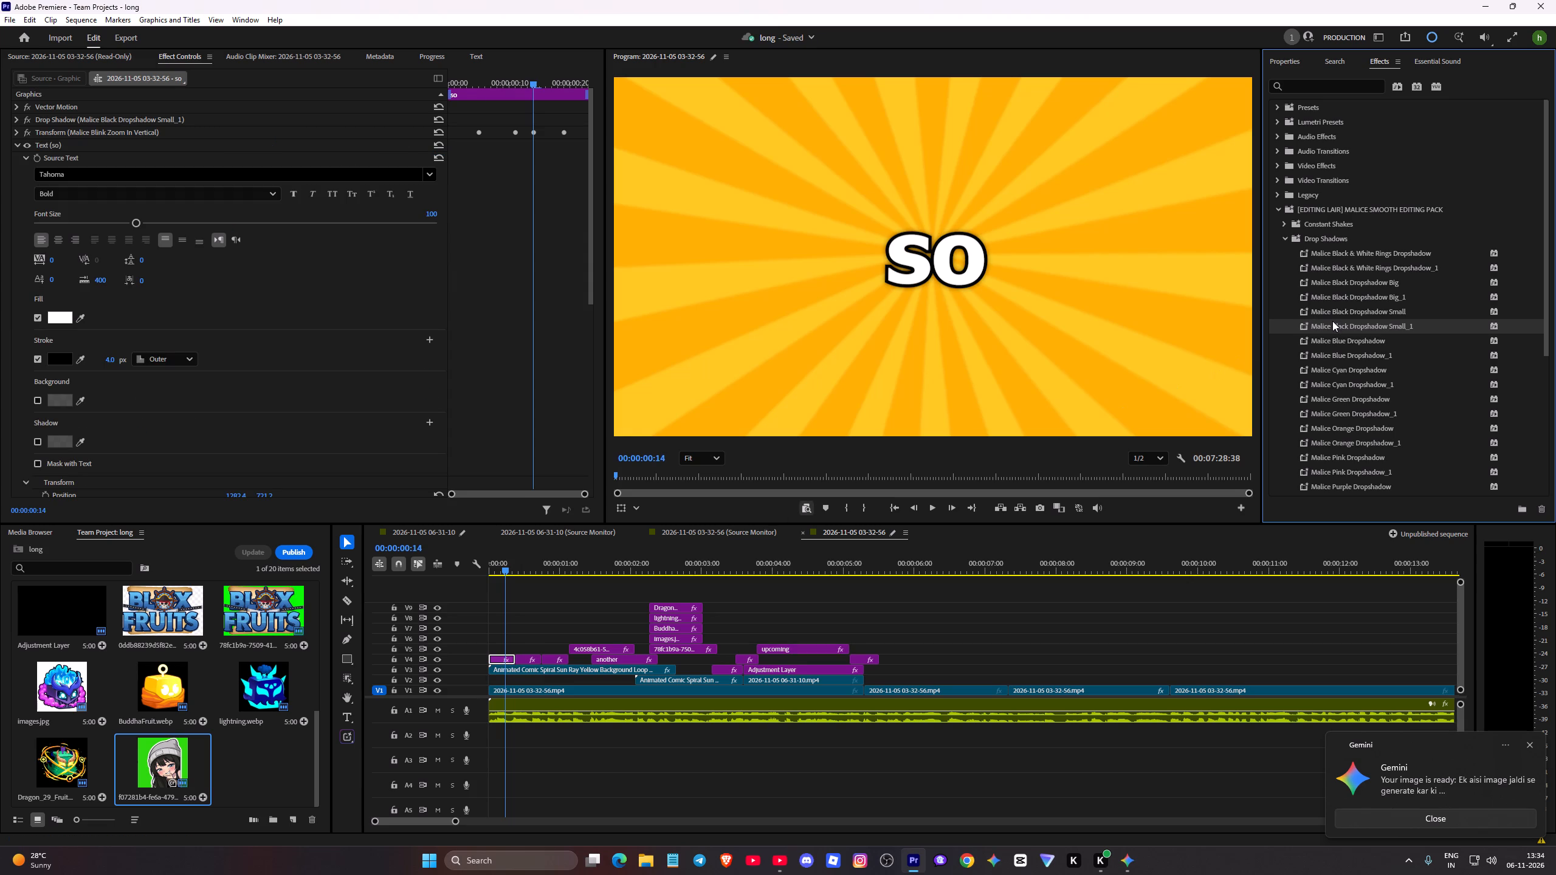
Apply the Malice Black Dropshadow Small_1 preset to the "yoooo", "welcome" and "another" titles as well.
left_click_drag(1332, 321, 535, 656)
left_click_drag(1359, 325, 576, 670)
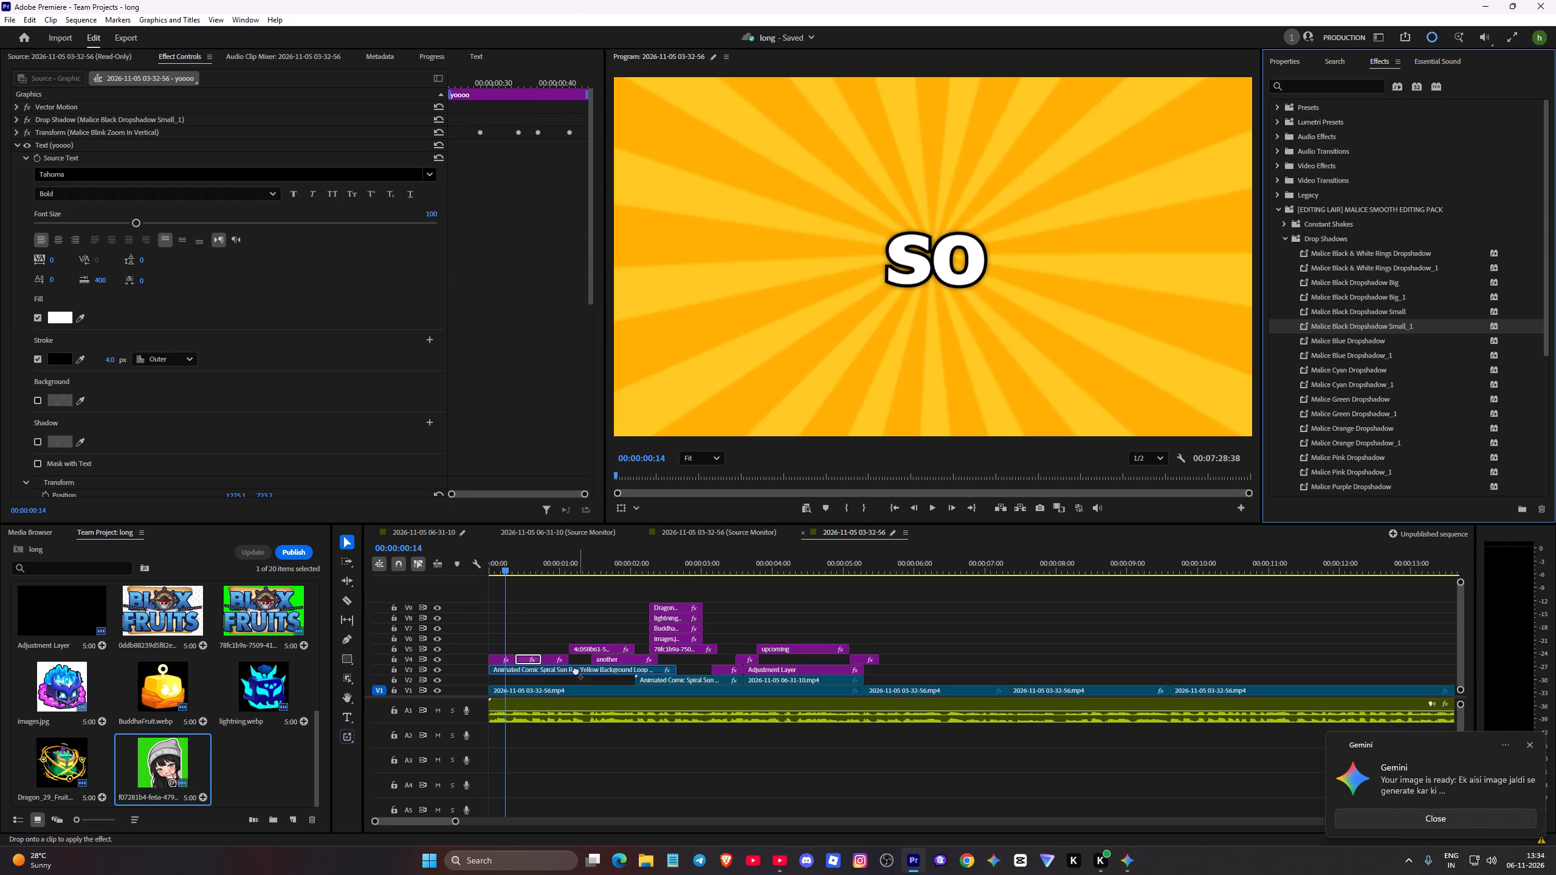
left_click_drag(576, 670, 560, 662)
key("space")
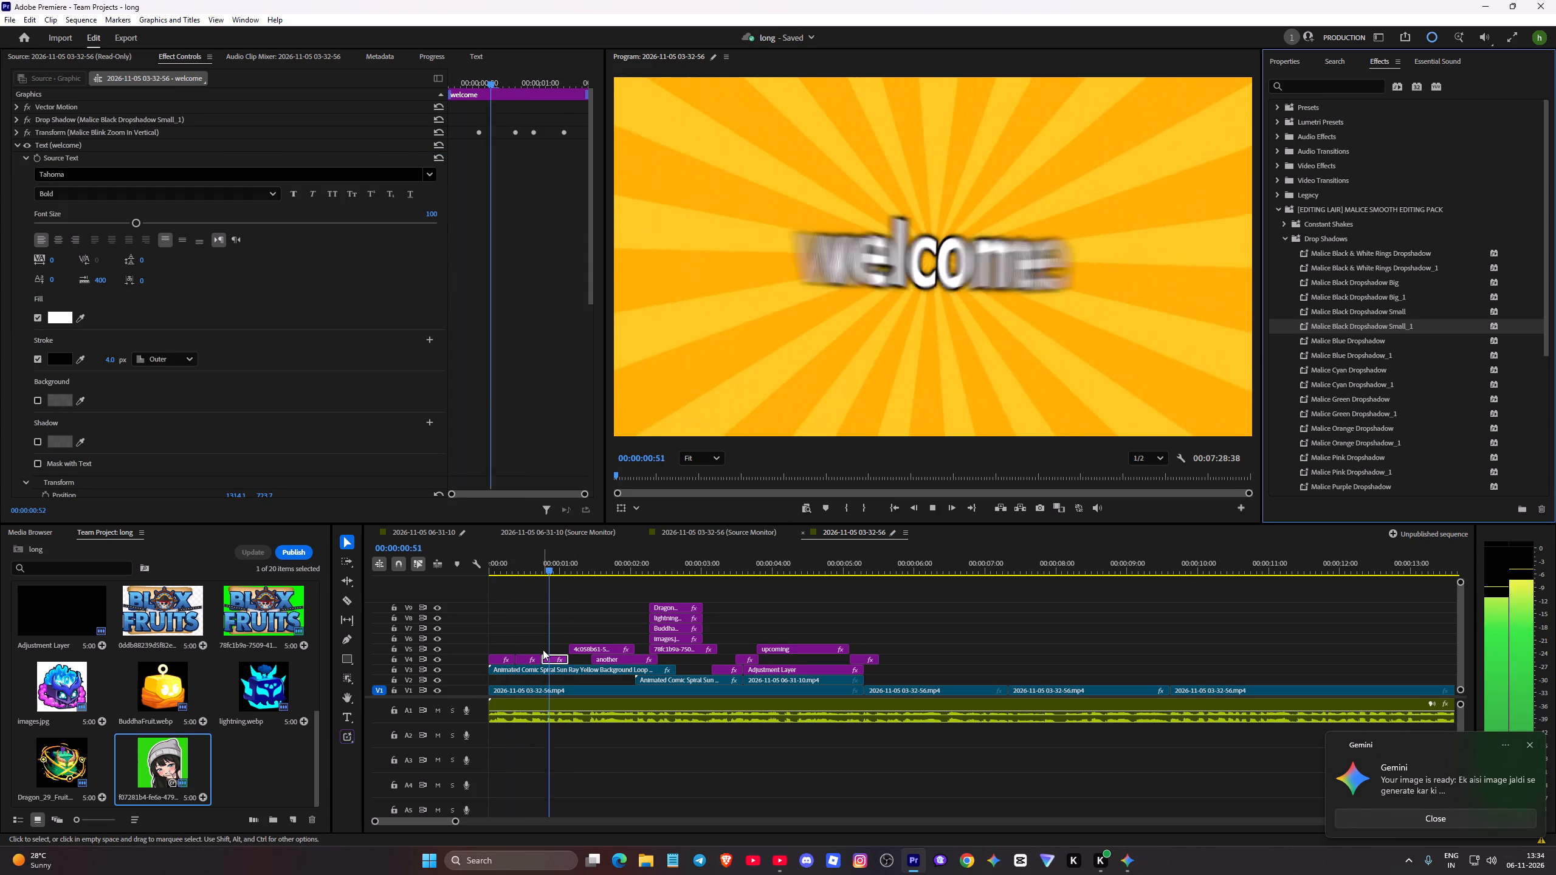
key("space")
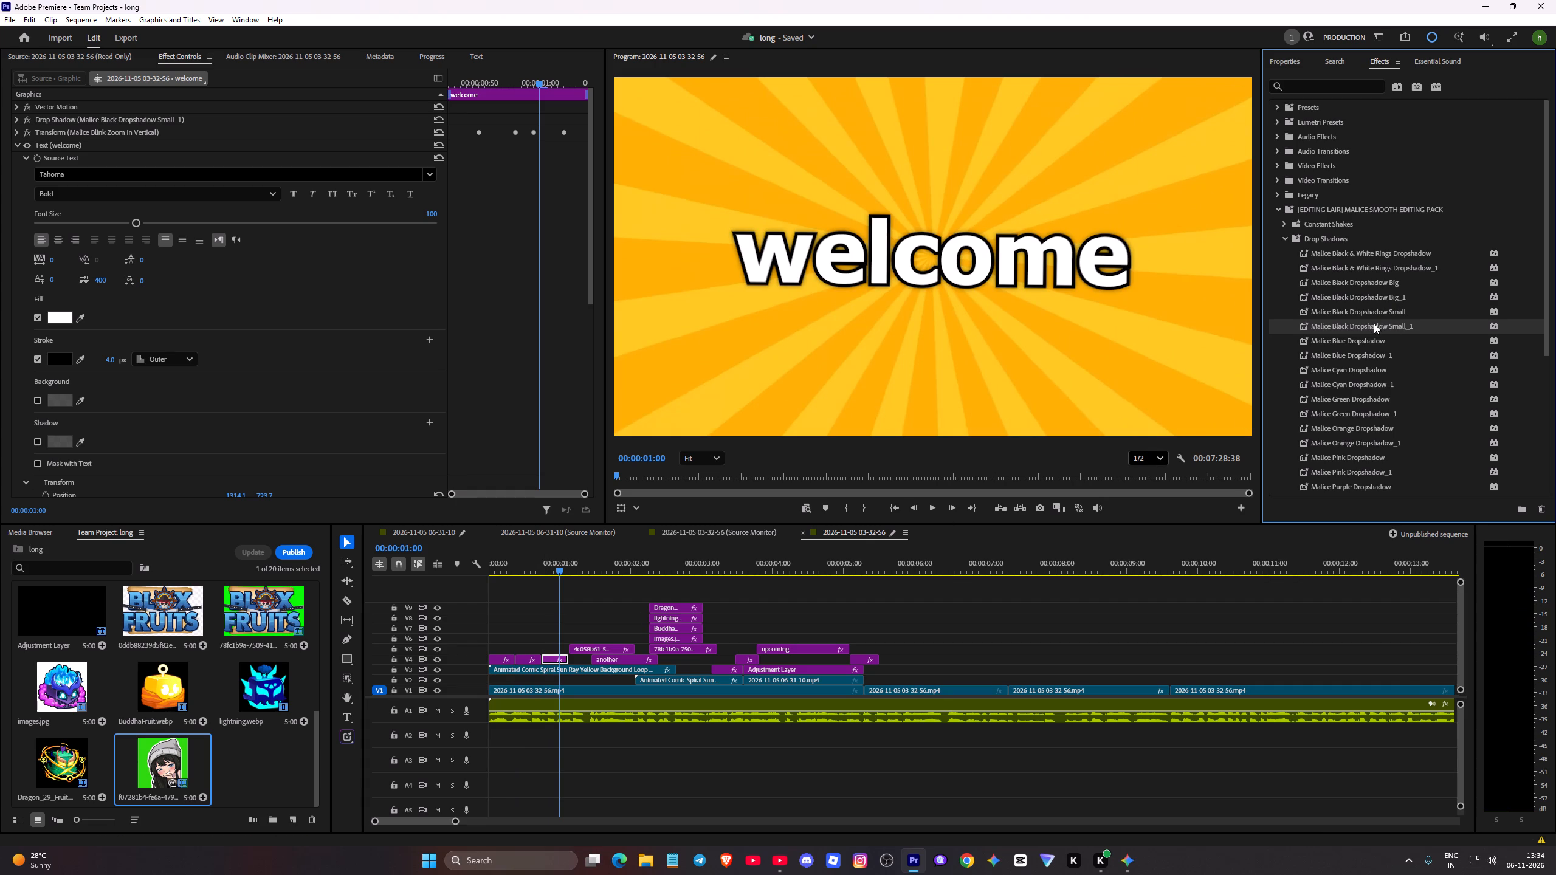
left_click_drag(1374, 323, 625, 657)
Apply the Malice White Dropshadow Big preset to the cheering beanie girl image clip and play it back.
key("space")
key("space")
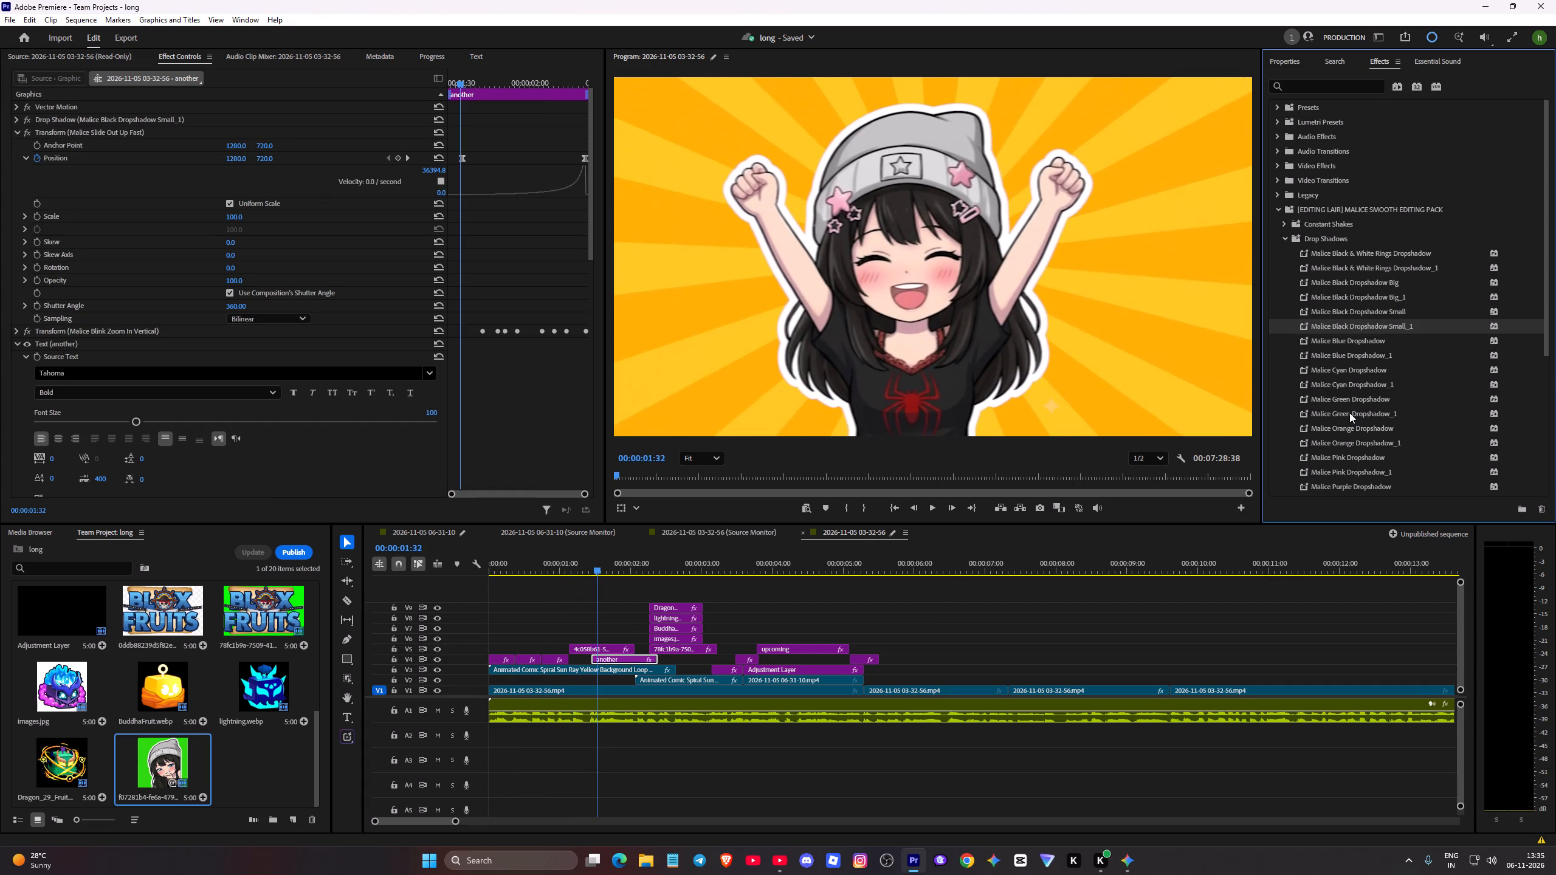
scroll(1349, 413, "down", 8)
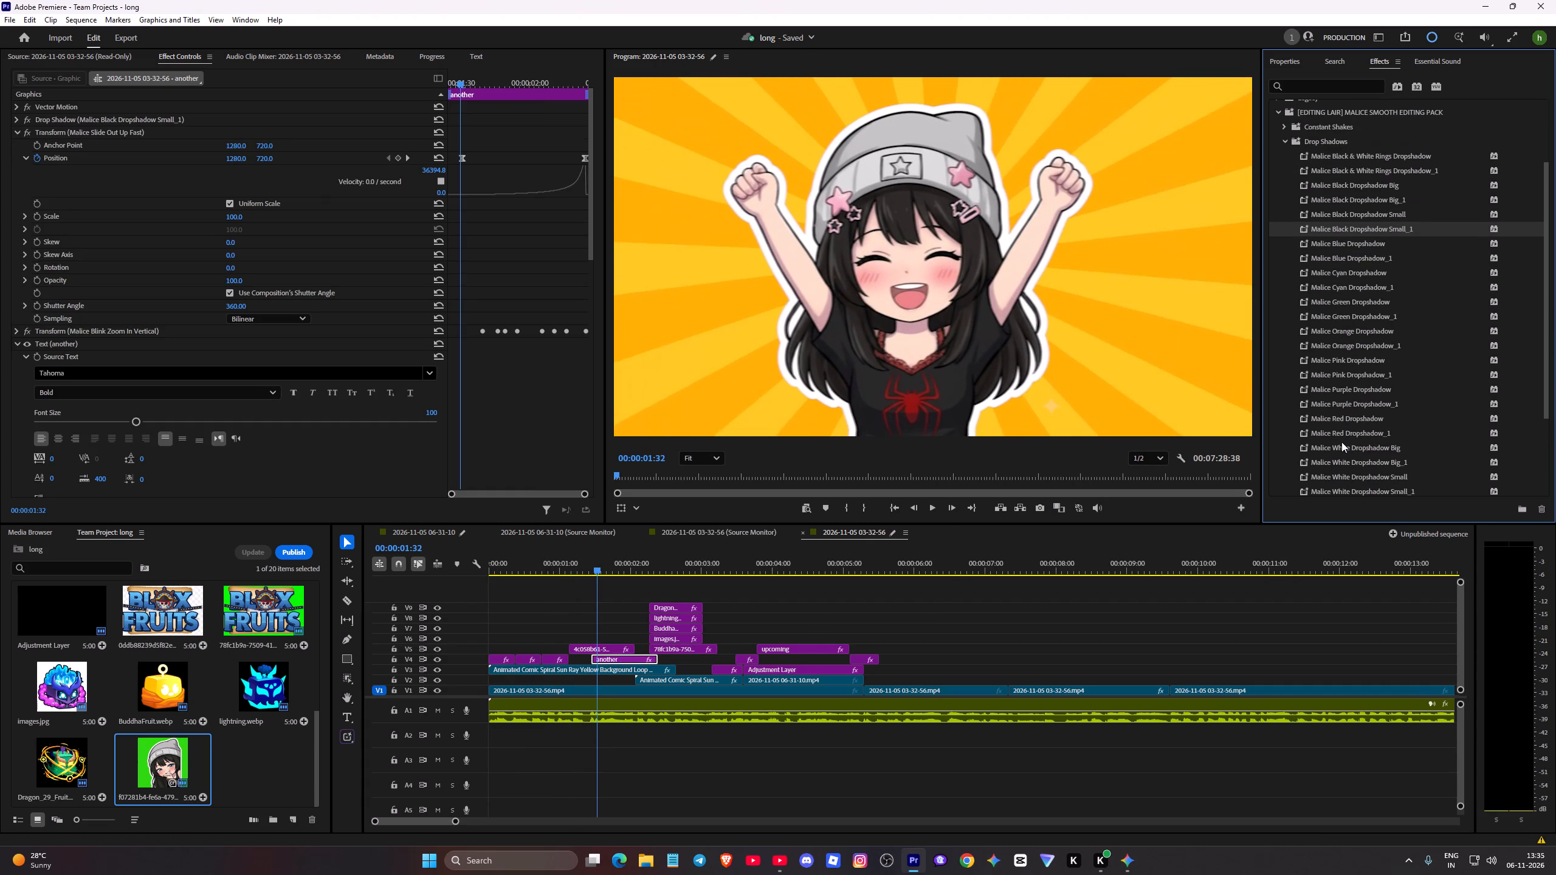
left_click_drag(1355, 446, 646, 650)
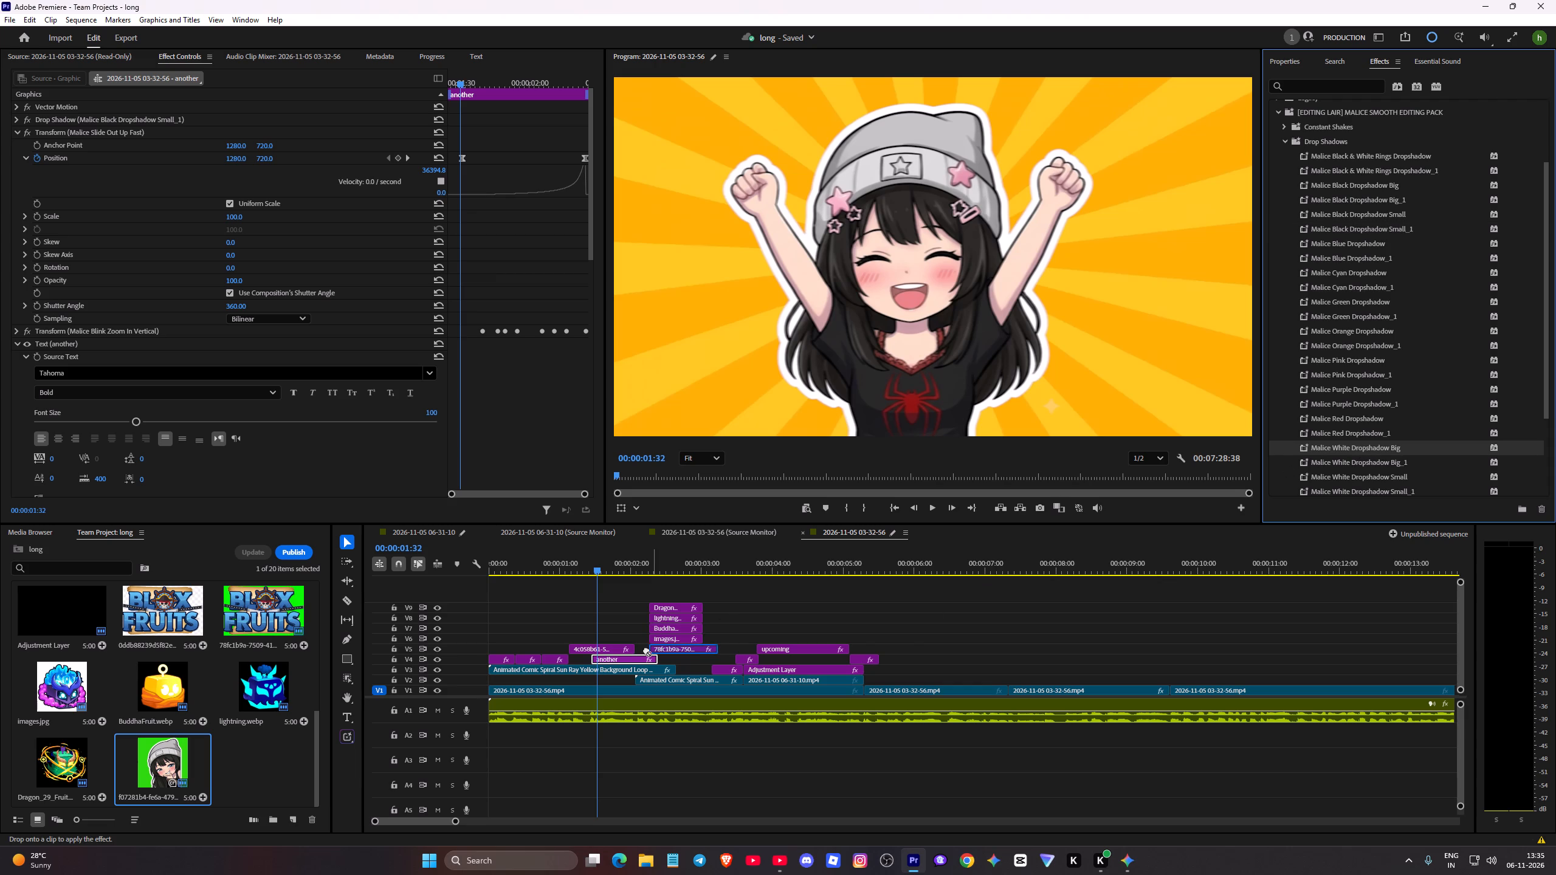
left_click_drag(646, 650, 598, 646)
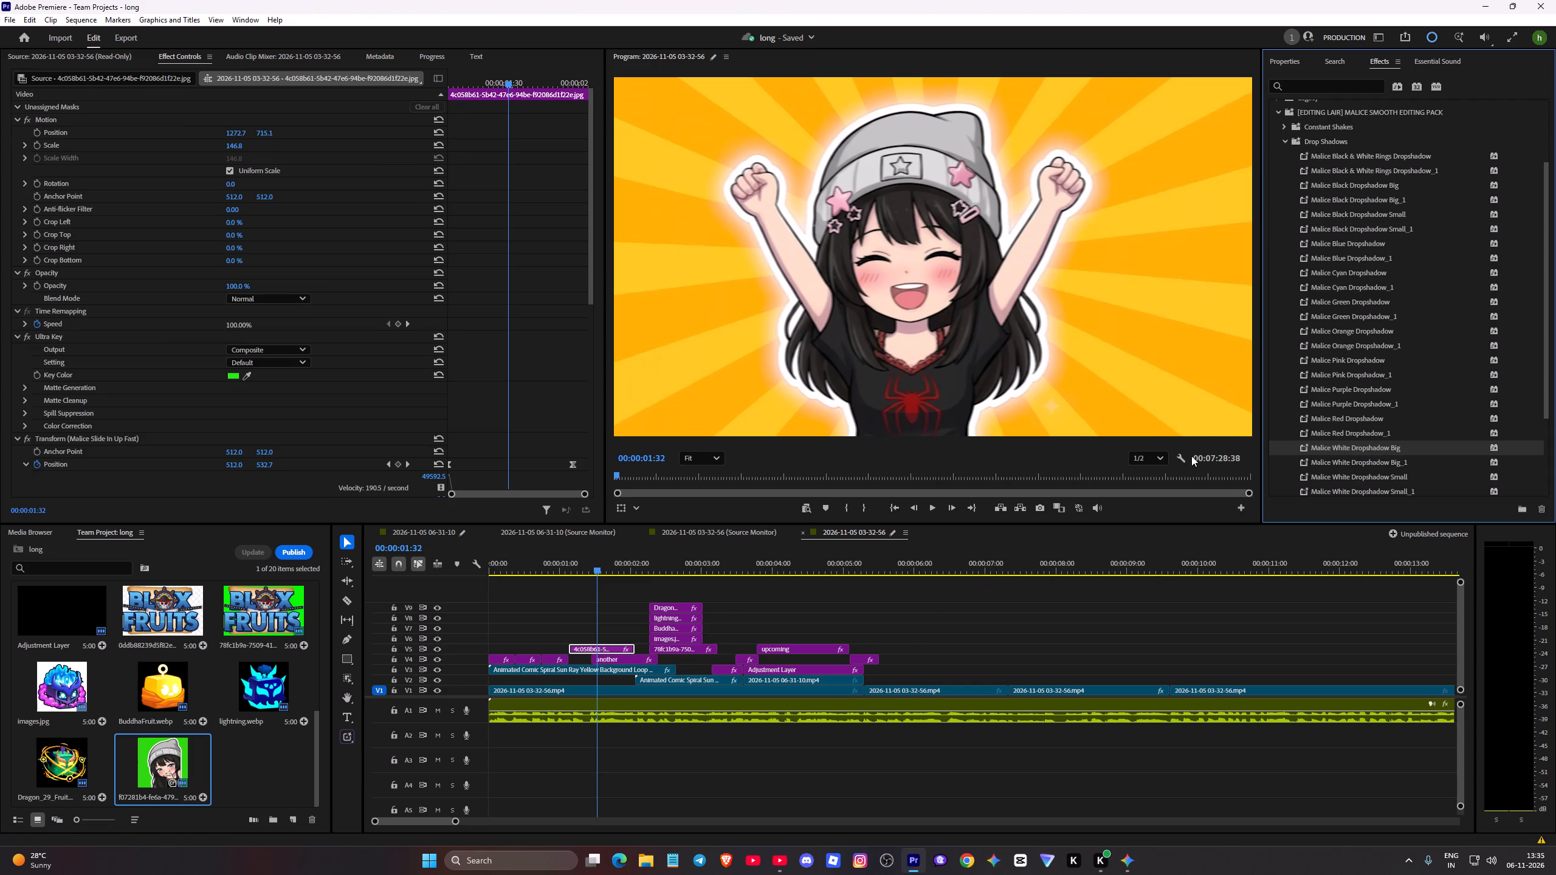
key("space")
key("space")
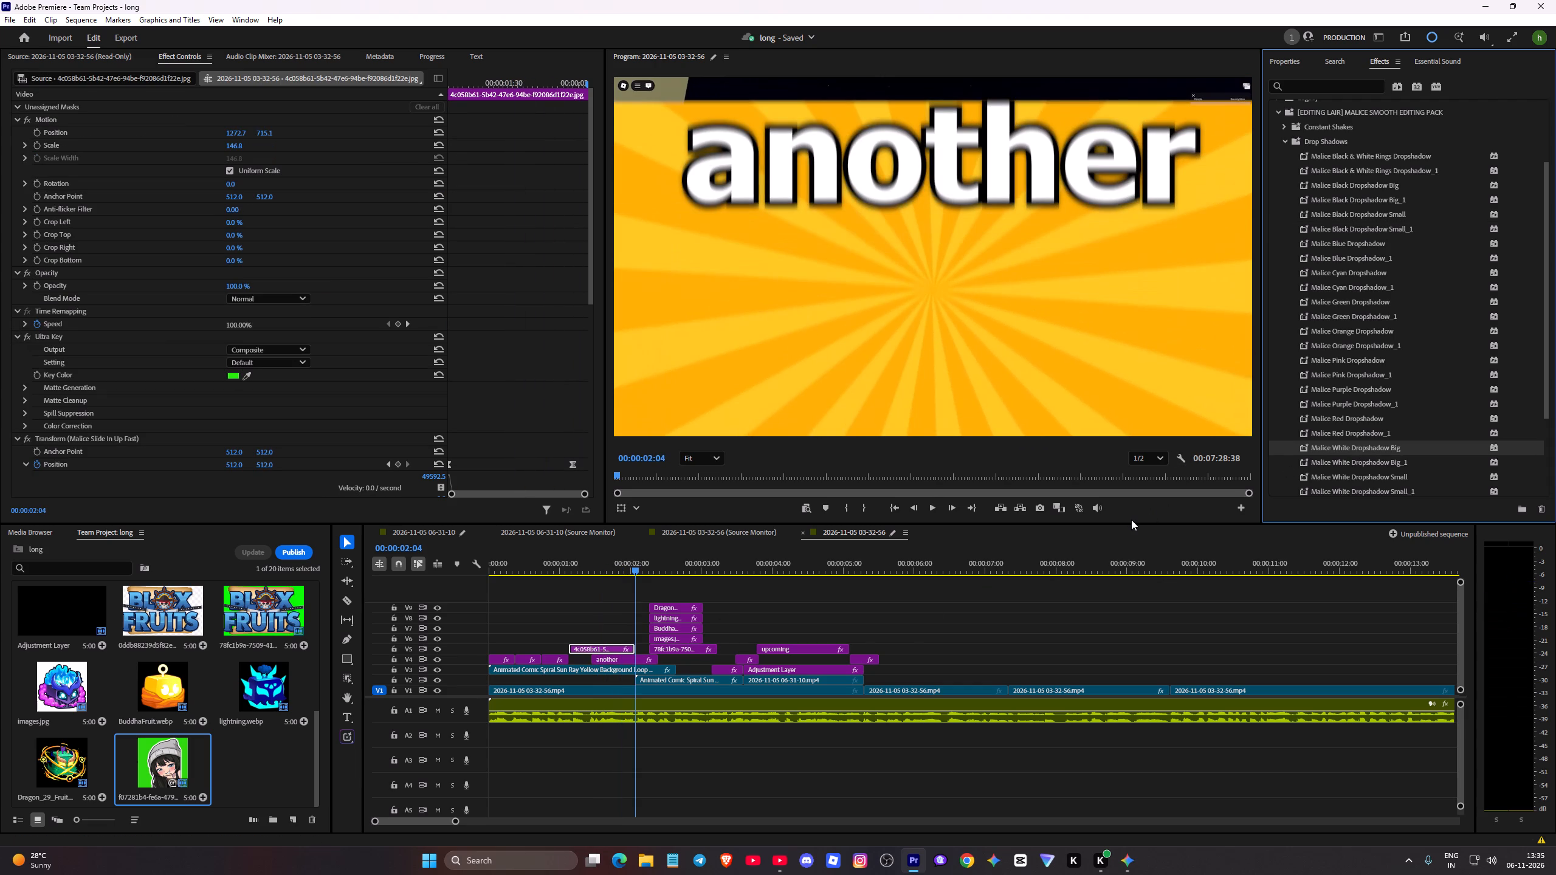
Play ahead to the Blox Fruits logo clip and apply the Malice Black Dropshadow Small_1 preset to it.
key("space")
key("space")
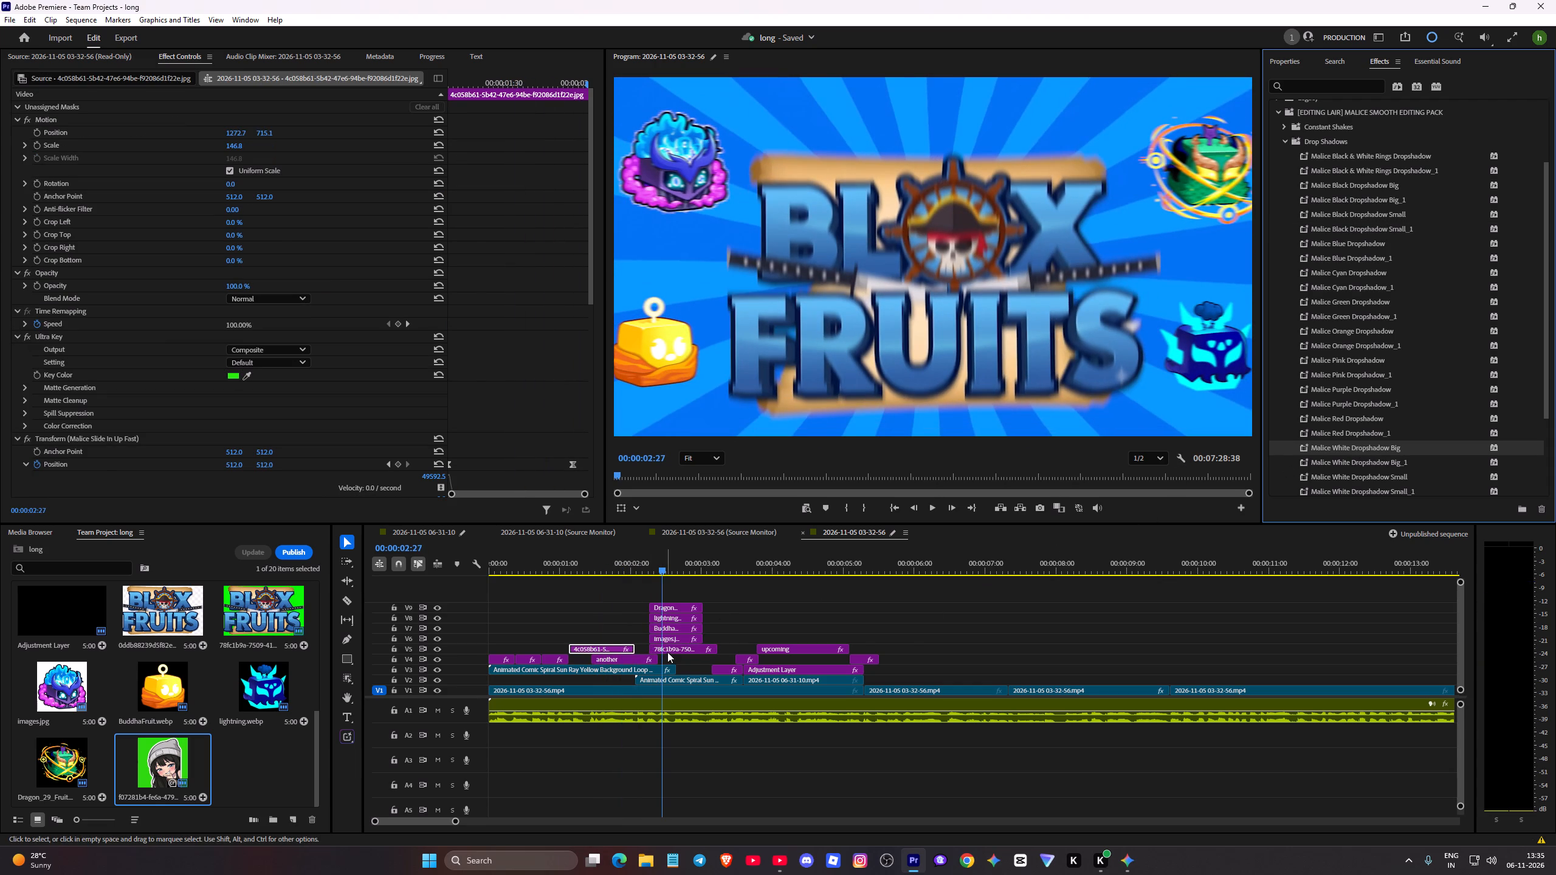
left_click(672, 649)
scroll(1372, 433, "down", 2)
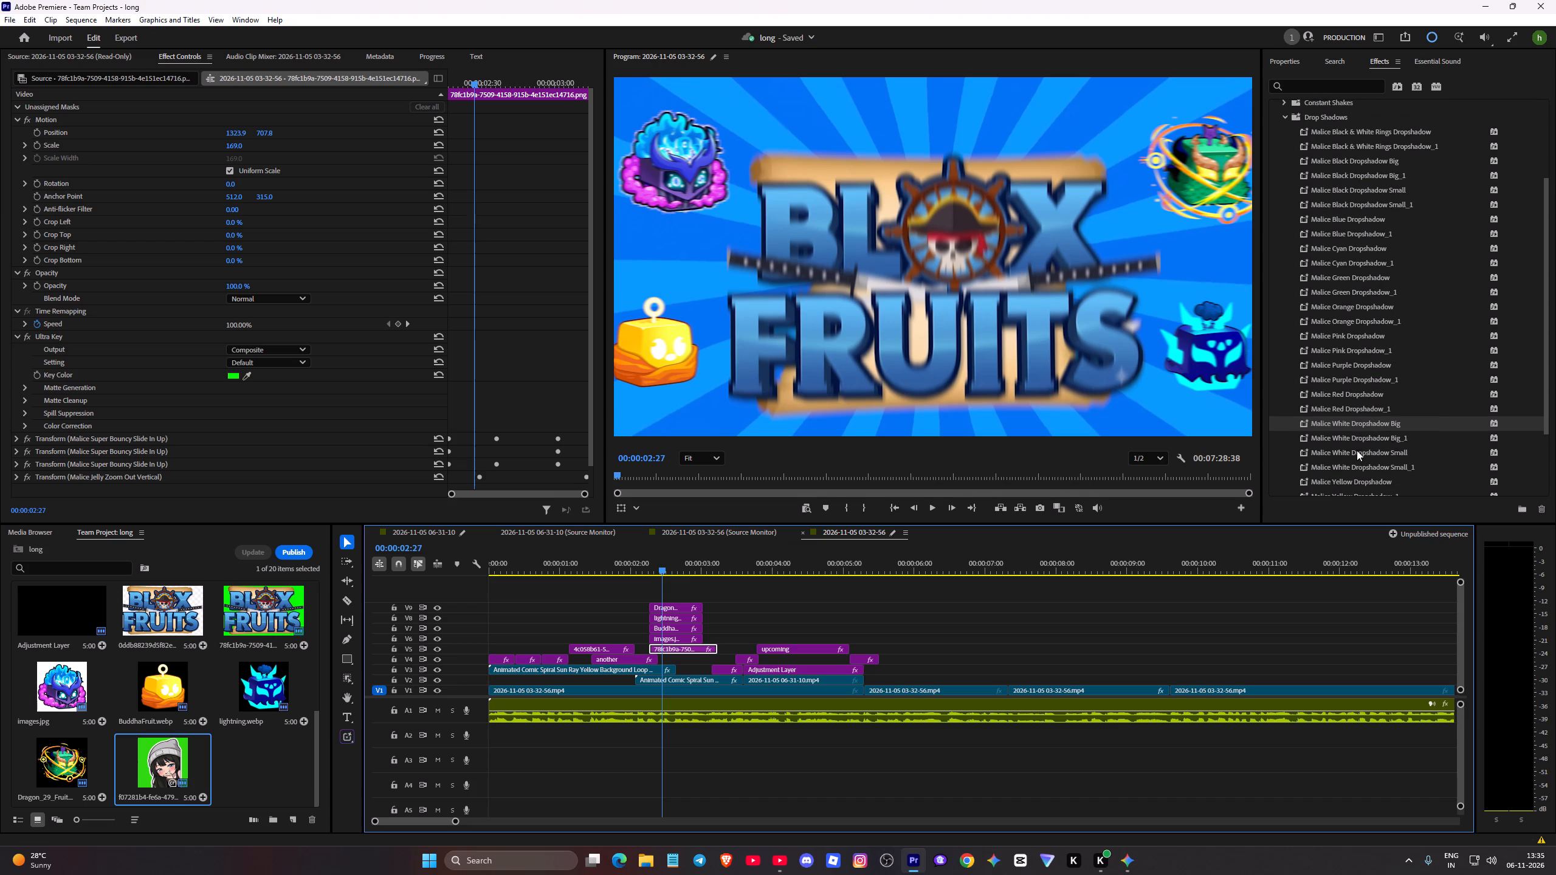
scroll(1341, 393, "up", 2)
left_click_drag(1354, 233, 686, 648)
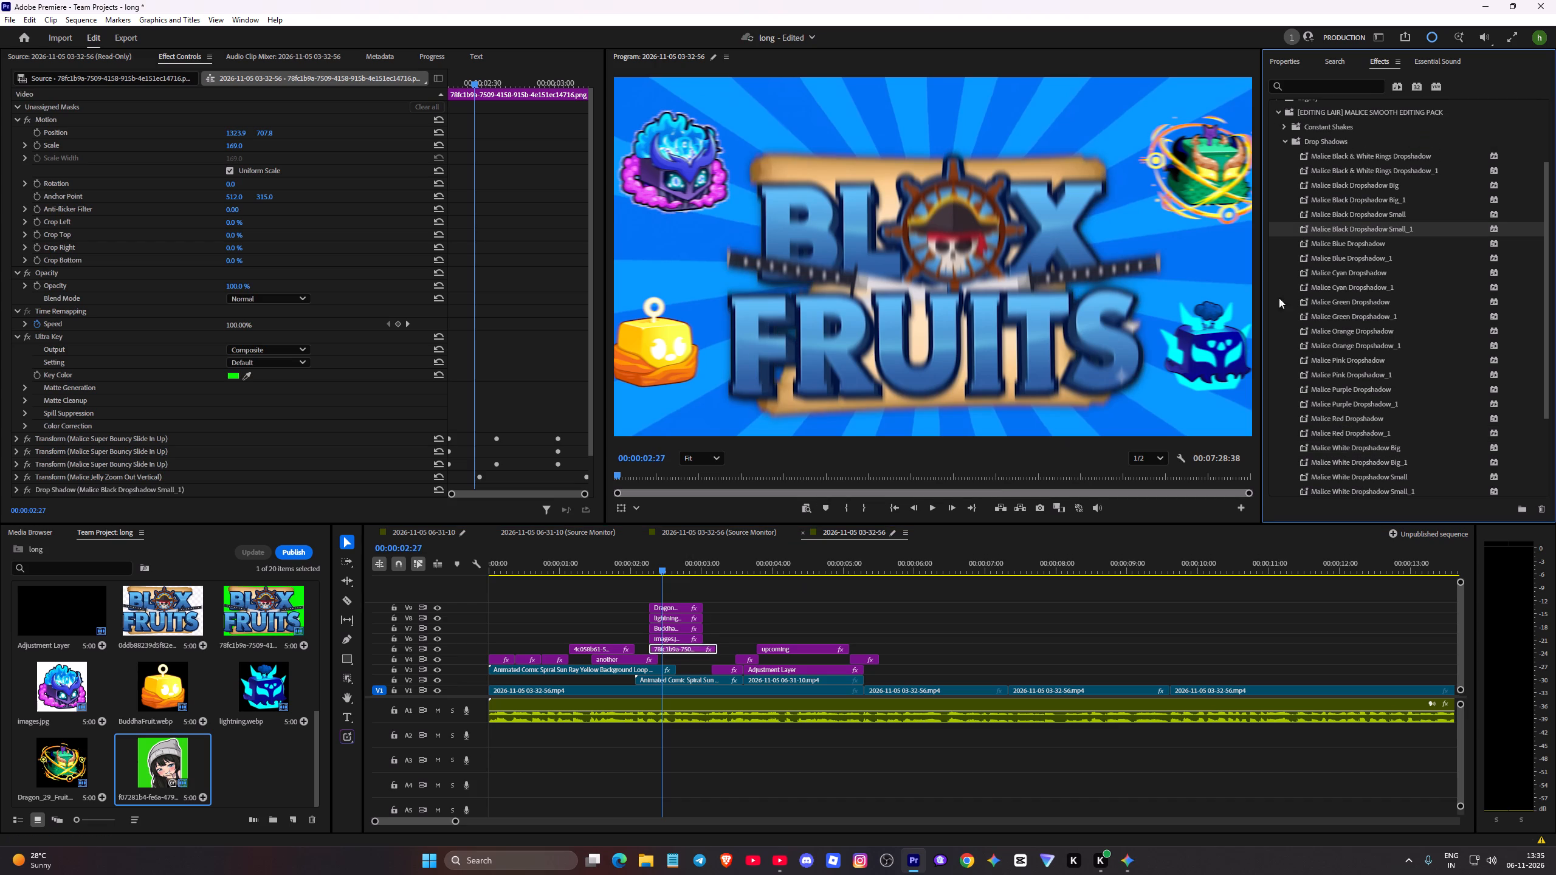
Add the Malice Black Dropshadow Big_1 preset to the Blox Fruits logo clip and play it back.
left_click(1355, 211)
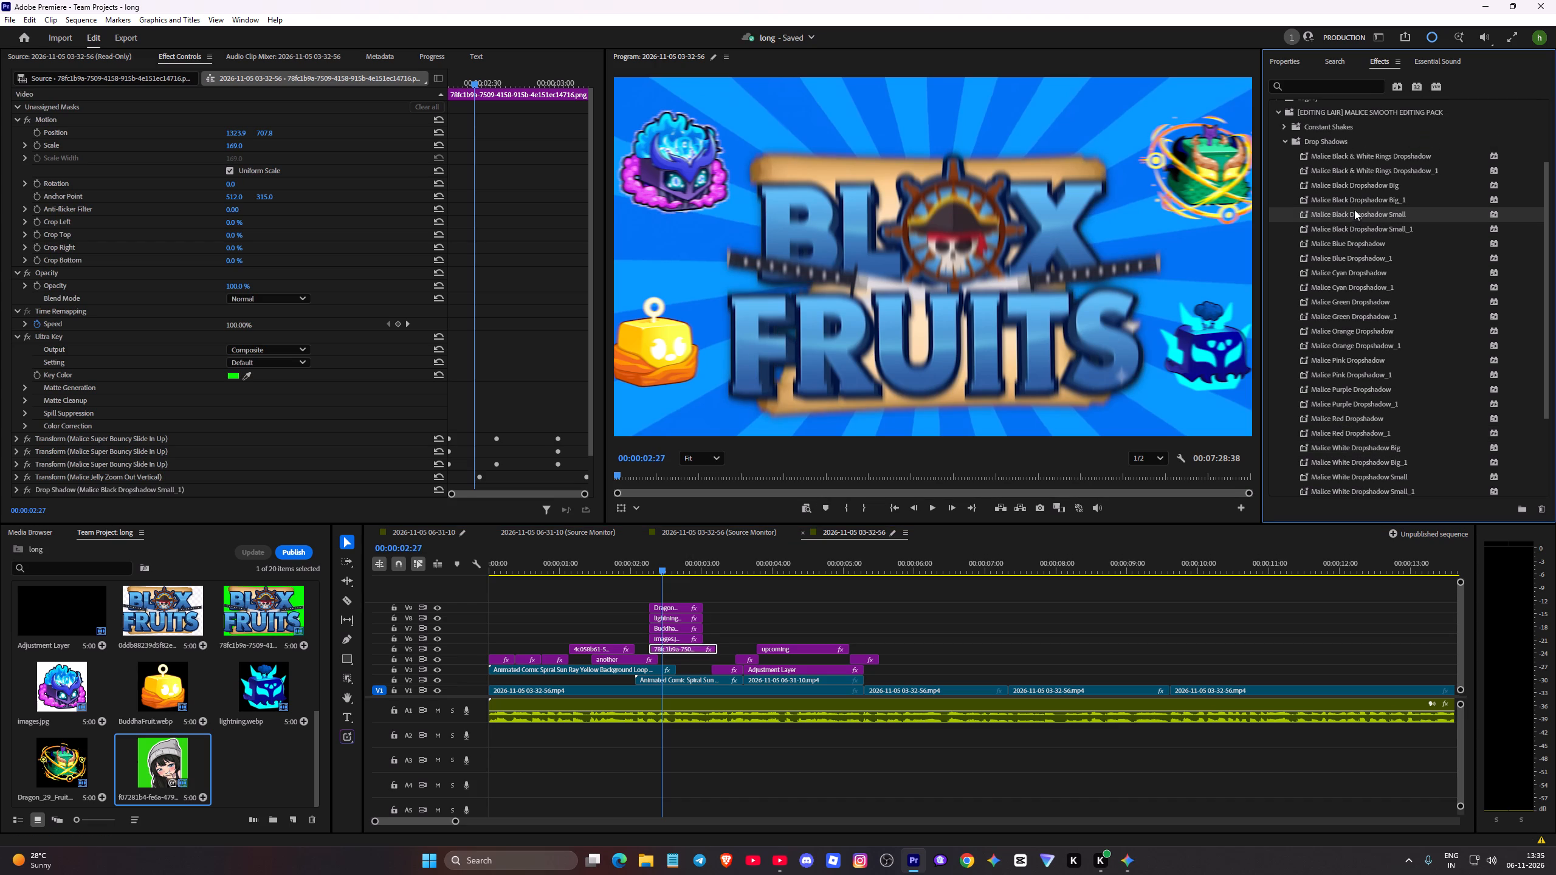
left_click_drag(1340, 197, 703, 648)
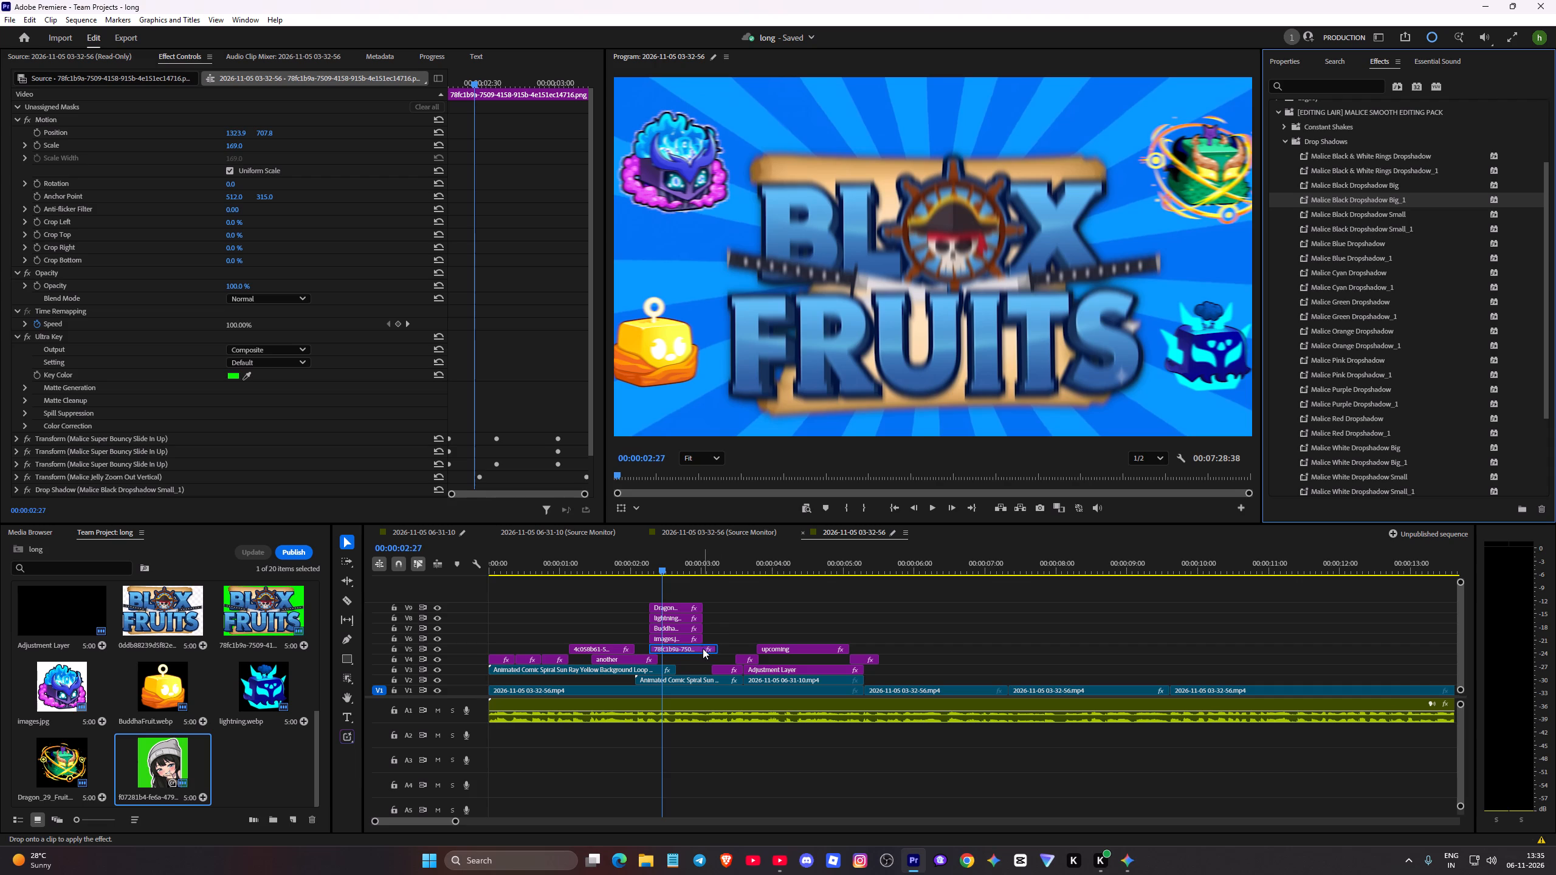
key("space")
key("space")
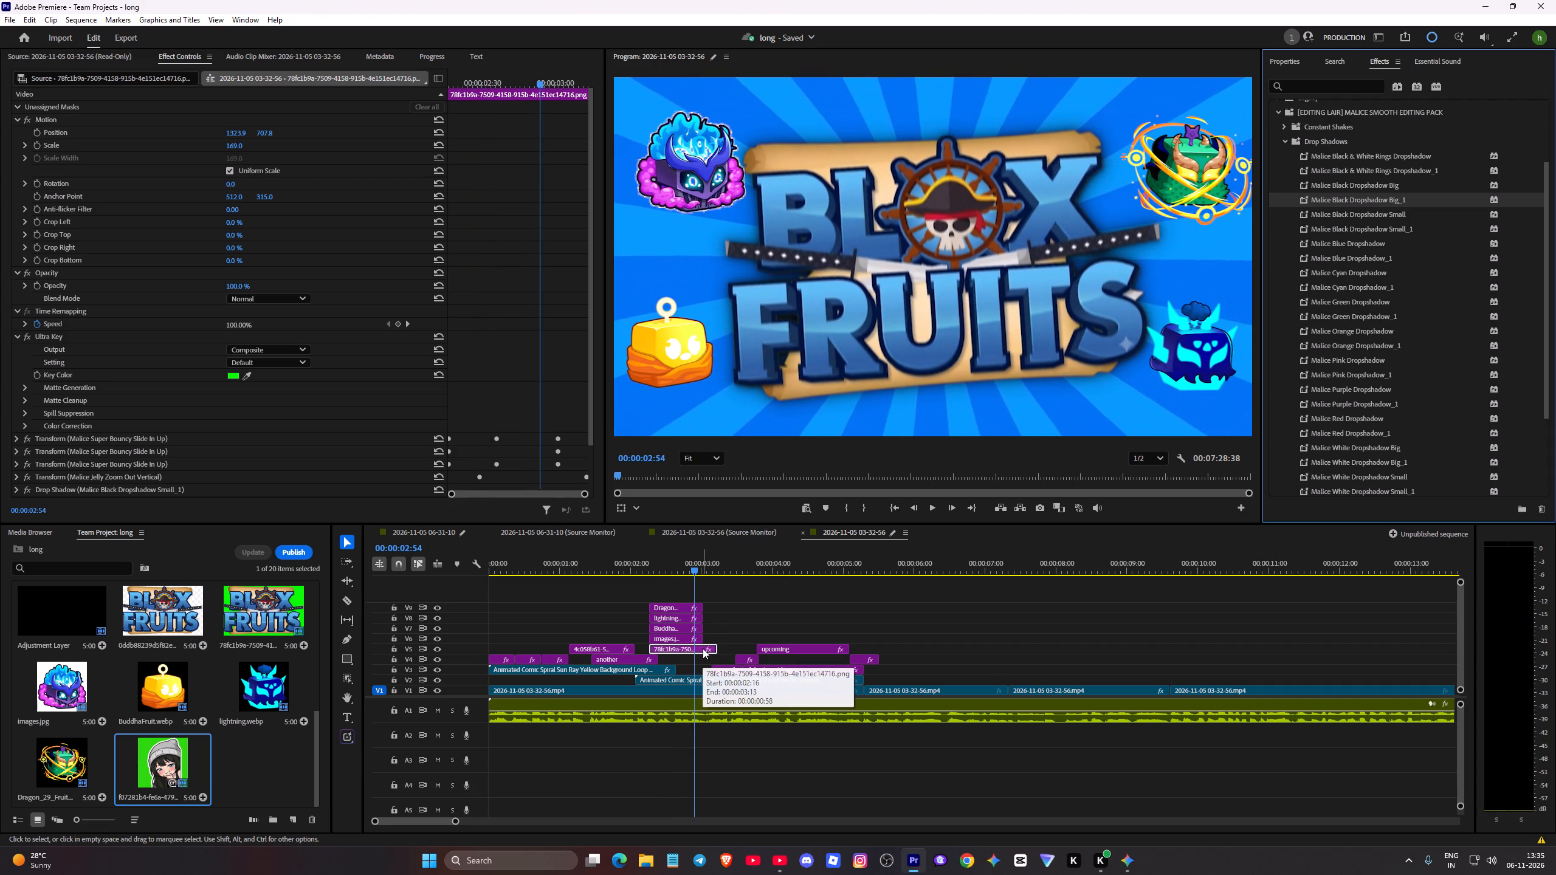
Apply the Malice White Dropshadow Big_1 preset to the images.jpg clip, the blue and purple fruit beside the logo.
left_click(671, 640)
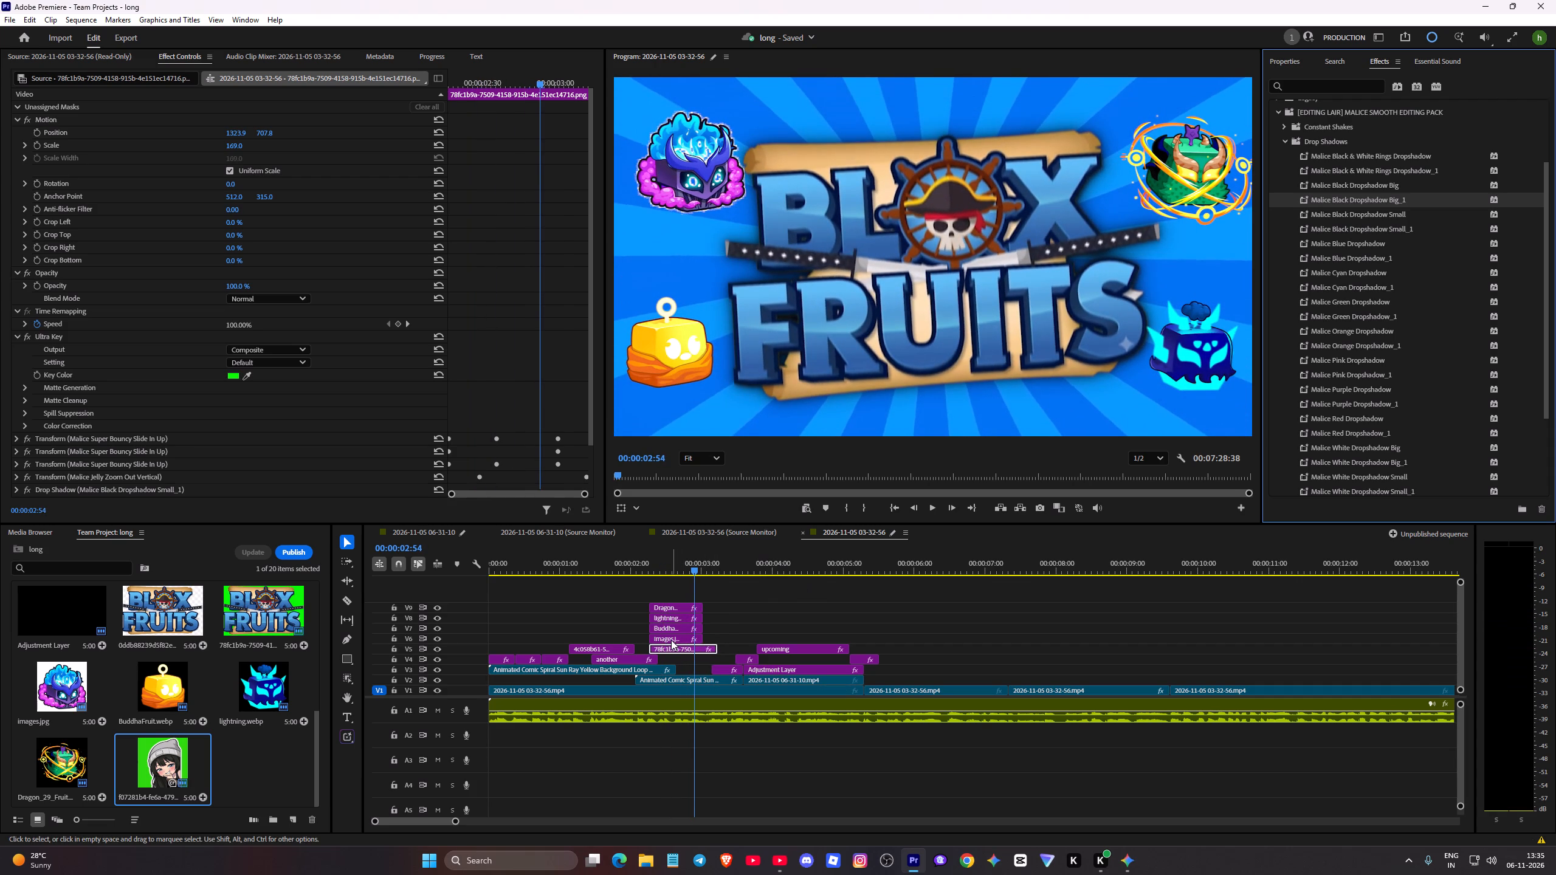
scroll(1376, 323, "down", 5)
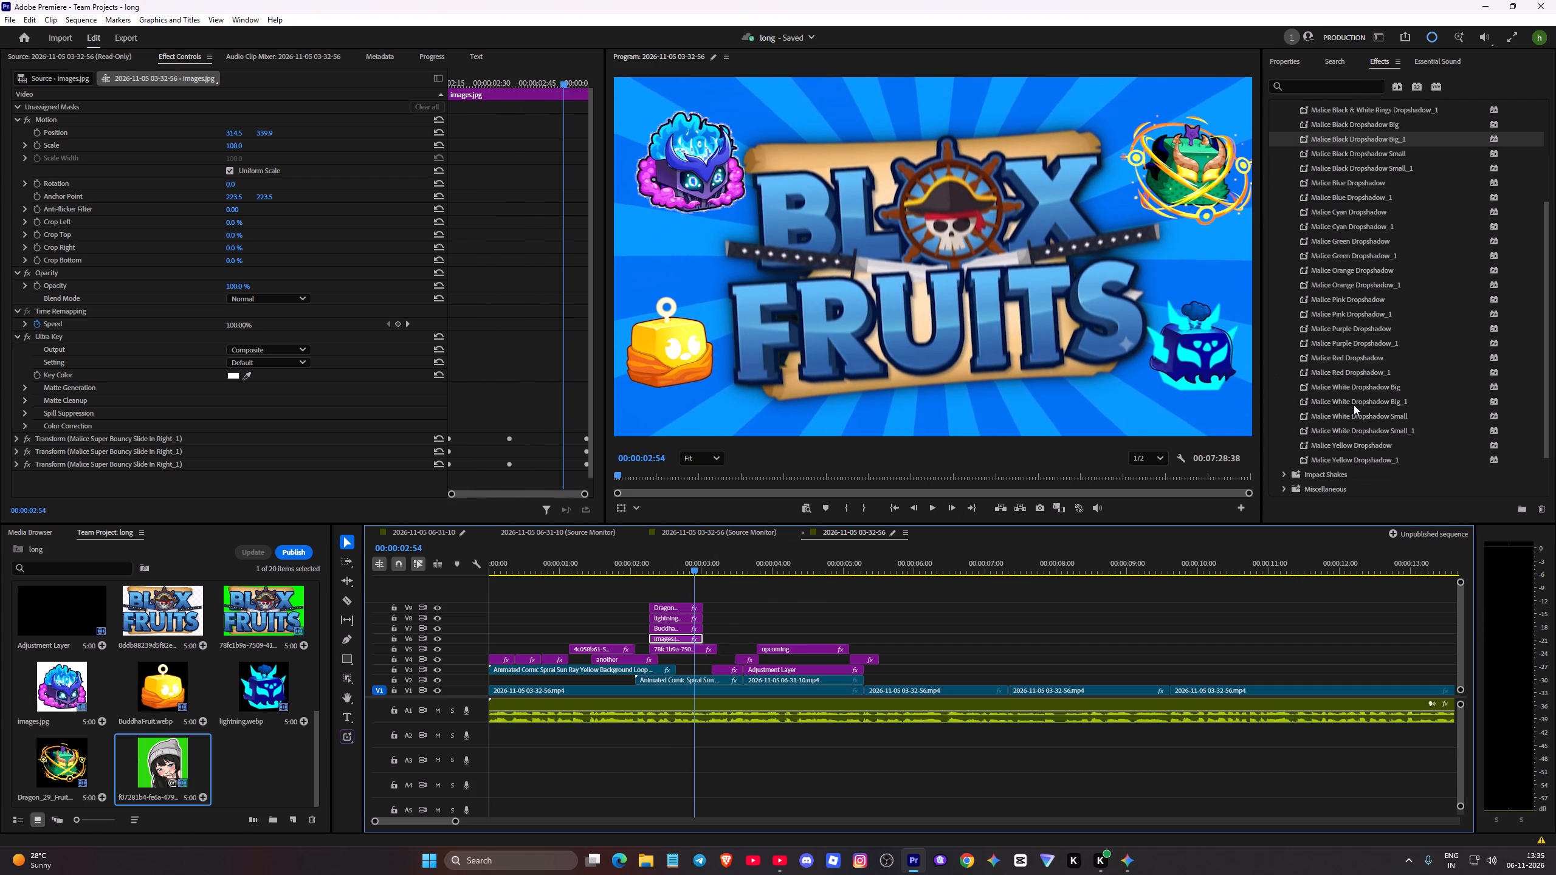
left_click_drag(1354, 402, 680, 636)
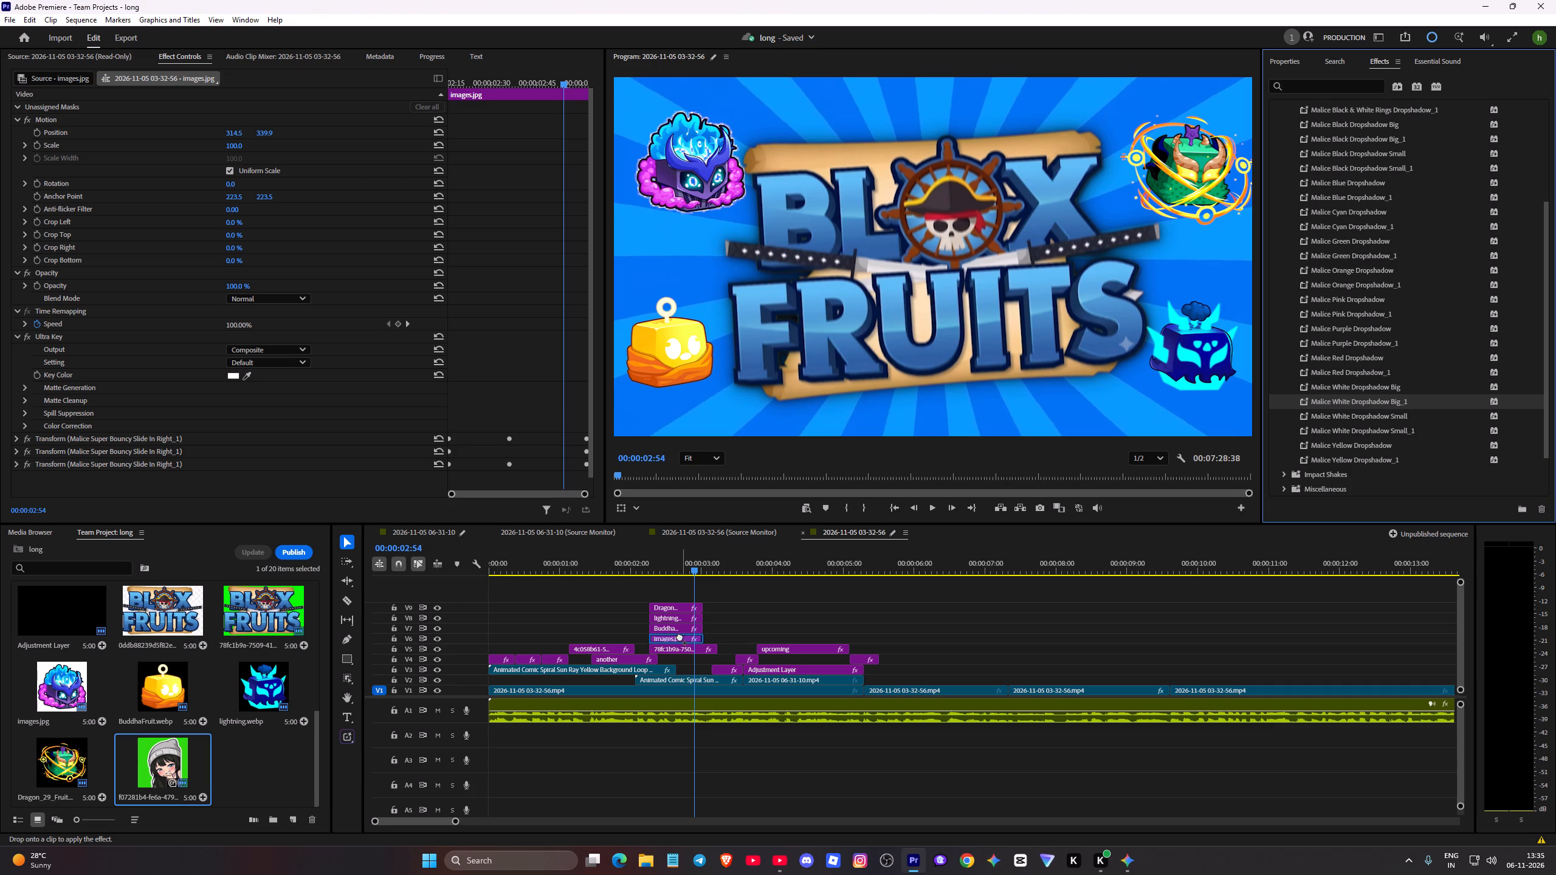
left_click_drag(680, 636, 679, 638)
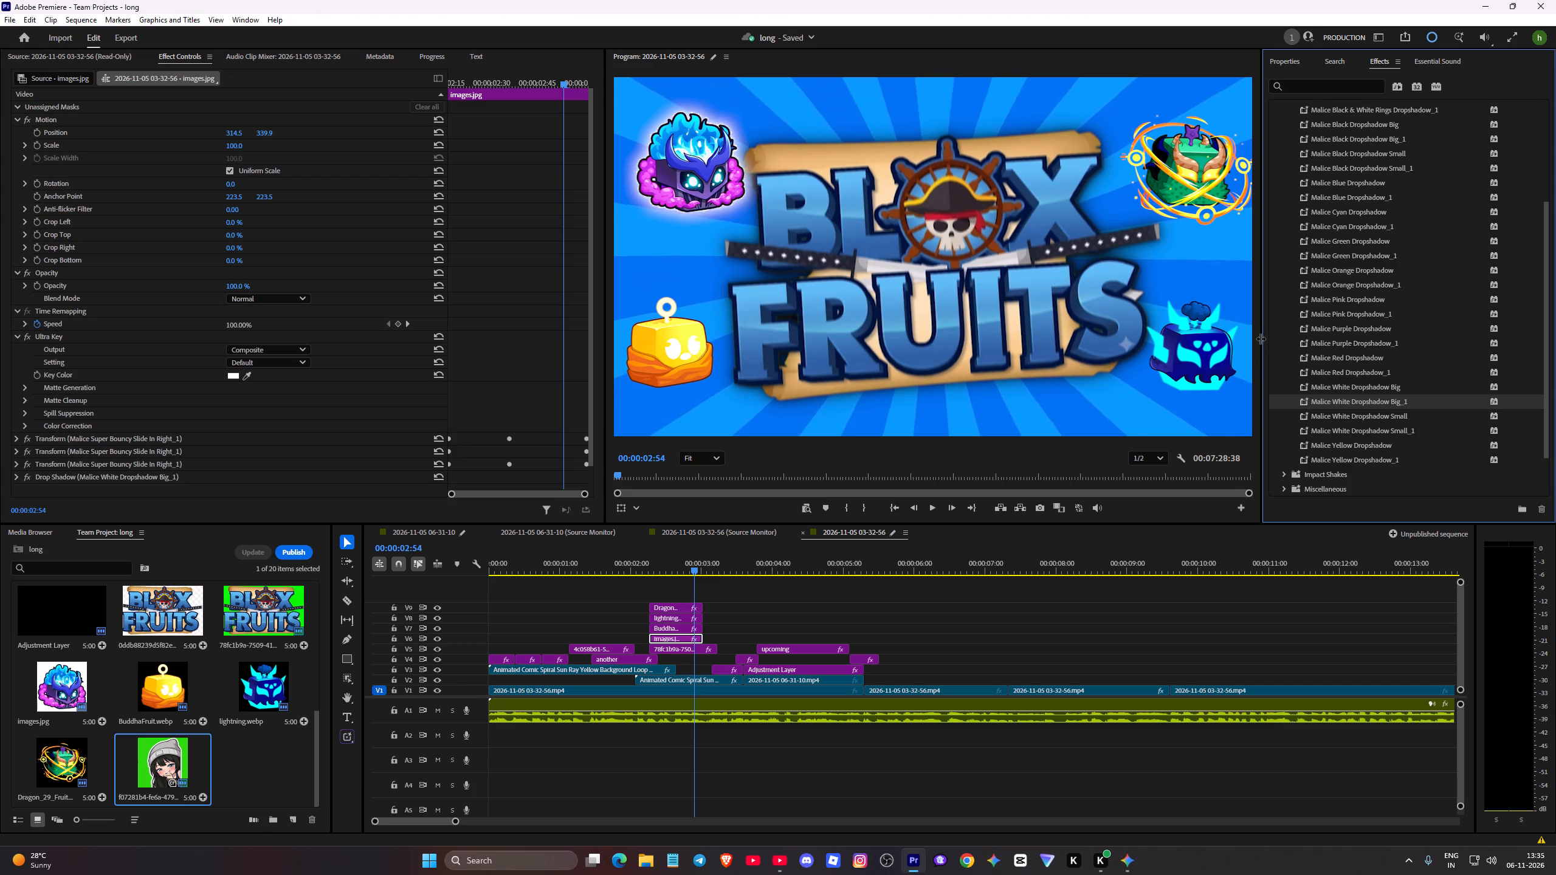
Apply the Malice White Dropshadow Big_1 preset to the BuddhaFruit, lightning and Dragon_29_Fruit image clips around the Blox Fruits logo.
left_click_drag(1331, 398, 682, 627)
left_click_drag(1366, 400, 880, 517)
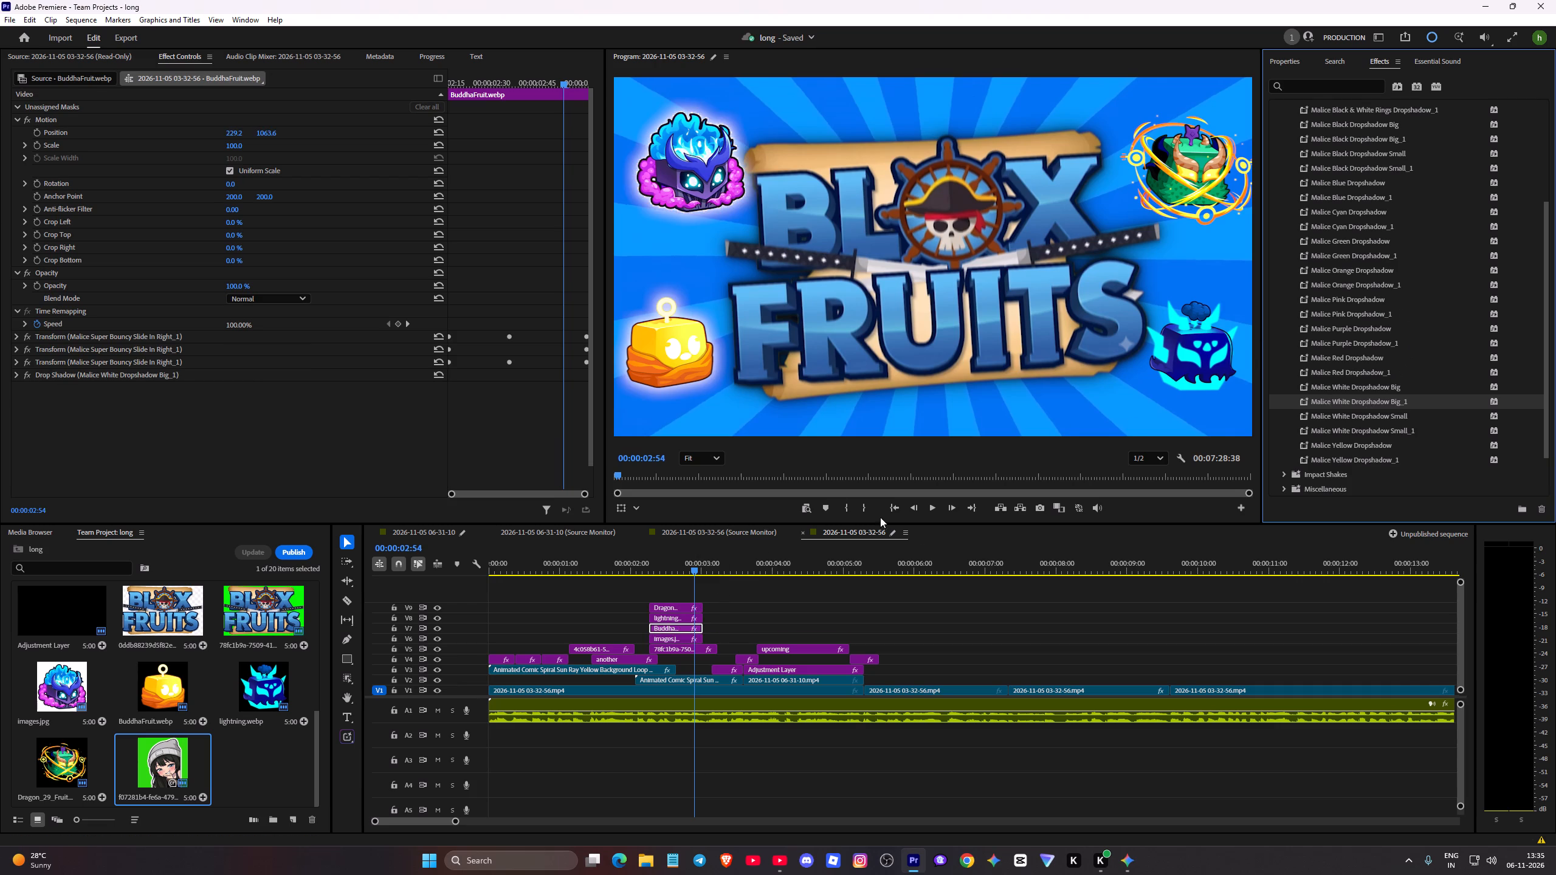
left_click_drag(880, 517, 681, 619)
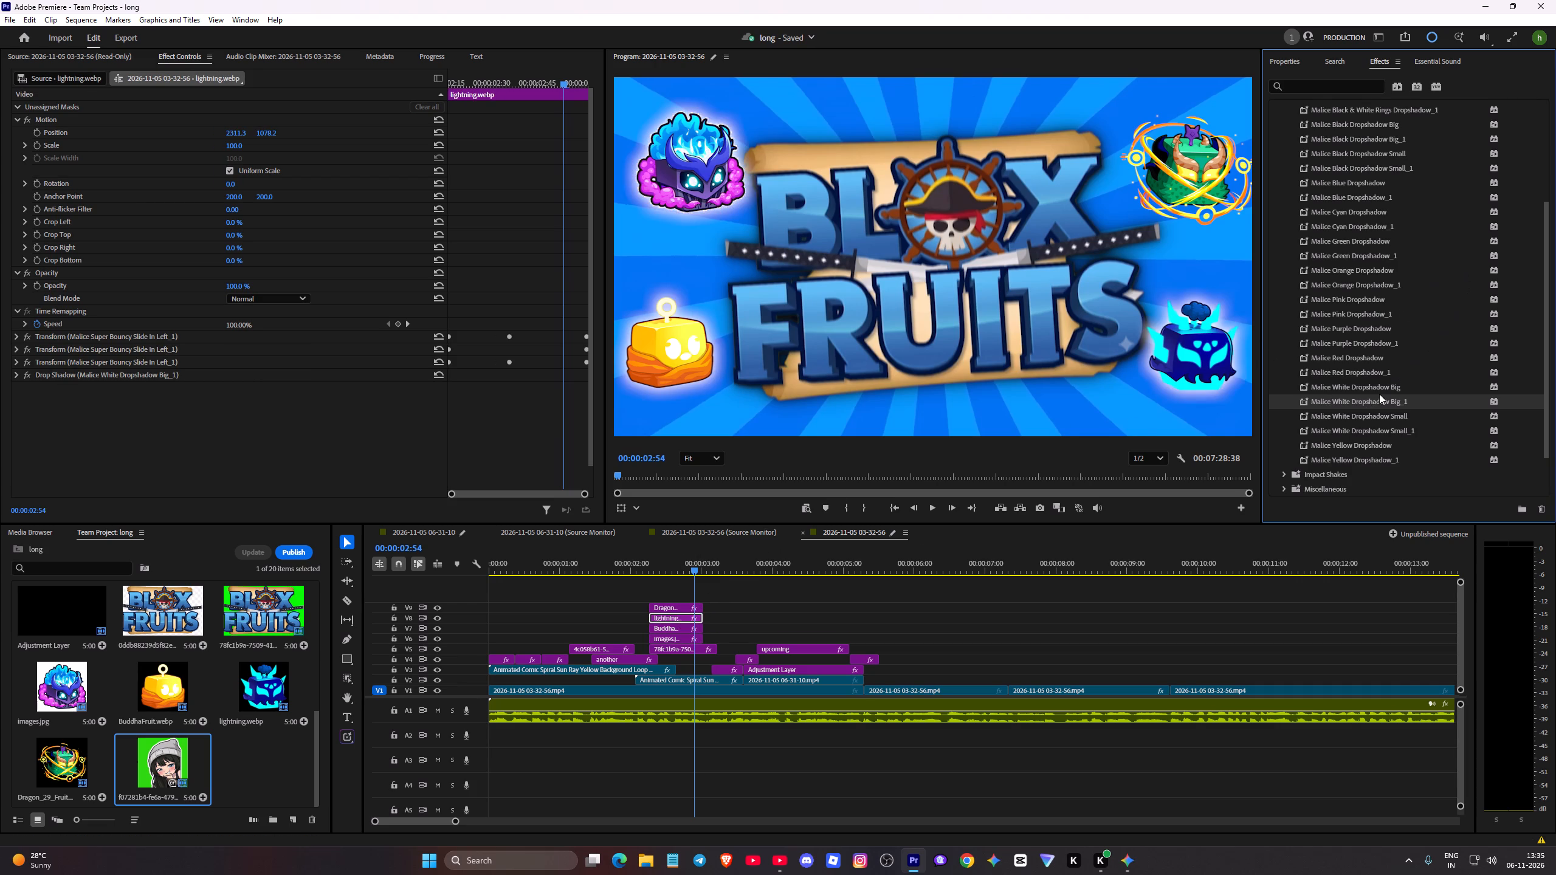
left_click_drag(1377, 399, 684, 609)
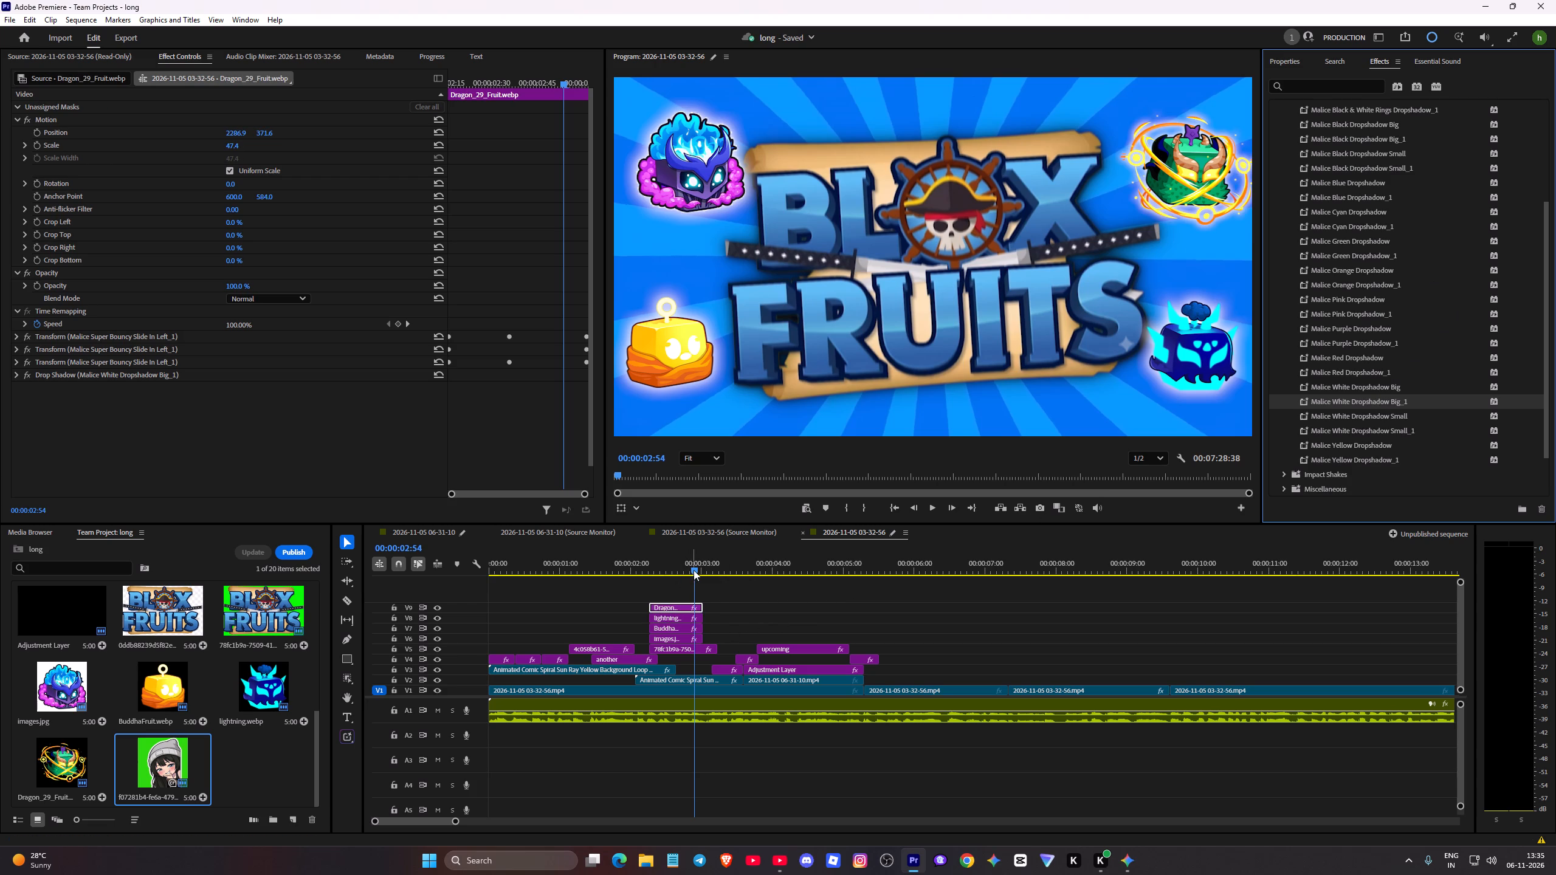
Play the opening back from the start of the sequence, past the upcoming title and into the gameplay footage.
left_click_drag(694, 570, 235, 602)
key("space")
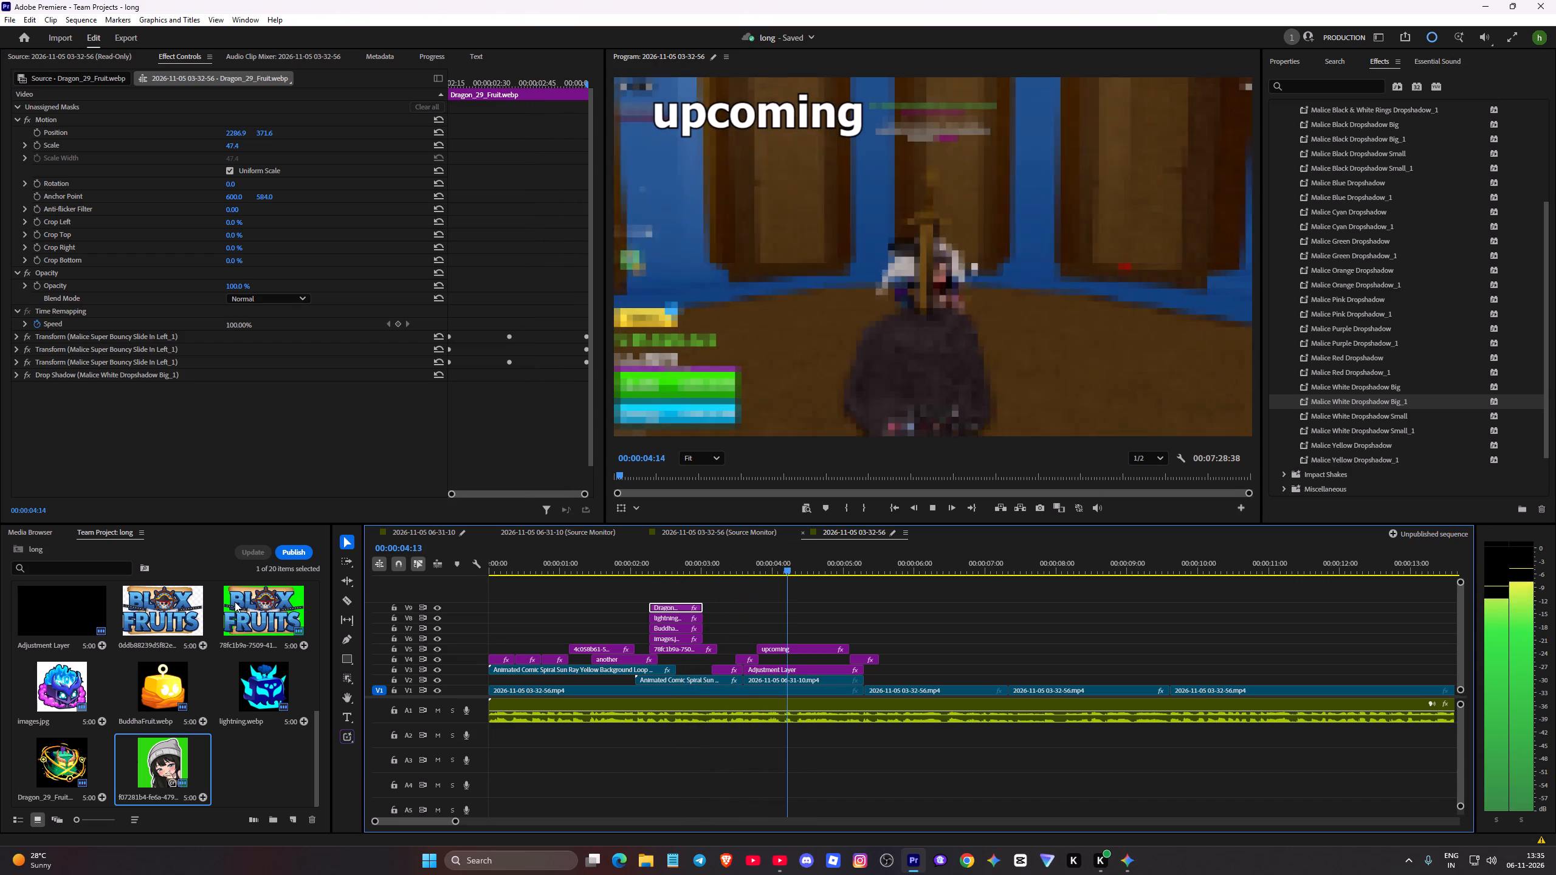
key("space")
key("space")
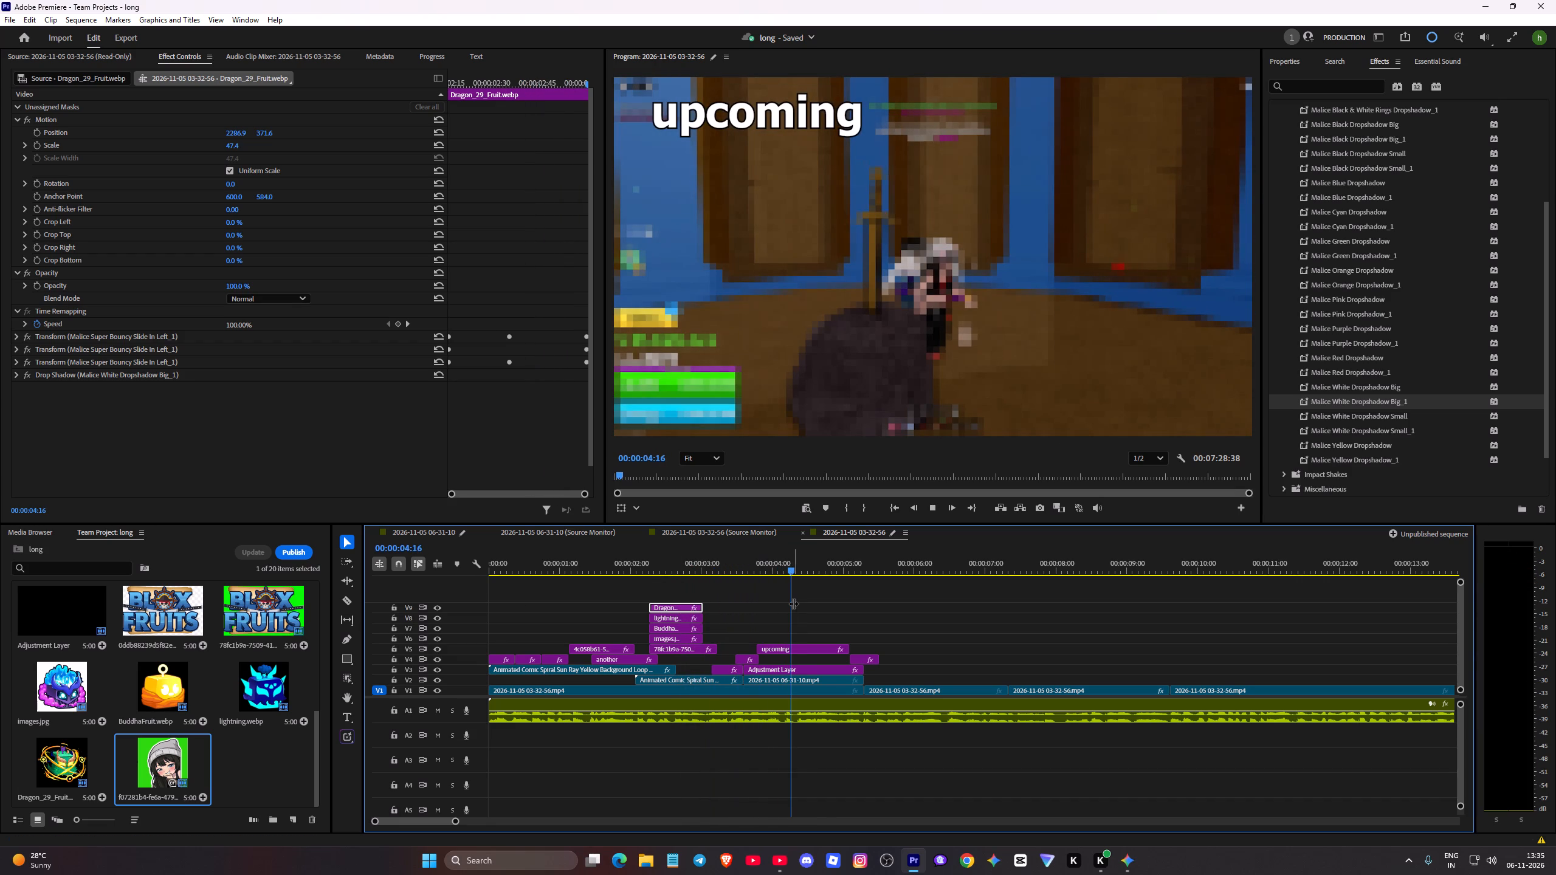
key("space")
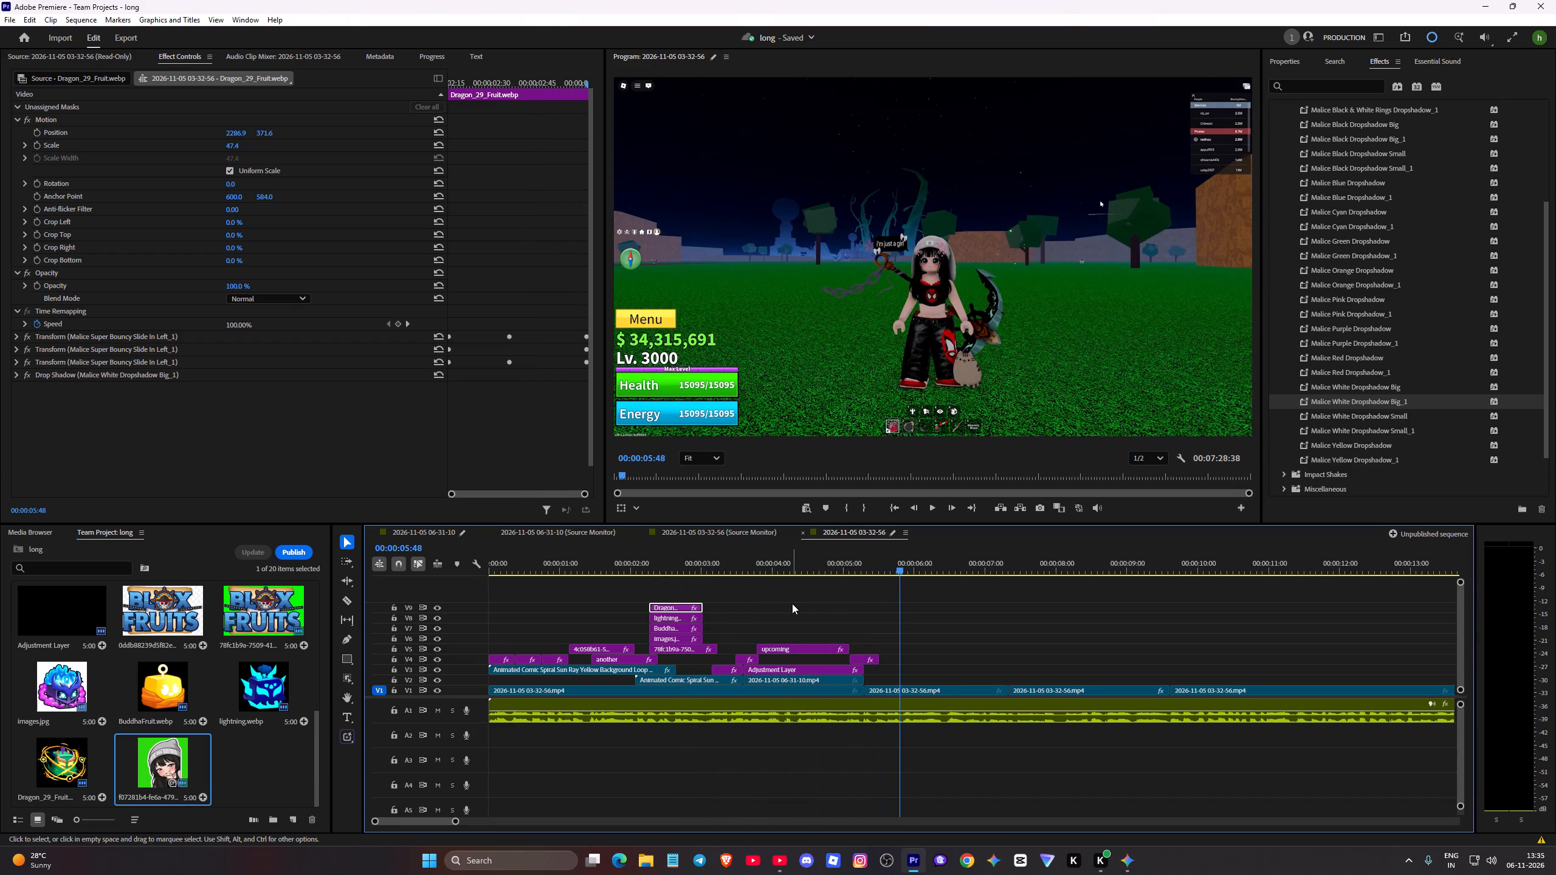
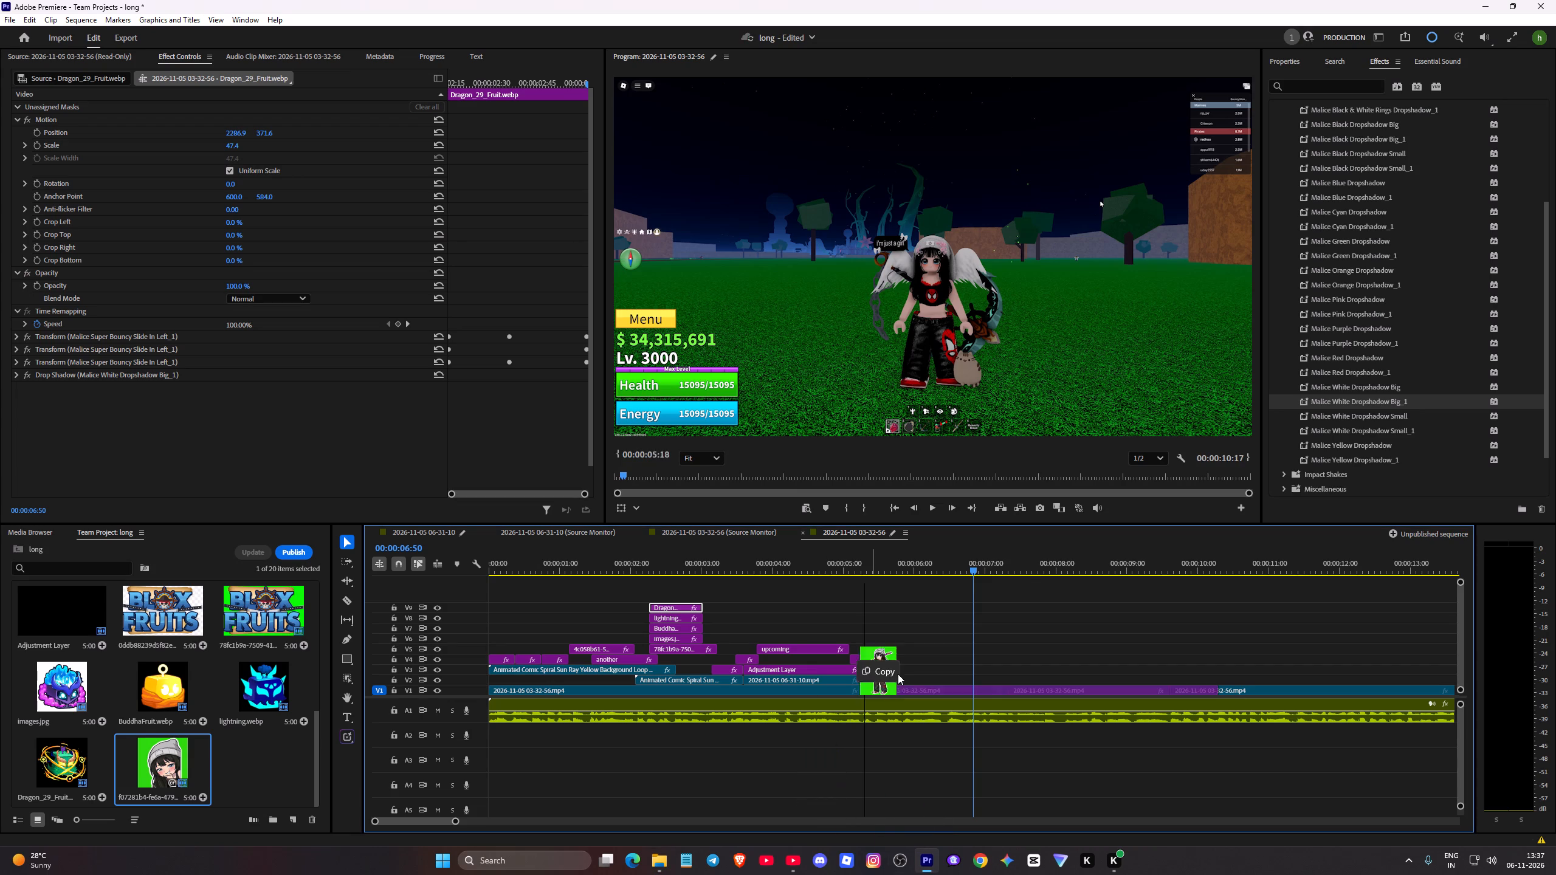
left_click_drag(898, 674, 897, 660)
left_click_drag(926, 656, 914, 658)
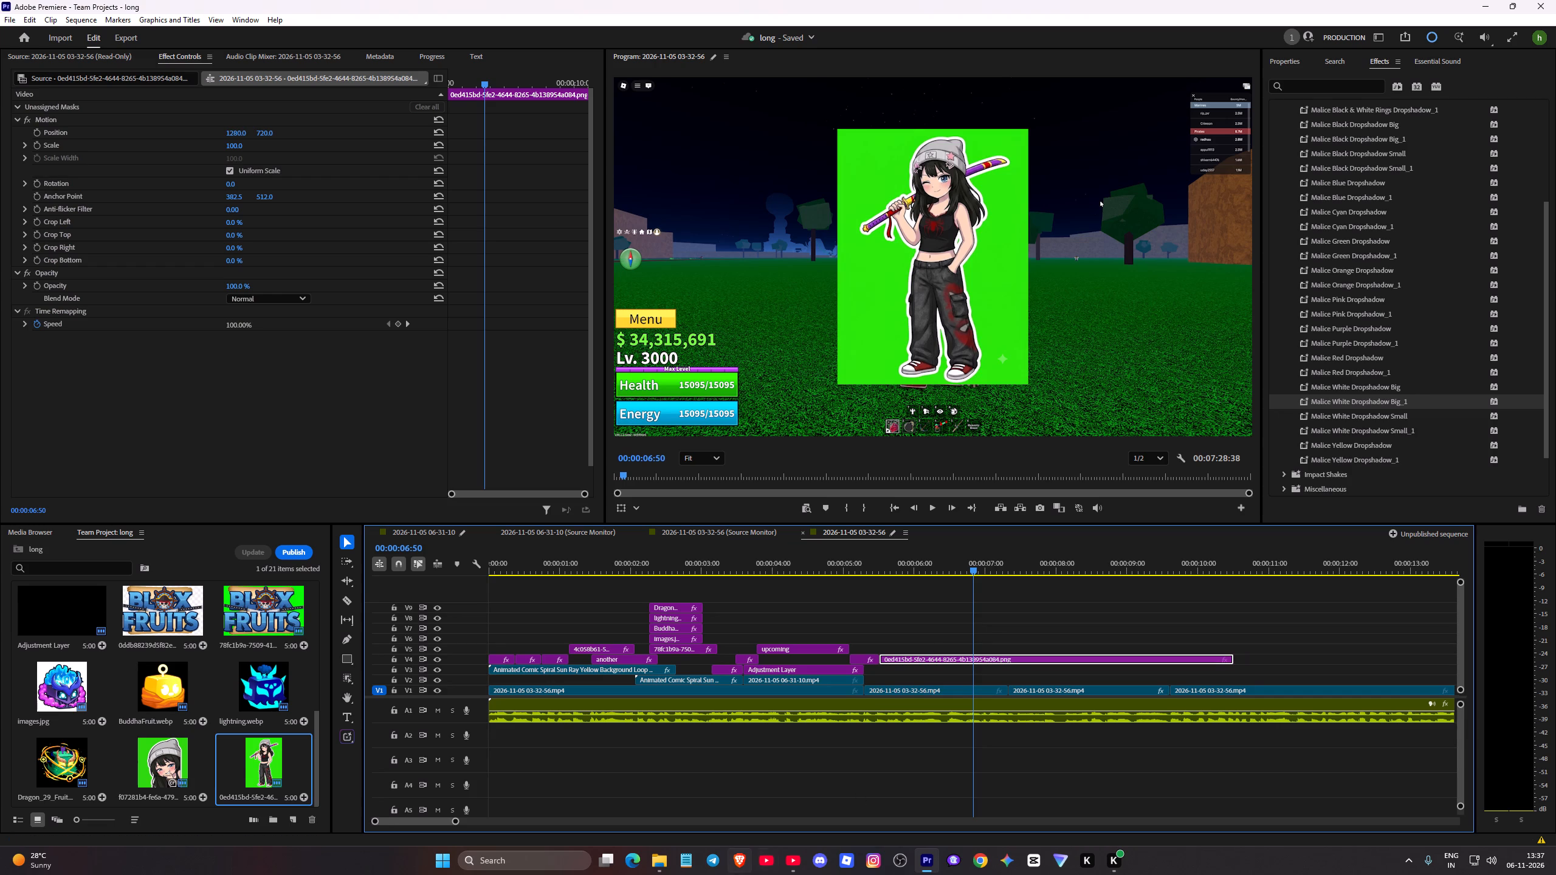
Switch to YouTube and look through the Play With Radhuu channel's uploaded videos and their thumbnails.
left_click(783, 860)
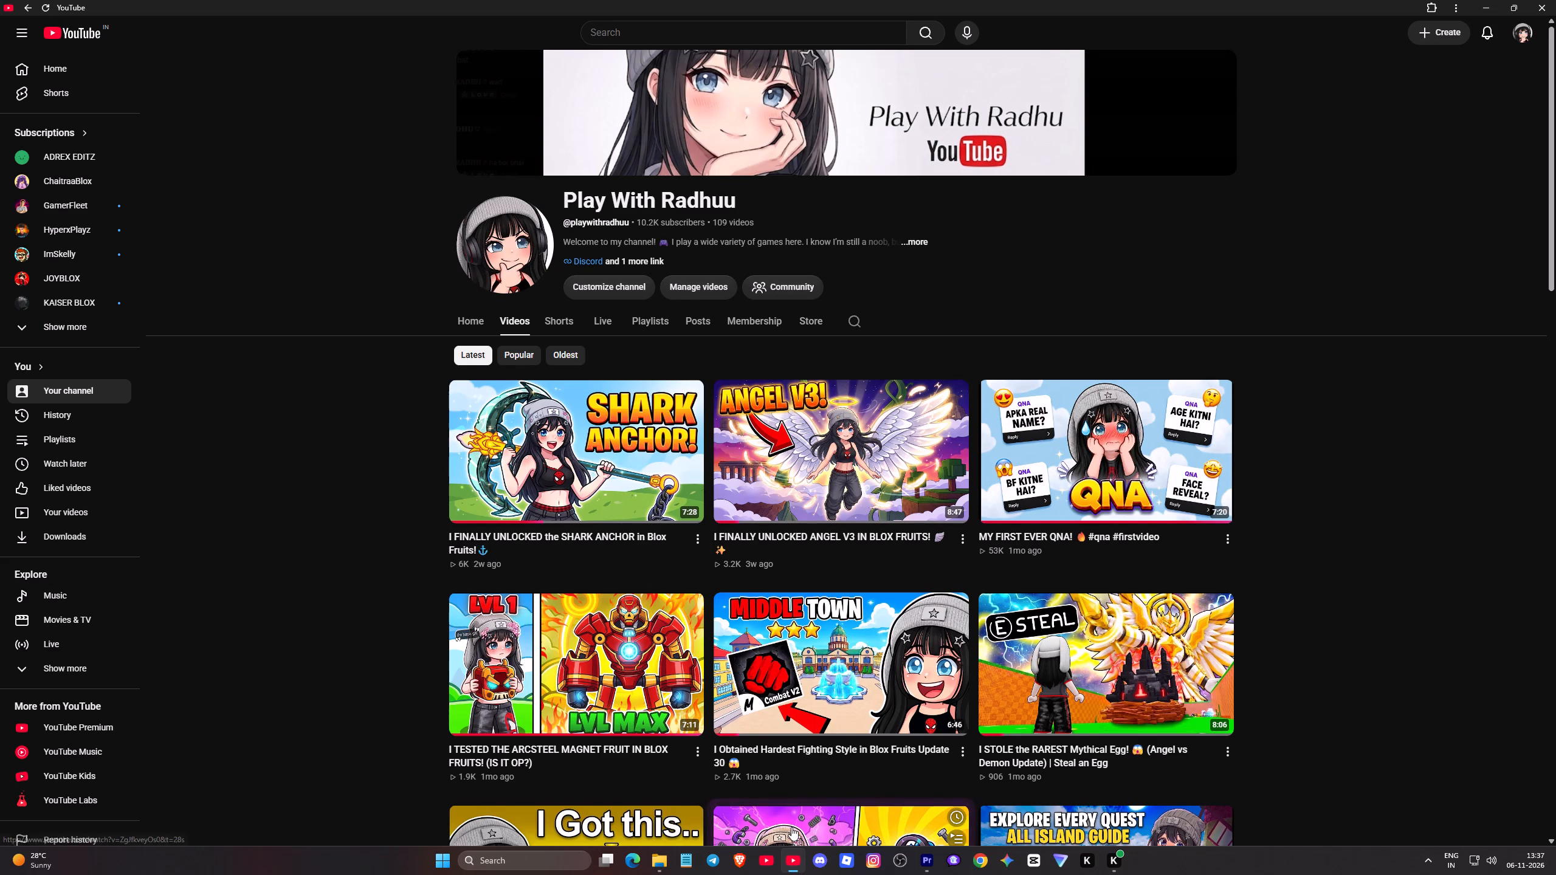
scroll(850, 574, "down", 2)
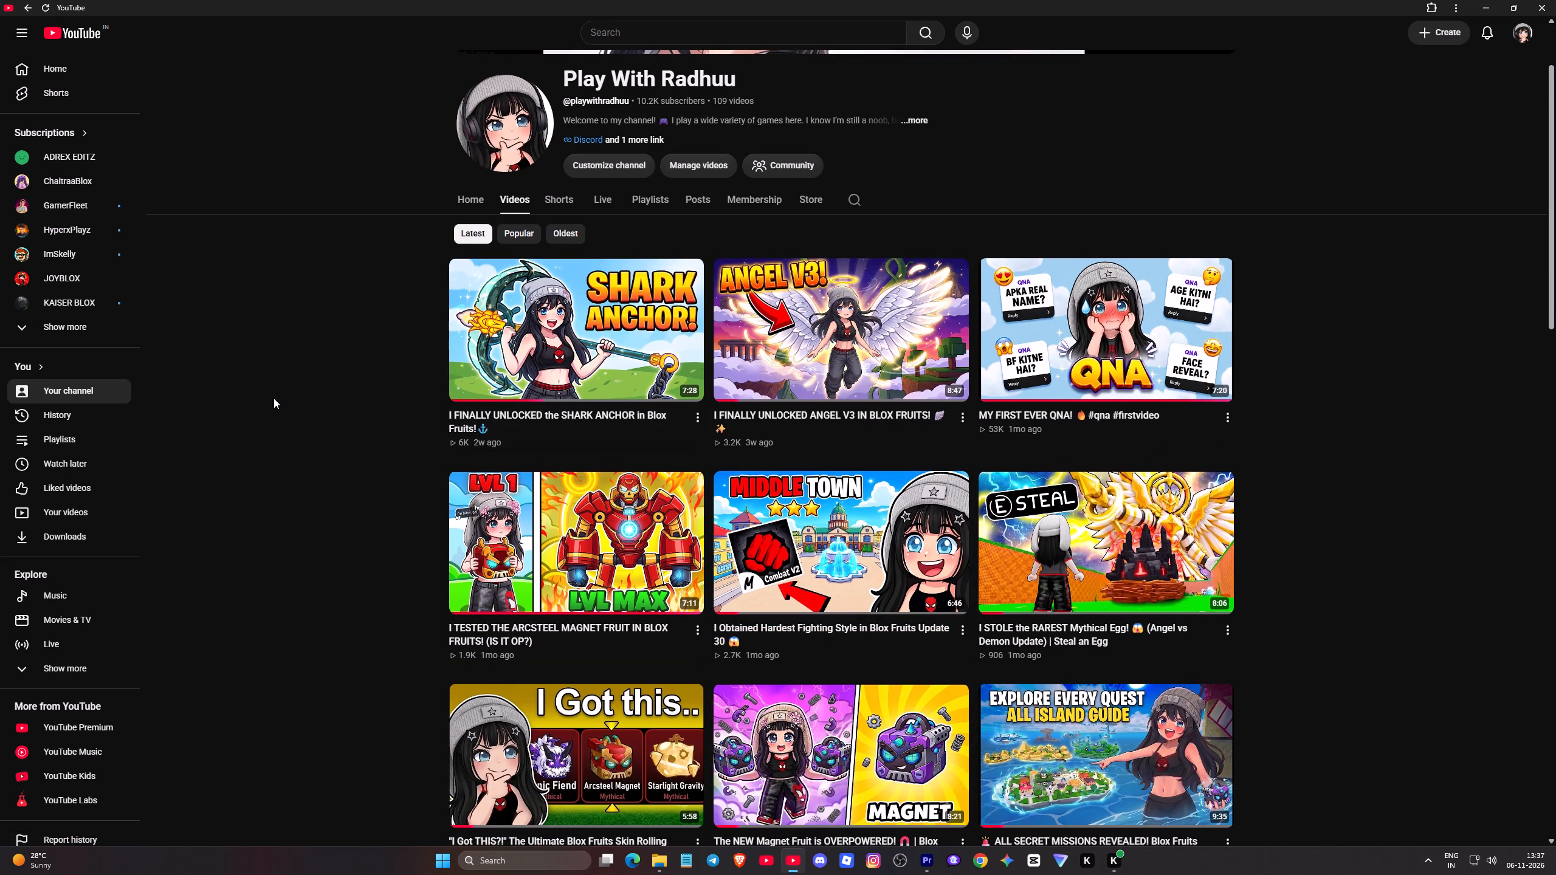
scroll(274, 398, "down", 7)
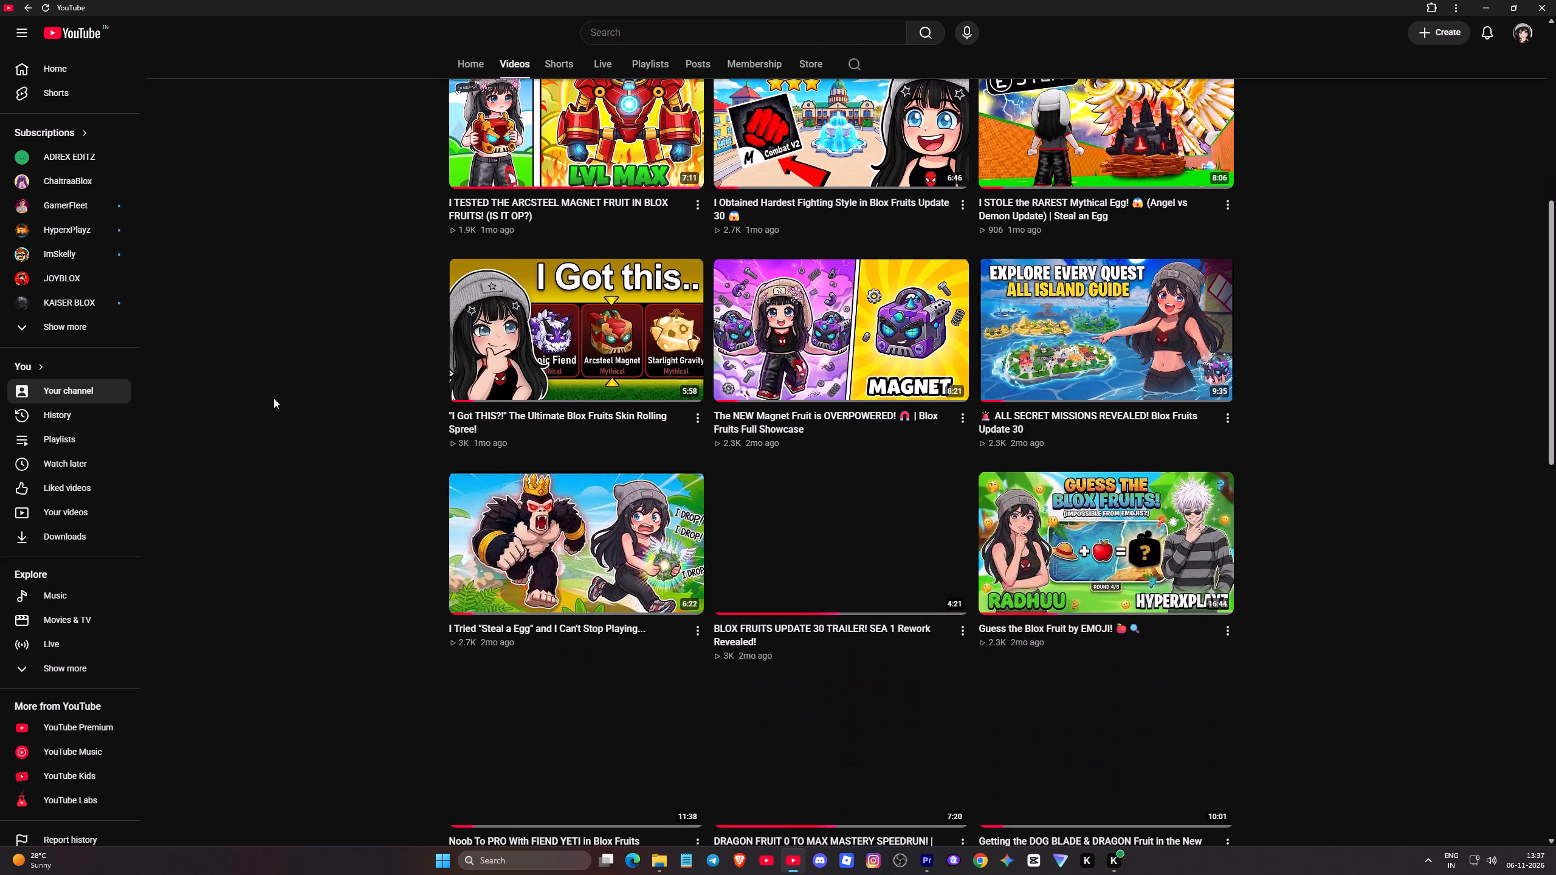
scroll(274, 398, "down", 2)
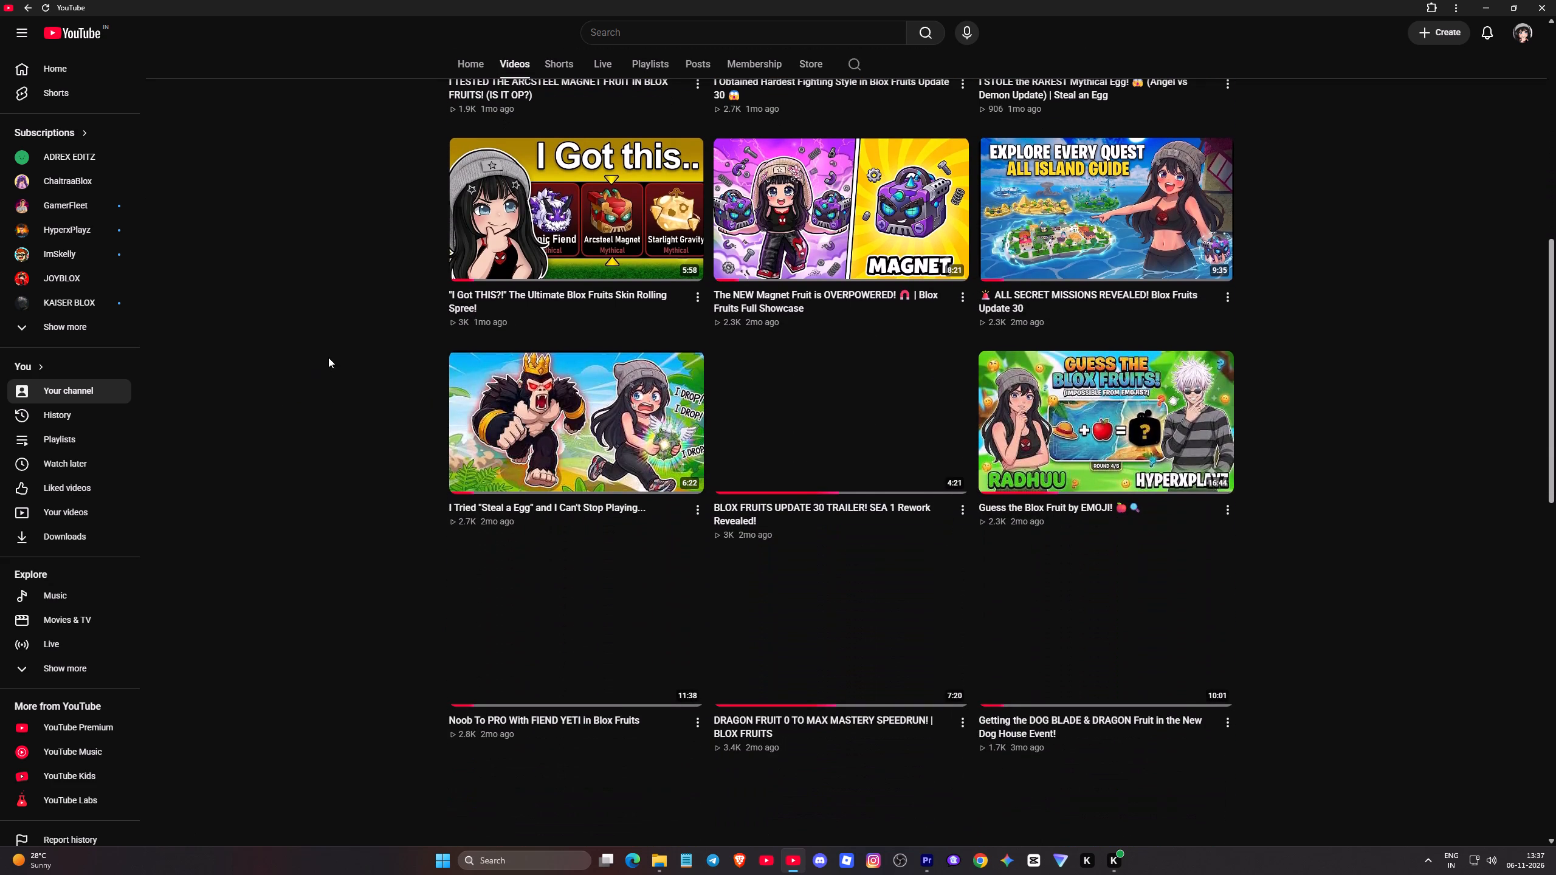
scroll(353, 346, "down", 2)
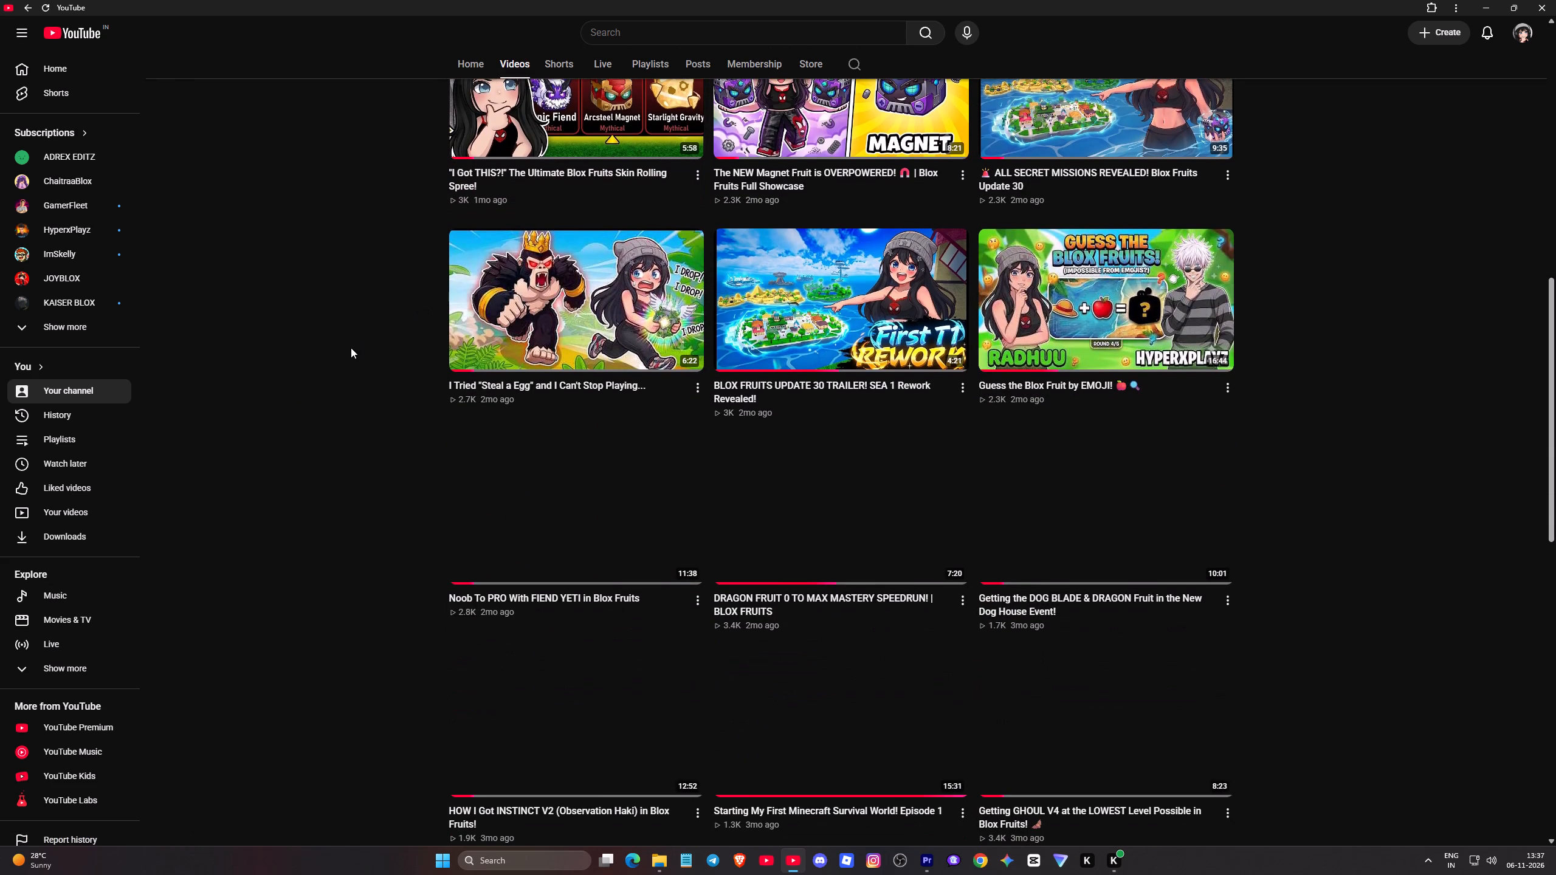
scroll(351, 348, "up", 2)
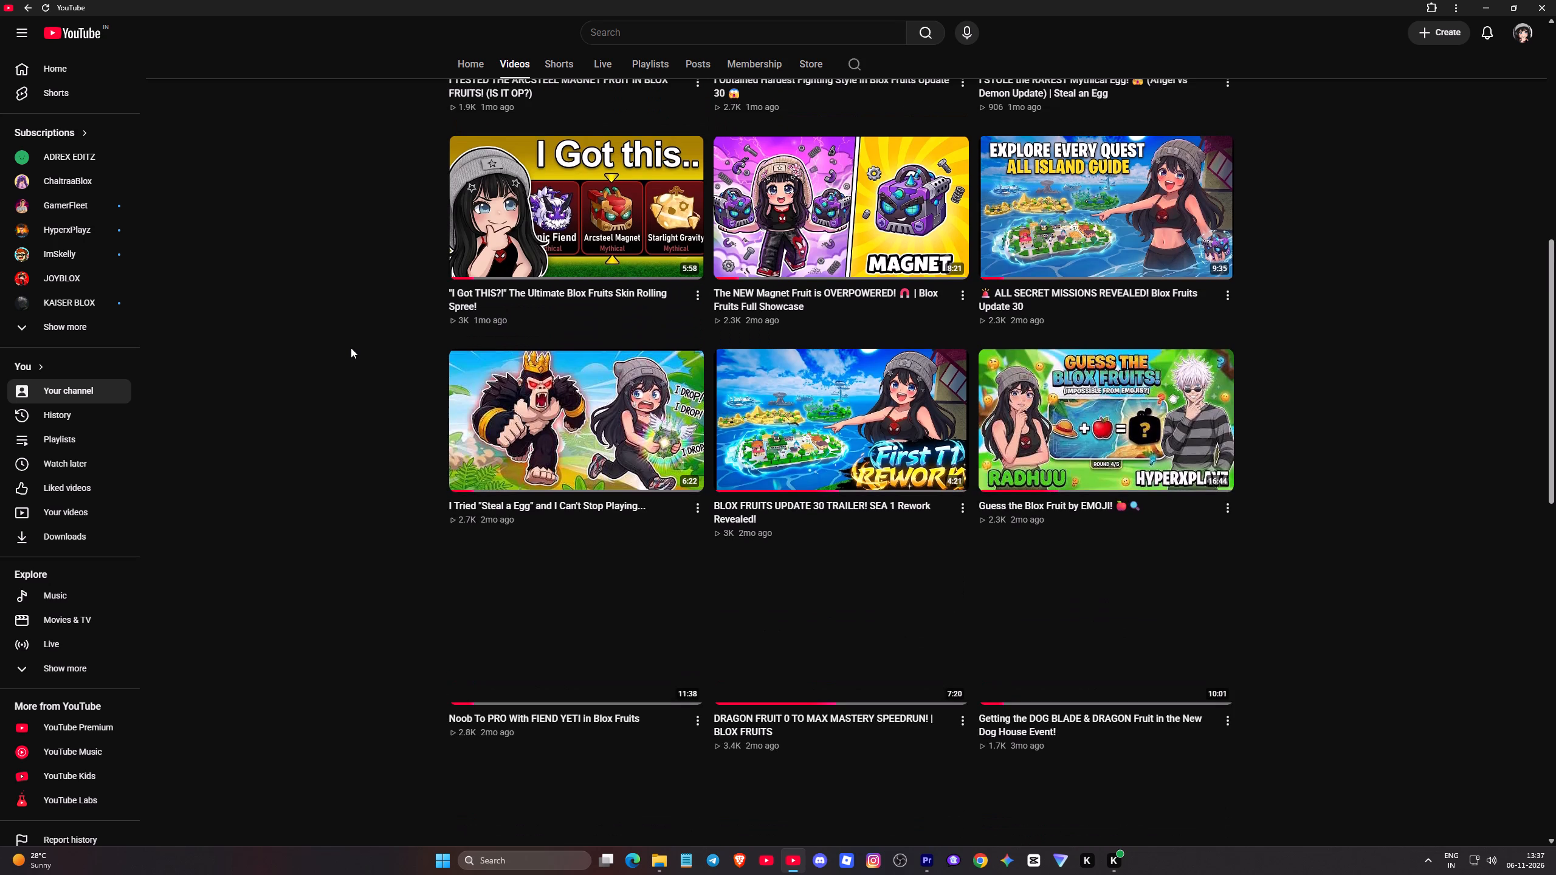
scroll(351, 348, "down", 4)
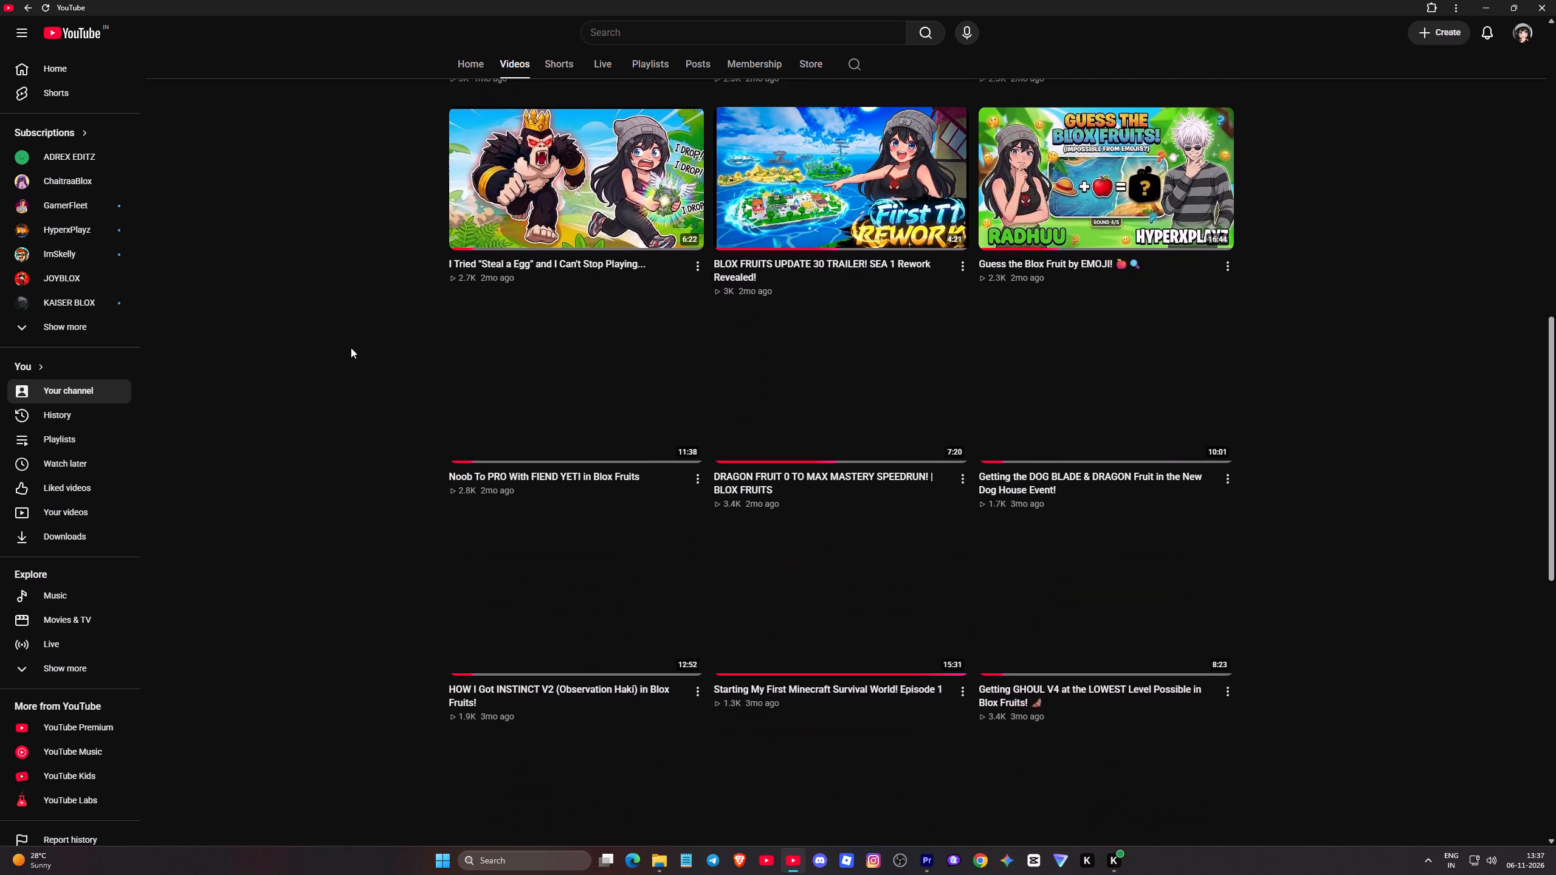
scroll(383, 247, "up", 3)
scroll(342, 310, "down", 2)
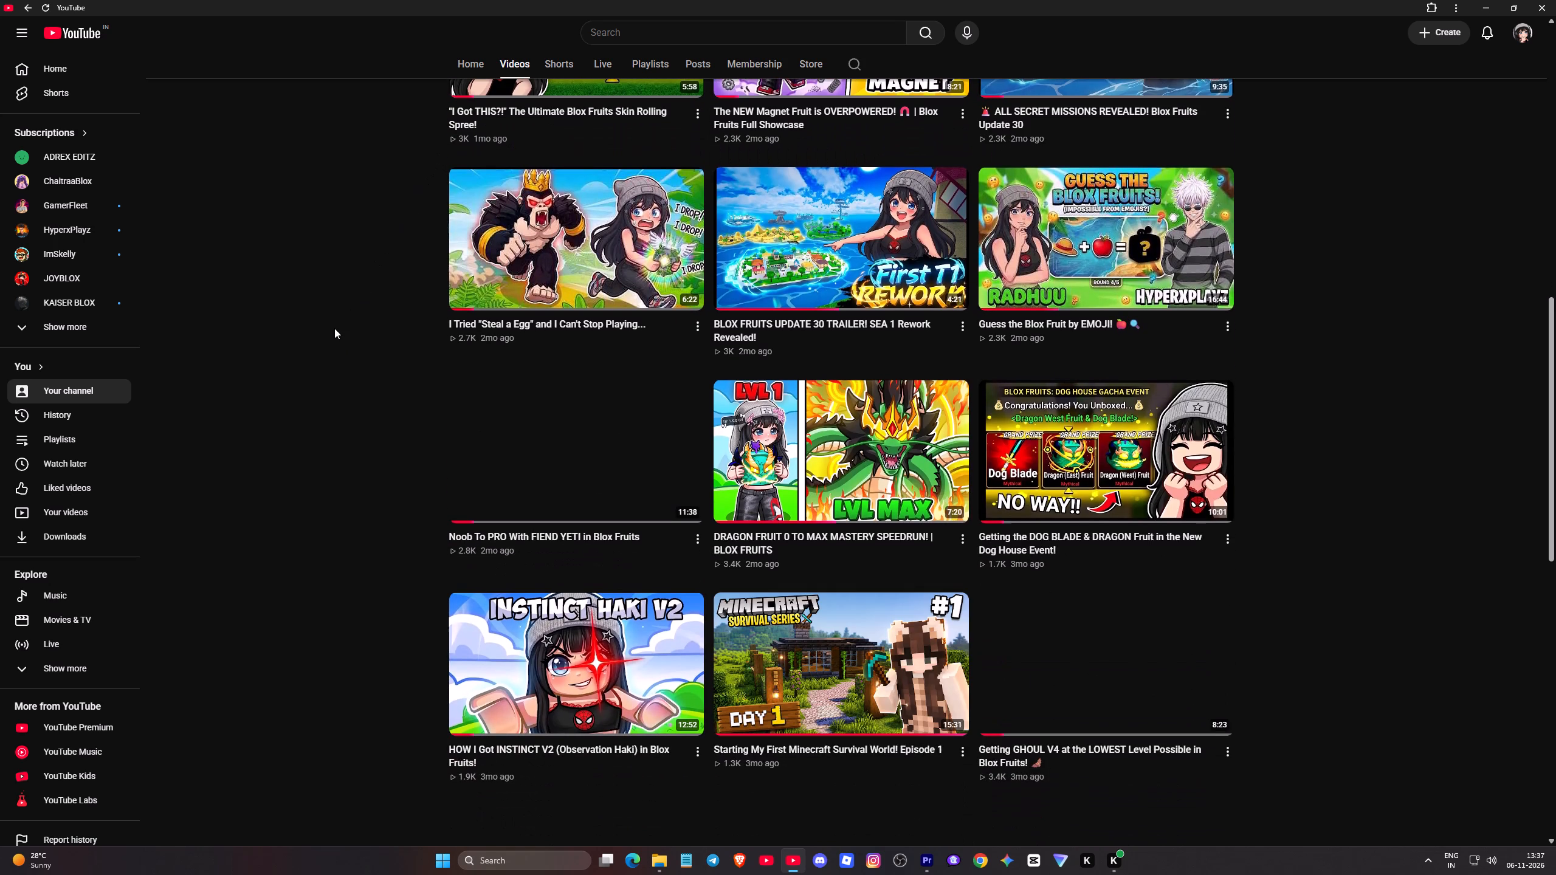
scroll(334, 328, "down", 2)
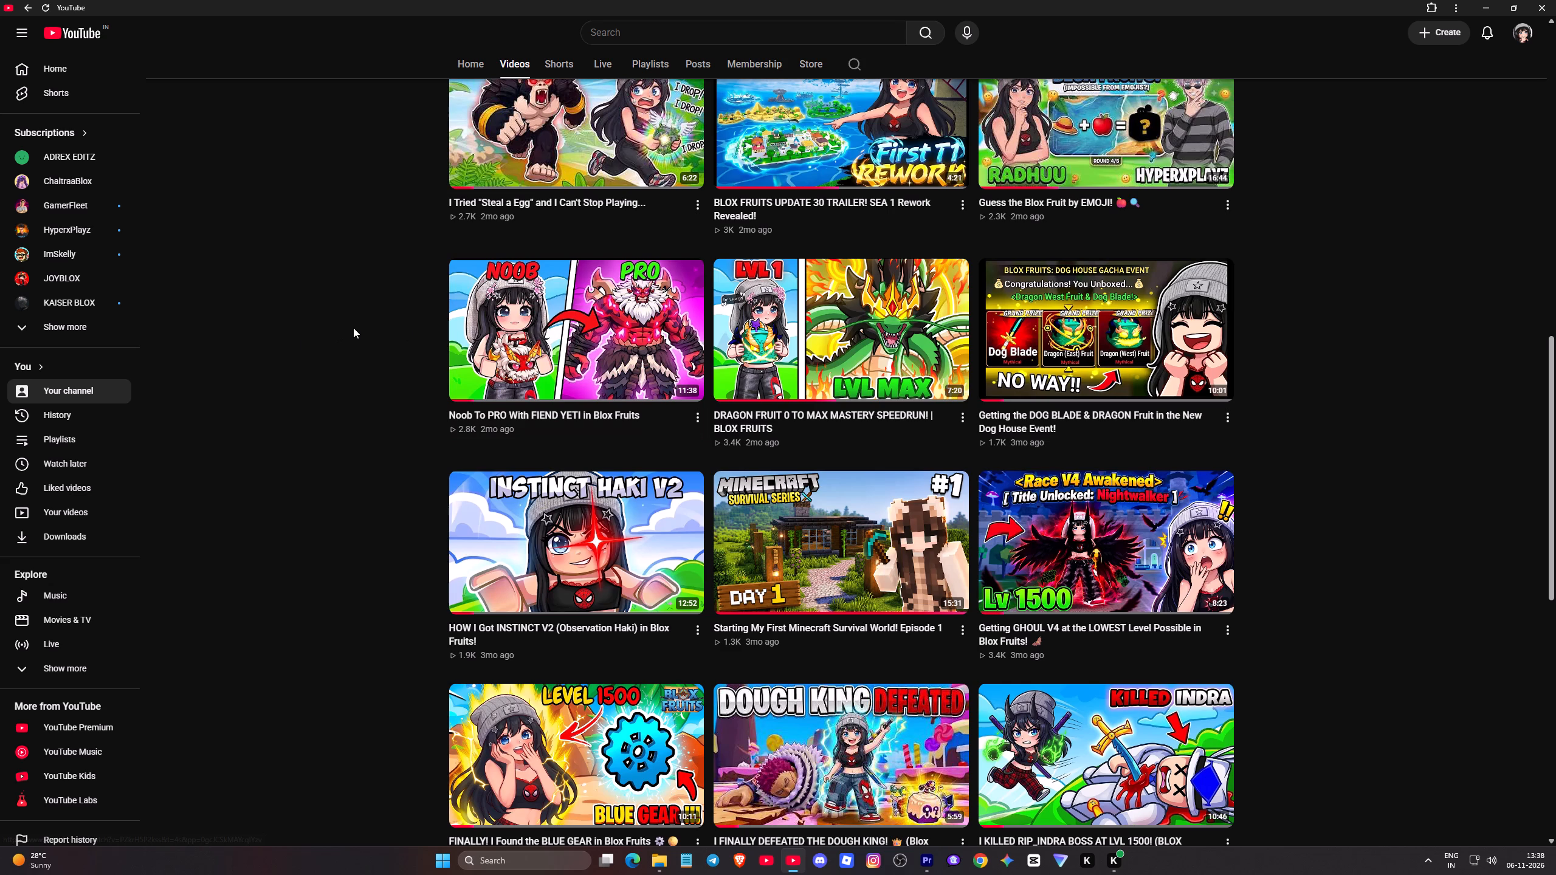
scroll(353, 335, "down", 3)
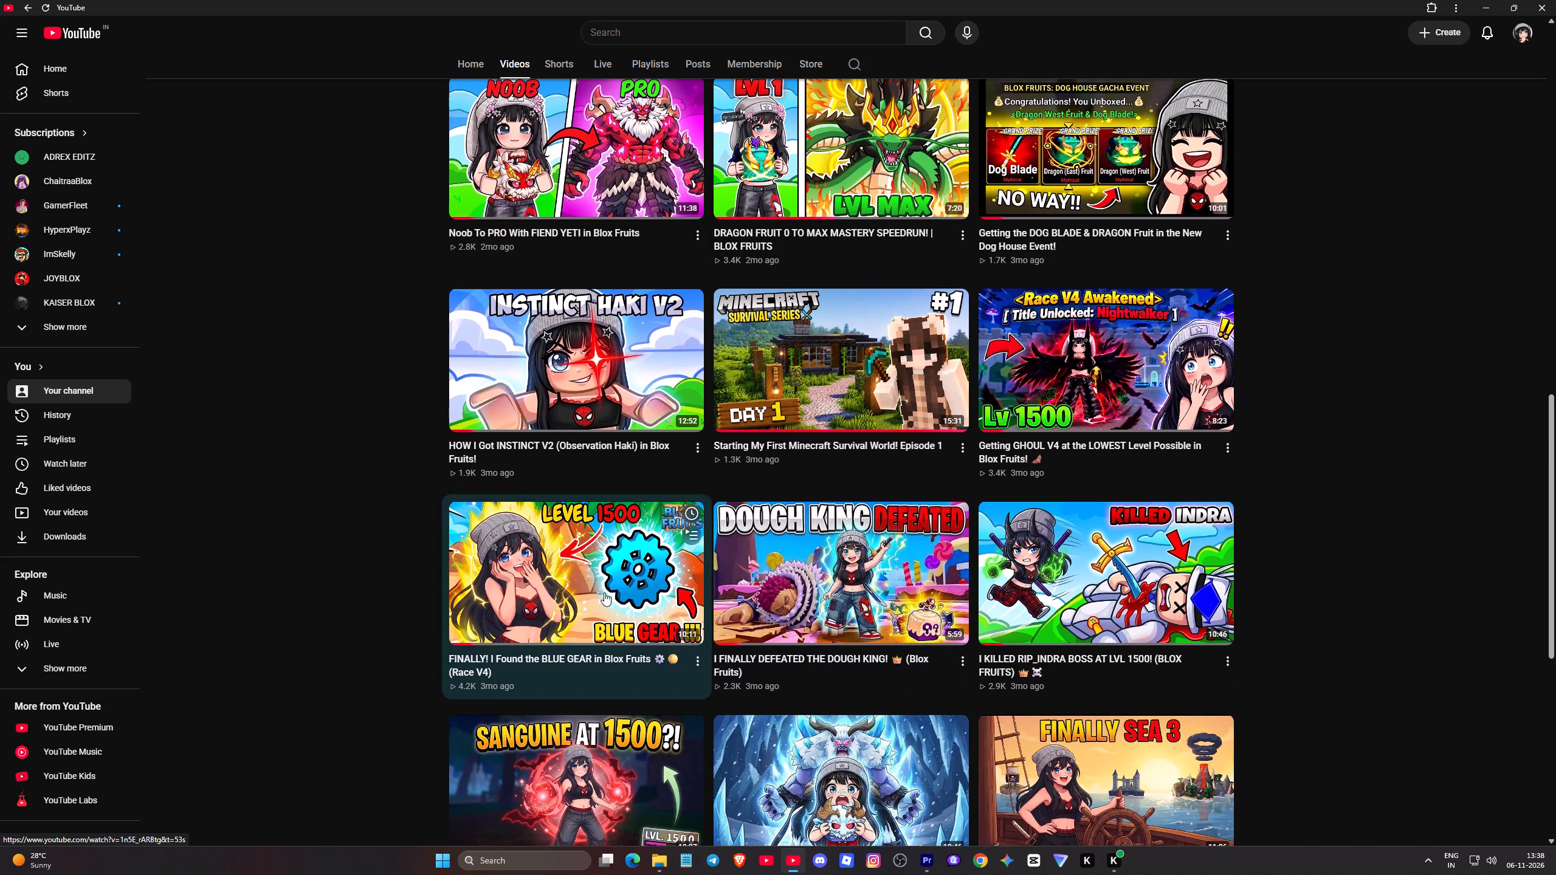
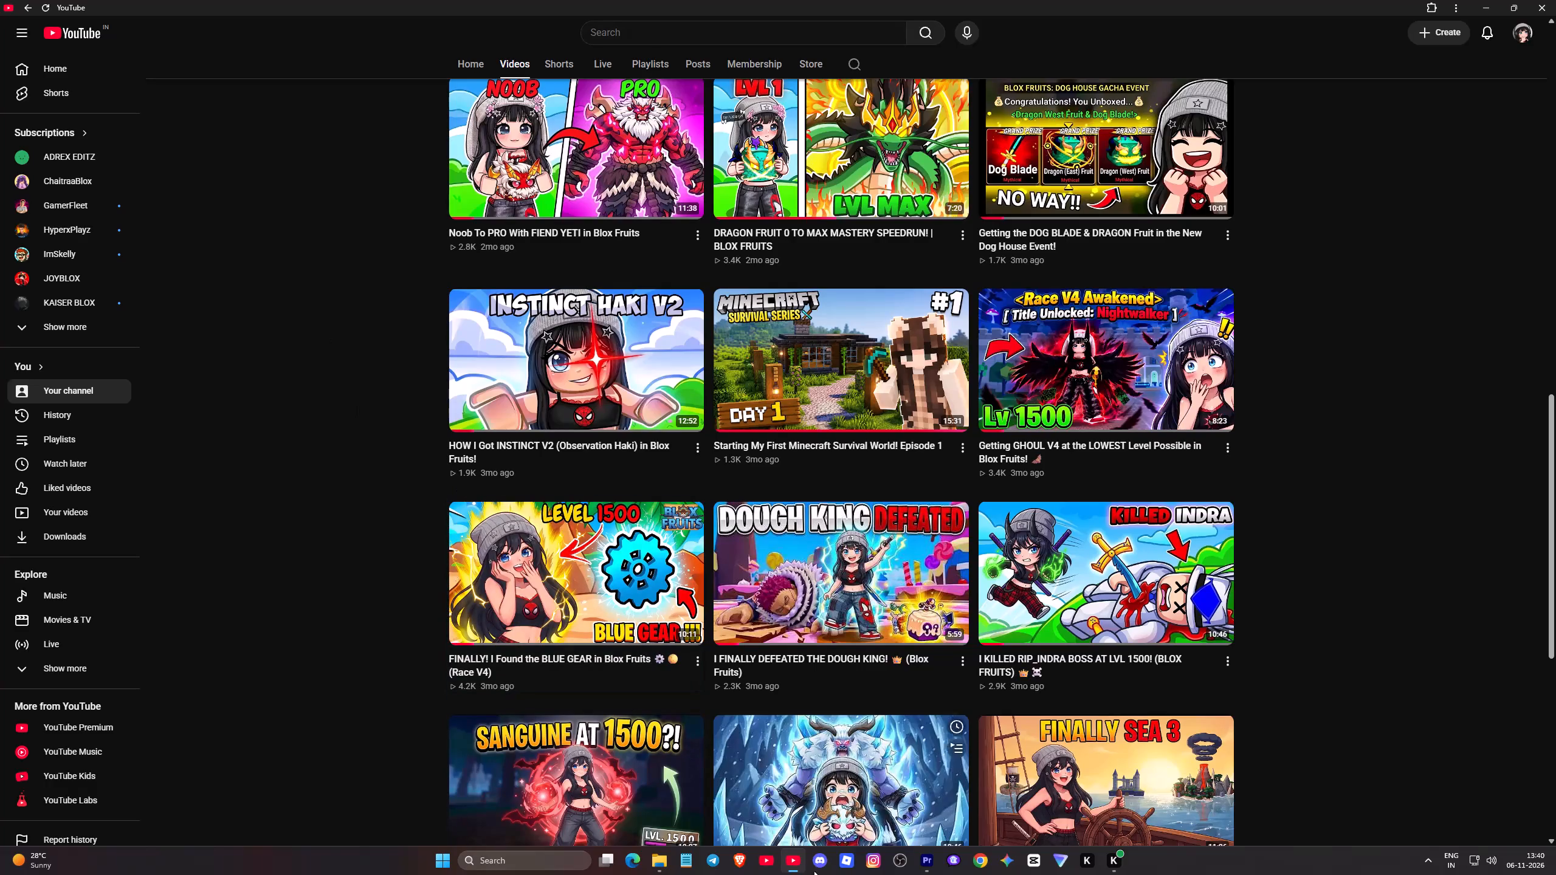
Switch to Premiere and play back the sequence's opening full screen from 00:00:00:00, then on to the sword-girl image.
left_click(921, 864)
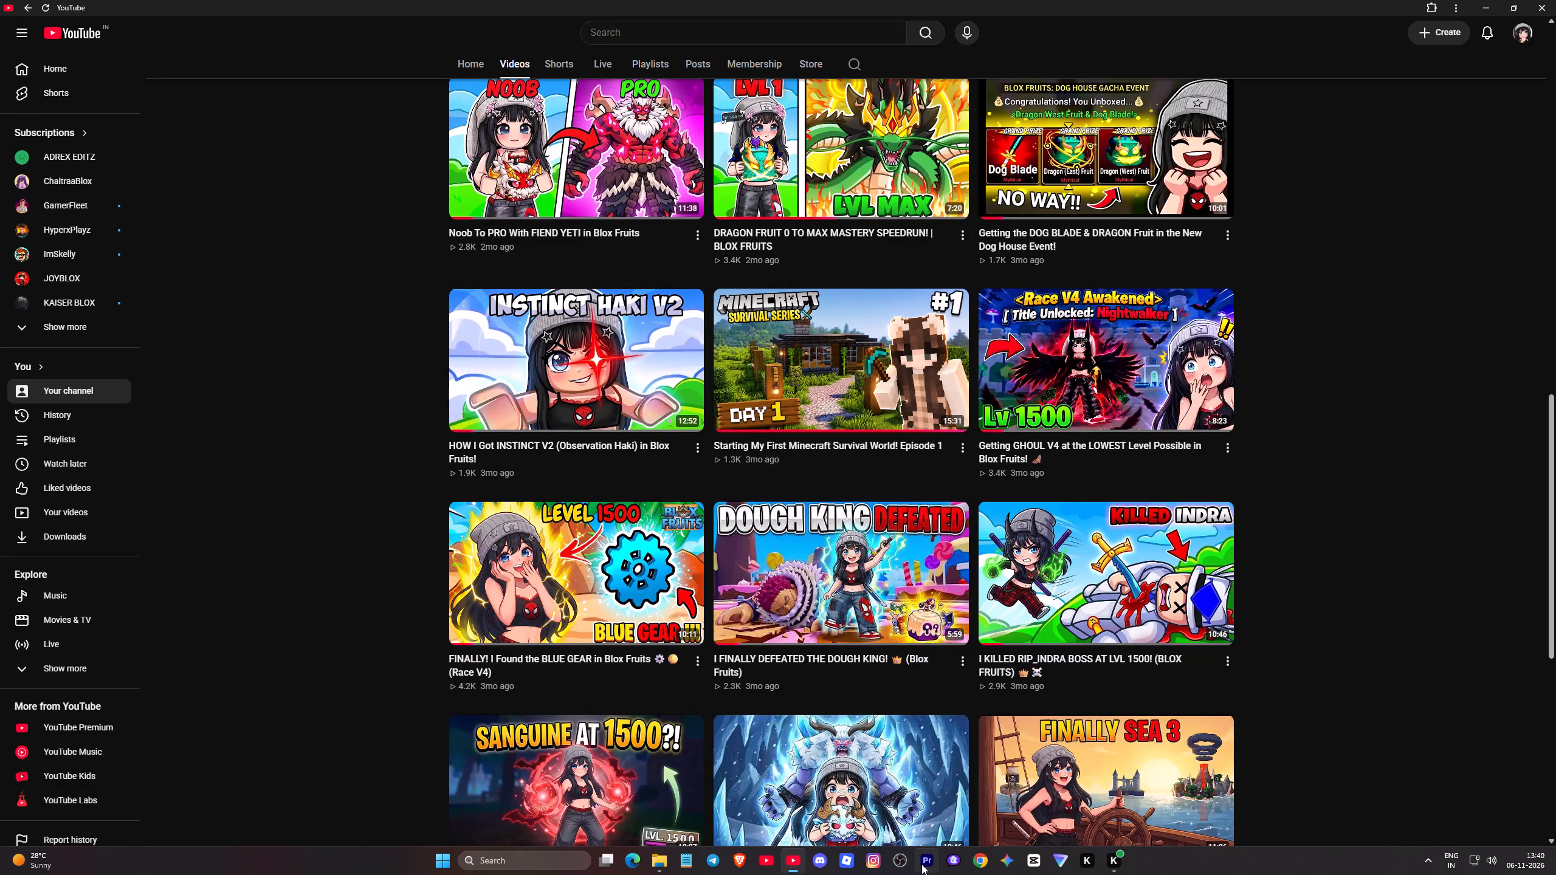
left_click_drag(973, 569, 972, 569)
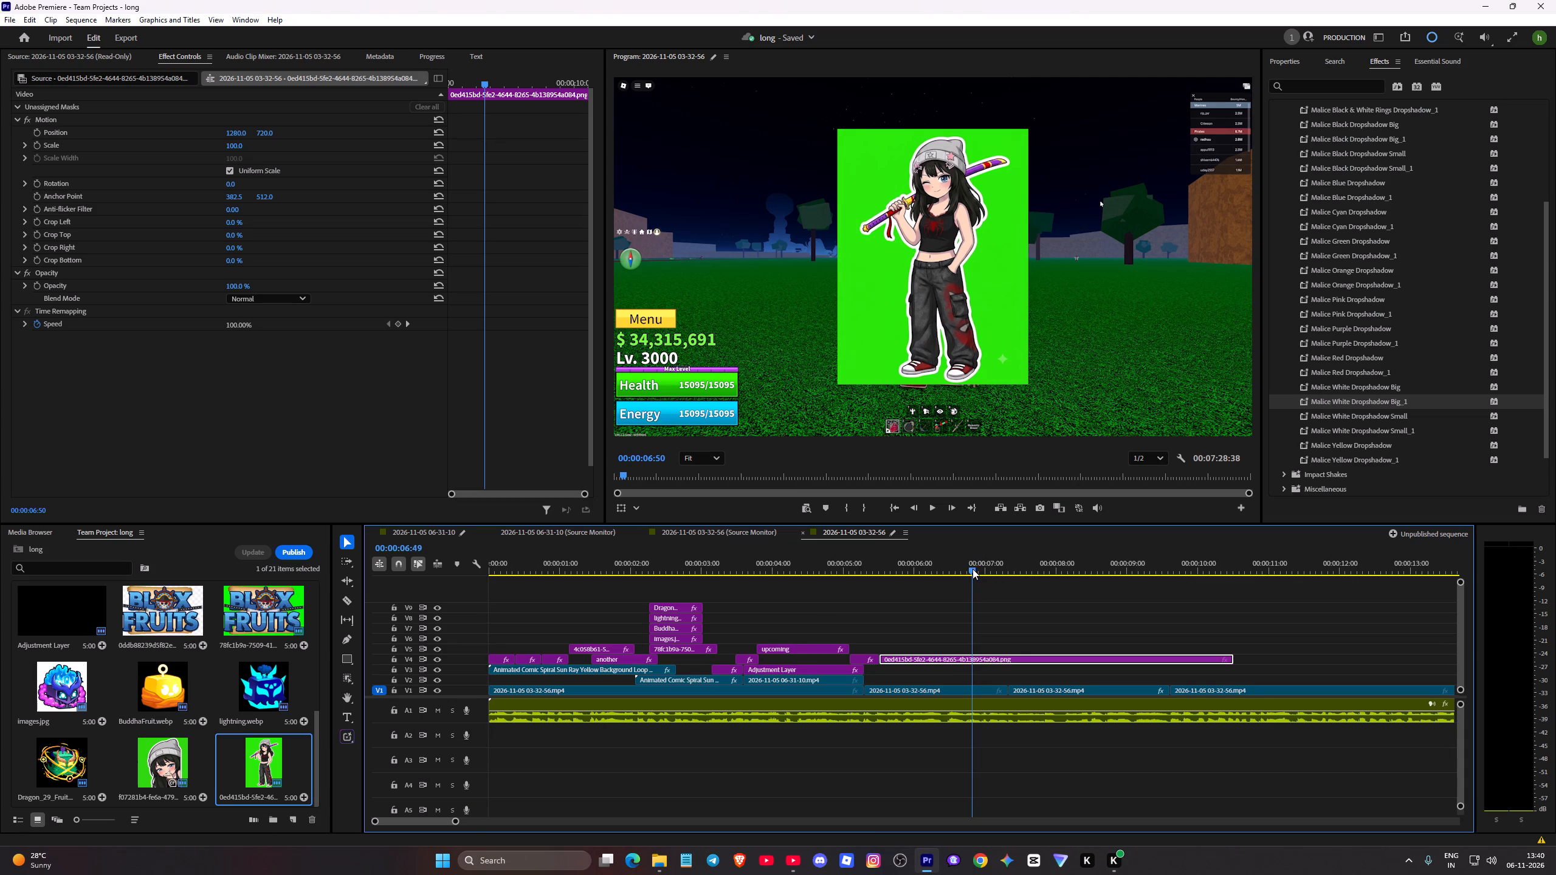
left_click_drag(972, 569, 301, 581)
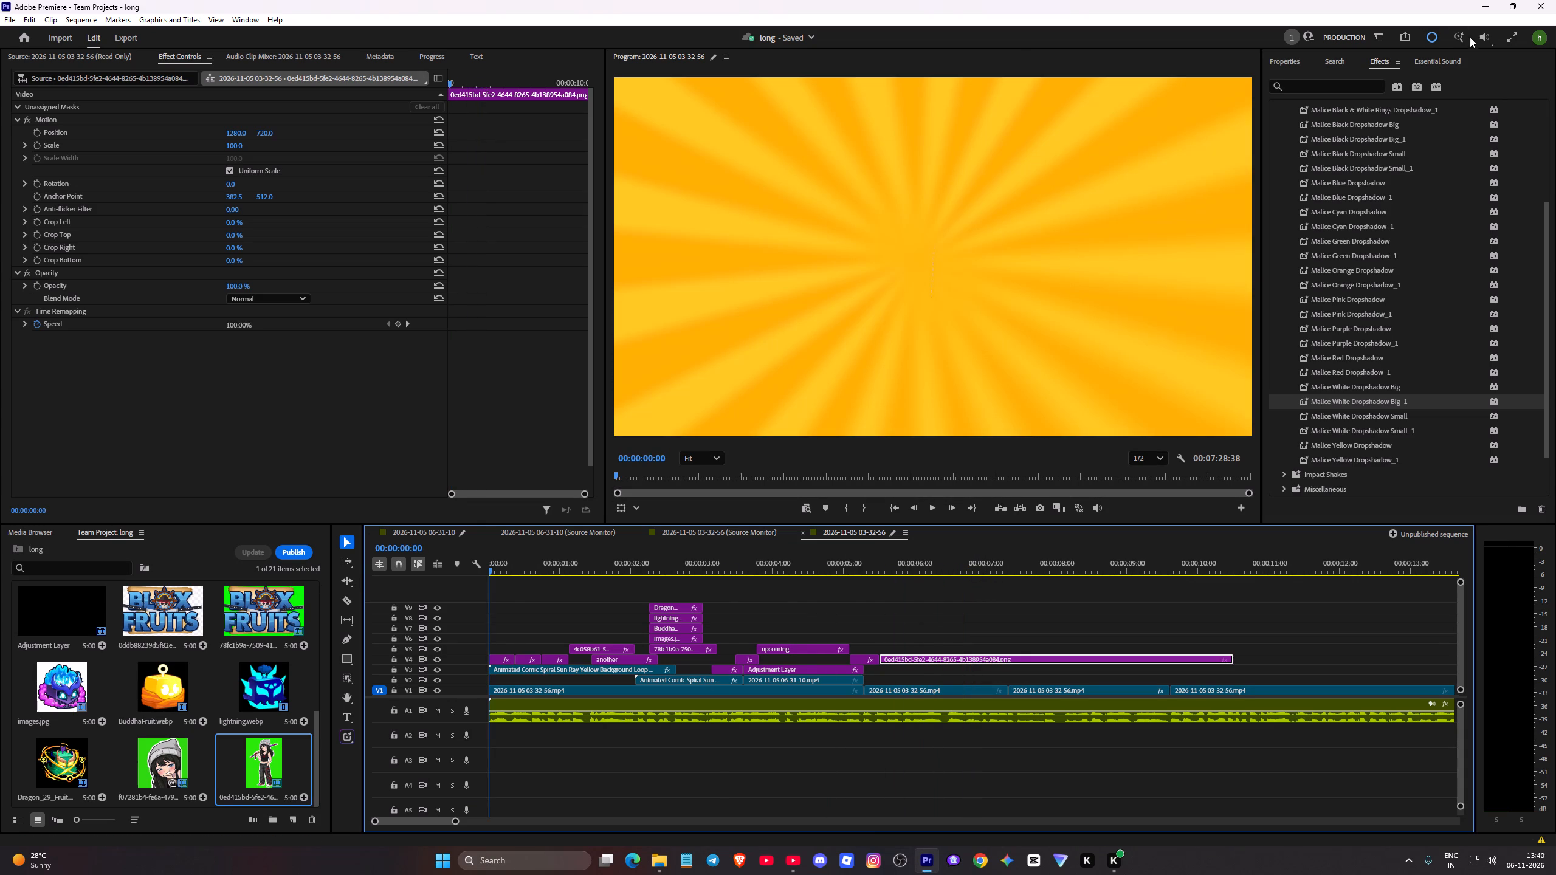
left_click(1506, 39)
key("space")
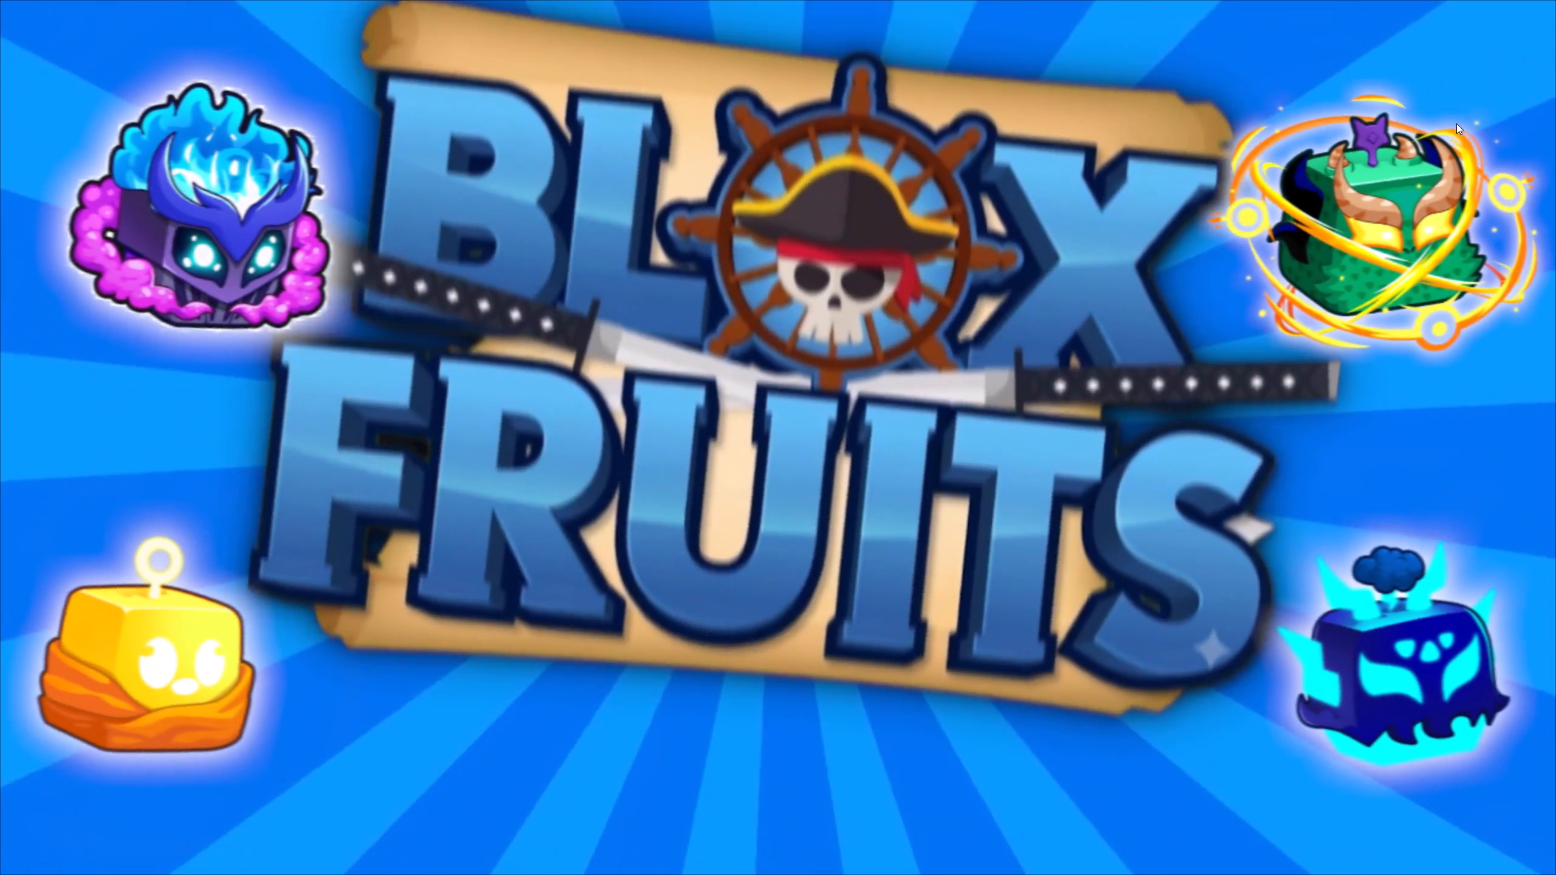
key("space")
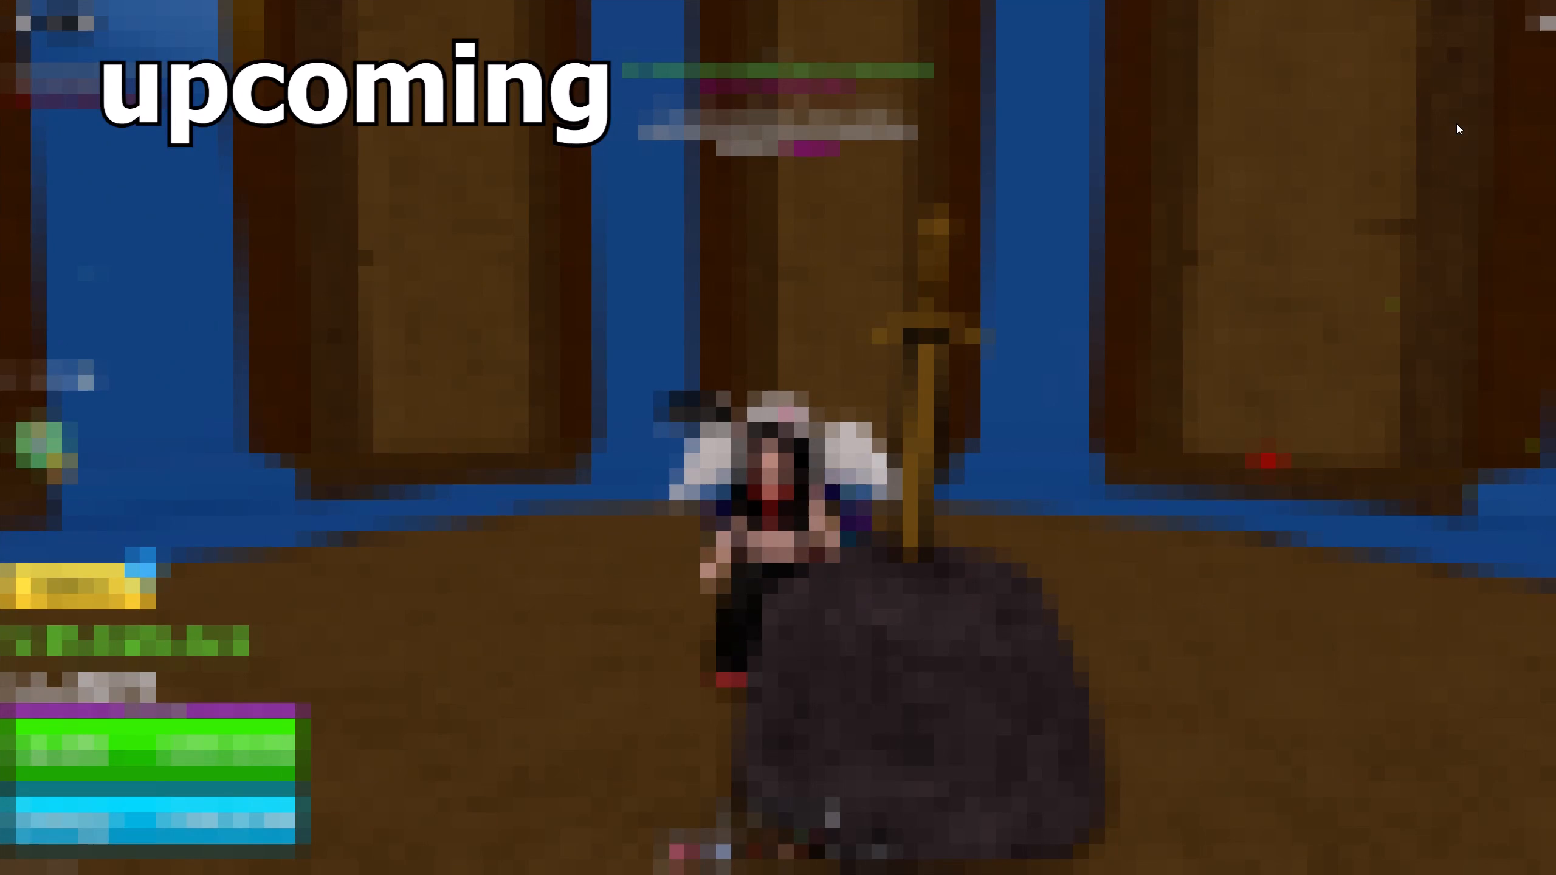
key("Escape")
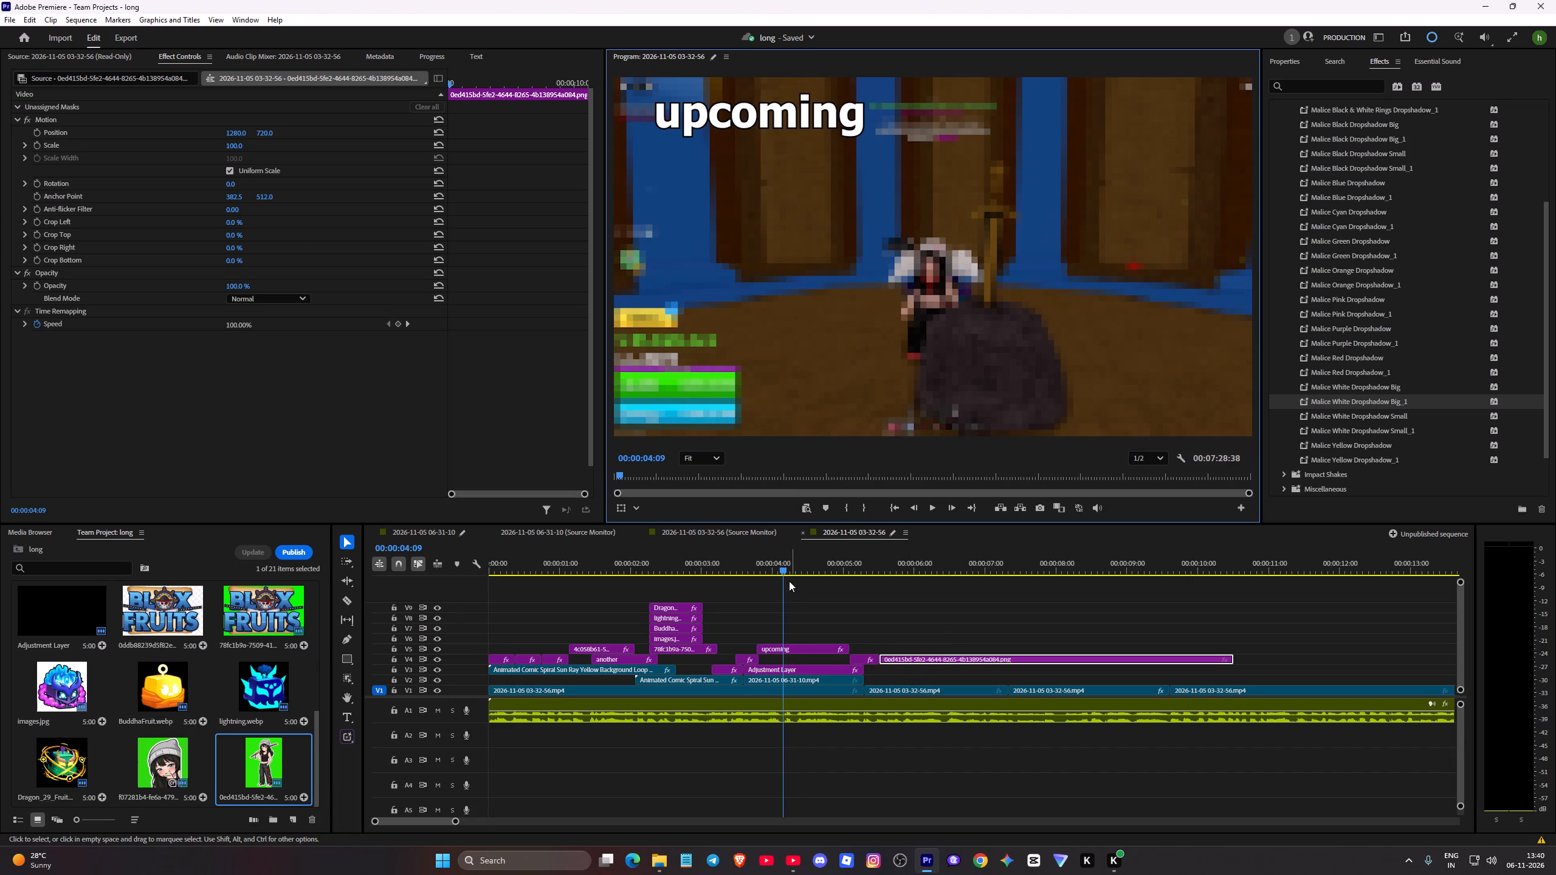
key("space")
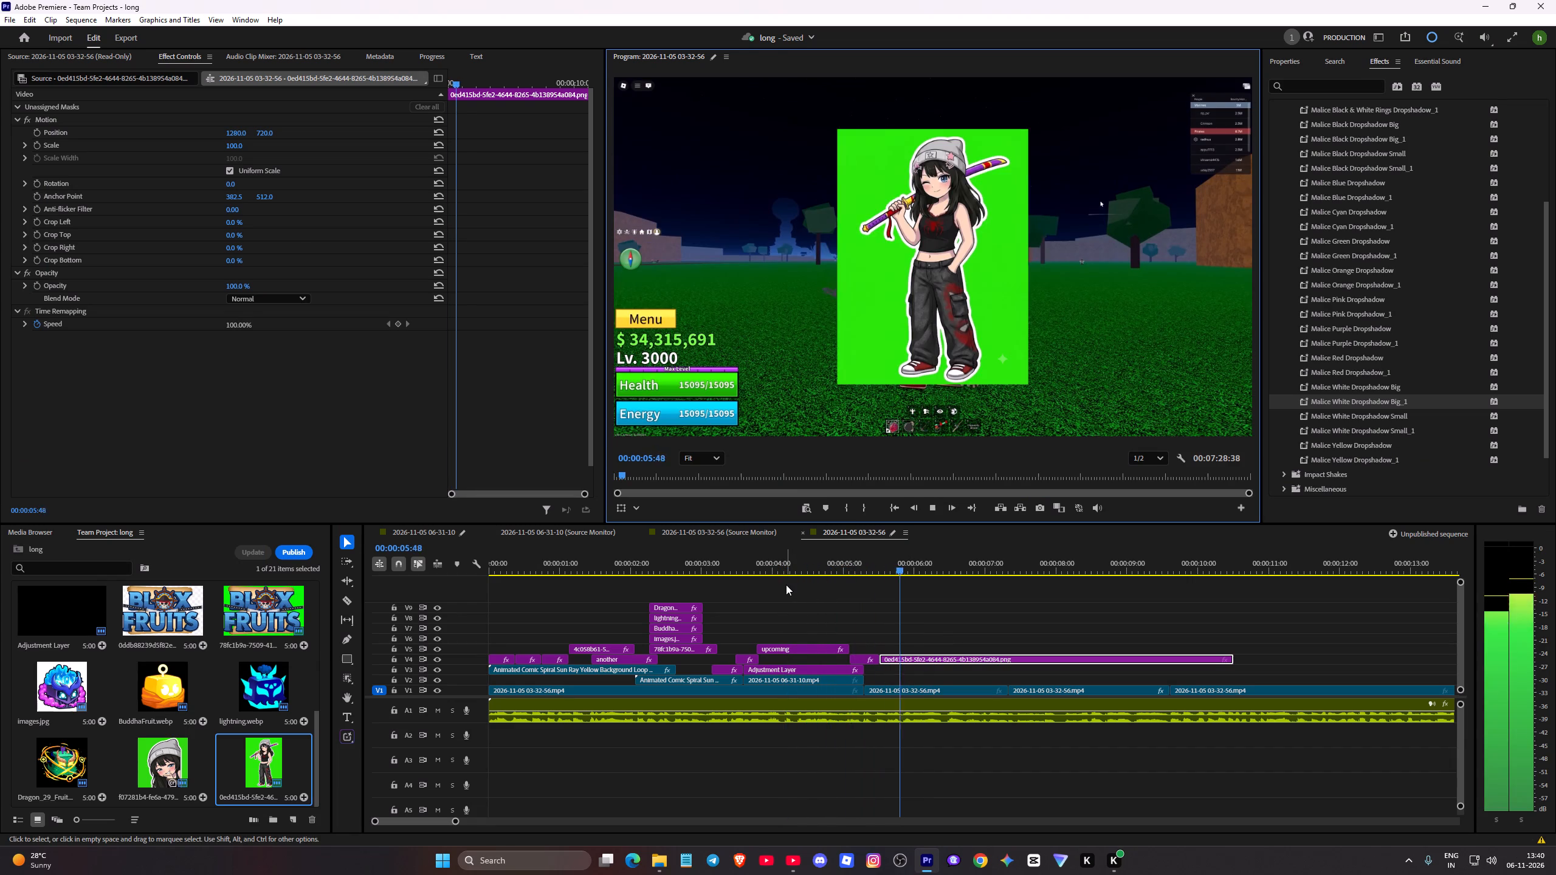
key("space")
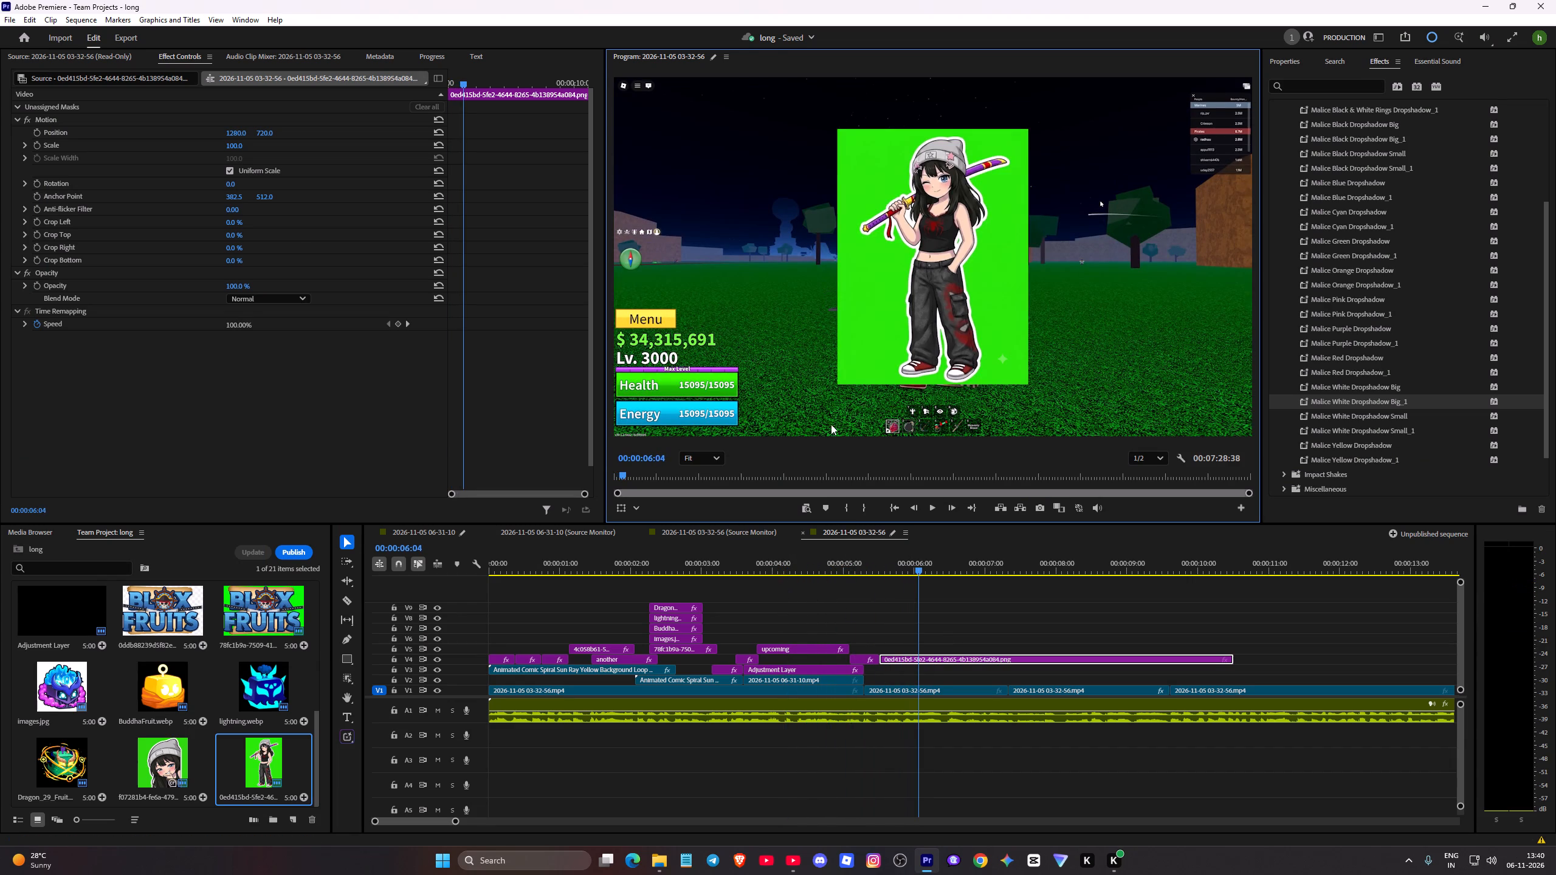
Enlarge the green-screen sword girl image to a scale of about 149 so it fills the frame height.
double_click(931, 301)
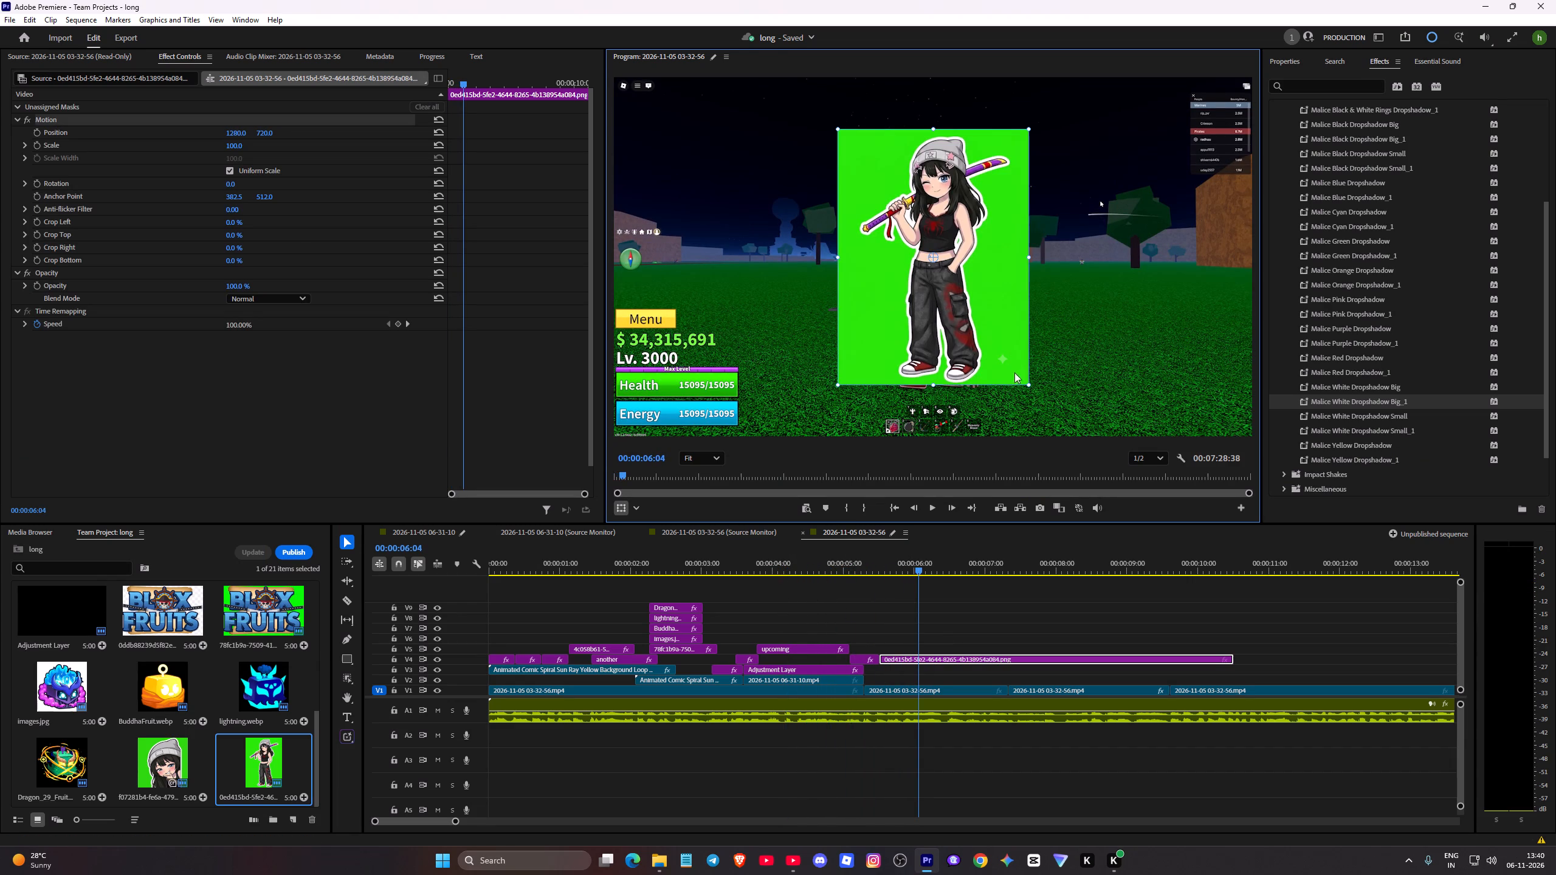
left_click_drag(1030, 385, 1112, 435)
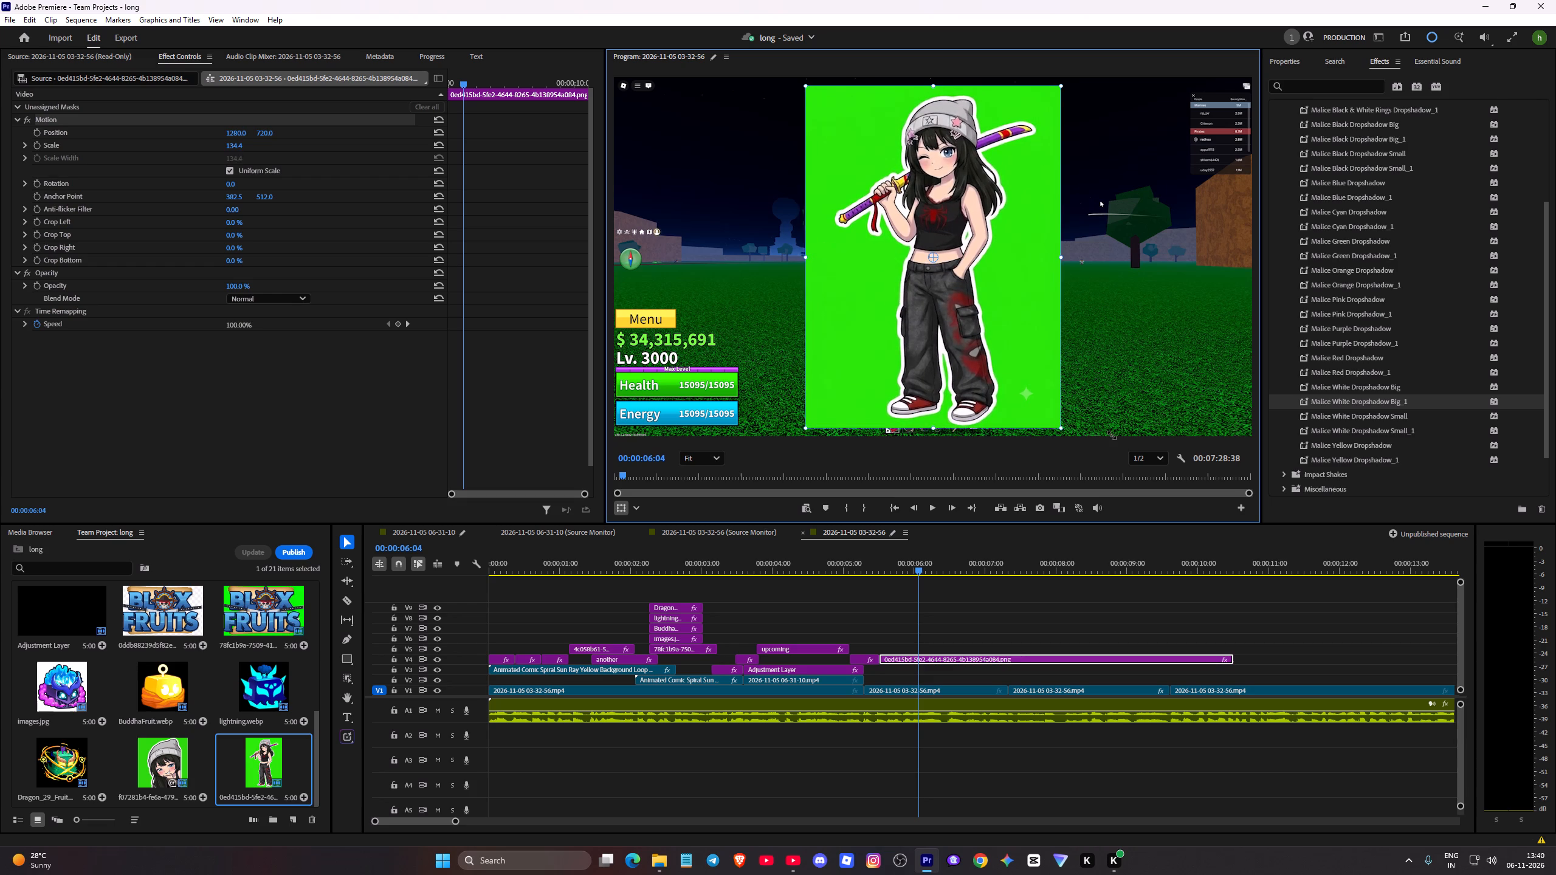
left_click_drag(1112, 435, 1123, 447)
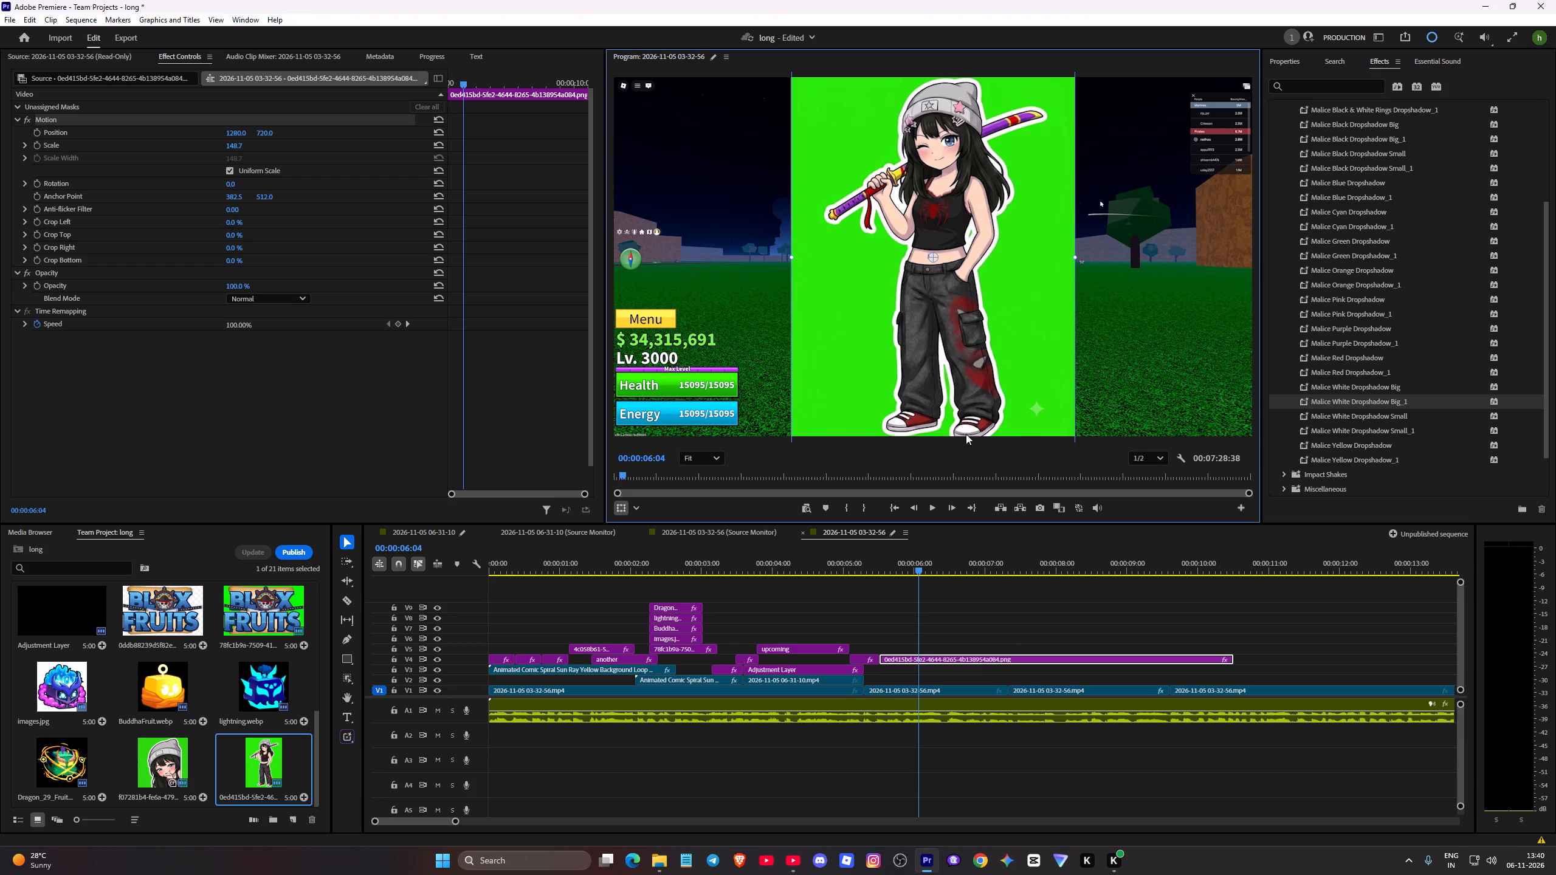
Delete the green-screen sword girl PNG clip from track V4.
key("Delete")
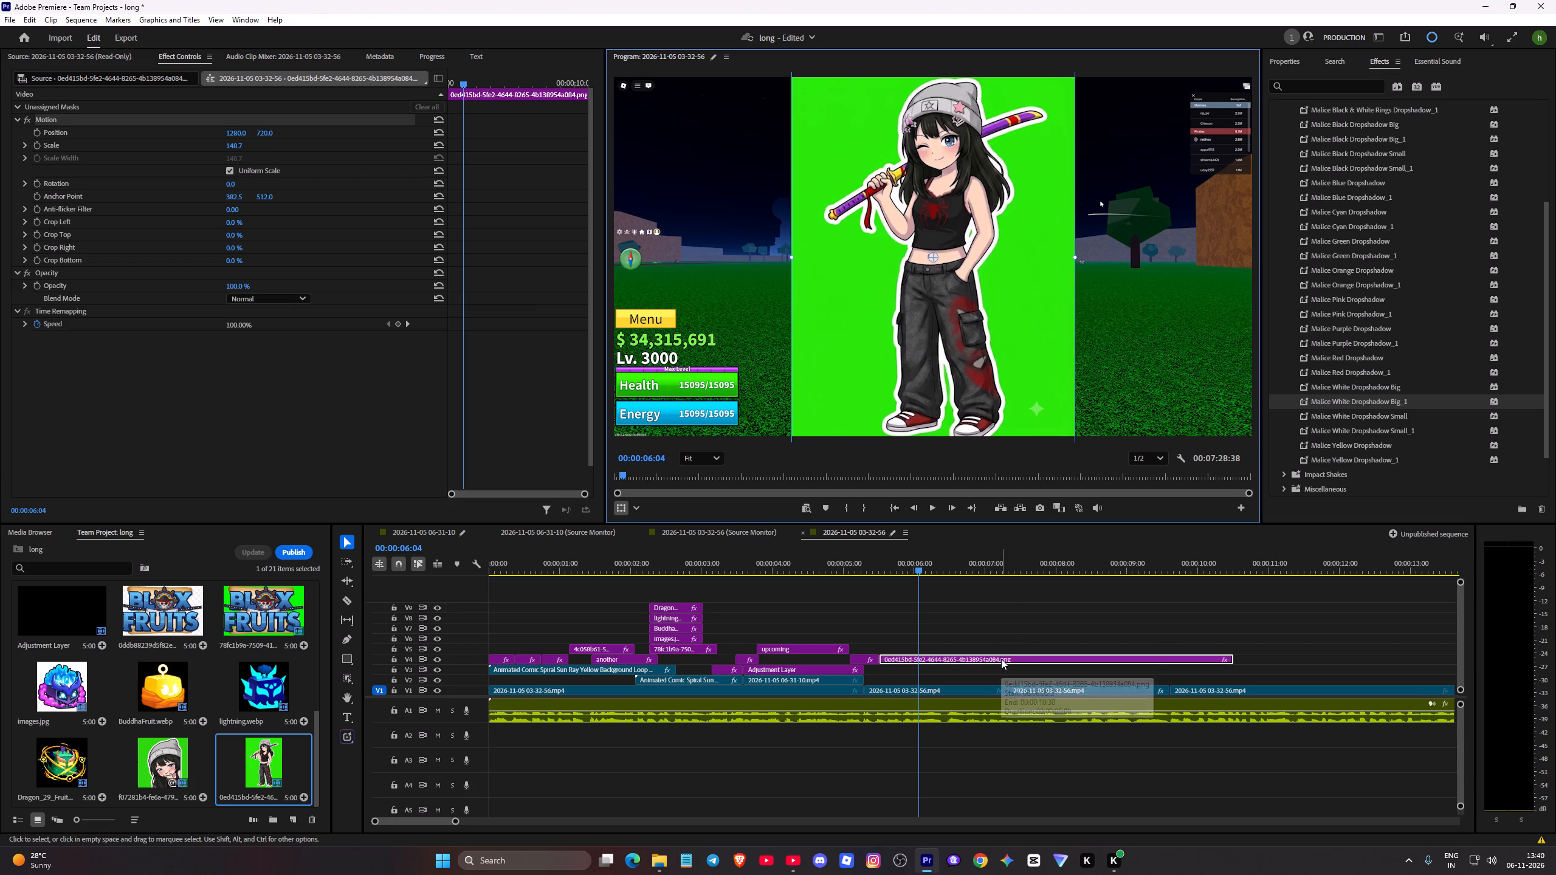
left_click(963, 656)
key("Delete")
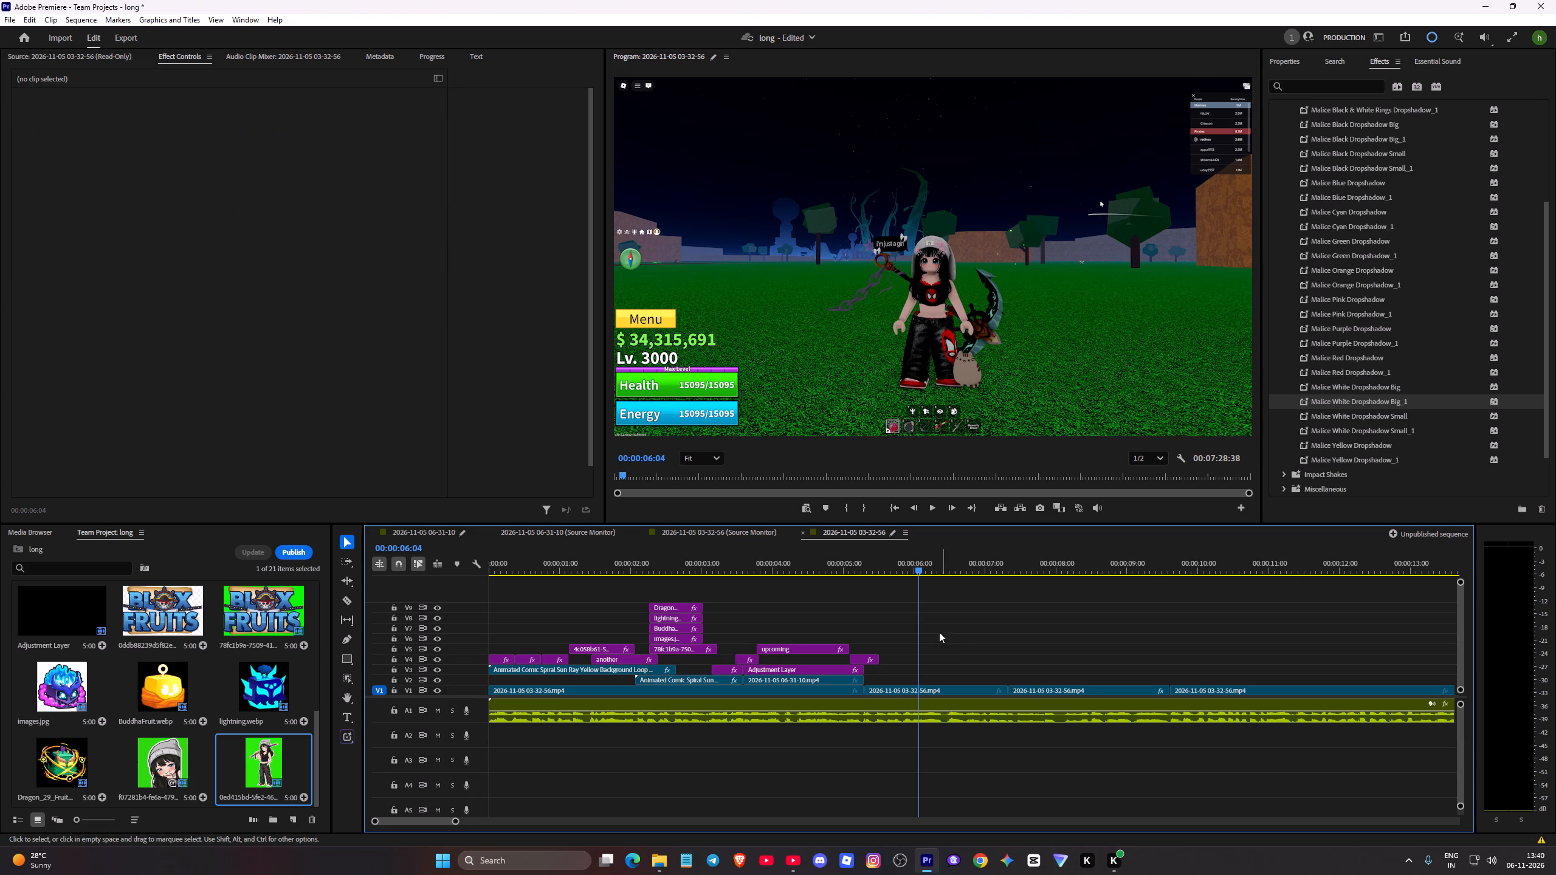
Play back the sequence from about the five-second mark through the shrunken V1 gameplay clip.
left_click_drag(918, 615, 850, 612)
key("space")
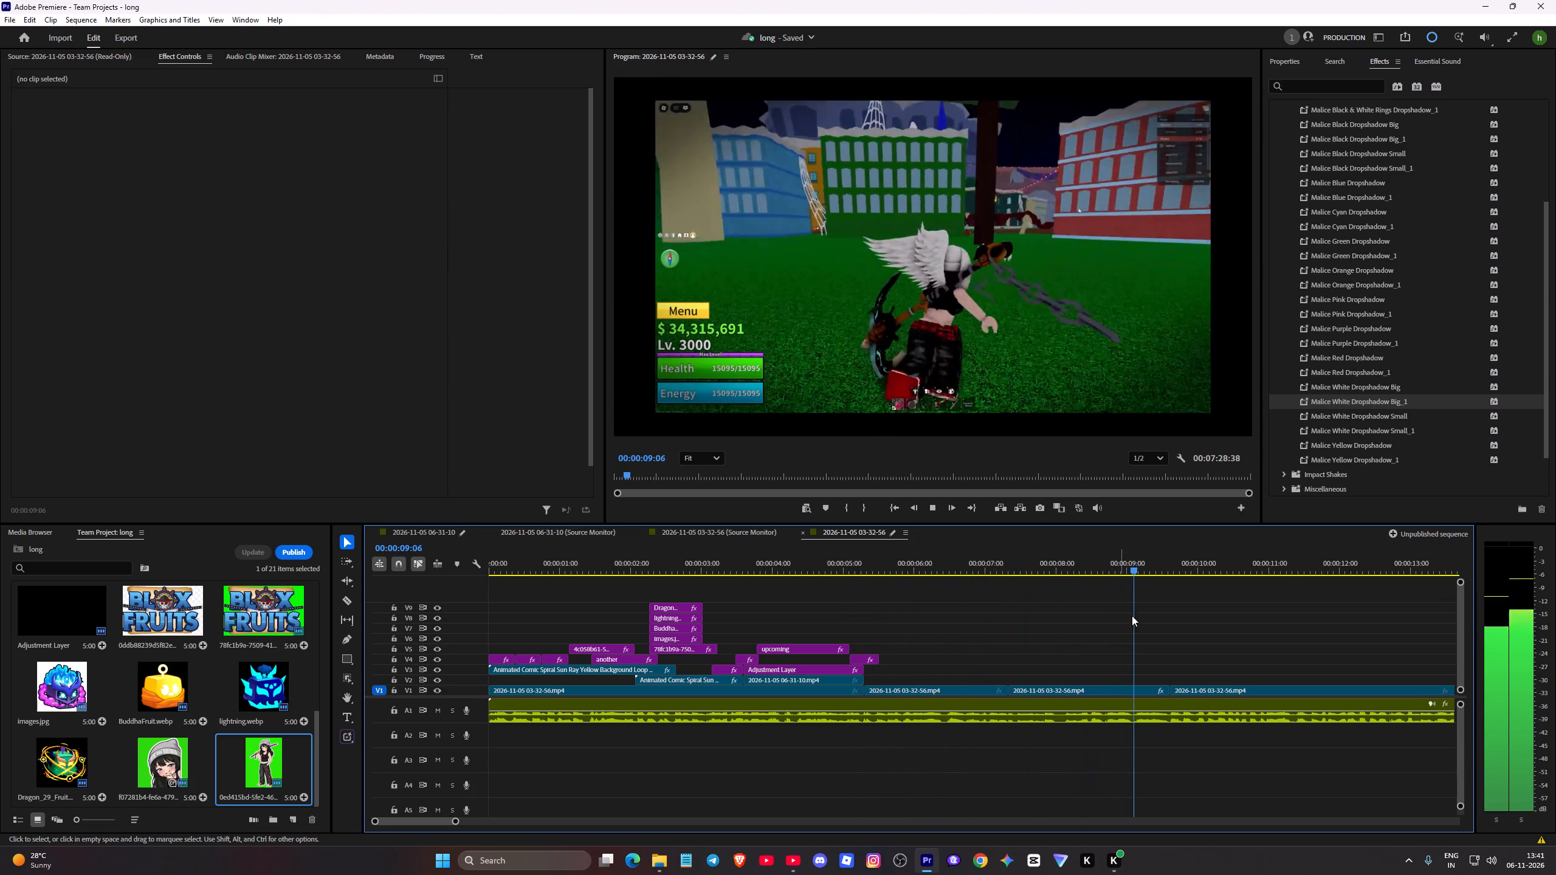
key("space")
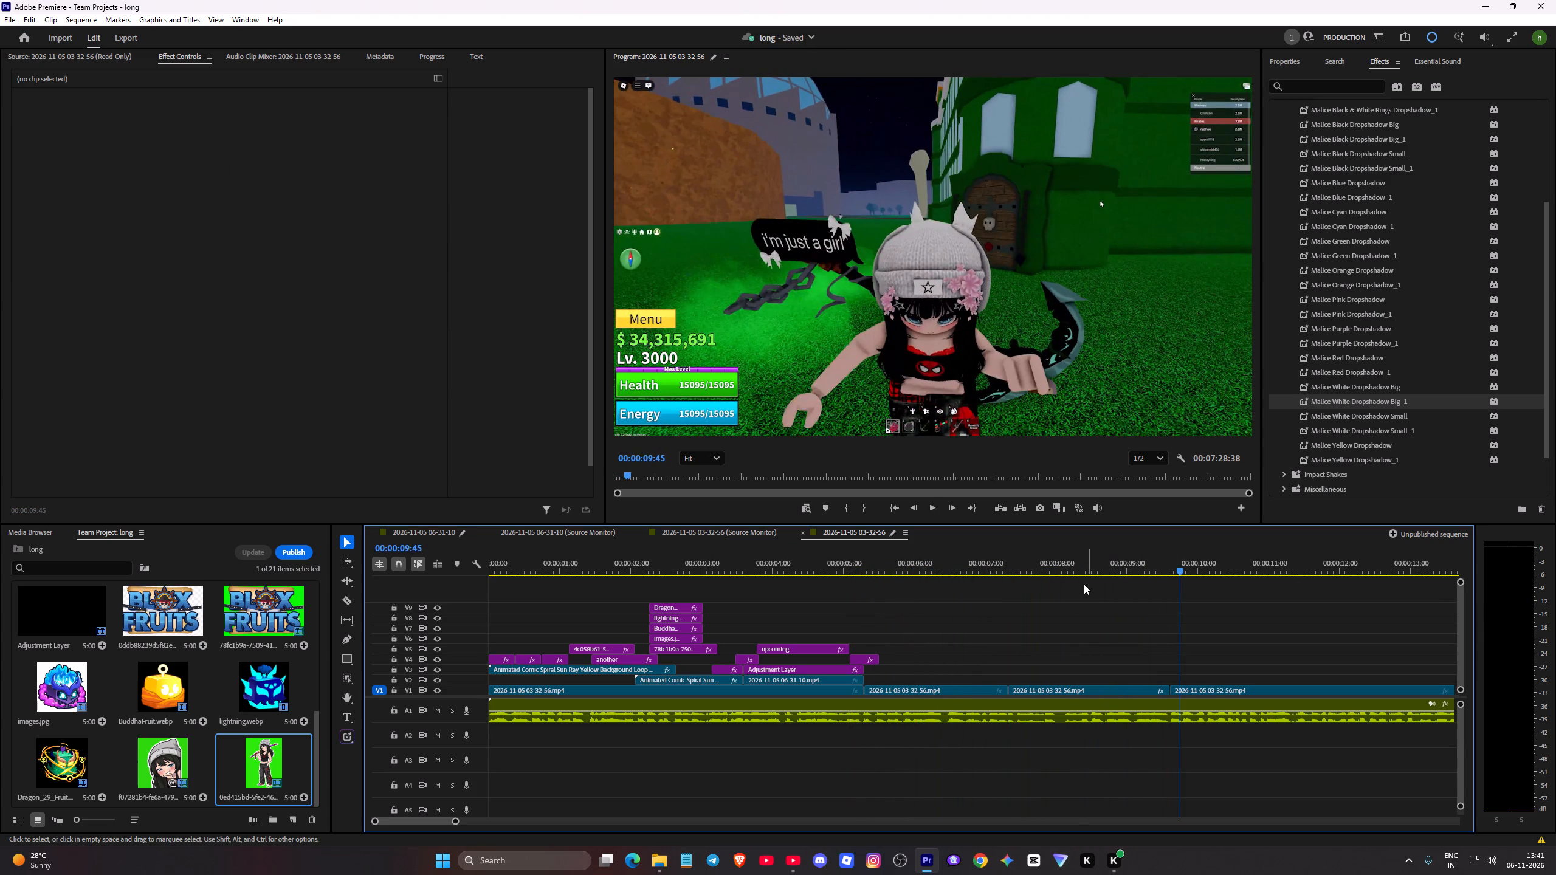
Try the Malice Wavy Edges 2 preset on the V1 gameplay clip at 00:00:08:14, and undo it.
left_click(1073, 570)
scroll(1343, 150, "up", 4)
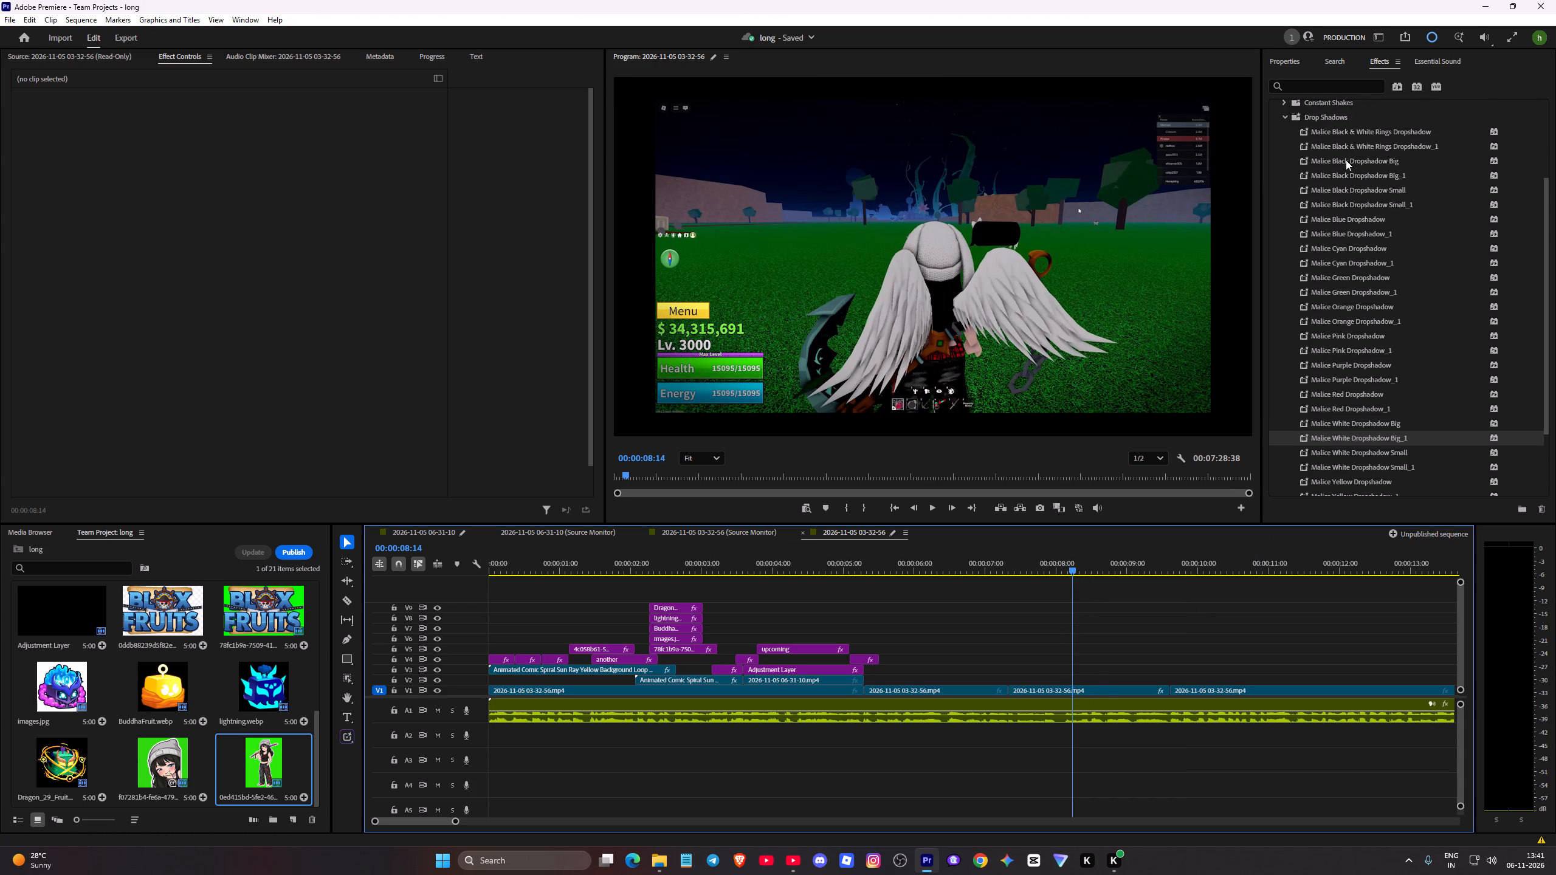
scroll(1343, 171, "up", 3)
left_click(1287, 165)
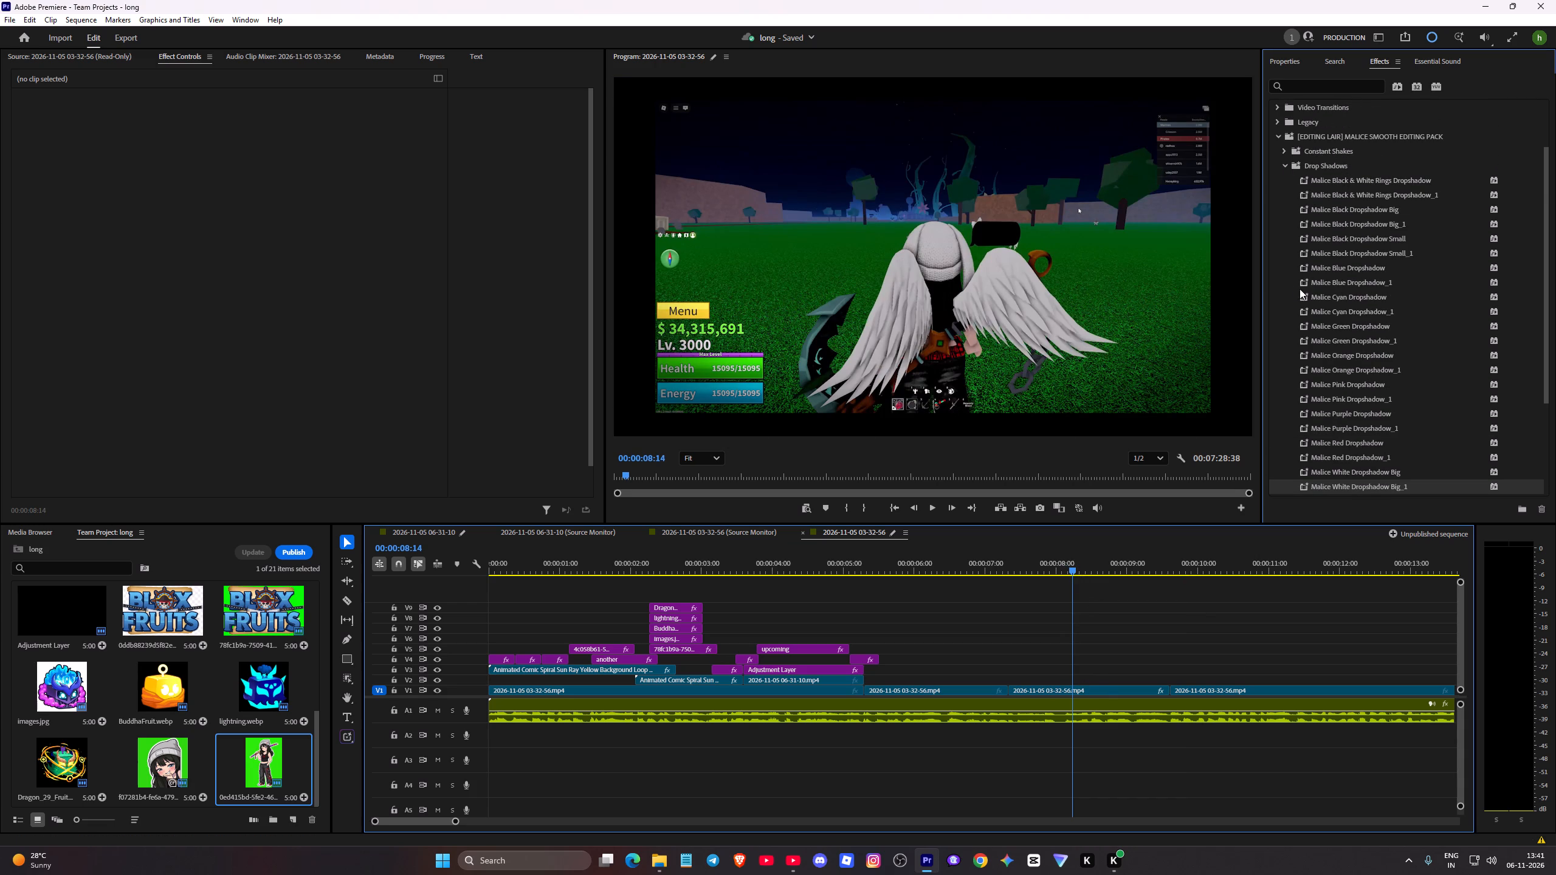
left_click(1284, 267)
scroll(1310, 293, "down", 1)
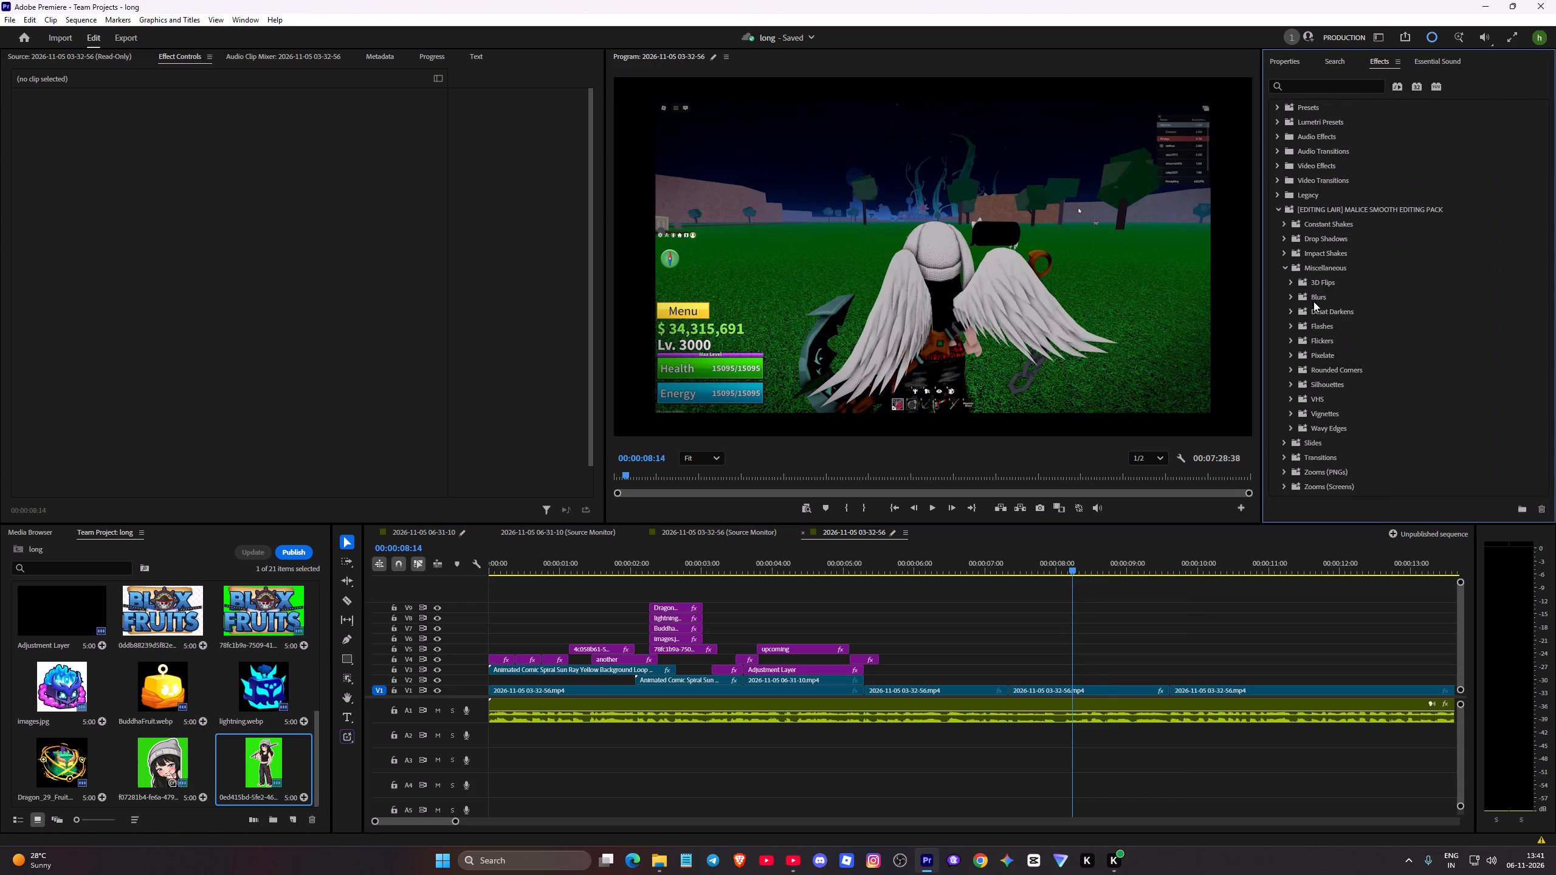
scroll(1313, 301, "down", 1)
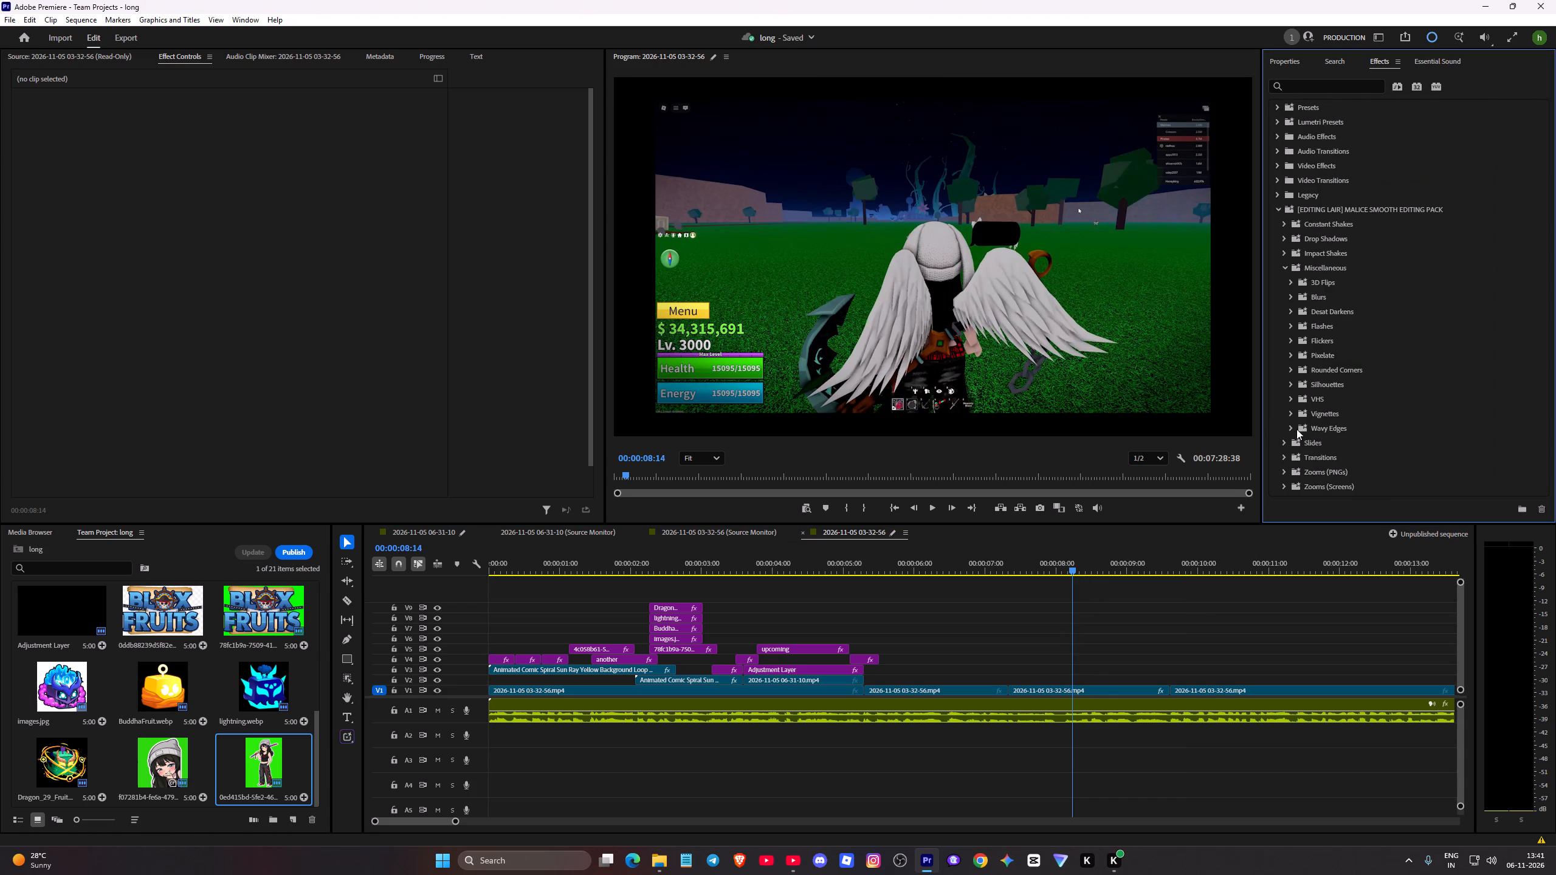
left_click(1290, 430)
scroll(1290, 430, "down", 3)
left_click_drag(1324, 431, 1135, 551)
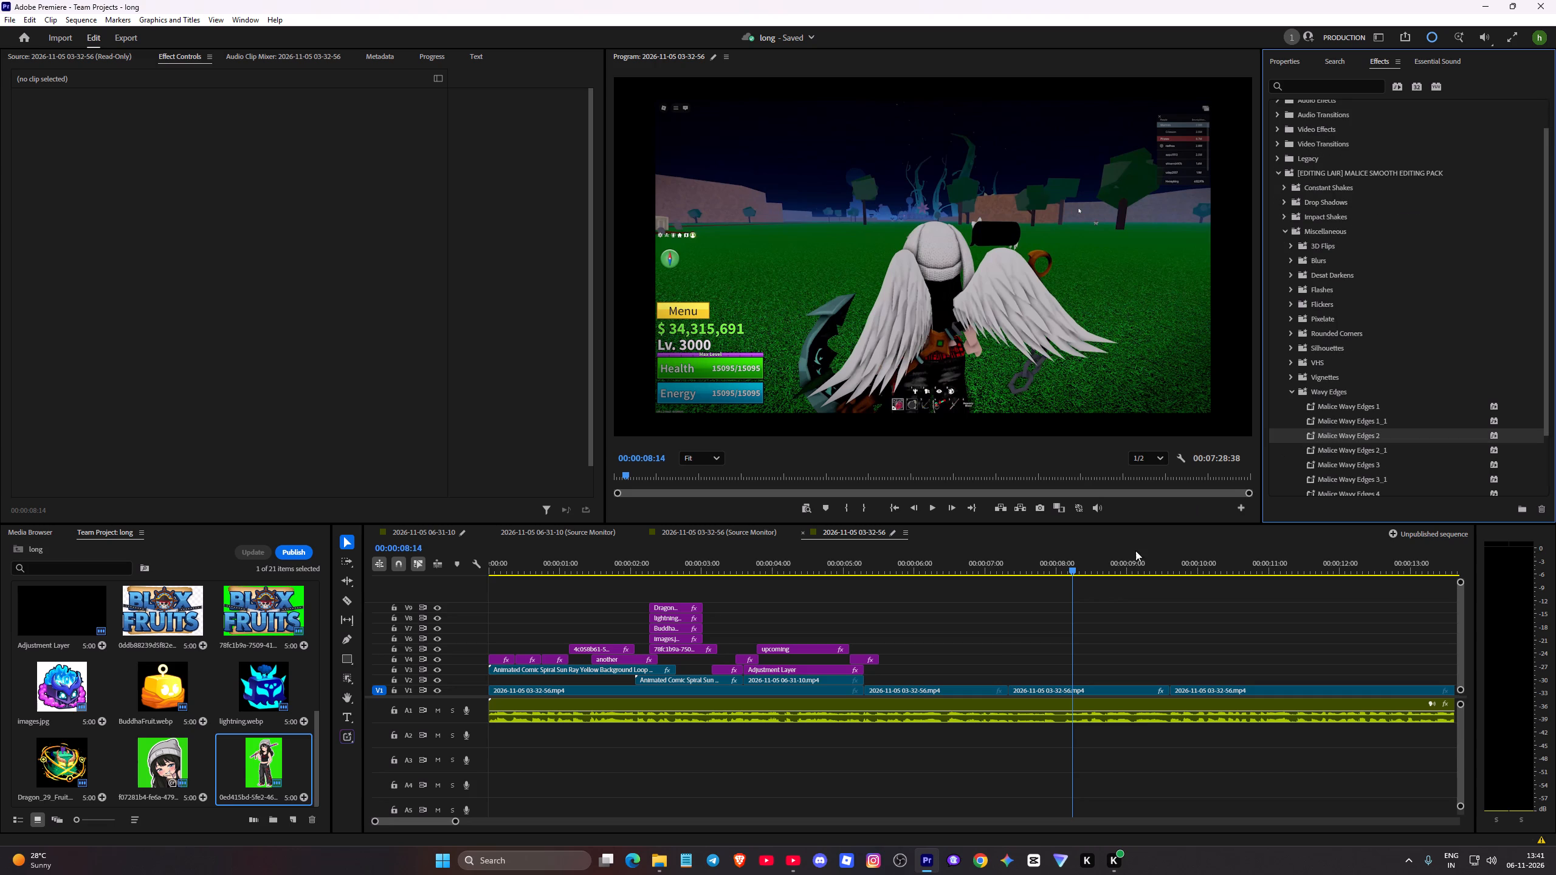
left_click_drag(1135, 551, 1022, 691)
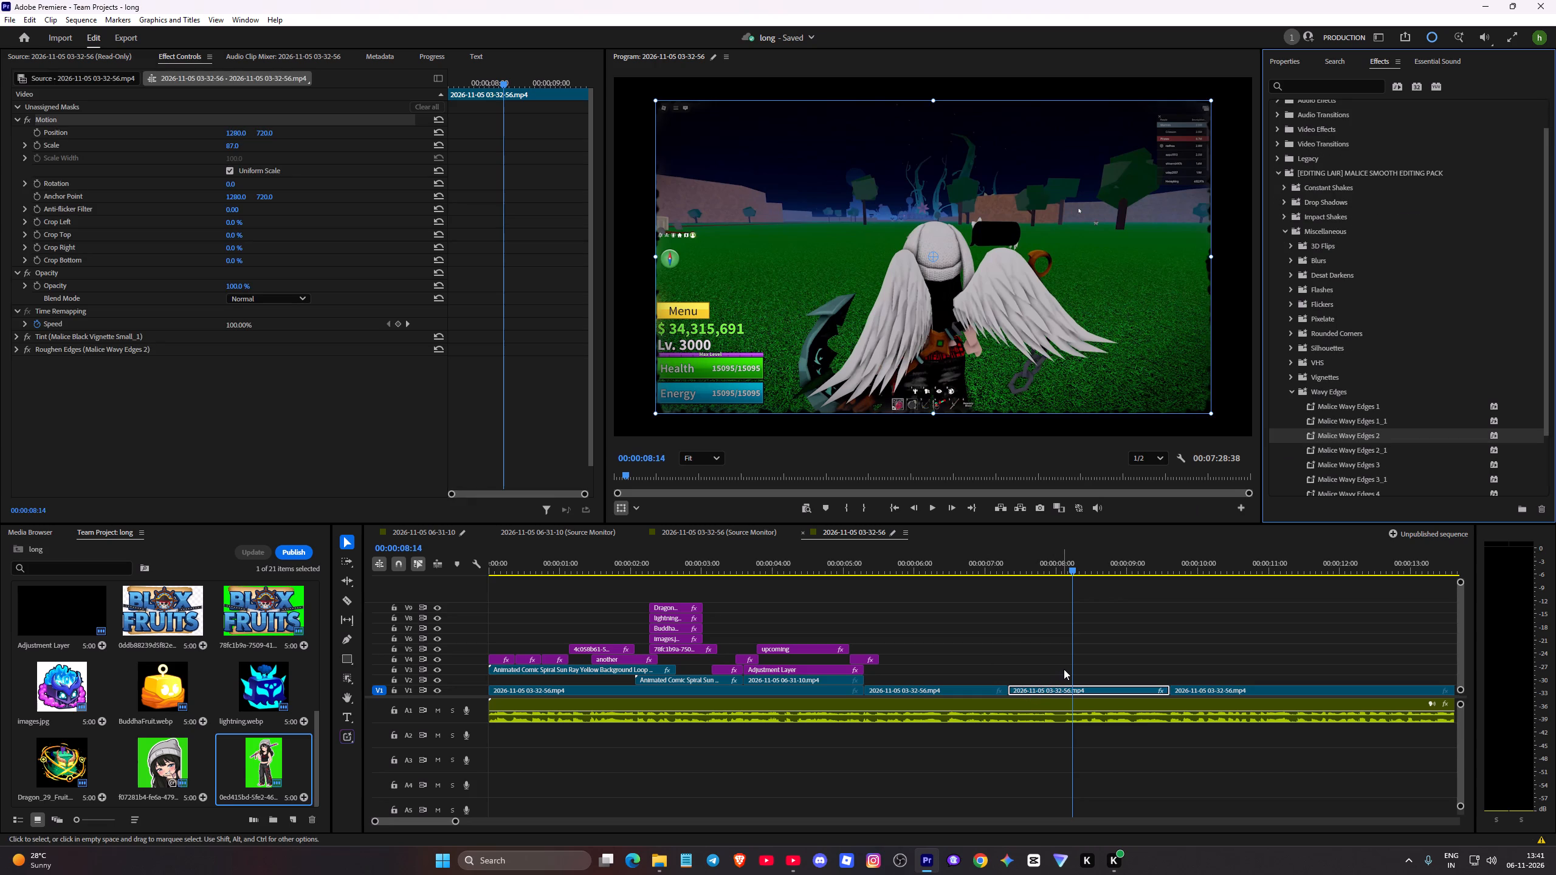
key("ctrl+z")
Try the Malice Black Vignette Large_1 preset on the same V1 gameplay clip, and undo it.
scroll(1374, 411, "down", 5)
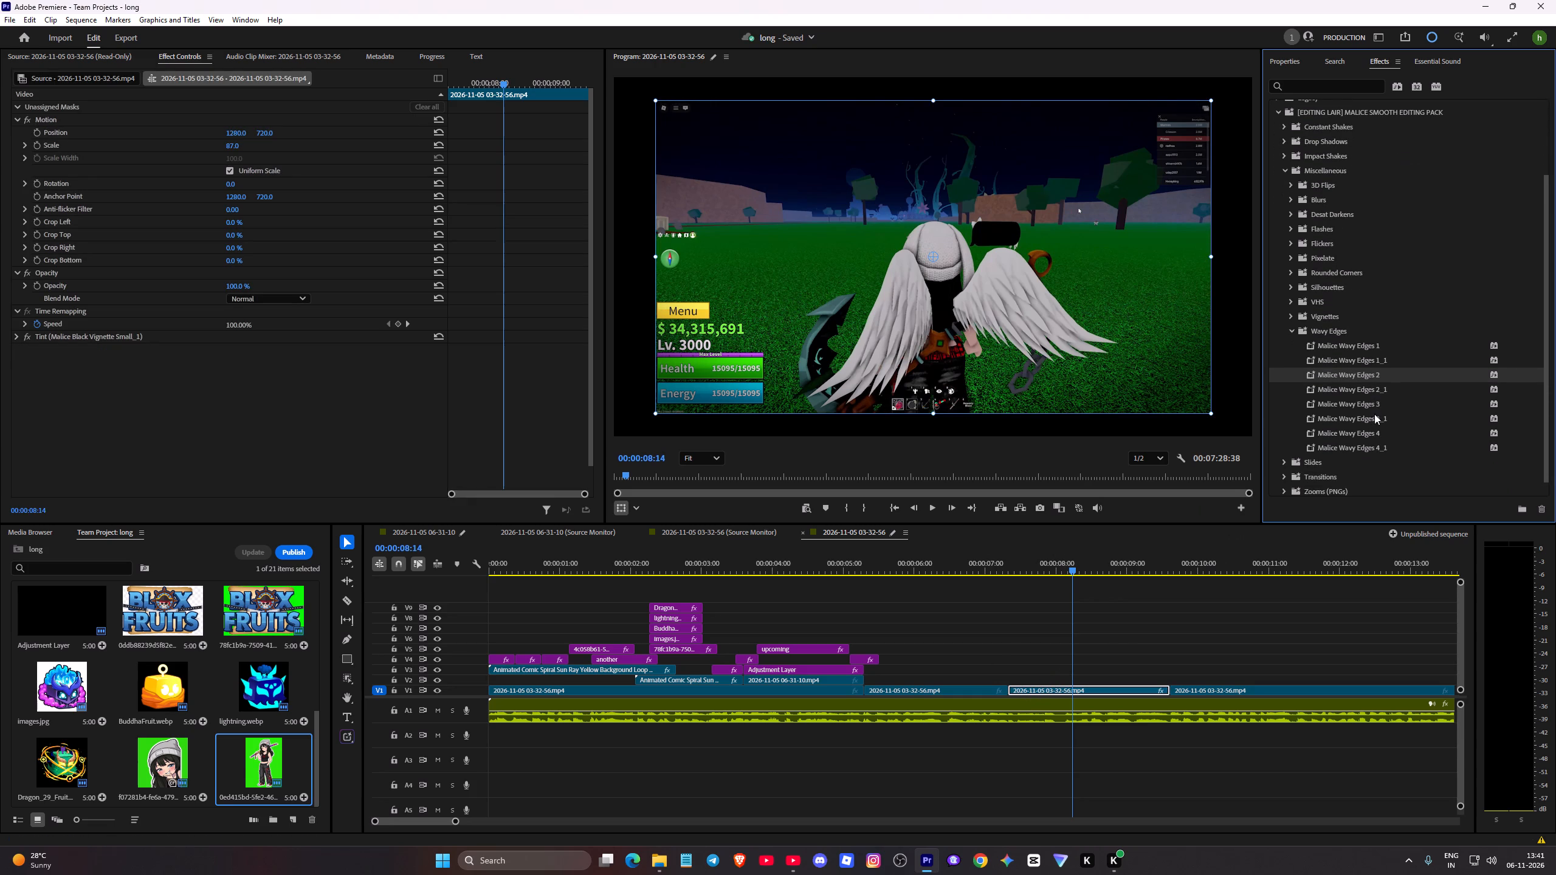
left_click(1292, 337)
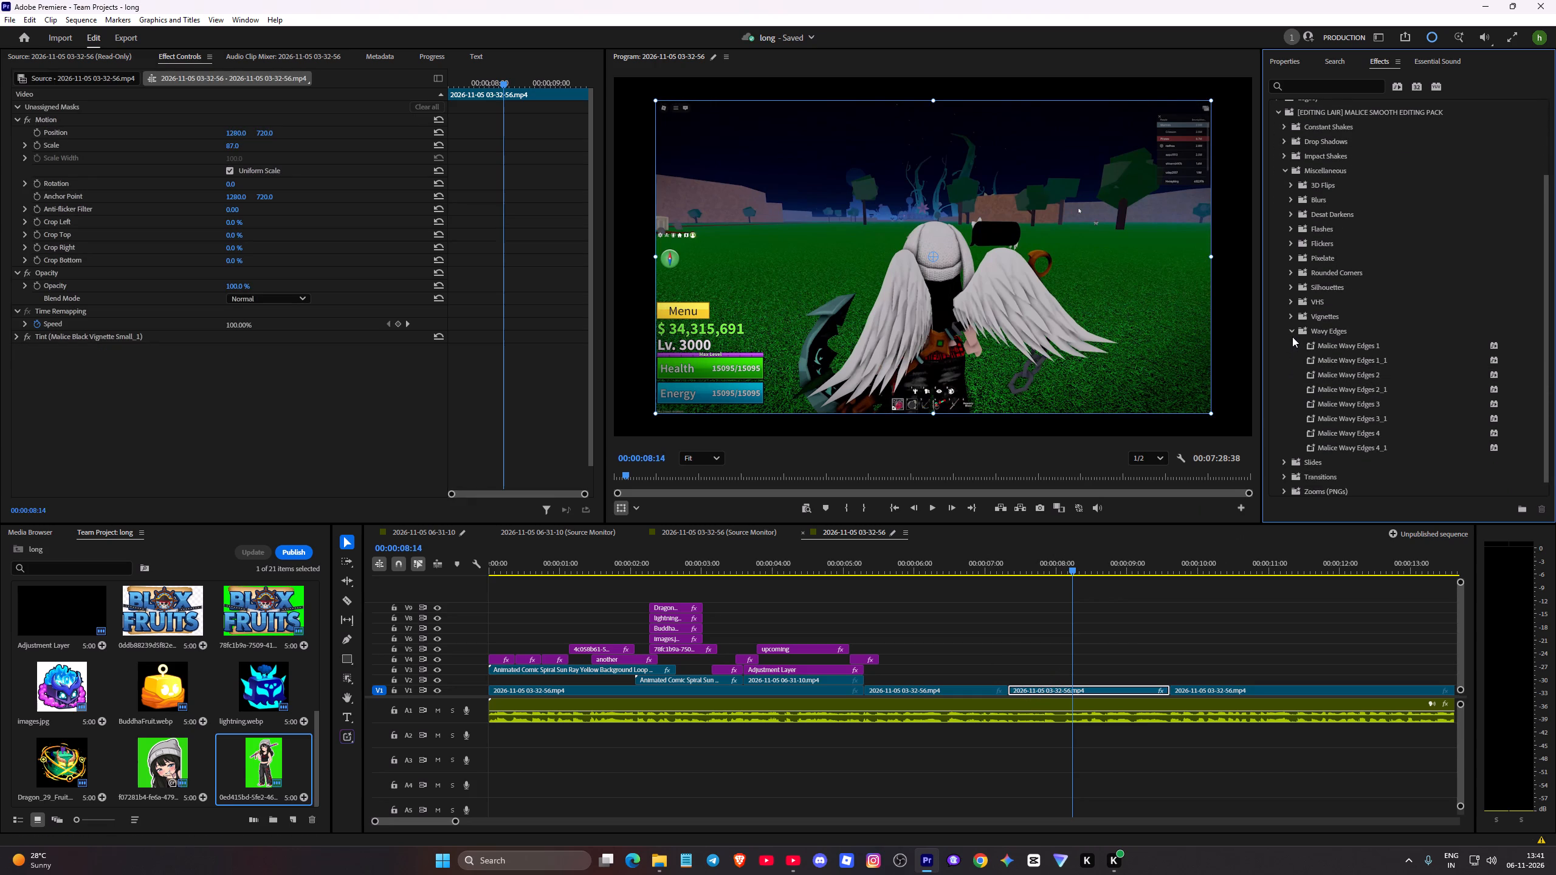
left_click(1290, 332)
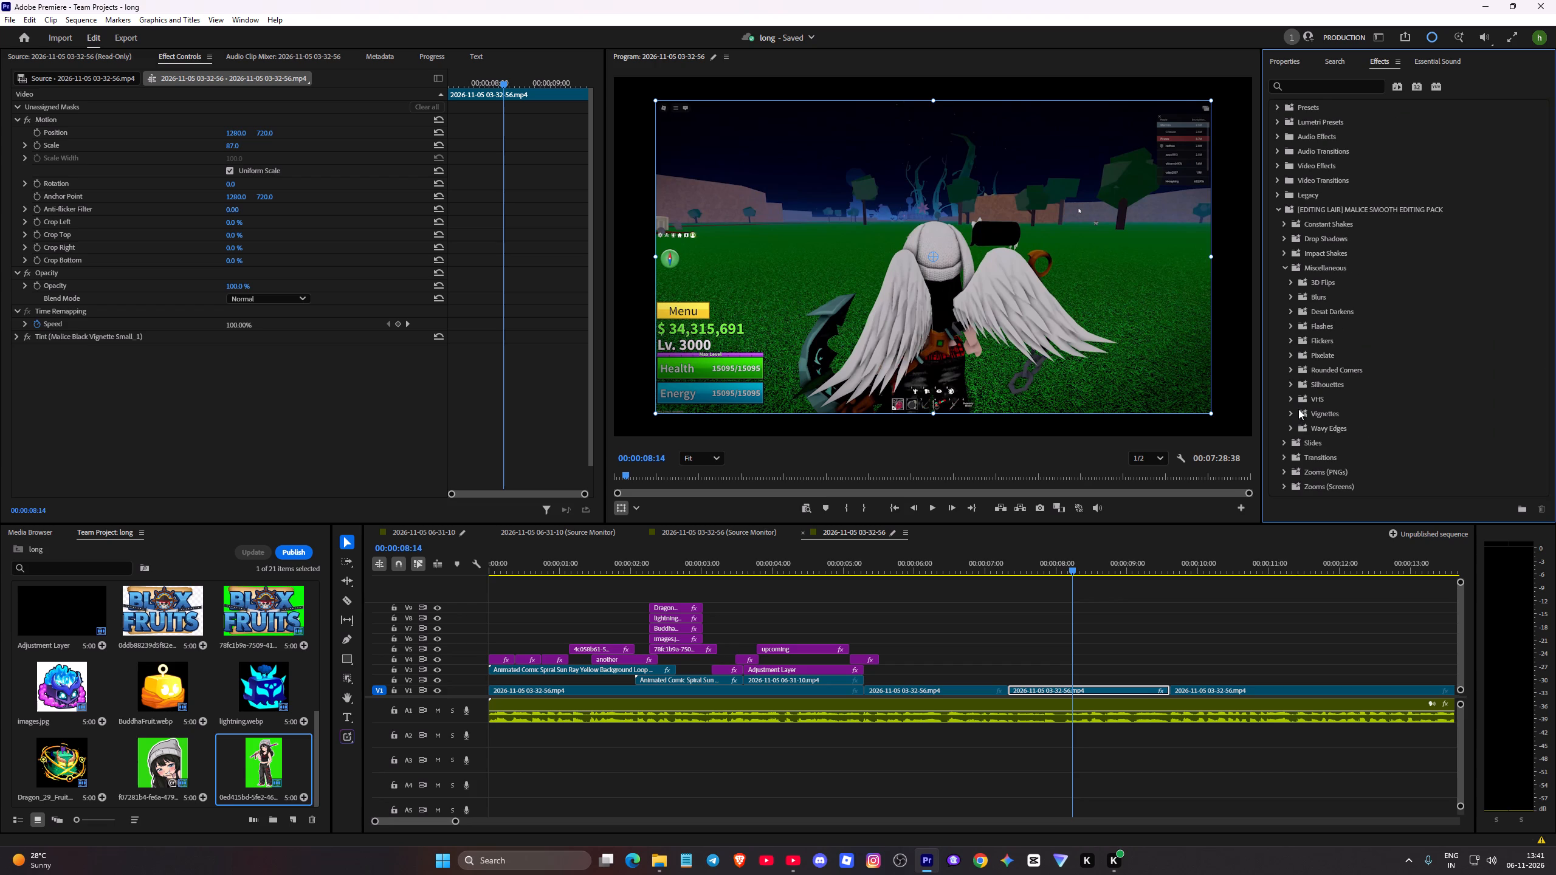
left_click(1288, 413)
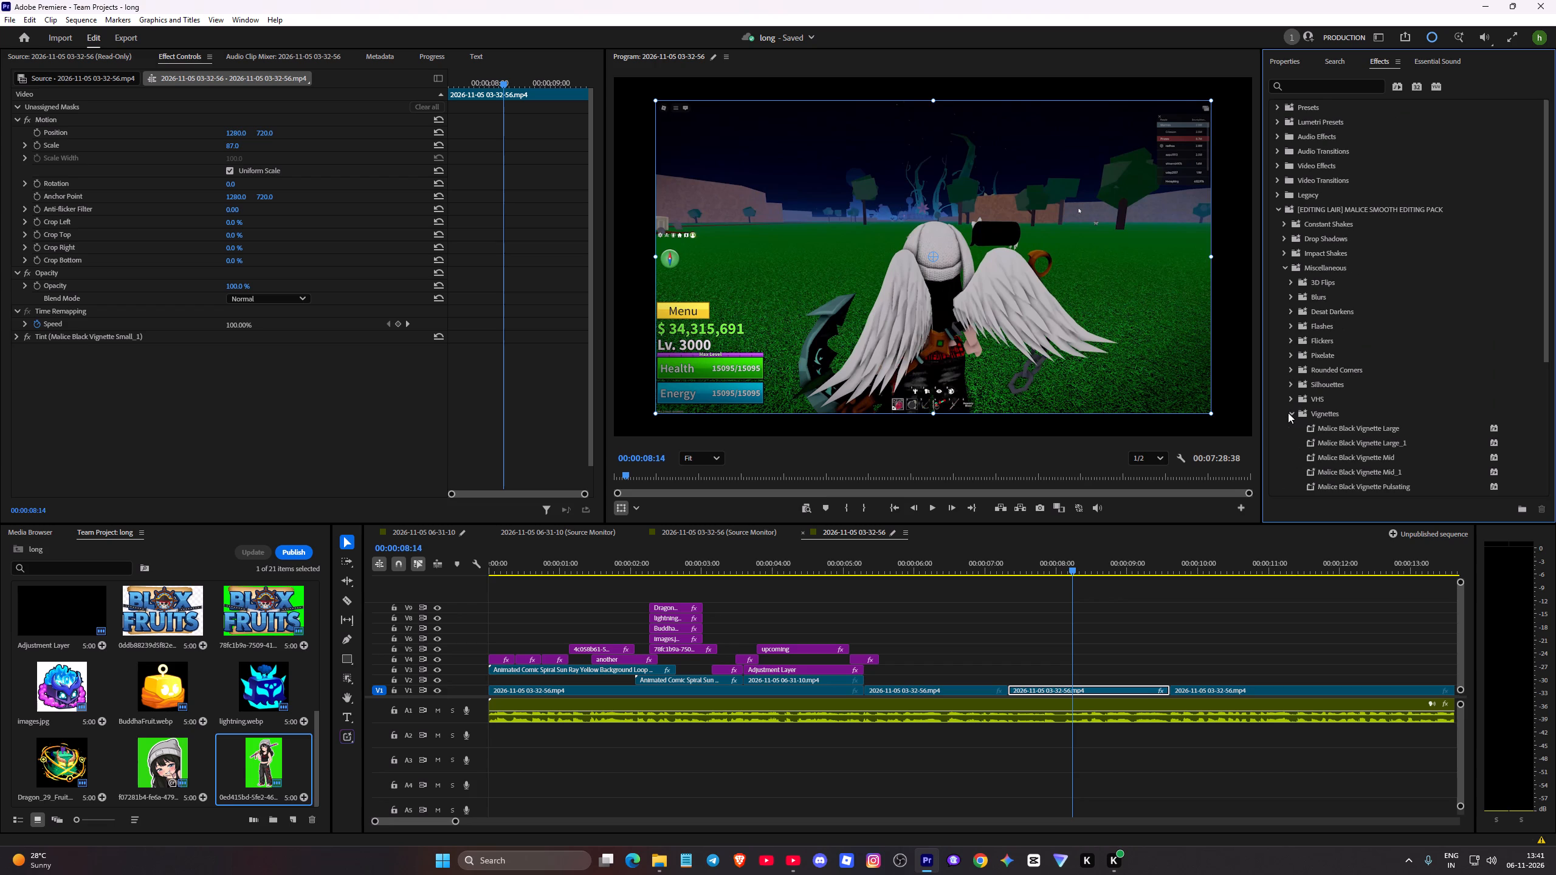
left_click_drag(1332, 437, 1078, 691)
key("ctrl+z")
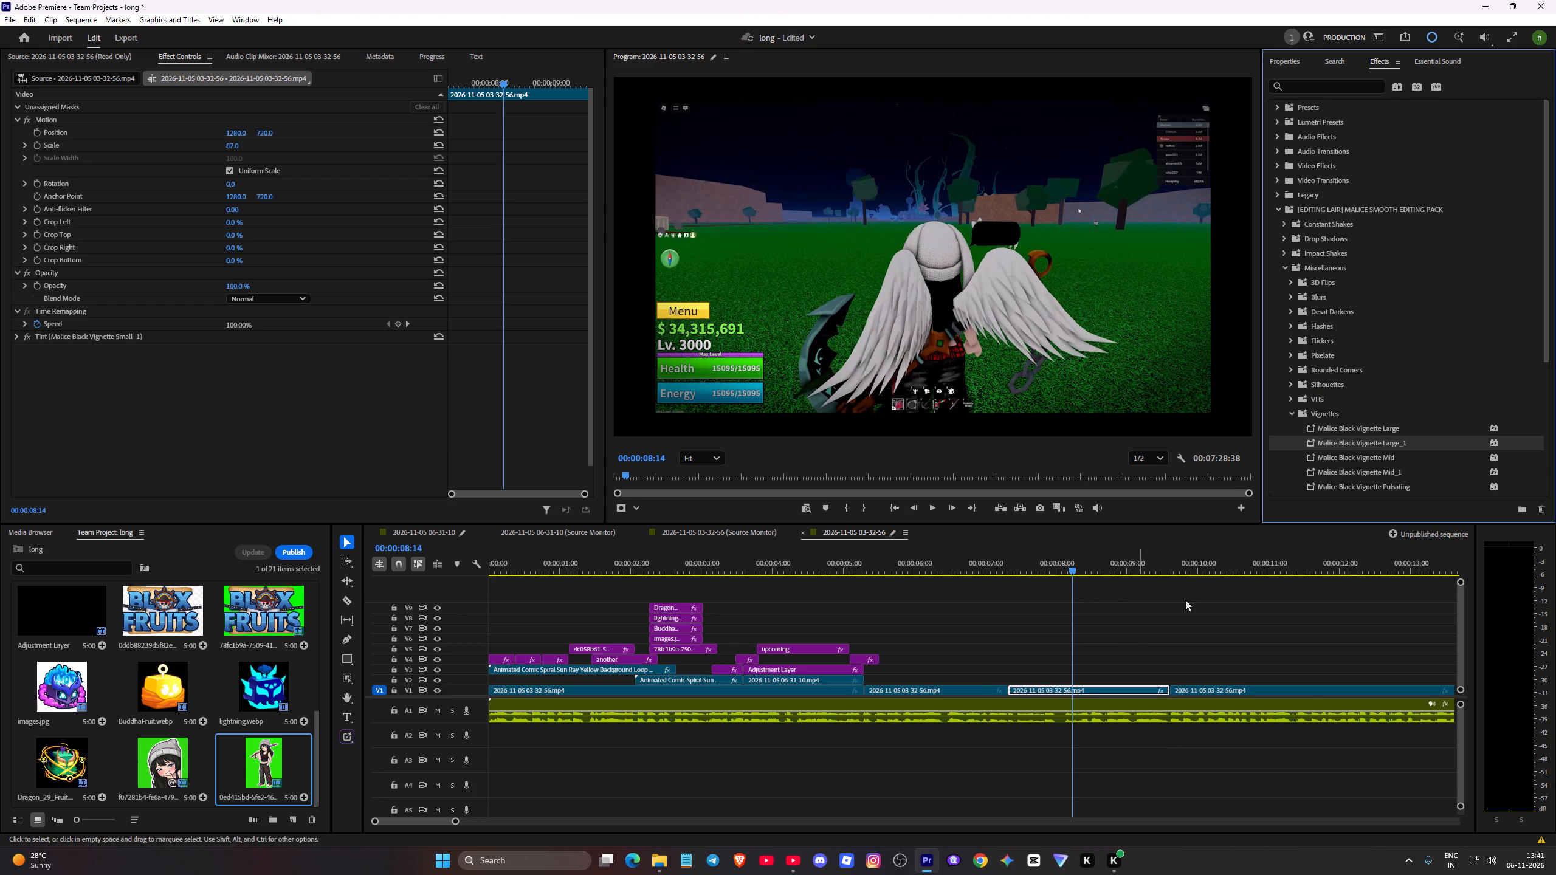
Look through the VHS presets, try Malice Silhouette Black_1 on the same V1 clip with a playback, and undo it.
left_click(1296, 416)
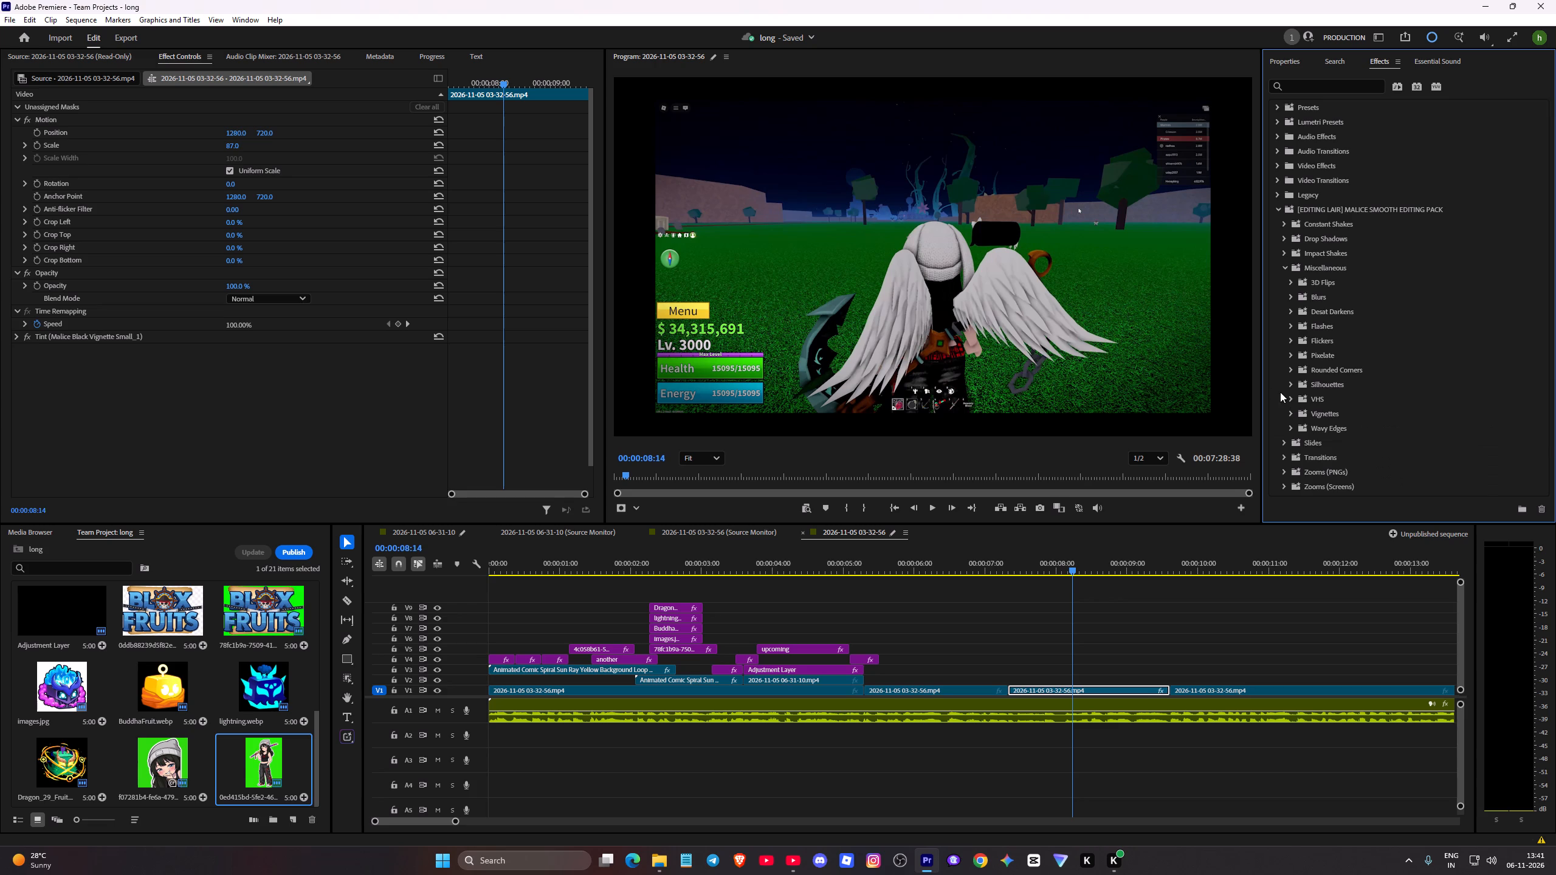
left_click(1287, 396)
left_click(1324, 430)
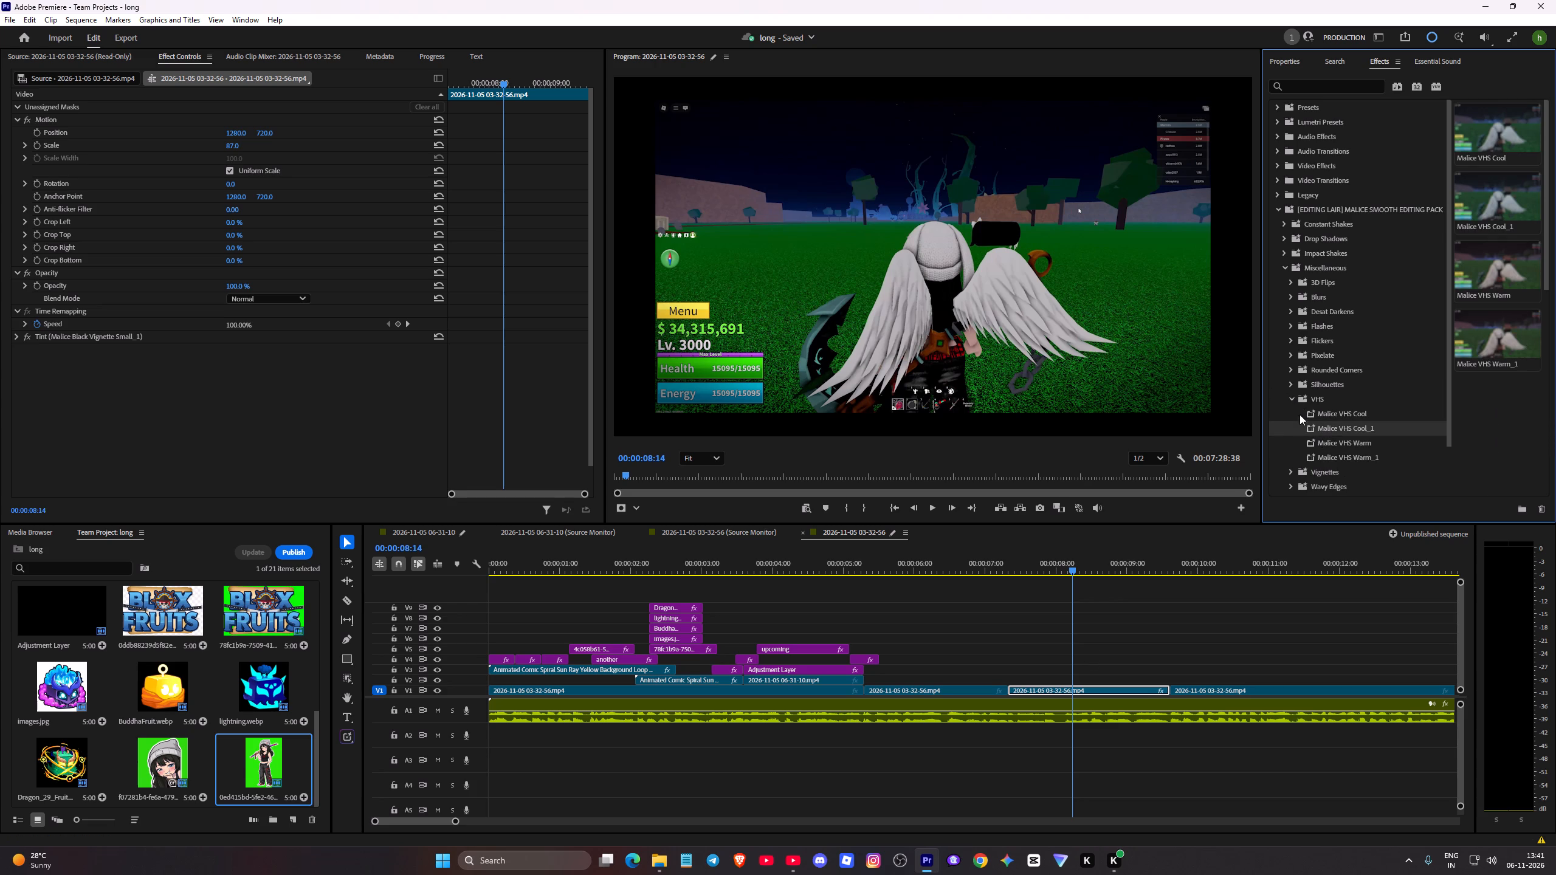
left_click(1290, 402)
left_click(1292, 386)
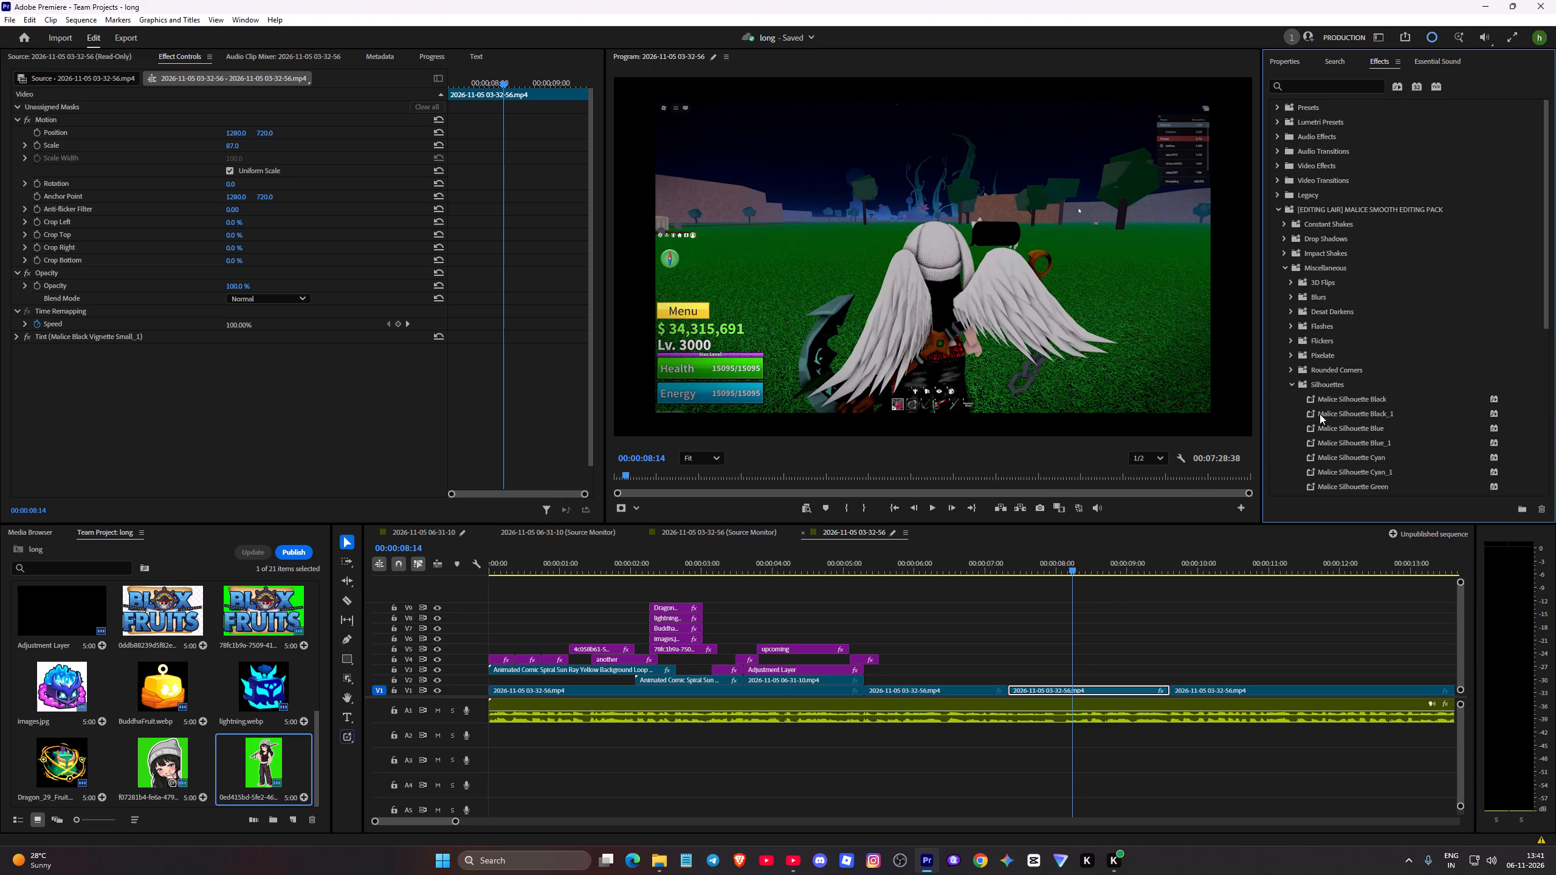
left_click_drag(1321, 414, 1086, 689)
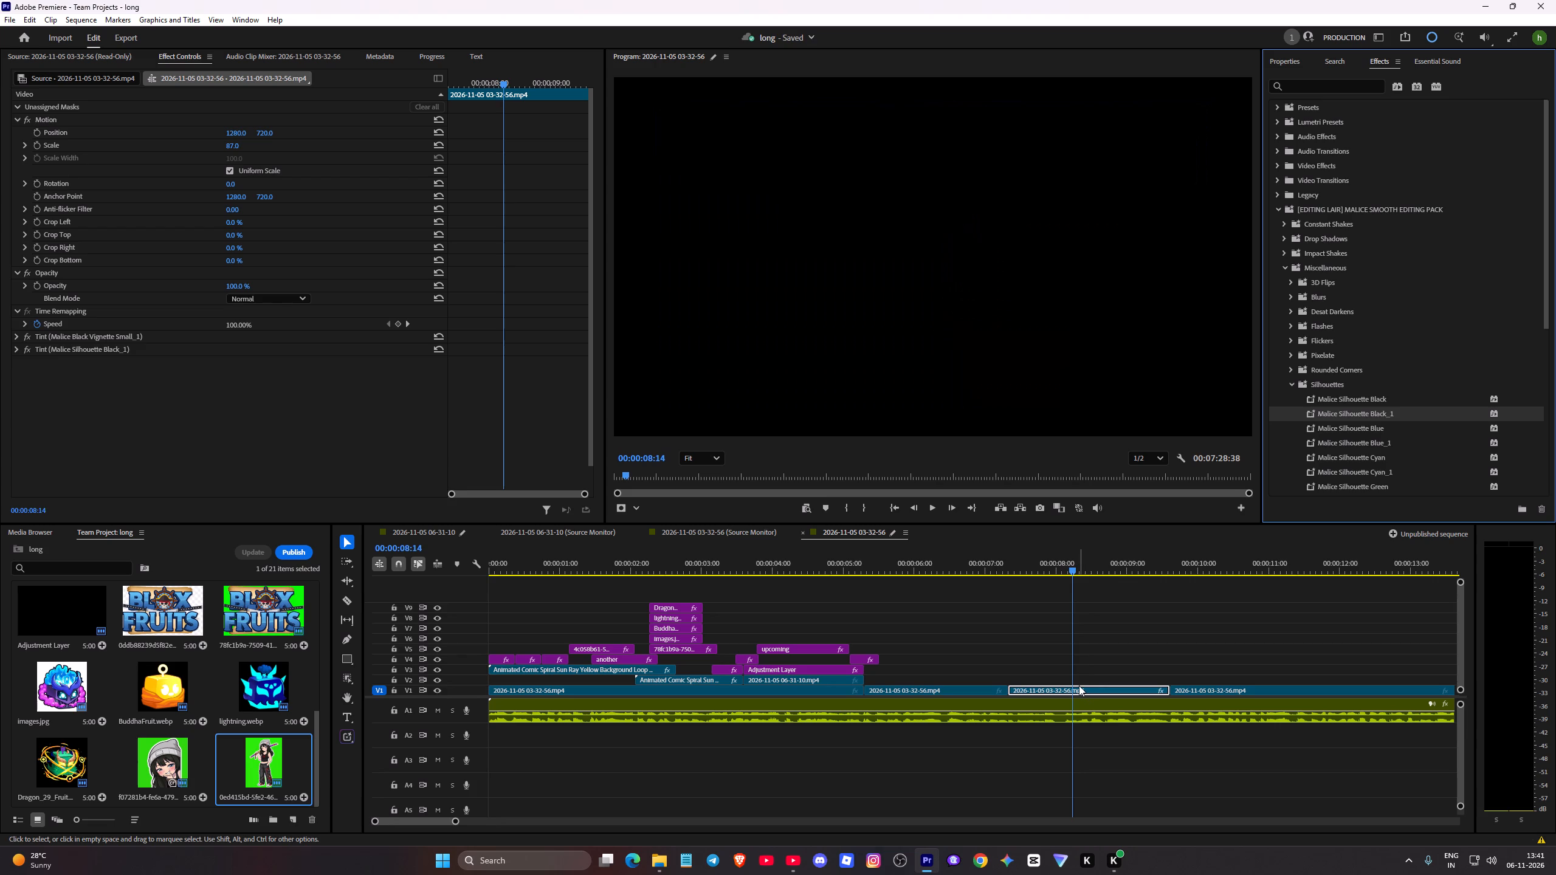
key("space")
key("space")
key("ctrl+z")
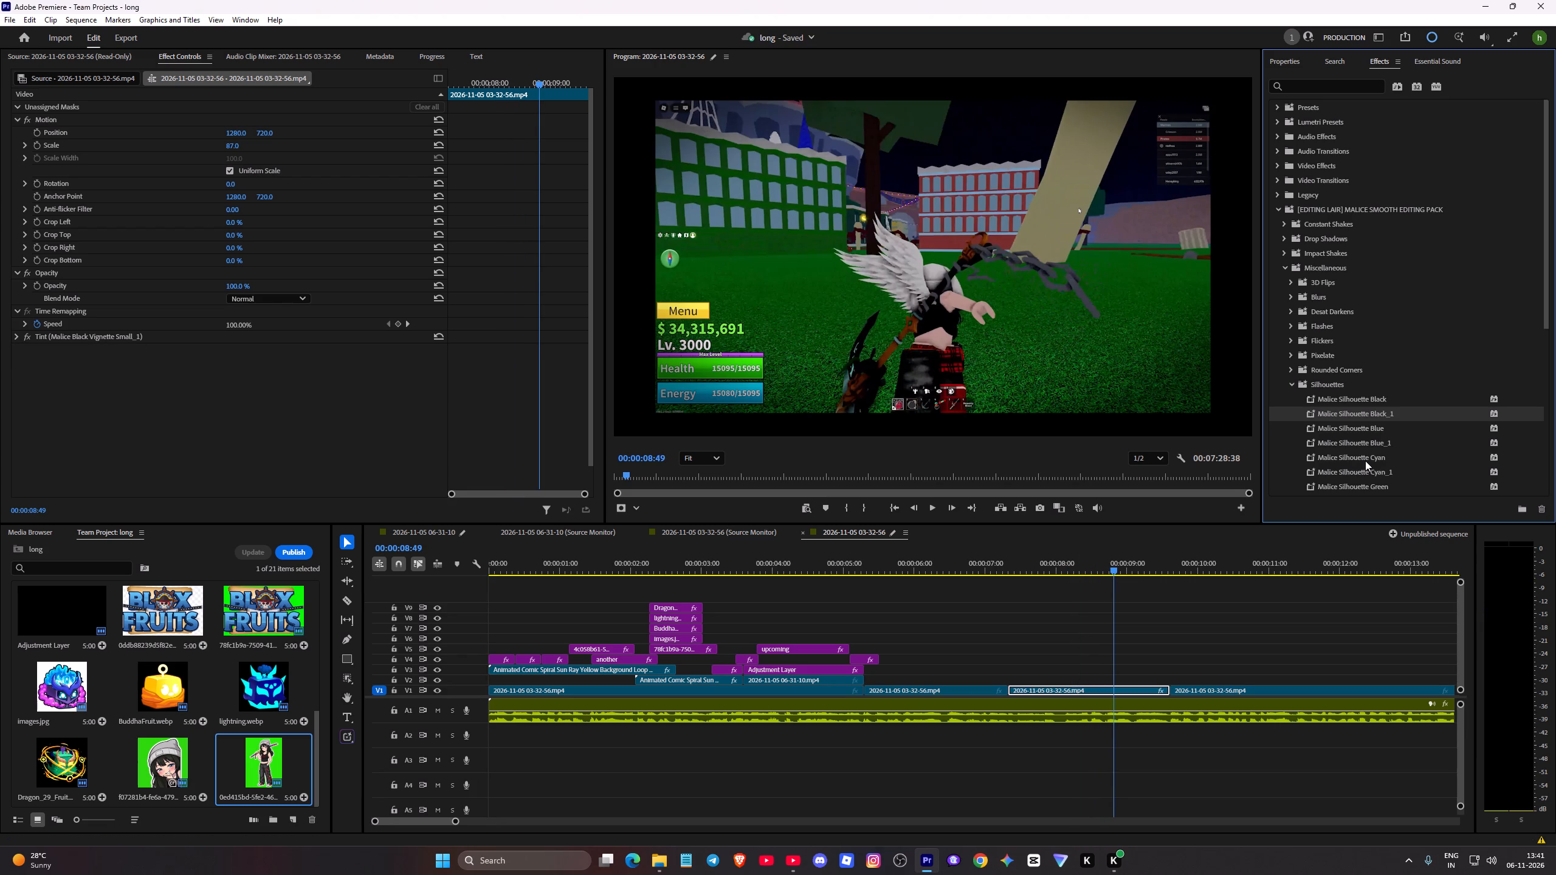
Apply the Malice Silhouette Yellow preset to the V1 gameplay clip at 00:00:08:49.
scroll(1364, 439, "down", 2)
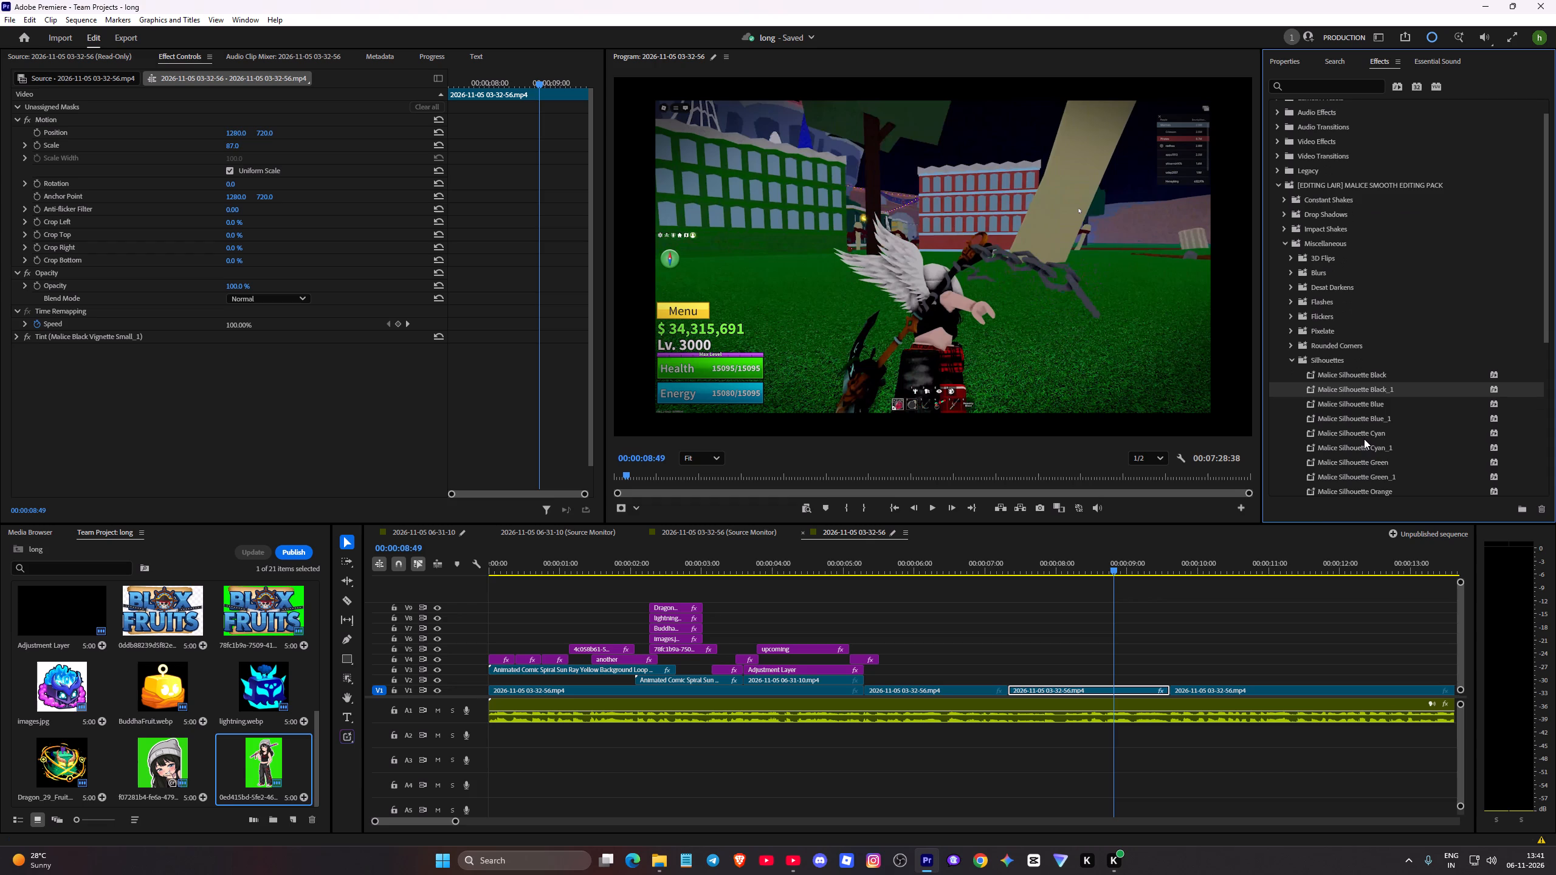
scroll(1364, 439, "down", 5)
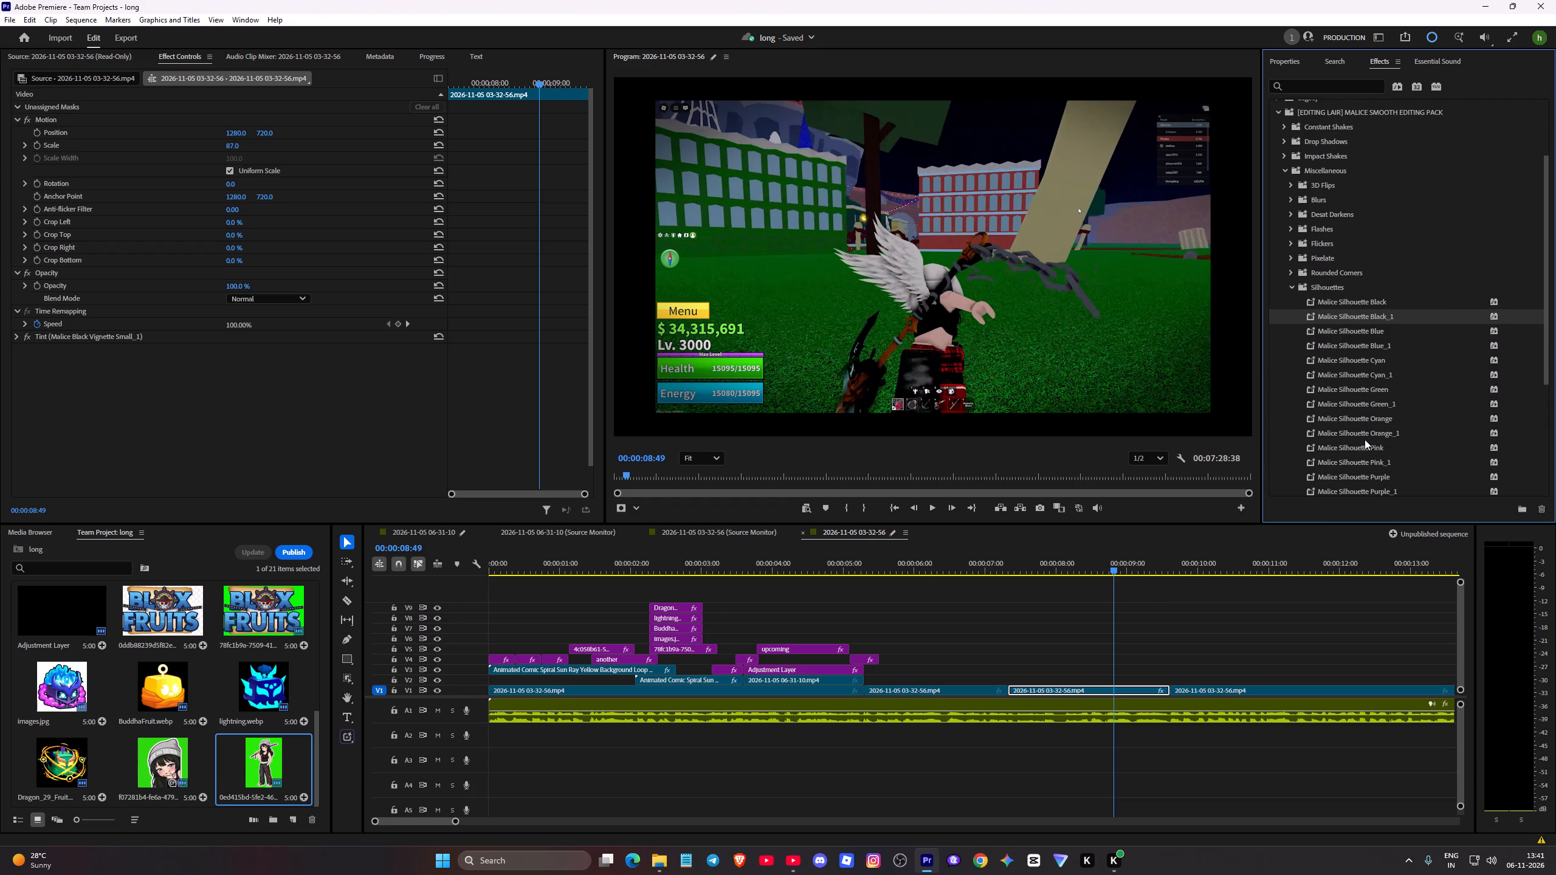
scroll(1365, 439, "down", 10)
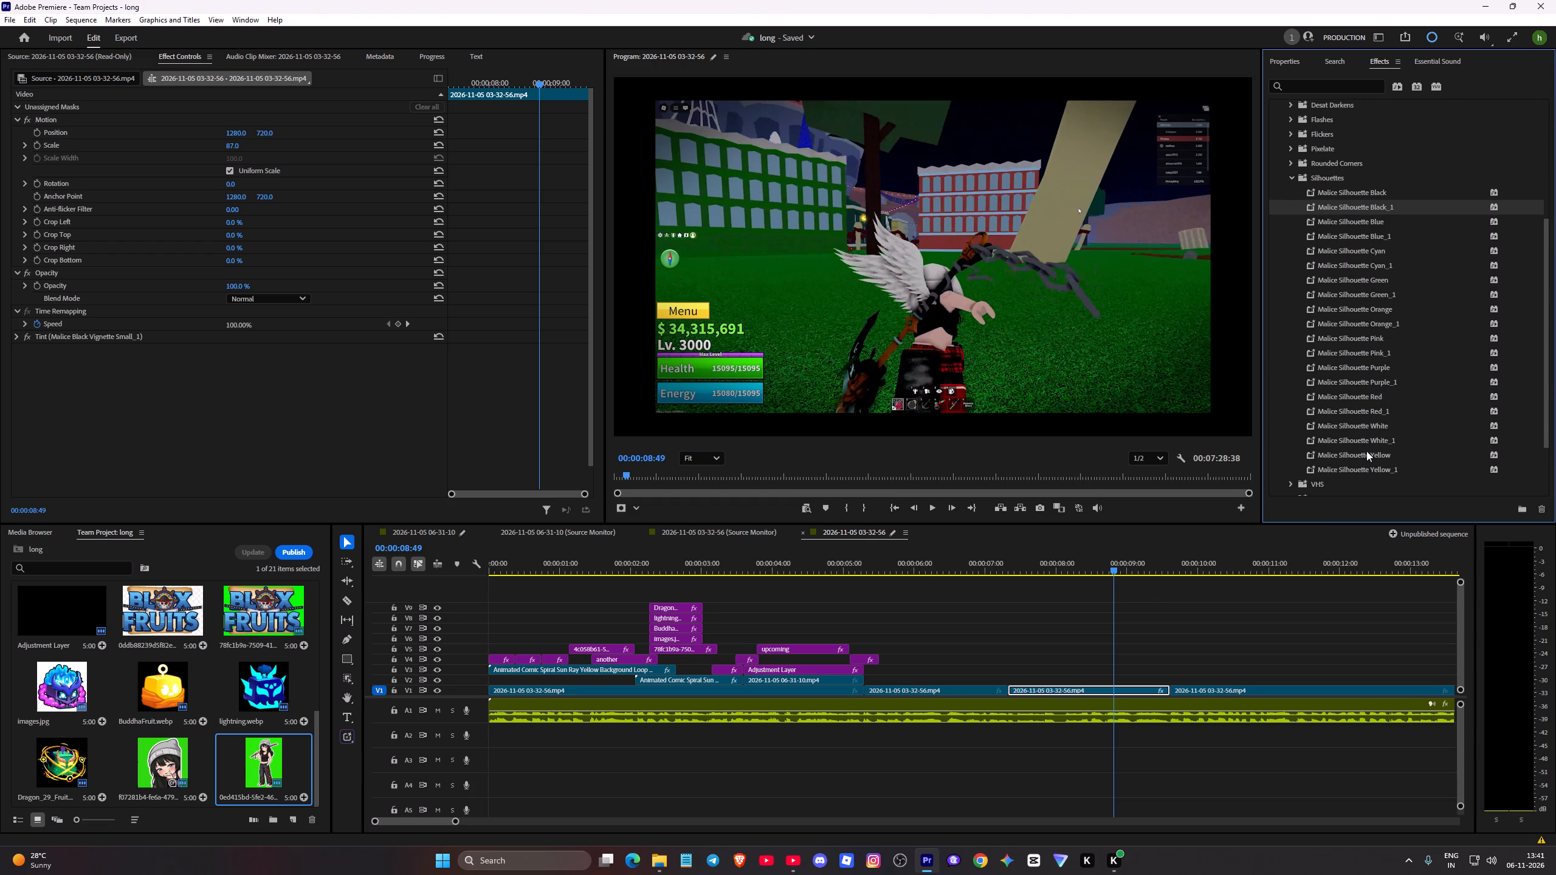
left_click_drag(1365, 454, 1129, 692)
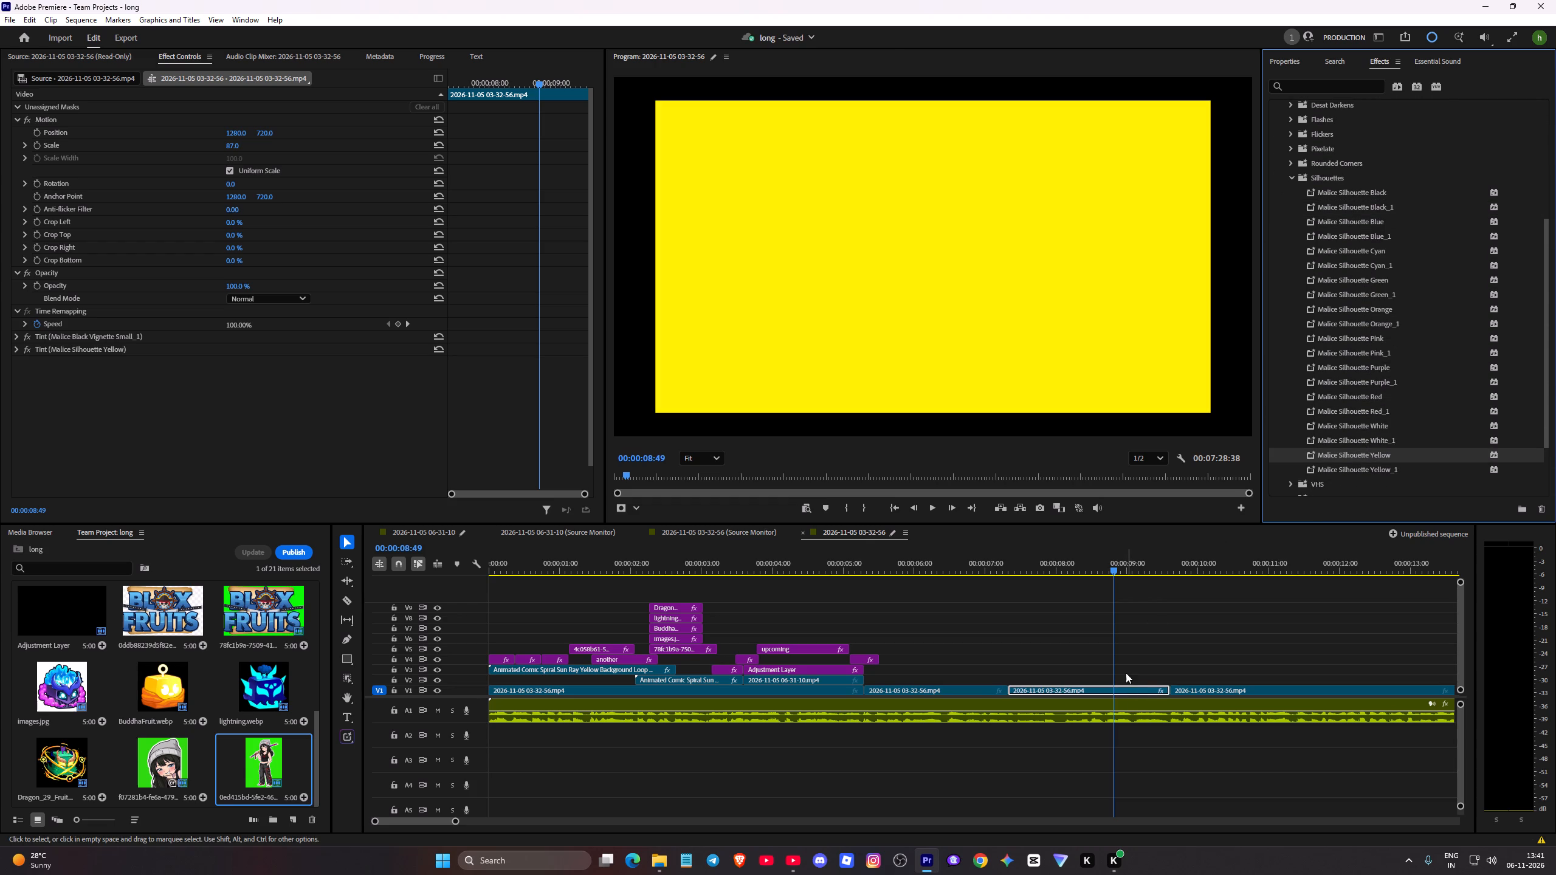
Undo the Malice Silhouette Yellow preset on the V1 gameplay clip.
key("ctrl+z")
Apply the Malice 100px Rounded Corners preset to the shrunken V1 gameplay clip and scrub through it to check the look.
scroll(1369, 362, "up", 2)
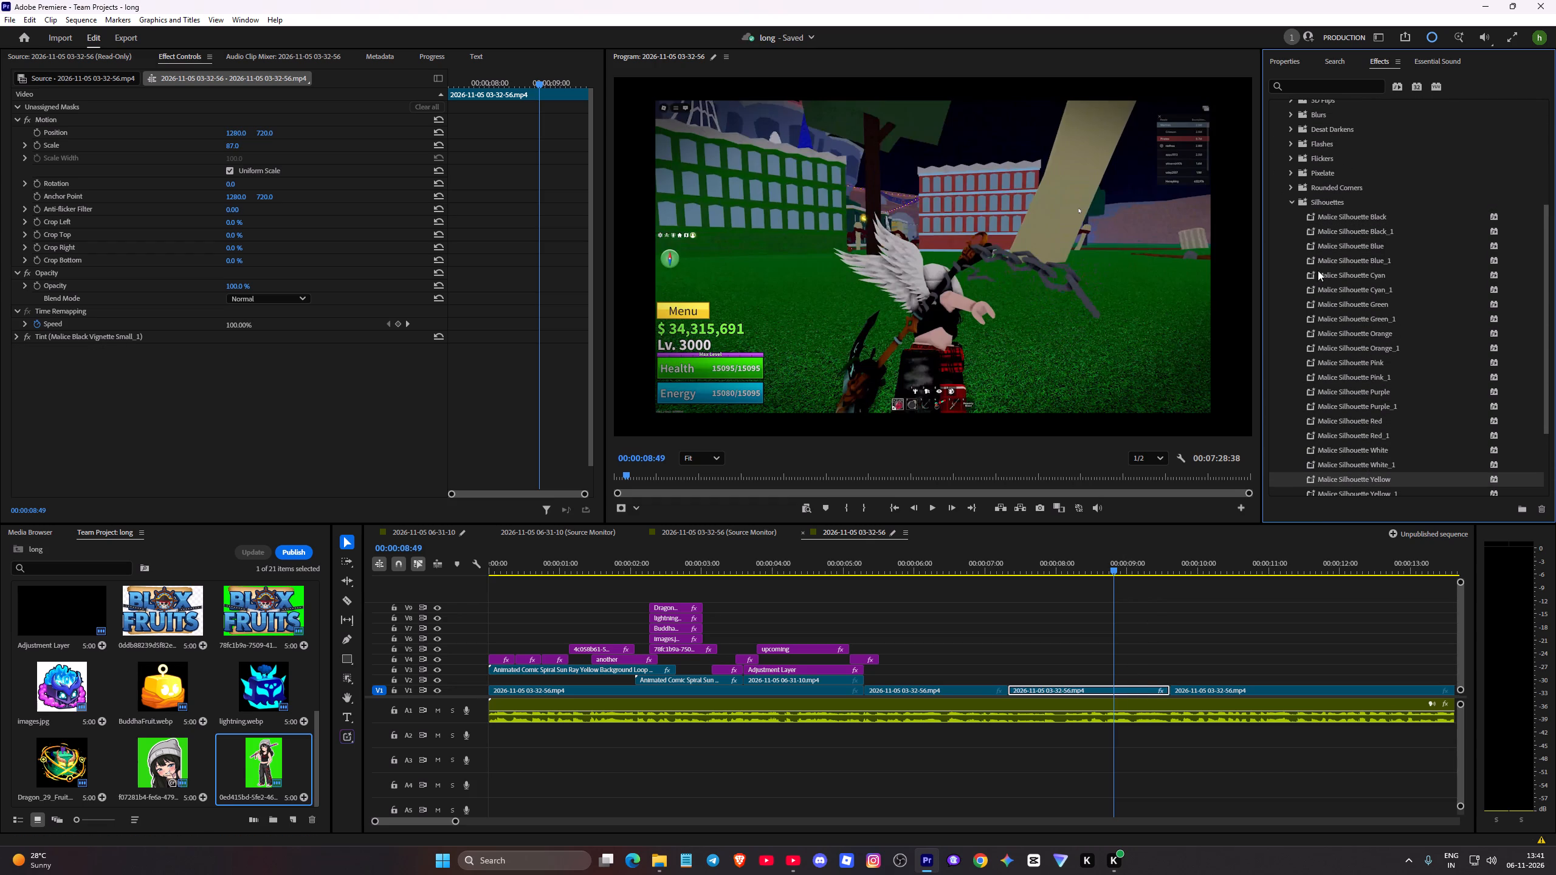
left_click(1289, 199)
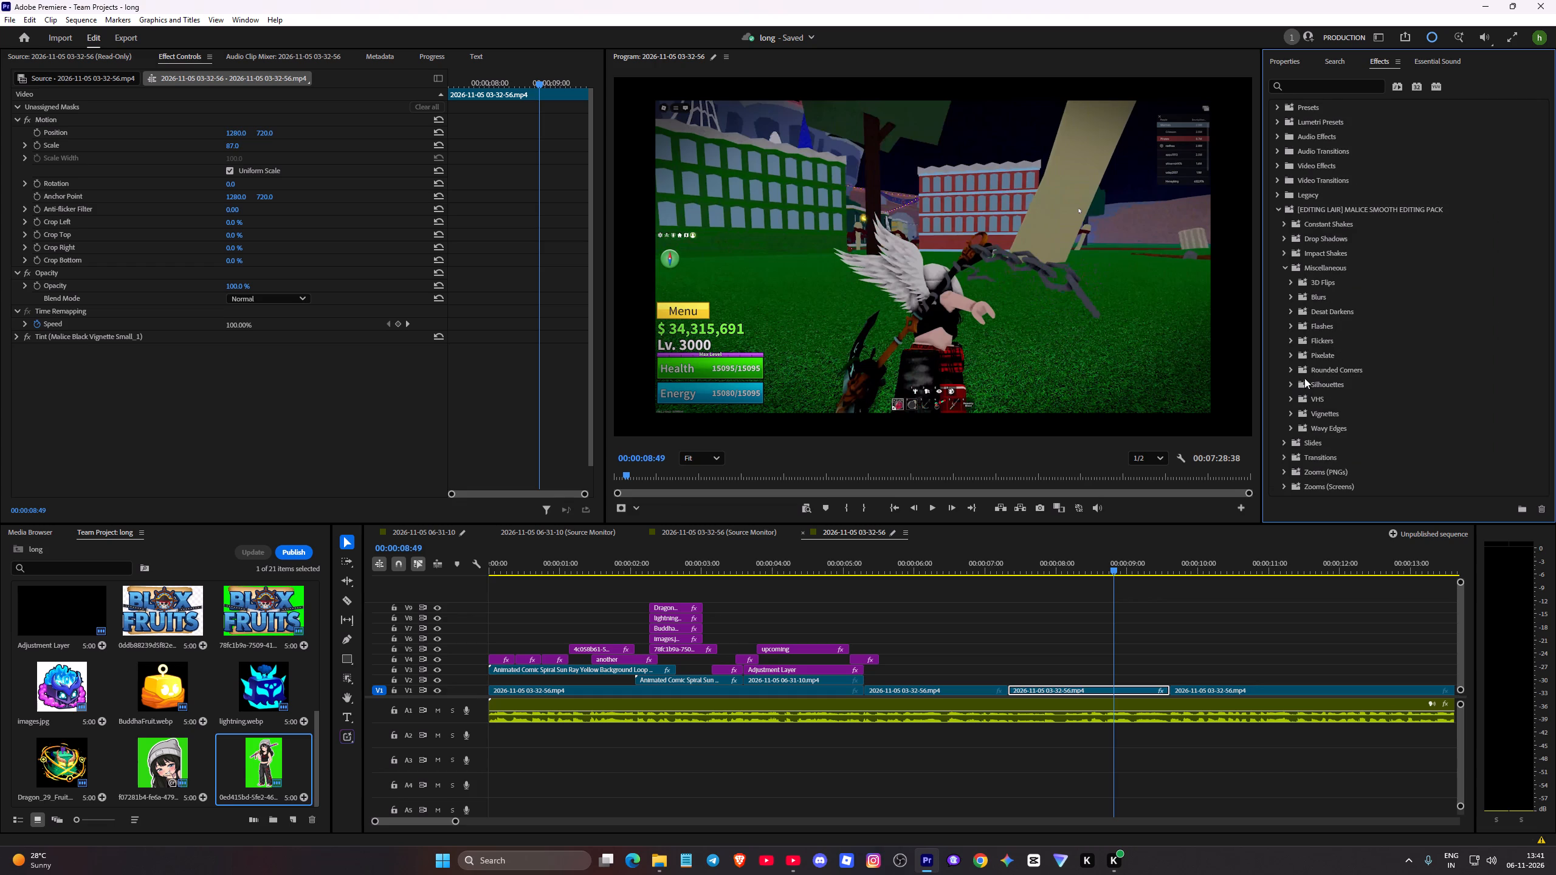
left_click(1292, 371)
left_click_drag(1338, 388, 1259, 472)
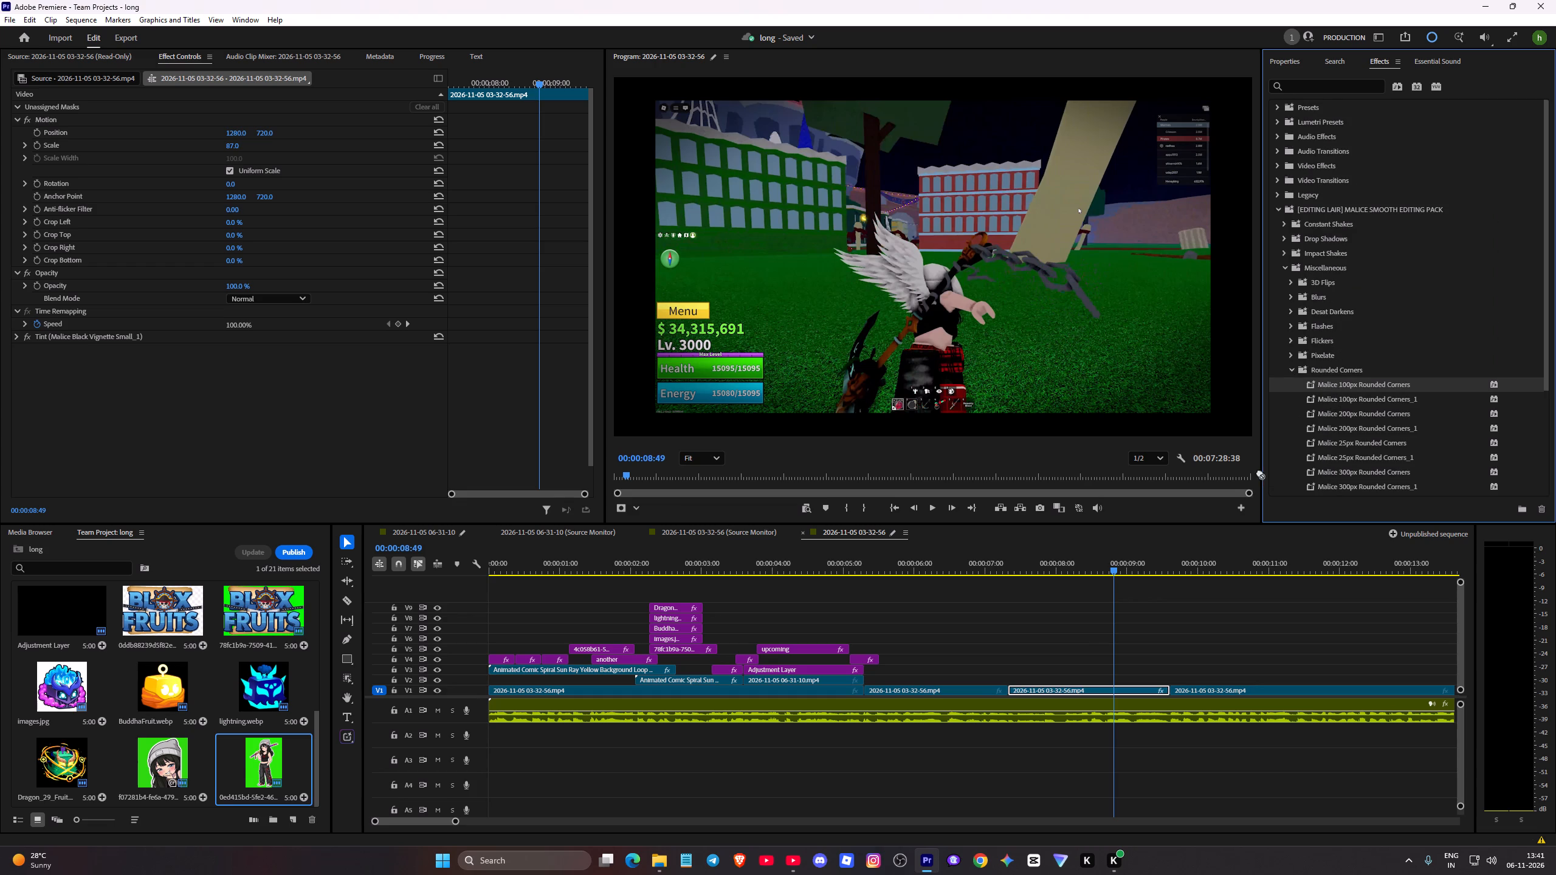
left_click_drag(1259, 472, 1080, 695)
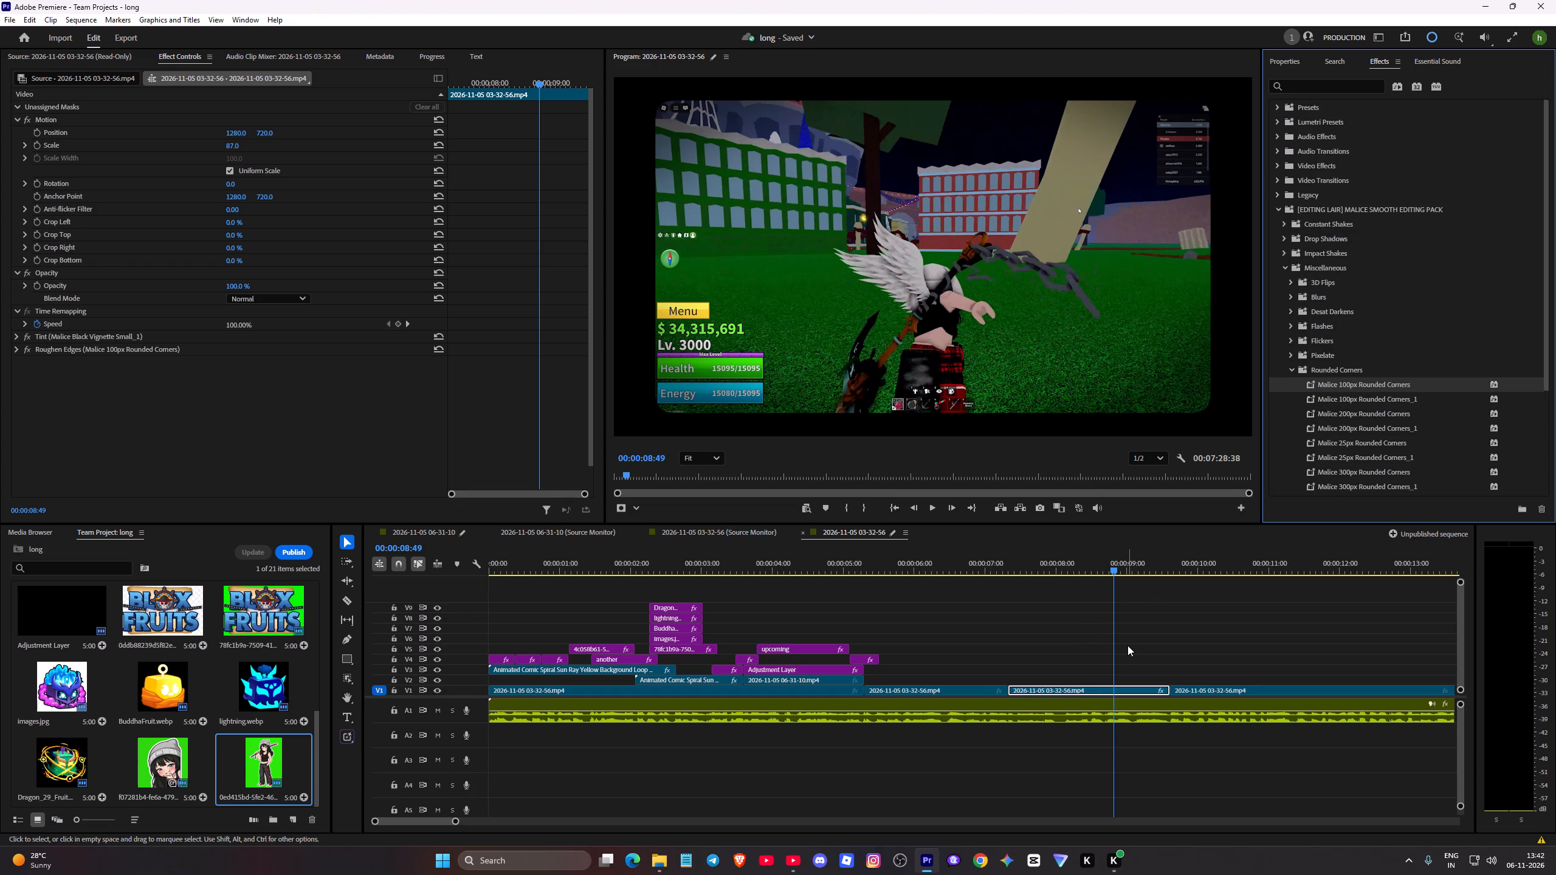
left_click_drag(1112, 642, 1056, 646)
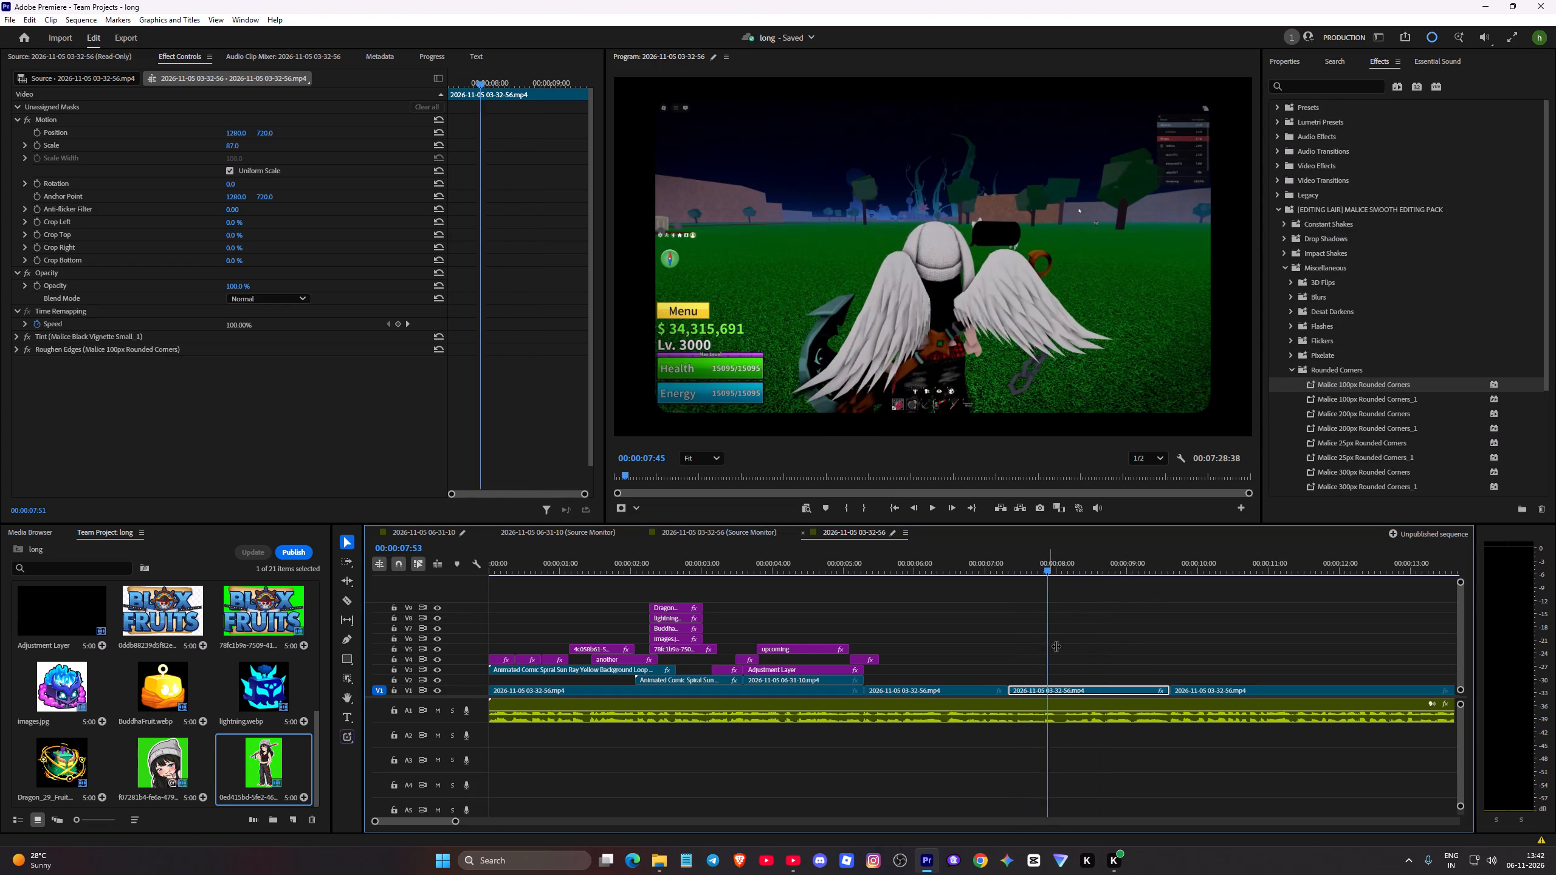
left_click_drag(1056, 646, 1076, 647)
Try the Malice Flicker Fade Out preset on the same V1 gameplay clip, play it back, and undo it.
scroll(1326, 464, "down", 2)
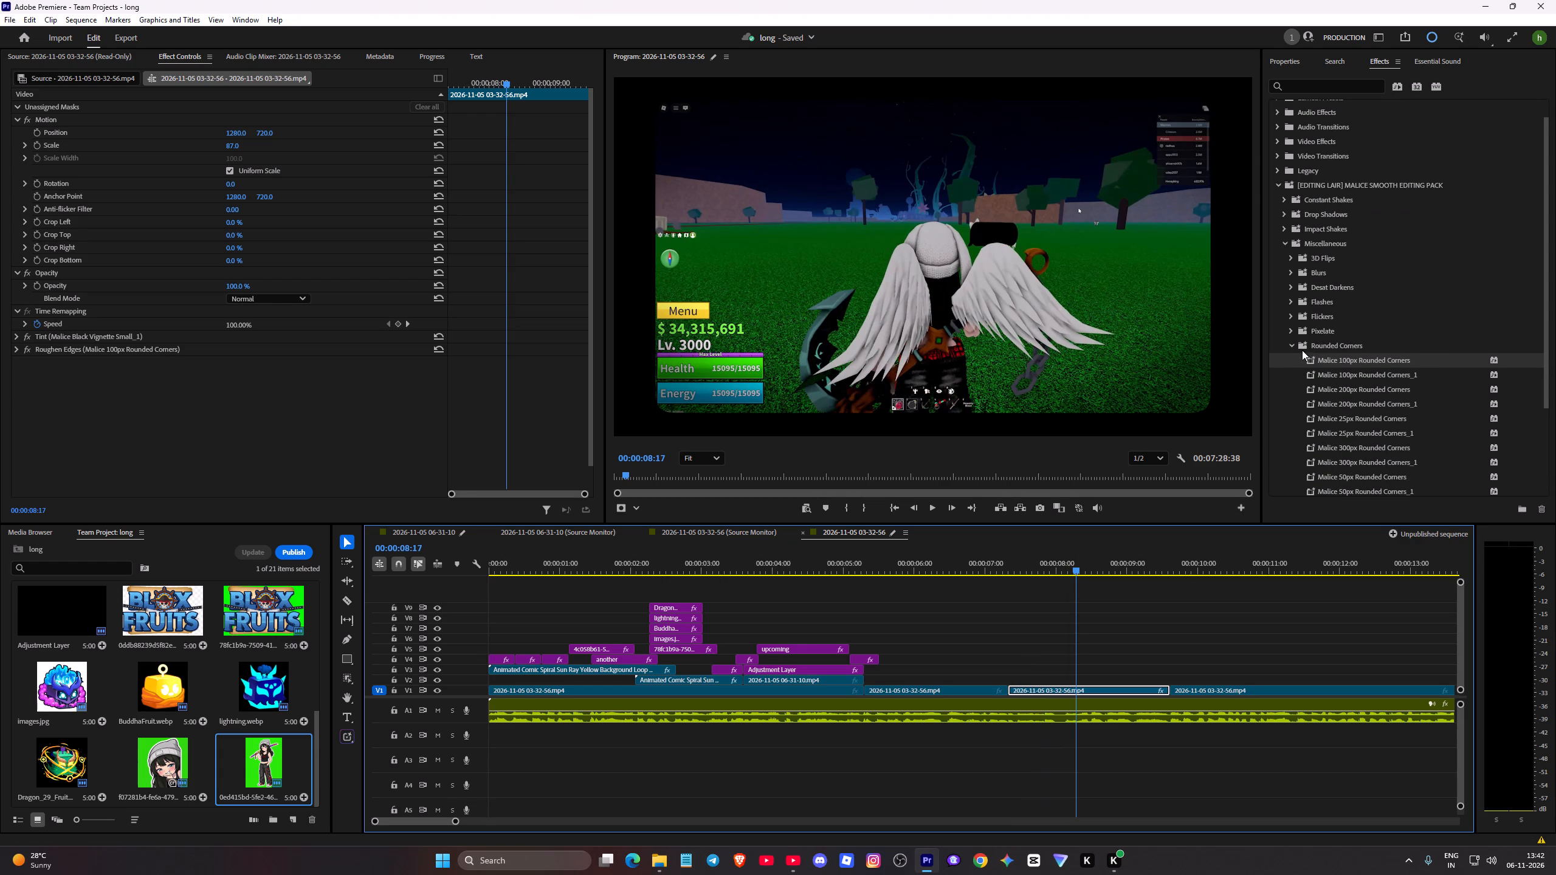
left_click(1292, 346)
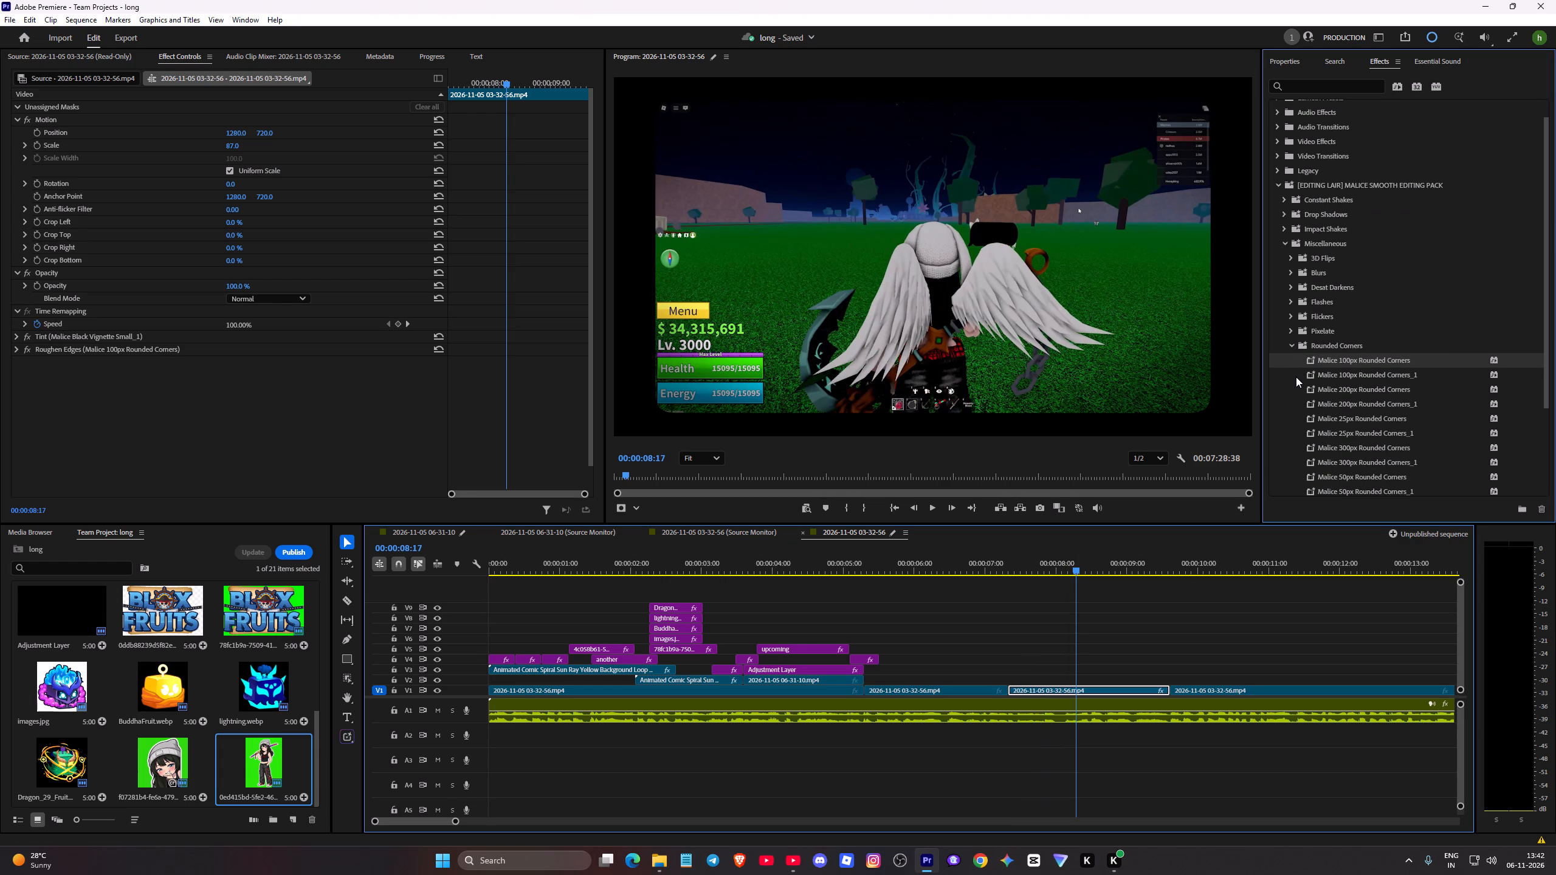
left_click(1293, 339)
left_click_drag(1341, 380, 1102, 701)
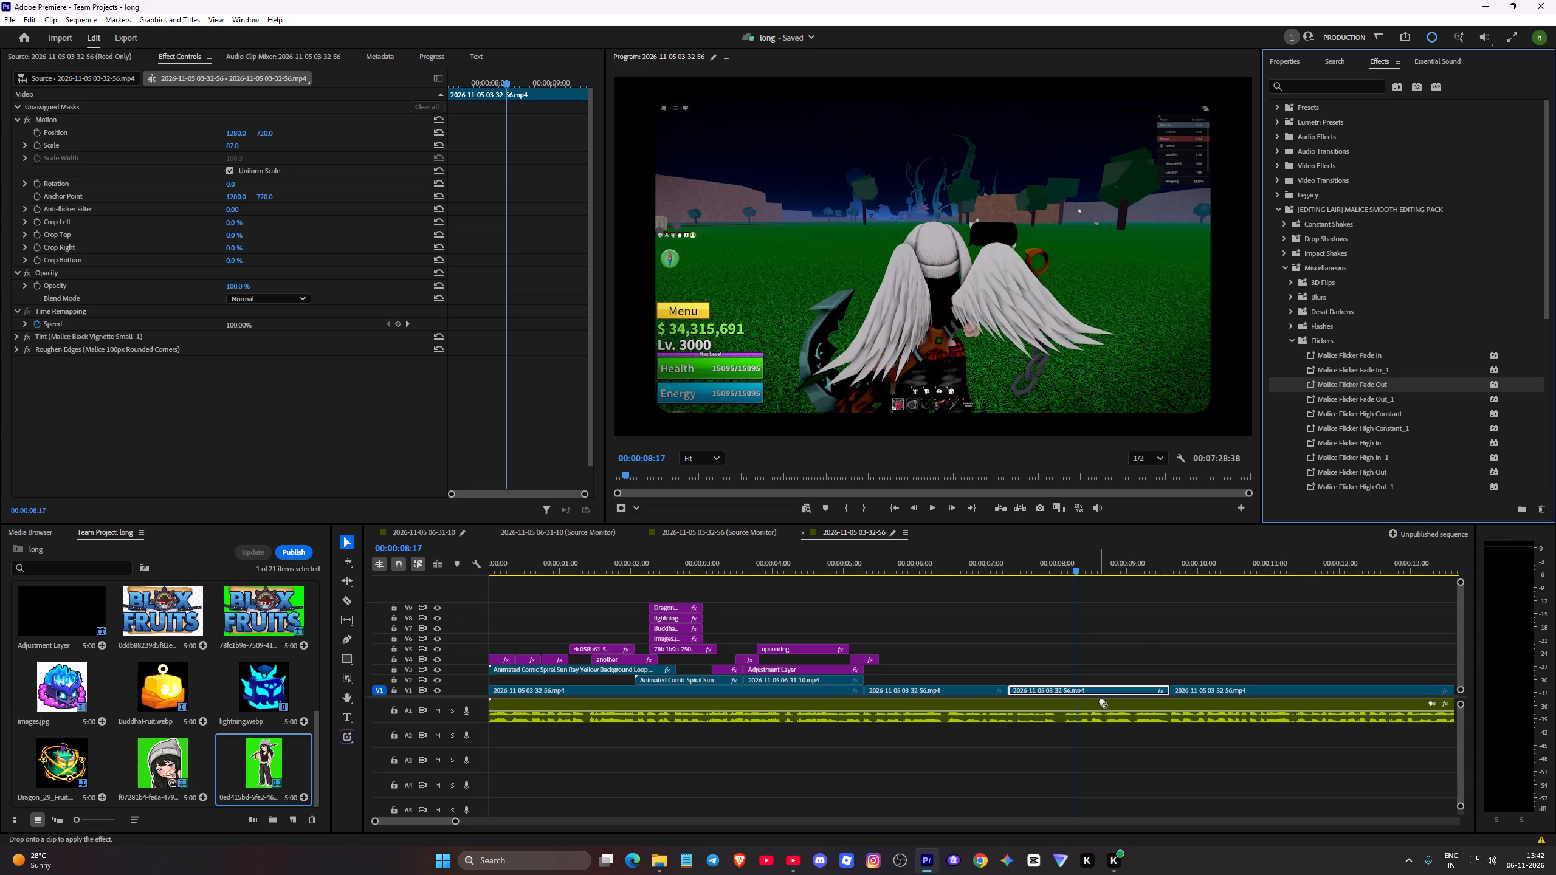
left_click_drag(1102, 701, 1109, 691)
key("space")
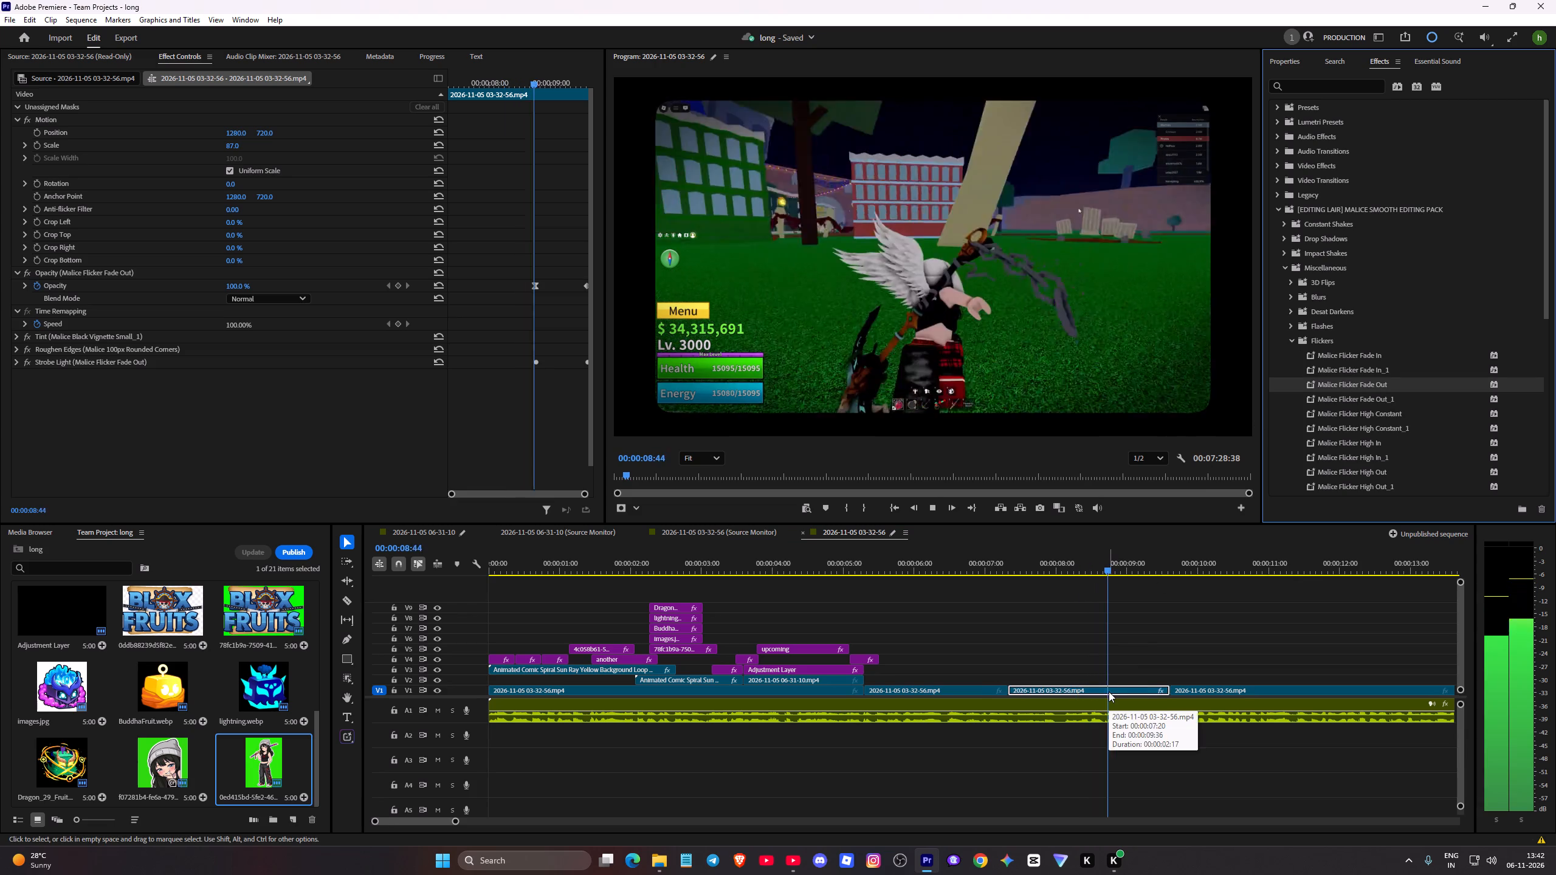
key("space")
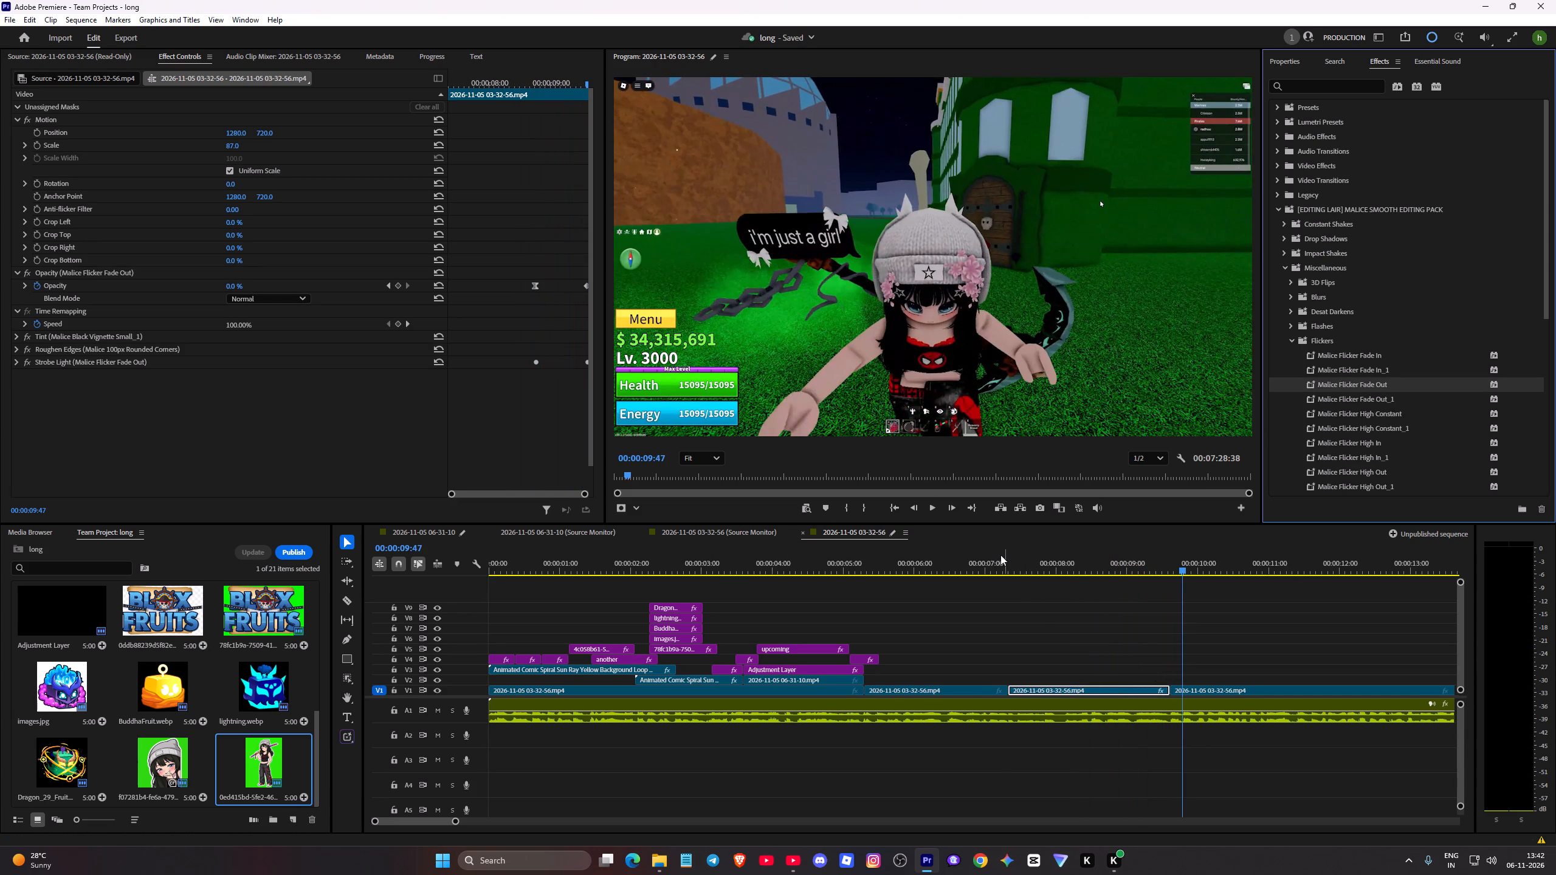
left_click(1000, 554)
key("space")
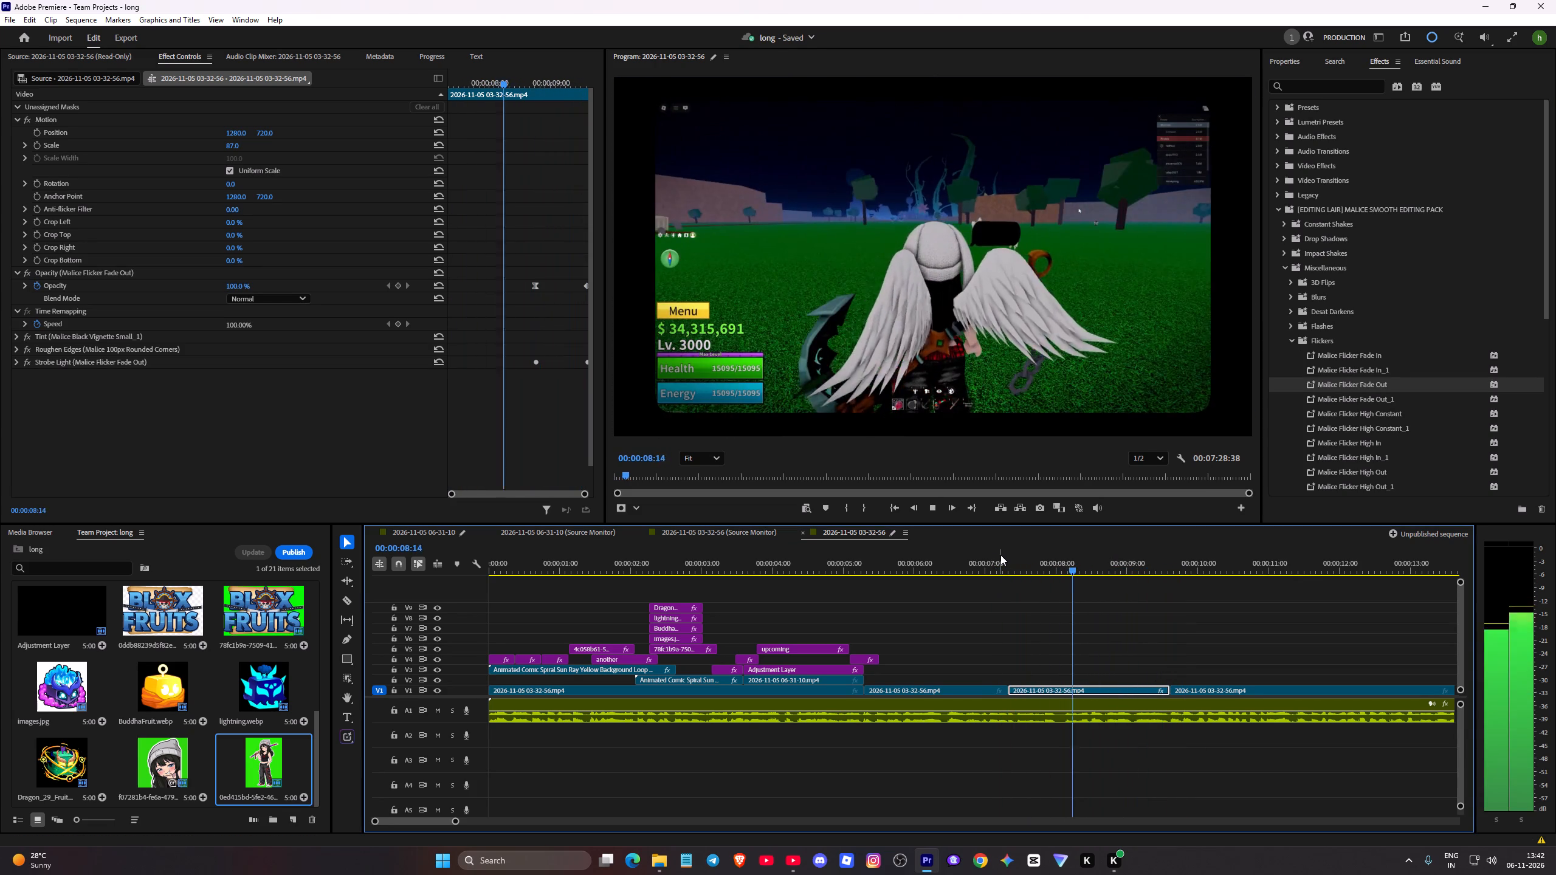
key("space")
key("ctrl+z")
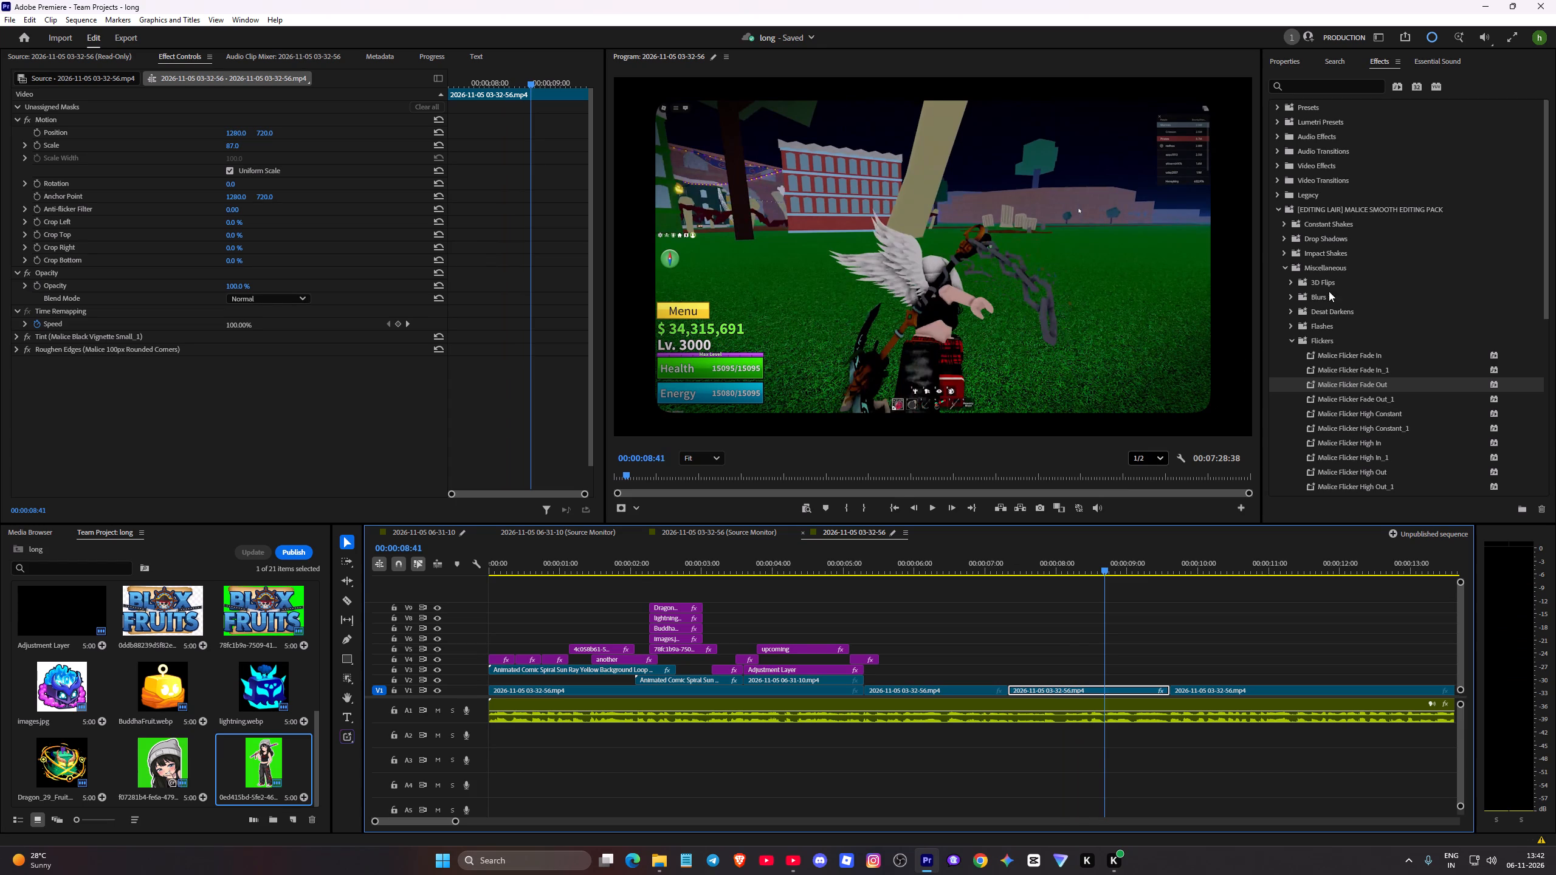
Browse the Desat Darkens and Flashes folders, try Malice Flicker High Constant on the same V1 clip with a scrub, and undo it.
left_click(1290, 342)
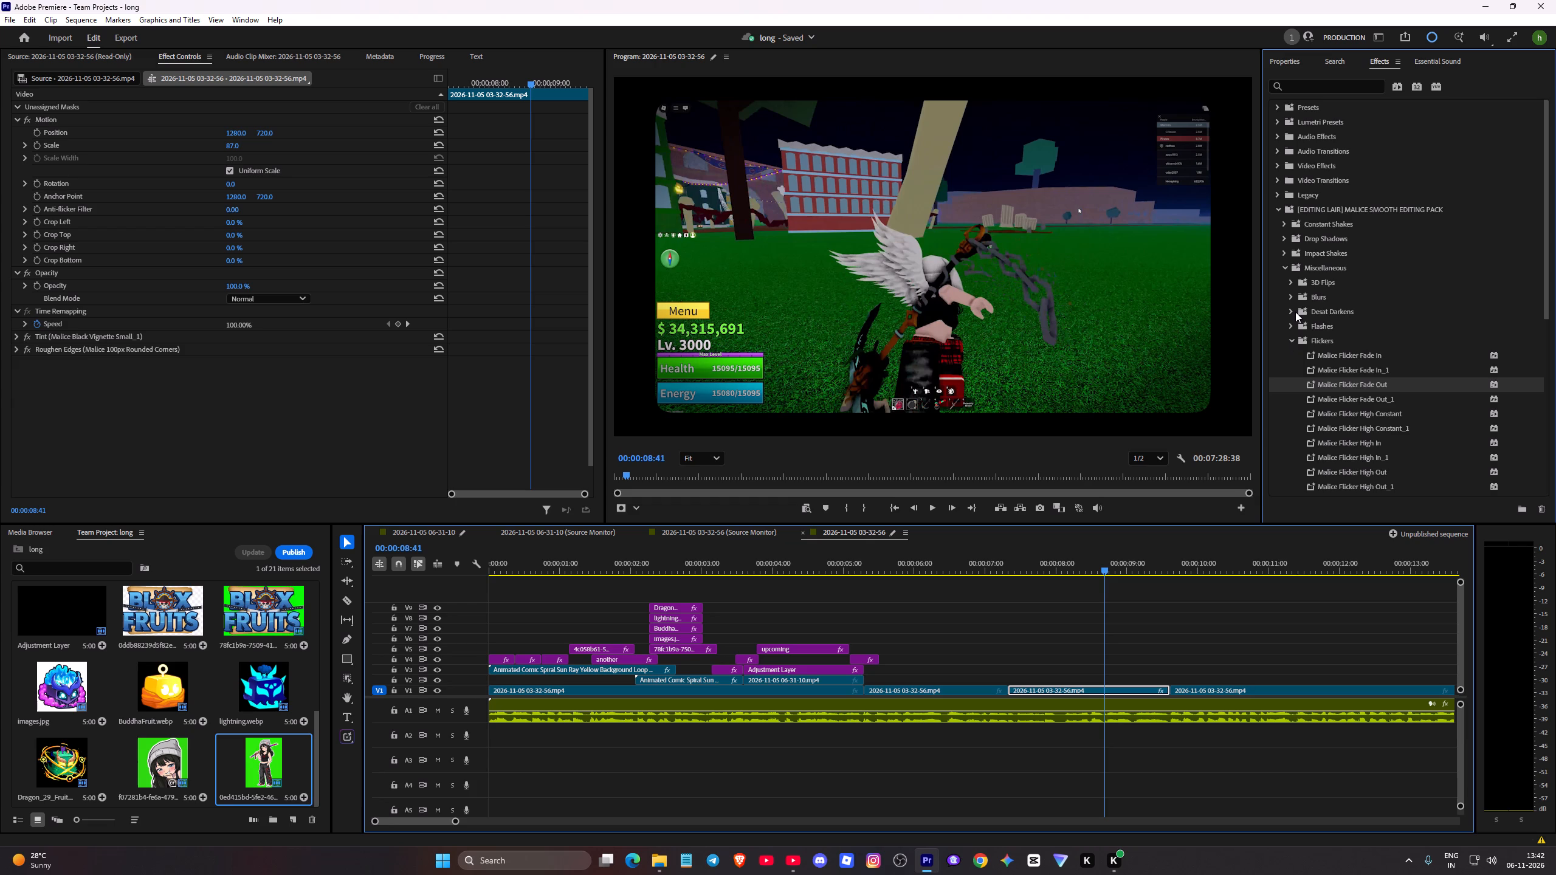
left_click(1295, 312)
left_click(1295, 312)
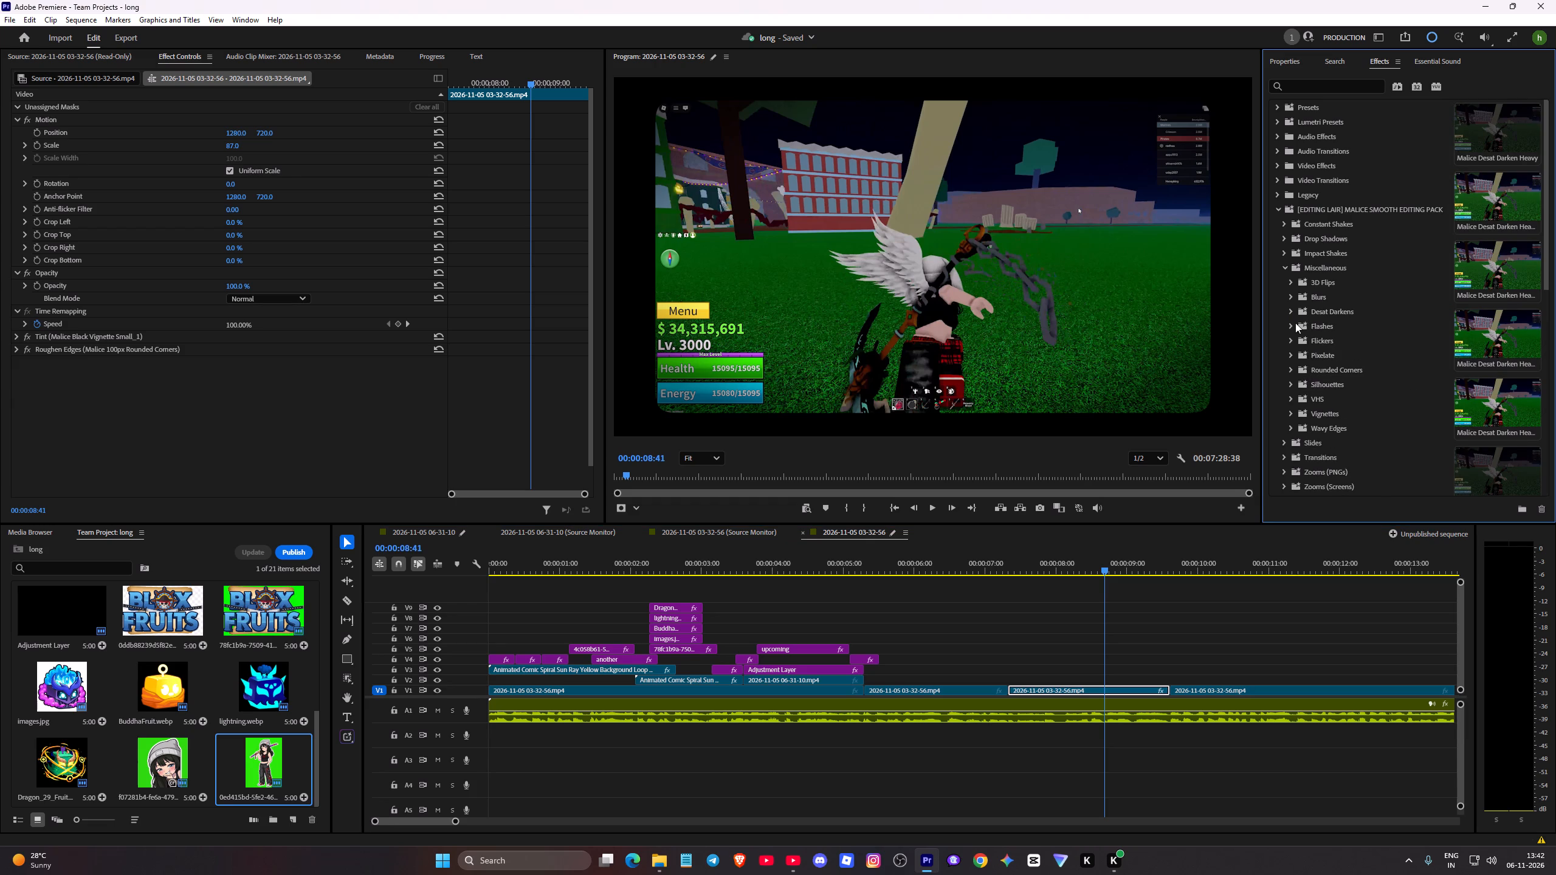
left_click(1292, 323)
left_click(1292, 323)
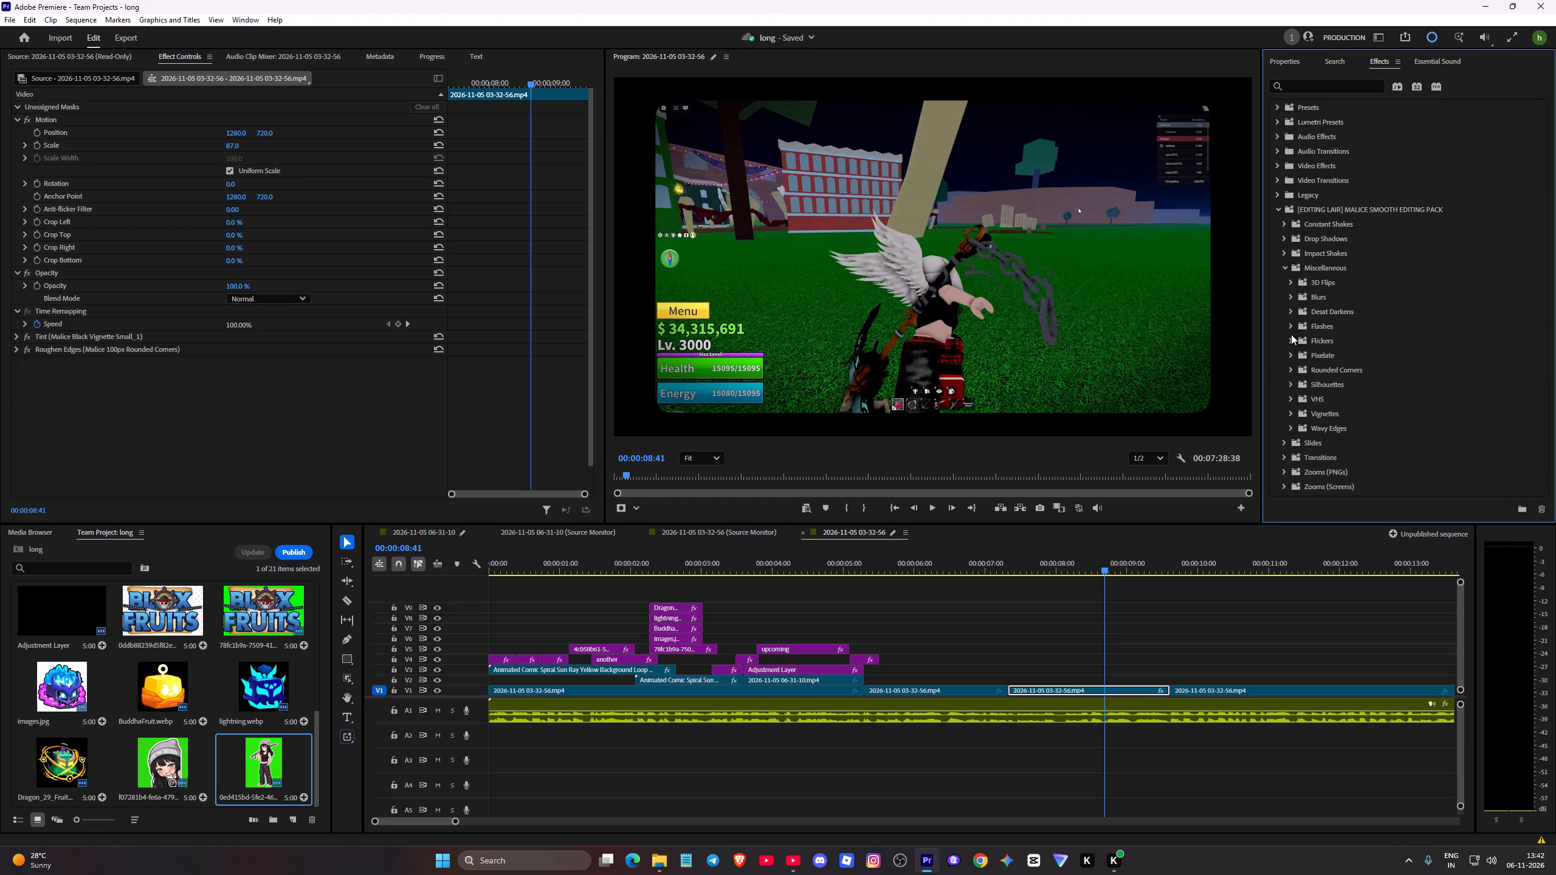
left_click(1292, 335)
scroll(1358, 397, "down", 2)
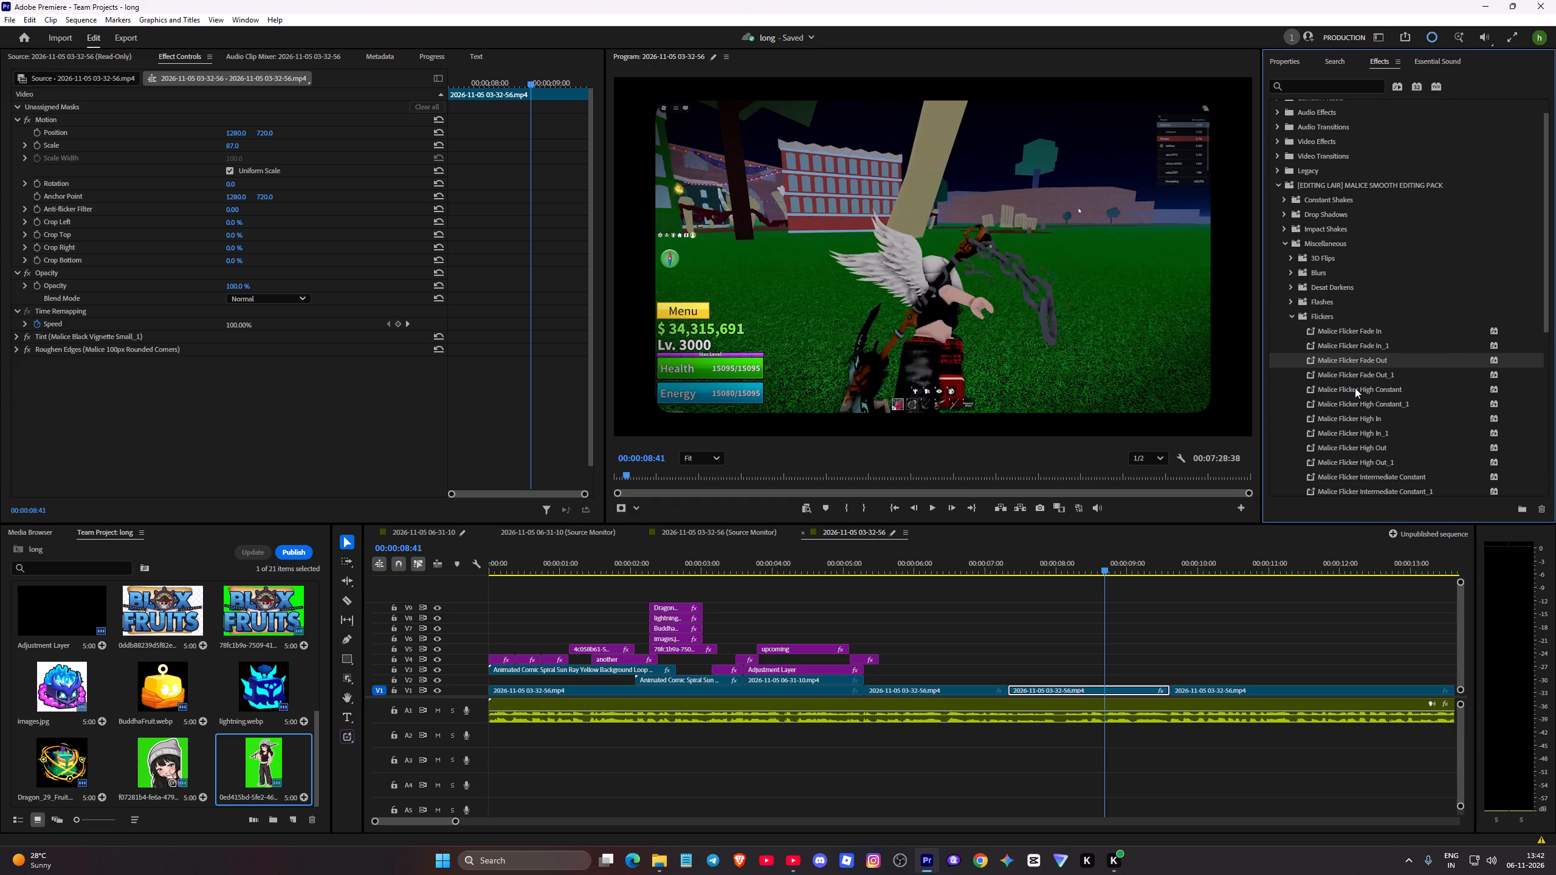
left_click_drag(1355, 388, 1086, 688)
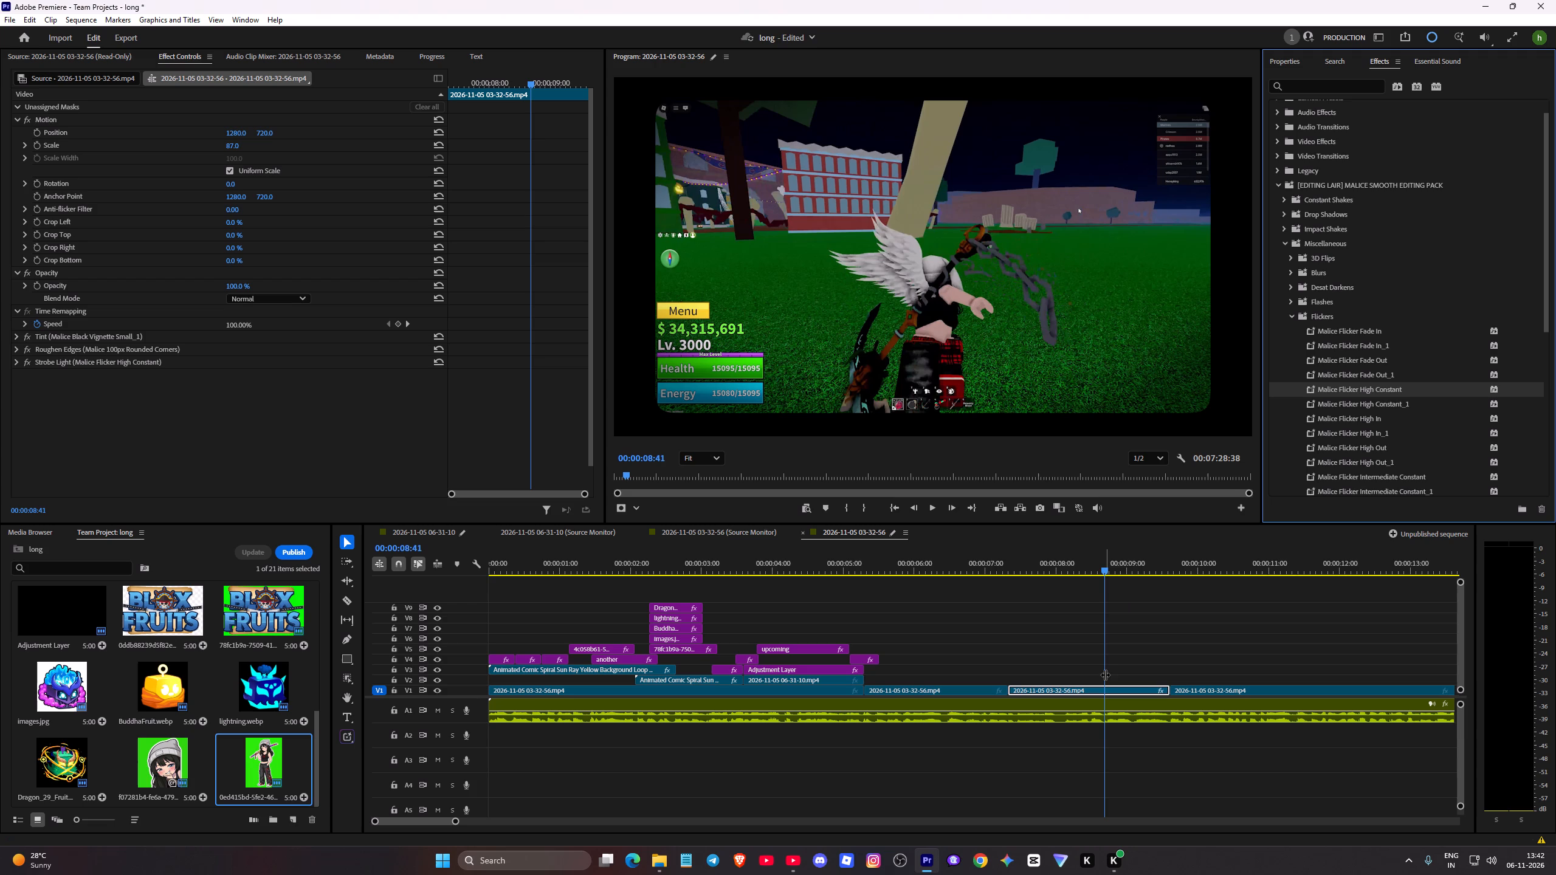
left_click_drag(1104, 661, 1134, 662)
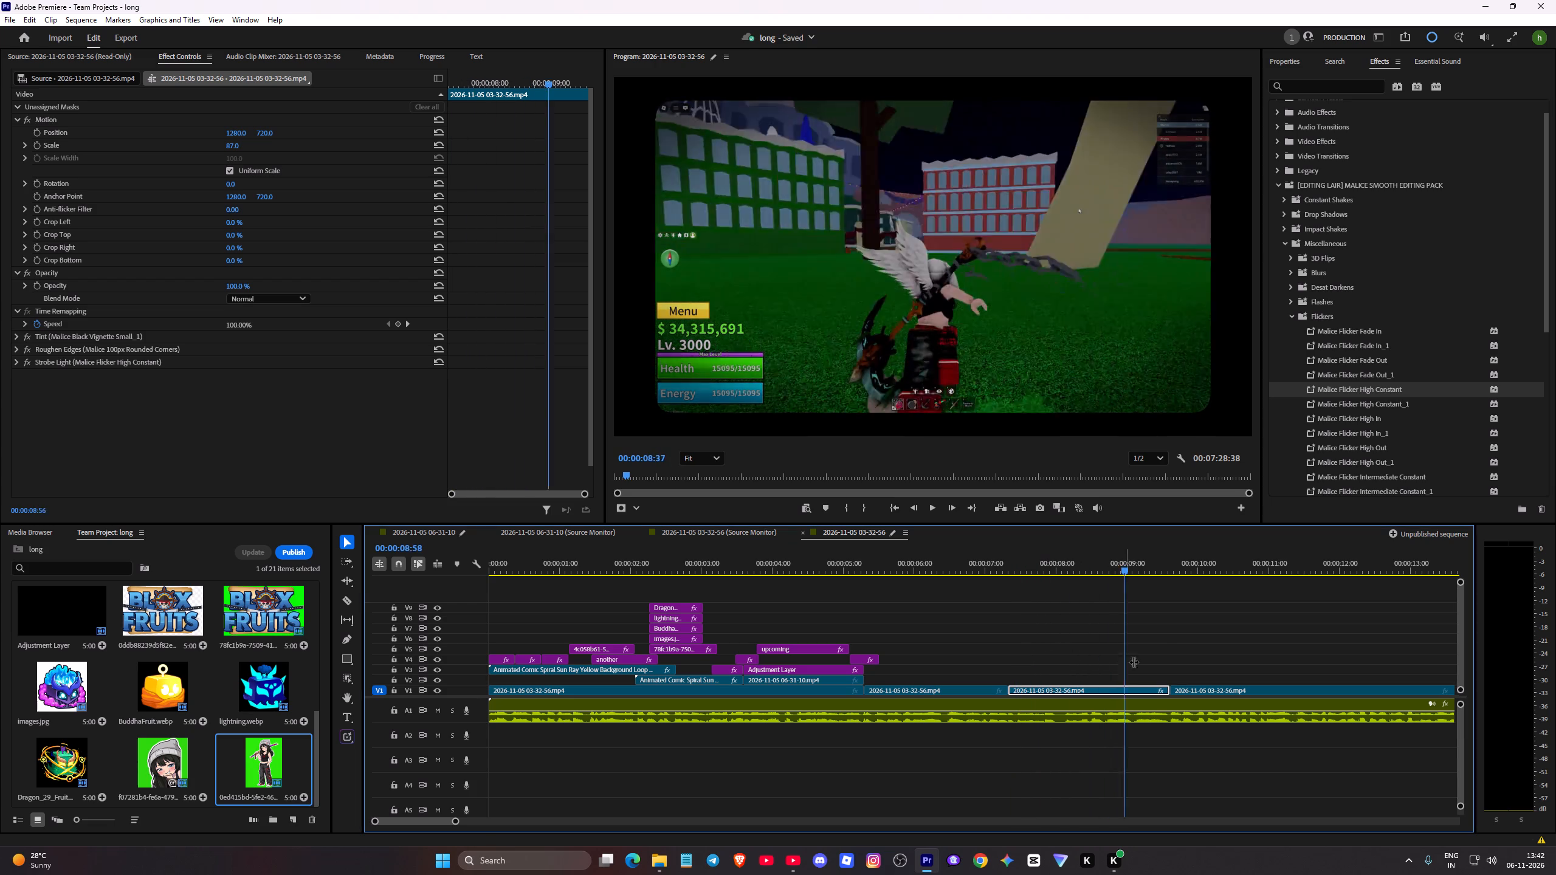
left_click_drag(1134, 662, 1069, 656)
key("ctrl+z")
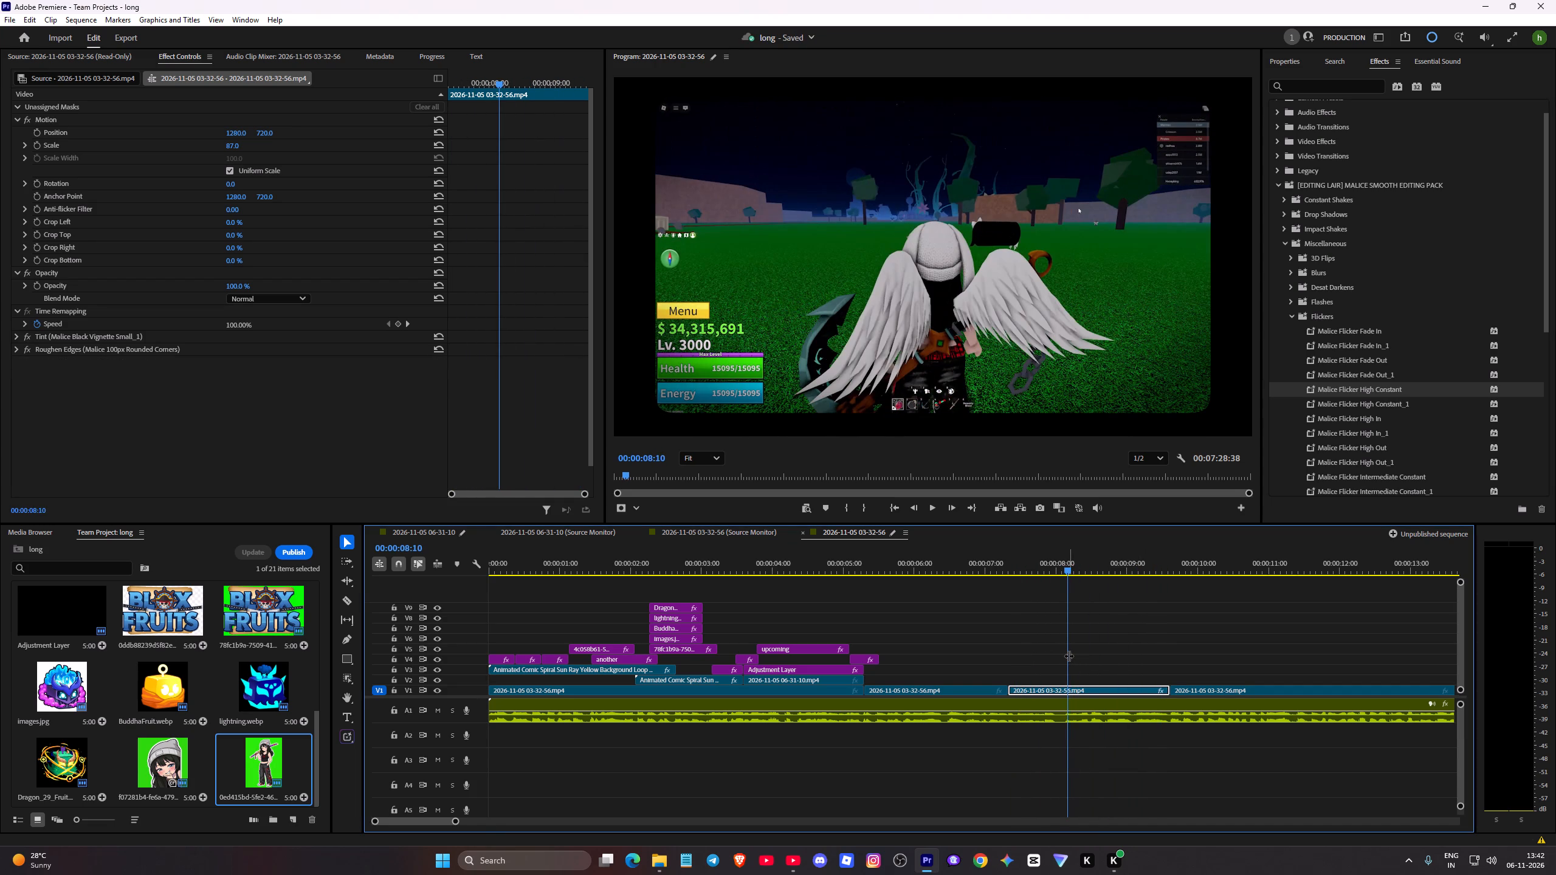
Look through the remaining Flickers presets and the Constant Zooms and Fast Screen Zoom Outs presets in the Malice pack.
scroll(1331, 467, "down", 1)
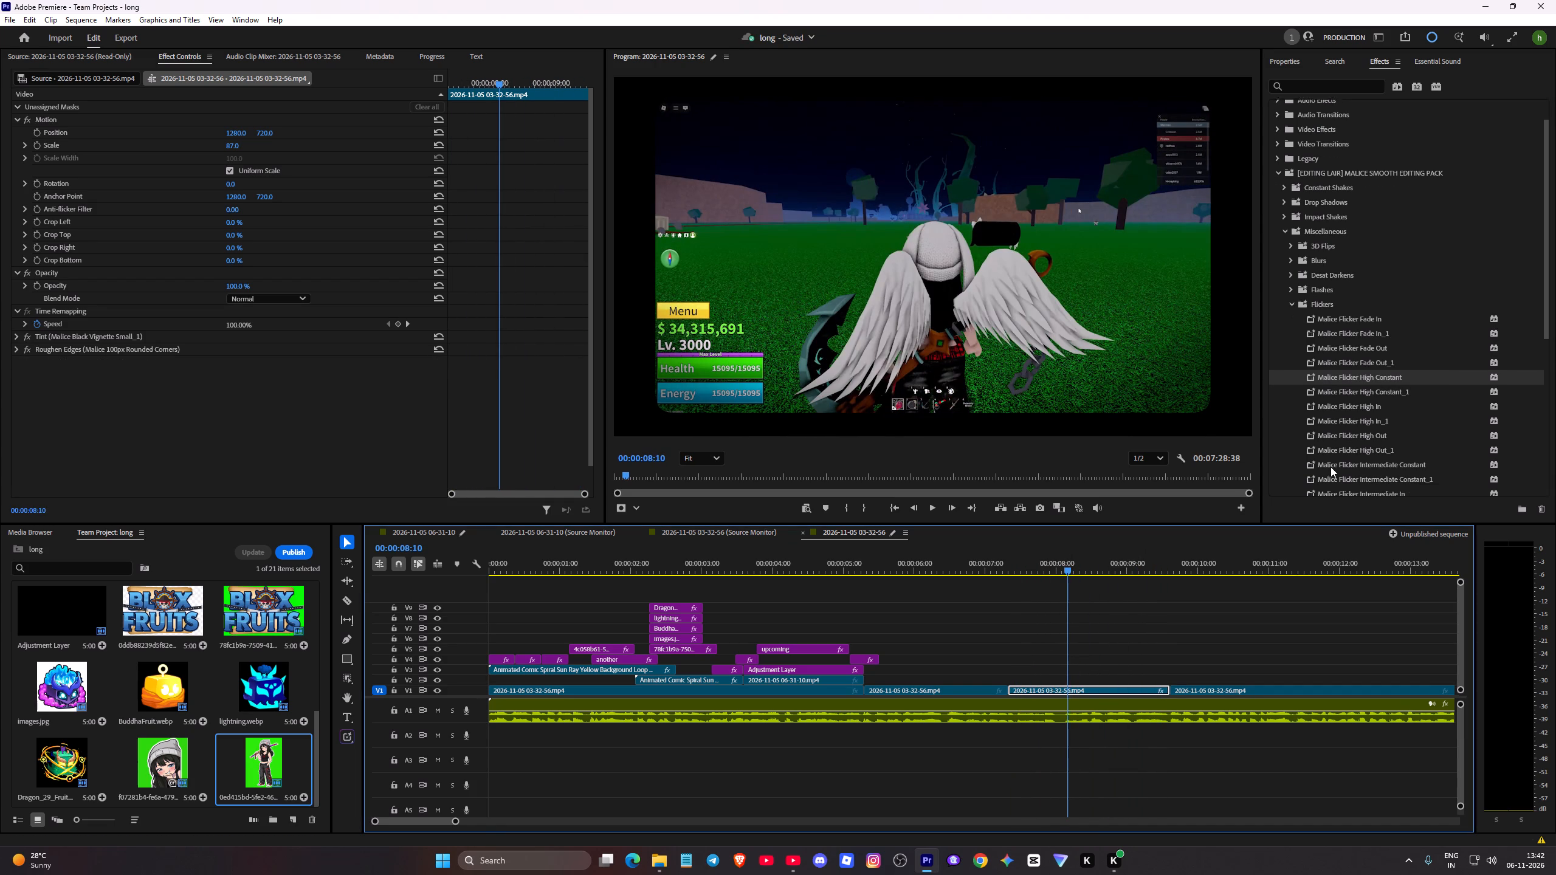
scroll(1331, 467, "down", 5)
left_click(1292, 238)
scroll(1300, 308, "down", 3)
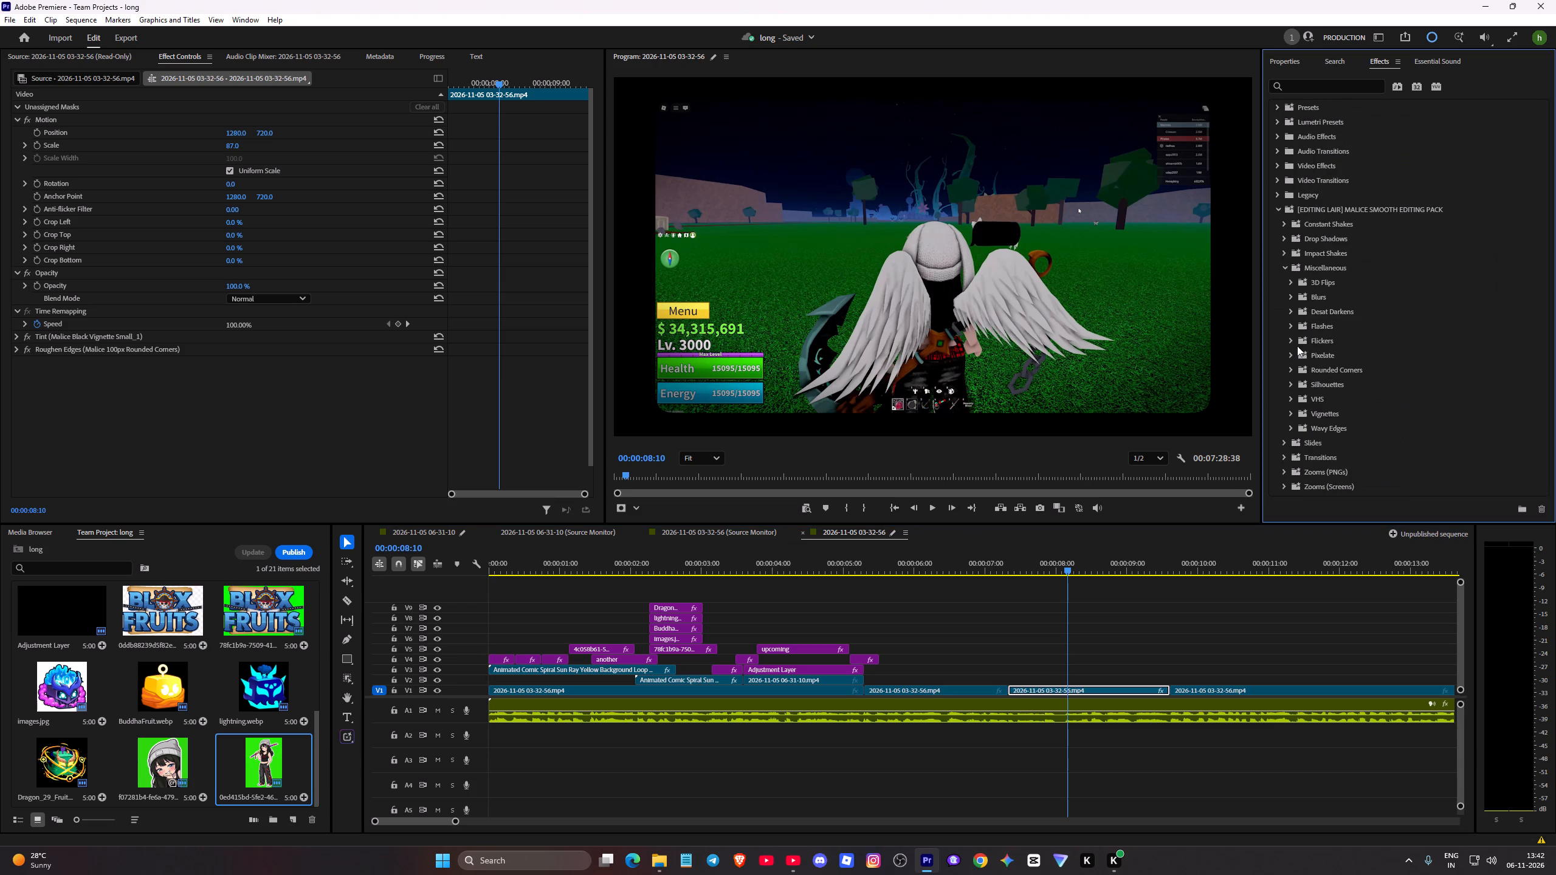
left_click(1289, 263)
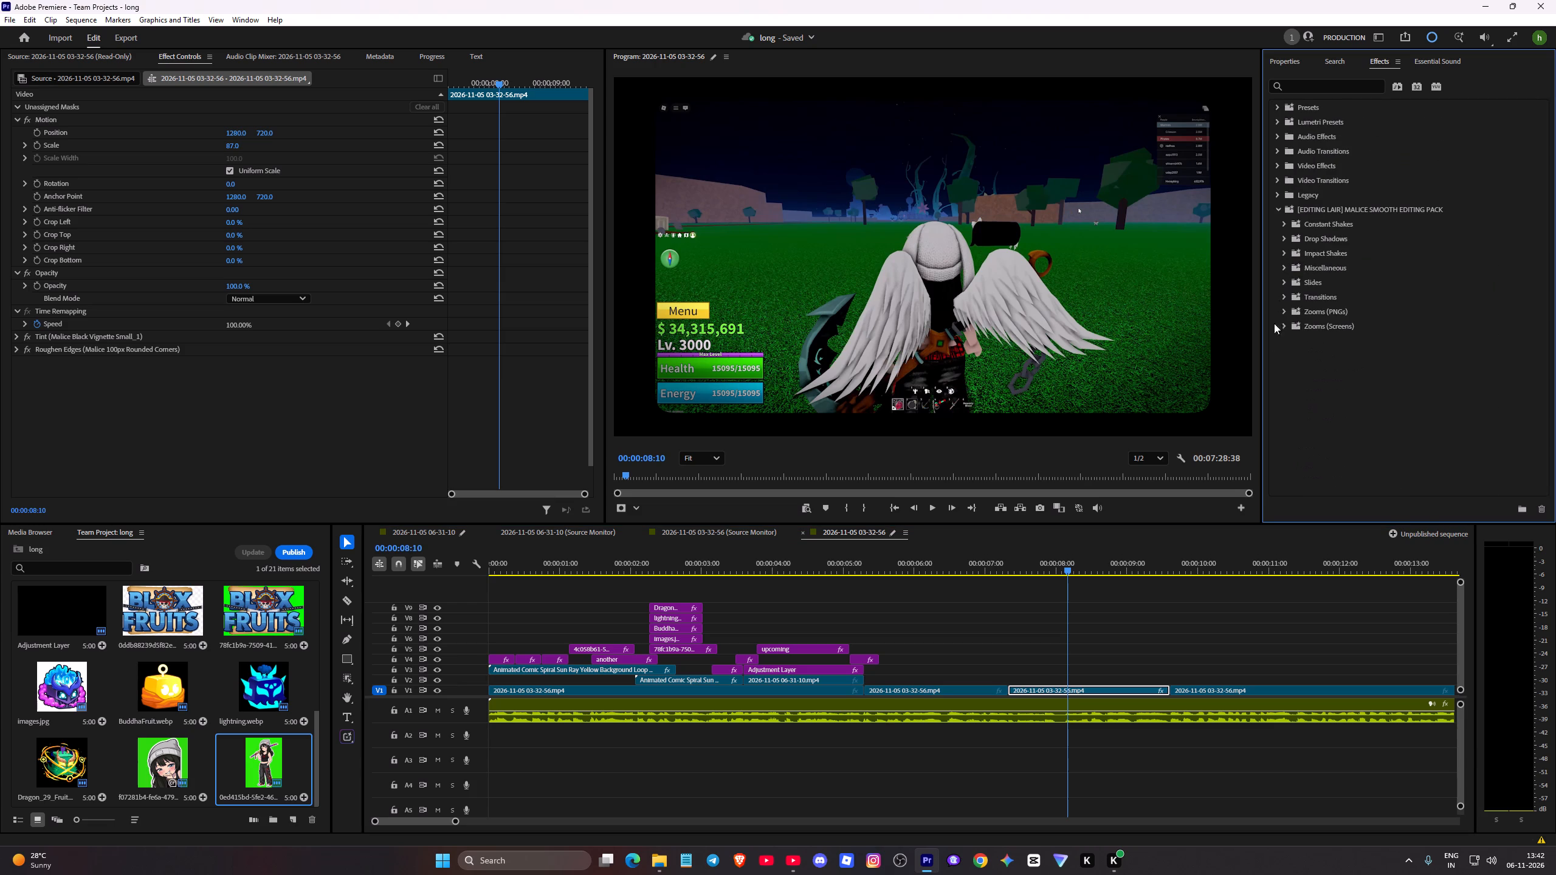
left_click(1284, 324)
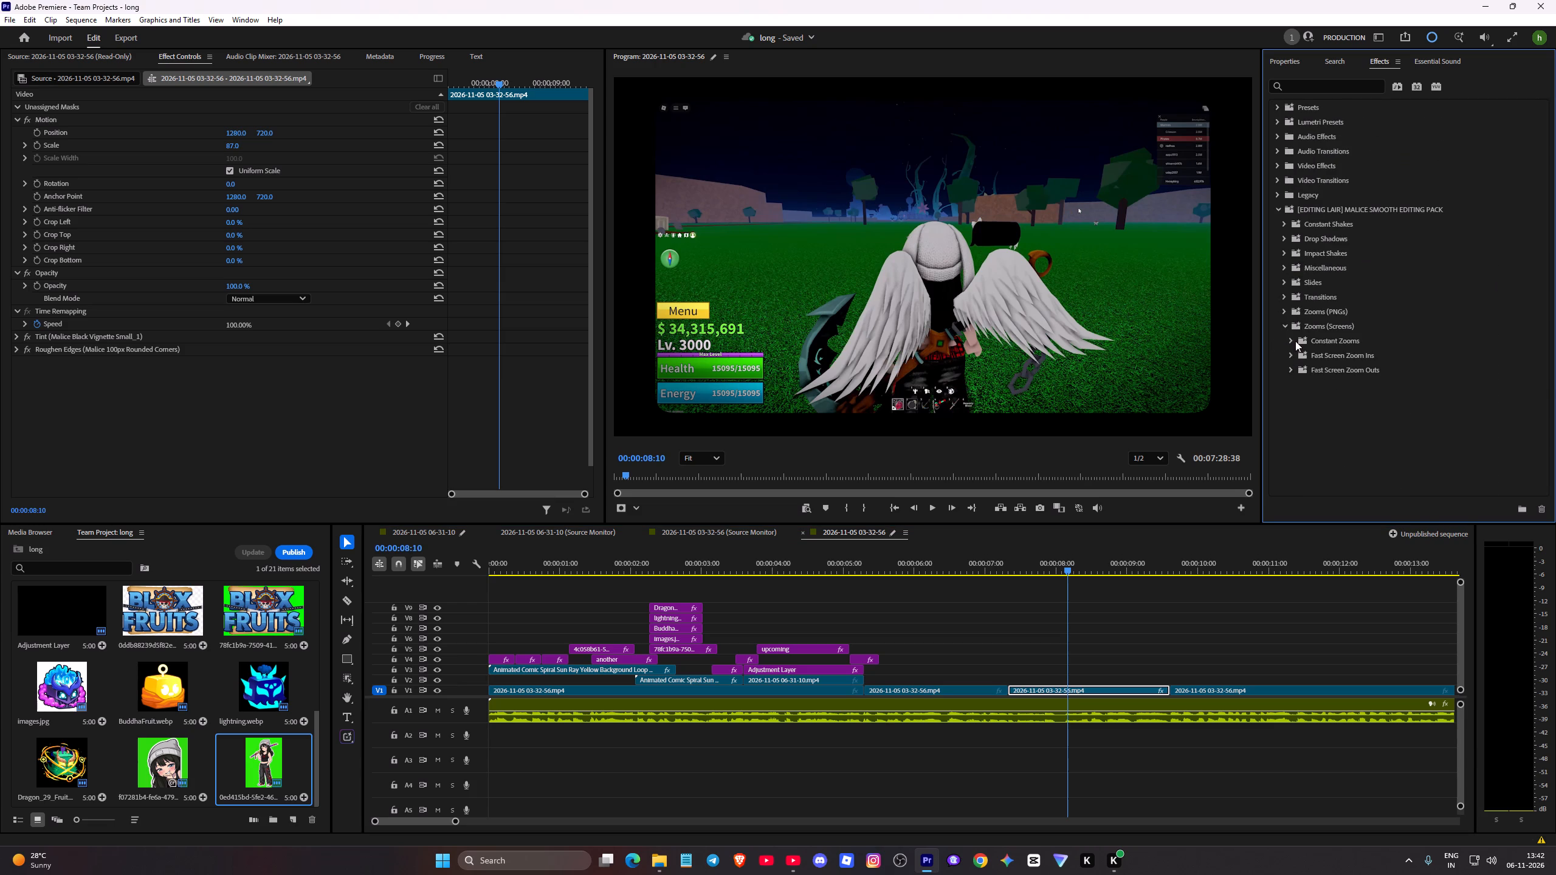
left_click(1295, 341)
scroll(1308, 368, "down", 12)
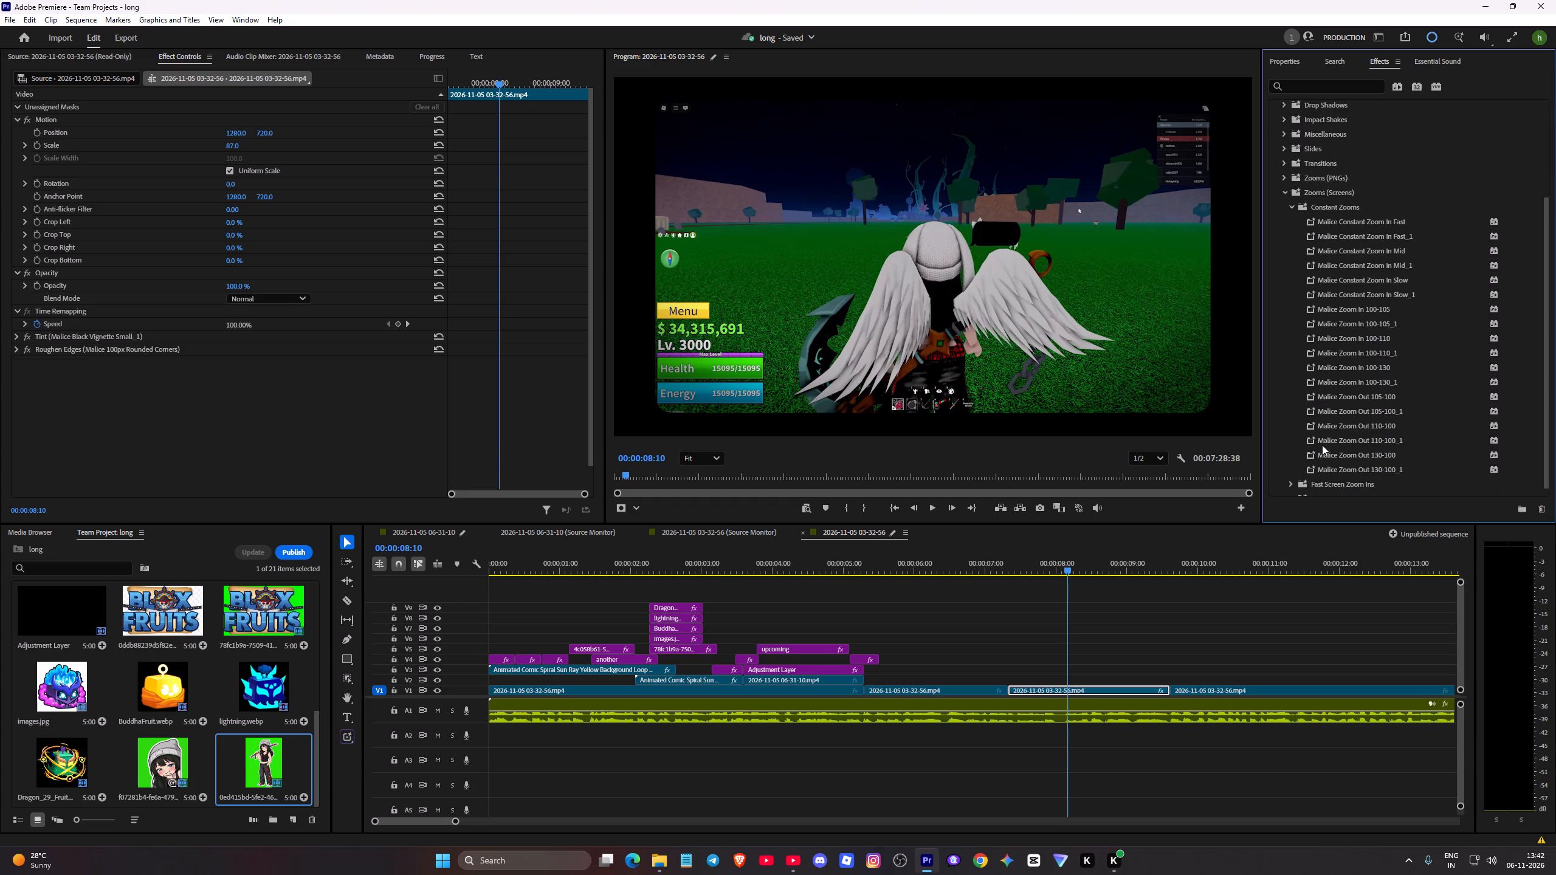
scroll(1322, 445, "down", 2)
left_click_drag(1322, 458, 1312, 473)
left_click(1293, 490)
scroll(1298, 472, "down", 17)
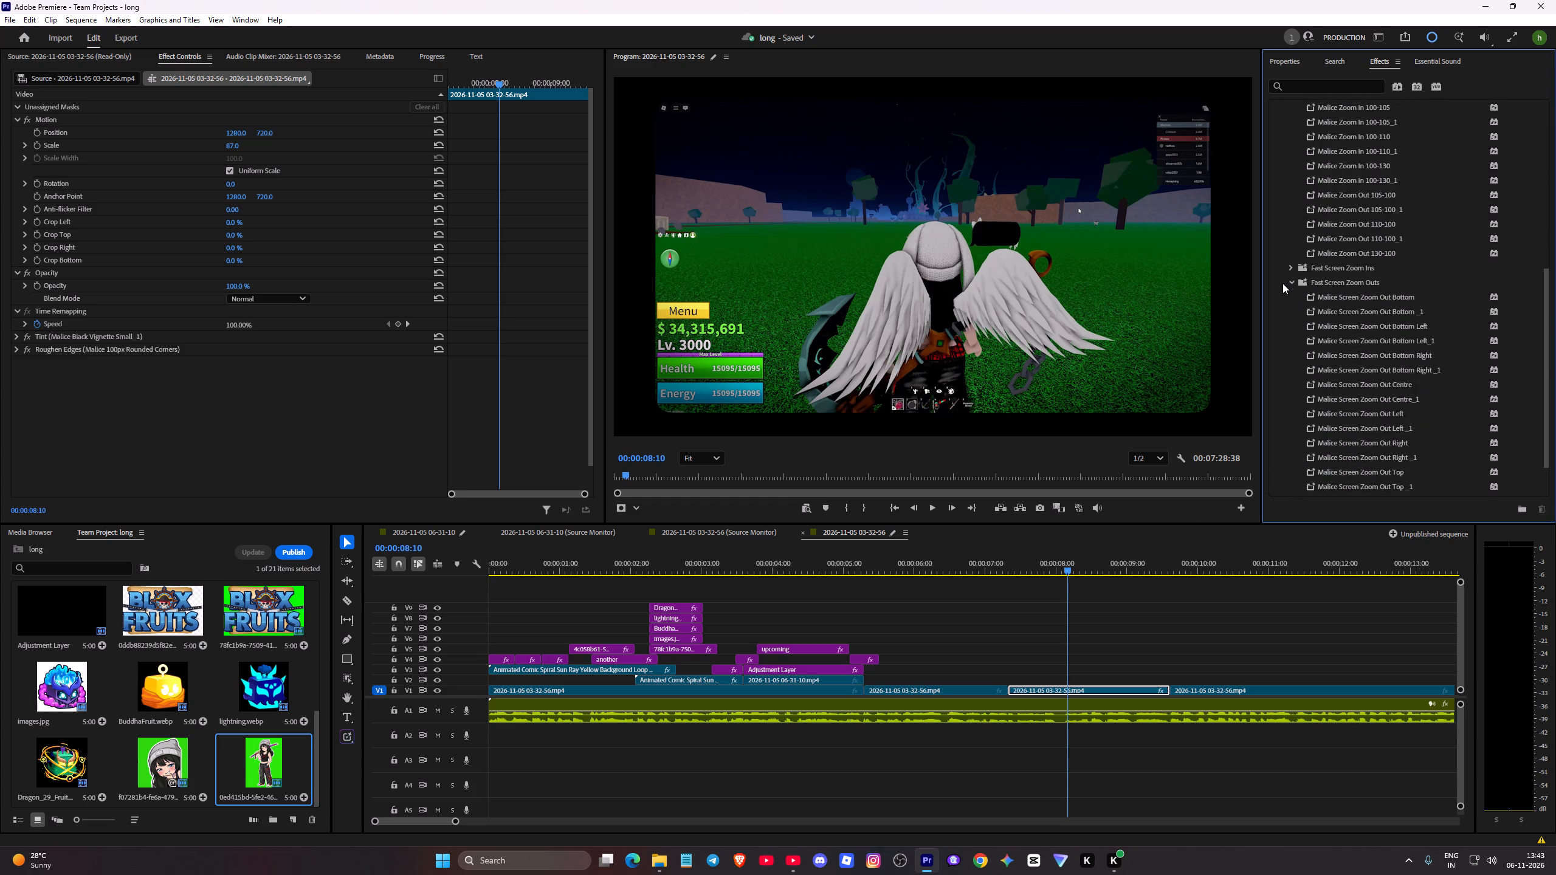
left_click(1286, 281)
scroll(1286, 281, "up", 2)
left_click(1290, 238)
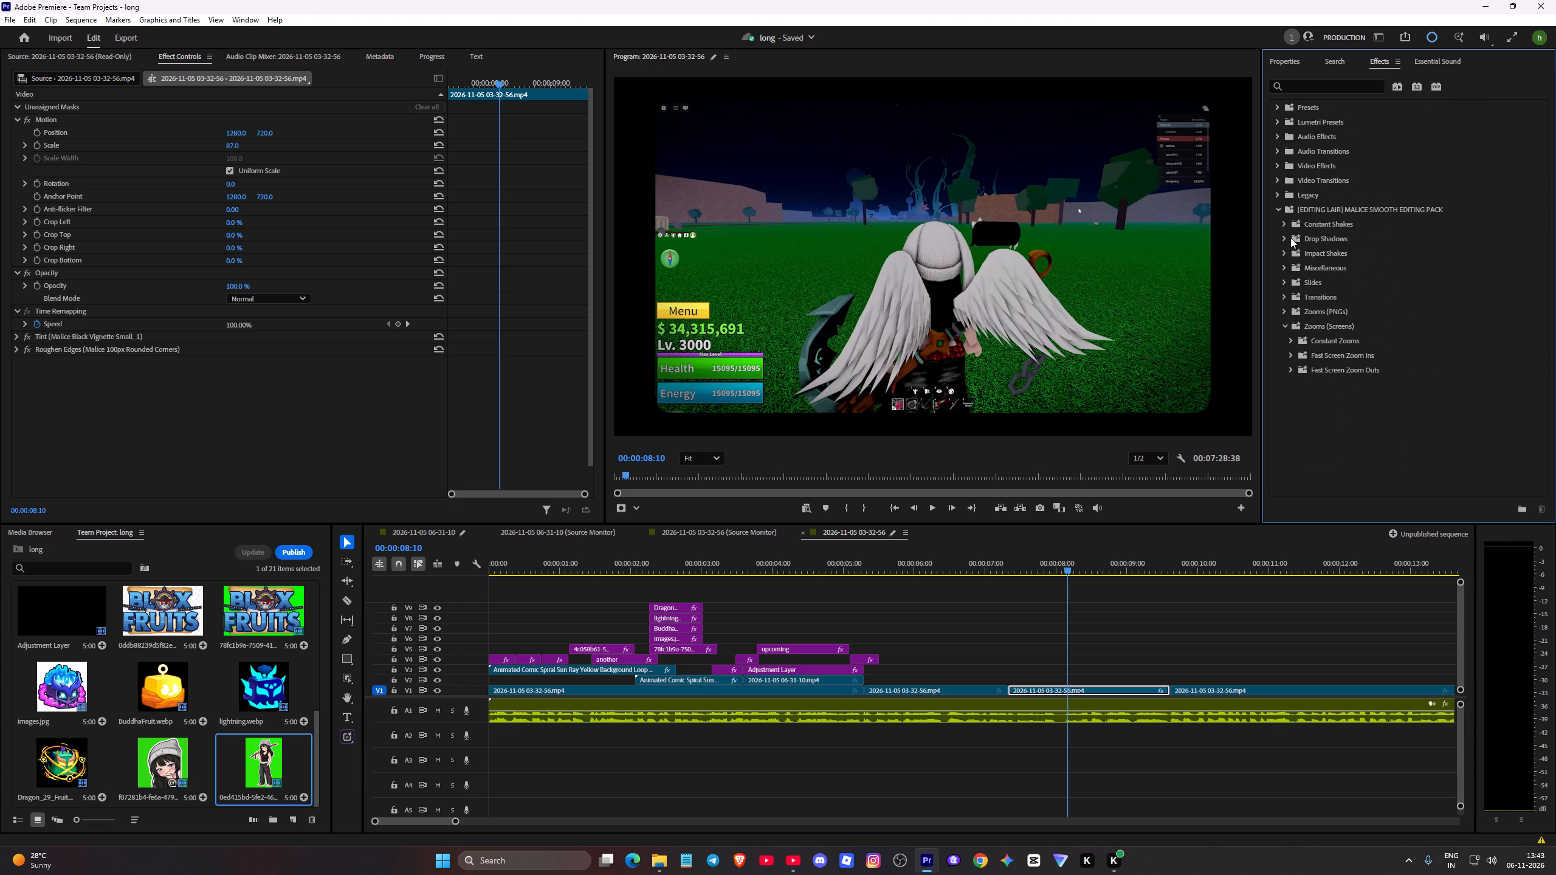
left_click(1291, 336)
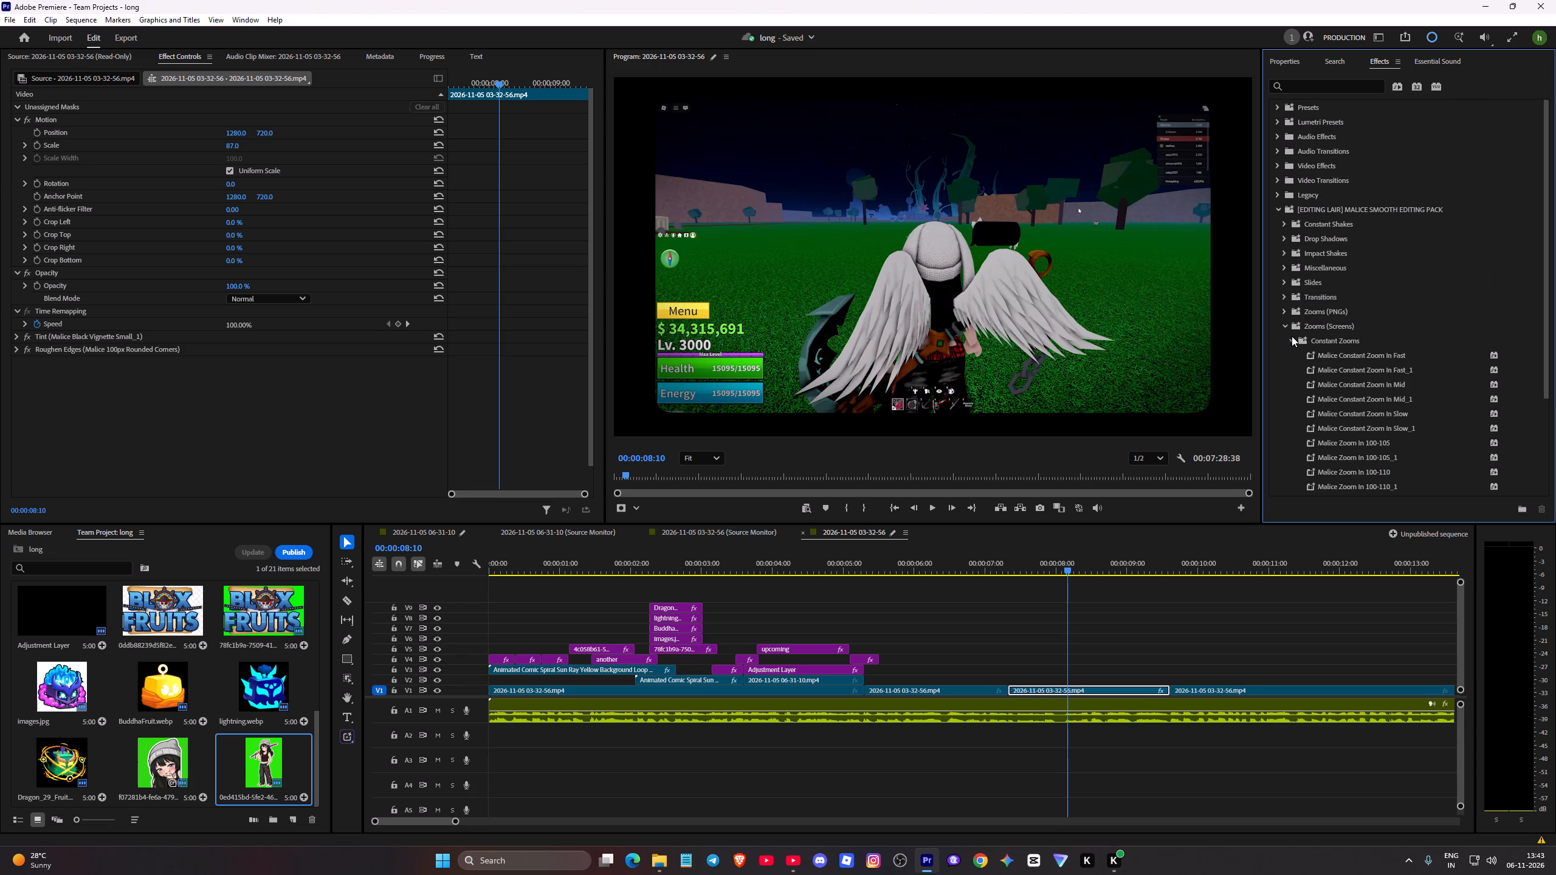
left_click(1295, 342)
scroll(1303, 282, "up", 2)
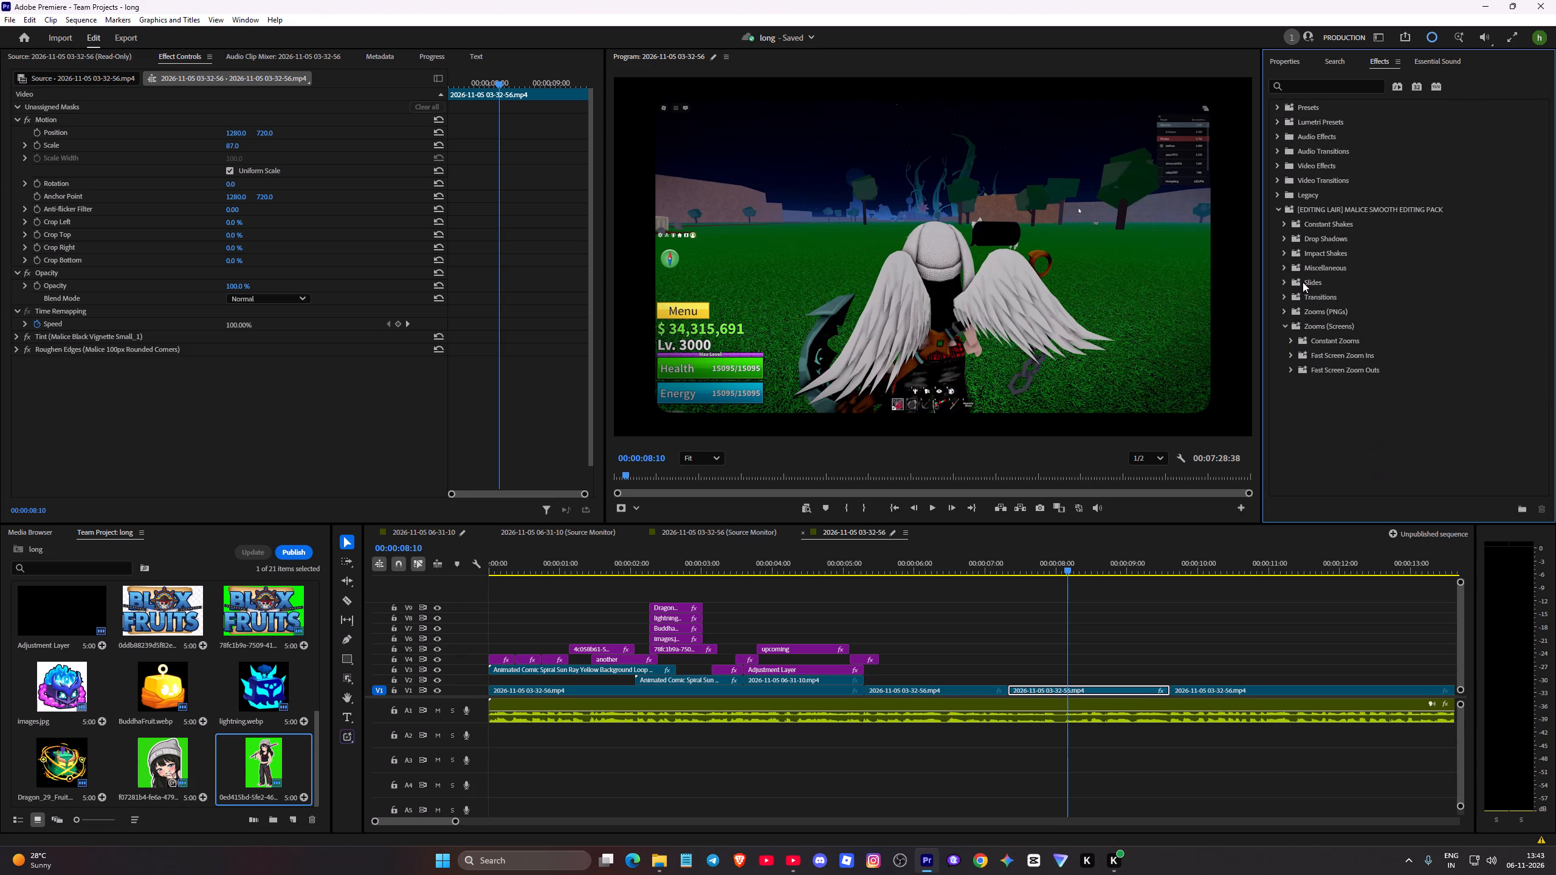
left_click(1287, 327)
Browse the Impact Shakes and 3D Flips presets, and apply Vertical 3D Flip Out 2_1 to the same V1 gameplay clip.
left_click(1282, 254)
scroll(1296, 314, "down", 3)
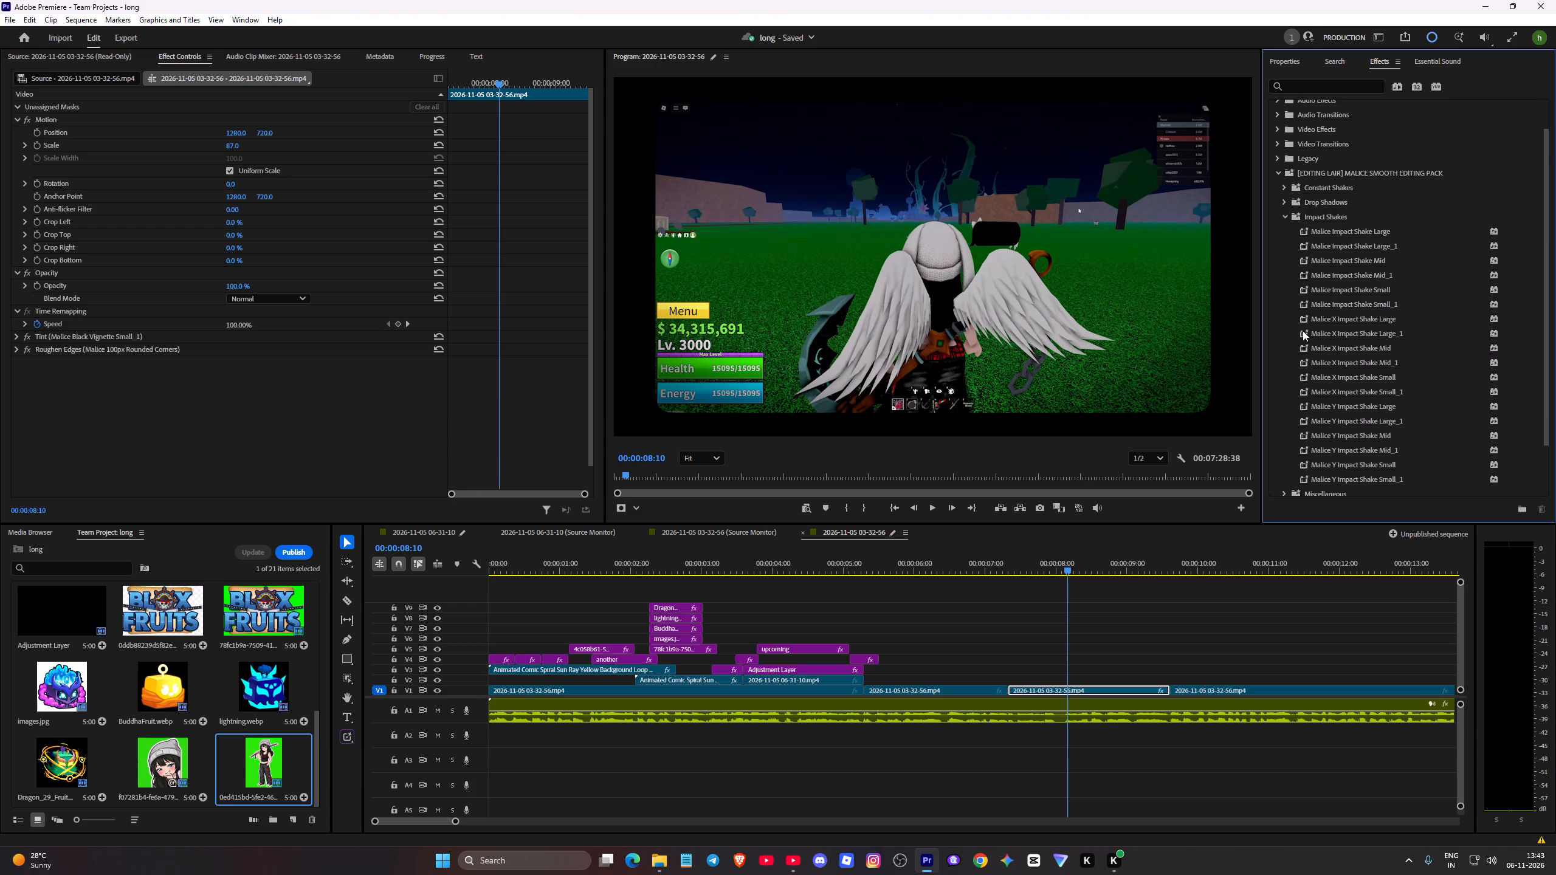
scroll(1303, 331, "down", 3)
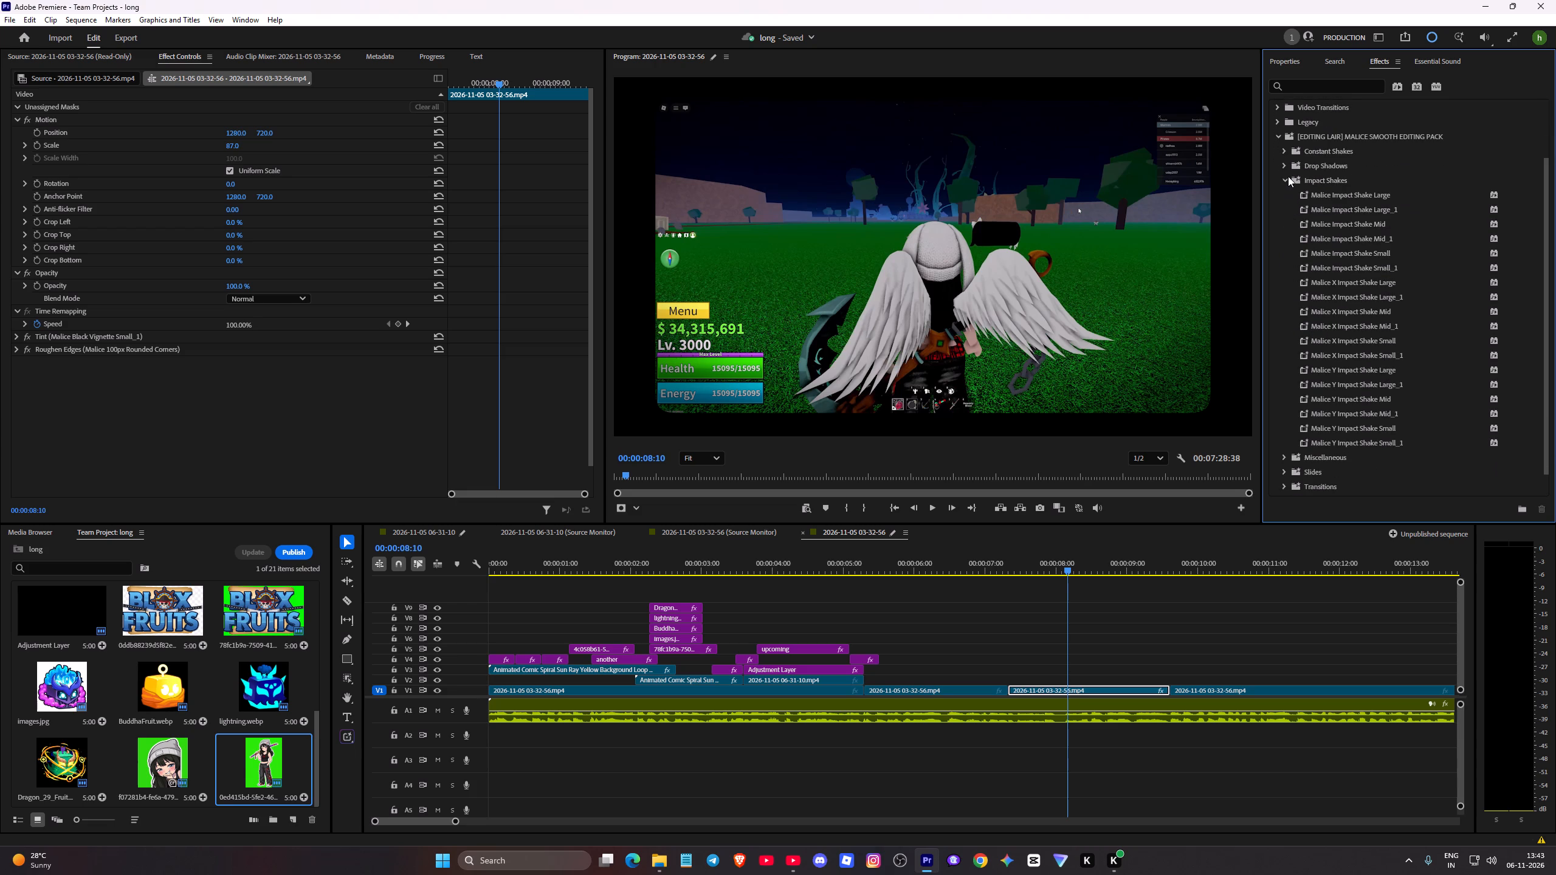
left_click(1288, 176)
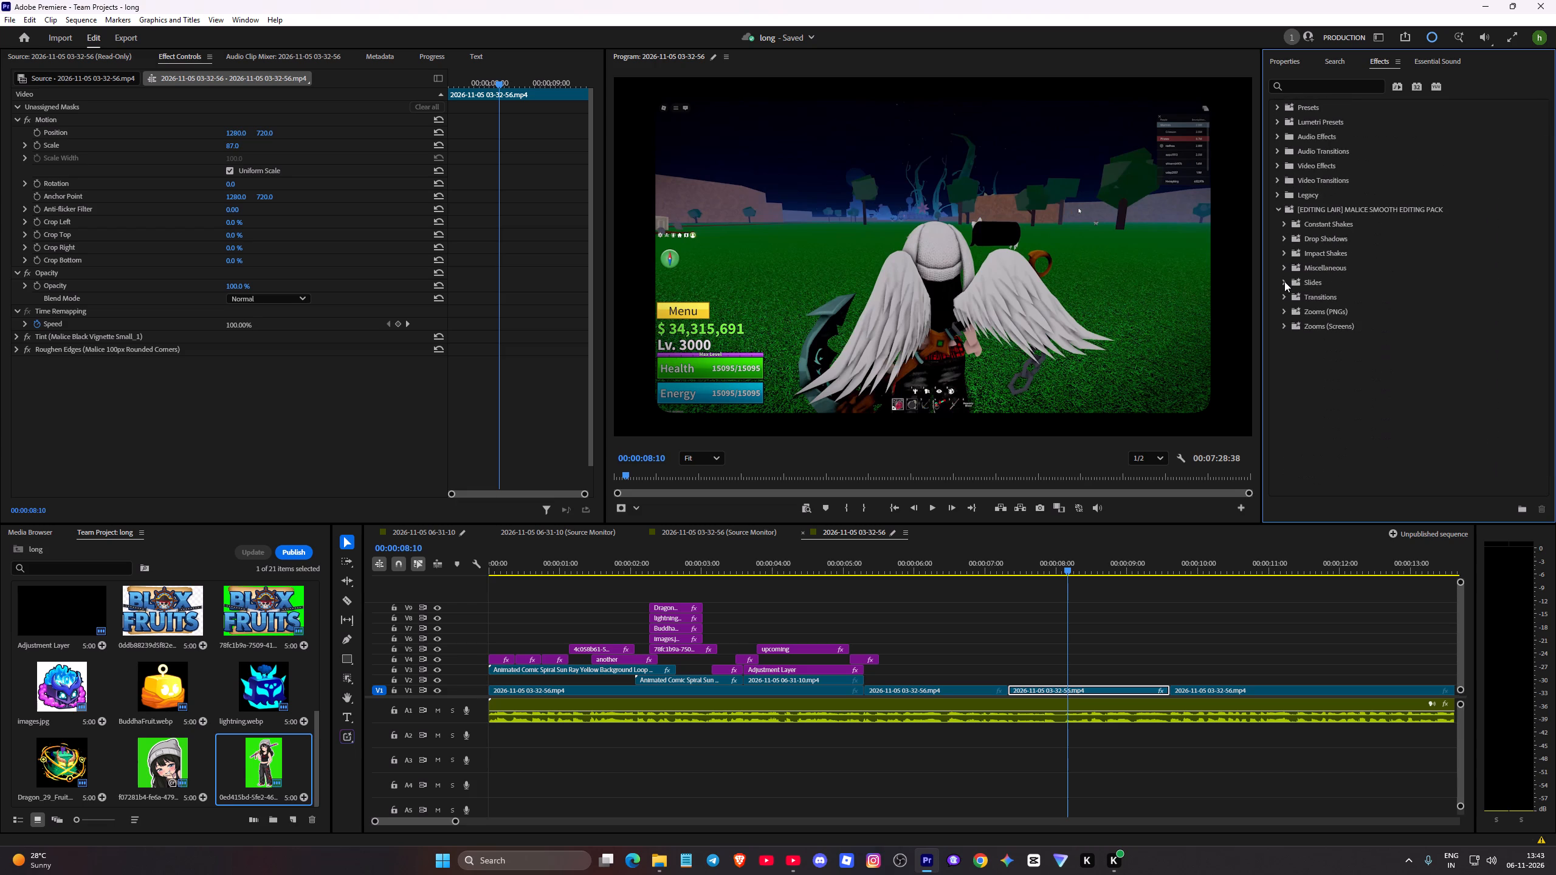
left_click(1282, 264)
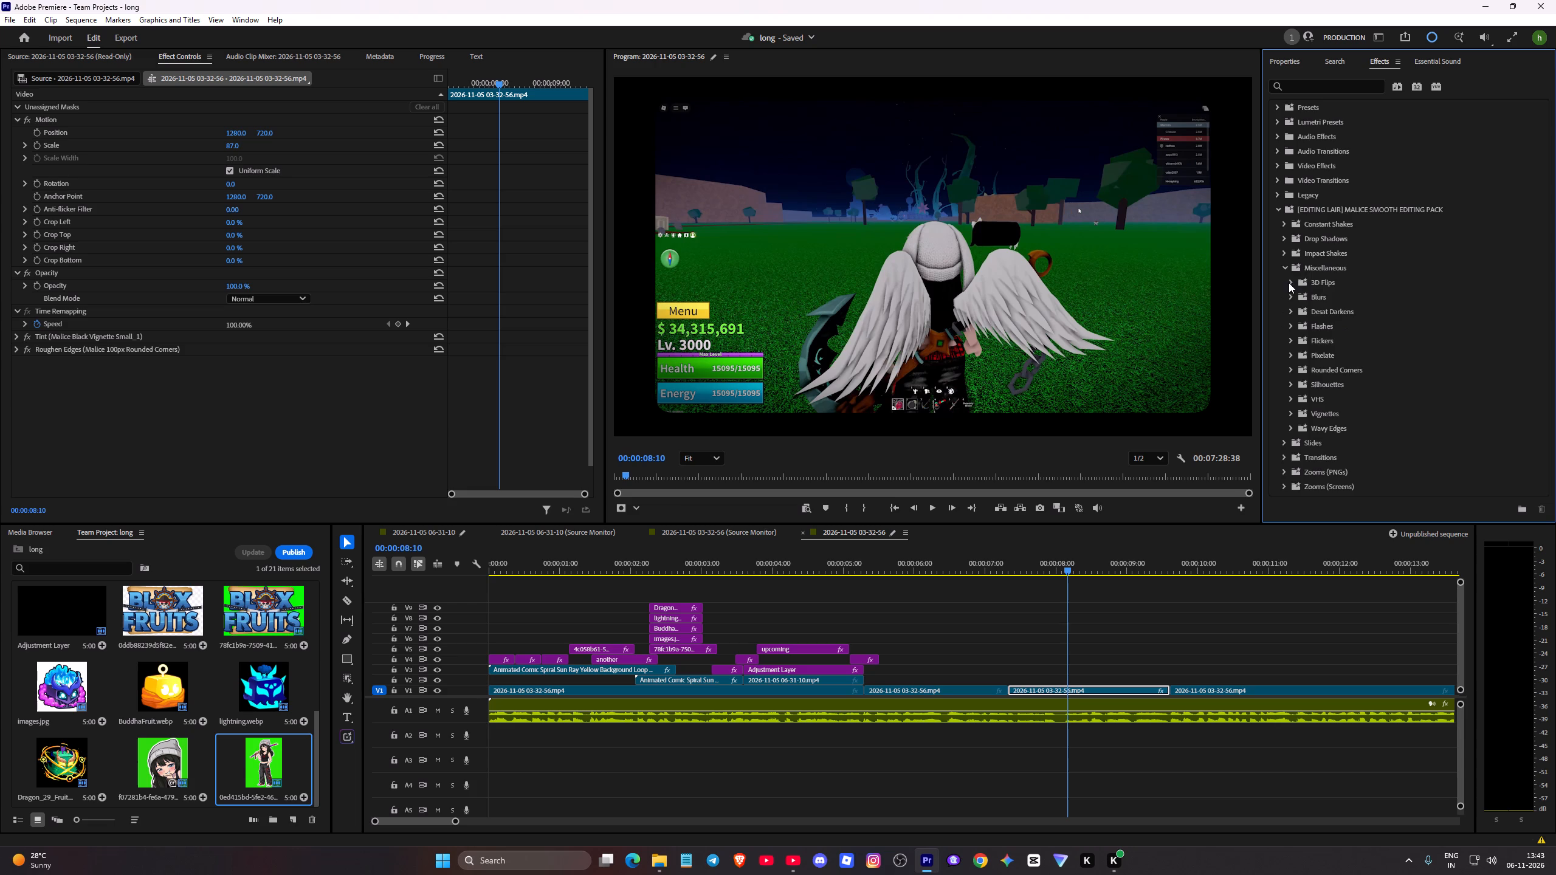
left_click(1287, 283)
scroll(1294, 287, "down", 7)
left_click_drag(1334, 427, 1315, 434)
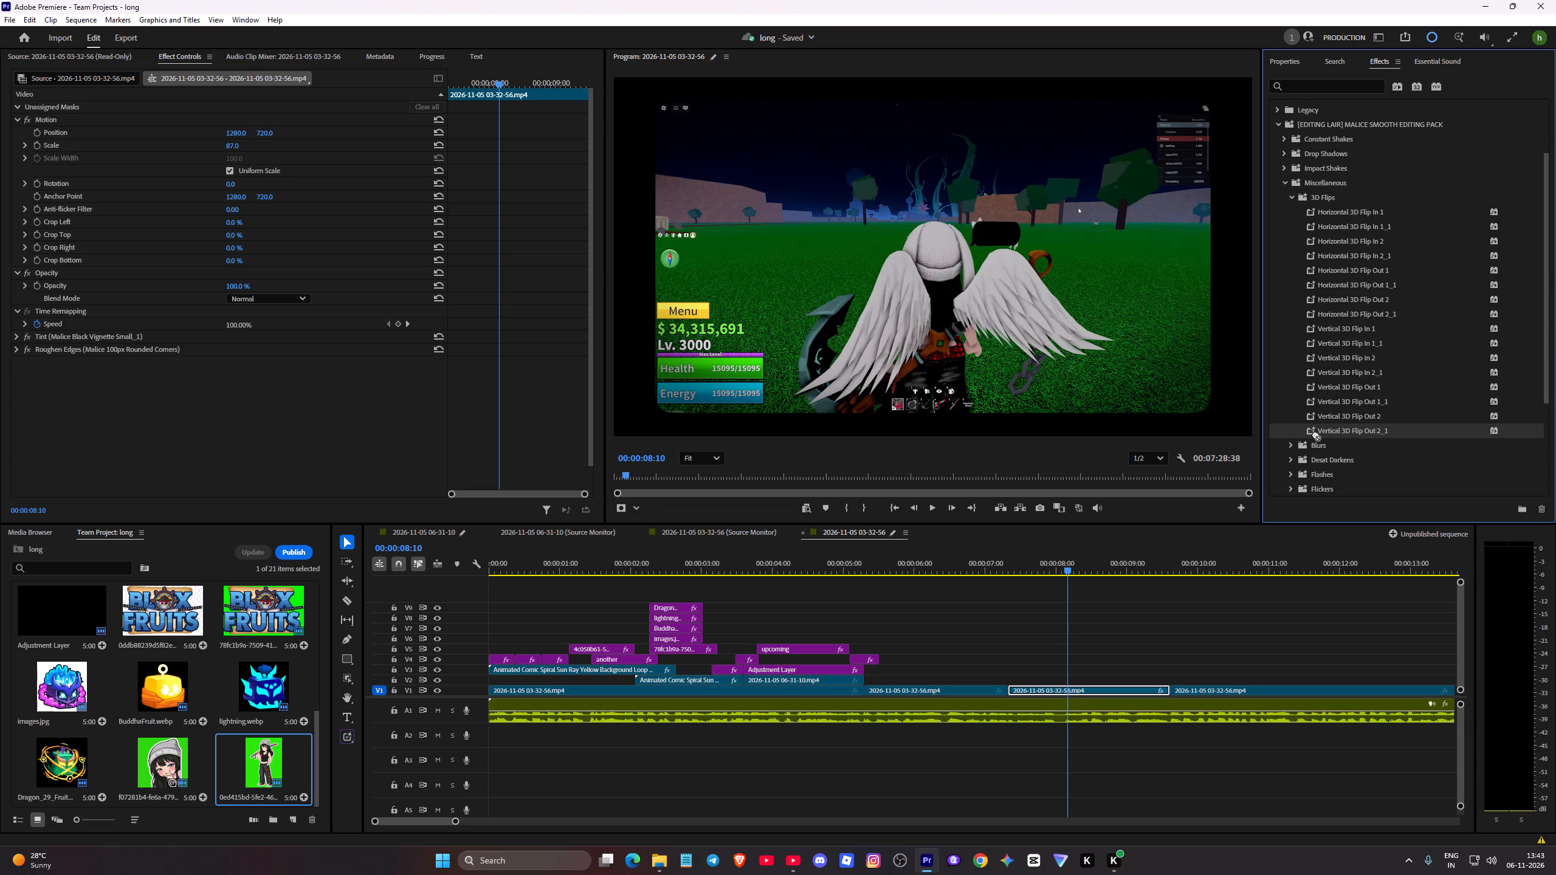
left_click_drag(1315, 434, 1088, 695)
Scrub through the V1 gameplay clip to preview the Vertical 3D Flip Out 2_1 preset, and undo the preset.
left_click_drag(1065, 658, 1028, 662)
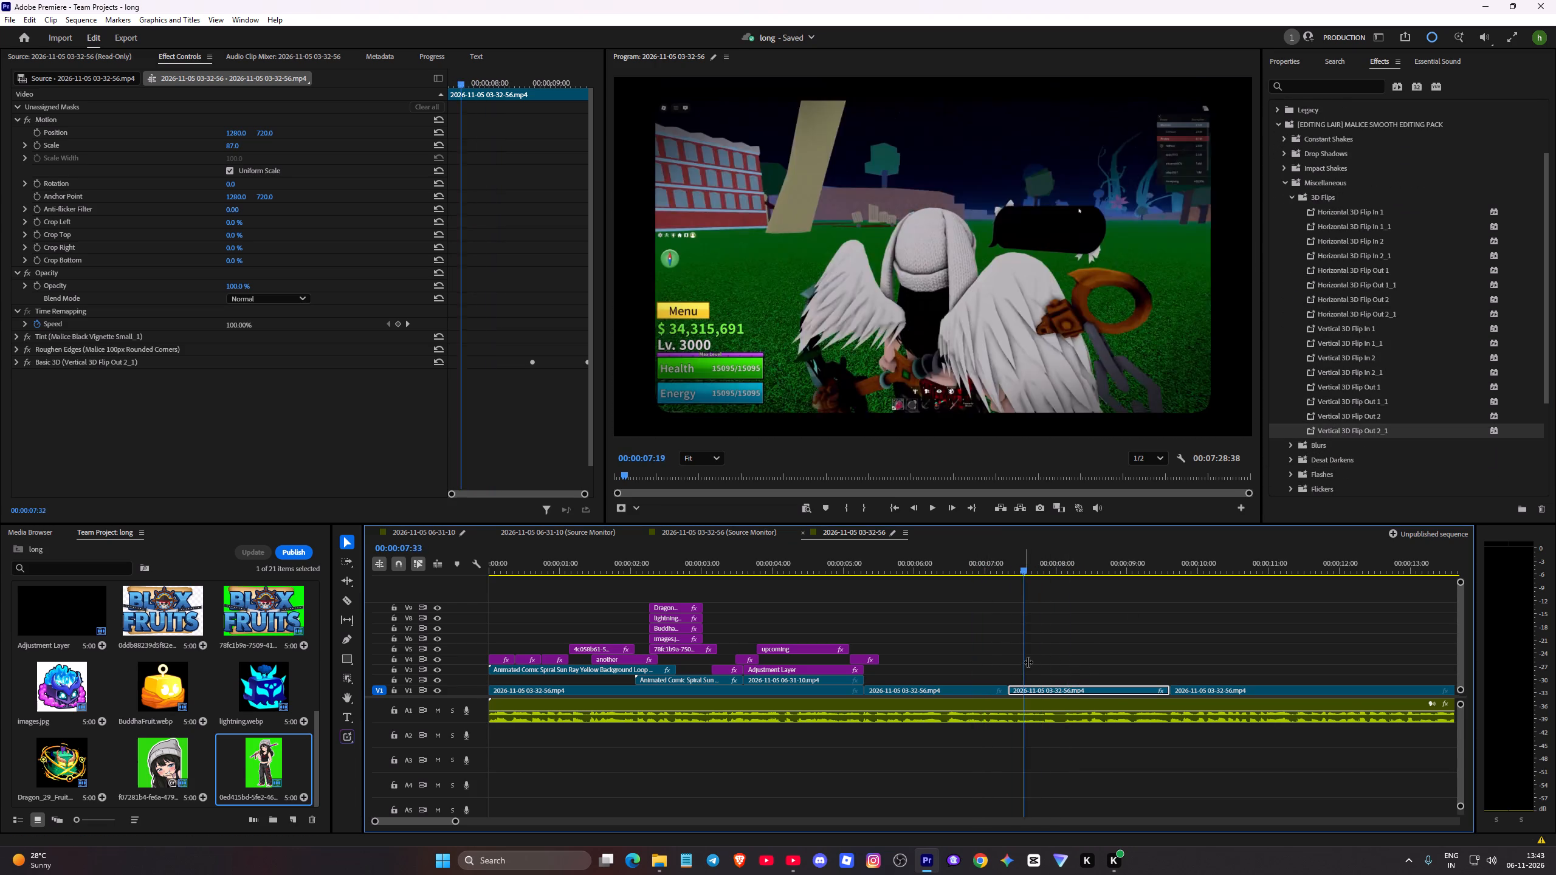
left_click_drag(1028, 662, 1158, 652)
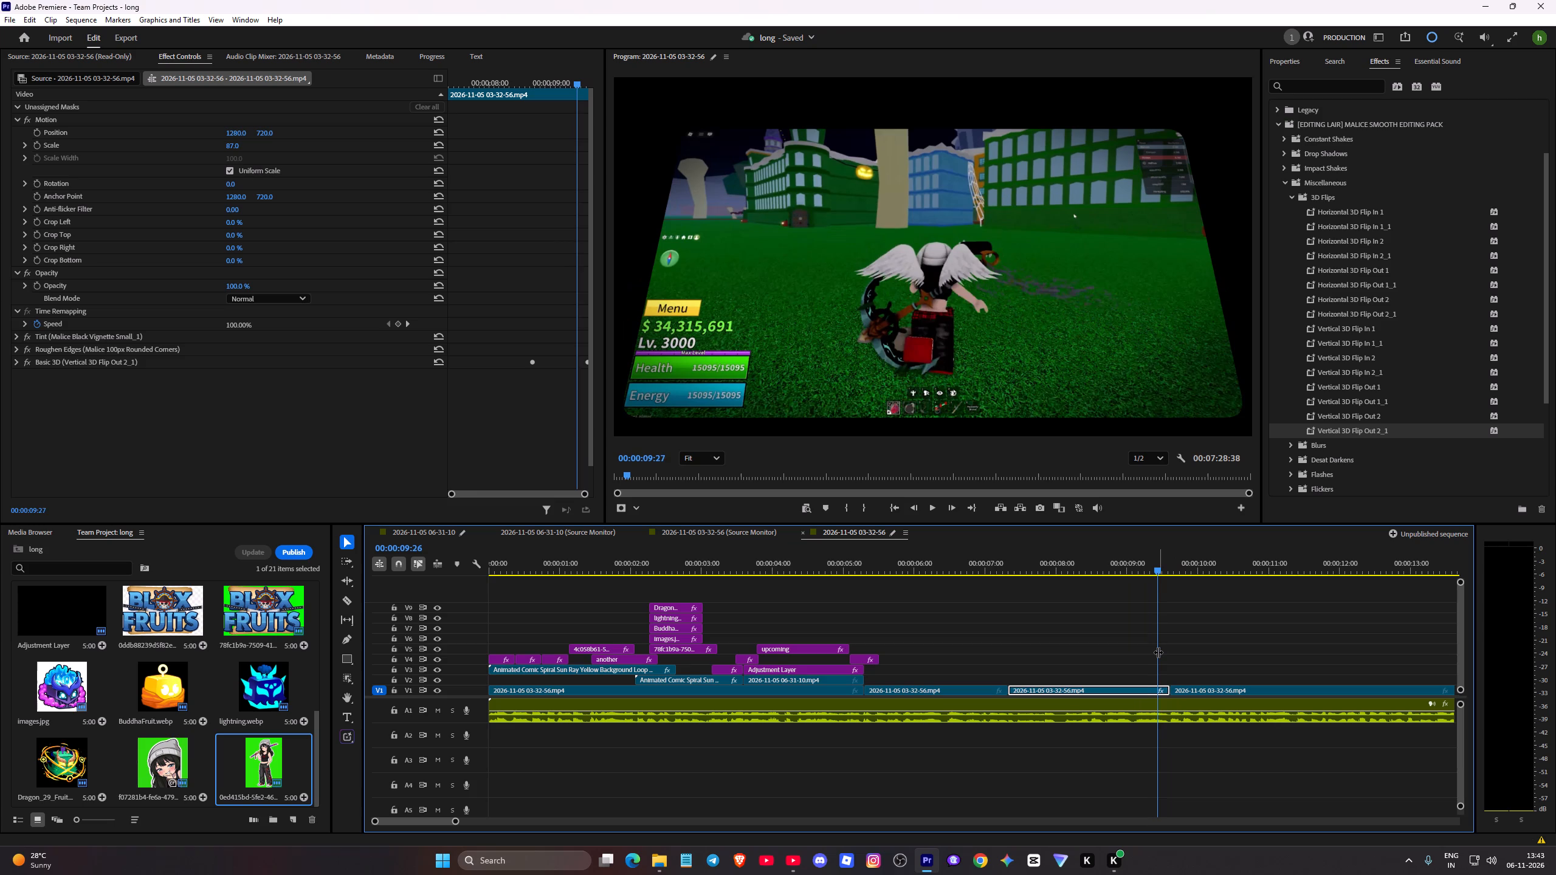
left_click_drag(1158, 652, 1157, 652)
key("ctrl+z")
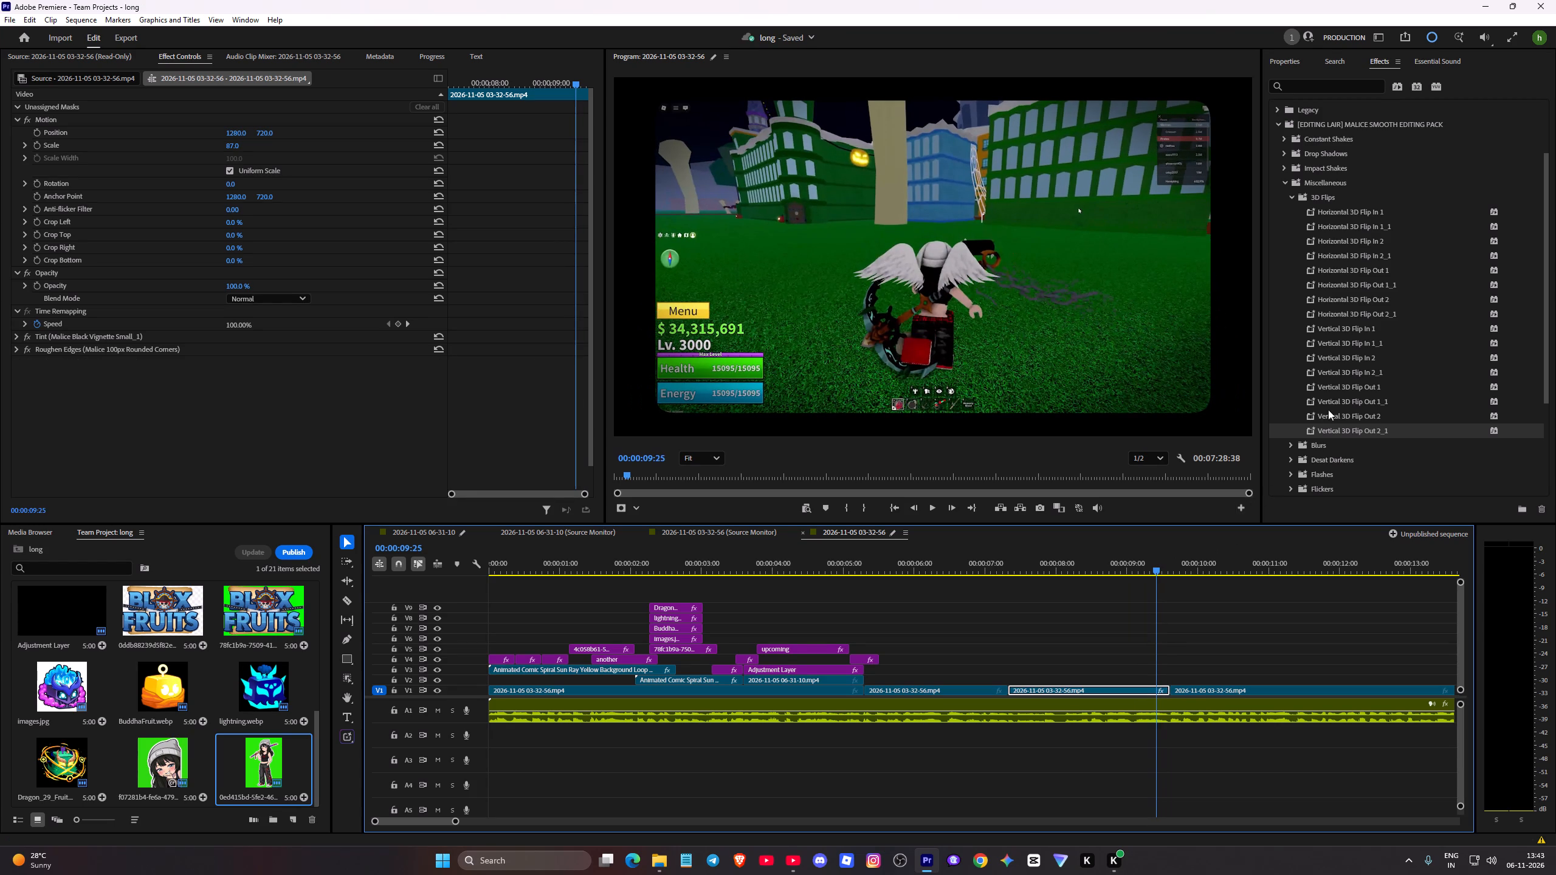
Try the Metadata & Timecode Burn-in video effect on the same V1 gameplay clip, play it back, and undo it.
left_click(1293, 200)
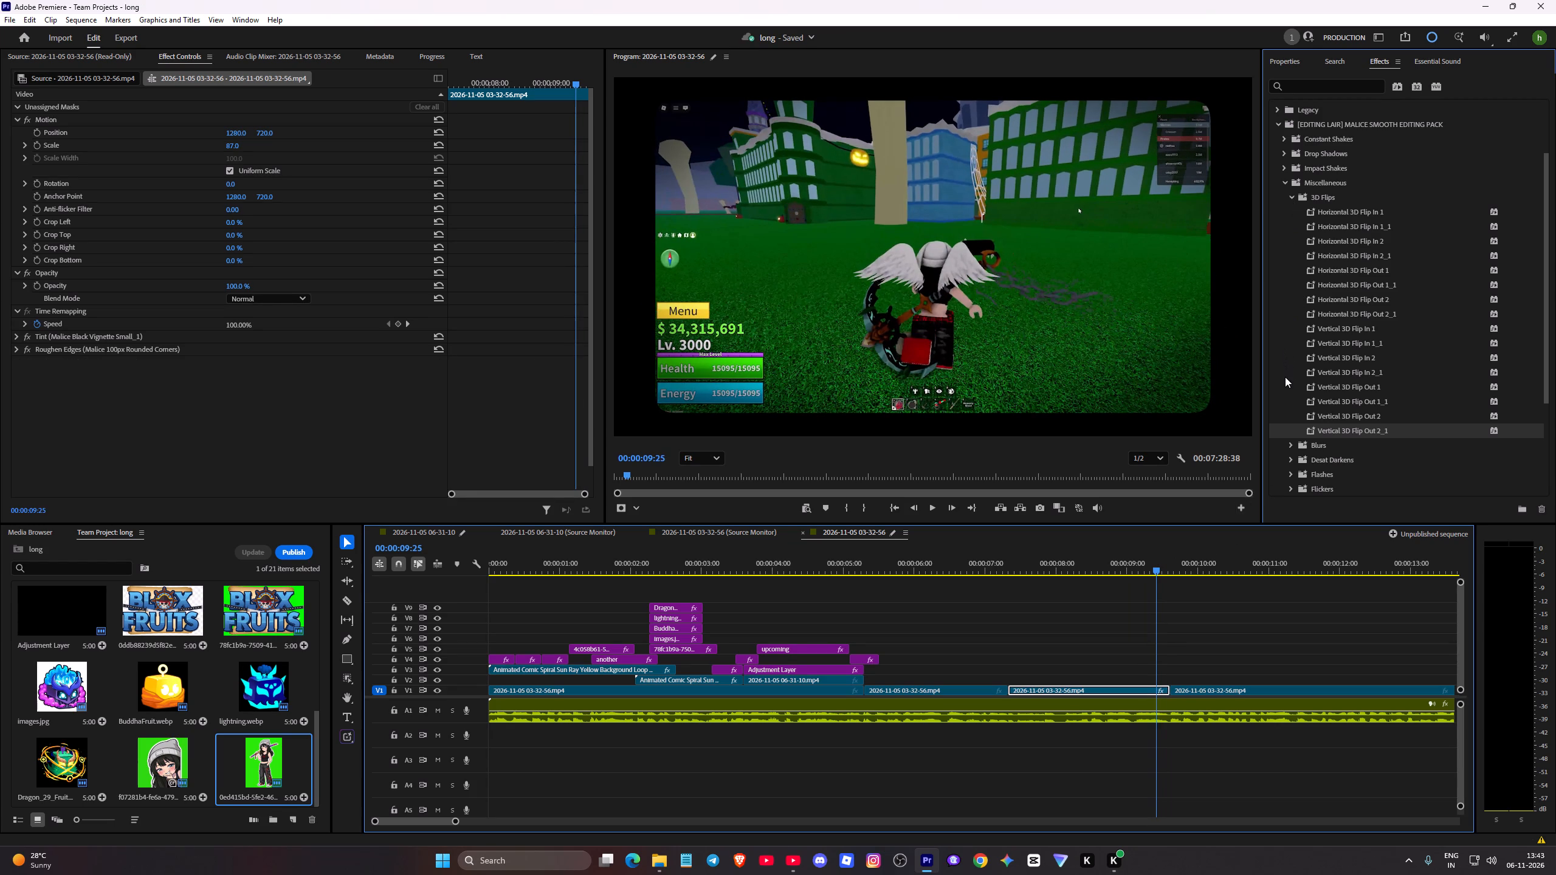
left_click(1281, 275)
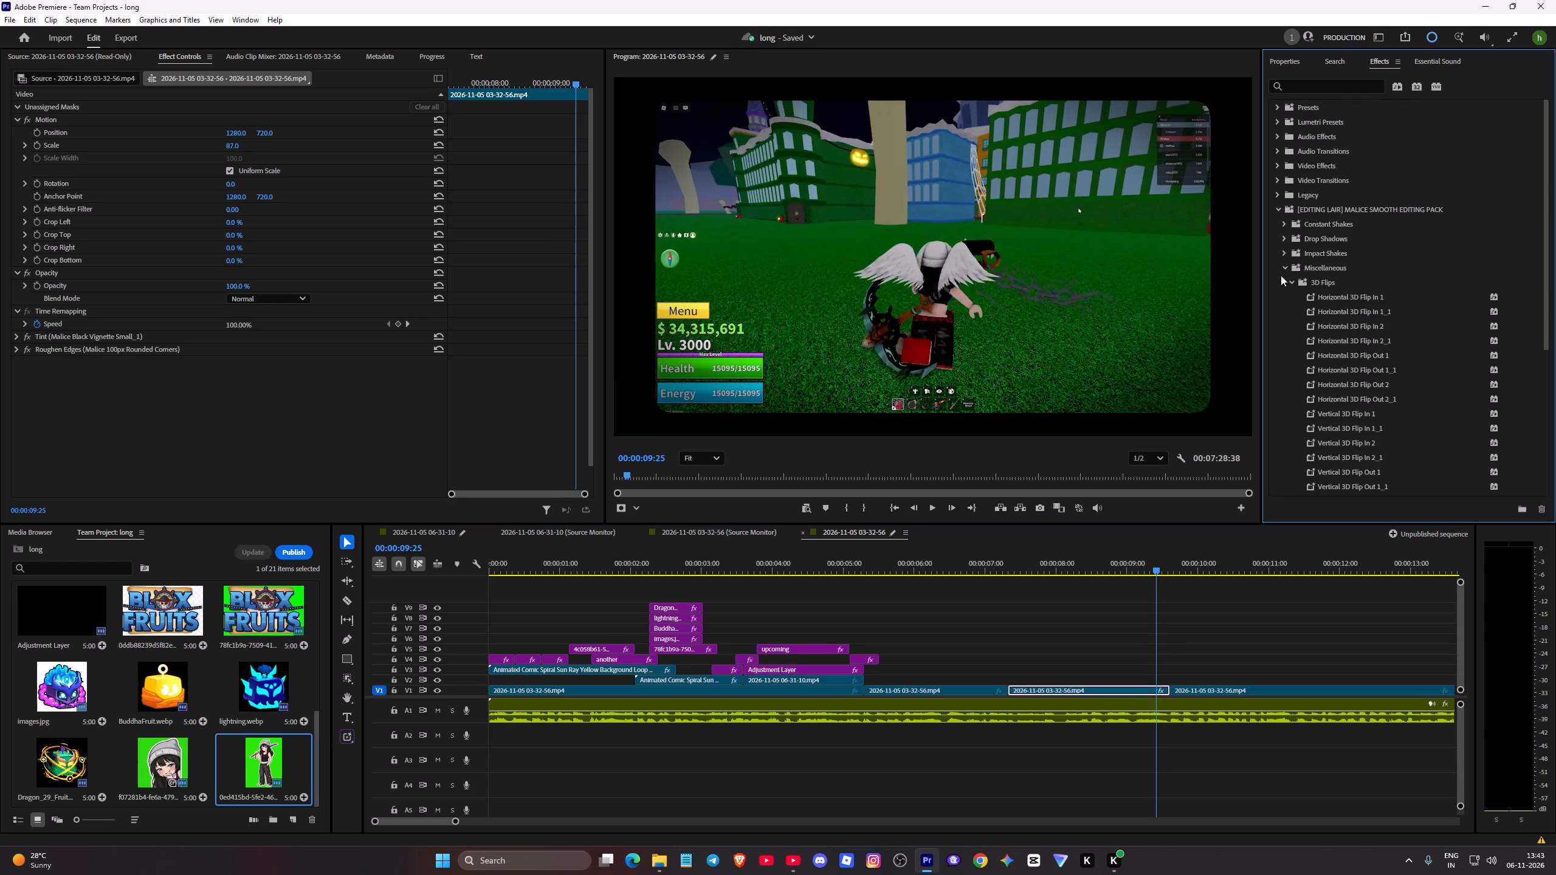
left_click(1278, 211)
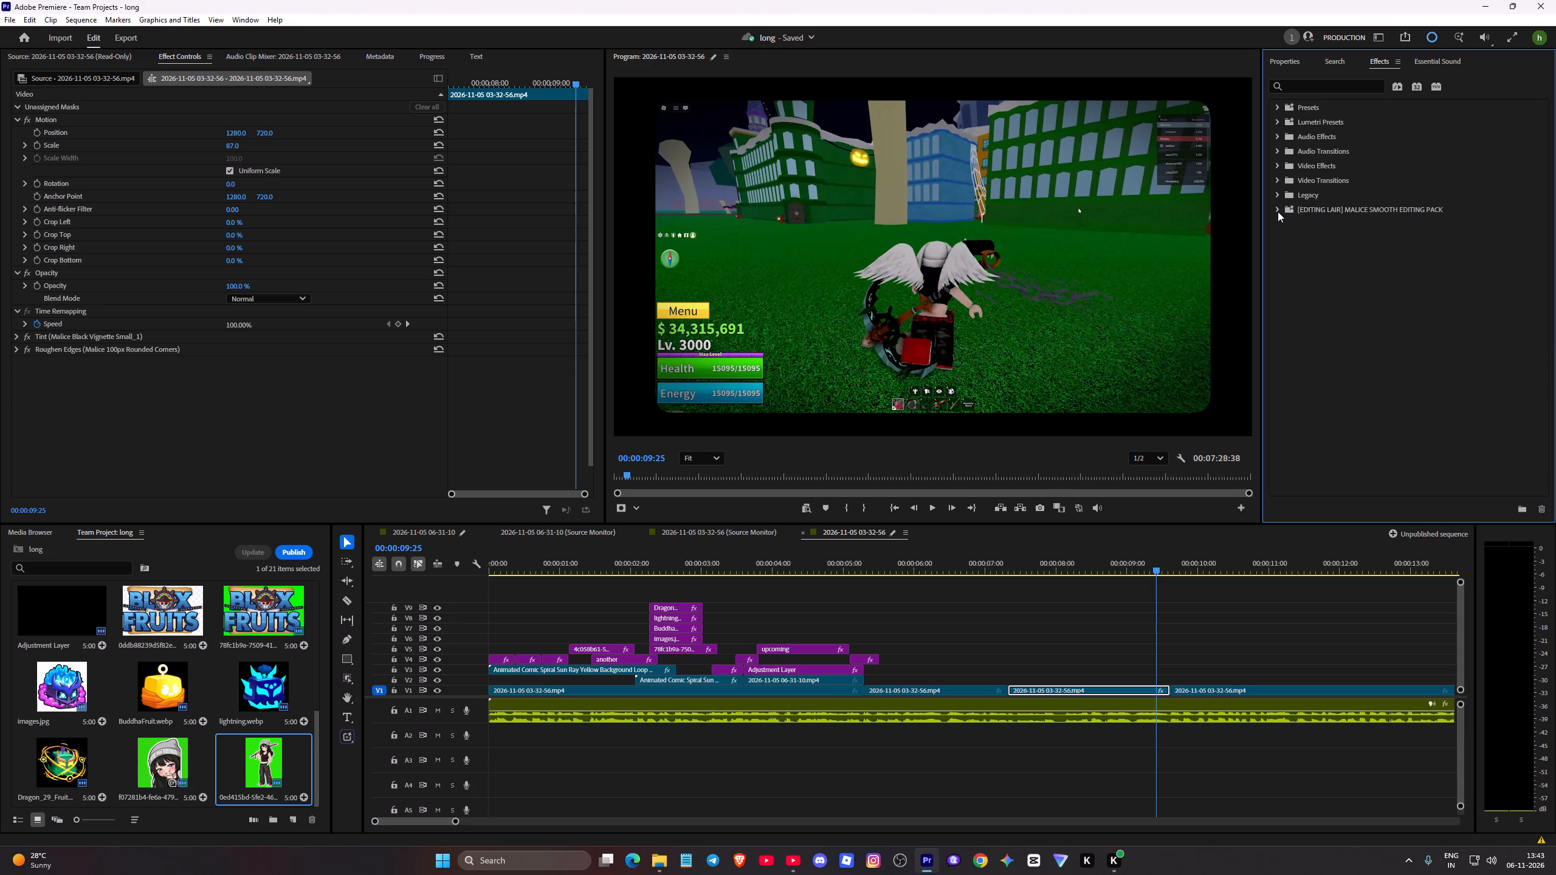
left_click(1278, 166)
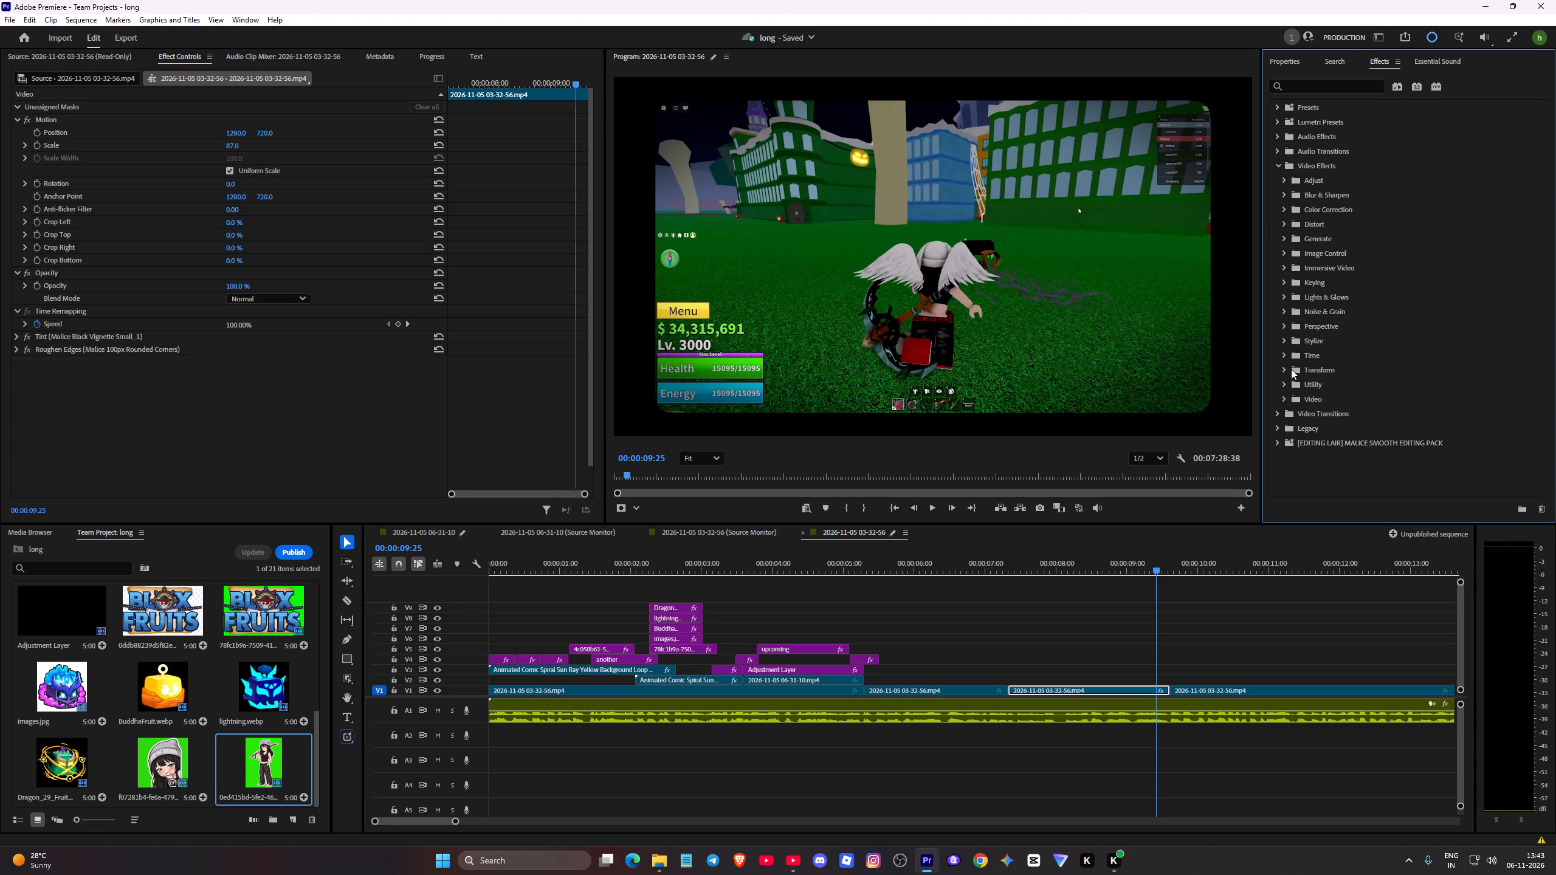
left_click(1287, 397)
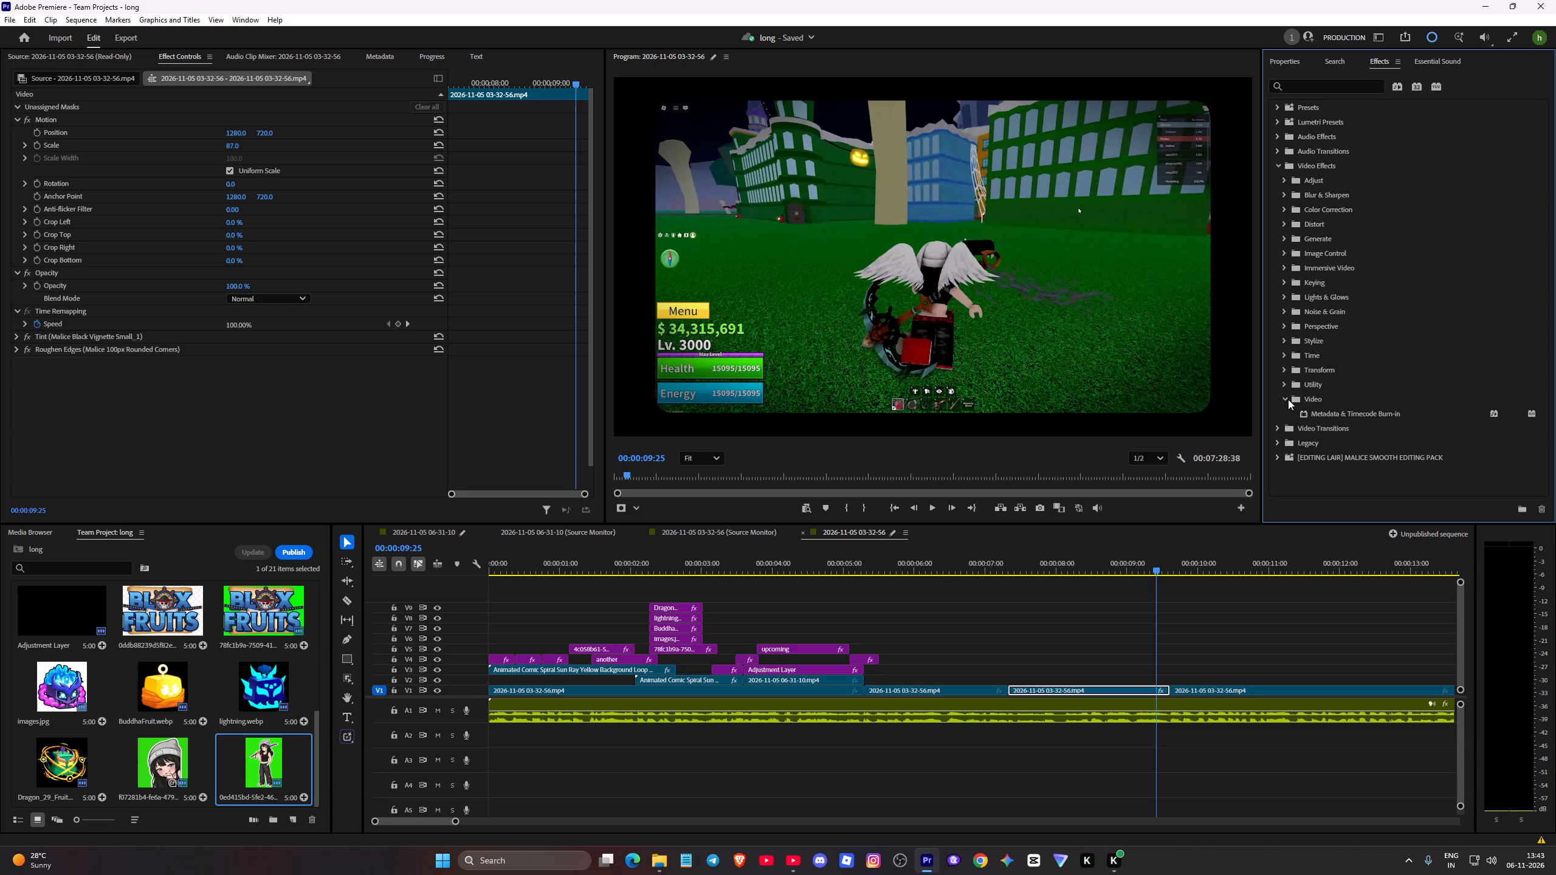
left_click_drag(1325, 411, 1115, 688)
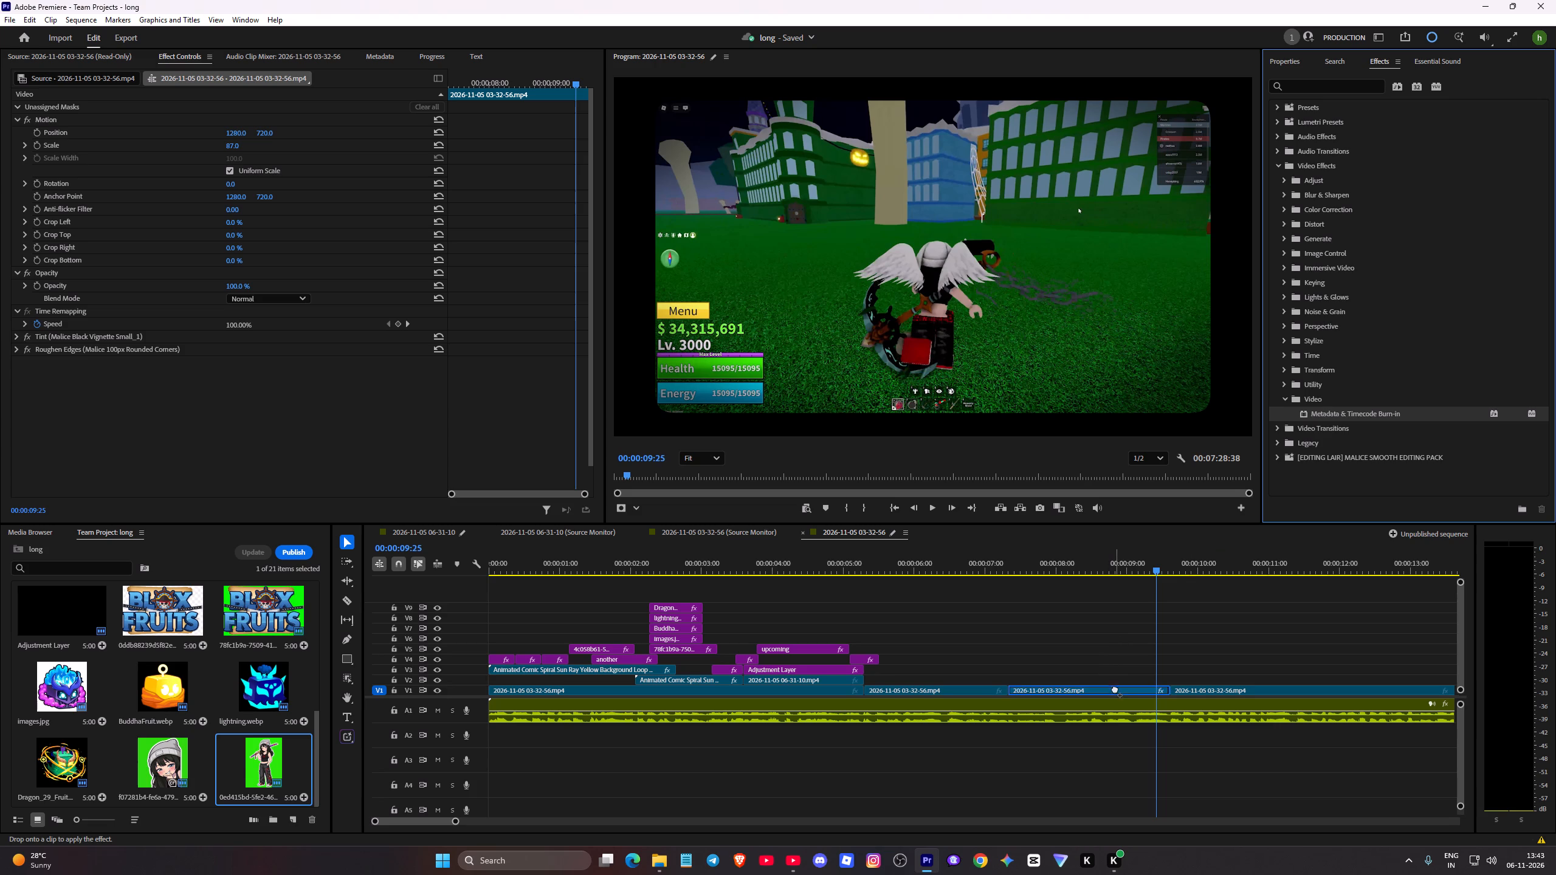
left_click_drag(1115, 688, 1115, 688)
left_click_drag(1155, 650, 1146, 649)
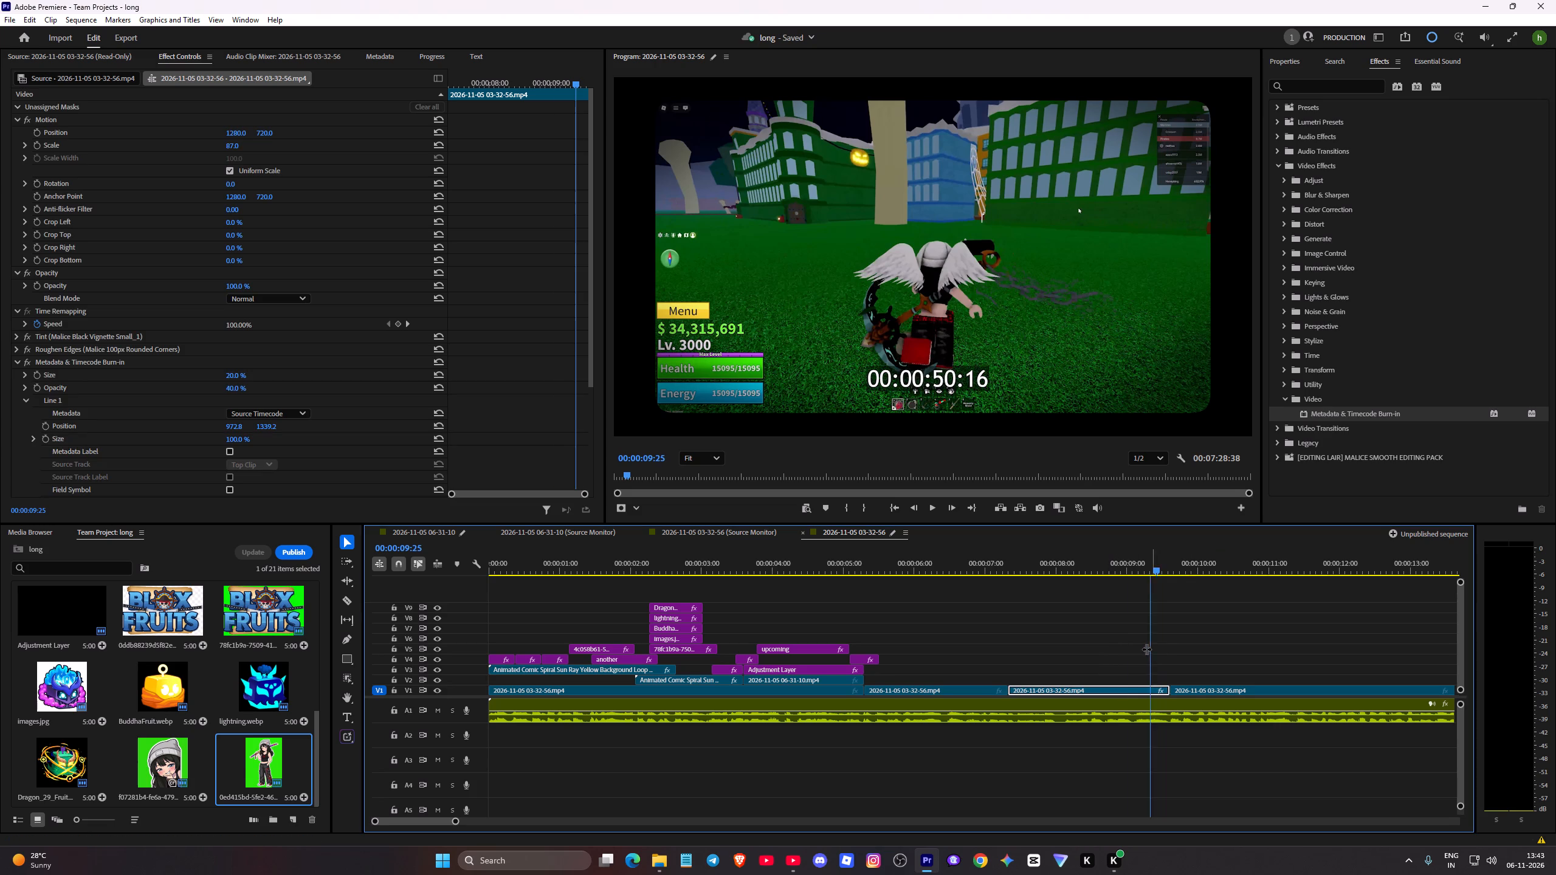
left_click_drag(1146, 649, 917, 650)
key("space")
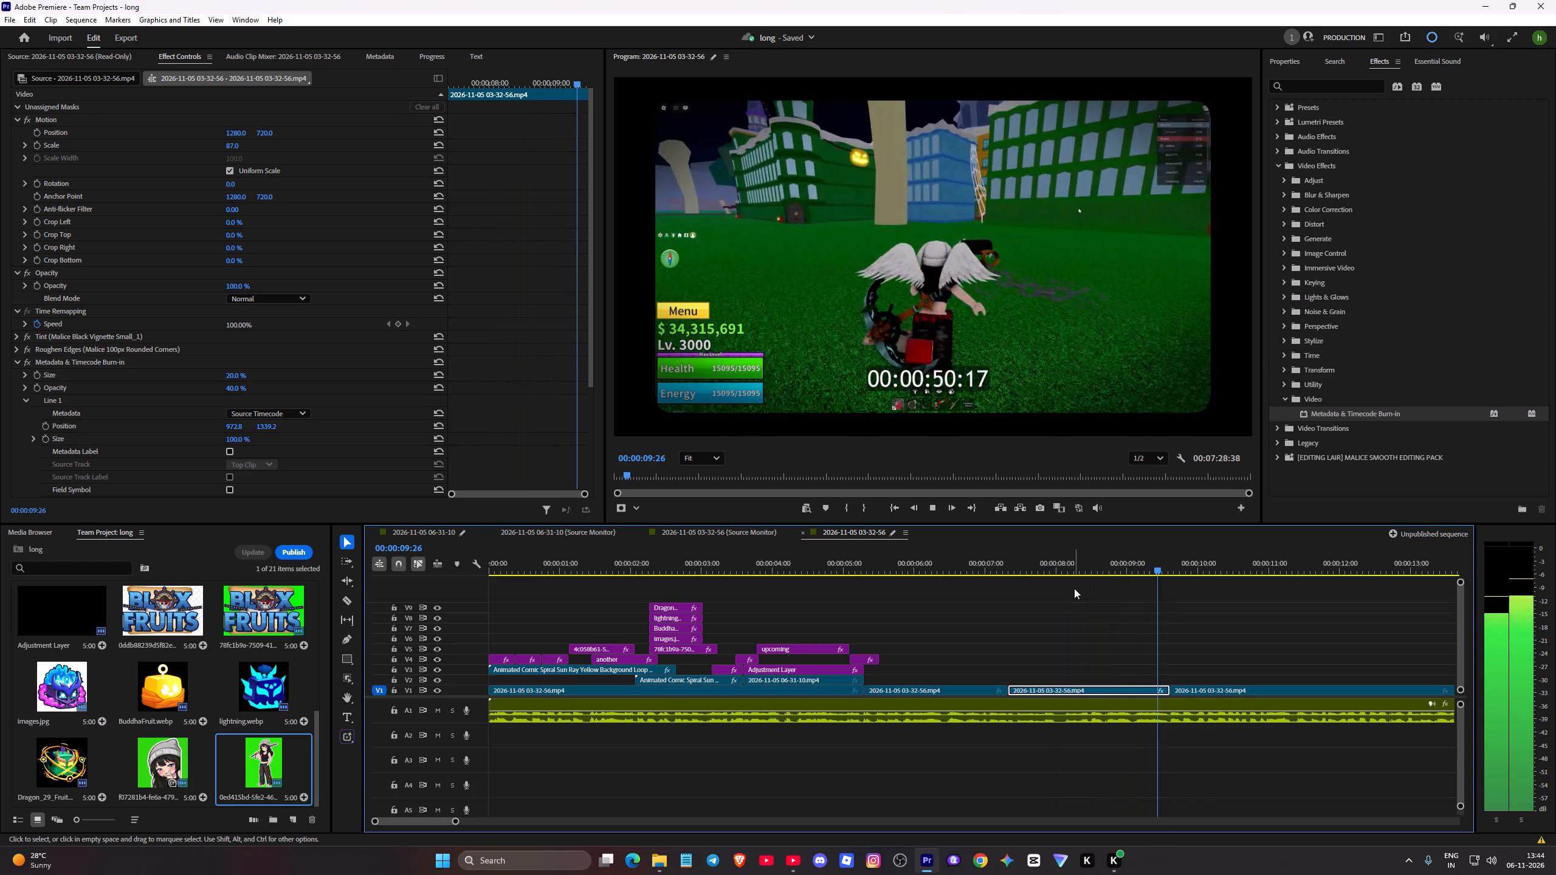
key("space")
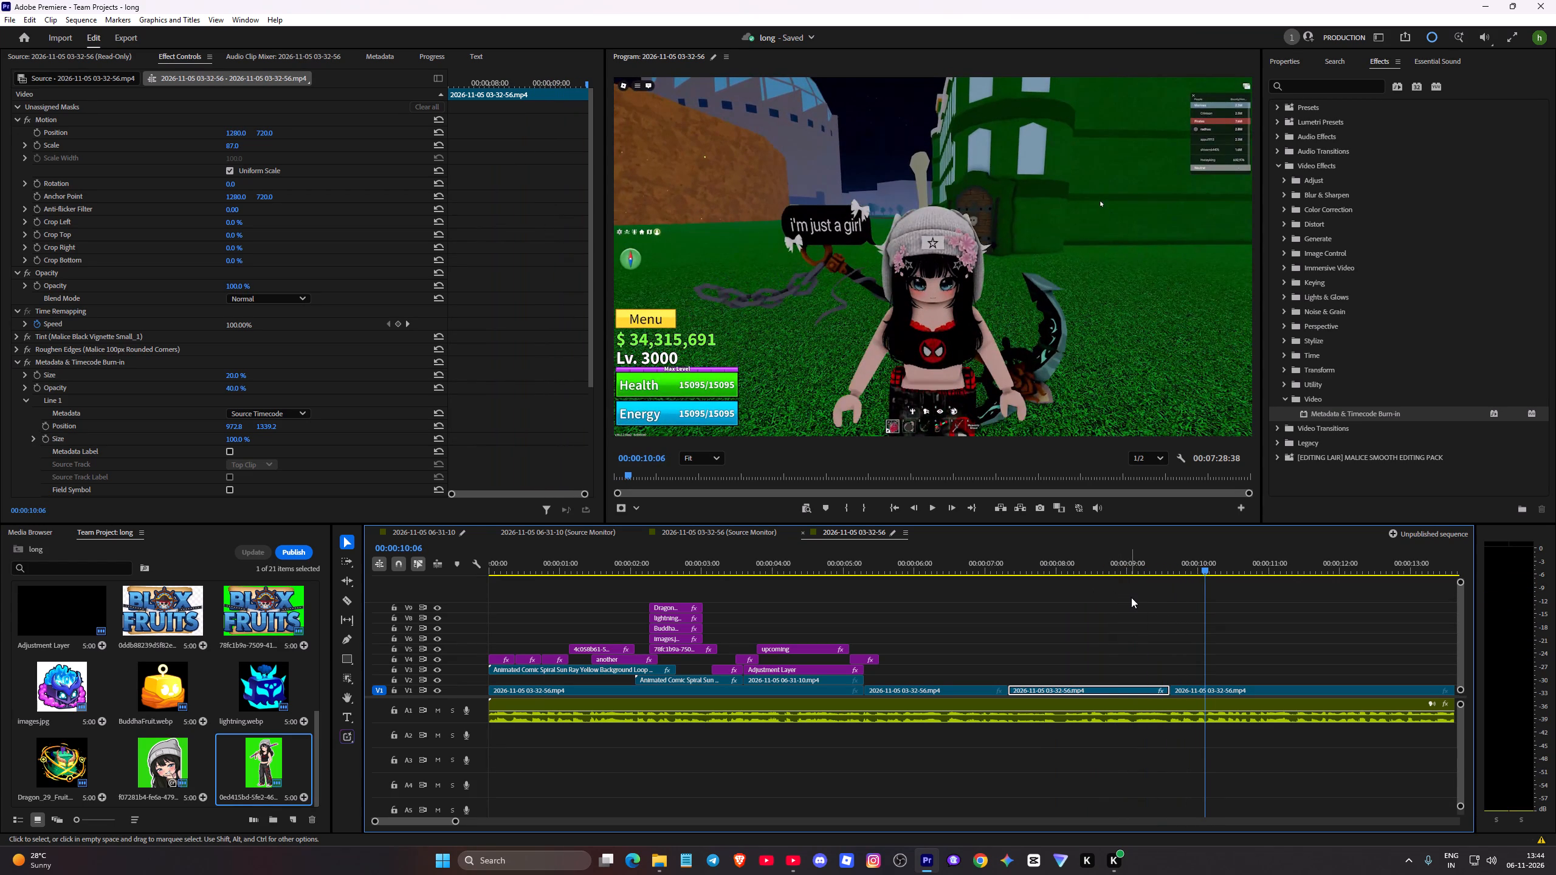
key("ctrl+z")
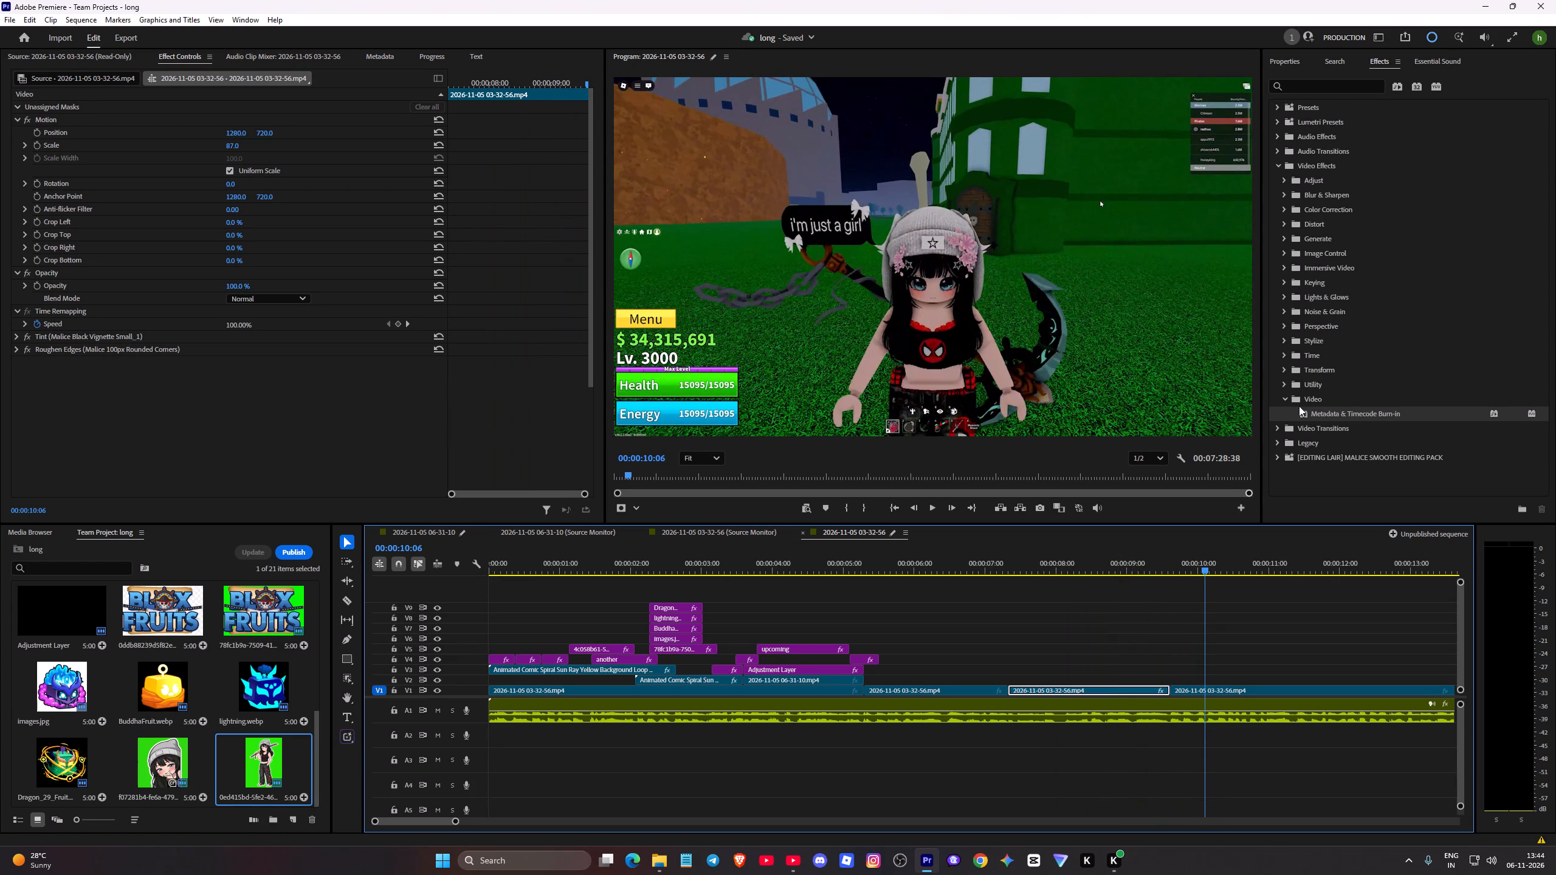
Look through the Utility video effects, and play and scrub the same V1 gameplay clip to review its current look.
left_click(1286, 397)
left_click(1280, 386)
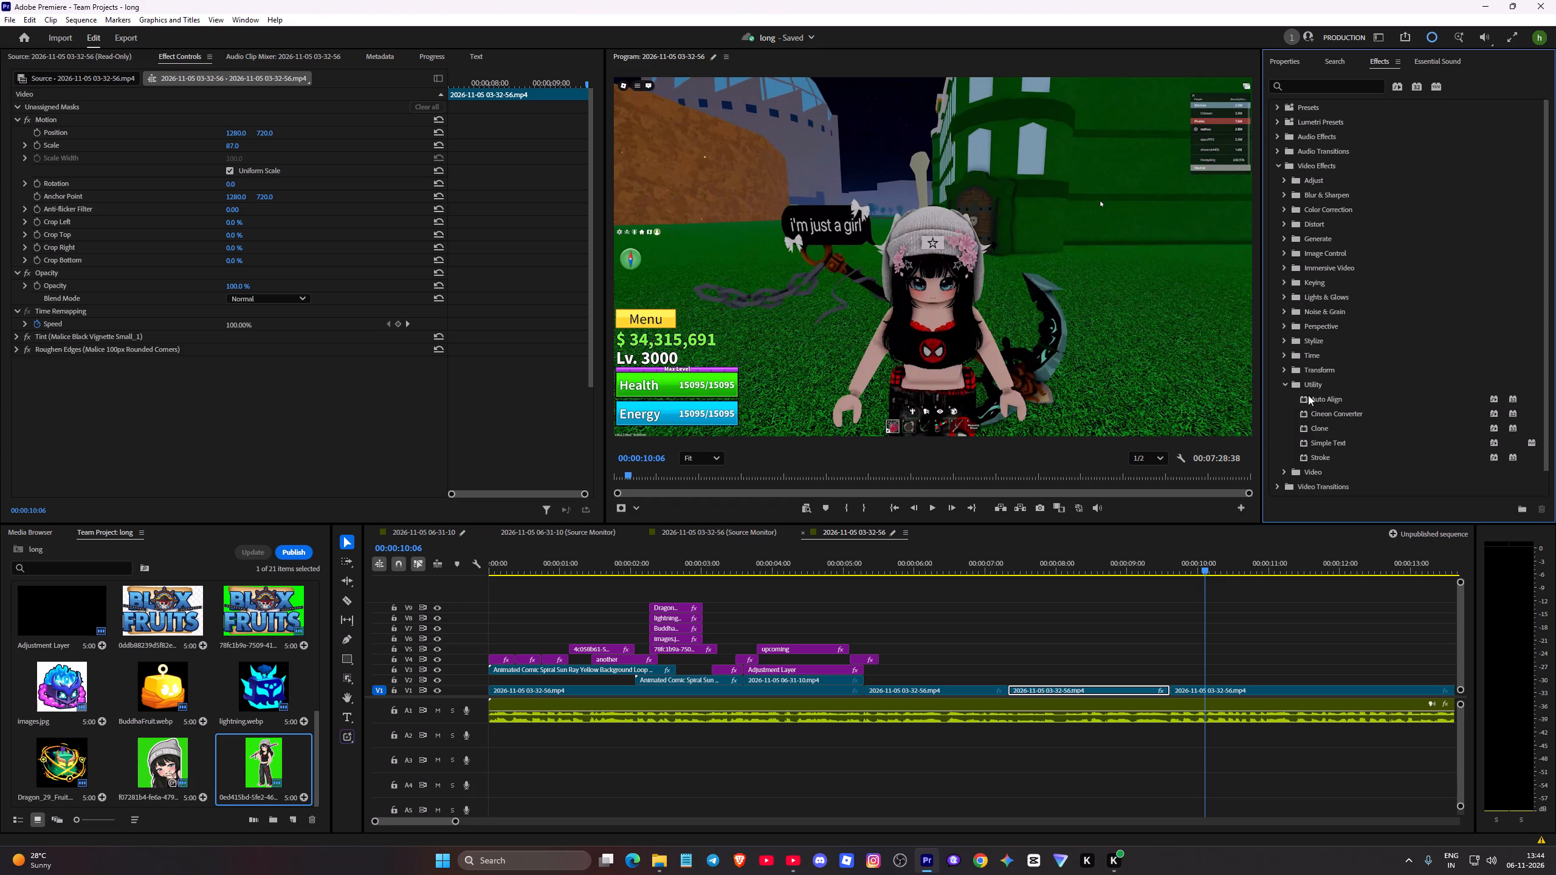
left_click(1099, 566)
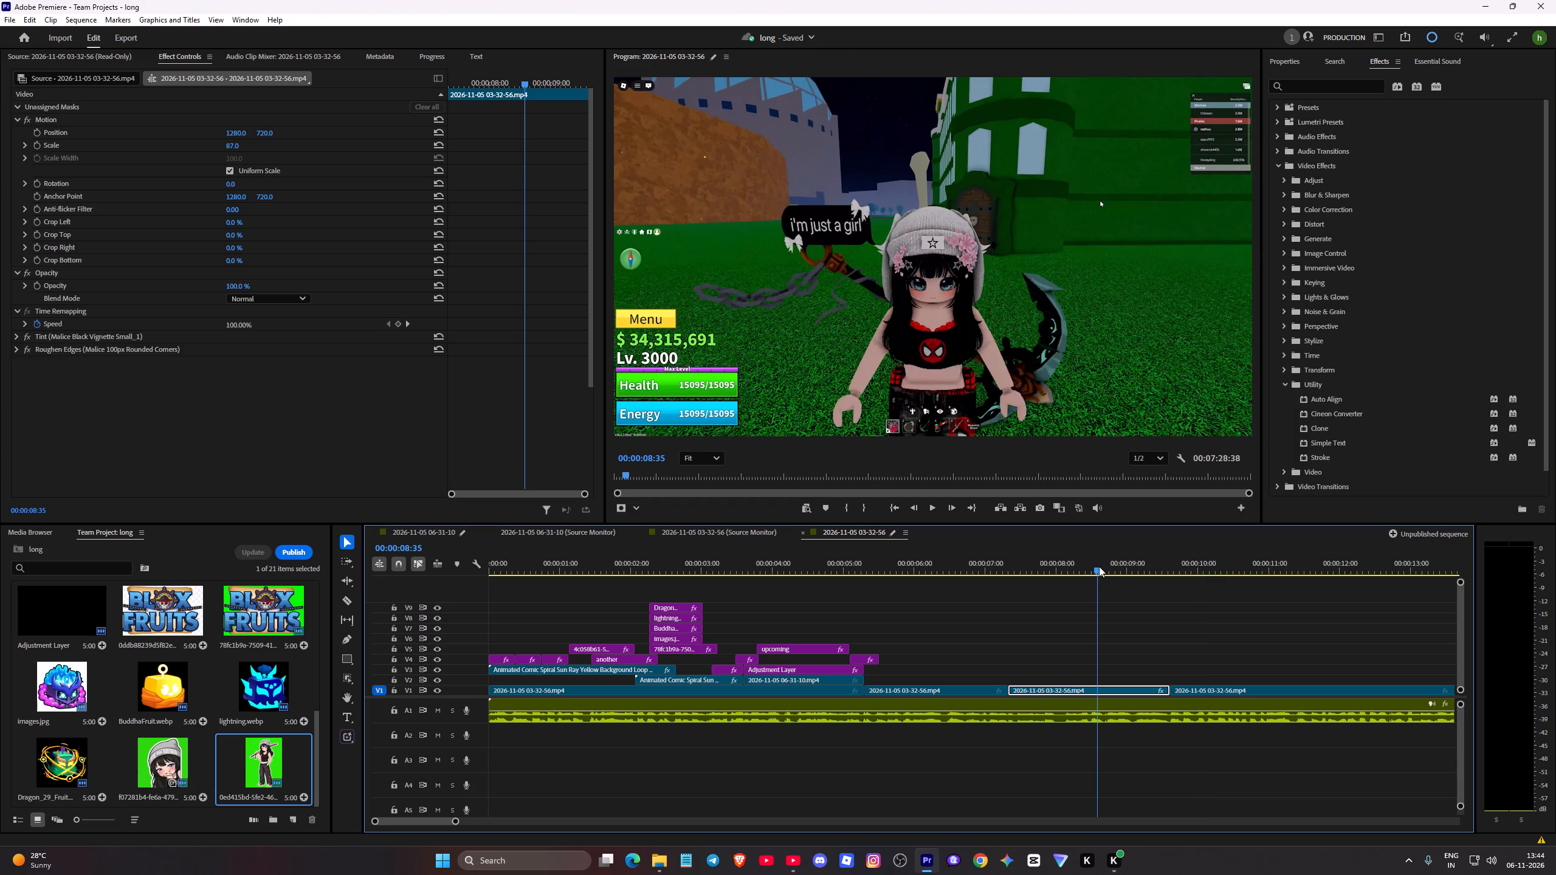
key("space")
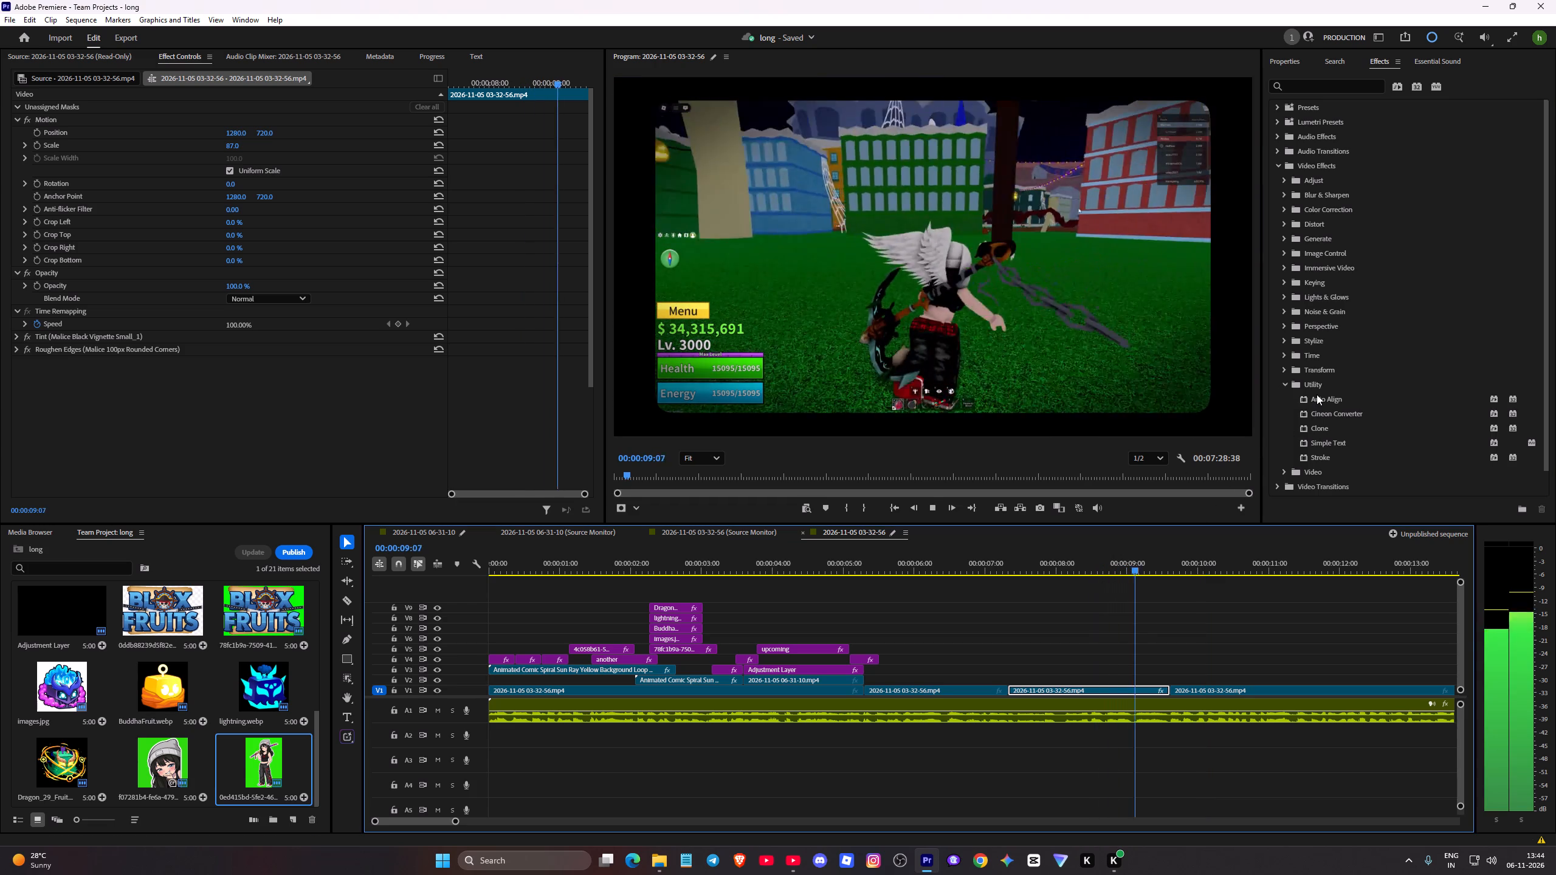
key("space")
left_click(1022, 573)
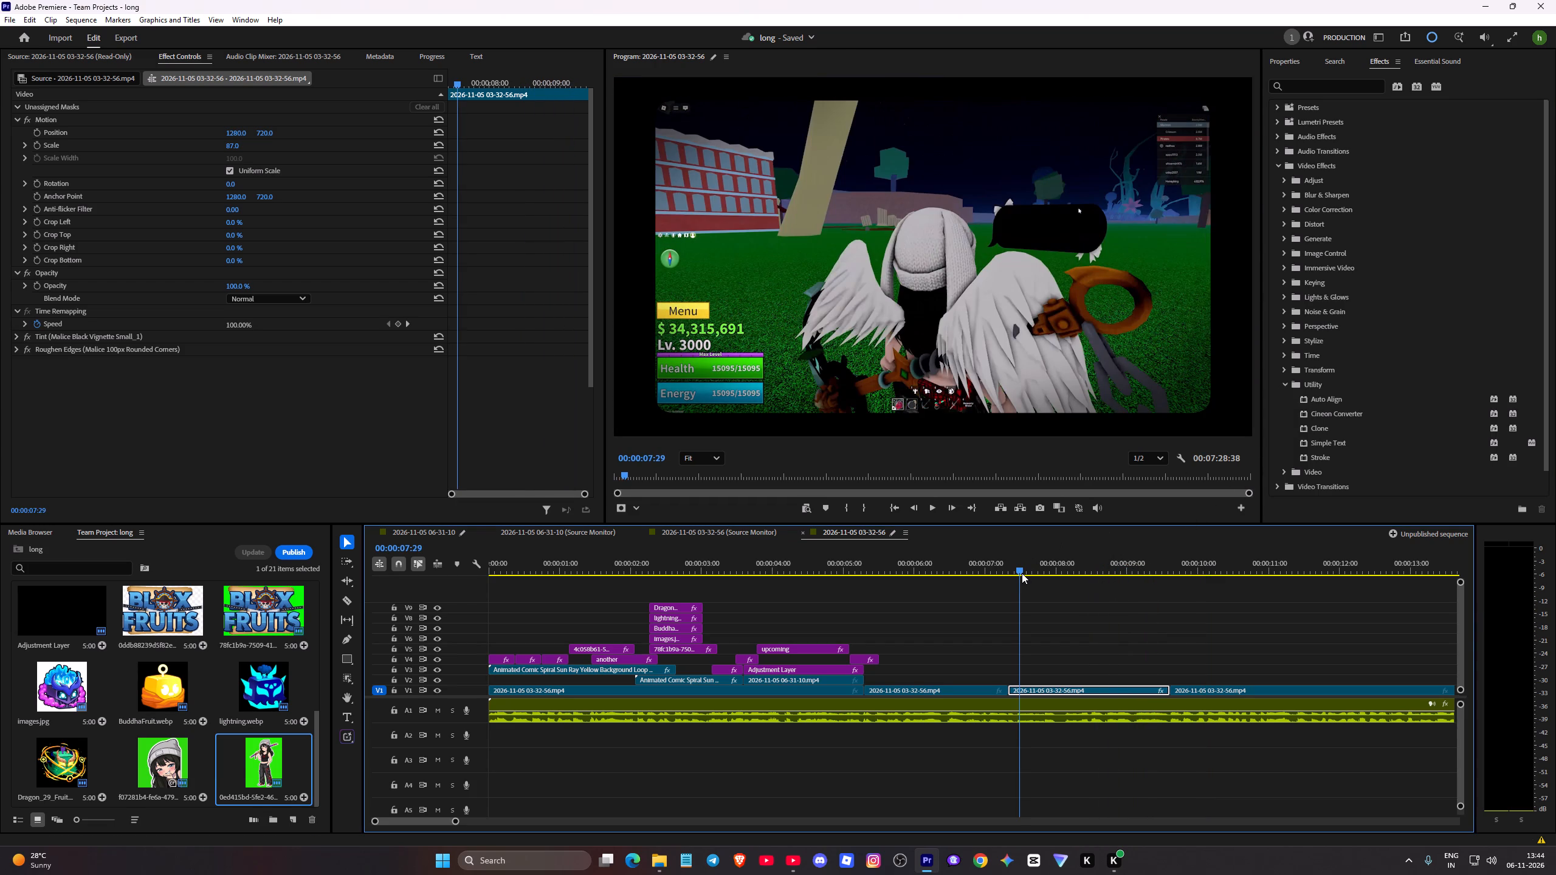
left_click_drag(1022, 573, 1028, 572)
left_click(1052, 572)
left_click(1067, 572)
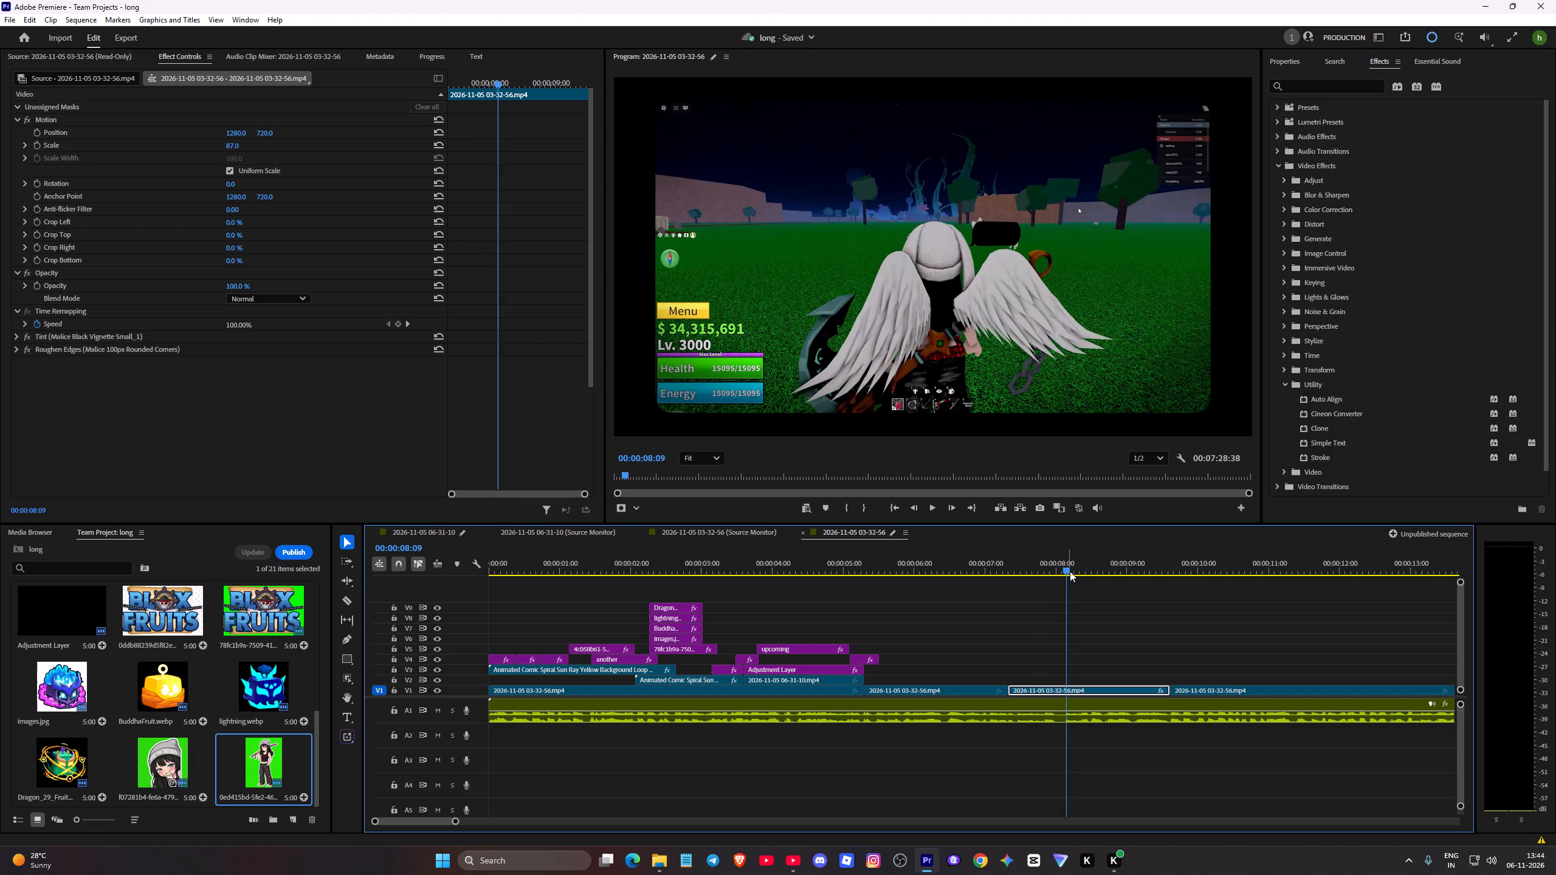
left_click(1071, 571)
left_click(1086, 573)
left_click(1086, 573)
left_click(1098, 575)
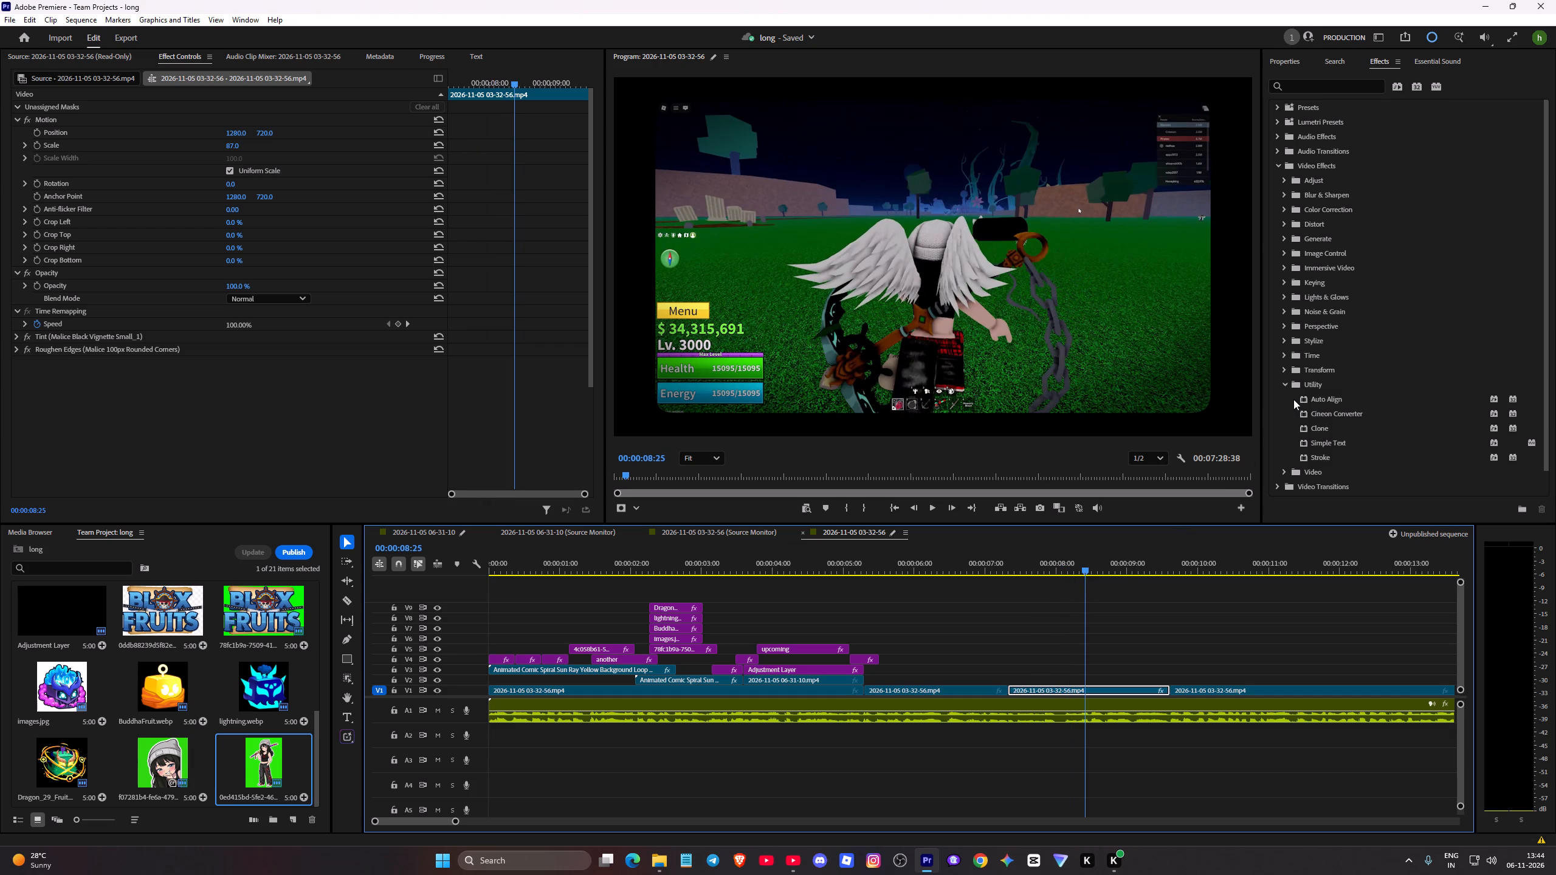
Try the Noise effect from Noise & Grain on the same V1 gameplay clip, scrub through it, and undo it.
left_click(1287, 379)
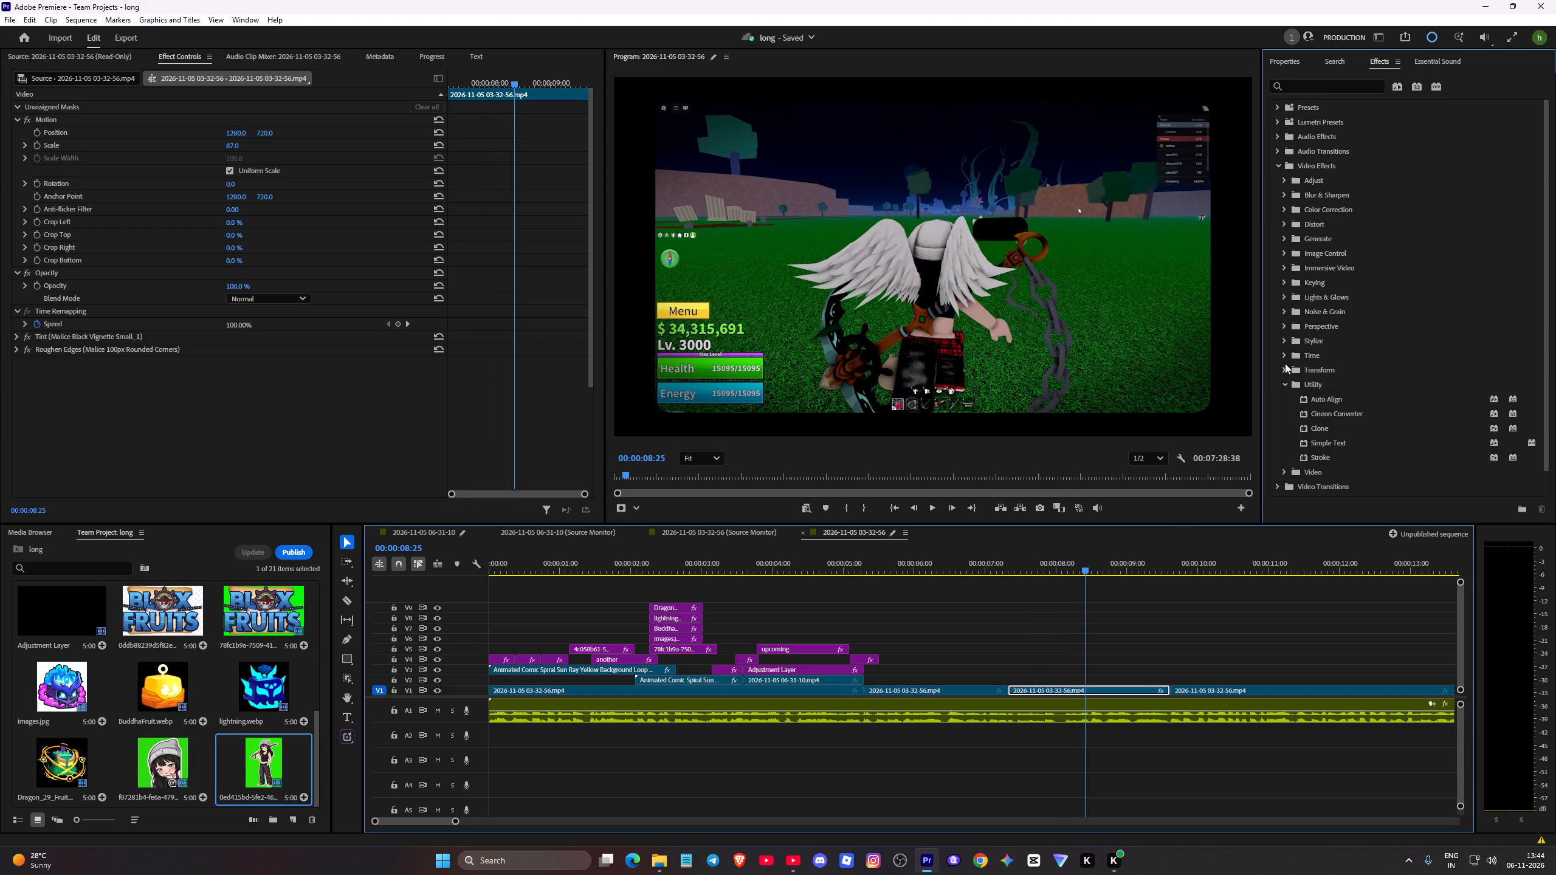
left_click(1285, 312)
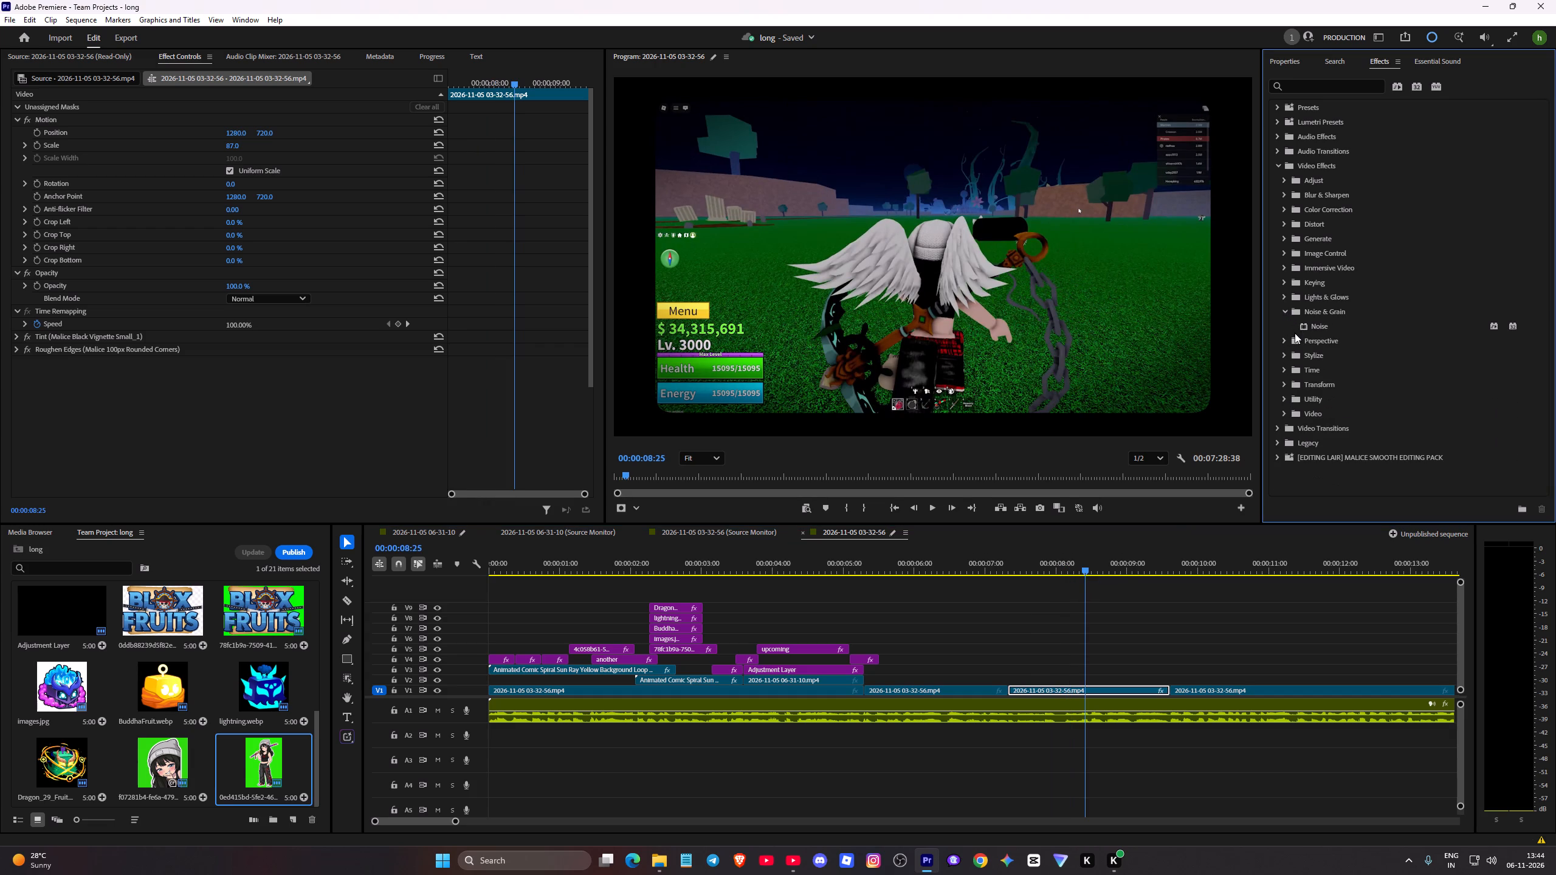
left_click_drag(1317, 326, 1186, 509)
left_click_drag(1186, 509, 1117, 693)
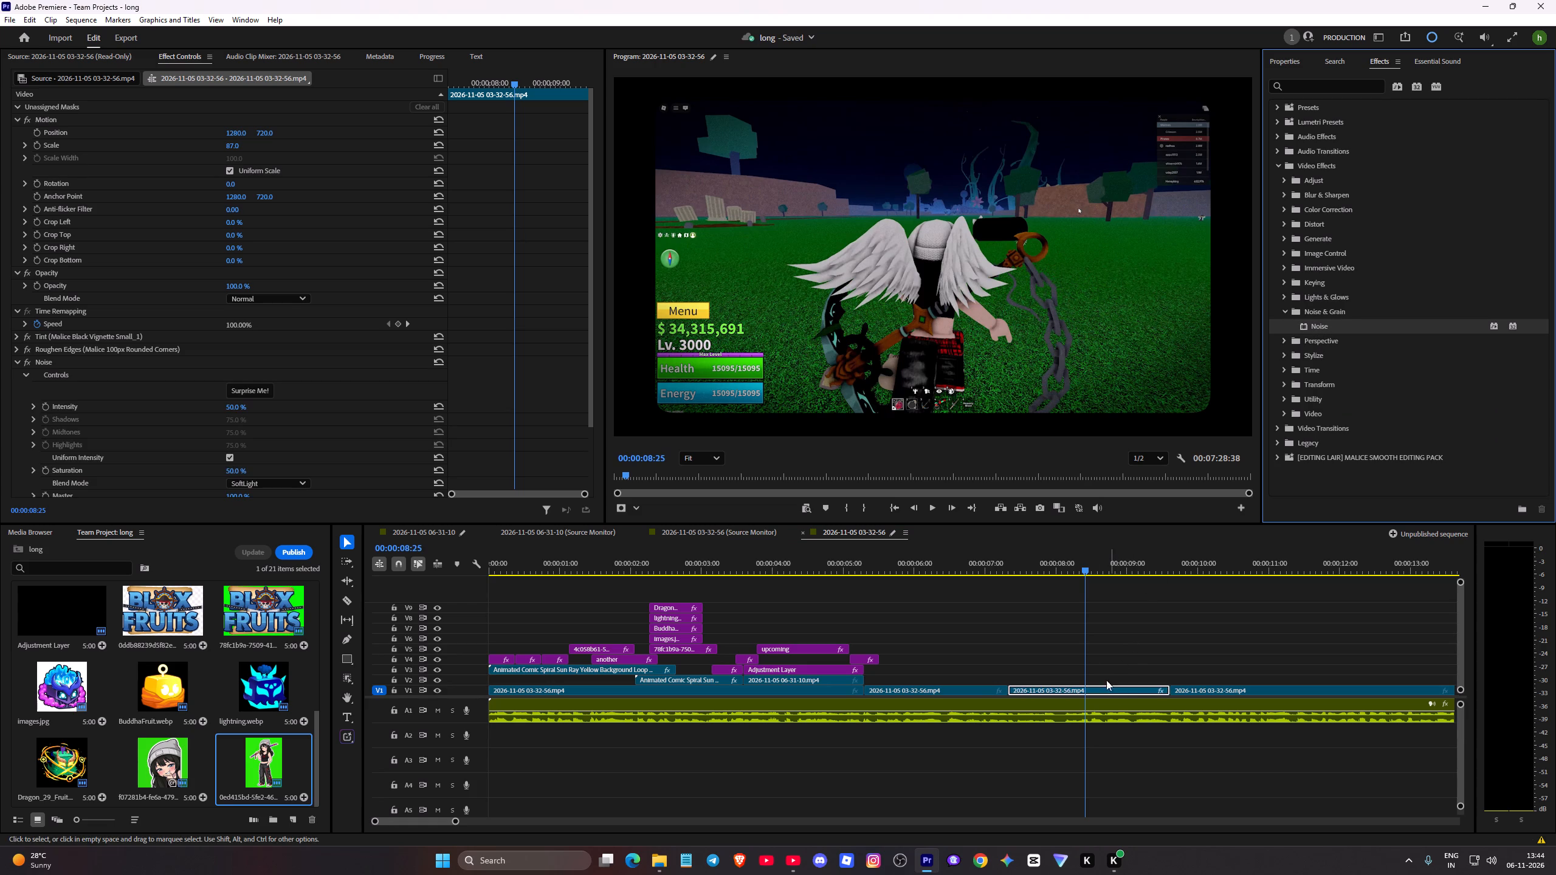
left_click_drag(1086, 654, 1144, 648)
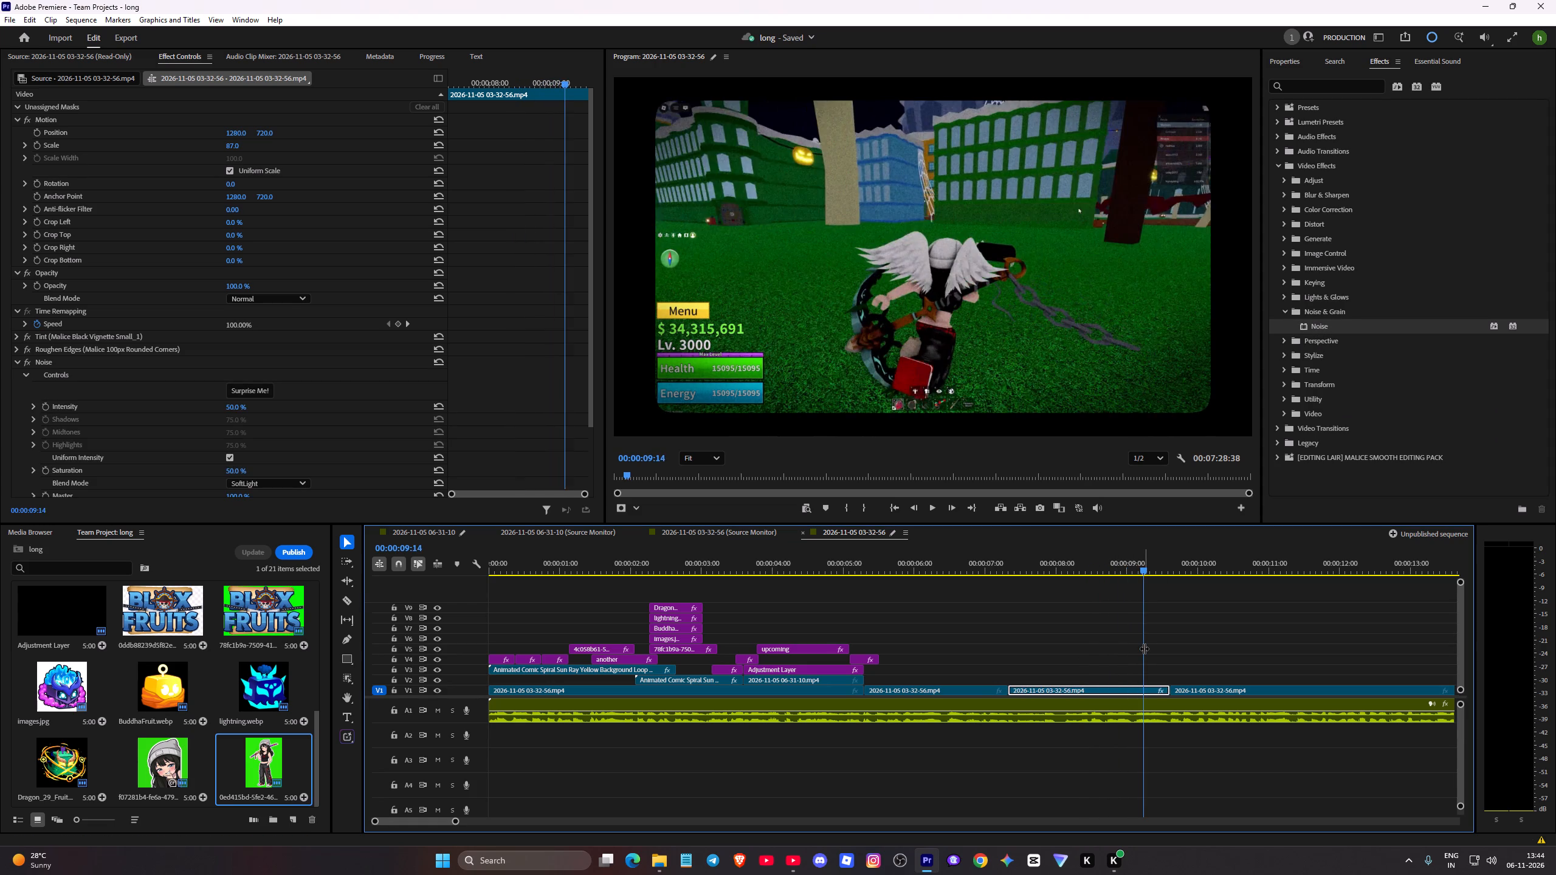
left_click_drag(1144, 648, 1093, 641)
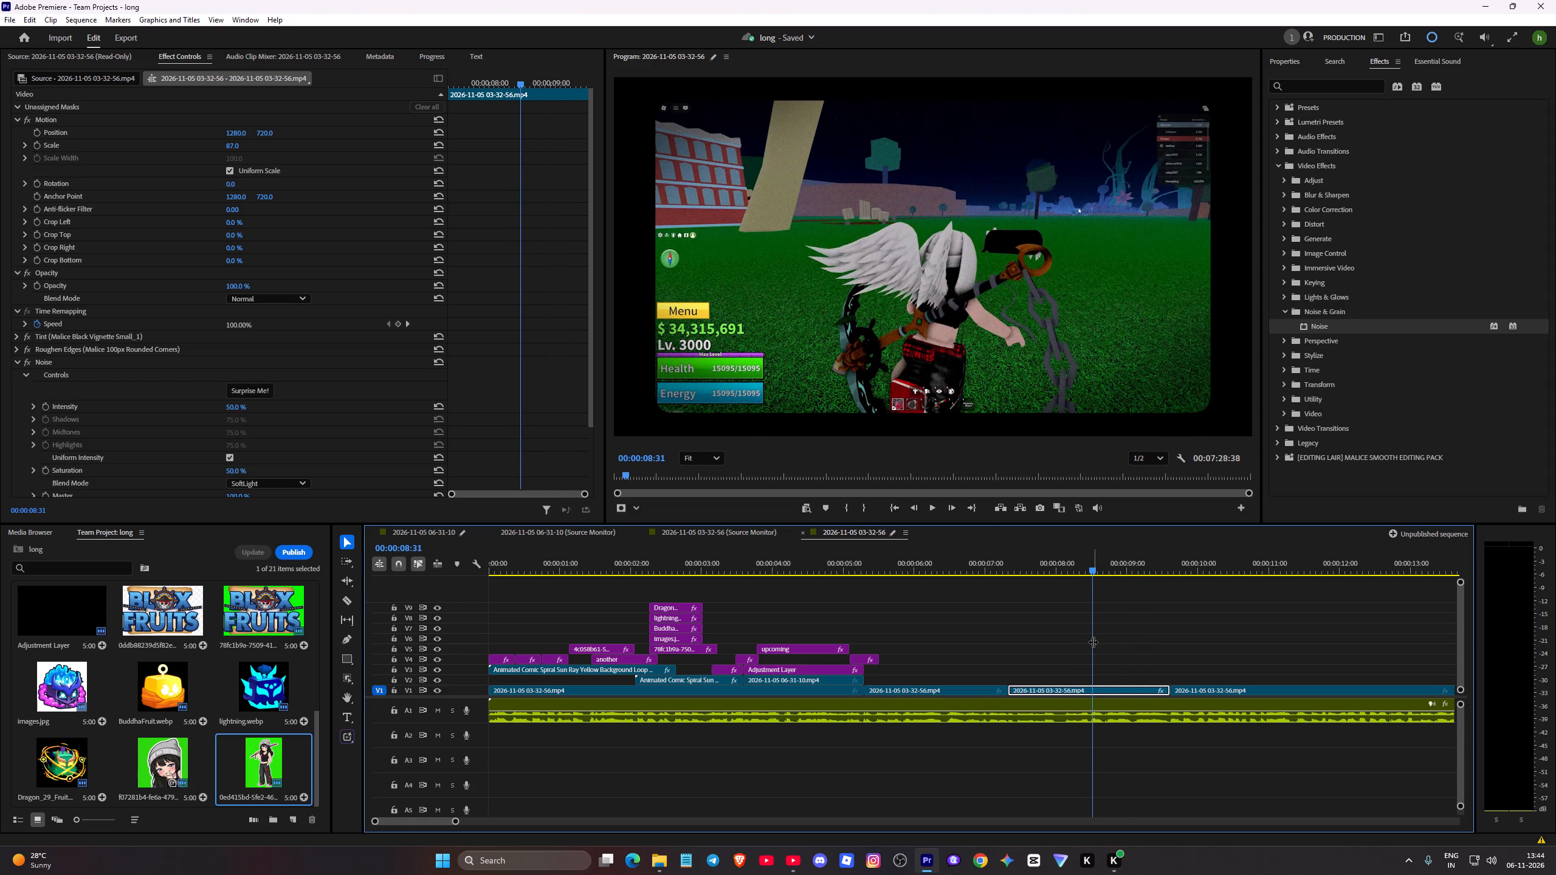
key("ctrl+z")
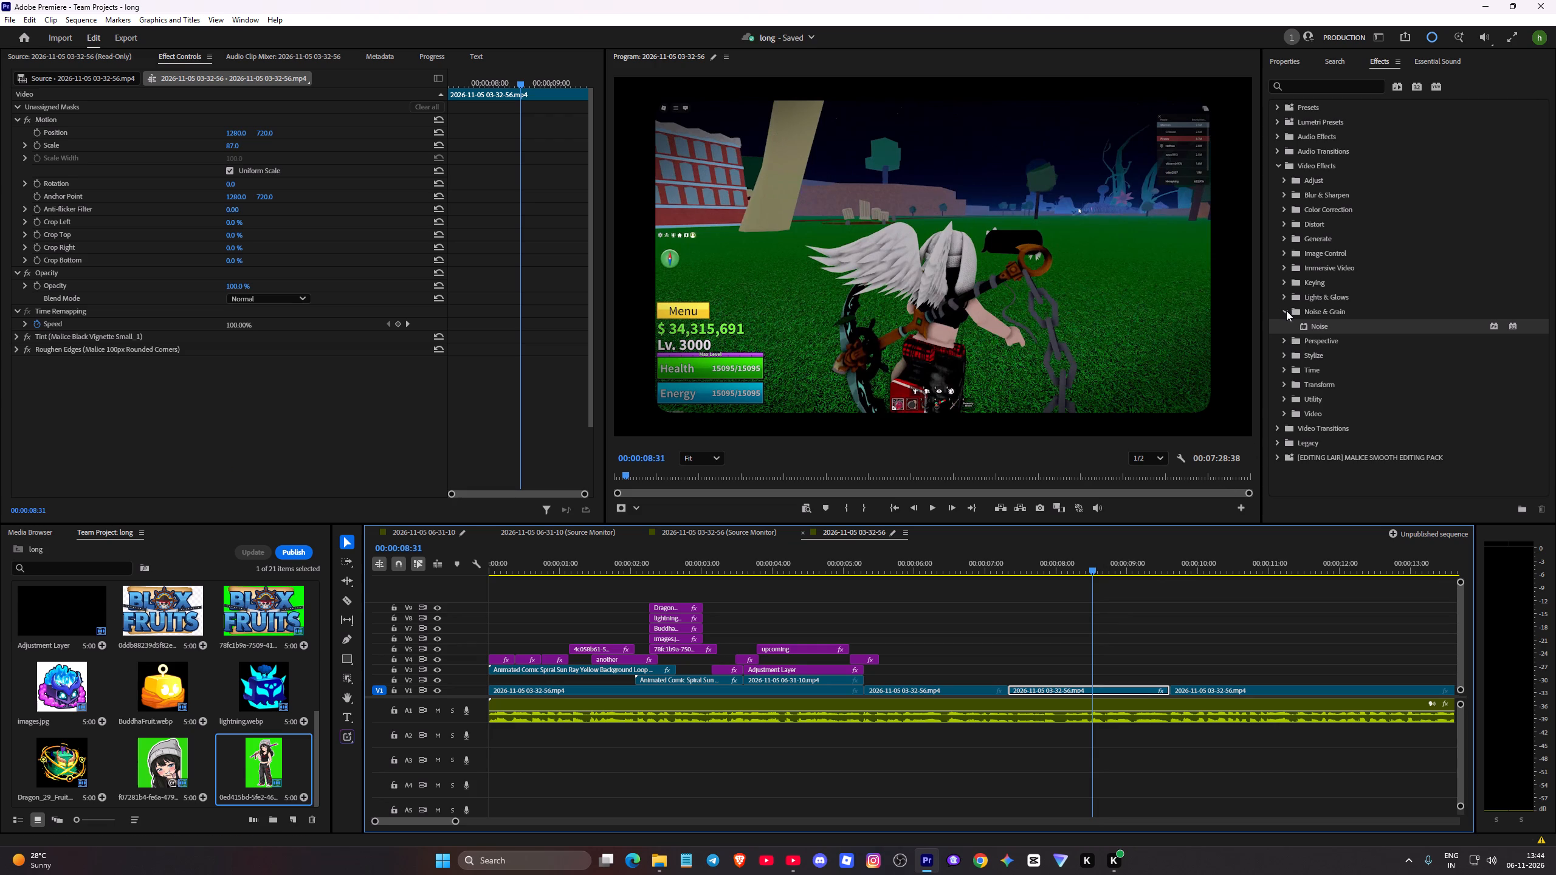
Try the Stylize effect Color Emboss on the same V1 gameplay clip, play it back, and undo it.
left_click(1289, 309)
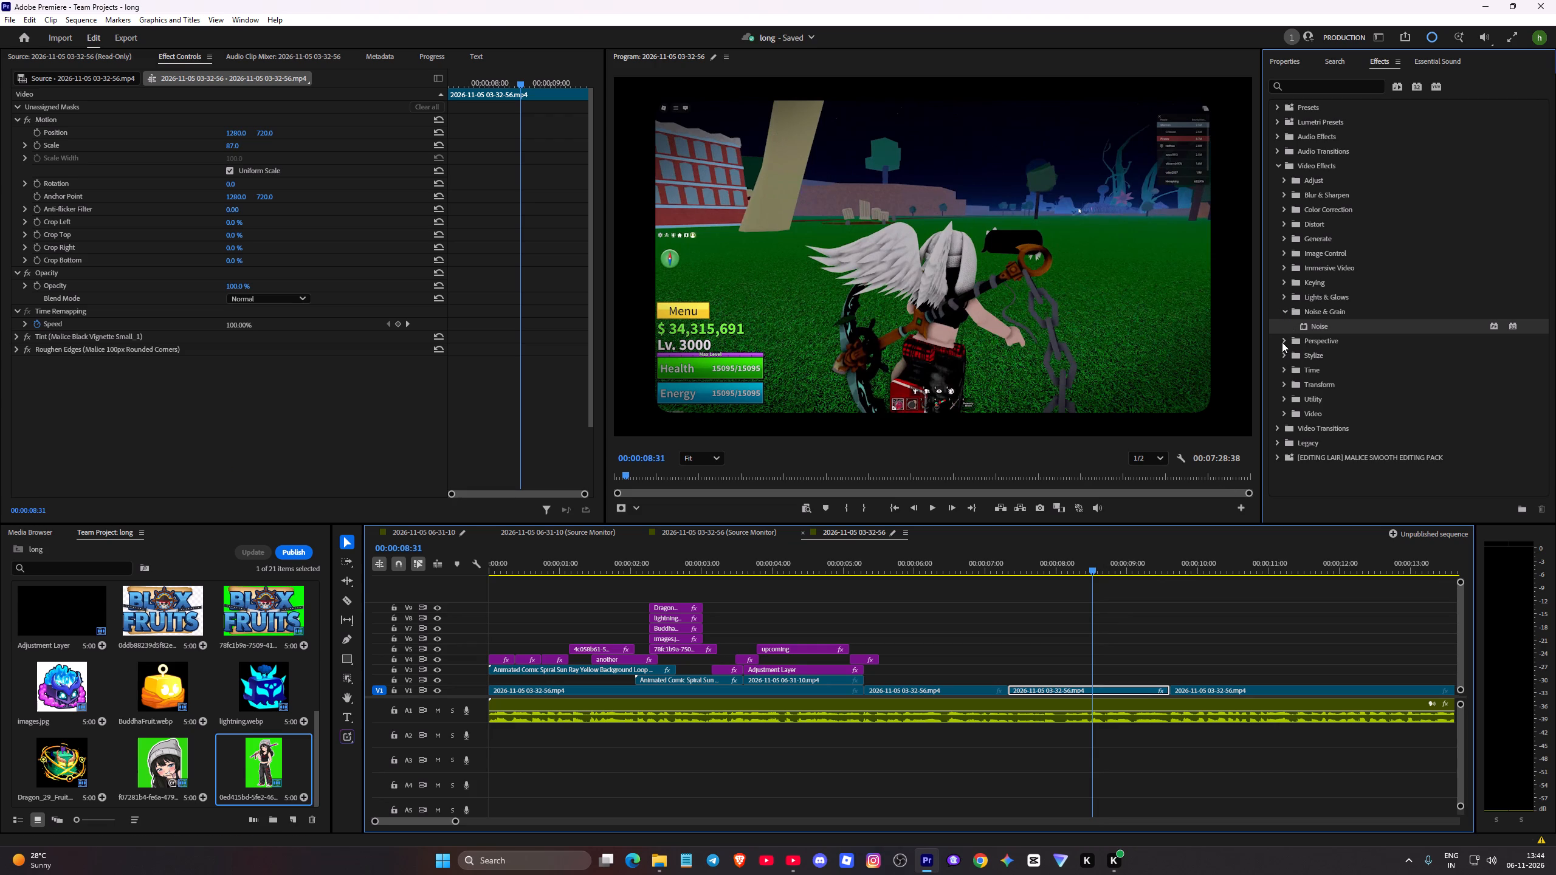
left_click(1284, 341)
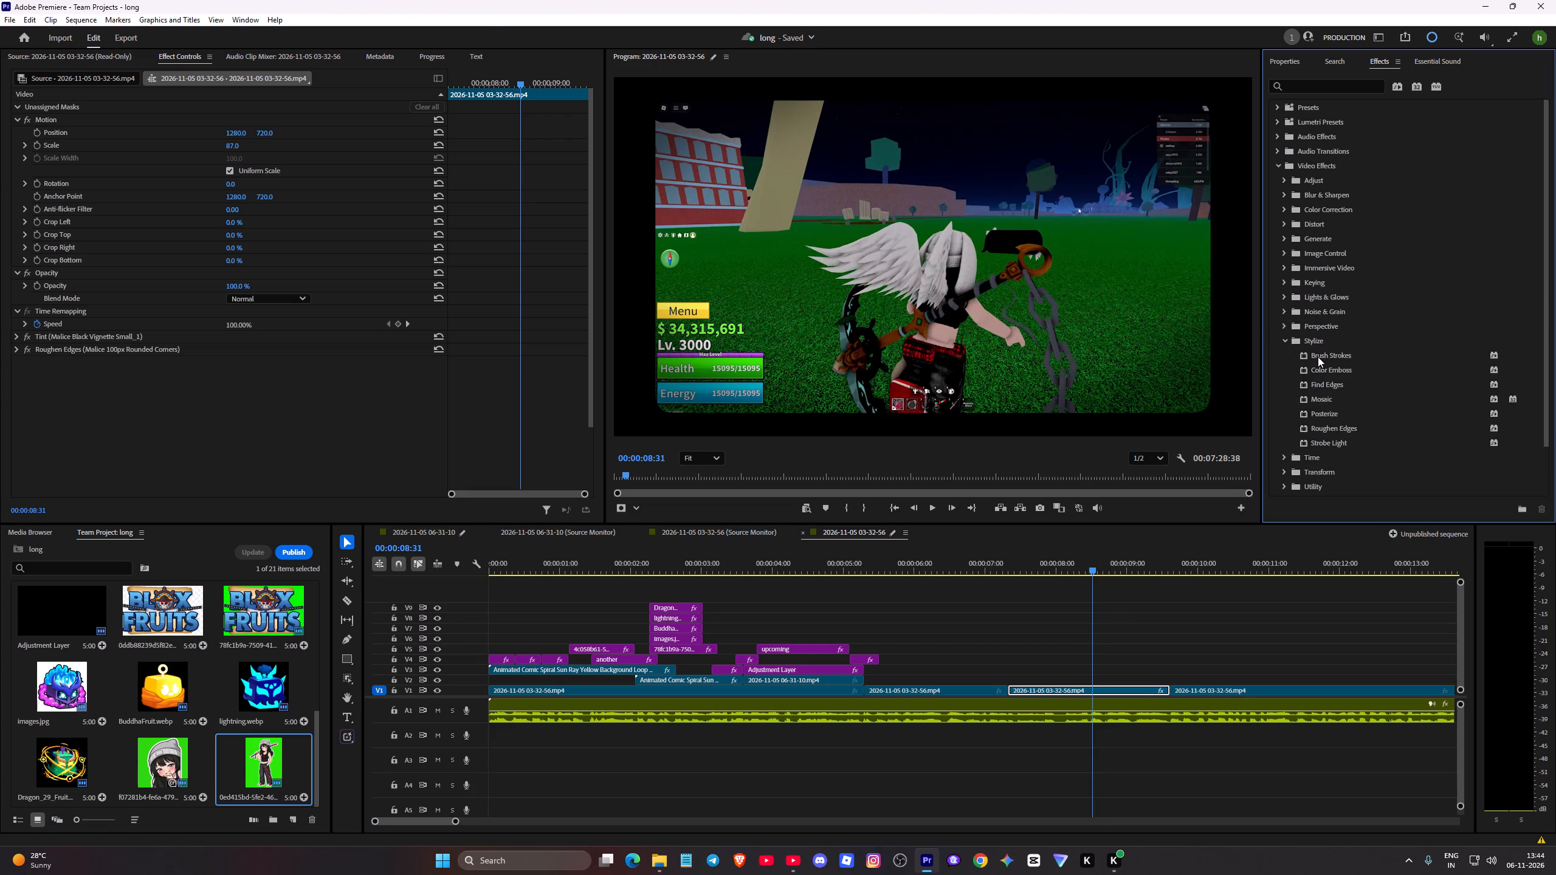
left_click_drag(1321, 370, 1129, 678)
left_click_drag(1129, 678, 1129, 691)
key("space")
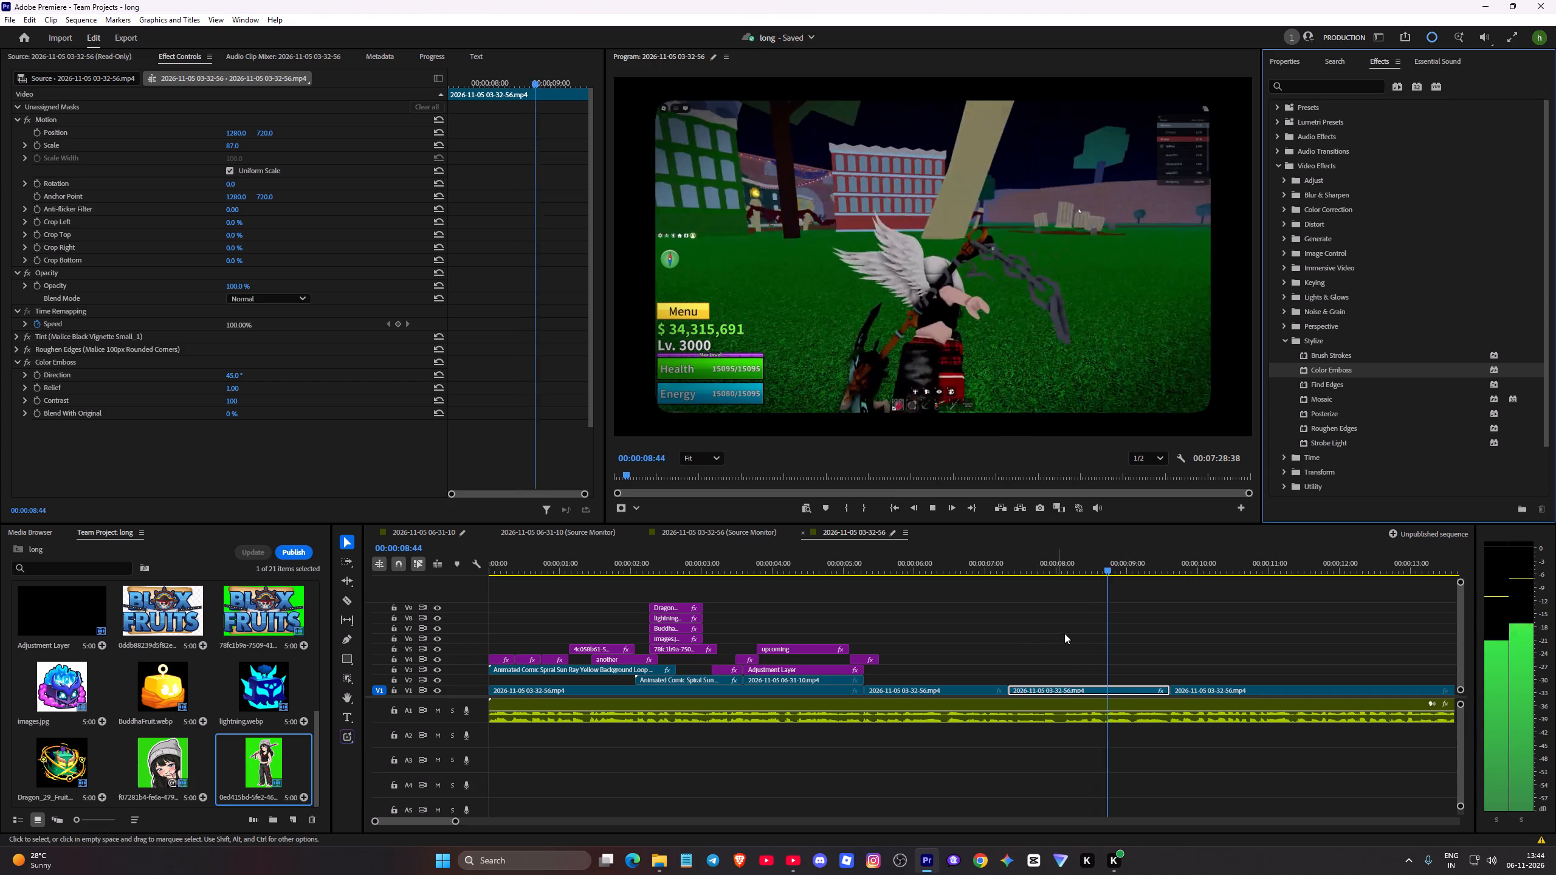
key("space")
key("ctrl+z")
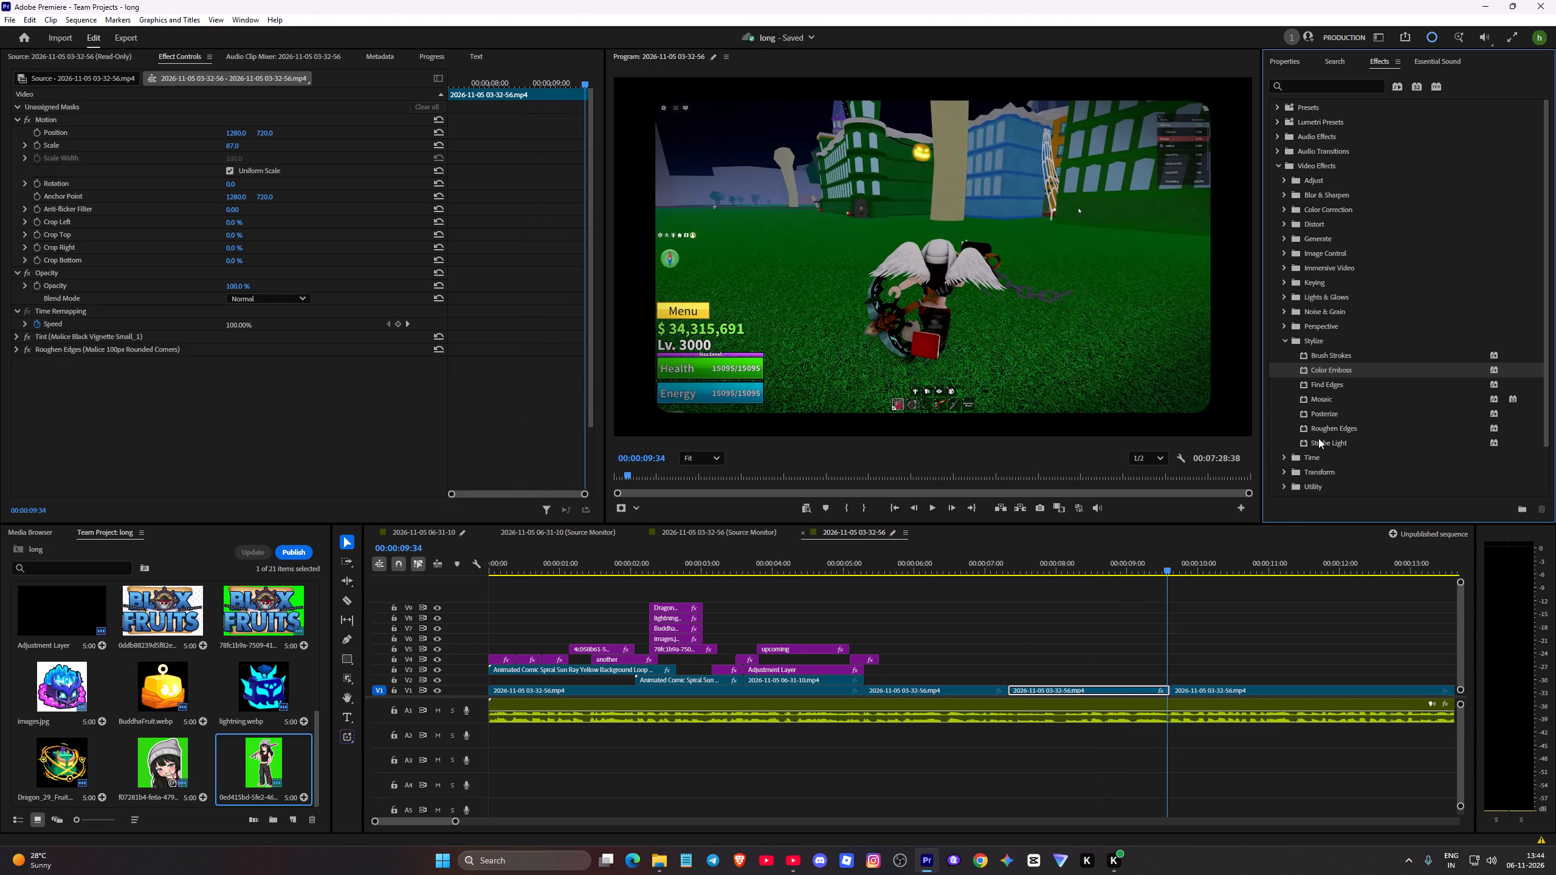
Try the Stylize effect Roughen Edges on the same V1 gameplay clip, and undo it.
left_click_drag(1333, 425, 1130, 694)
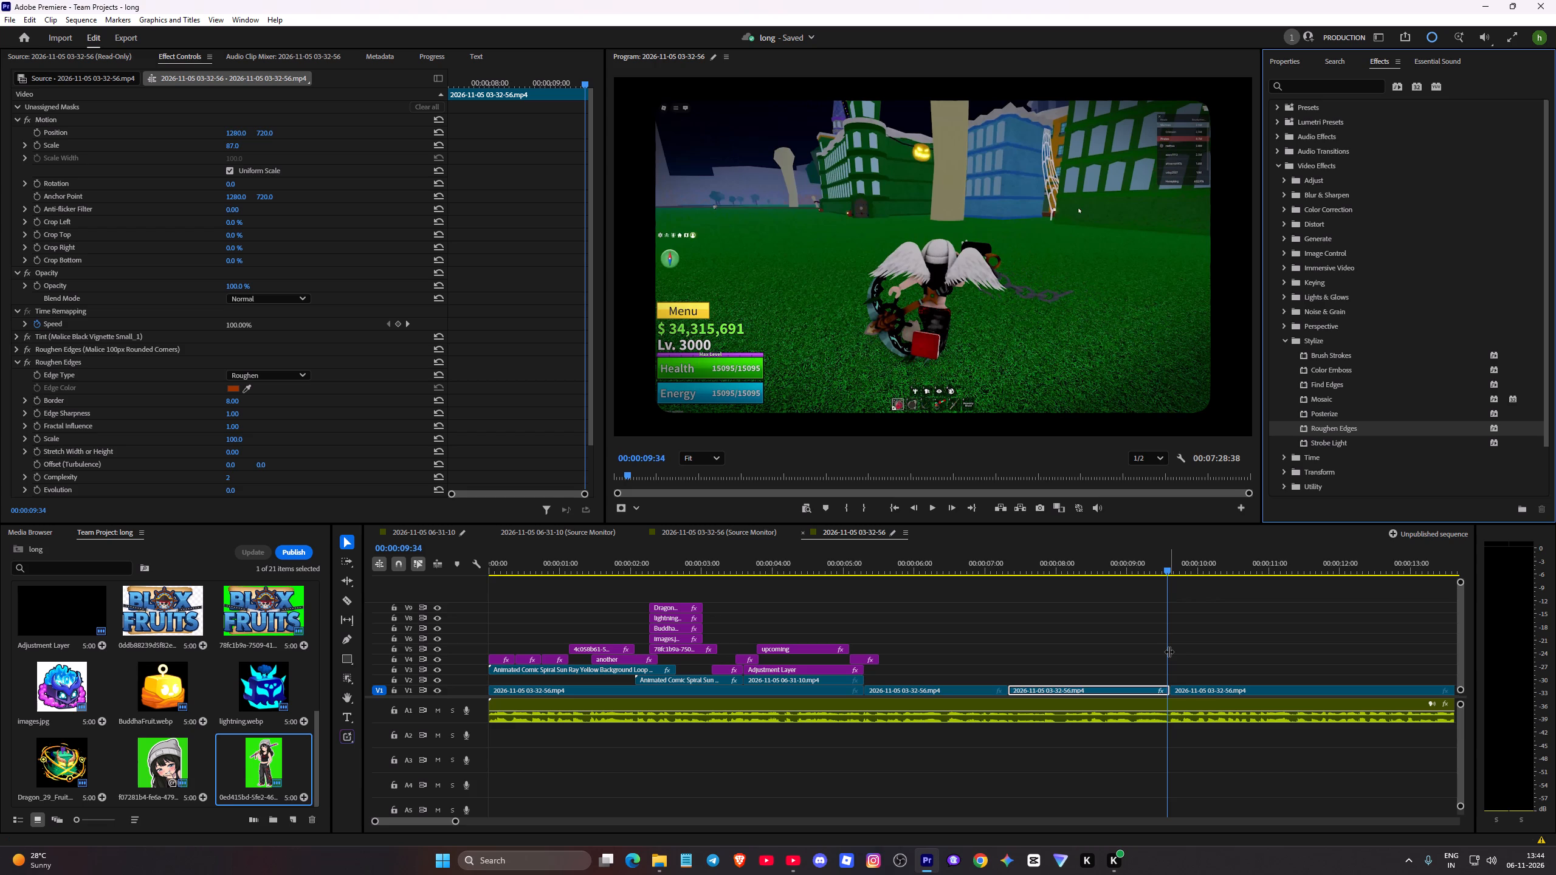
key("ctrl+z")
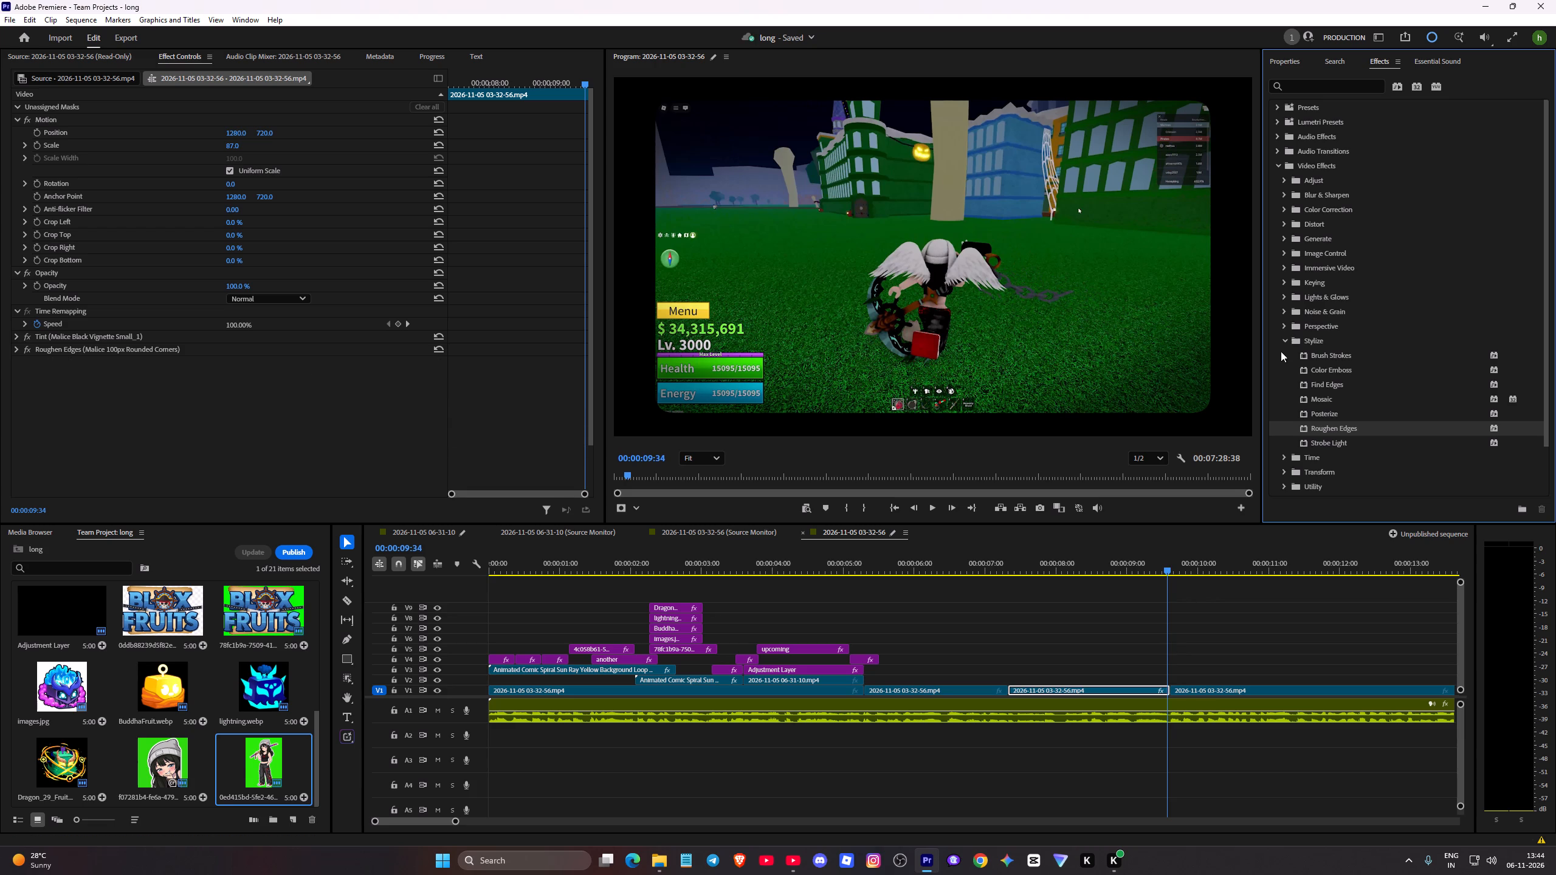
Look through the Immersive Video and Distort video effects.
left_click(1287, 340)
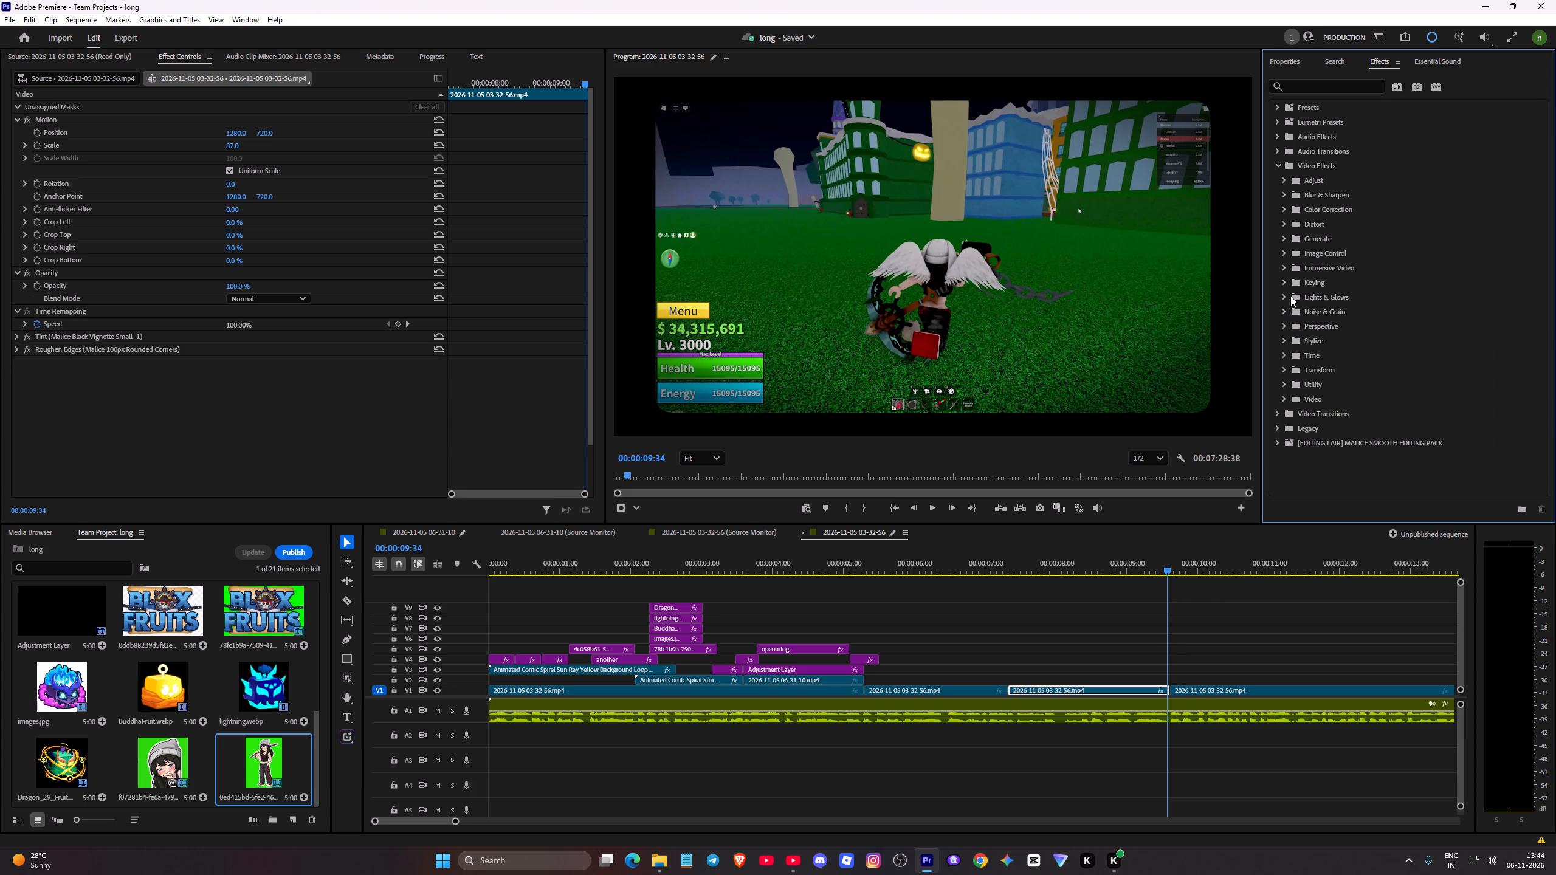
left_click(1286, 264)
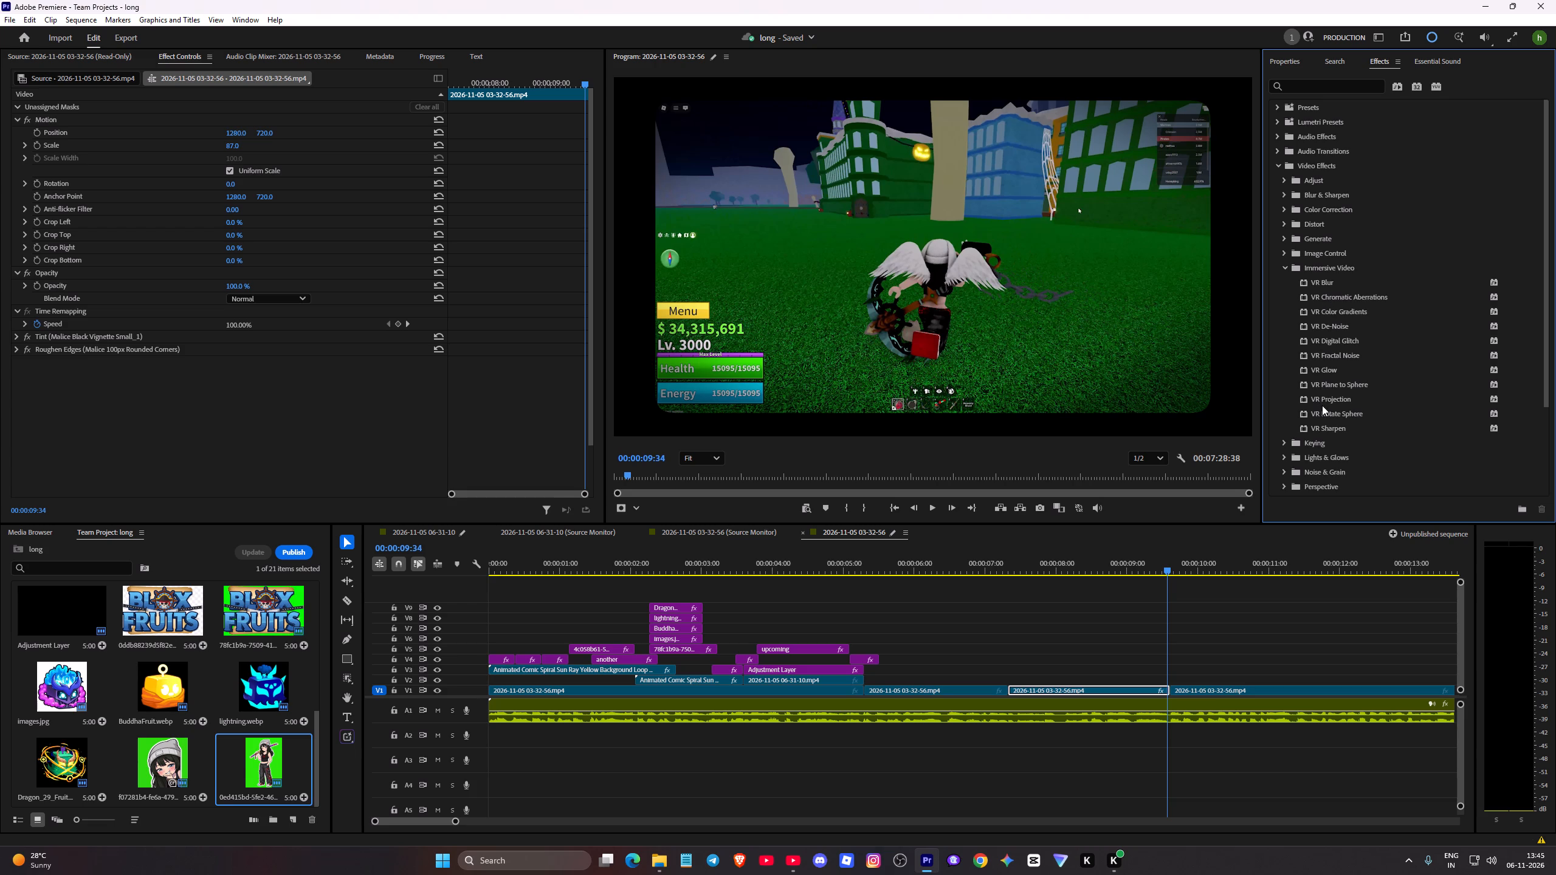
left_click(1286, 266)
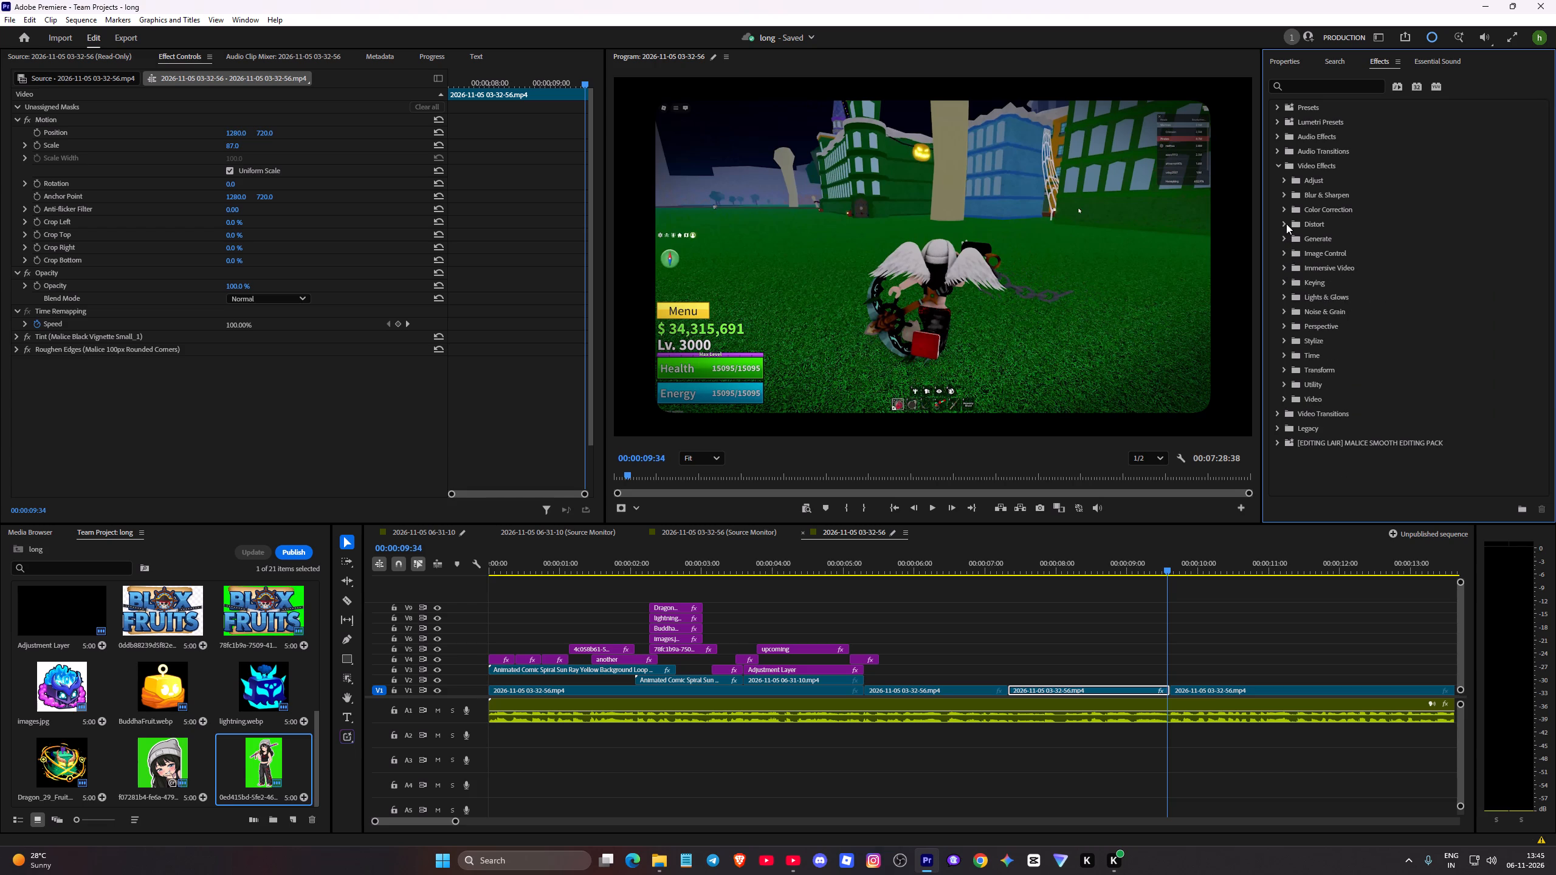
left_click(1289, 224)
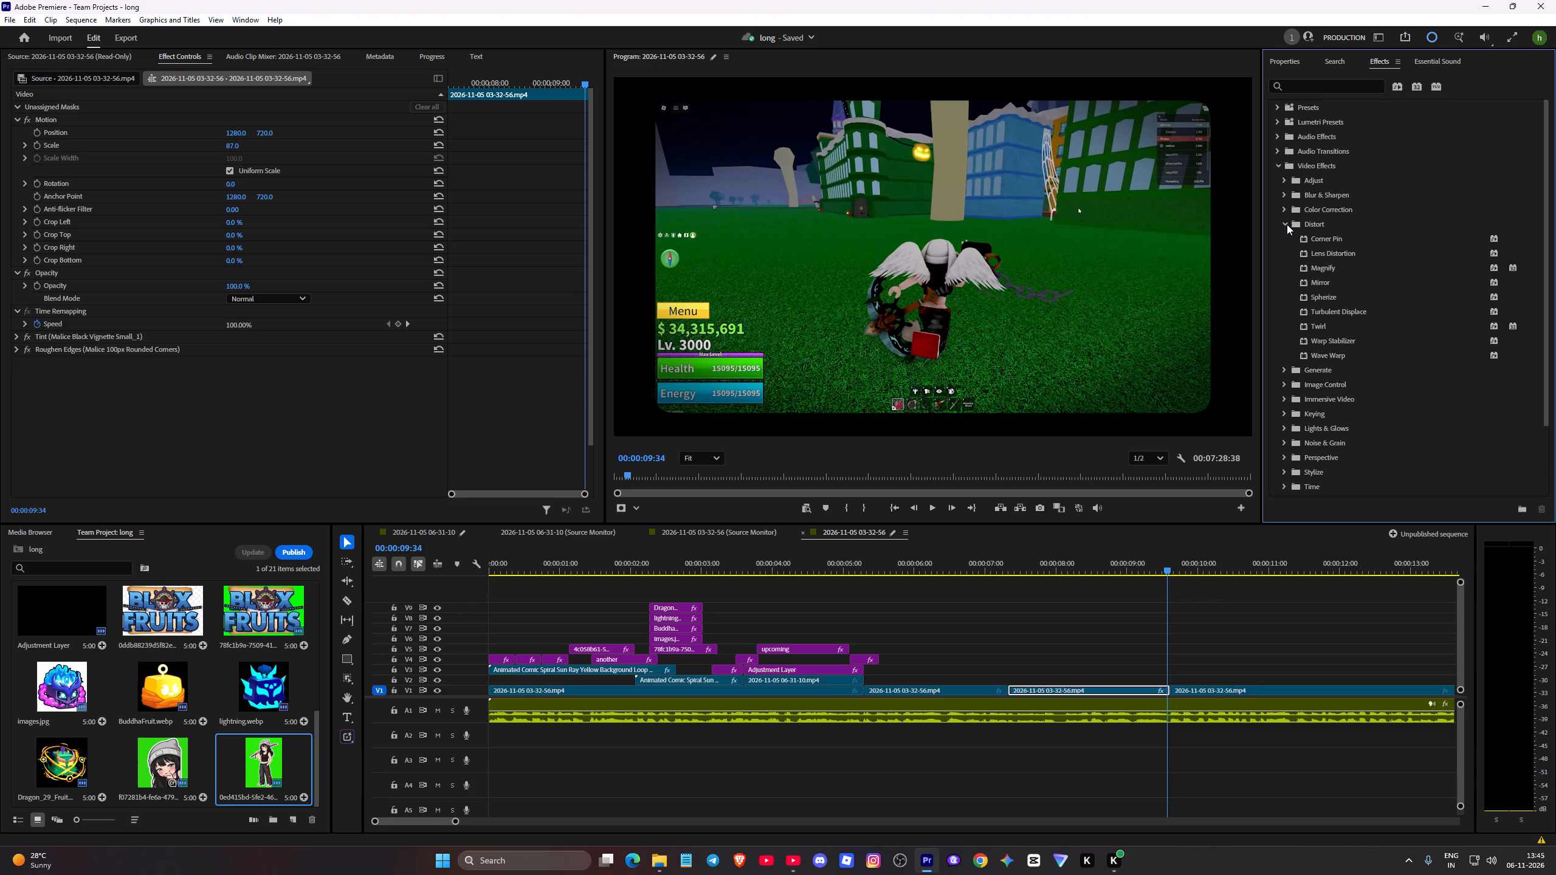
left_click(1285, 222)
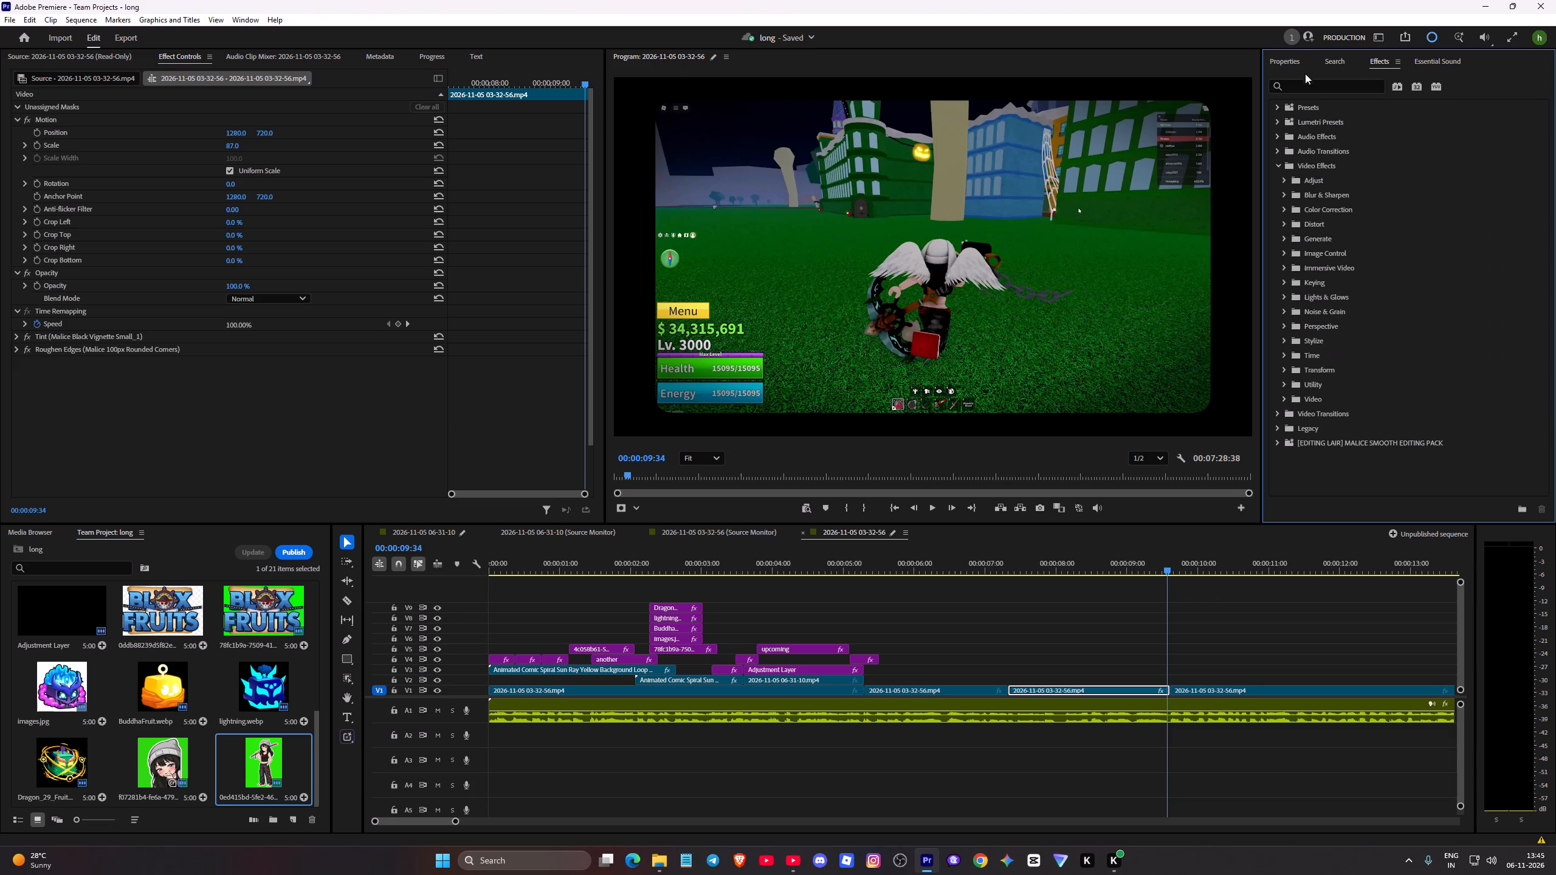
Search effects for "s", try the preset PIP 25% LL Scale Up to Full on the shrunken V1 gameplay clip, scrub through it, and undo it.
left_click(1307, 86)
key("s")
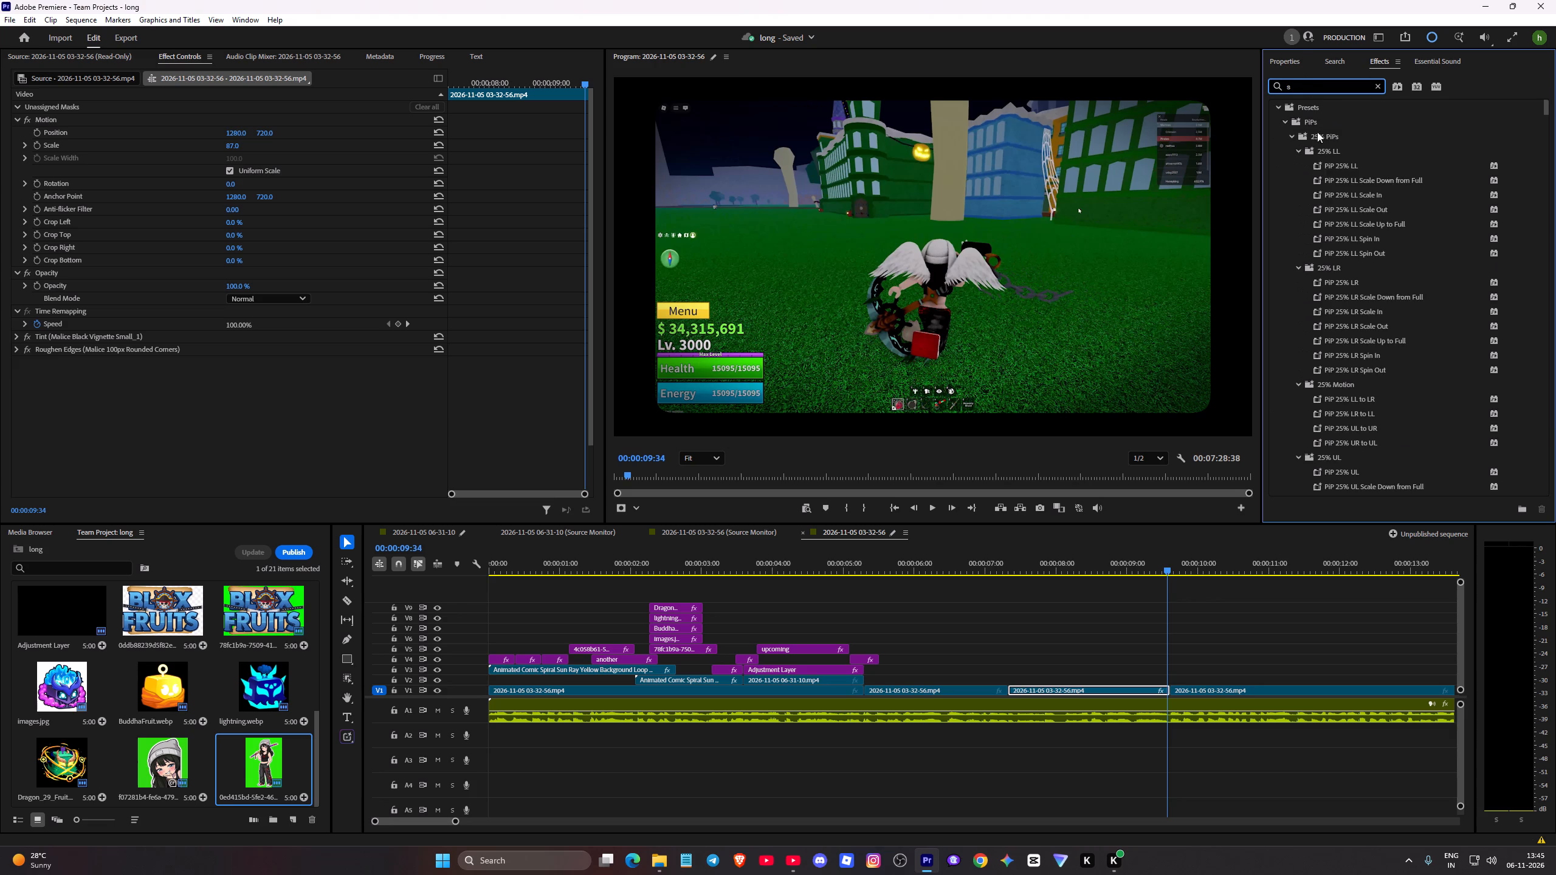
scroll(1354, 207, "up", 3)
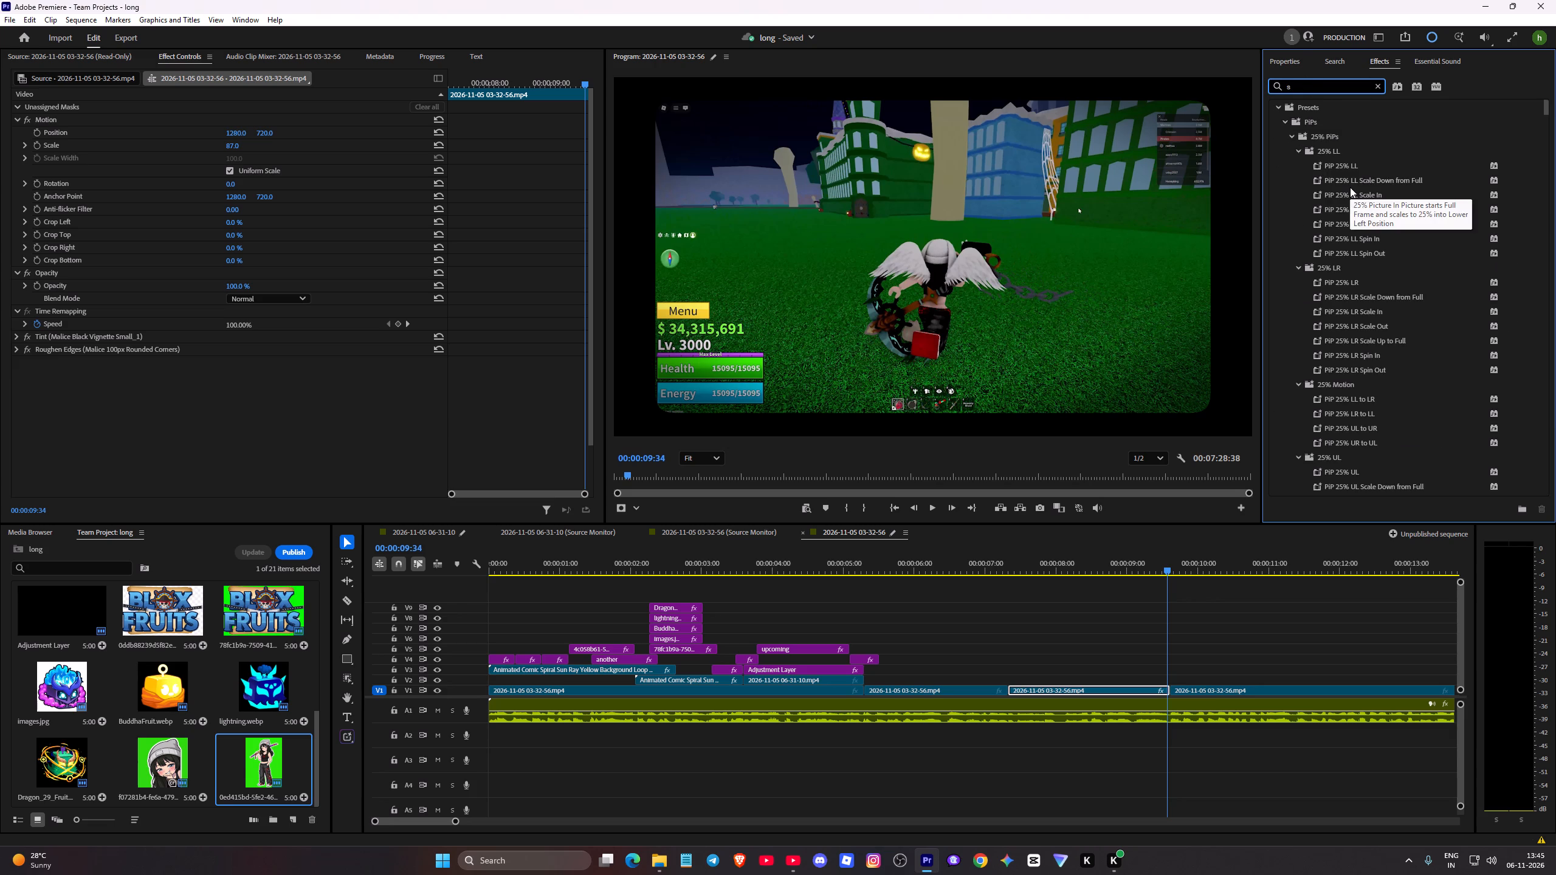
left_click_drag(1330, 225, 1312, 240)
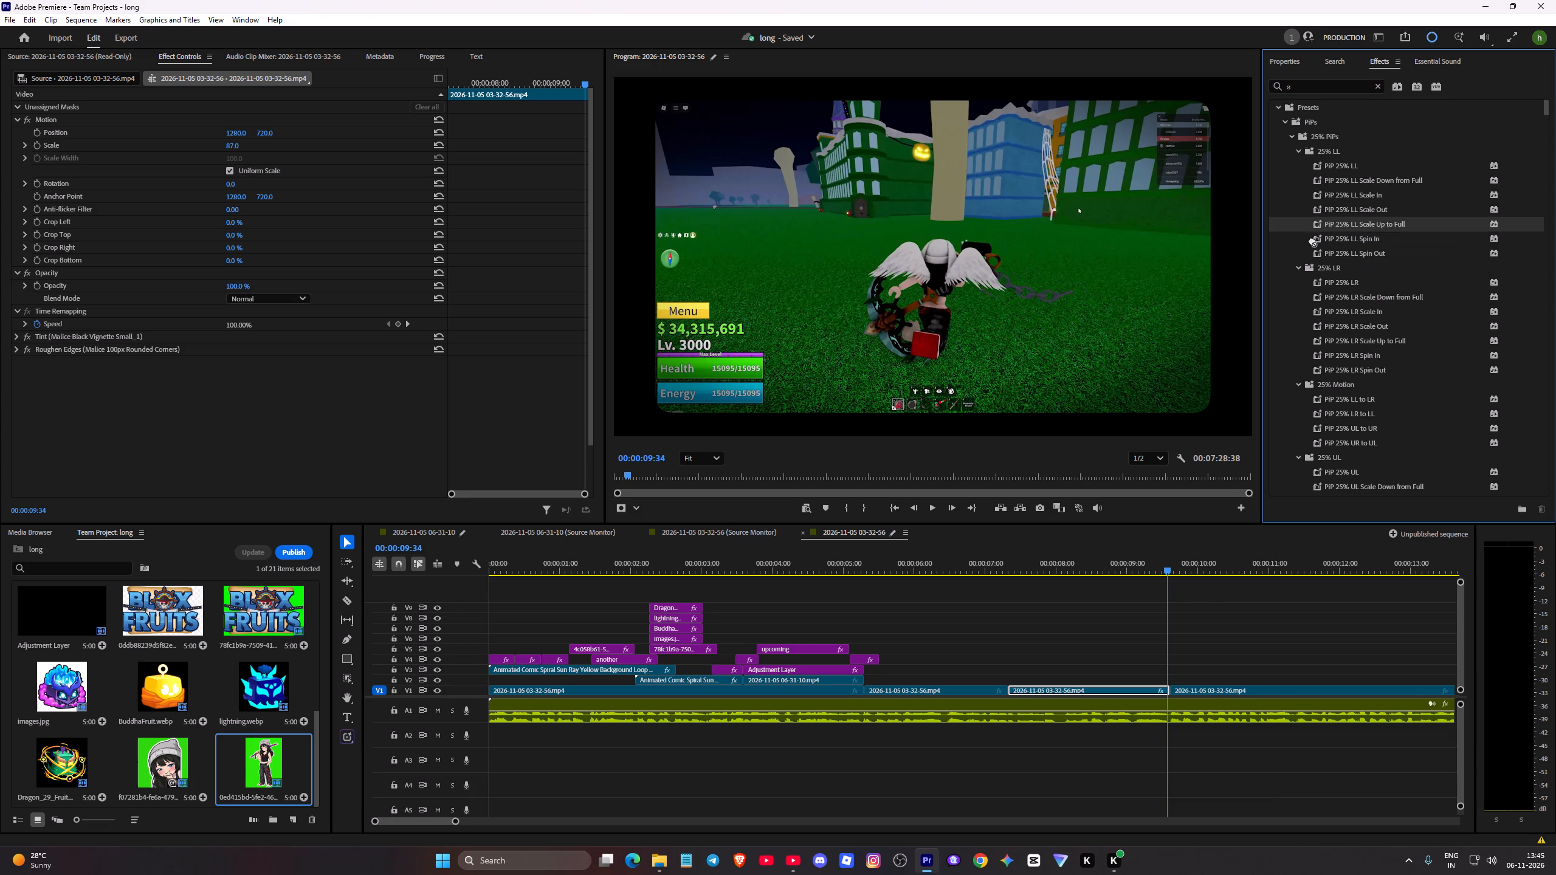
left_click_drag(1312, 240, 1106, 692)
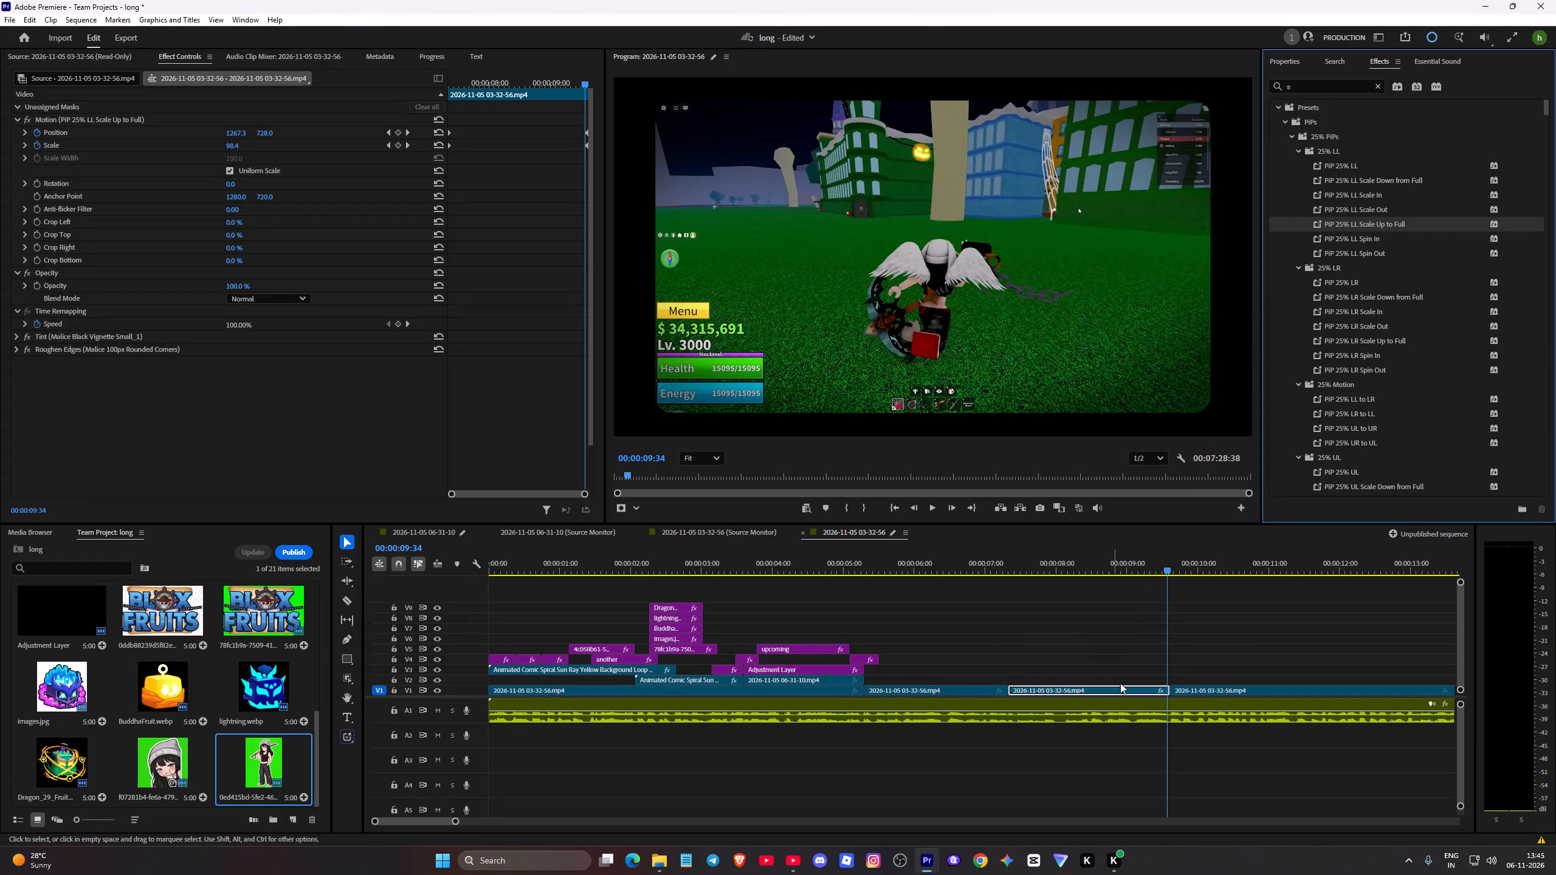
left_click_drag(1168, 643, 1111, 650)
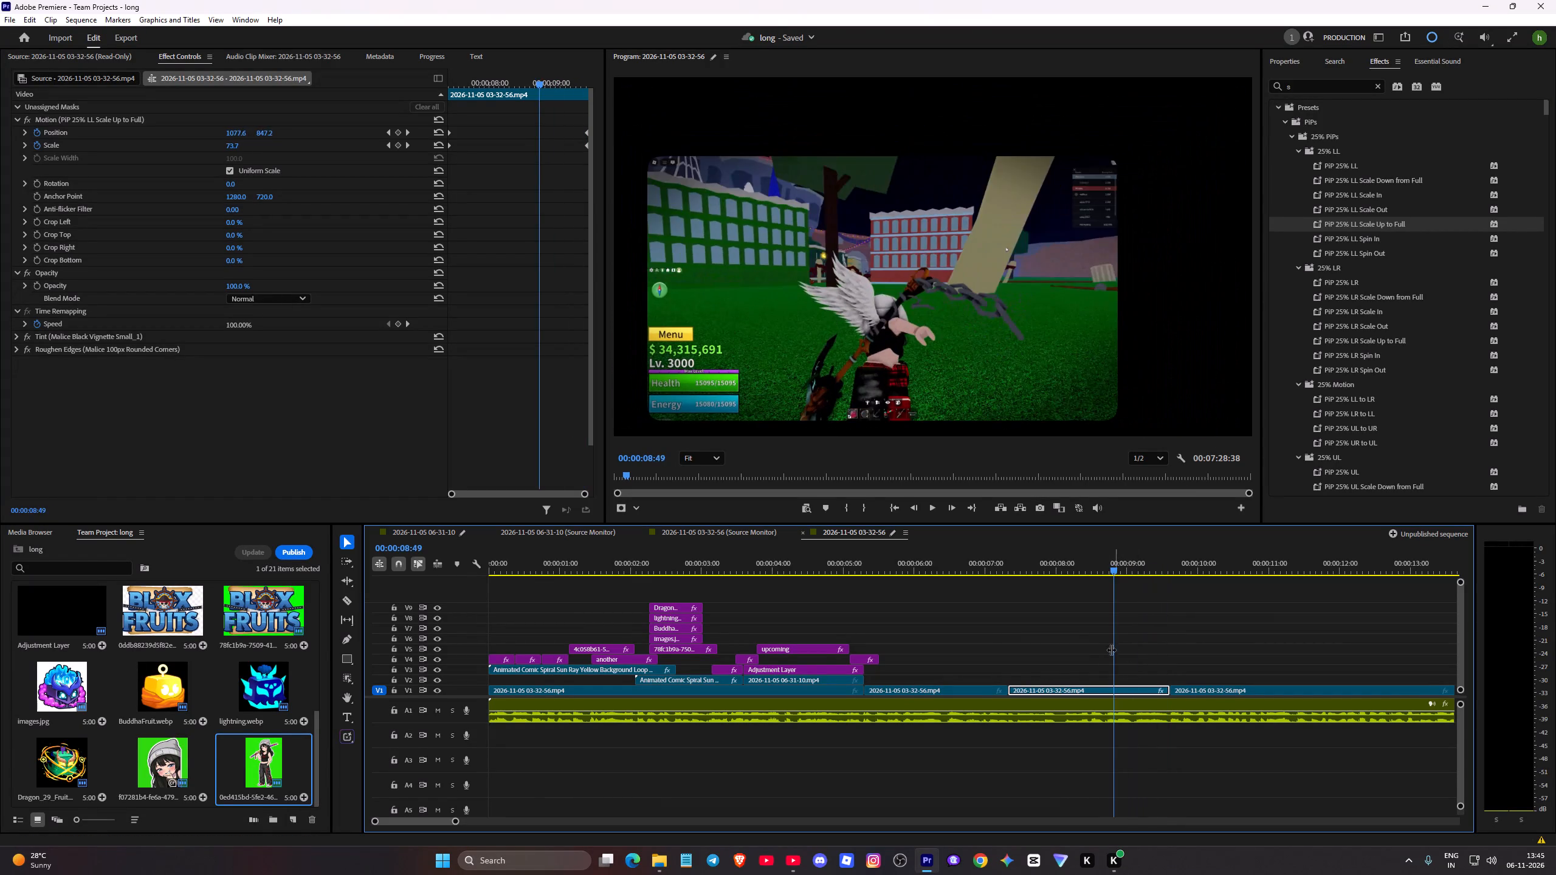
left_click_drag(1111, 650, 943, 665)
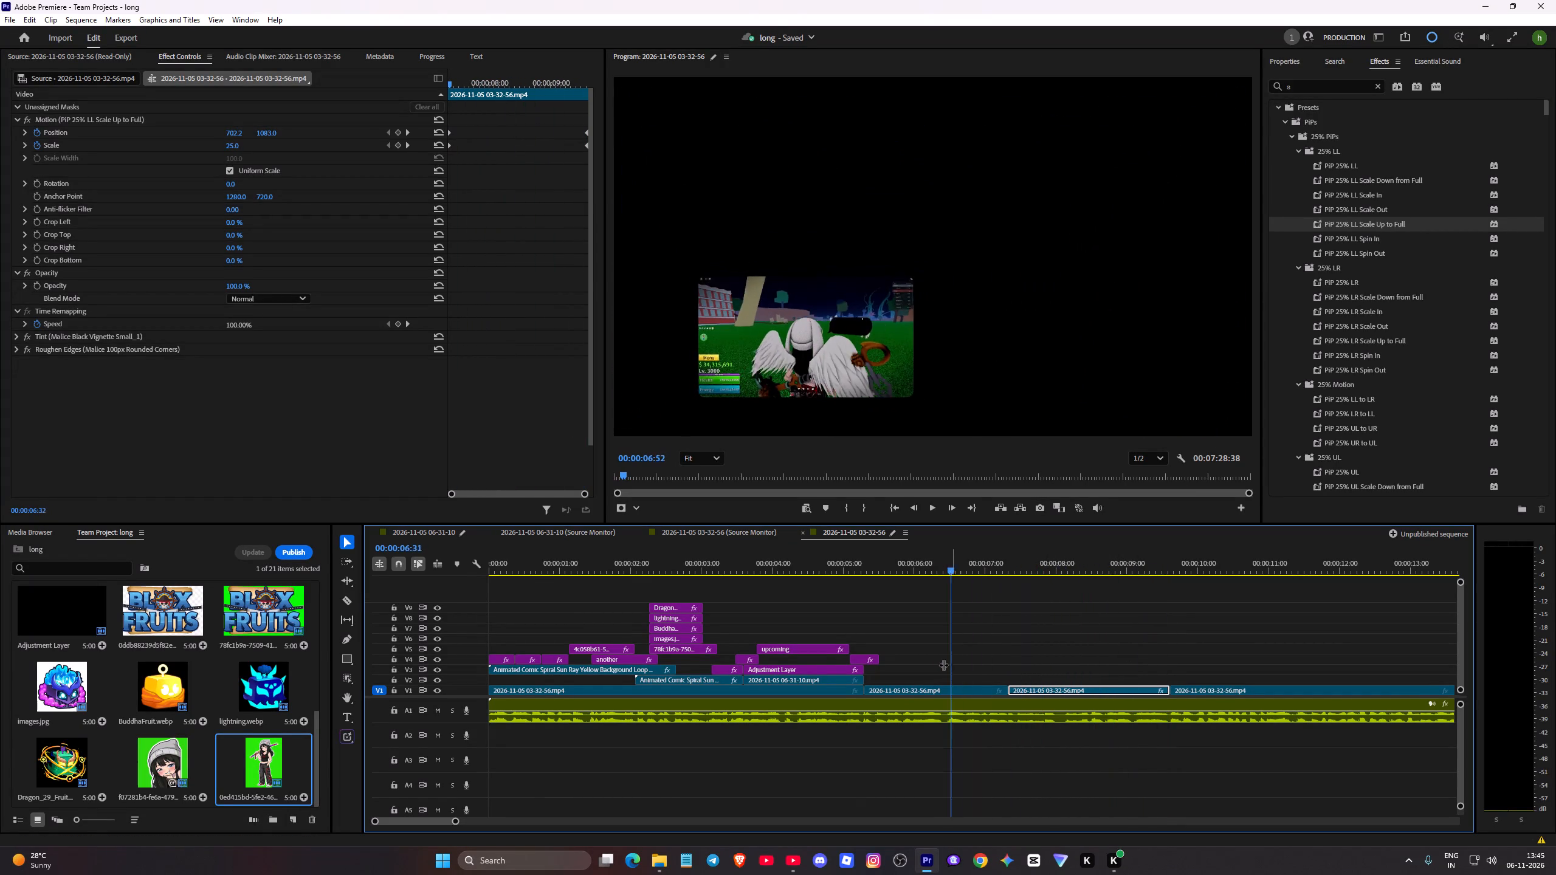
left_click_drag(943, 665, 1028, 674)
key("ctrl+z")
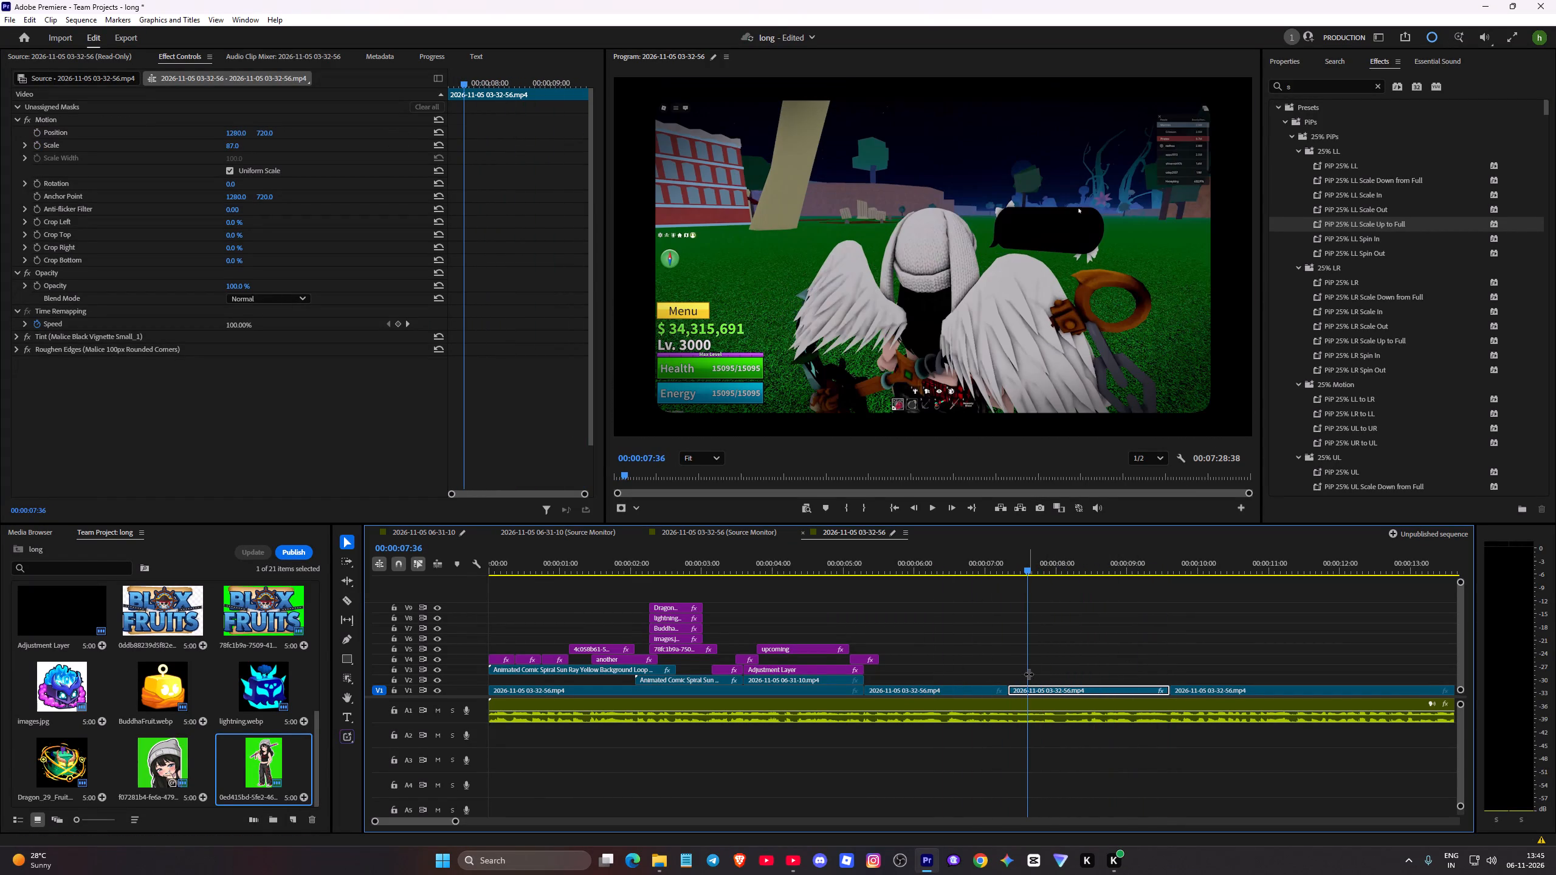
Look through the 25% picture-in-picture presets and the Cinematic Lumetri presets in the search results.
scroll(1351, 389, "down", 12)
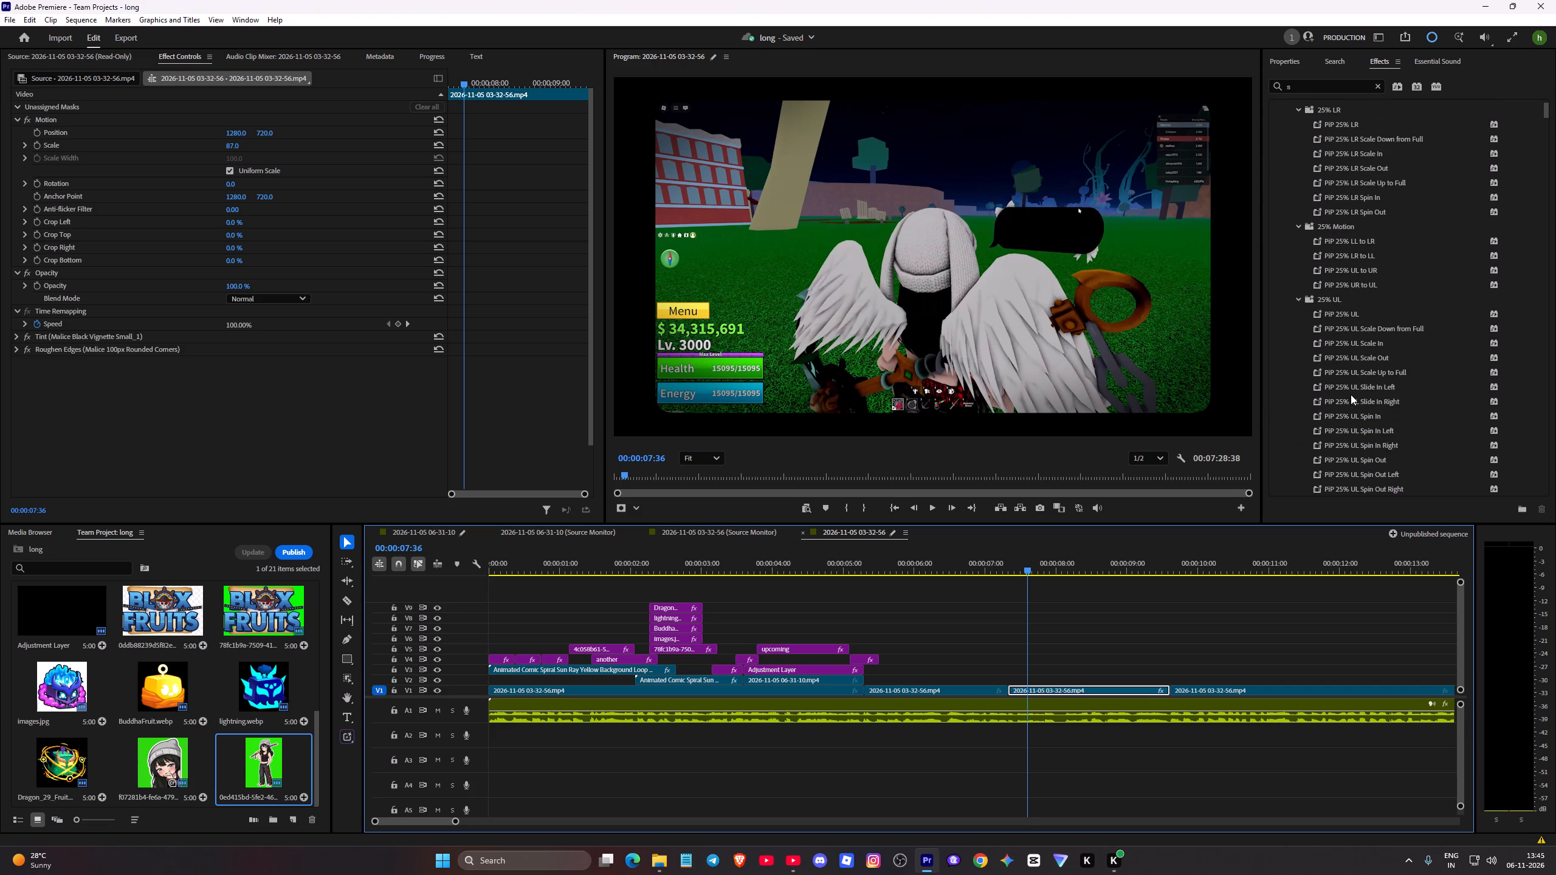
scroll(1351, 394, "down", 3)
scroll(1311, 317, "down", 7)
scroll(1324, 375, "down", 2)
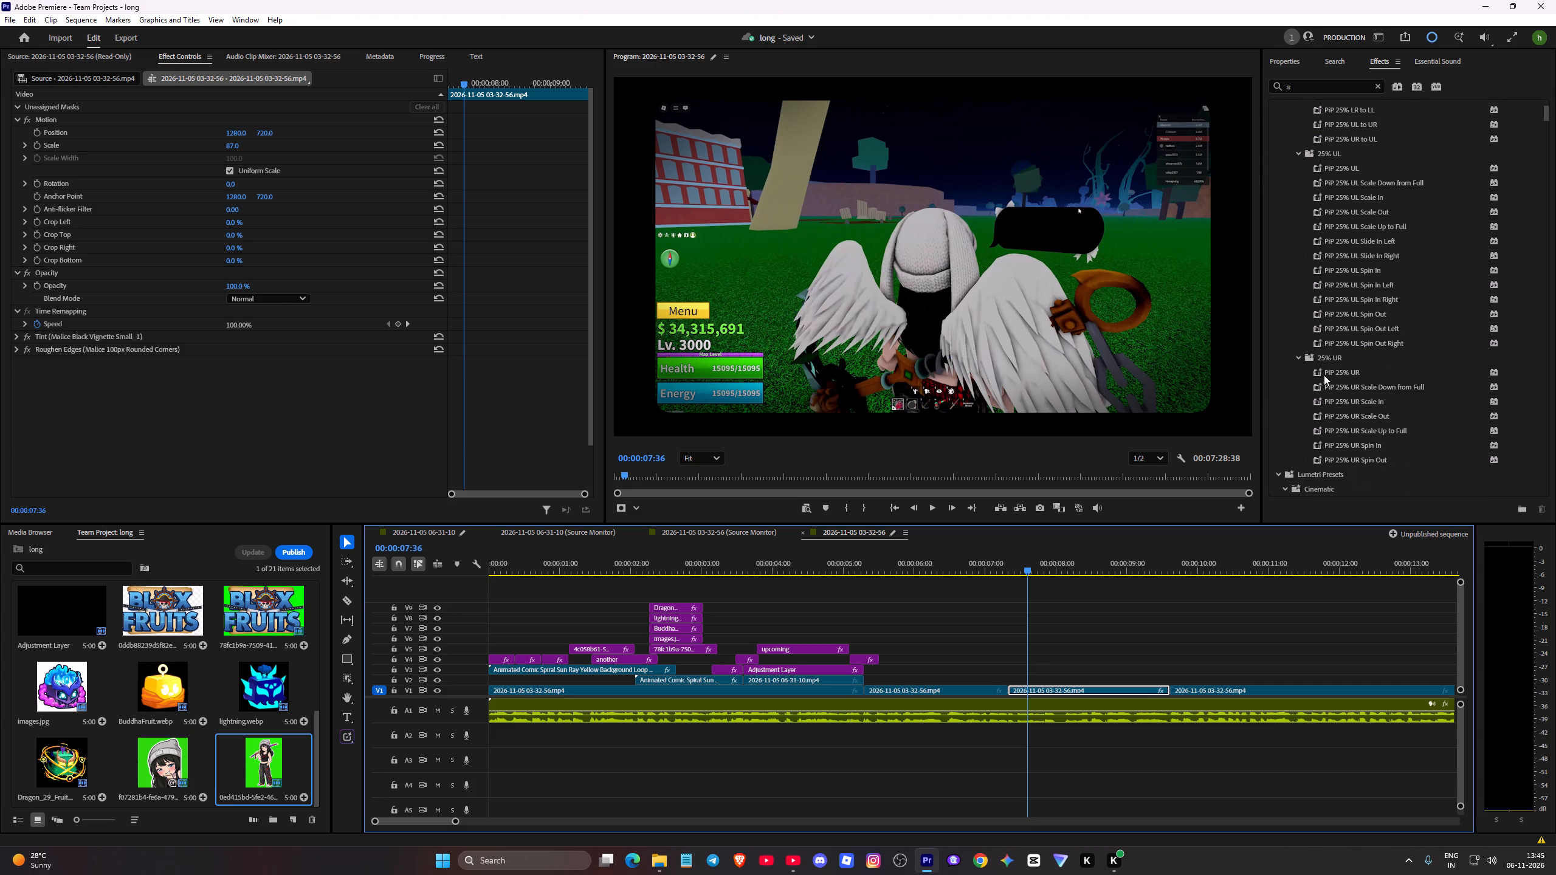
scroll(1324, 375, "down", 8)
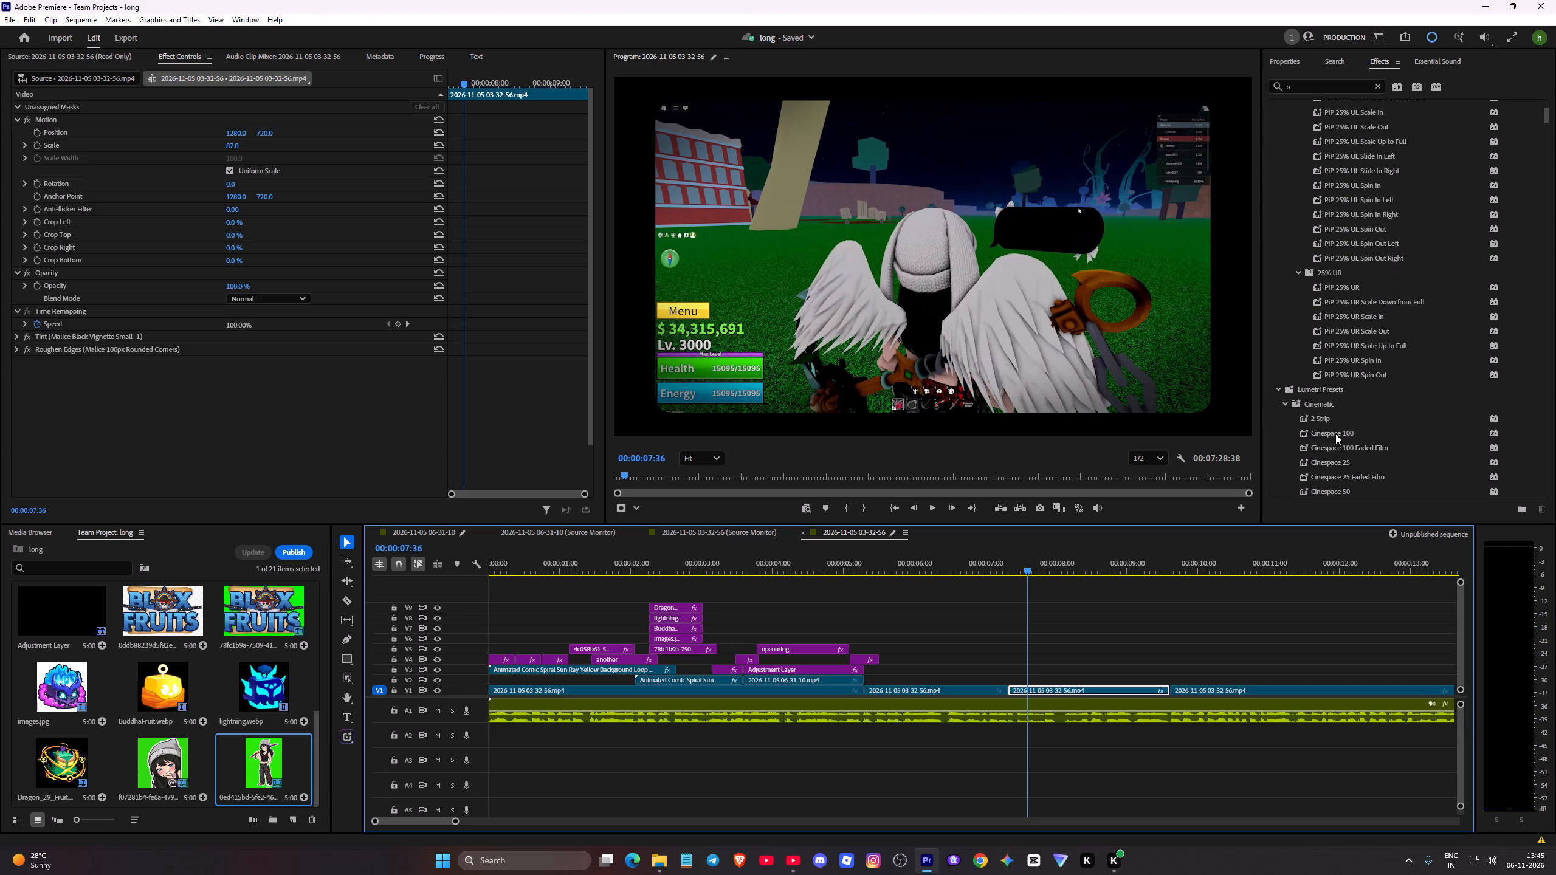
scroll(1324, 417, "down", 5)
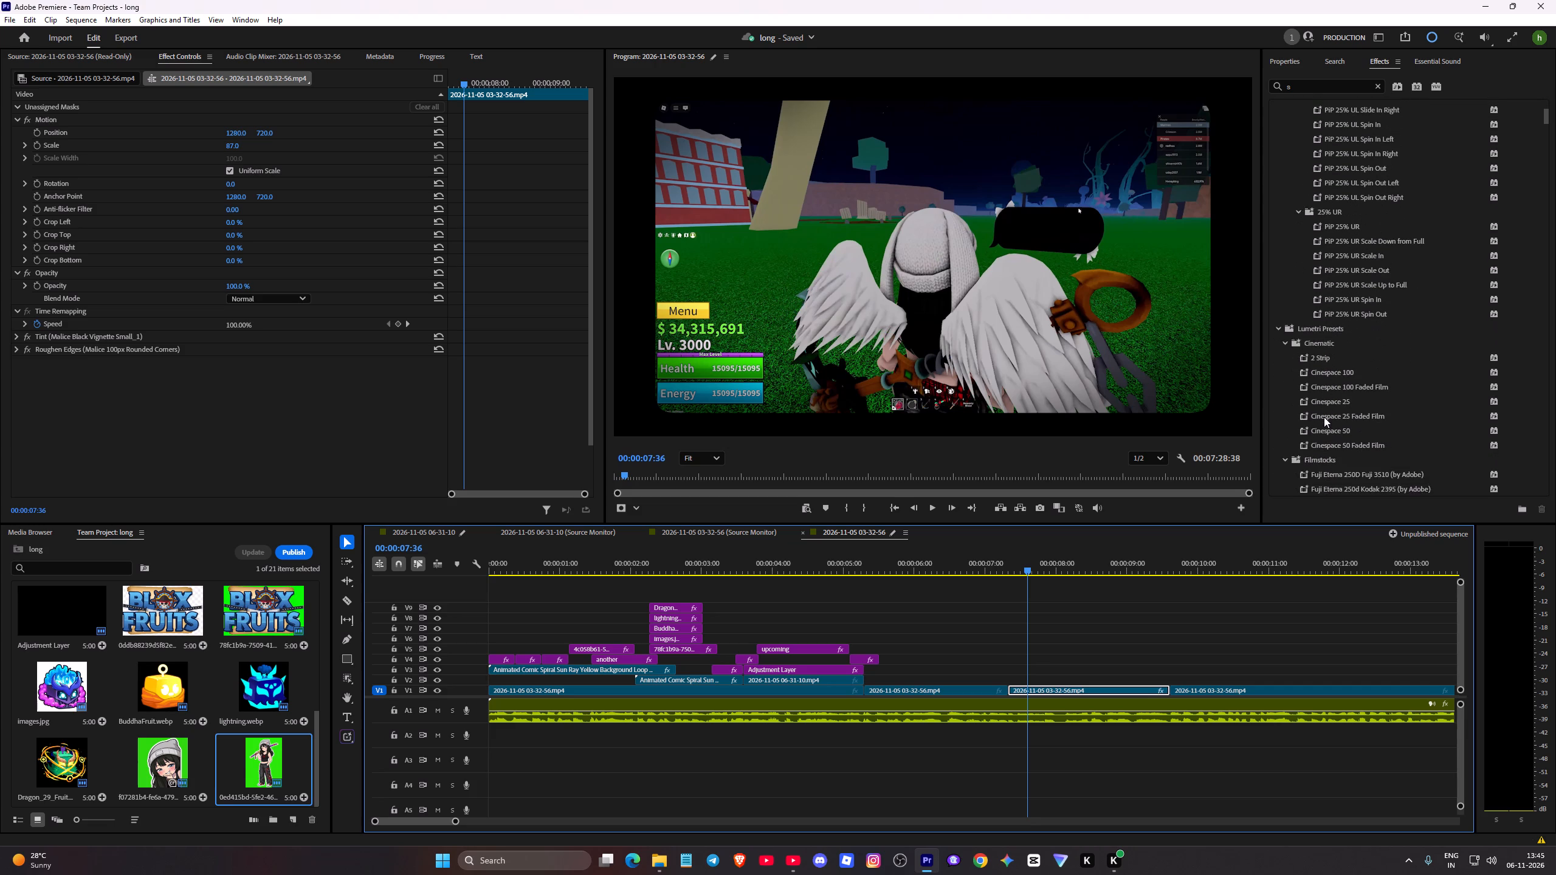
scroll(1324, 417, "down", 2)
Examine the Filmstocks and Monochrome Lumetri presets, including the previews of the Fuji film looks.
left_click(1334, 441)
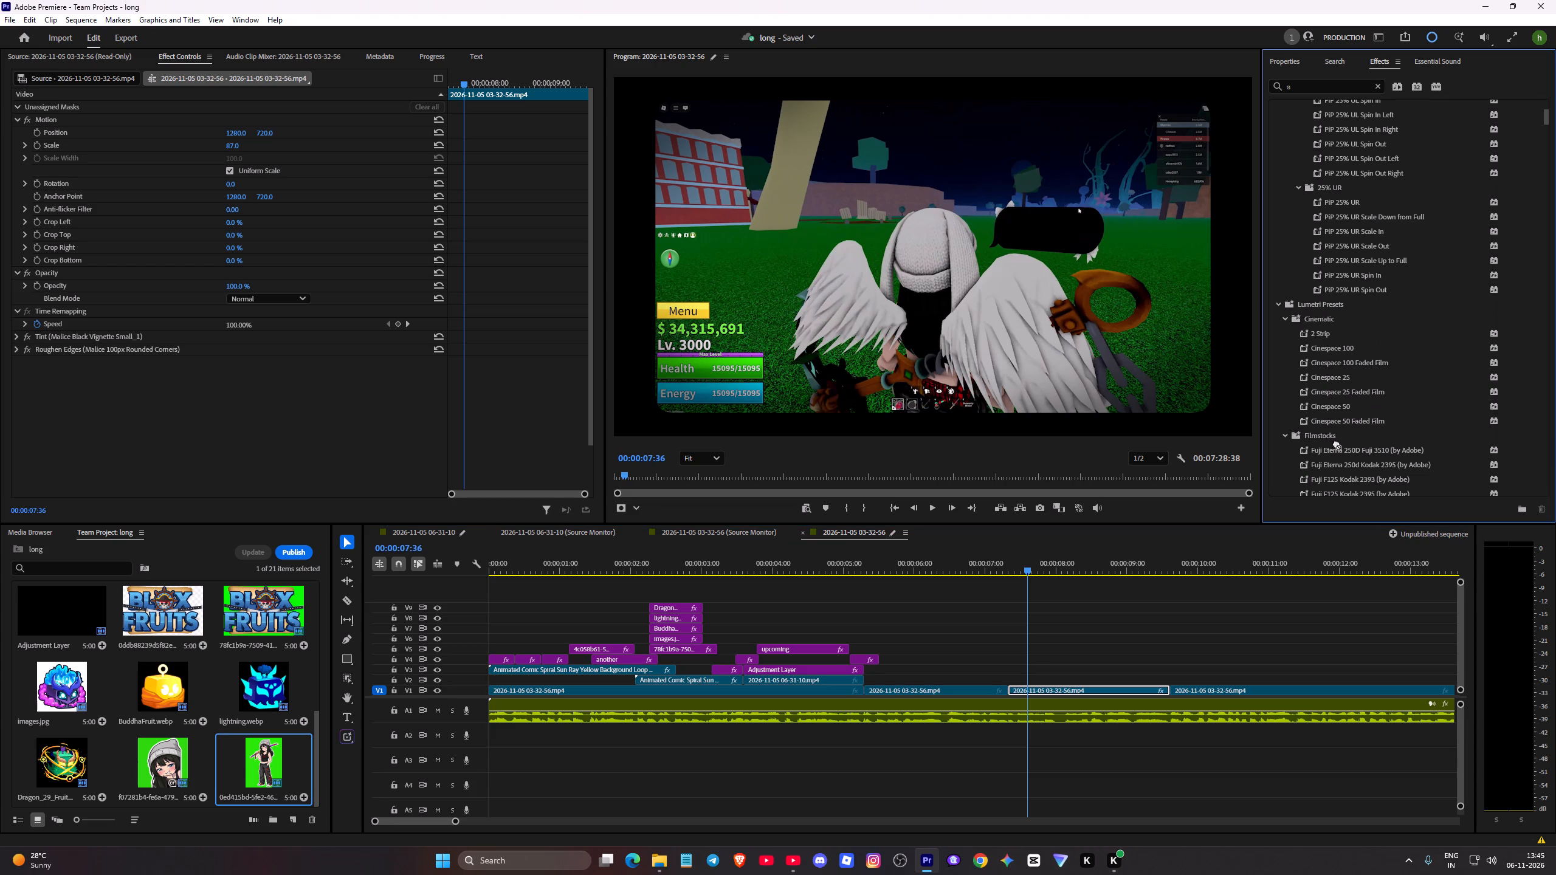
left_click_drag(1341, 448, 1337, 393)
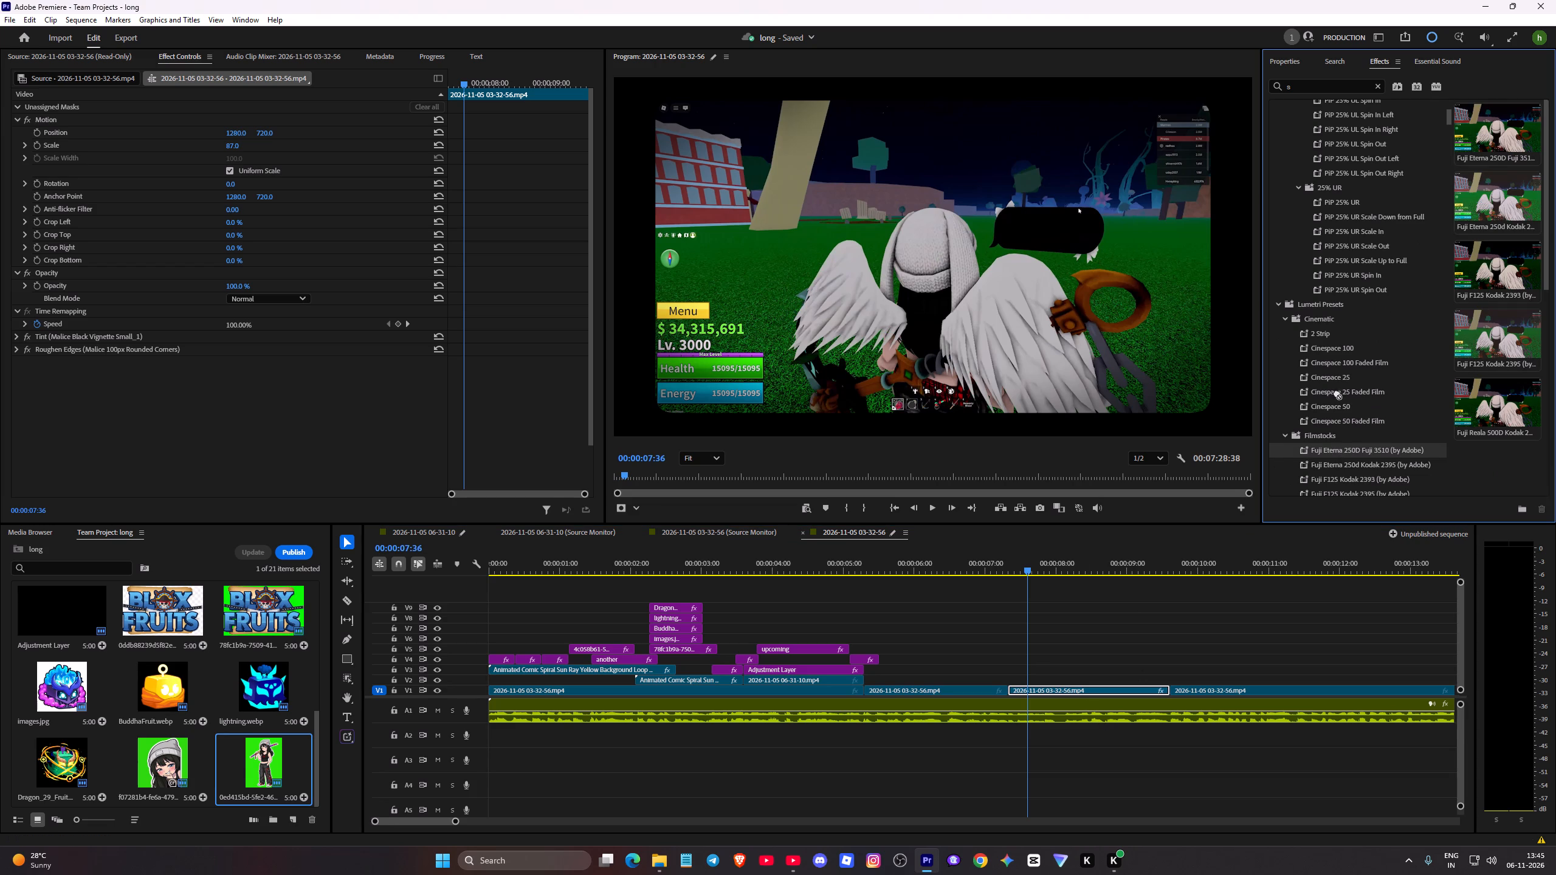
left_click_drag(1337, 393, 1344, 393)
scroll(1344, 393, "down", 10)
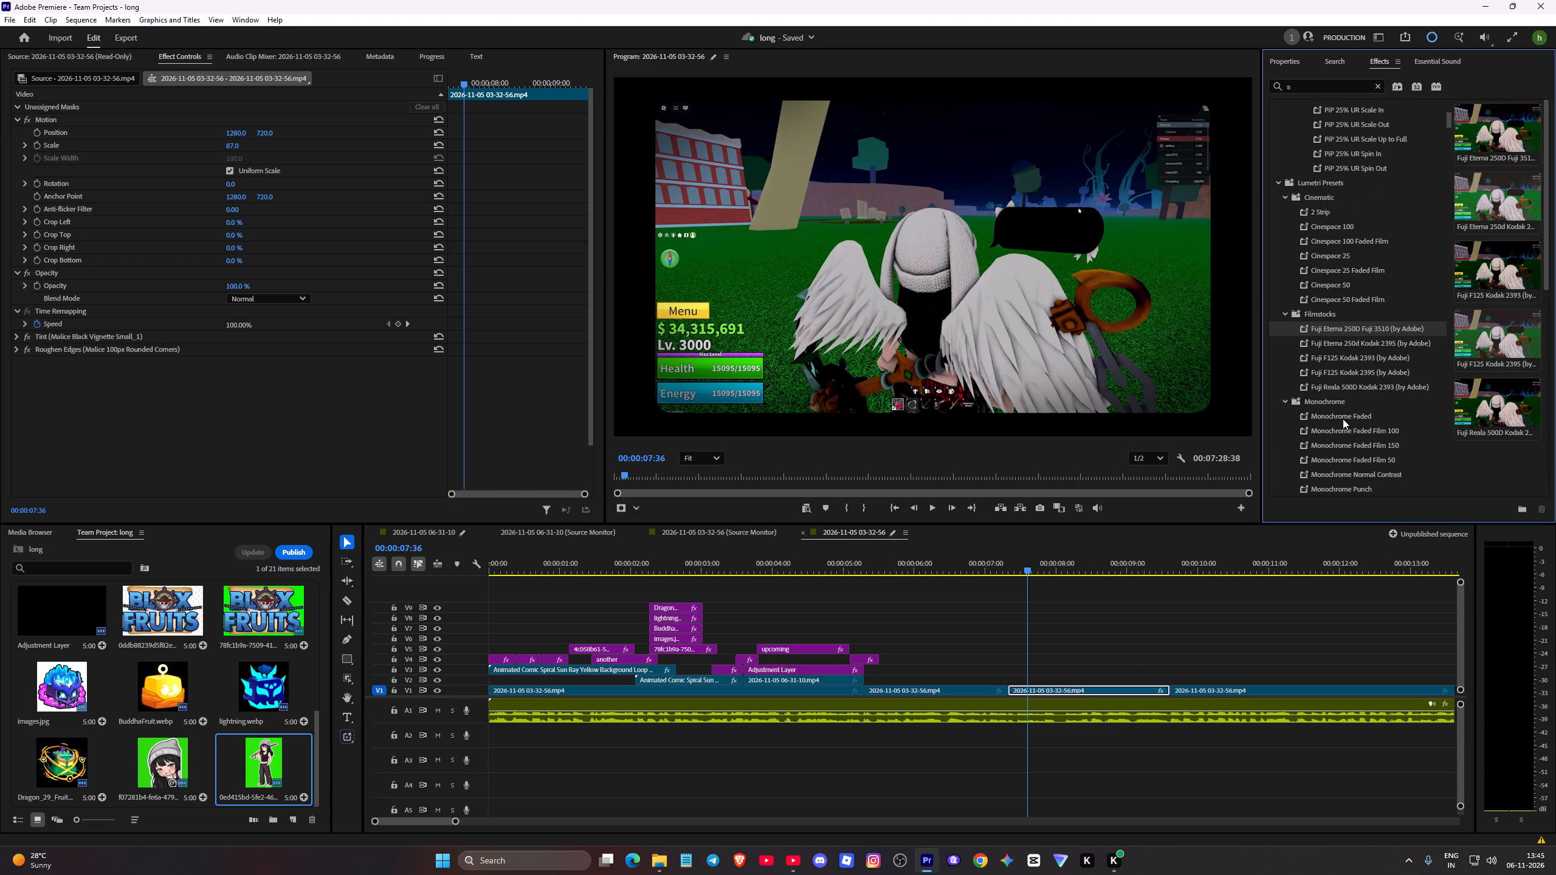
scroll(1343, 419, "down", 8)
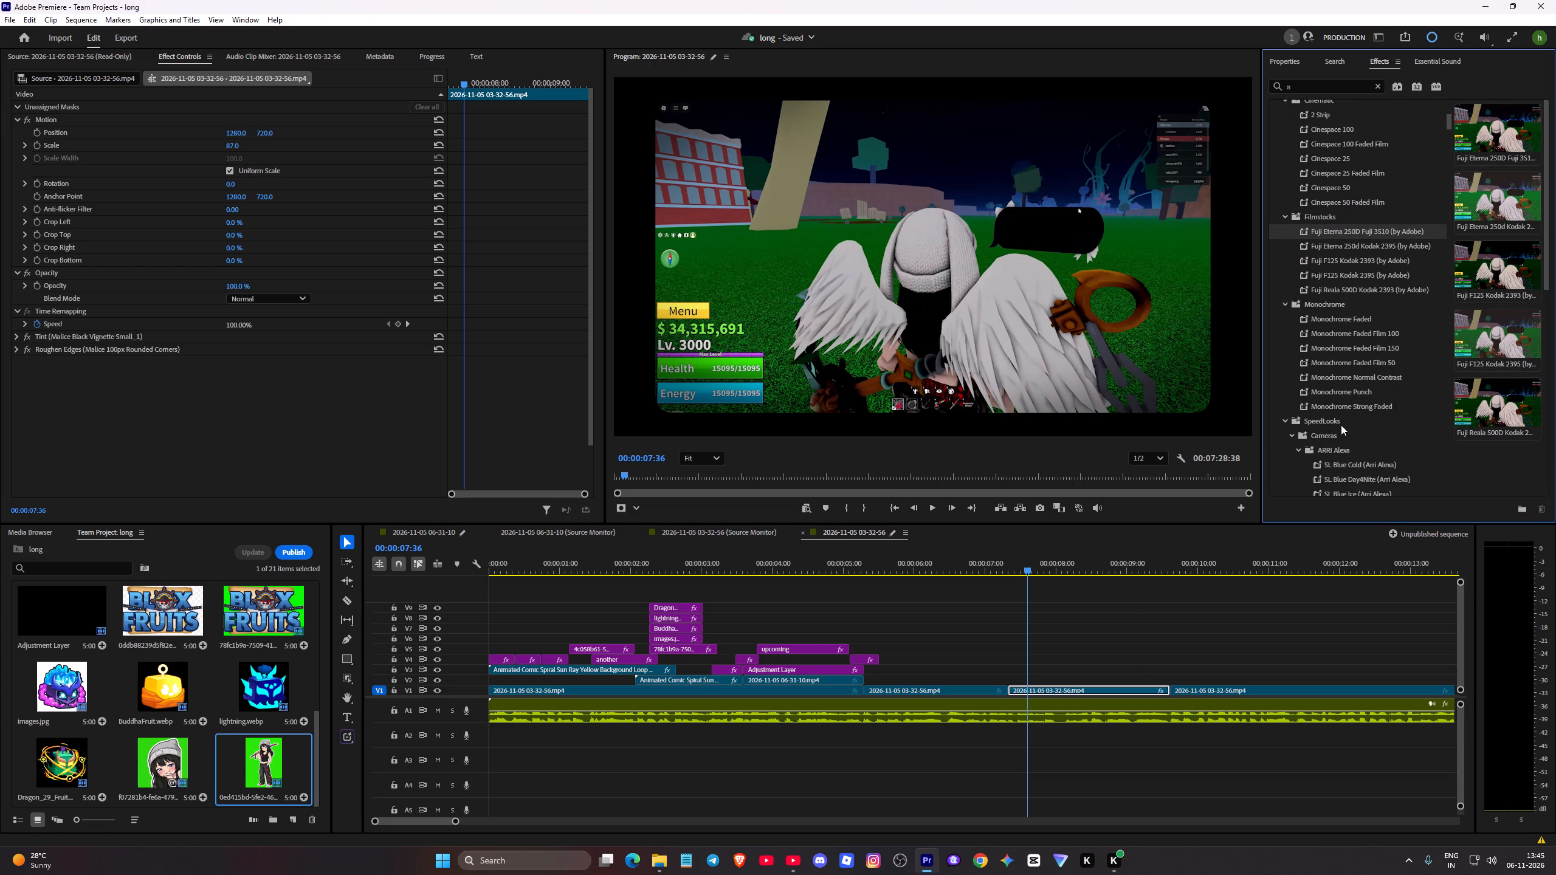
Look through the SpeedLooks camera presets for ARRI Alexa, Blackmagic and Canon, and briefly play the gameplay clip.
scroll(1341, 425, "down", 10)
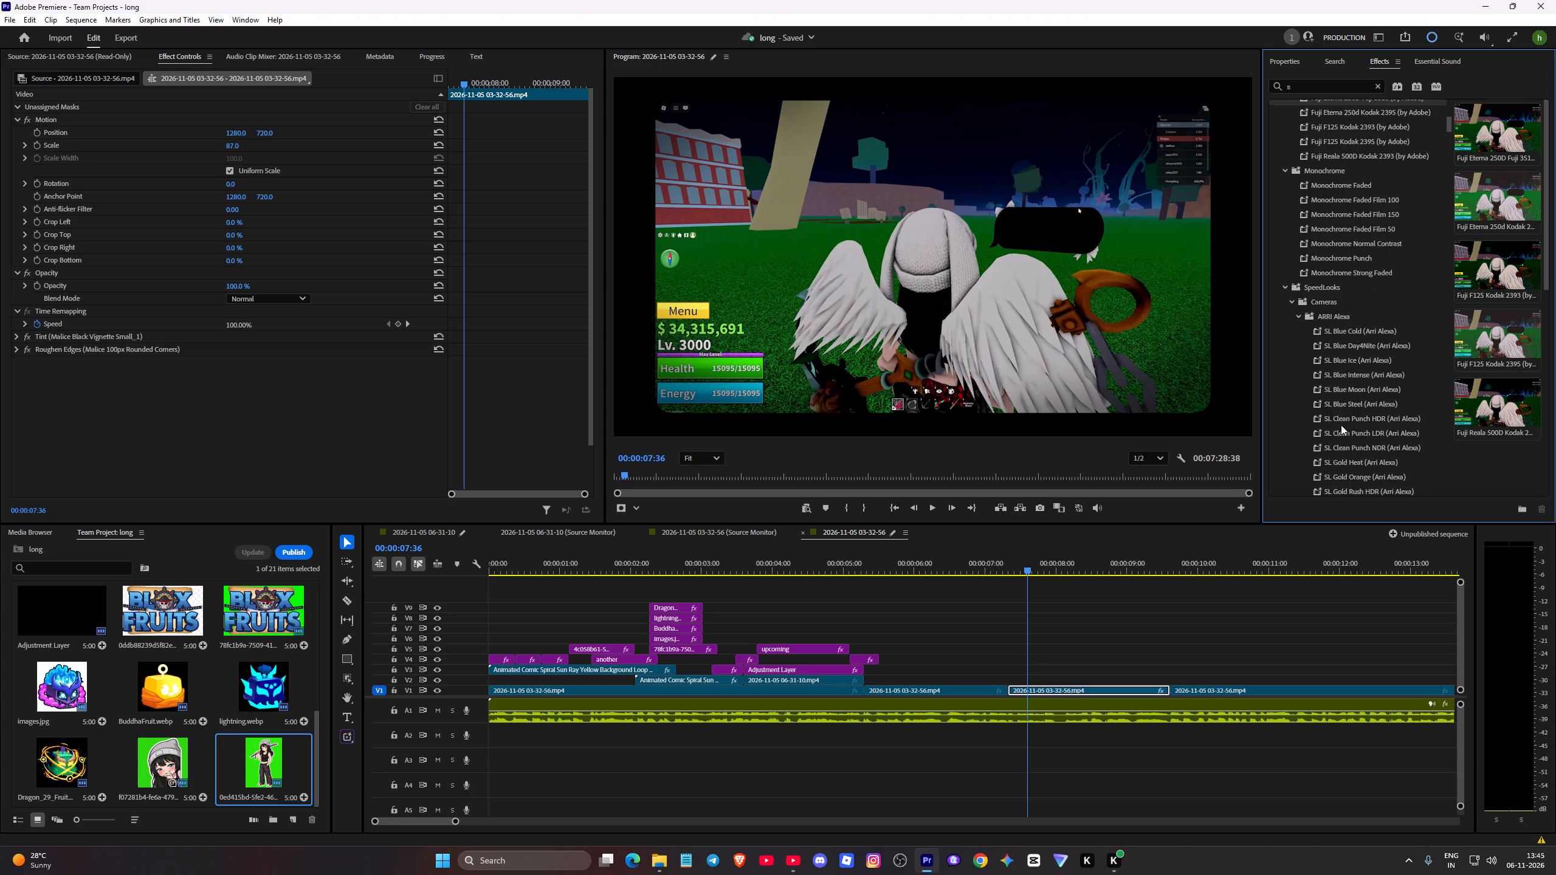
scroll(1341, 425, "down", 17)
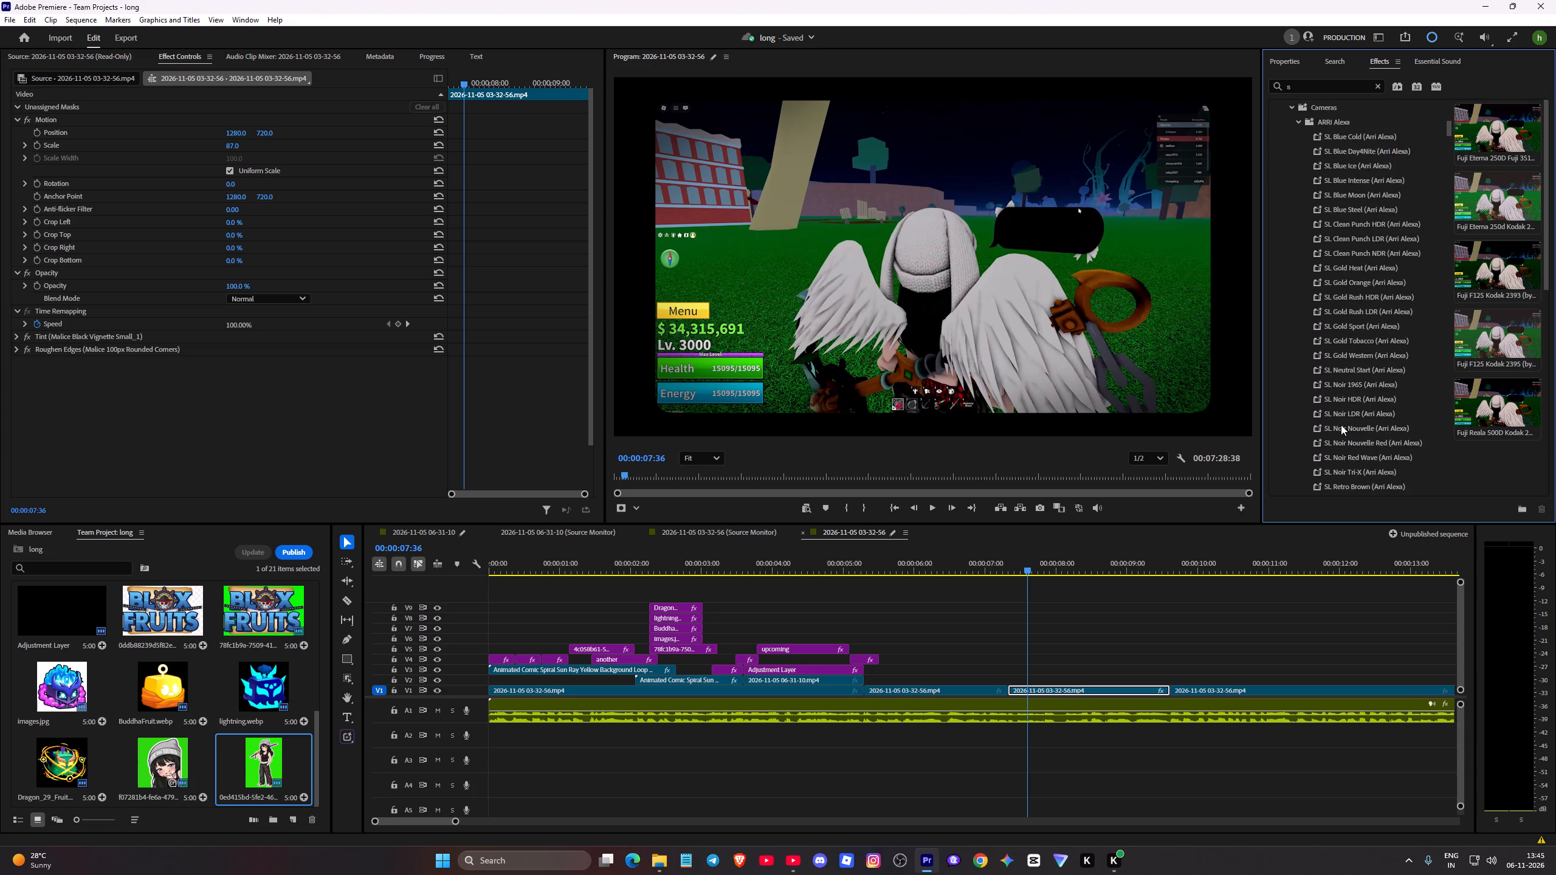
scroll(1341, 425, "down", 16)
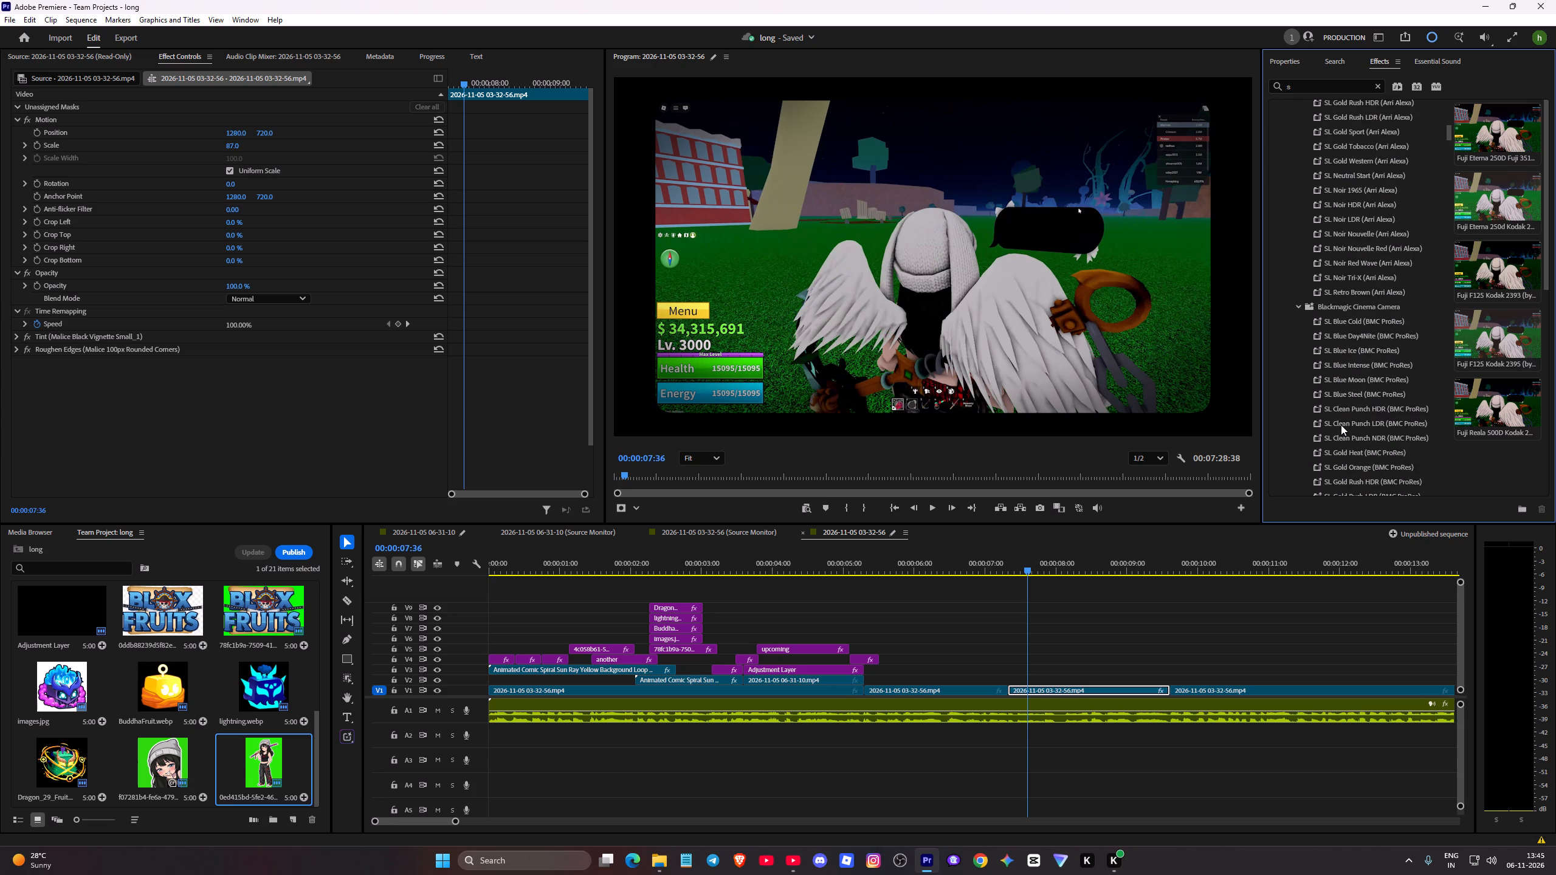
scroll(1341, 425, "down", 6)
key("space")
scroll(1341, 425, "down", 2)
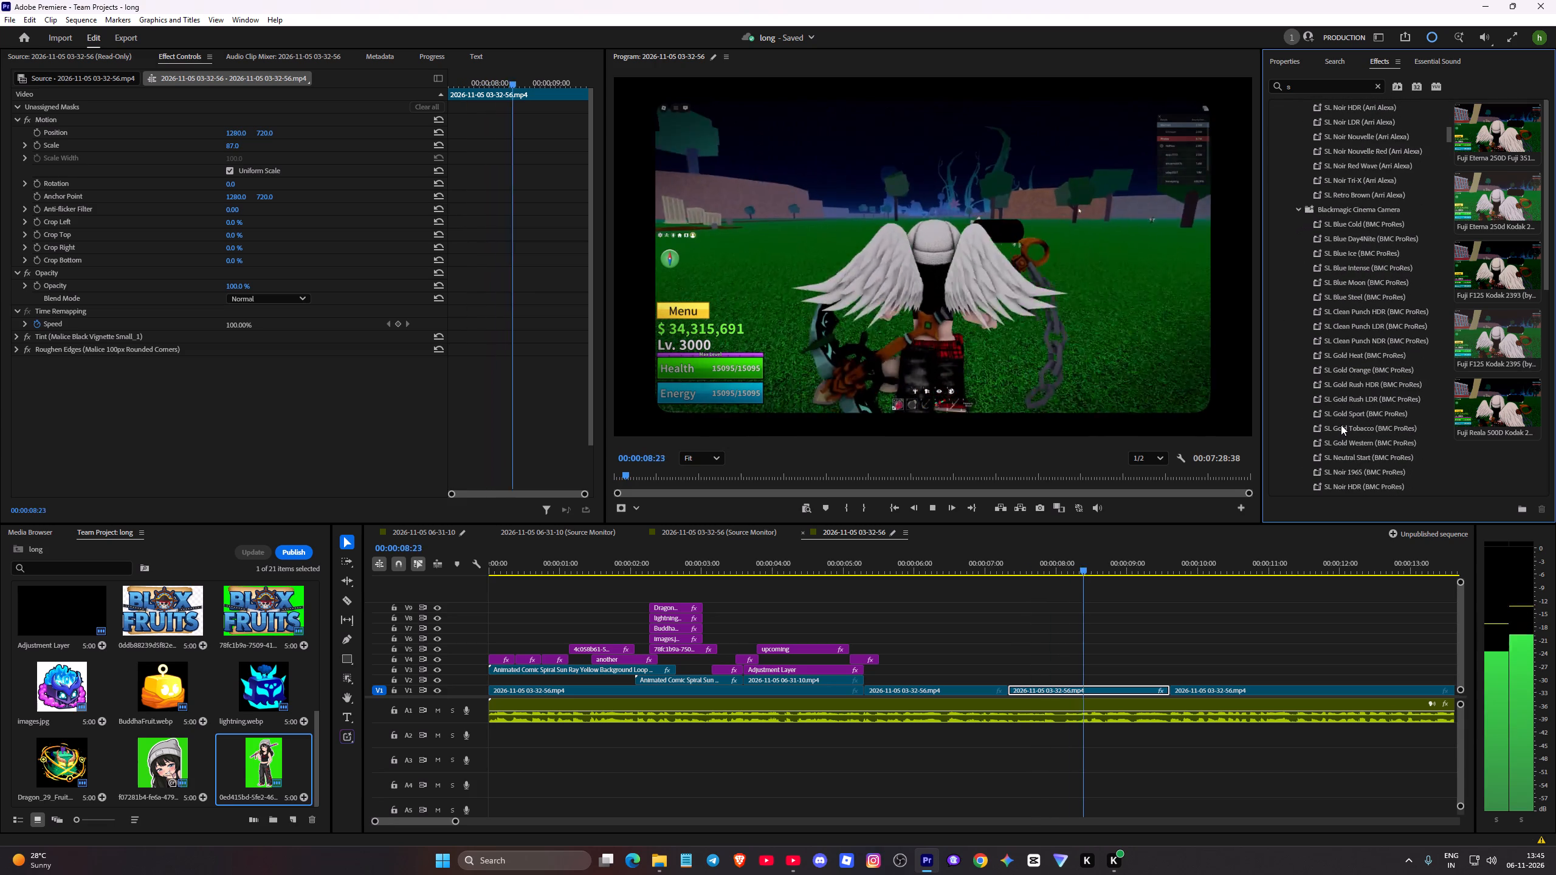
scroll(1341, 425, "down", 10)
key("space")
scroll(1341, 425, "down", 1)
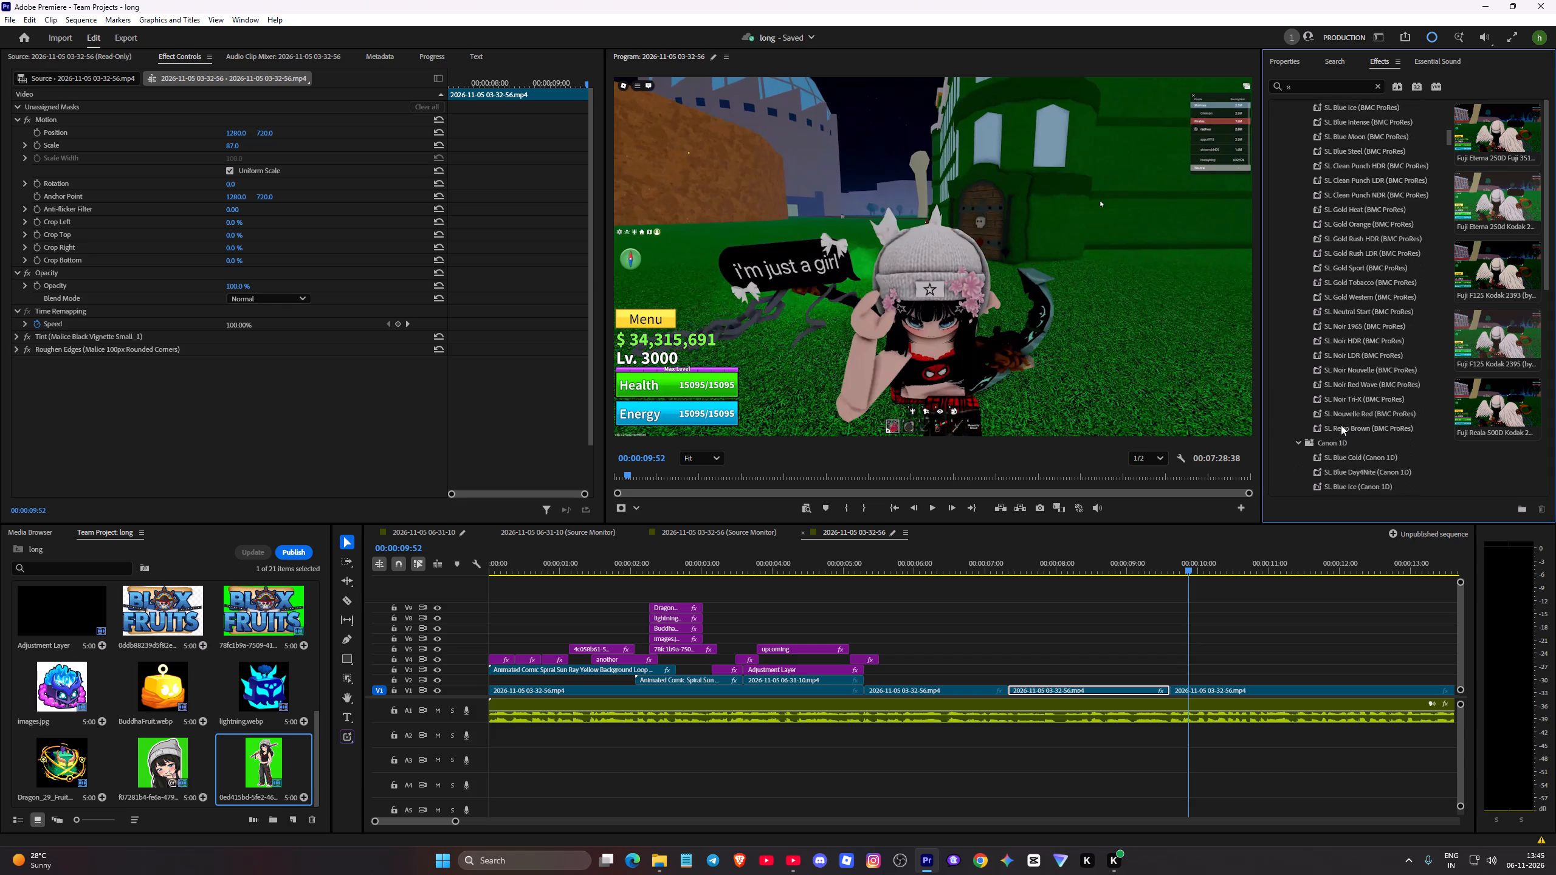
scroll(1341, 425, "down", 8)
scroll(1332, 326, "down", 12)
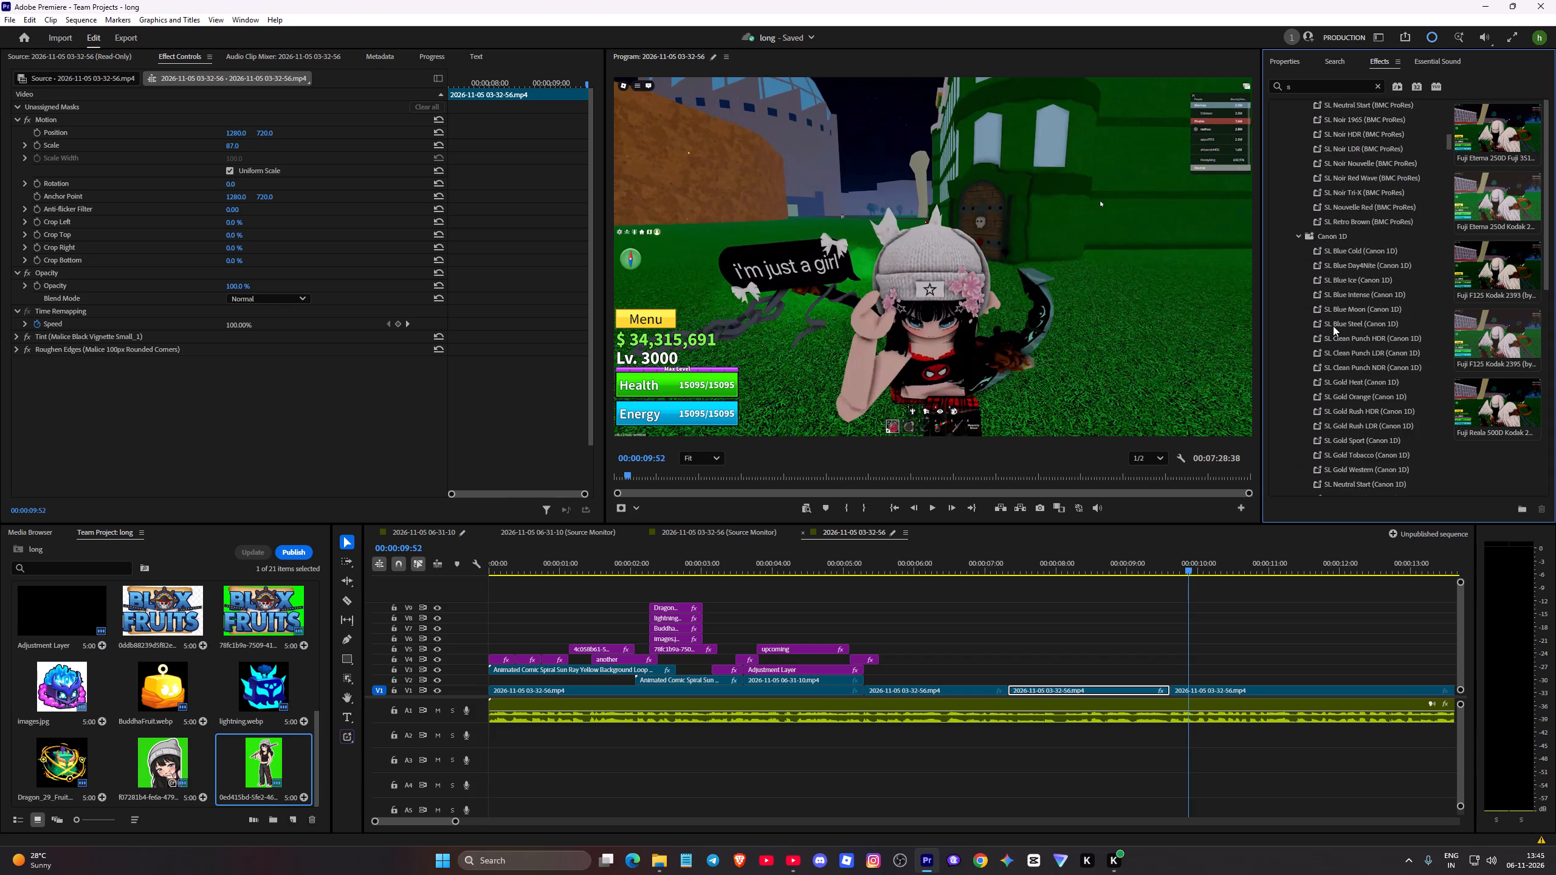
scroll(1333, 326, "down", 14)
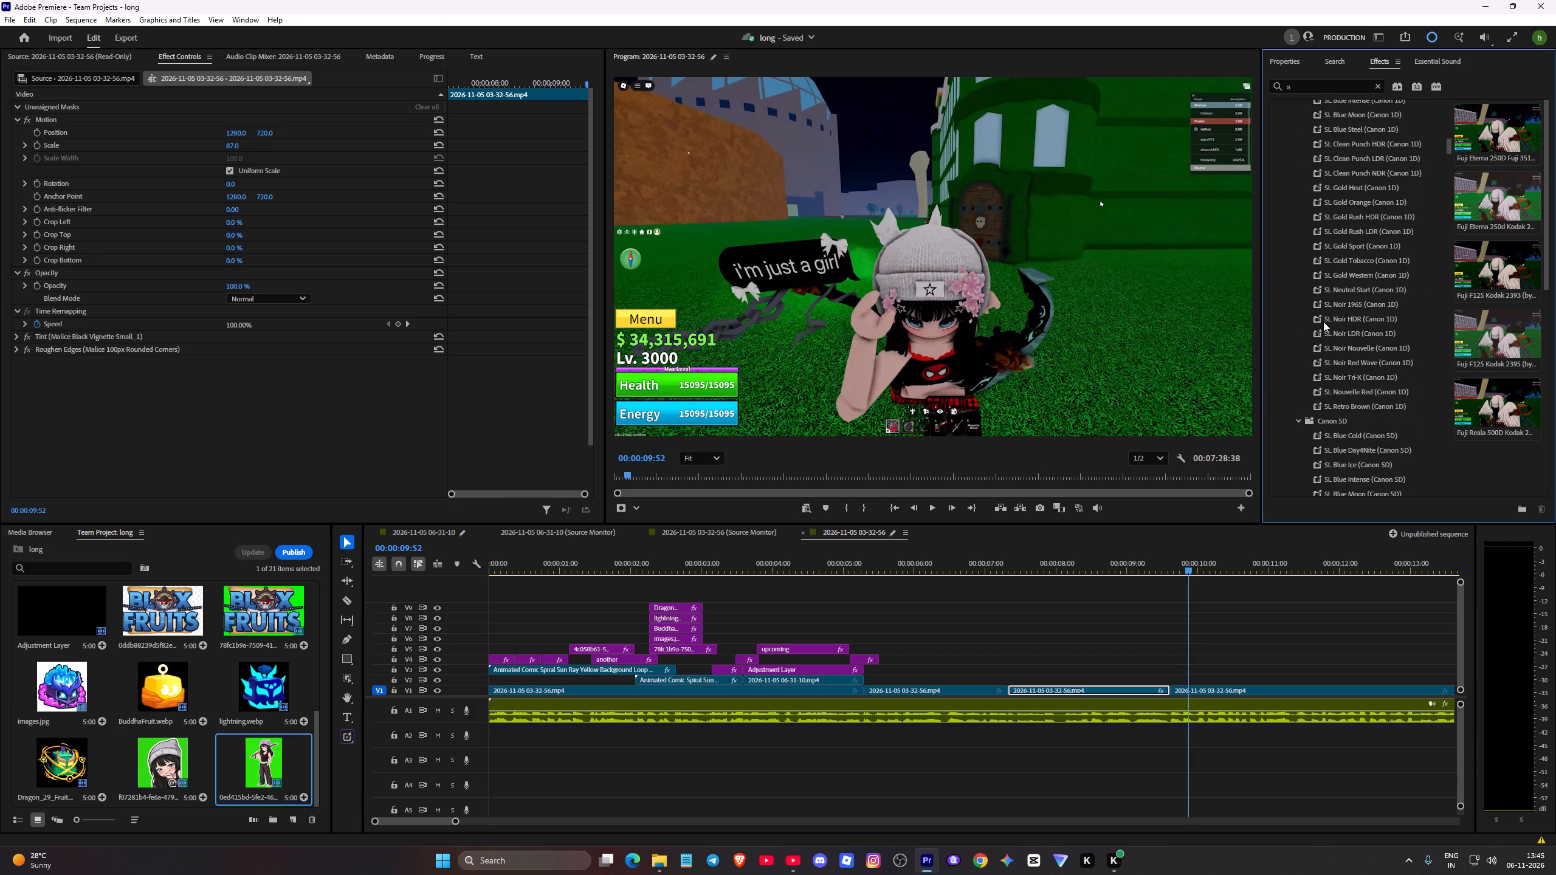
scroll(1323, 321, "down", 3)
scroll(1318, 396, "down", 4)
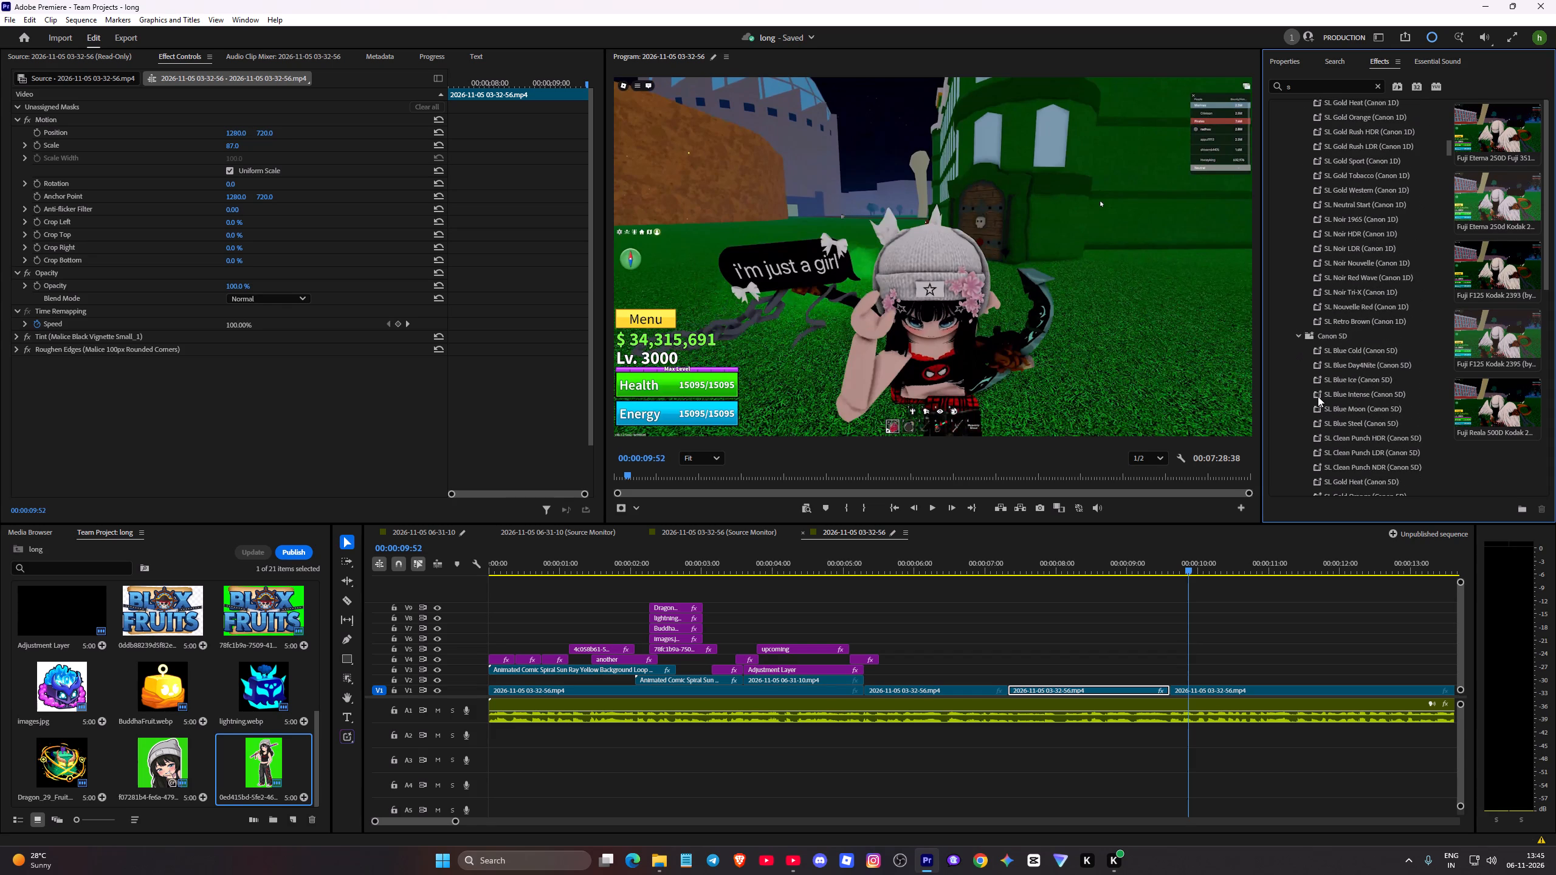
scroll(1318, 396, "down", 10)
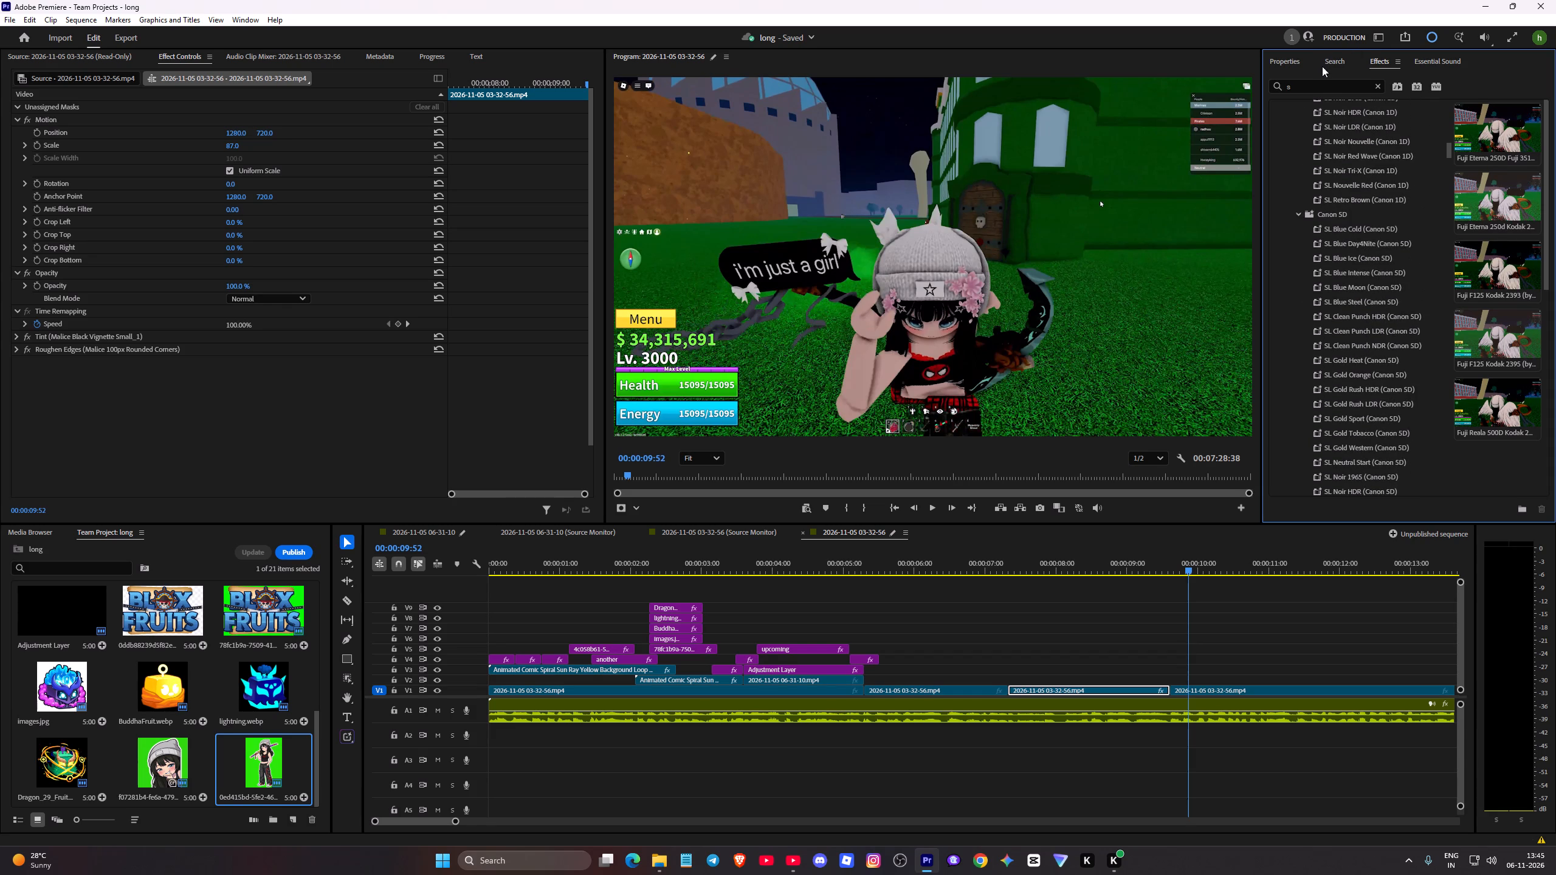
Search effects for "sq", apply Malice Squishy Slide In Up to the shrunken V1 gameplay clip, and play it from the clip's start.
left_click(1318, 80)
left_click(1317, 80)
left_click(1312, 84)
key("q")
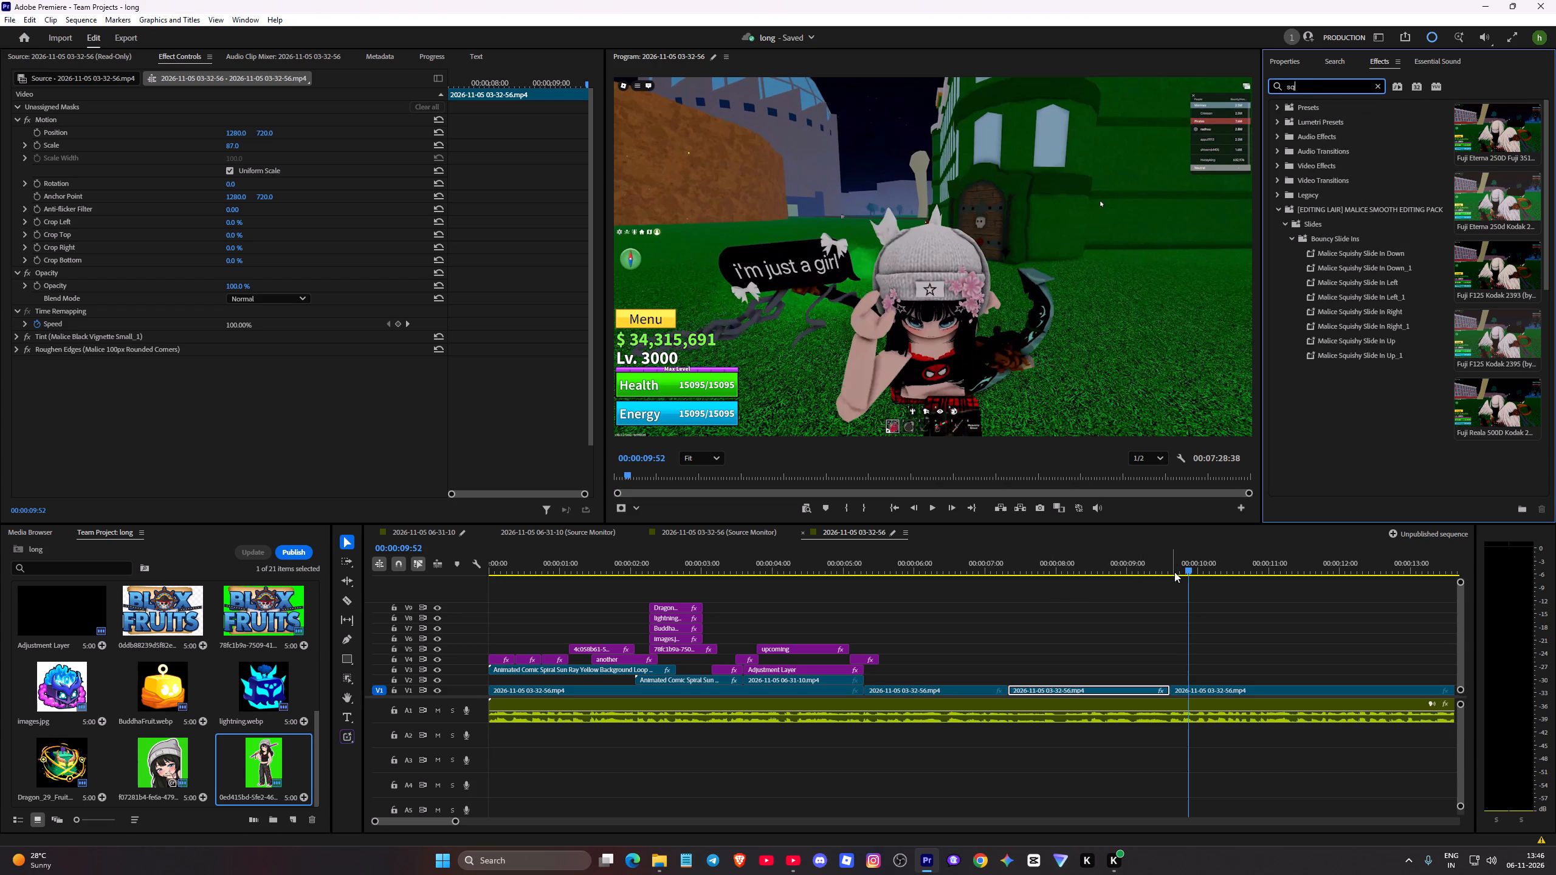
left_click_drag(1189, 571, 1103, 577)
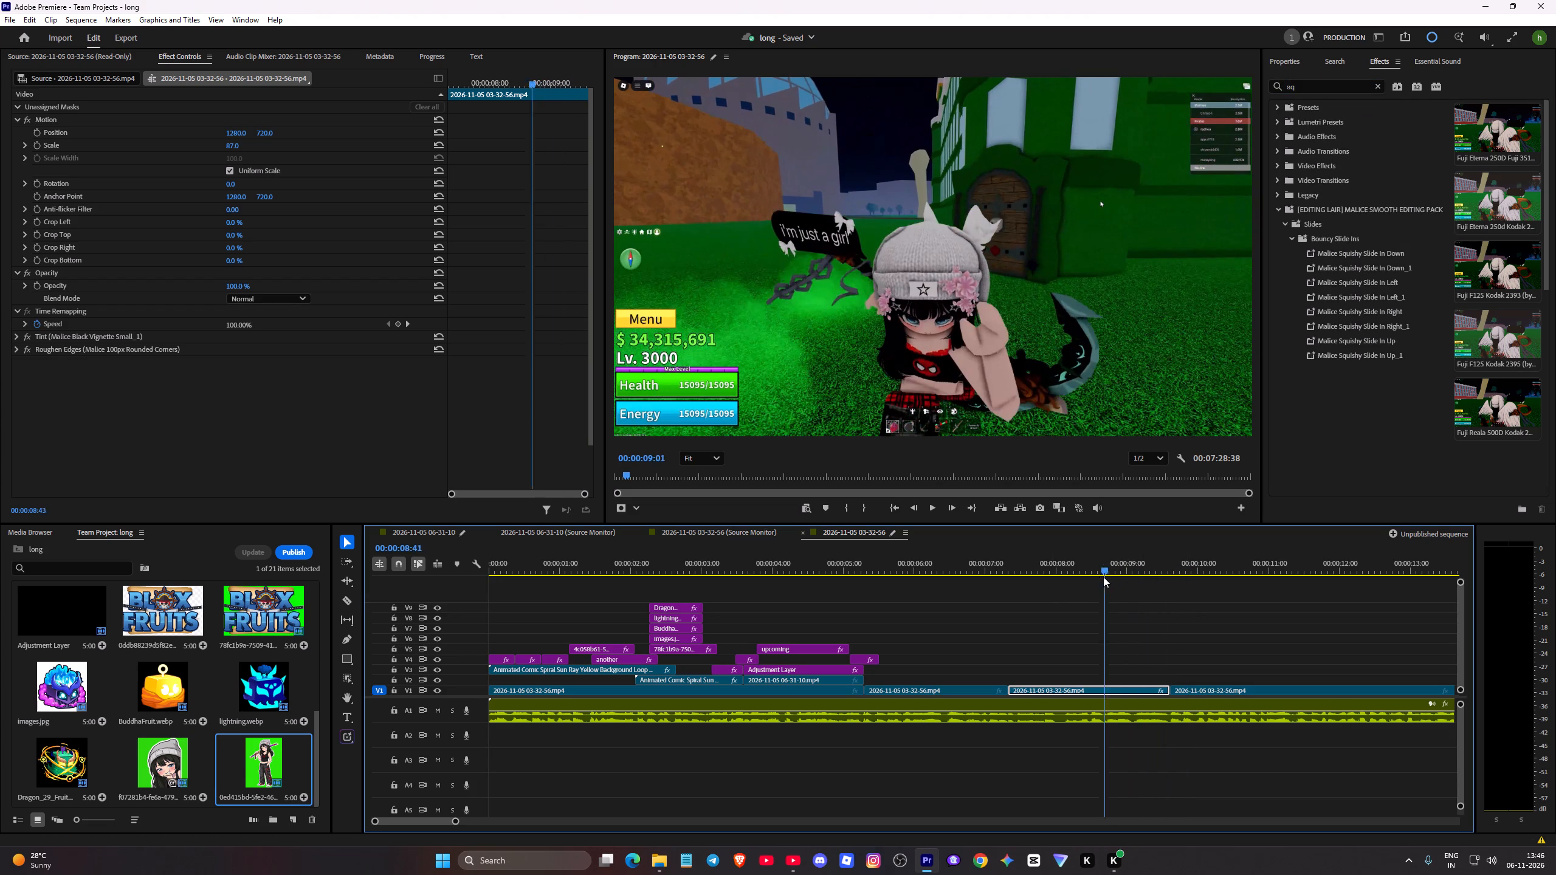
left_click_drag(1103, 577, 1069, 578)
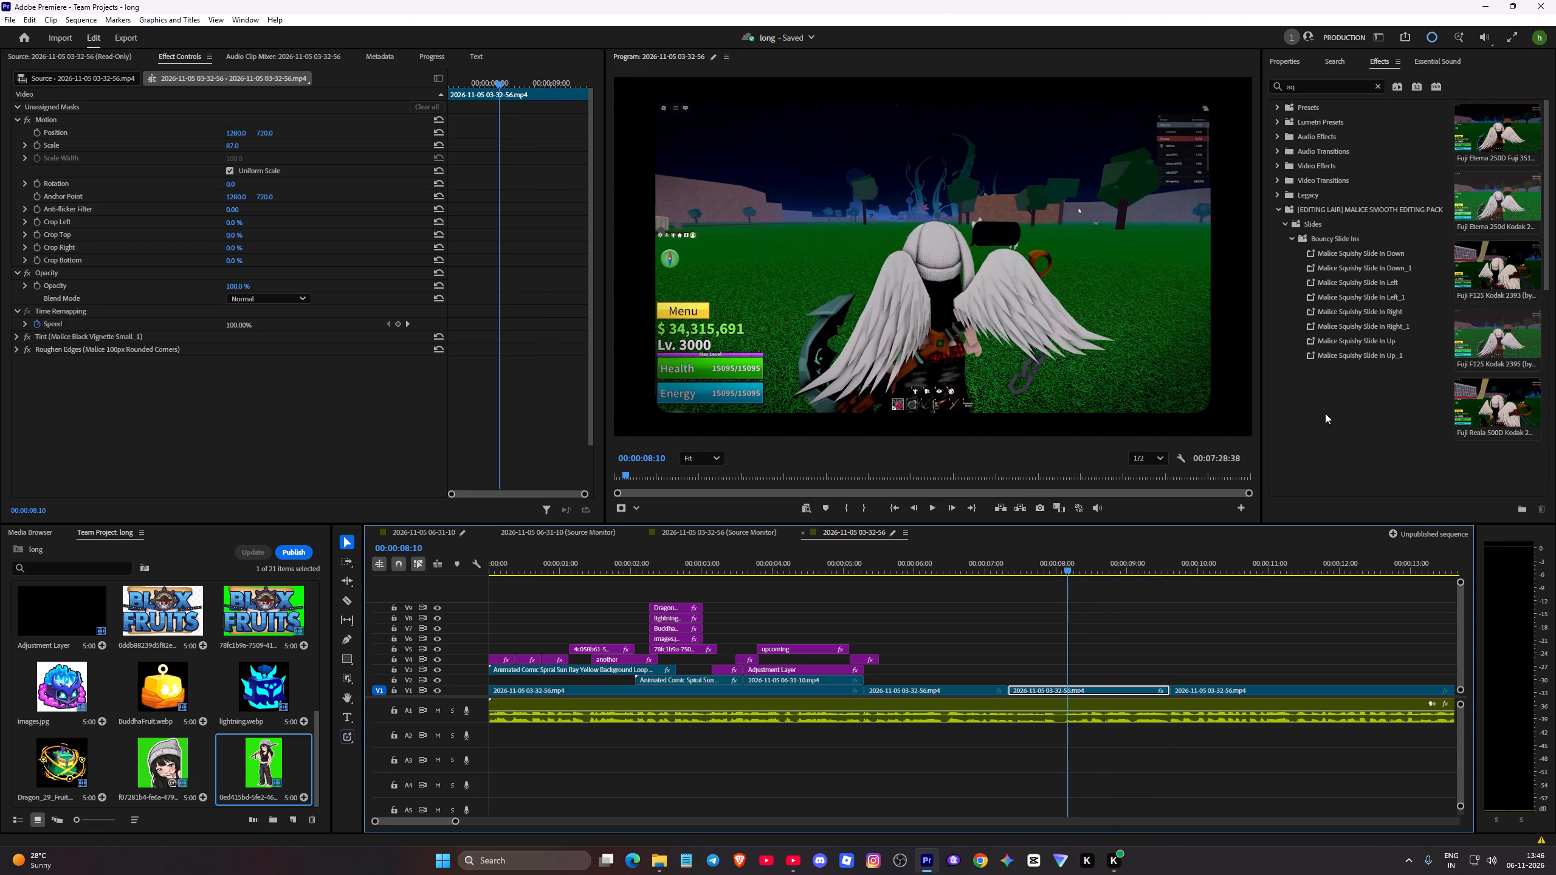
left_click_drag(1364, 344, 1104, 690)
key("space")
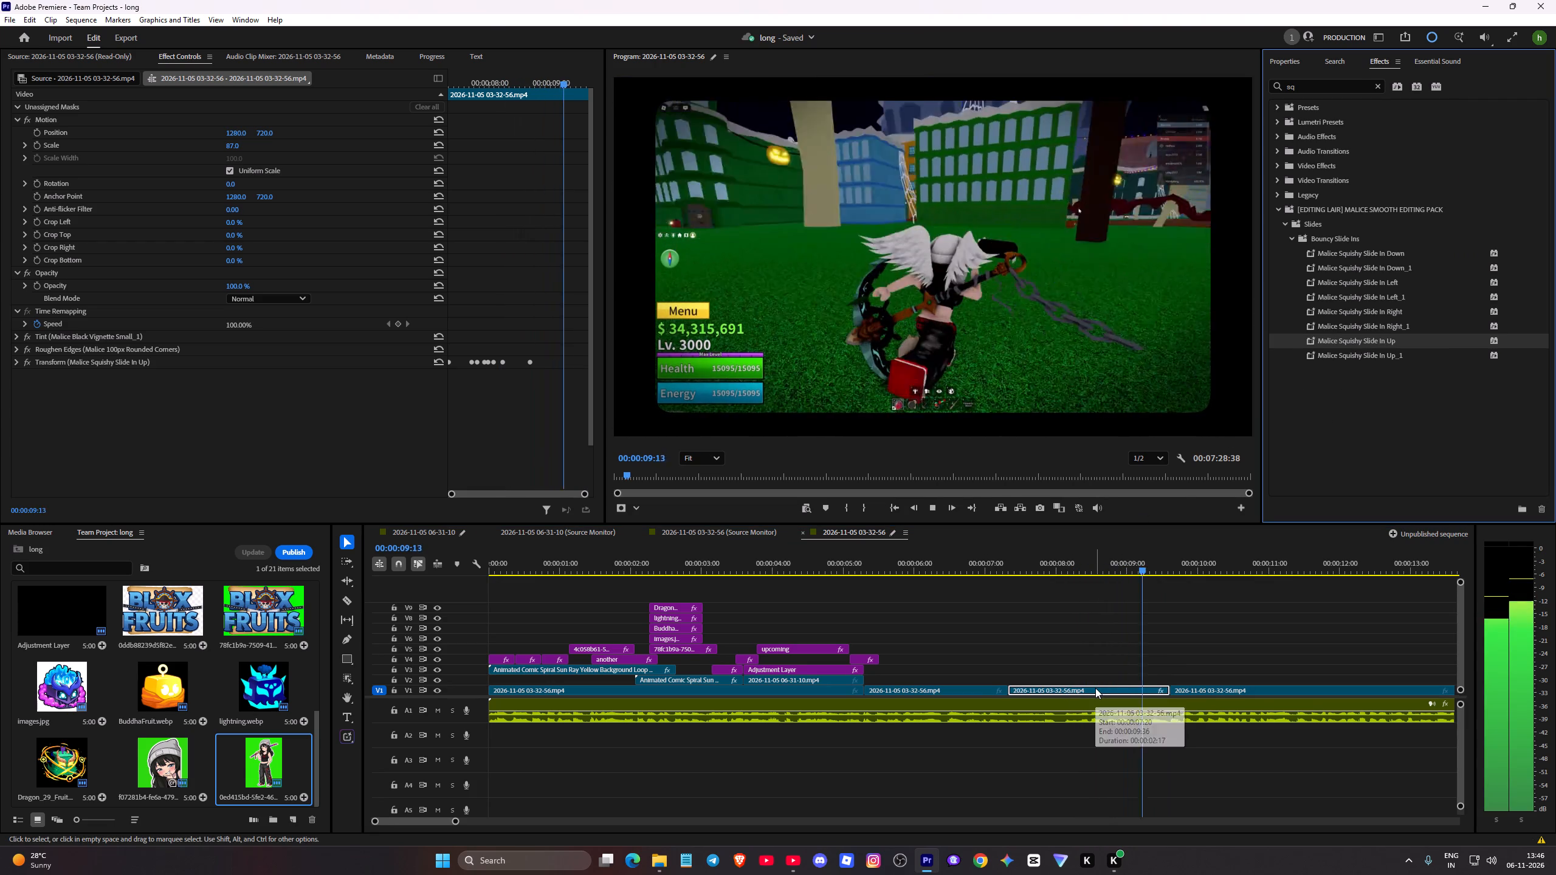
key("space")
left_click(1007, 567)
key("space")
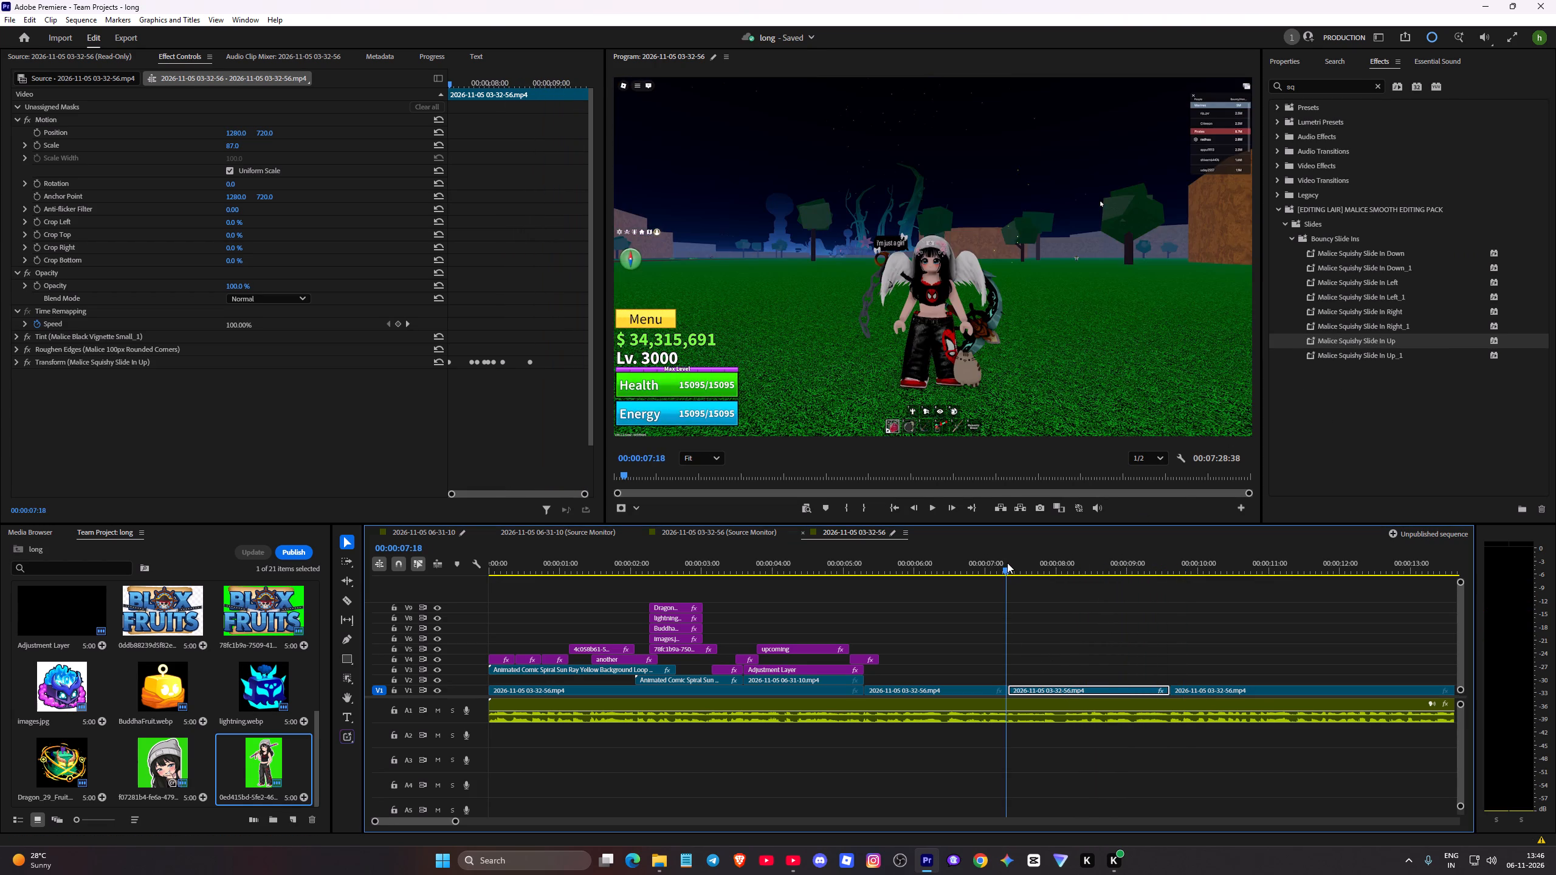
Finish previewing the shrunken V1 gameplay clip and undo its Malice Squishy Slide In Up preset.
key("space")
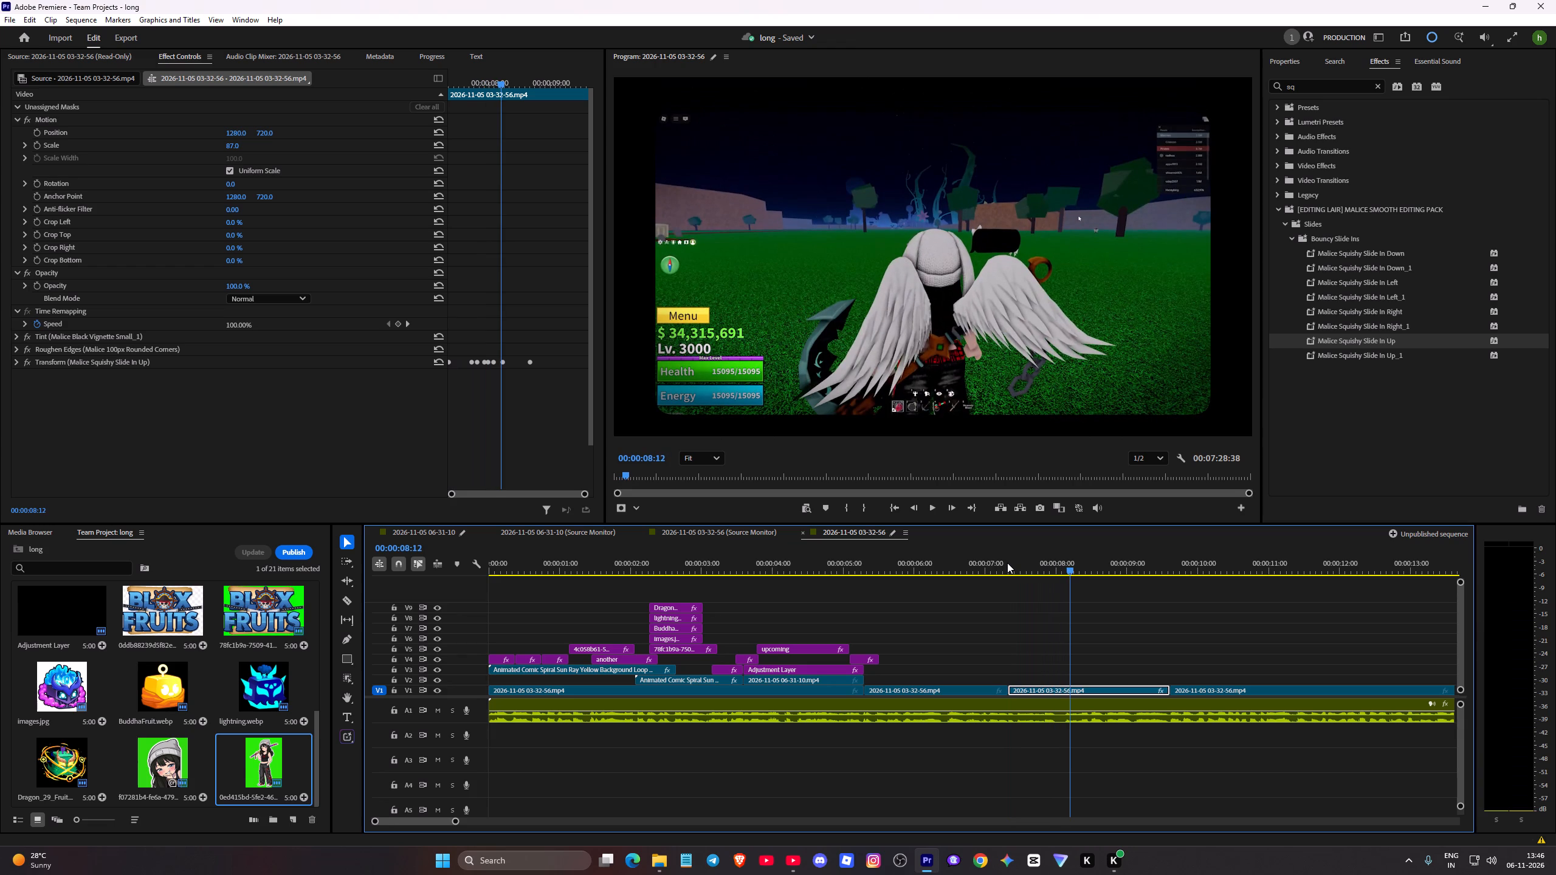
key("ctrl+z")
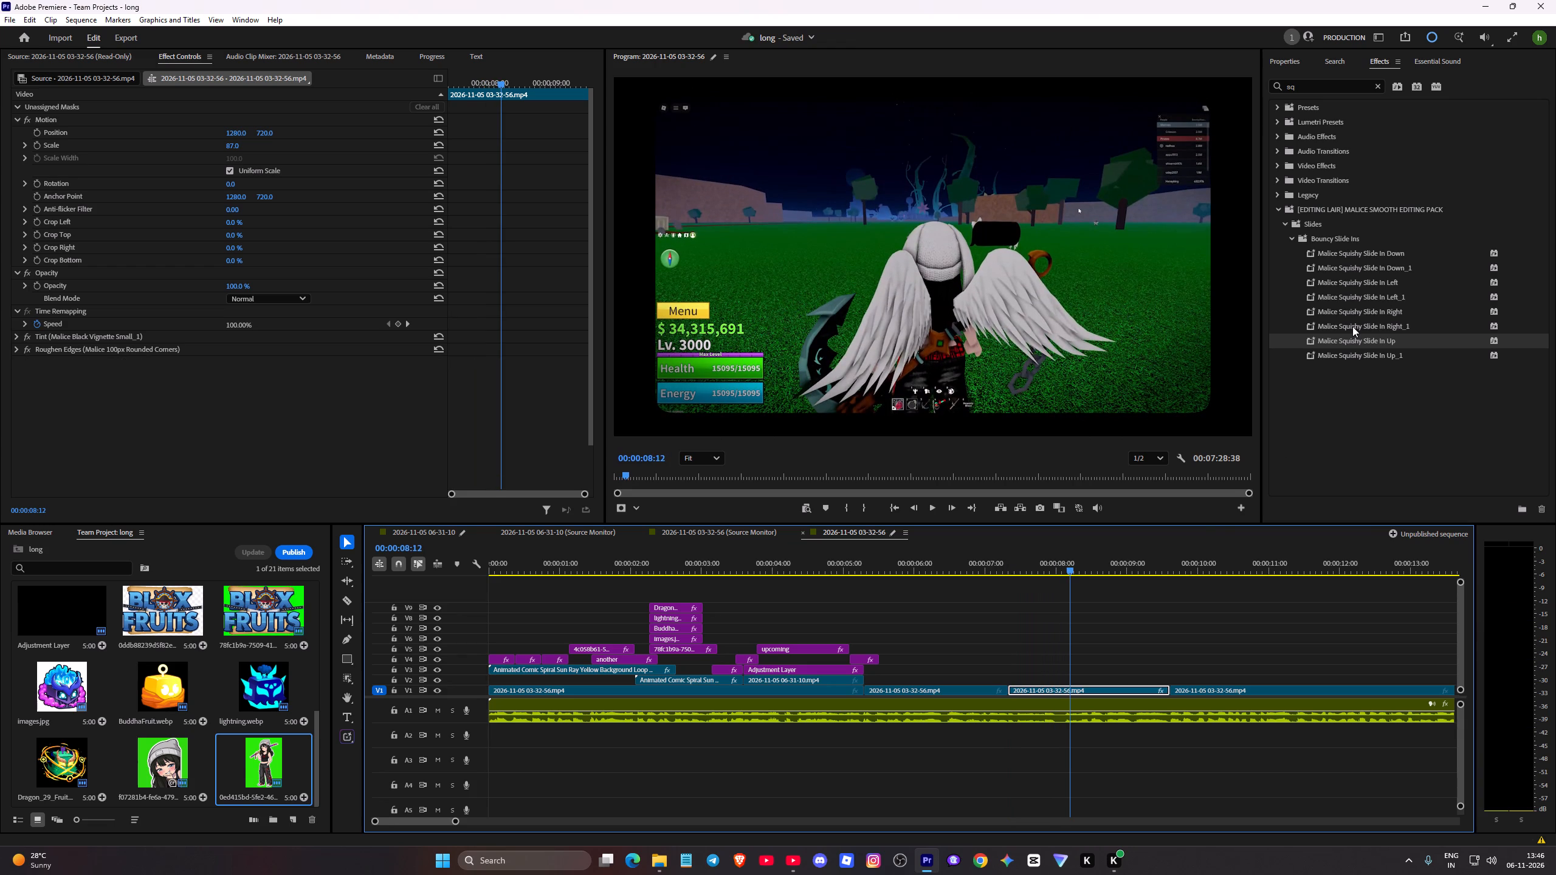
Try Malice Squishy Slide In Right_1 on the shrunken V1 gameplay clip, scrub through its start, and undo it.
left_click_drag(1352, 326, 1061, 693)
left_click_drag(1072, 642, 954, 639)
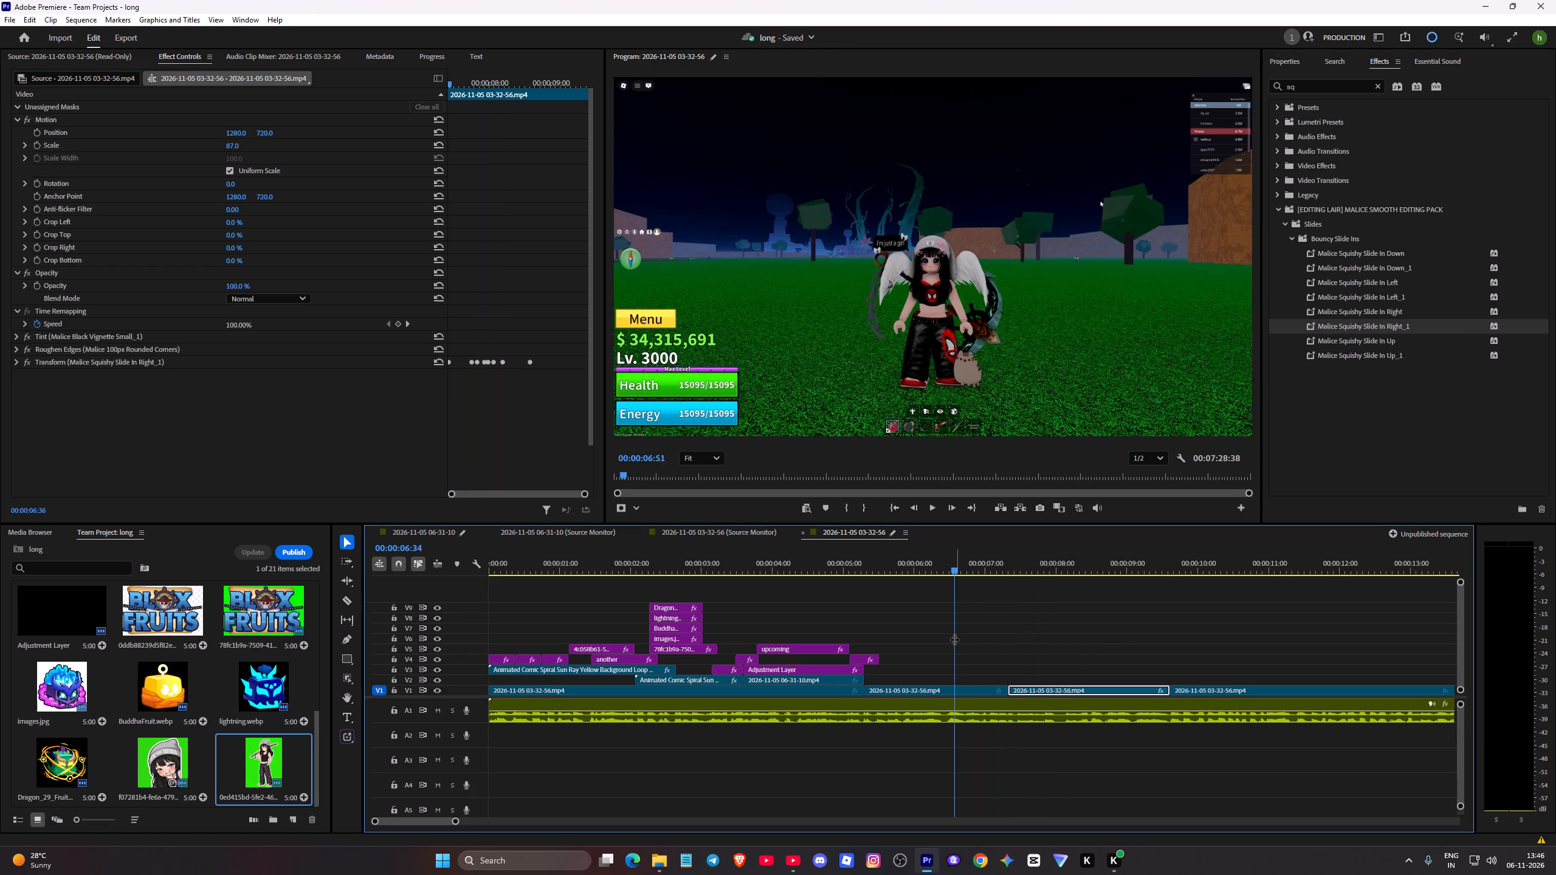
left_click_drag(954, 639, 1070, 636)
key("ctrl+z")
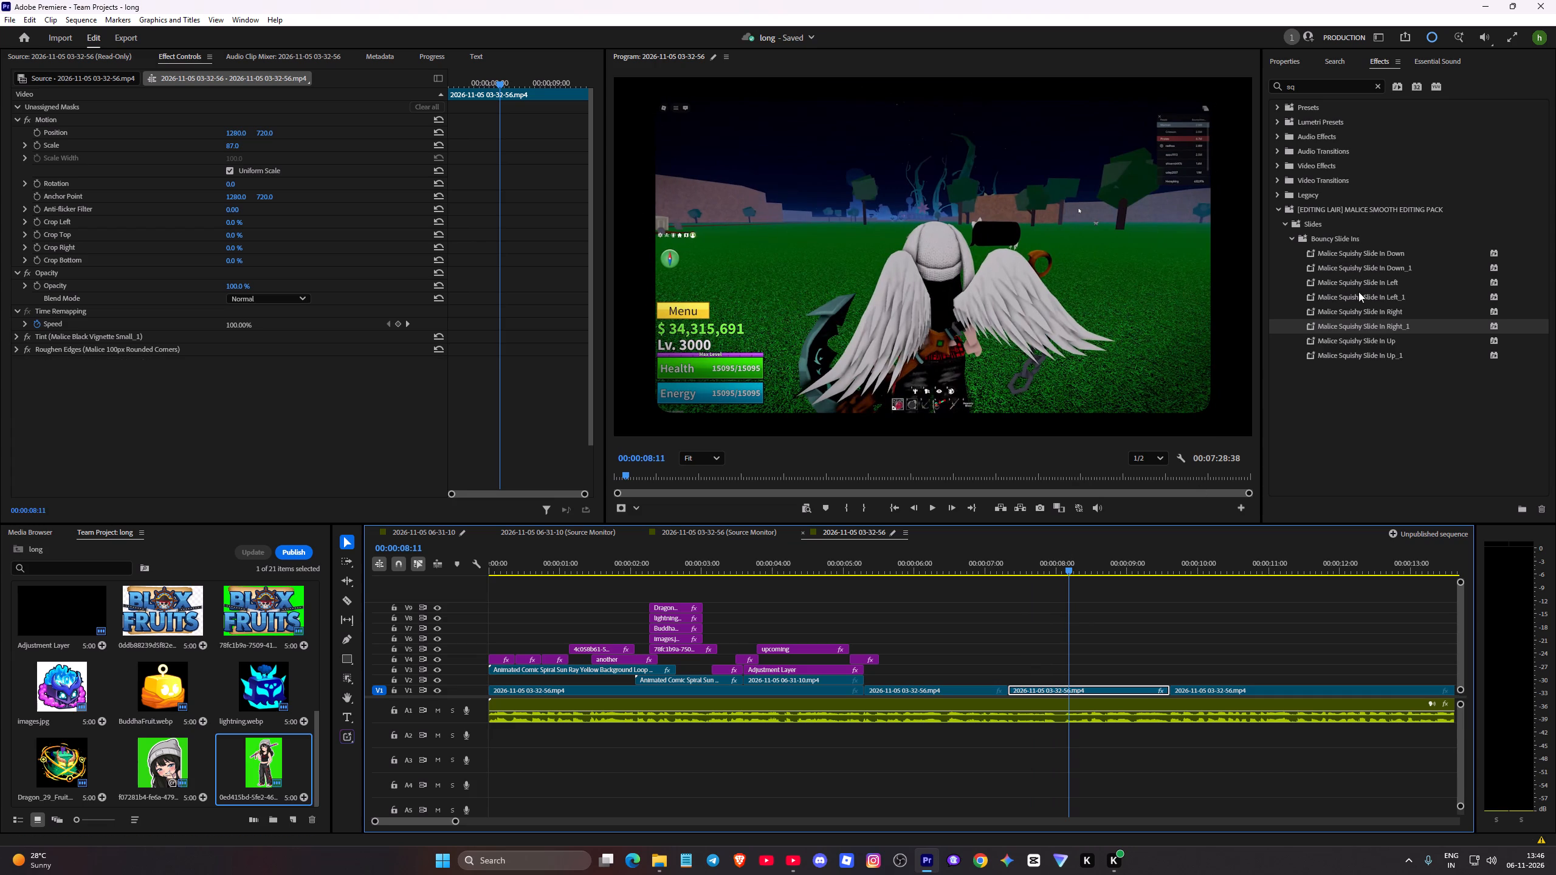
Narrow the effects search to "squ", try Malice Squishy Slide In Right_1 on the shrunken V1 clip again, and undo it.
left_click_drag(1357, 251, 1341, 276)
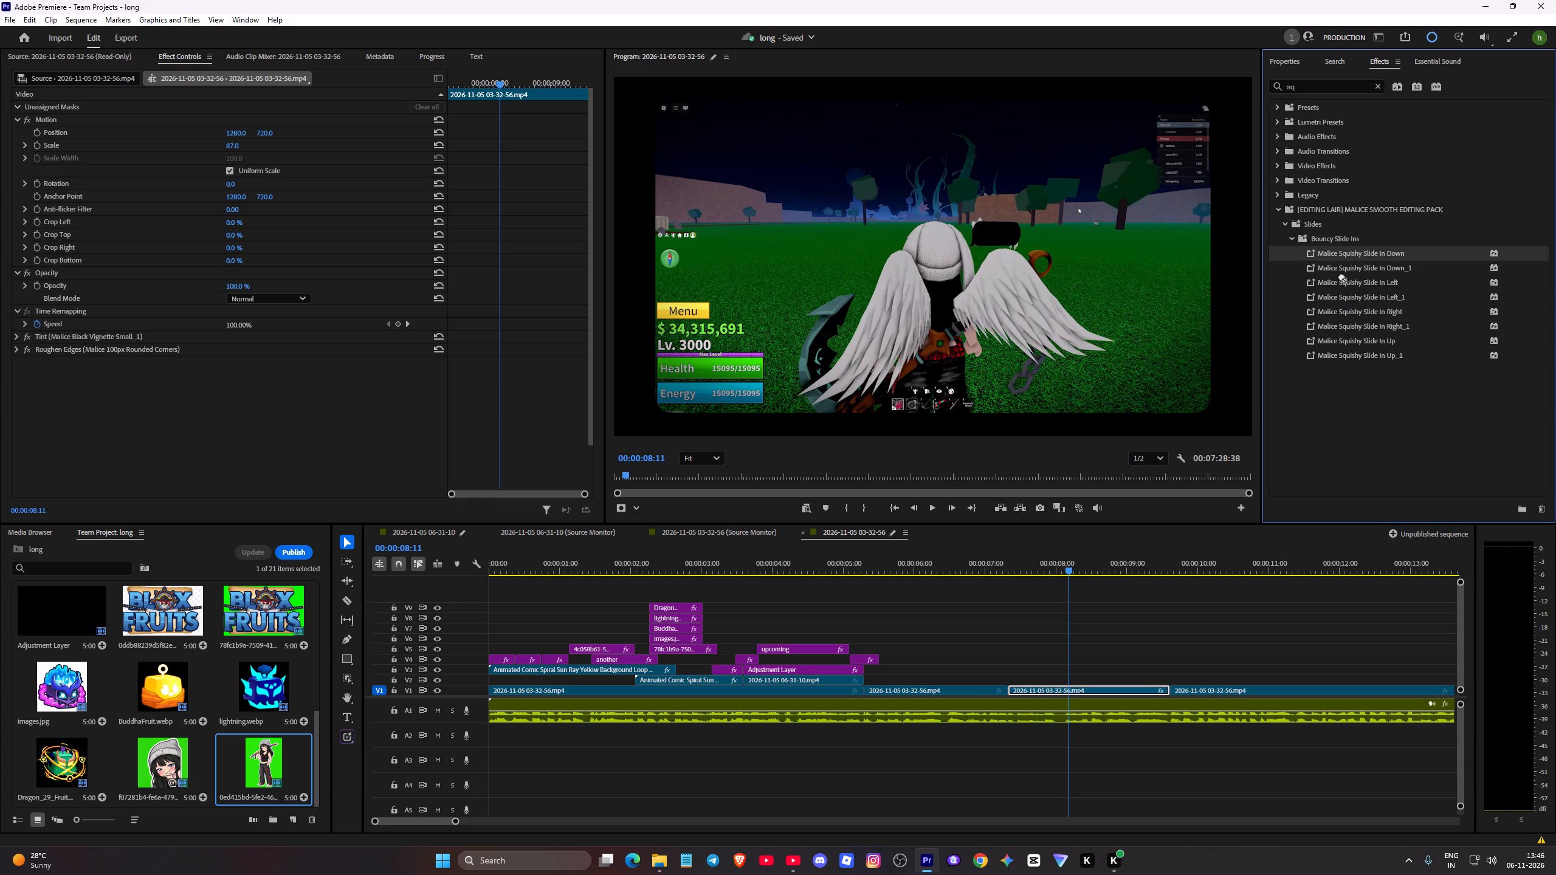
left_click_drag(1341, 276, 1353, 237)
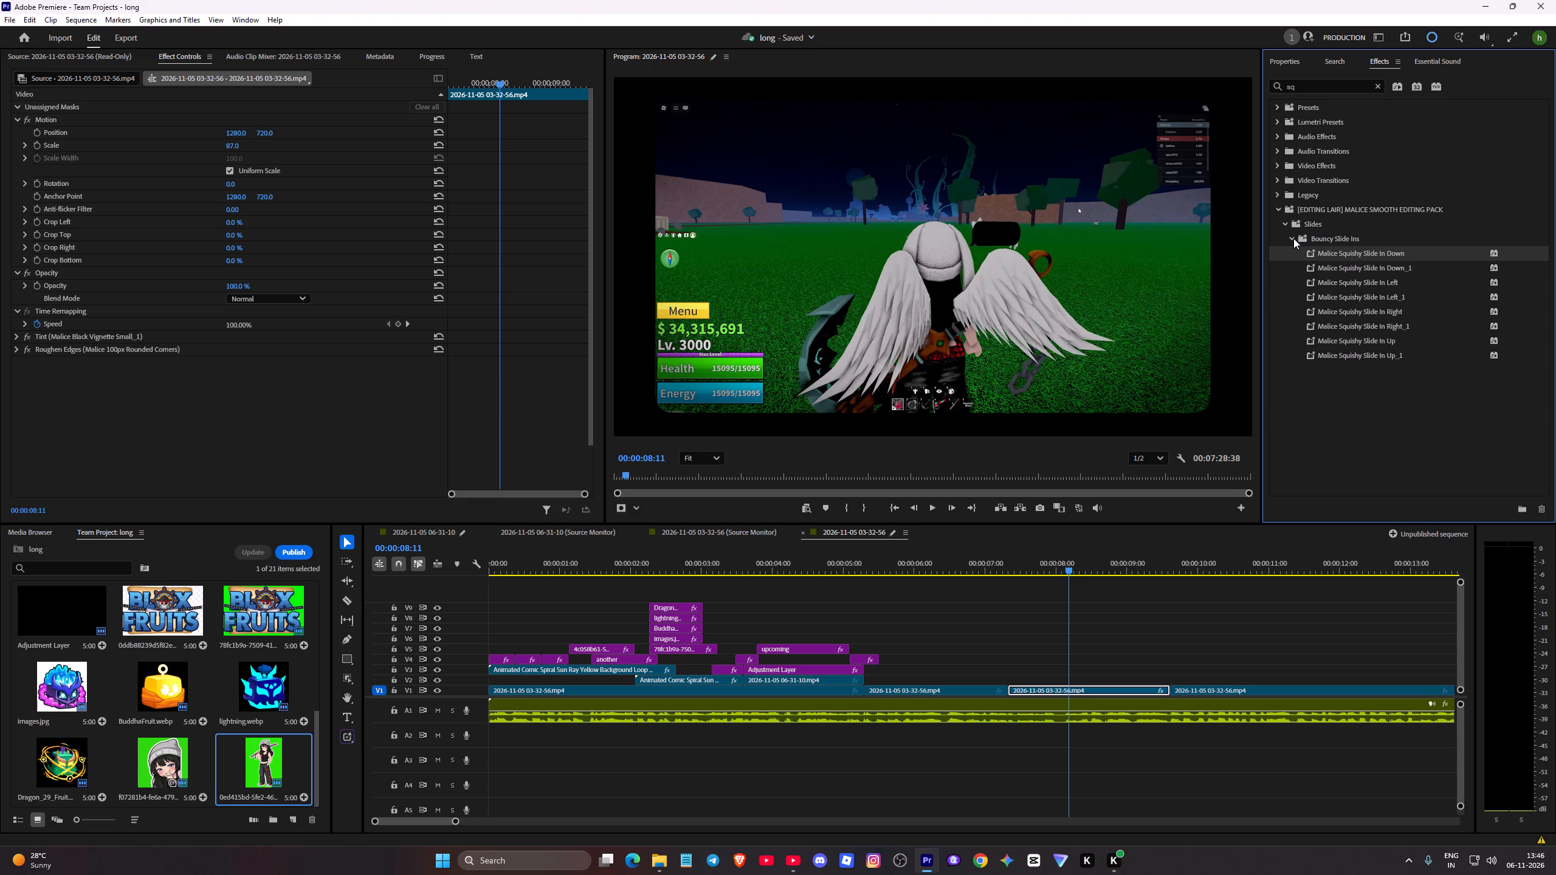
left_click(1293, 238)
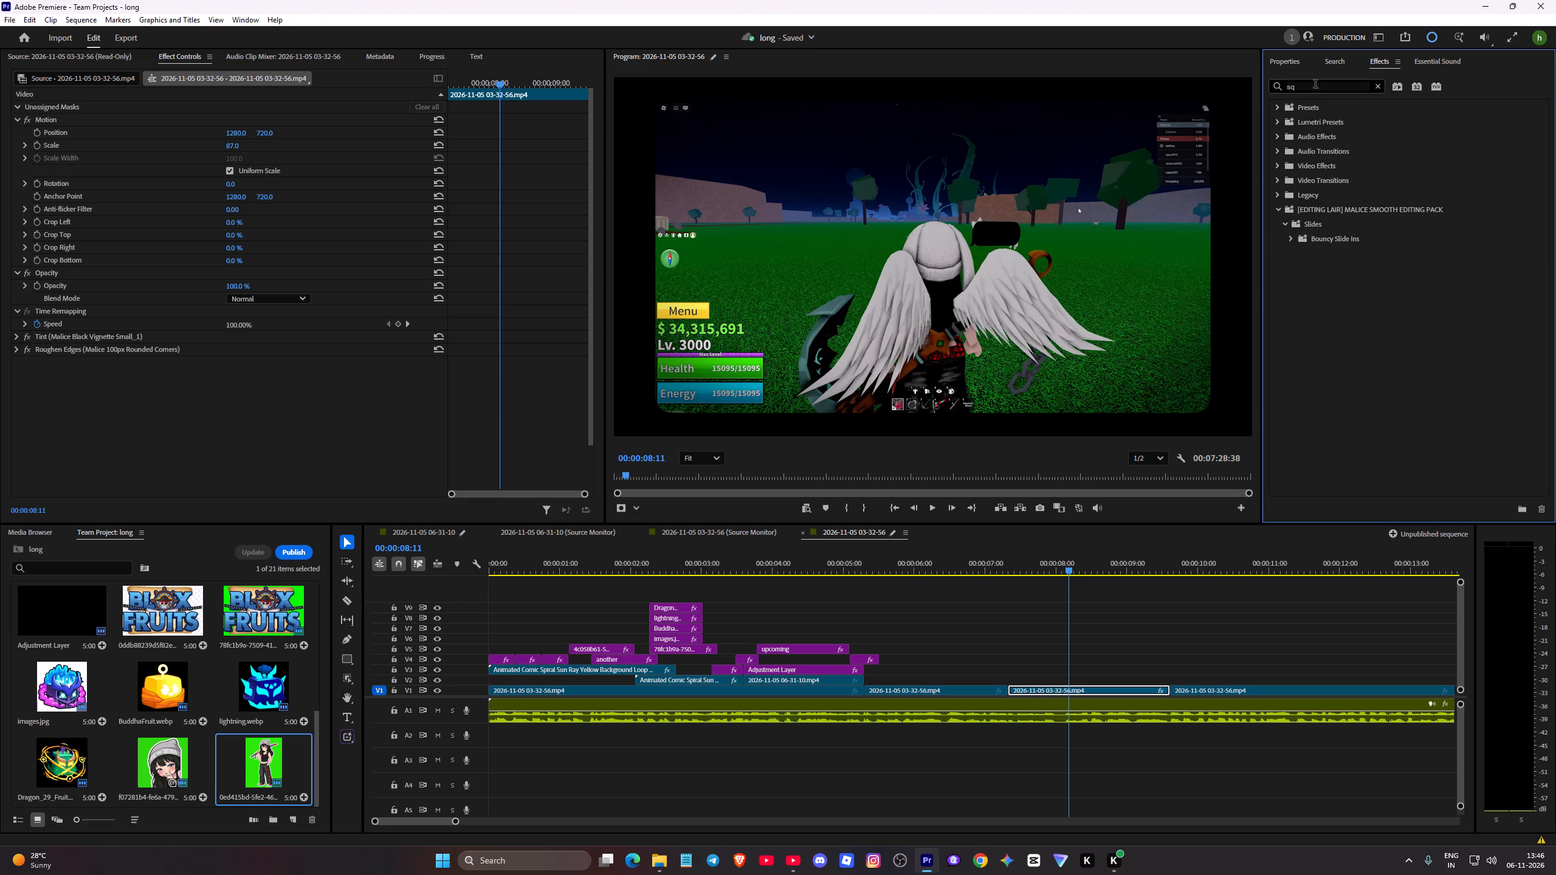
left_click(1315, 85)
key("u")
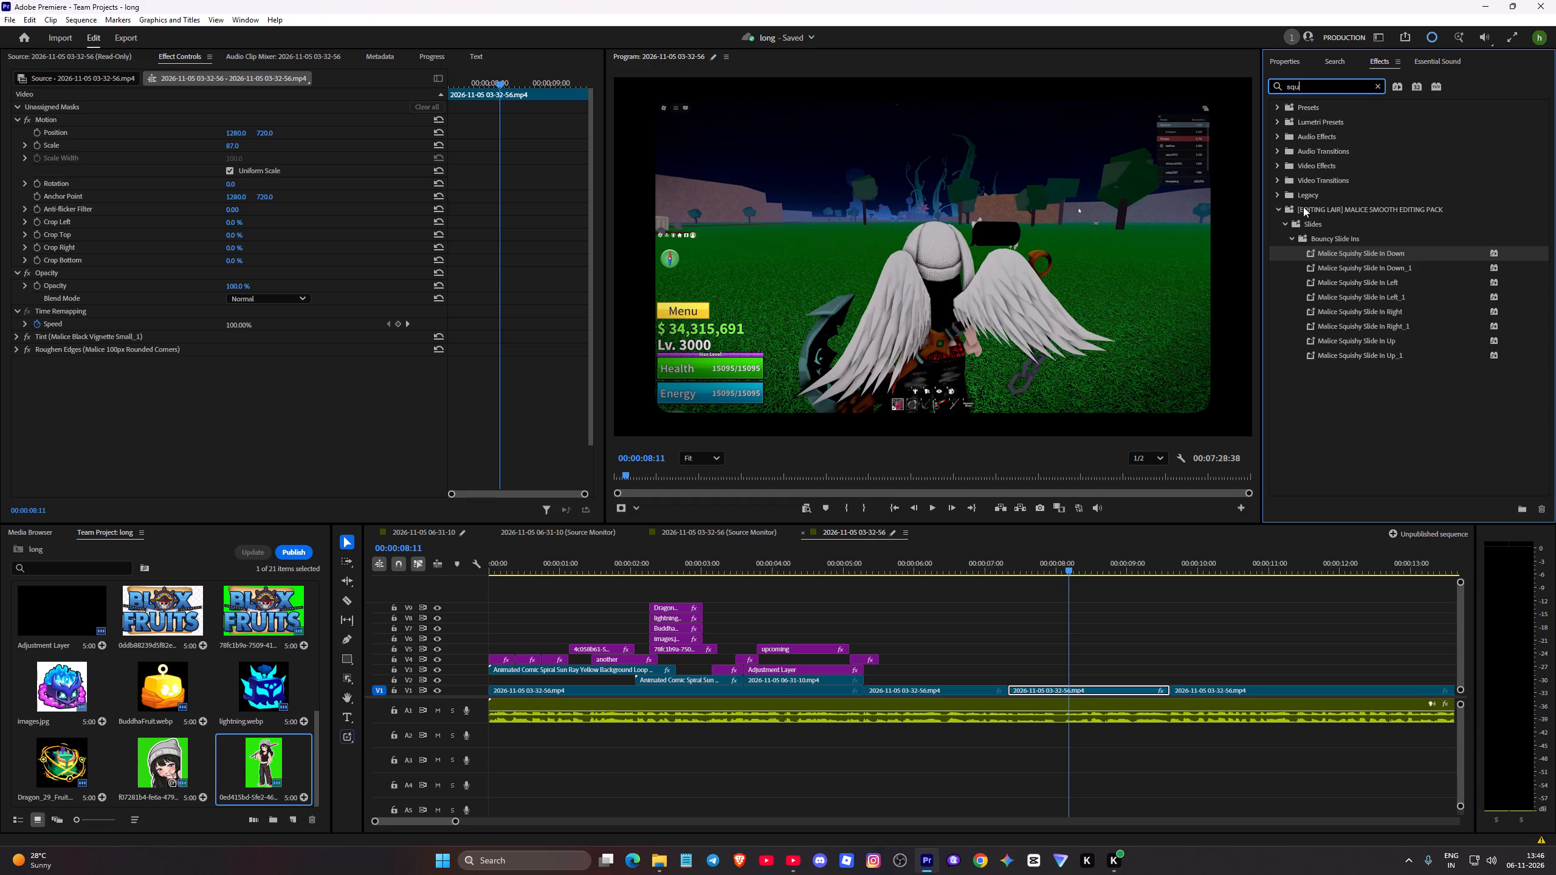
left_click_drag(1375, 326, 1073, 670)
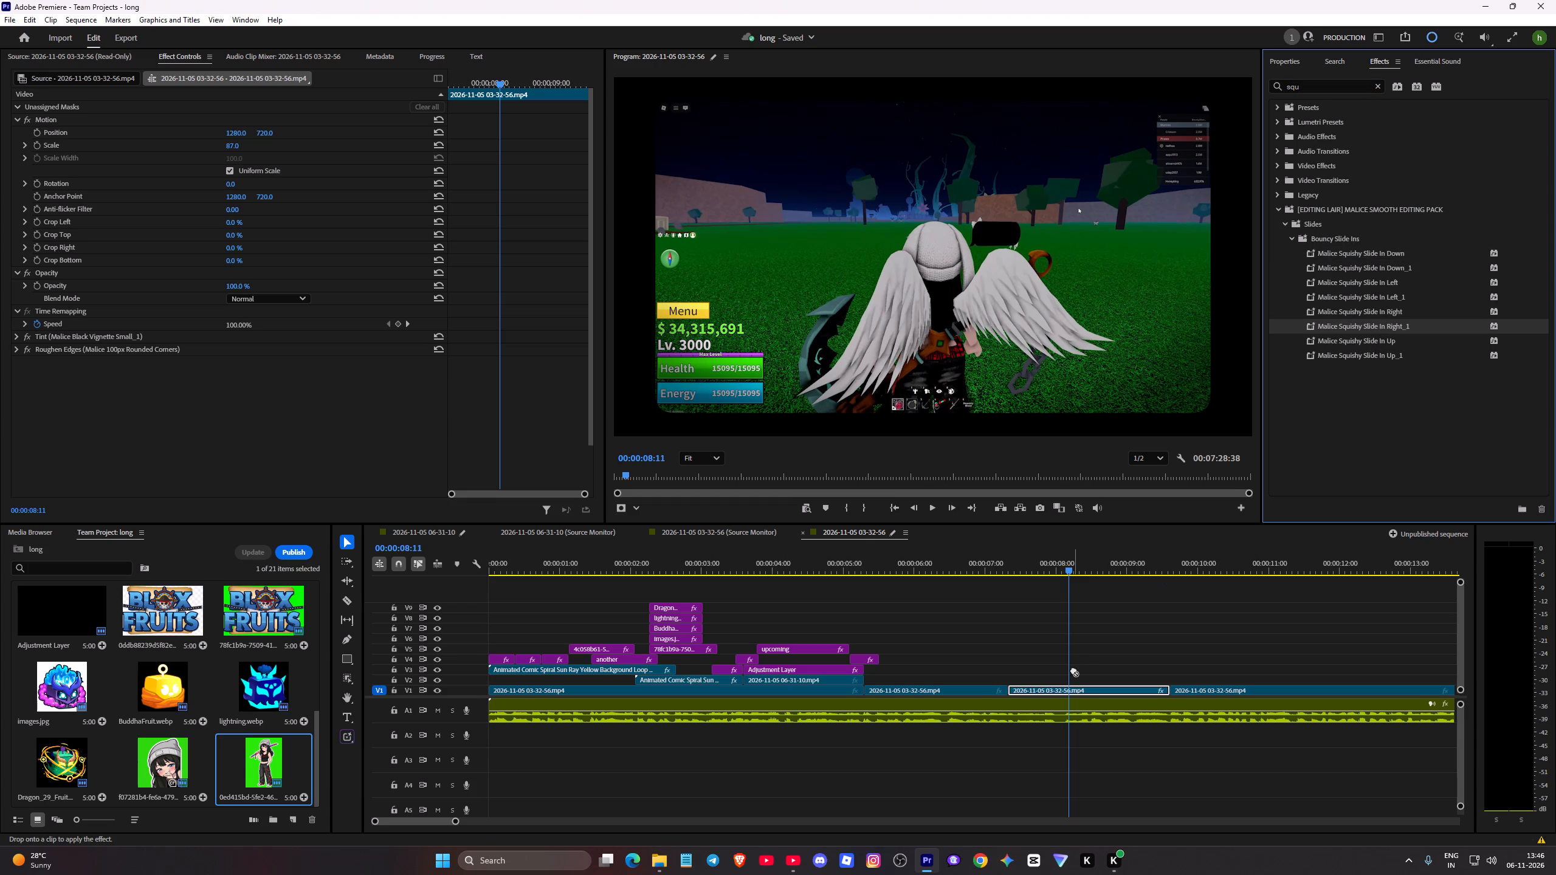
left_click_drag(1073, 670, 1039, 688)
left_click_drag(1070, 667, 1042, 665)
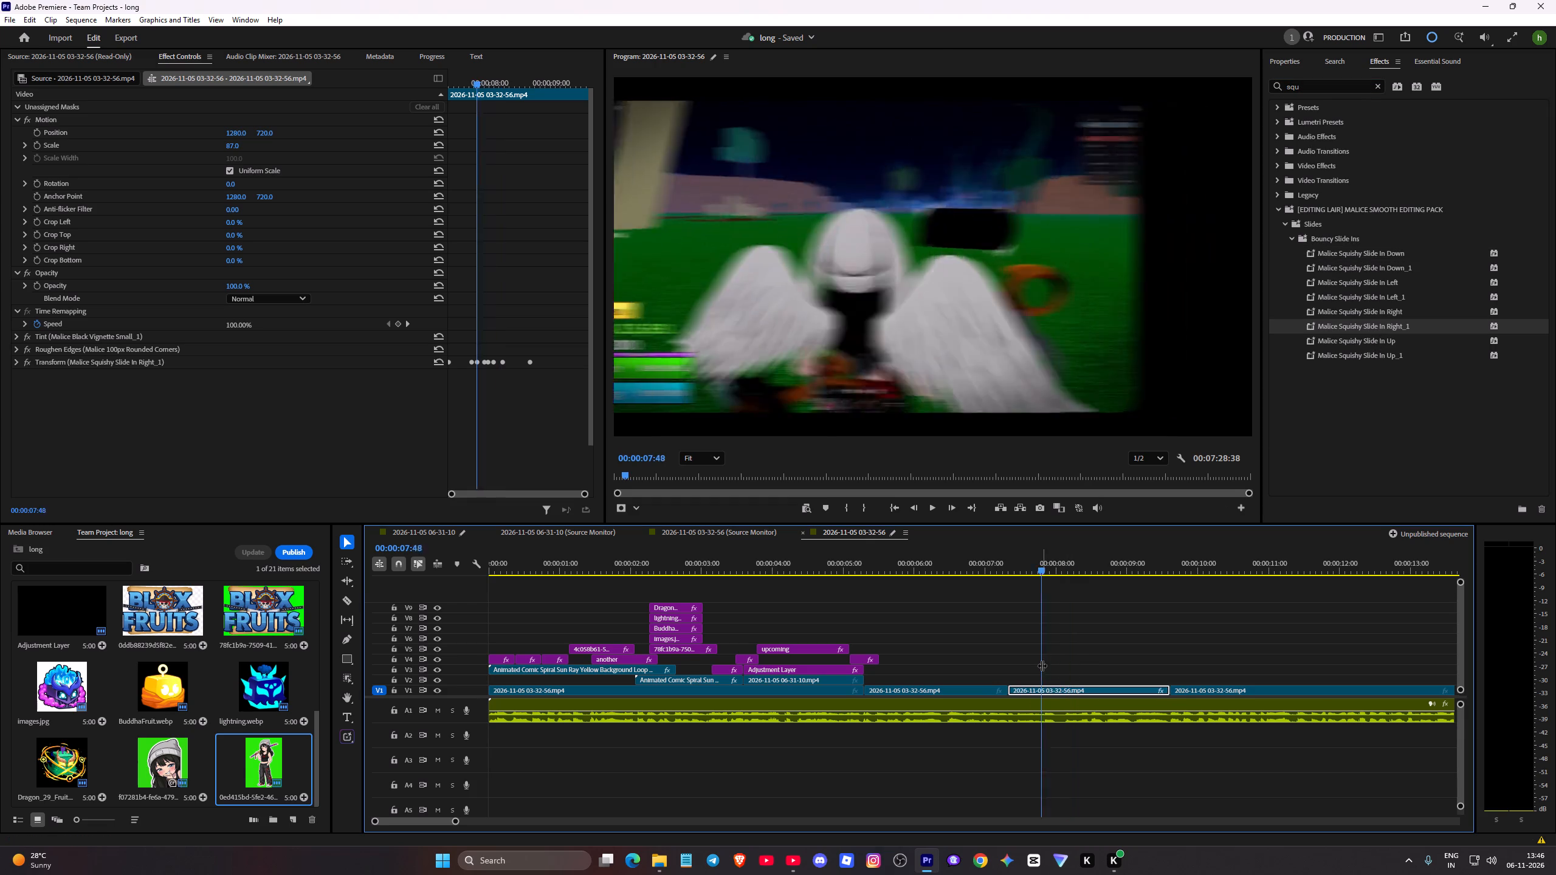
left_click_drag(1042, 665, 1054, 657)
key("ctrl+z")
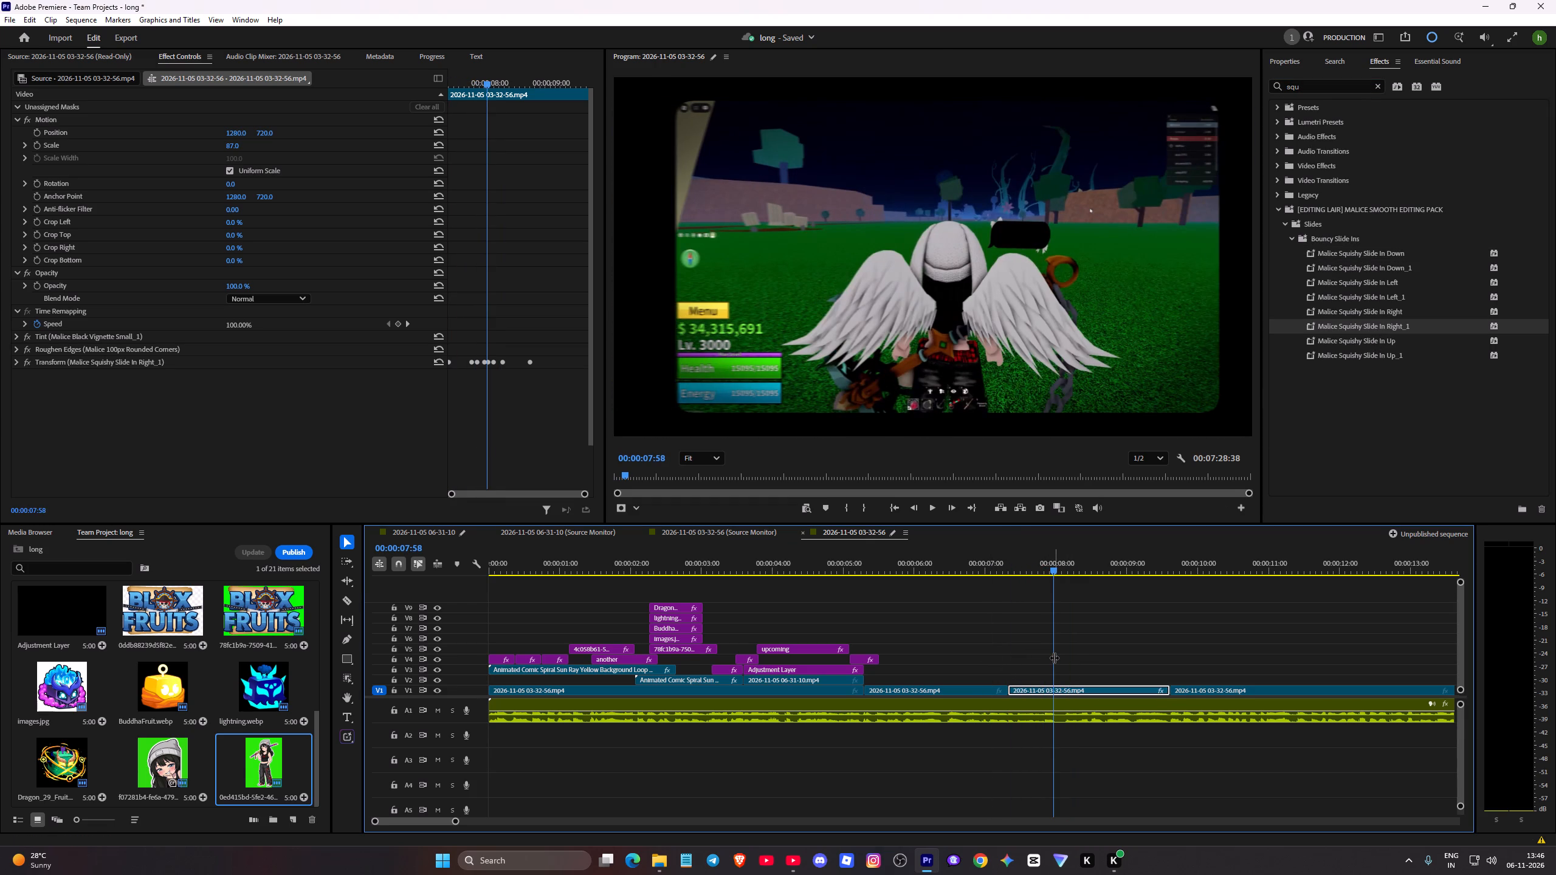
Undo the Malice 100px Rounded Corners preset on the shrunken V1 clip and play from just before its start.
key("ctrl+z")
left_click_drag(1054, 657, 982, 661)
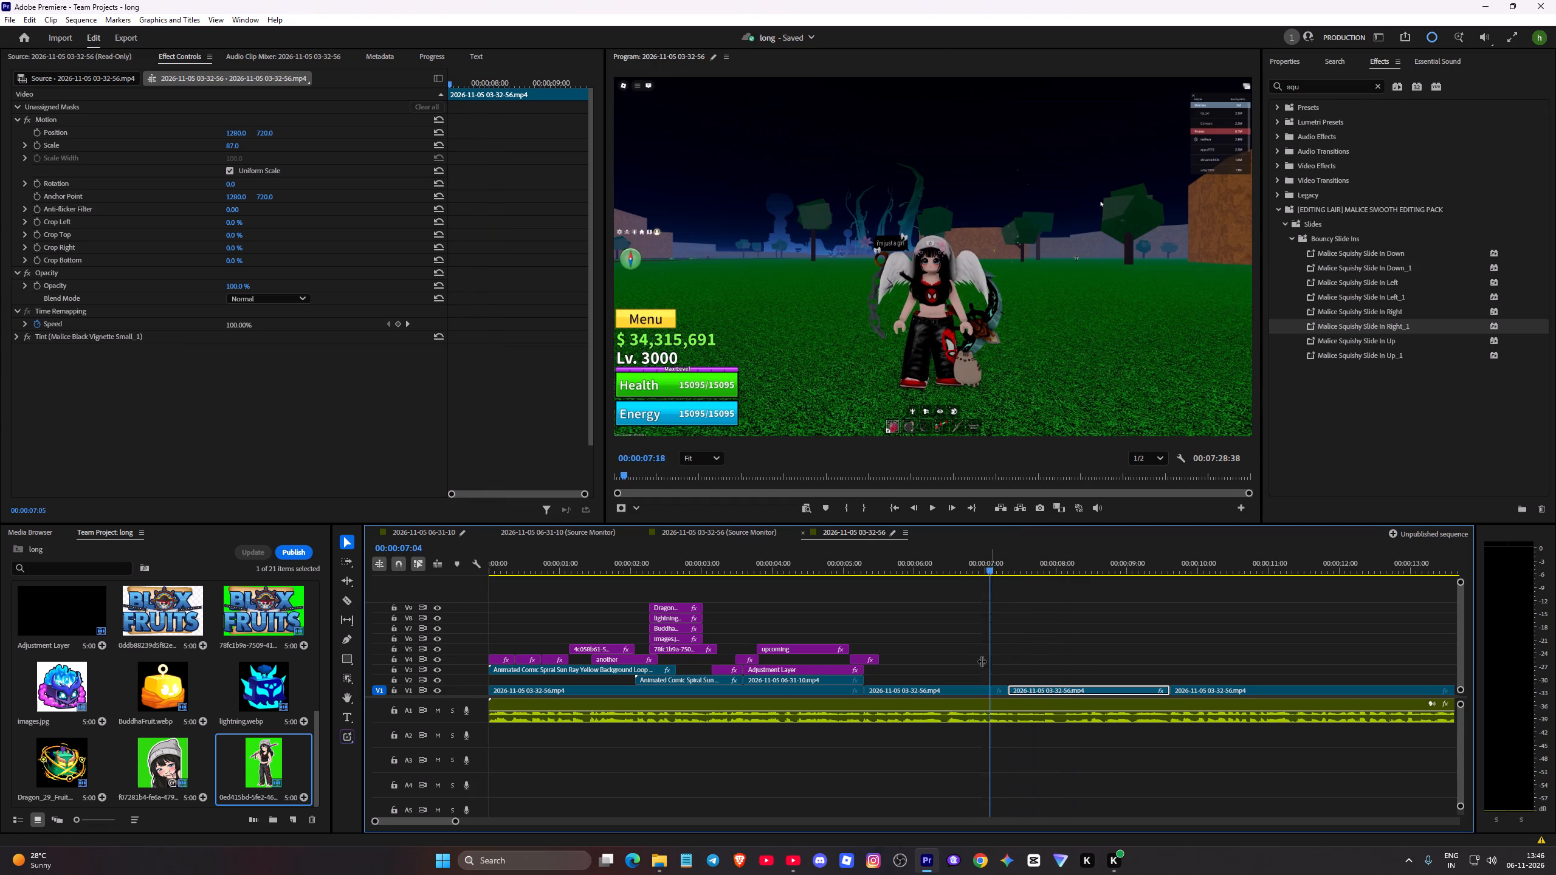
left_click_drag(982, 661, 967, 661)
key("space")
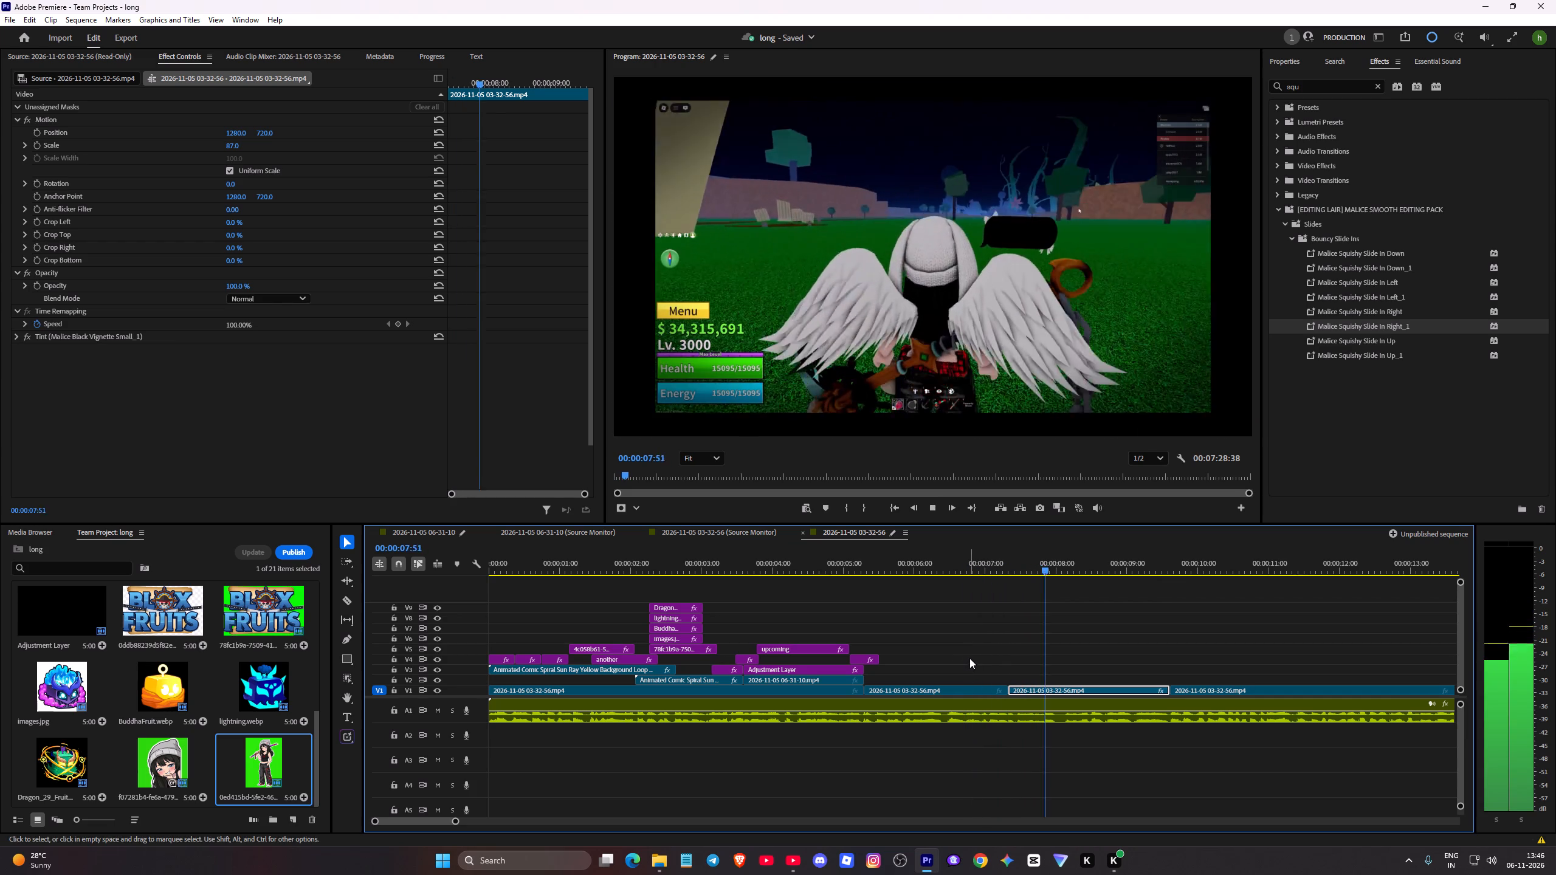
key("space")
With the shrunken V1 gameplay clip selected, look through its properties, metadata, audio, text and effects views for colour-correction controls.
left_click(1072, 690)
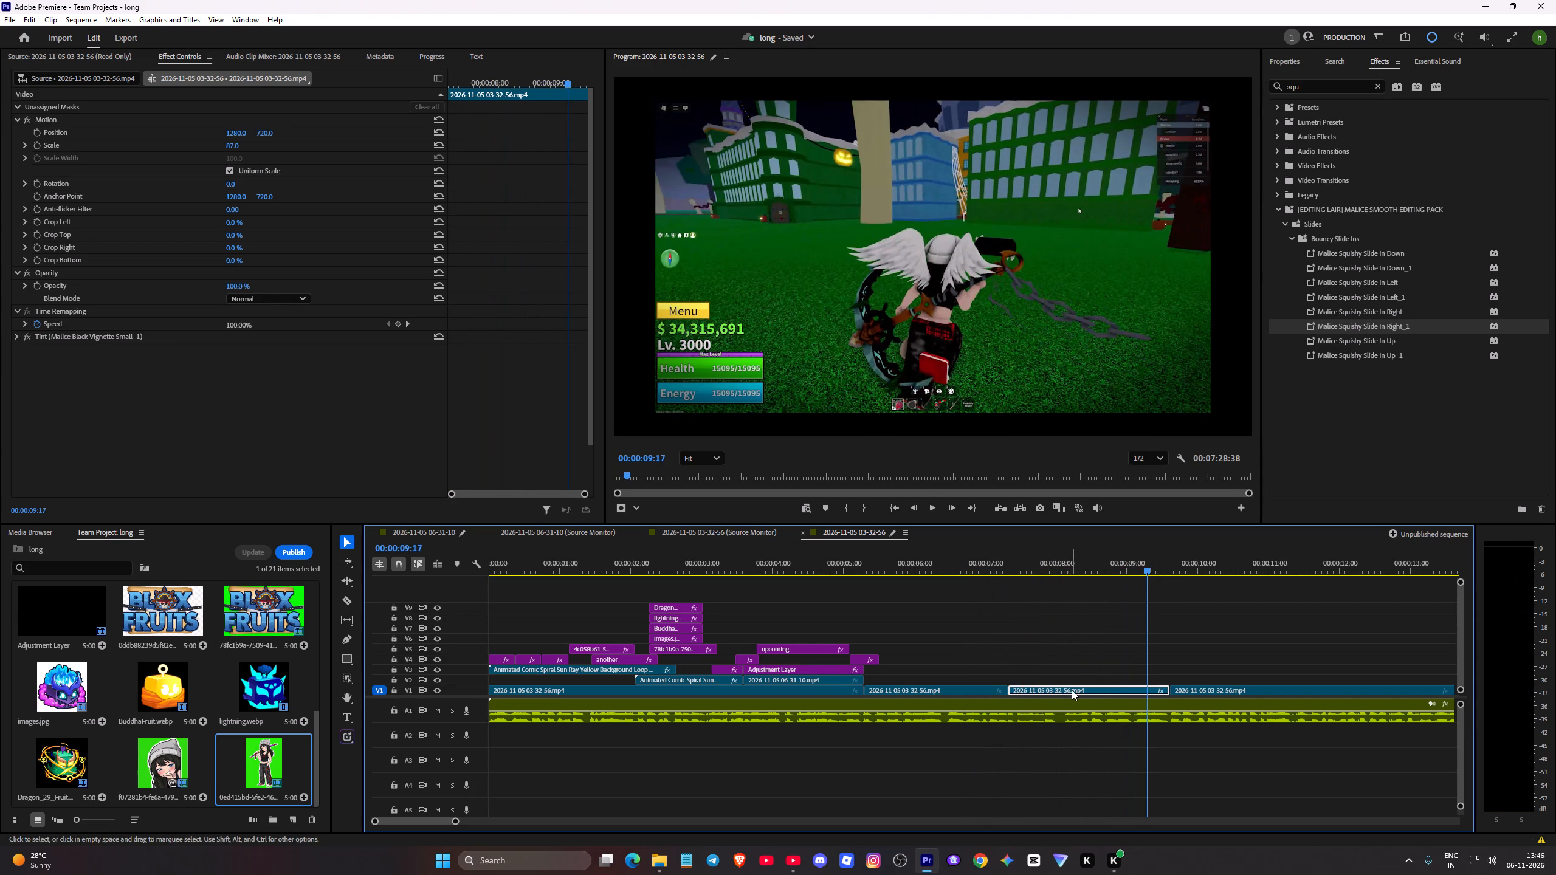
left_click(1455, 60)
left_click(1404, 57)
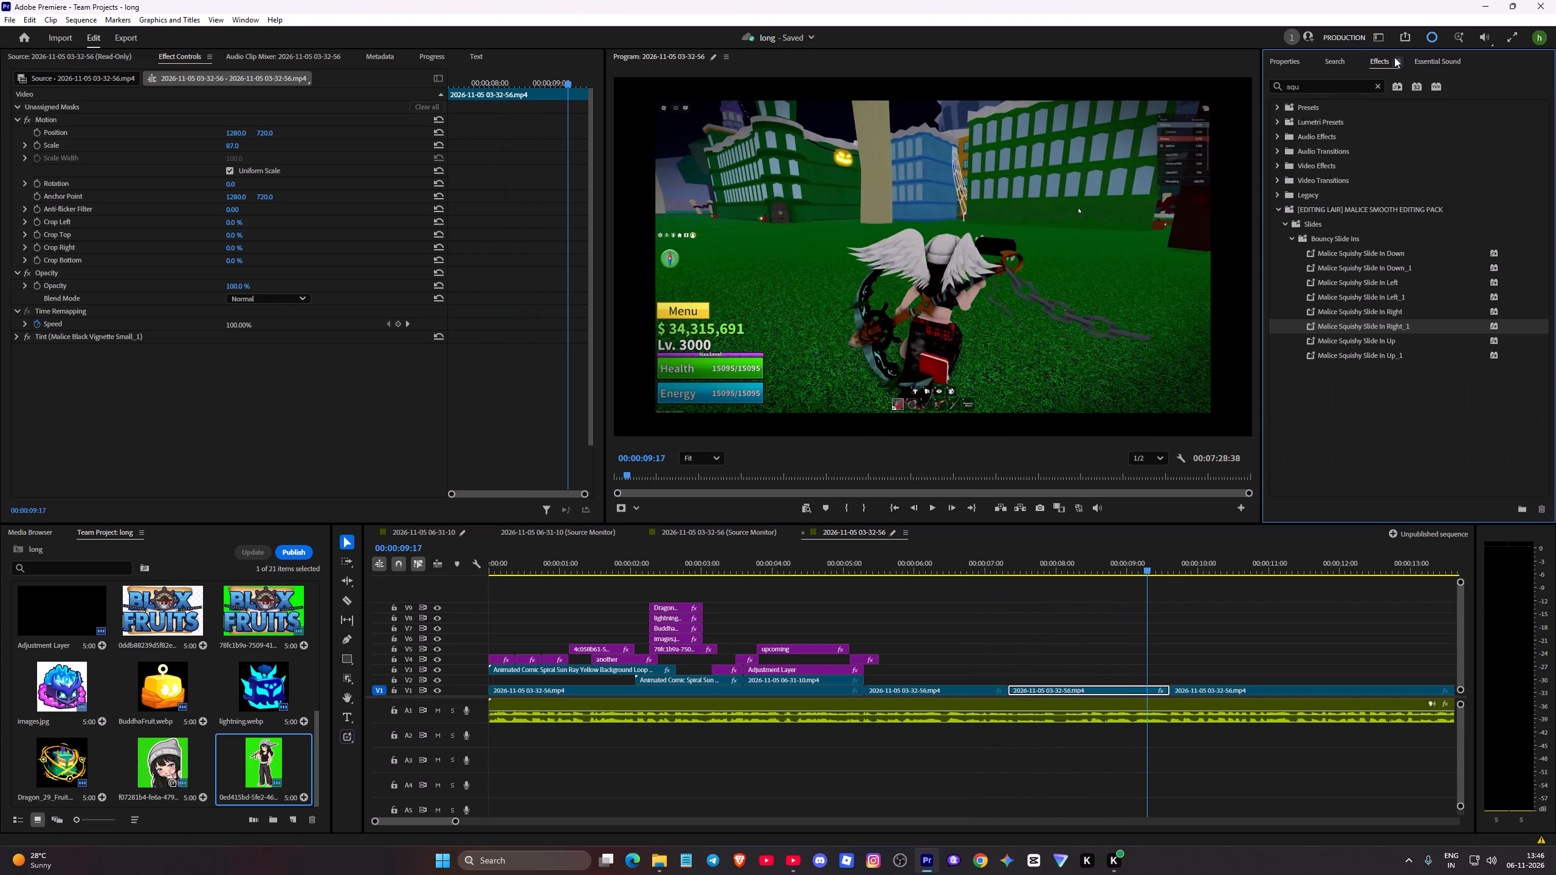
left_click(1336, 56)
left_click(1296, 60)
left_click(1392, 62)
left_click(278, 59)
left_click(378, 61)
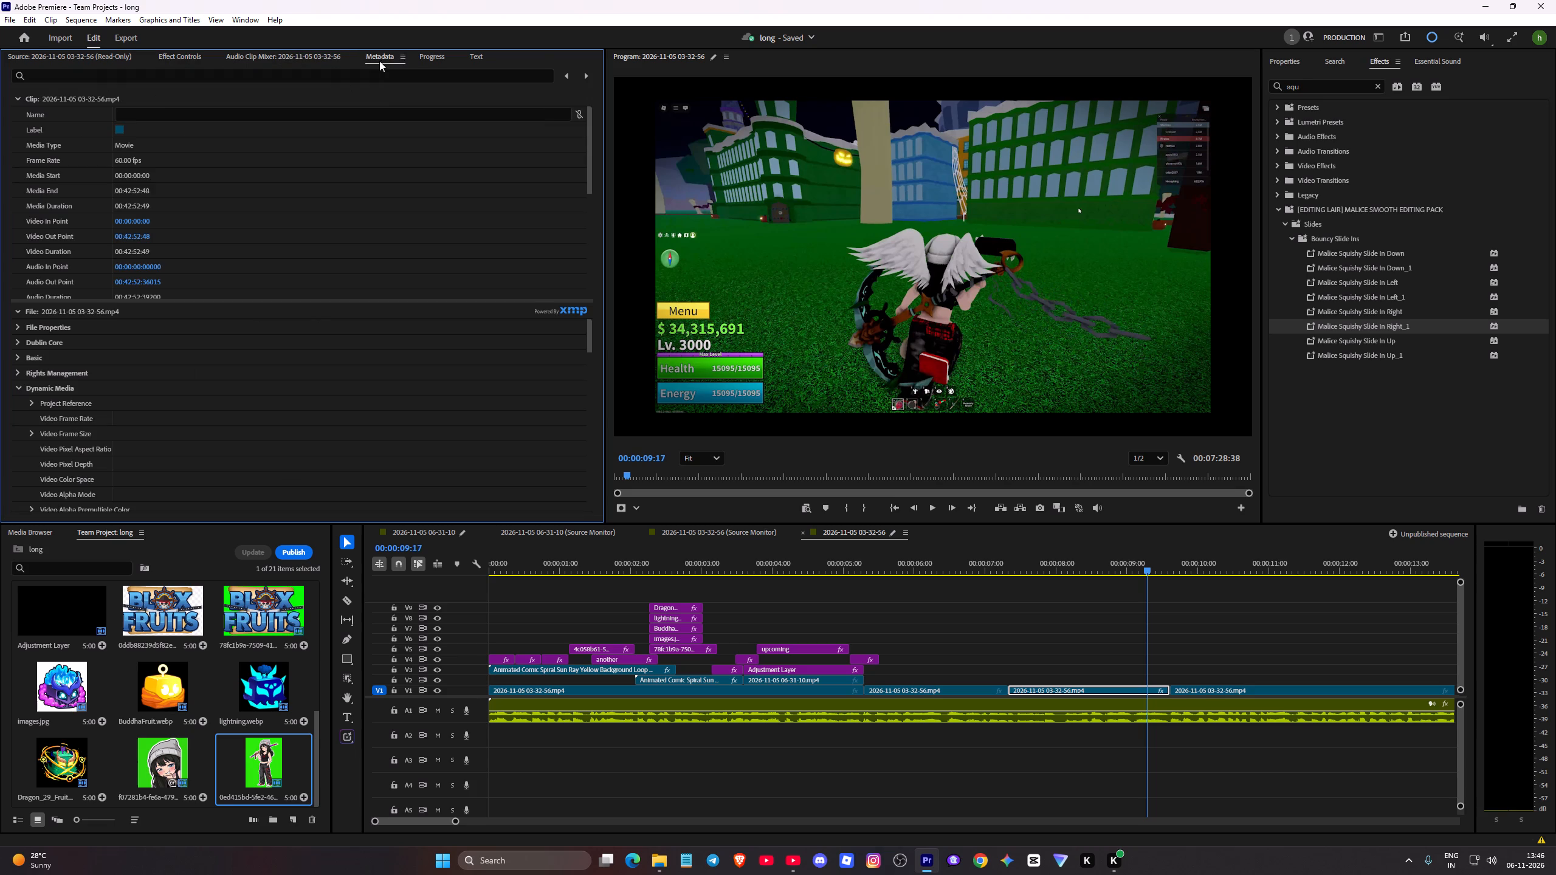
left_click(412, 55)
left_click(427, 55)
left_click(472, 55)
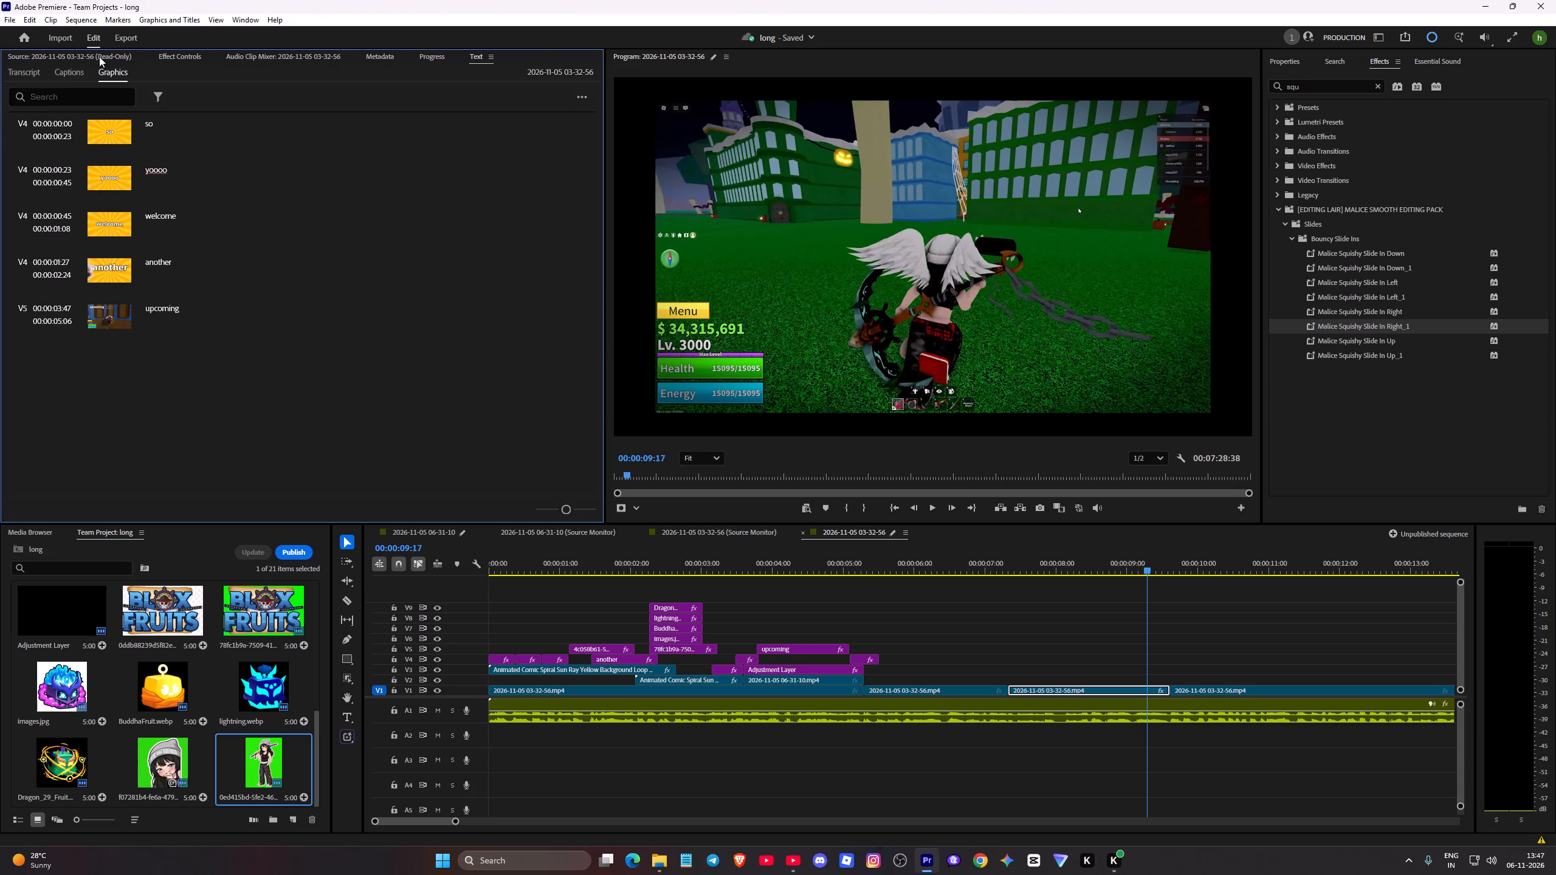
left_click(88, 54)
left_click(202, 55)
left_click(249, 52)
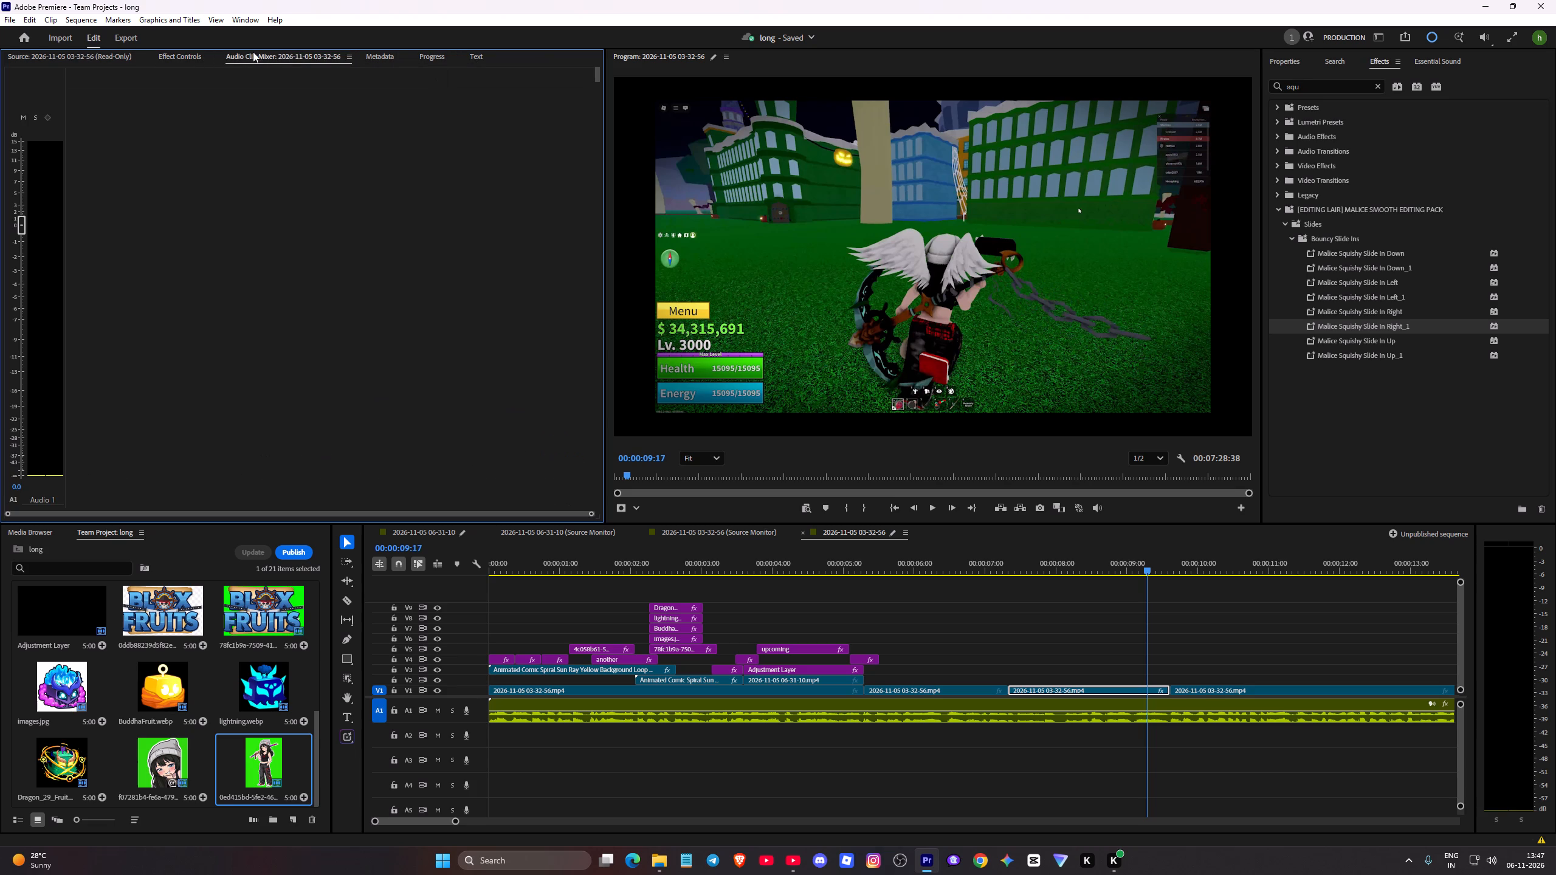
left_click(181, 50)
left_click(1074, 605)
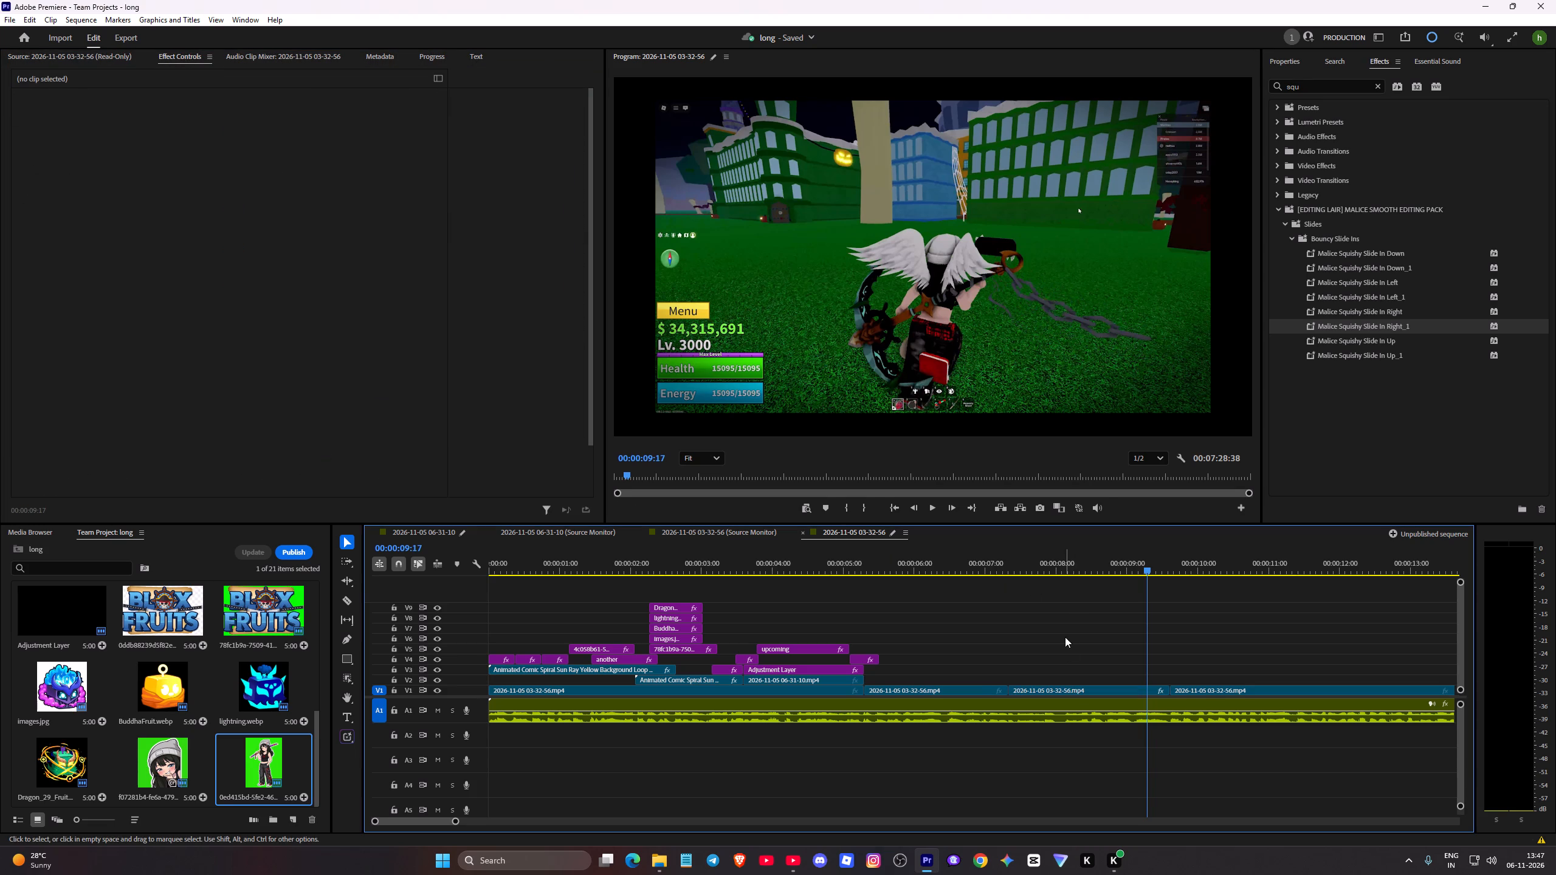
left_click(1075, 692)
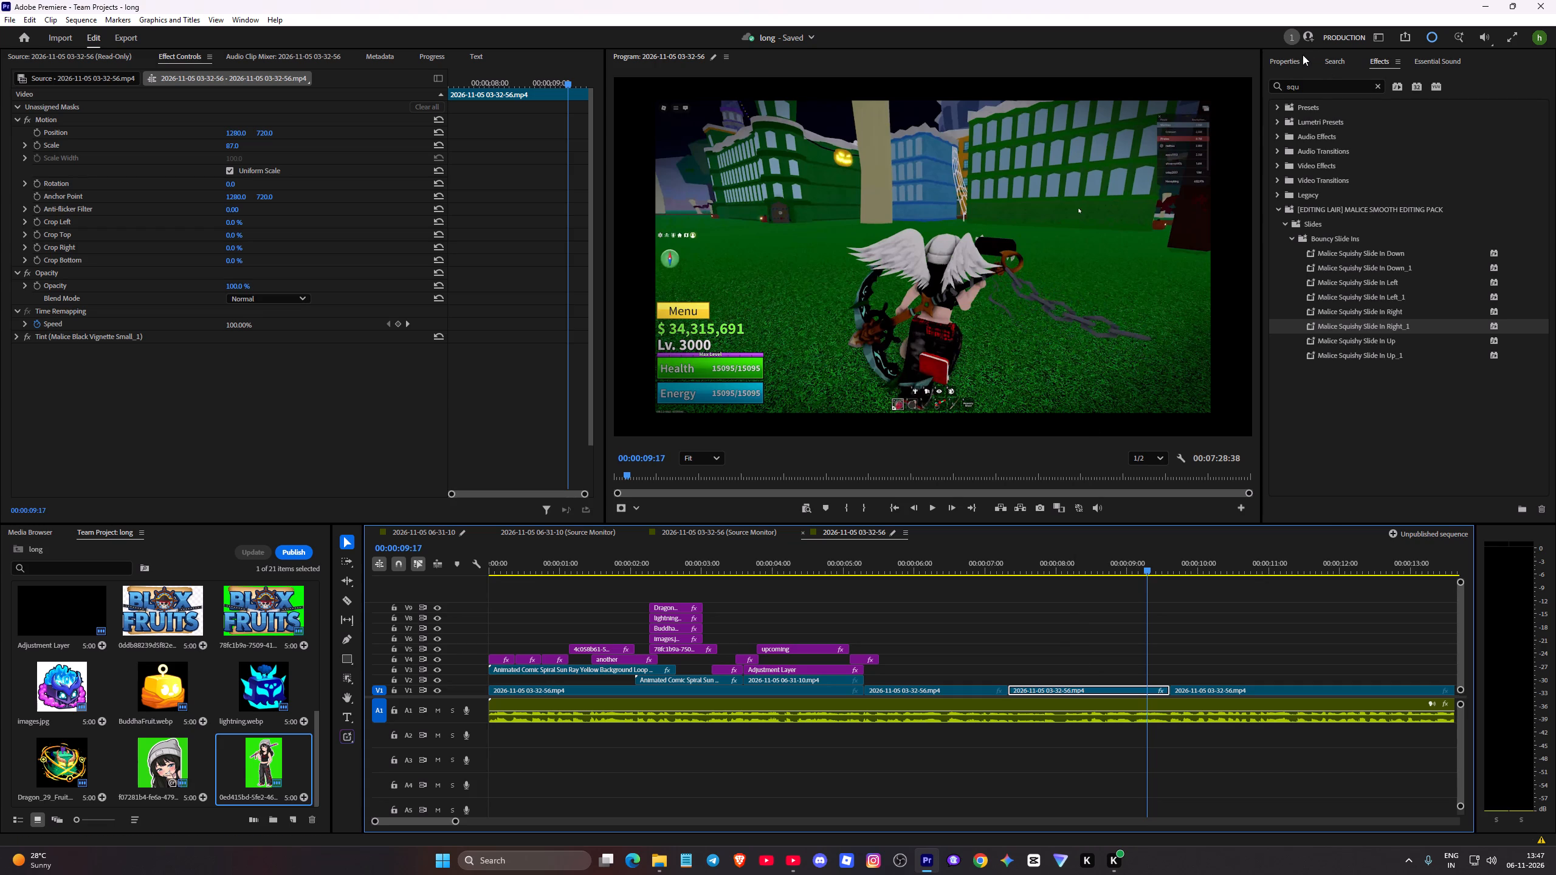
left_click(1303, 55)
left_click(1334, 58)
left_click(1371, 60)
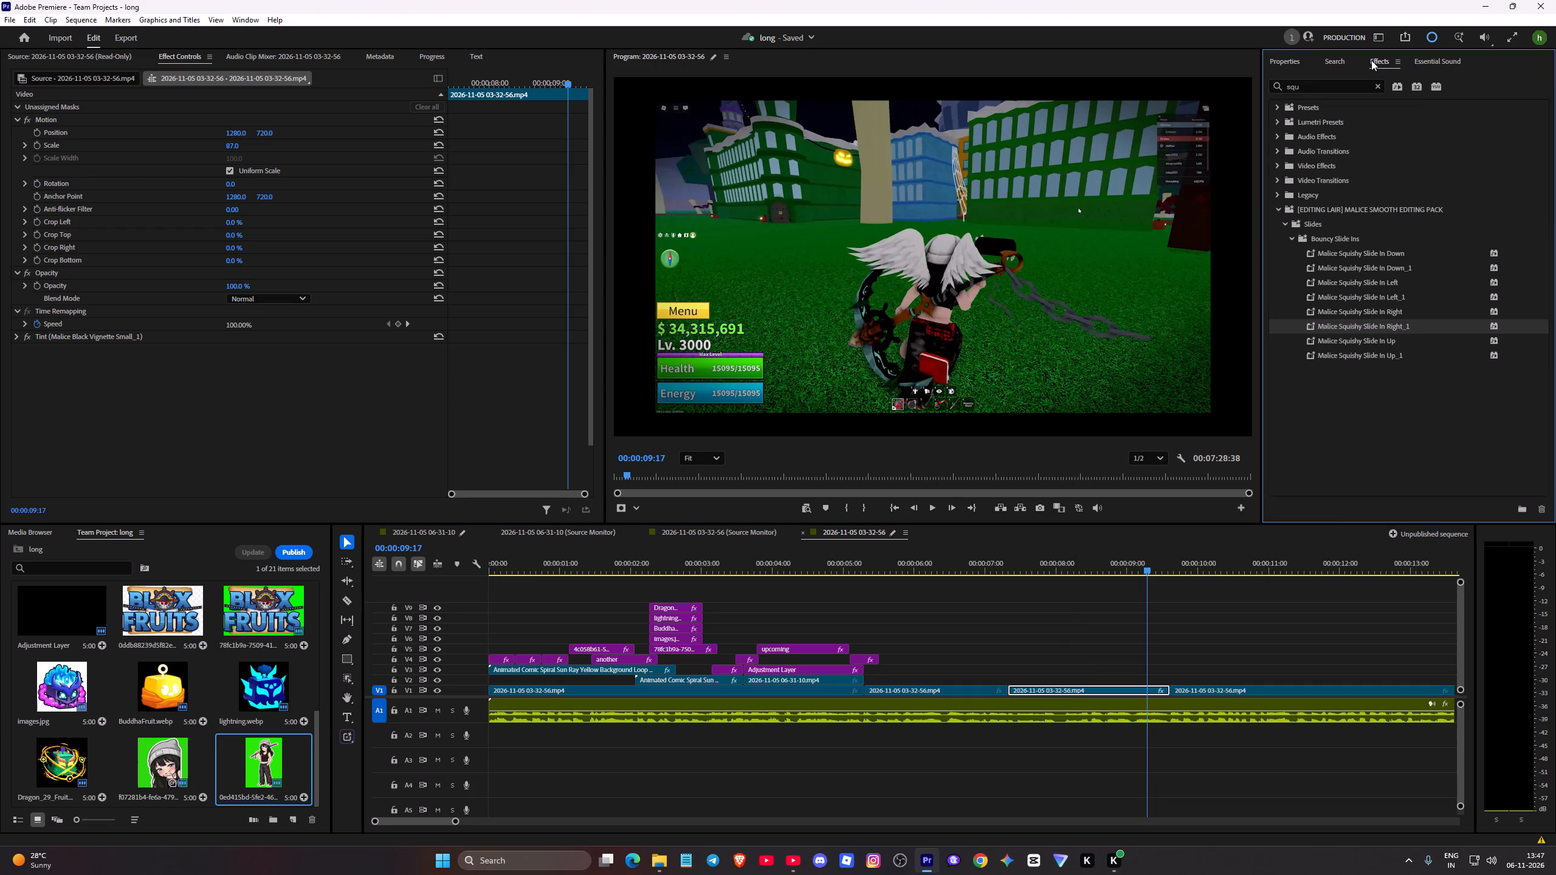
left_click(1399, 67)
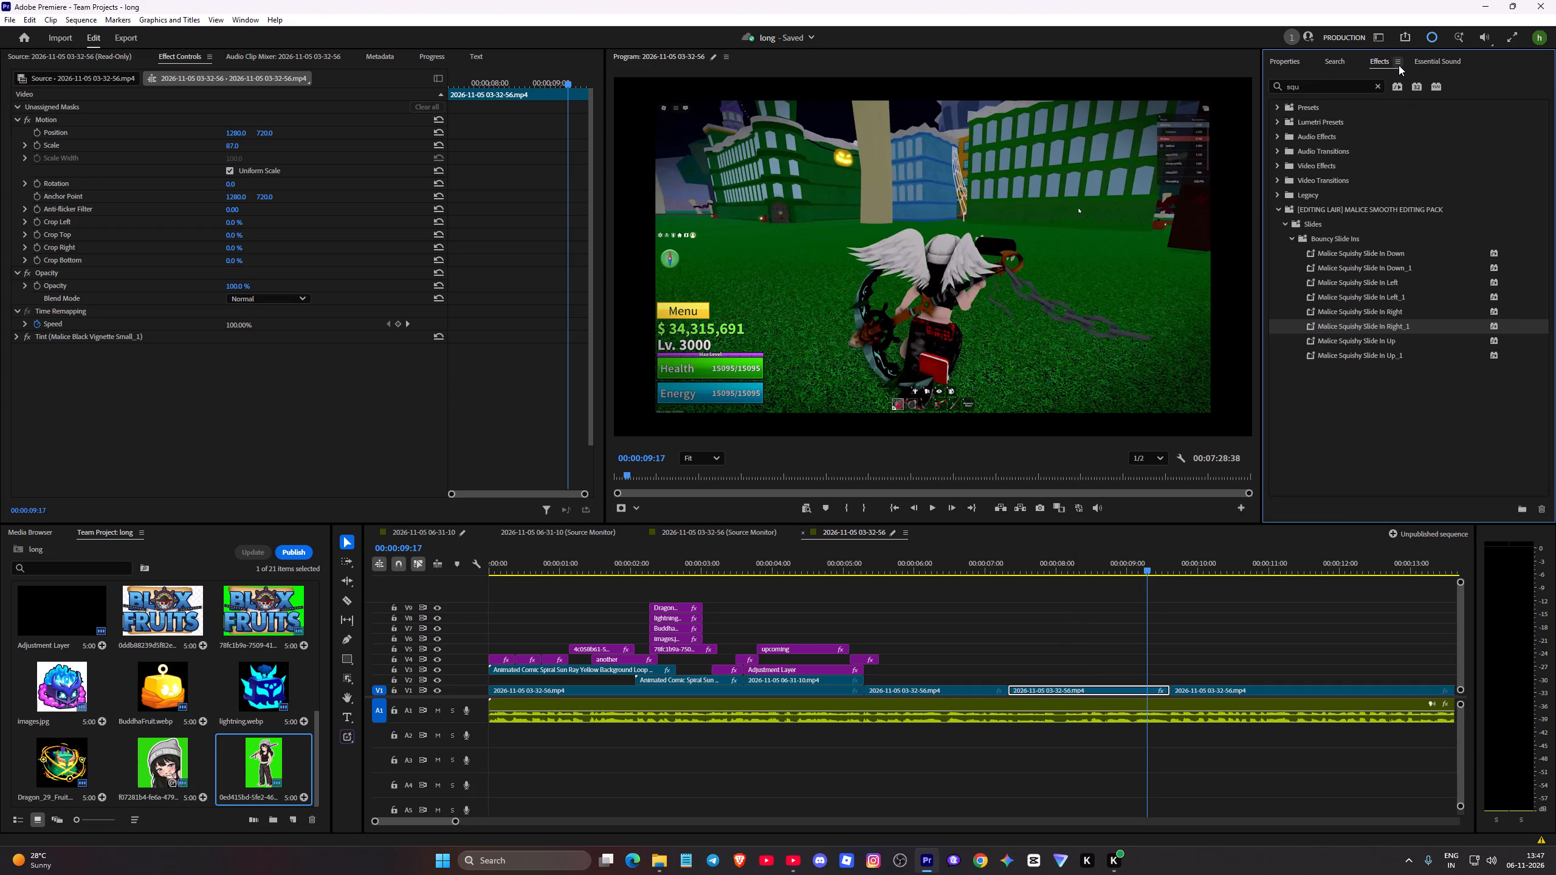
left_click(1399, 65)
left_click(1459, 84)
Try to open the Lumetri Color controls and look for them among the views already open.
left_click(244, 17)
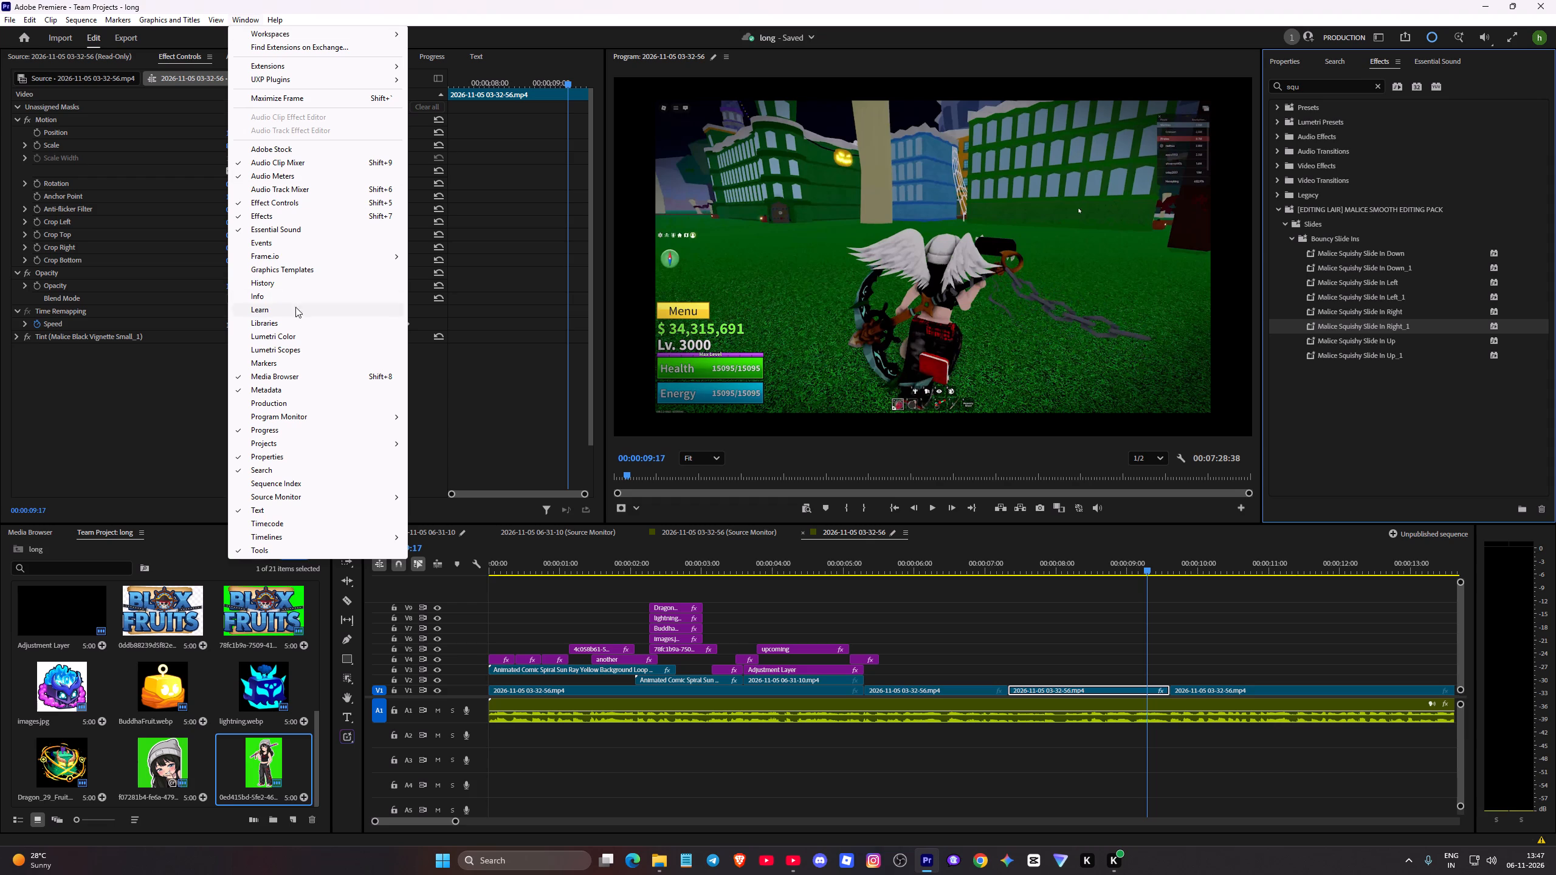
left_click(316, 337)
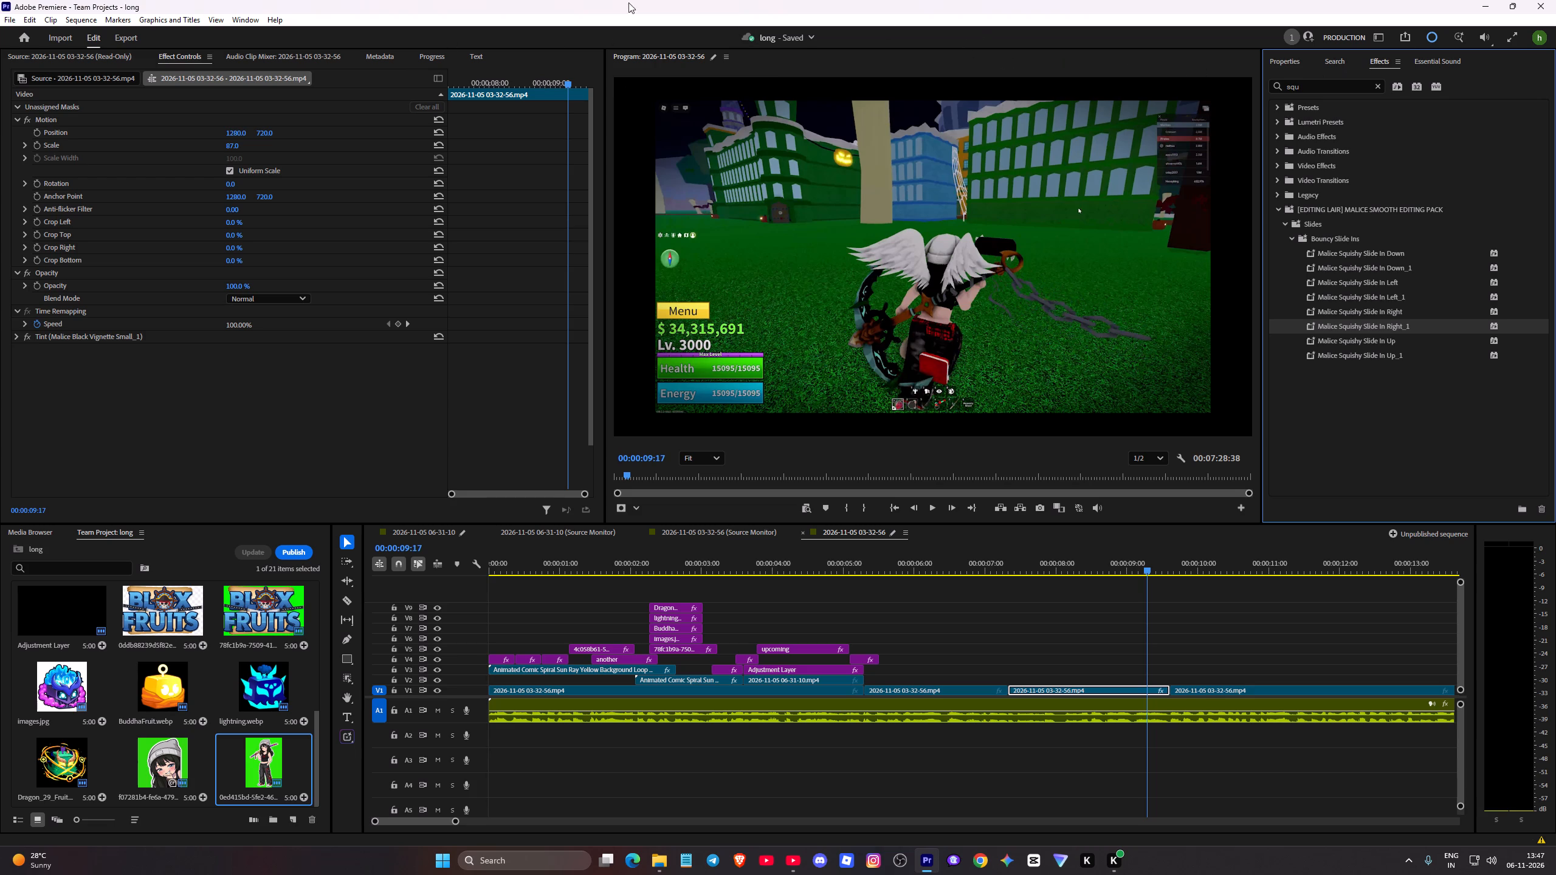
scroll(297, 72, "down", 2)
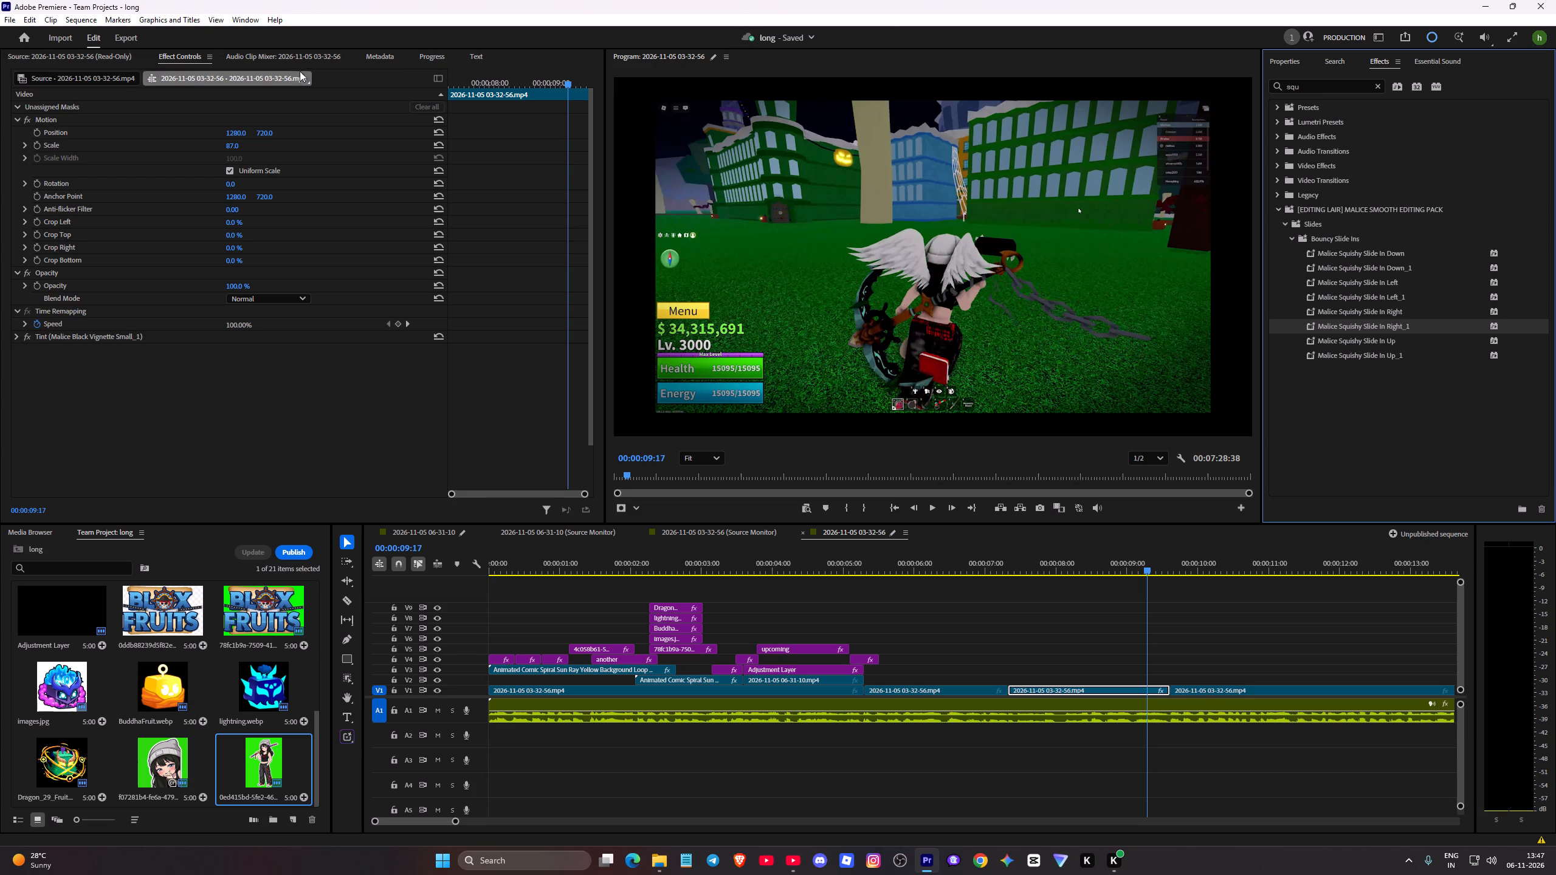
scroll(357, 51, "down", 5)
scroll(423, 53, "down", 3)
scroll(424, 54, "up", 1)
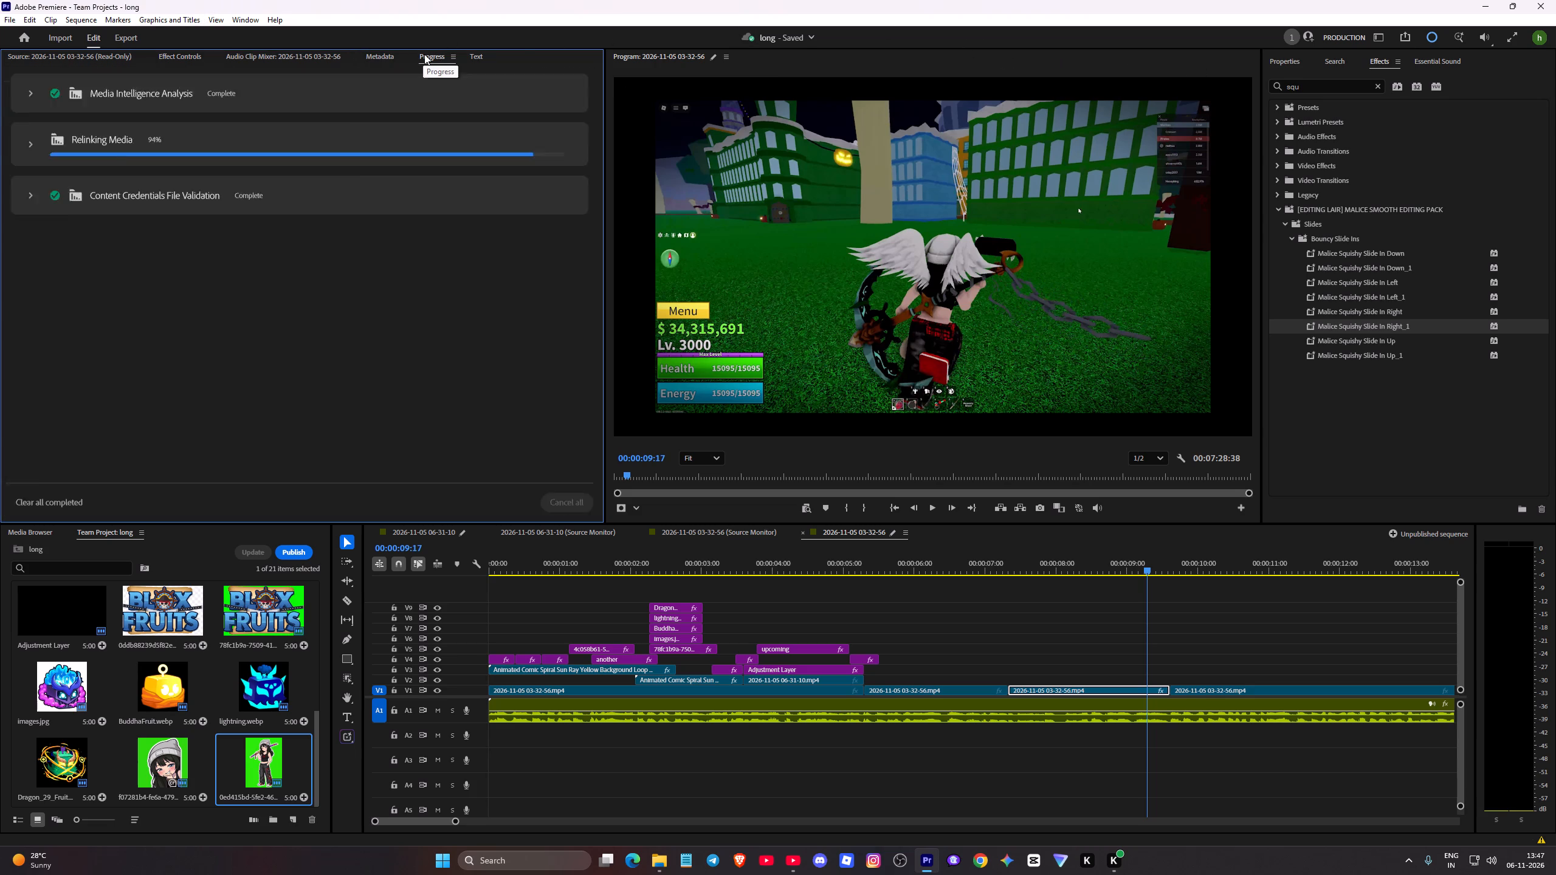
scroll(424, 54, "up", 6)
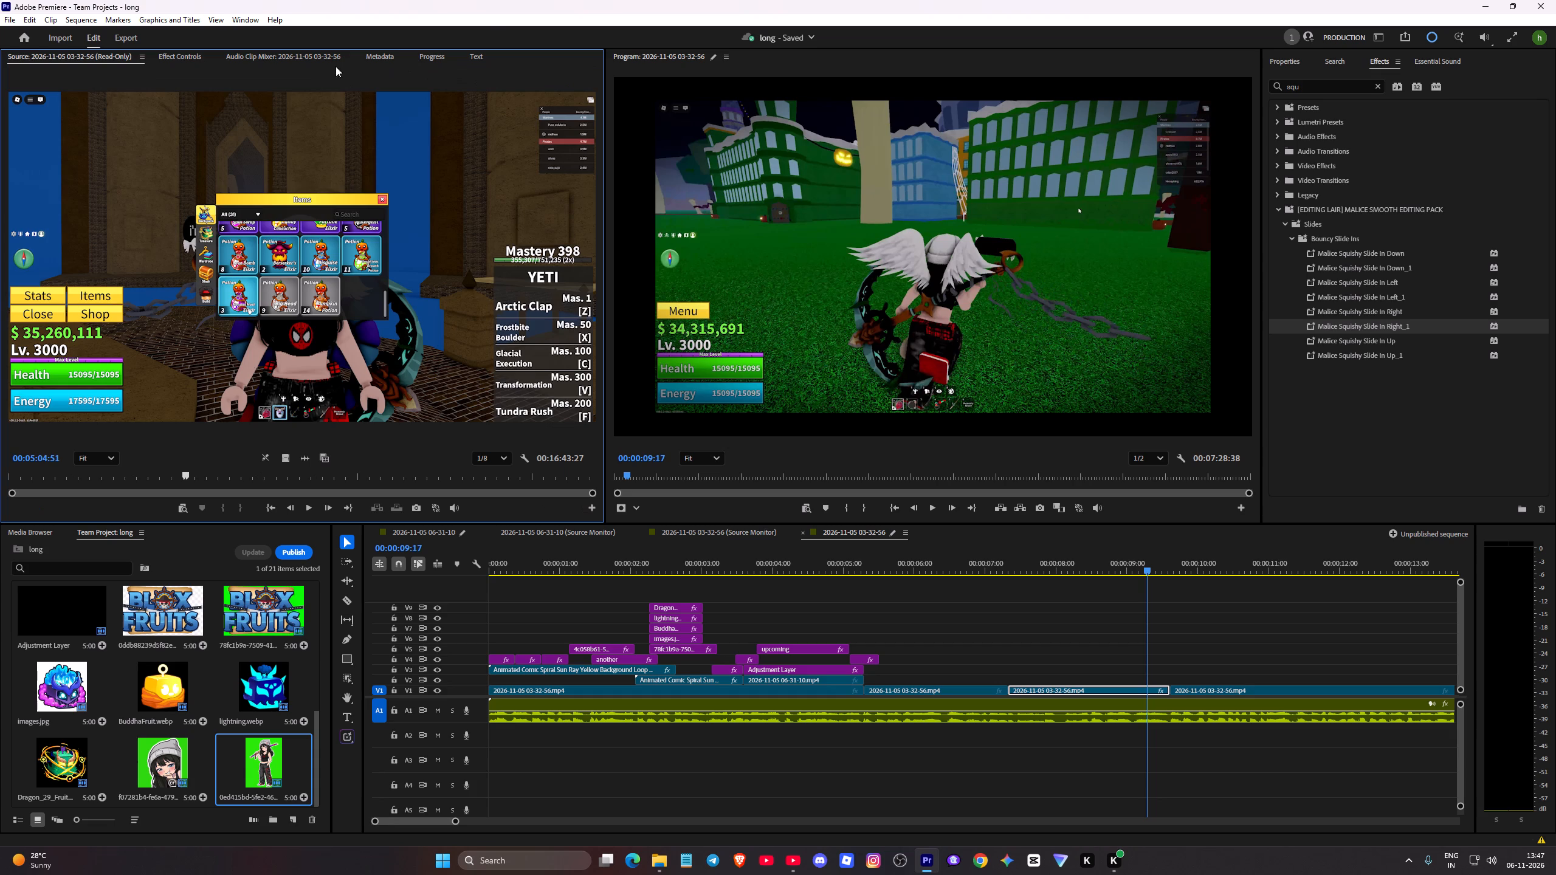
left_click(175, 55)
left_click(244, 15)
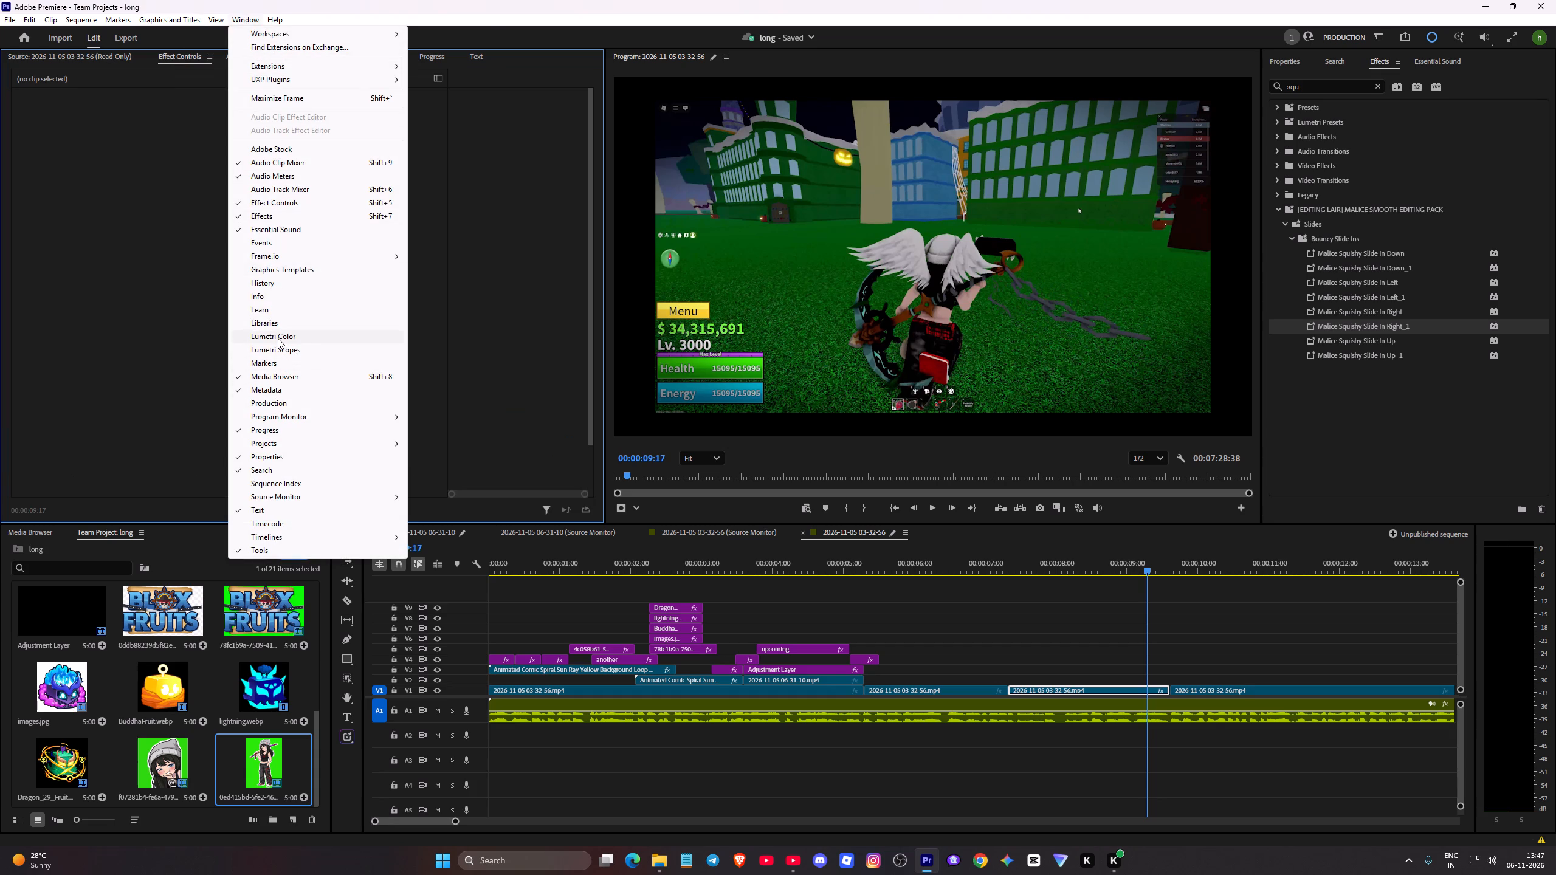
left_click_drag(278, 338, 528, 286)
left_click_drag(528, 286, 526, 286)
Open Lumetri Color, set the shrunken V1 gameplay clip's saturation to 0, and play it from its start.
left_click(243, 20)
left_click(275, 336)
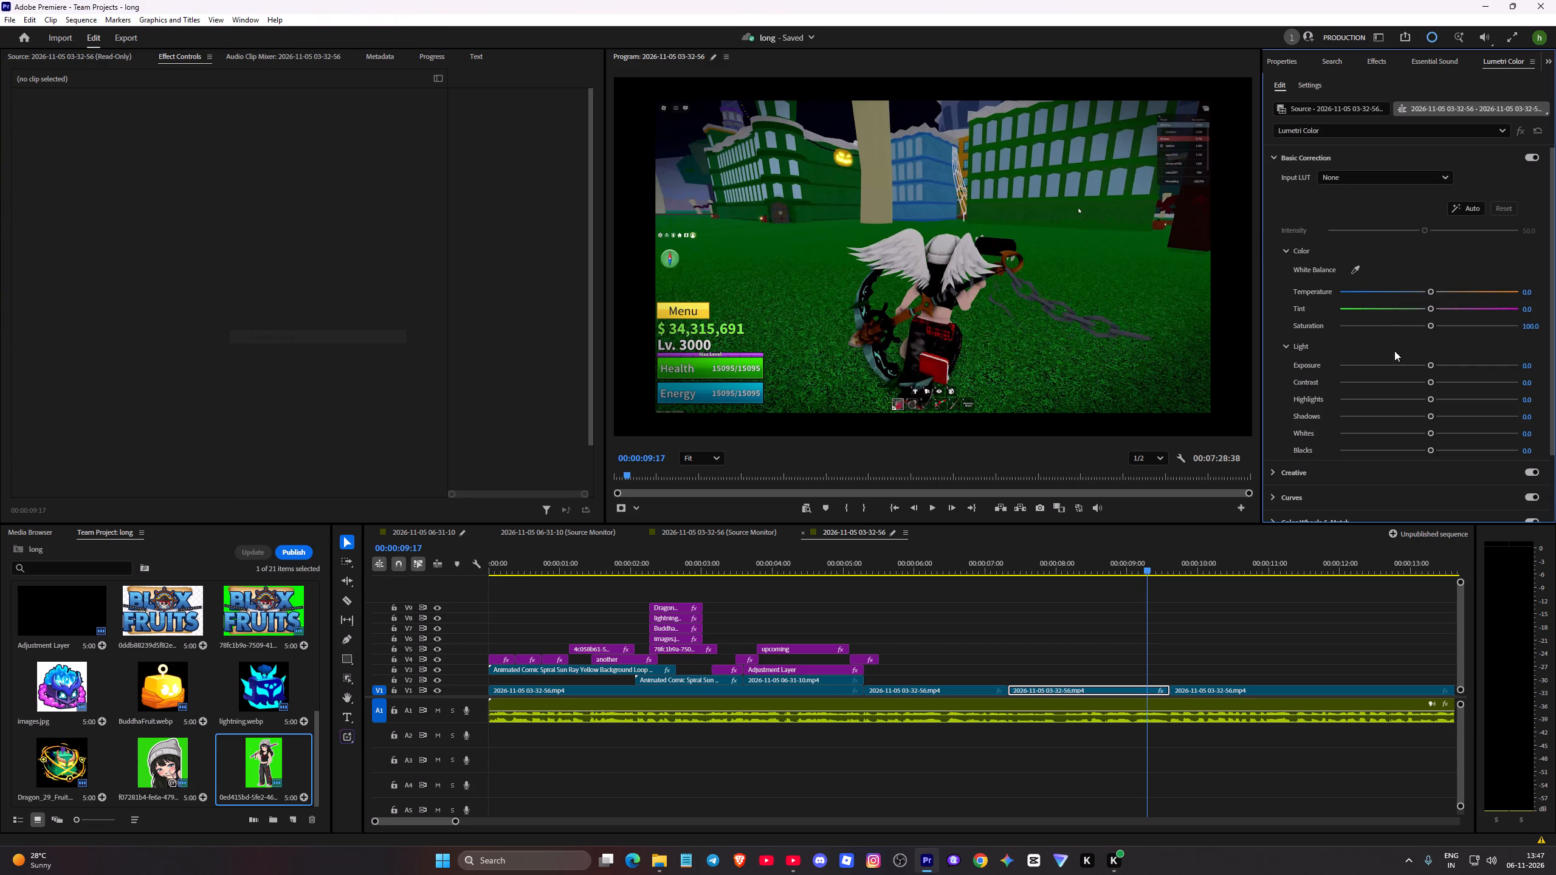
left_click_drag(1385, 323, 1295, 321)
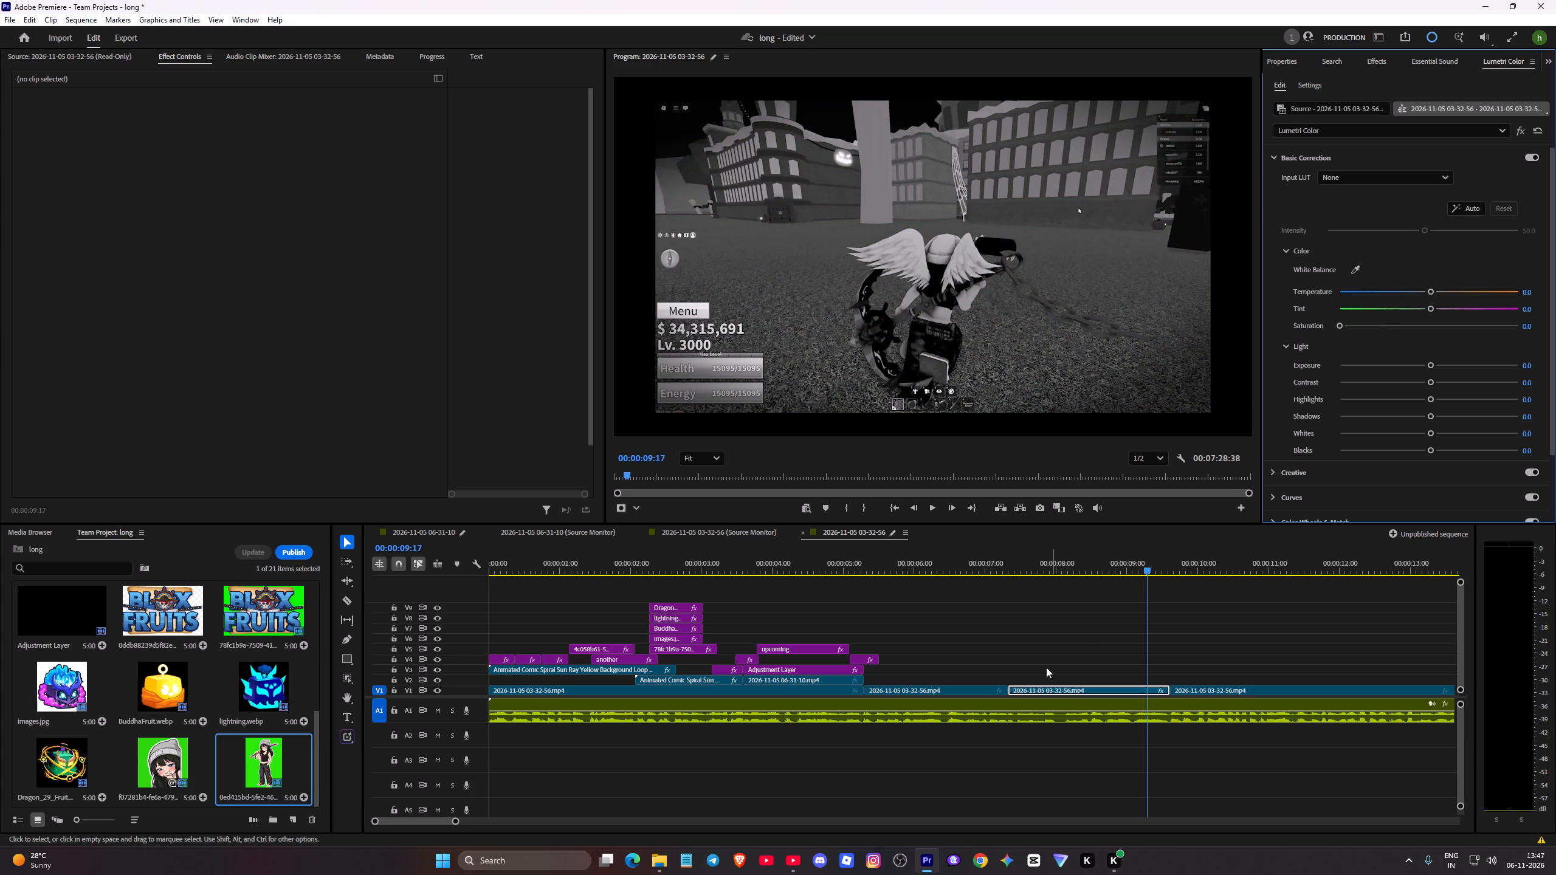
left_click(1012, 568)
key("space")
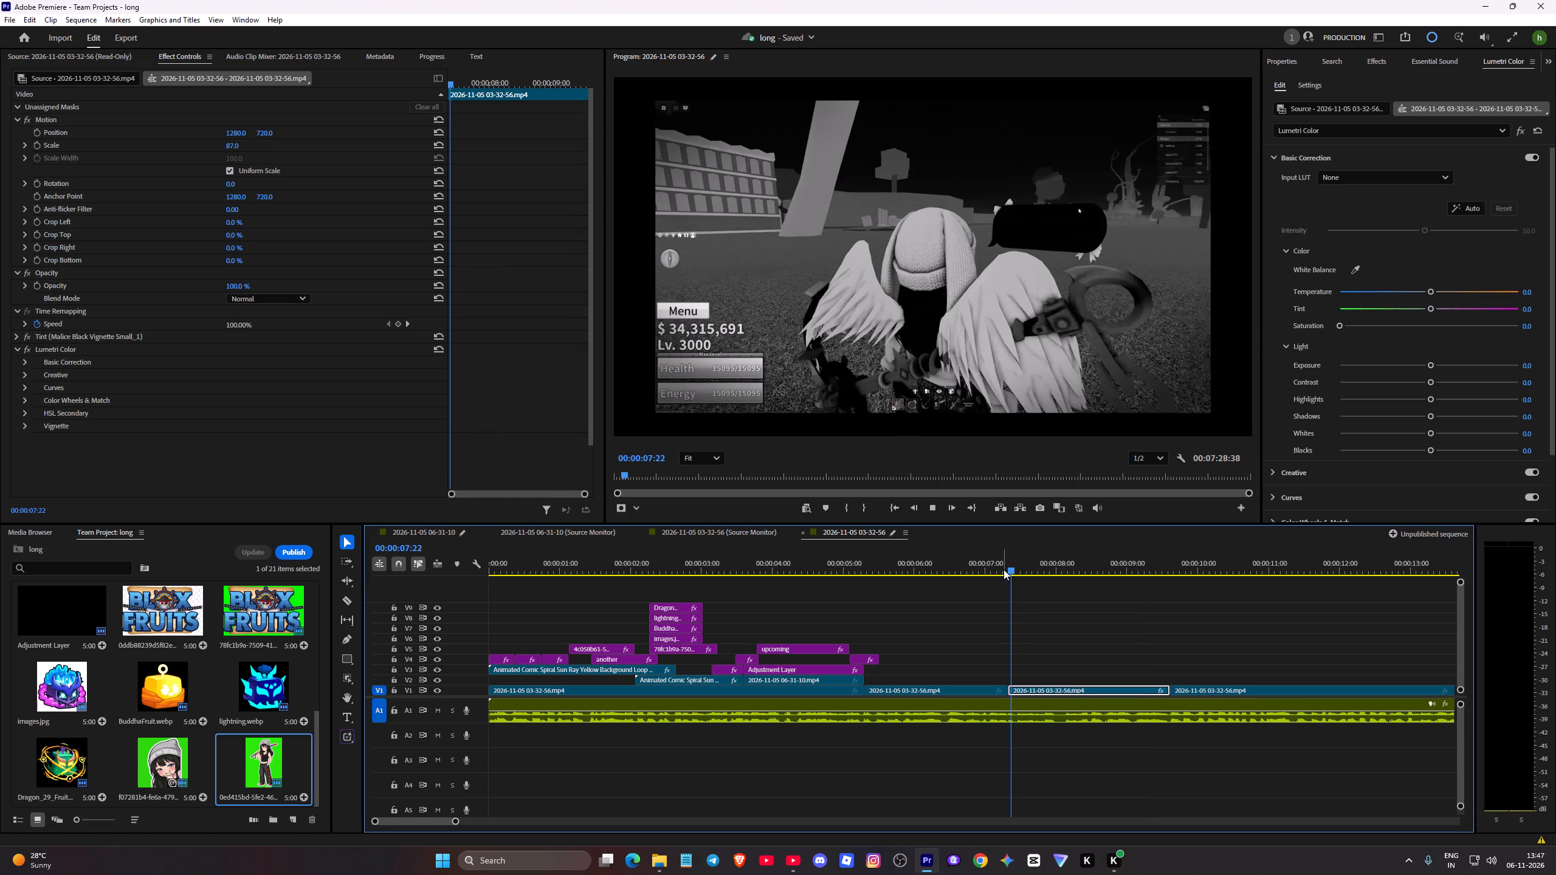
Play the sequence onward from the black-and-white clip through the gameplay footage until about 19 seconds.
key("space")
key("space")
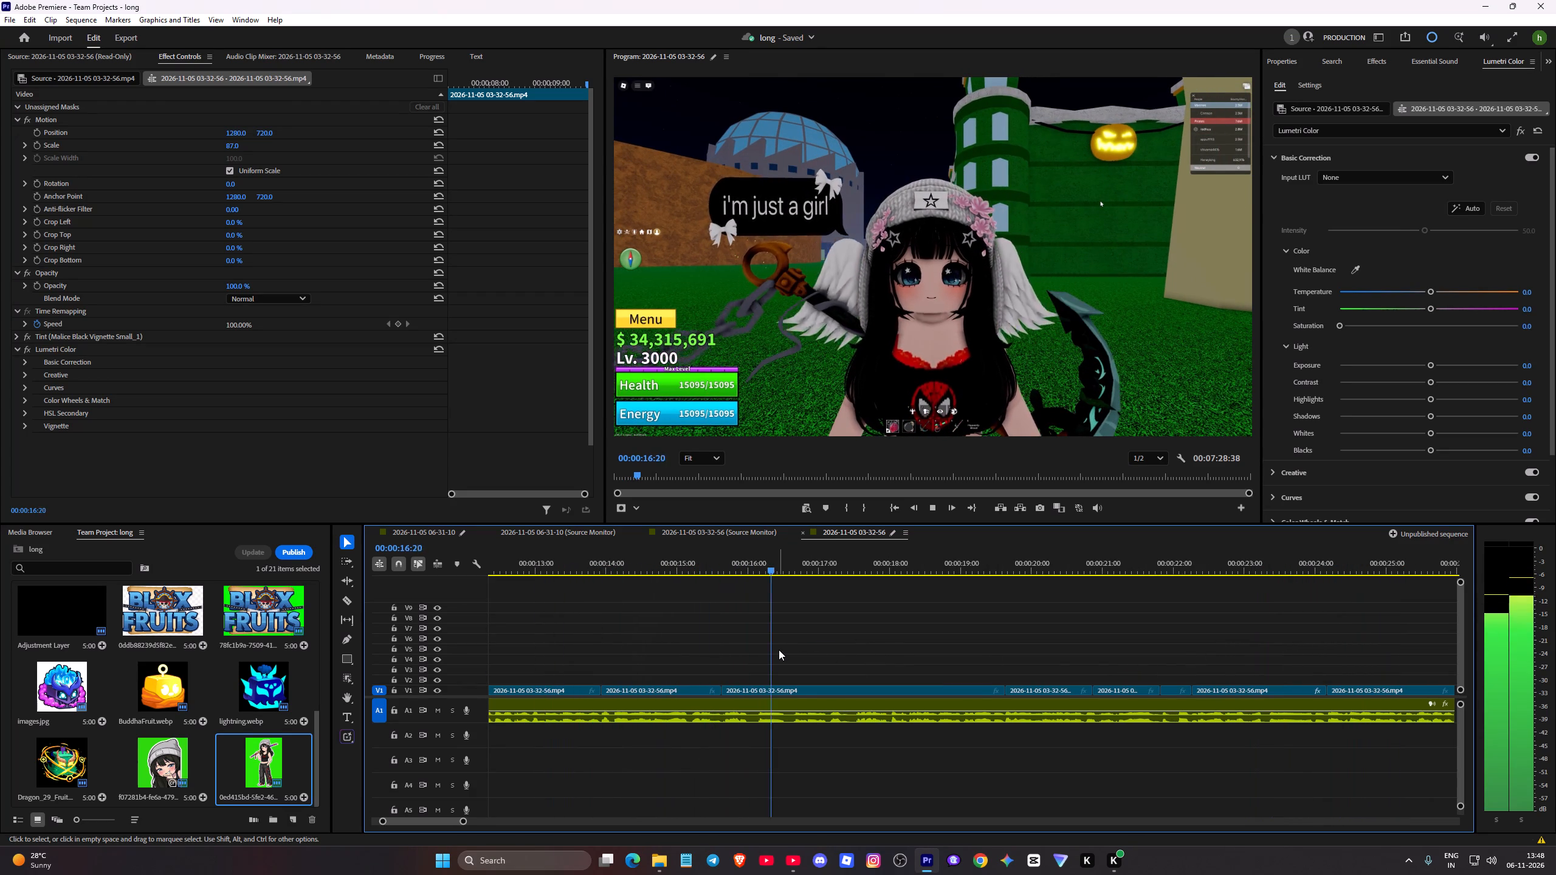
key("space")
key("space")
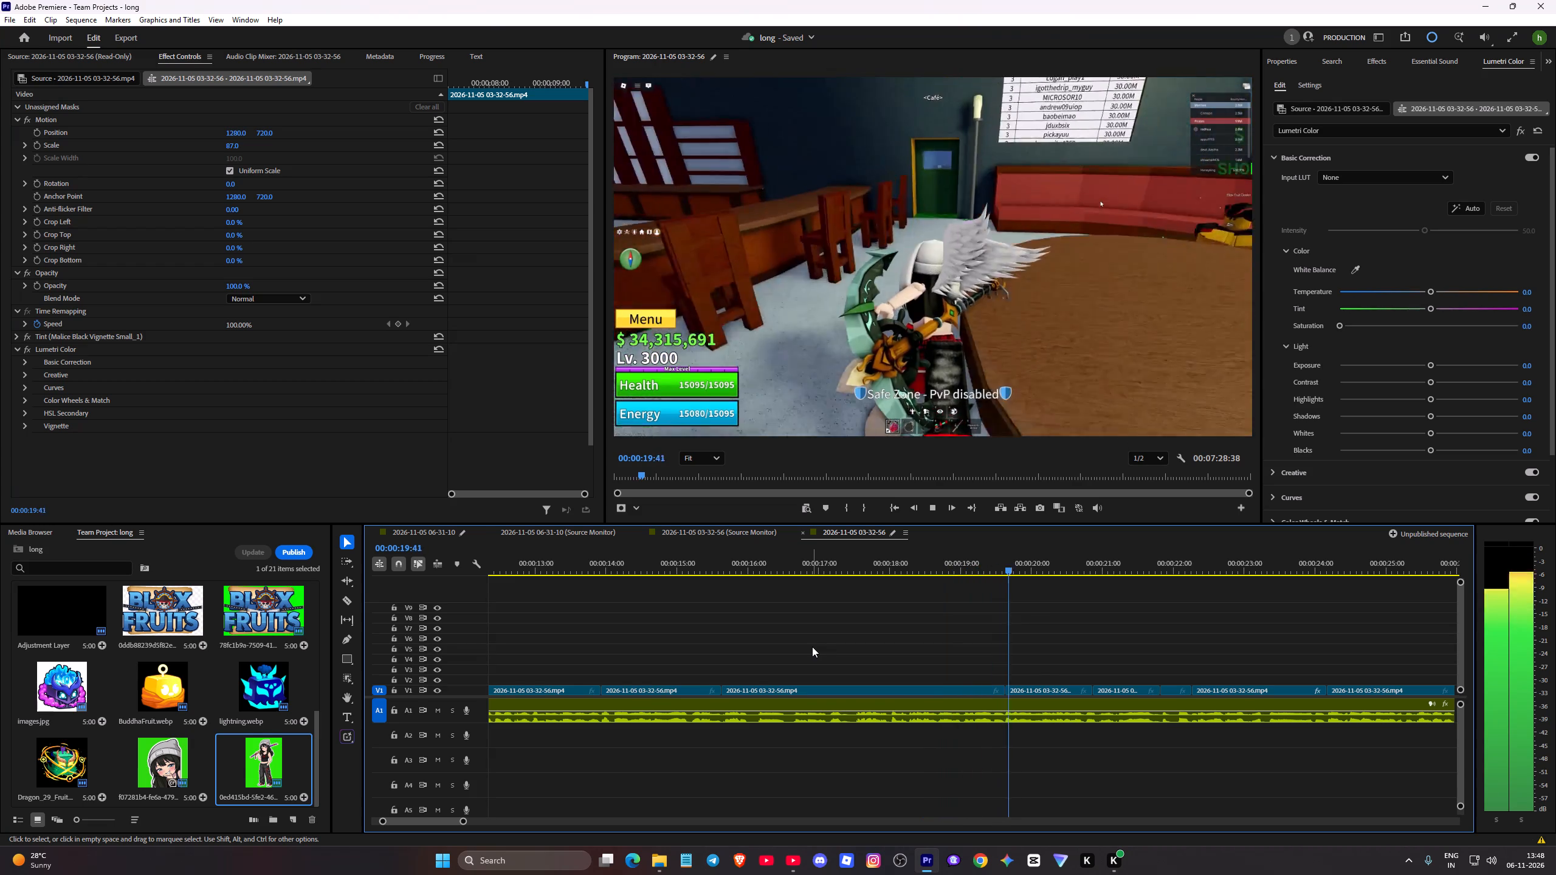
key("space")
Replay the character close-up from about 15.6 seconds and split its V1 clip at about 16.6, 17.1 and 17.4 seconds.
left_click(723, 568)
key("space")
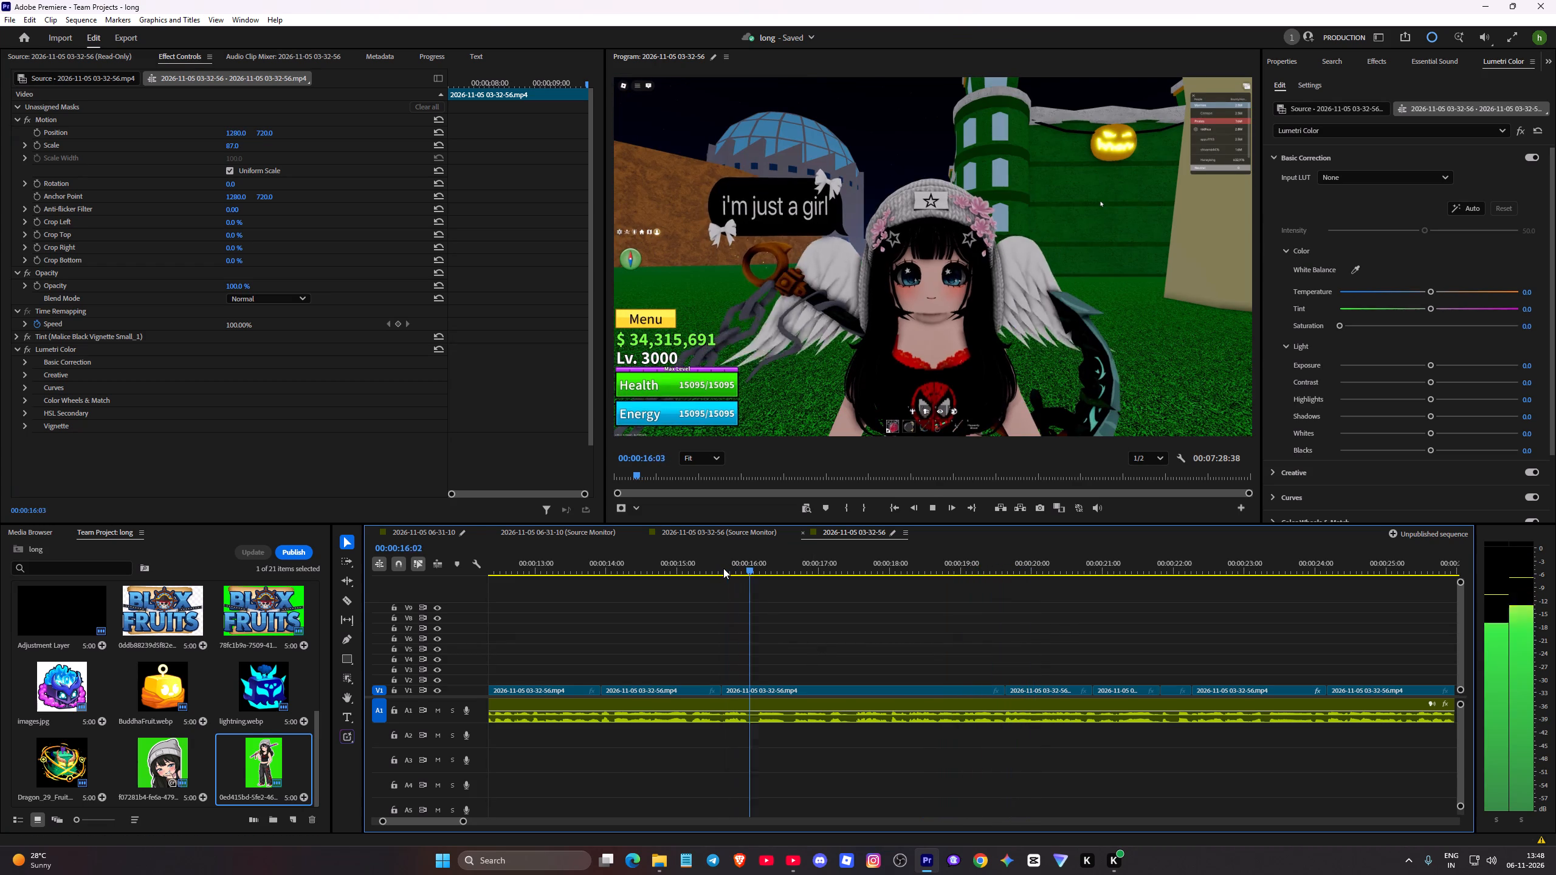
key("space")
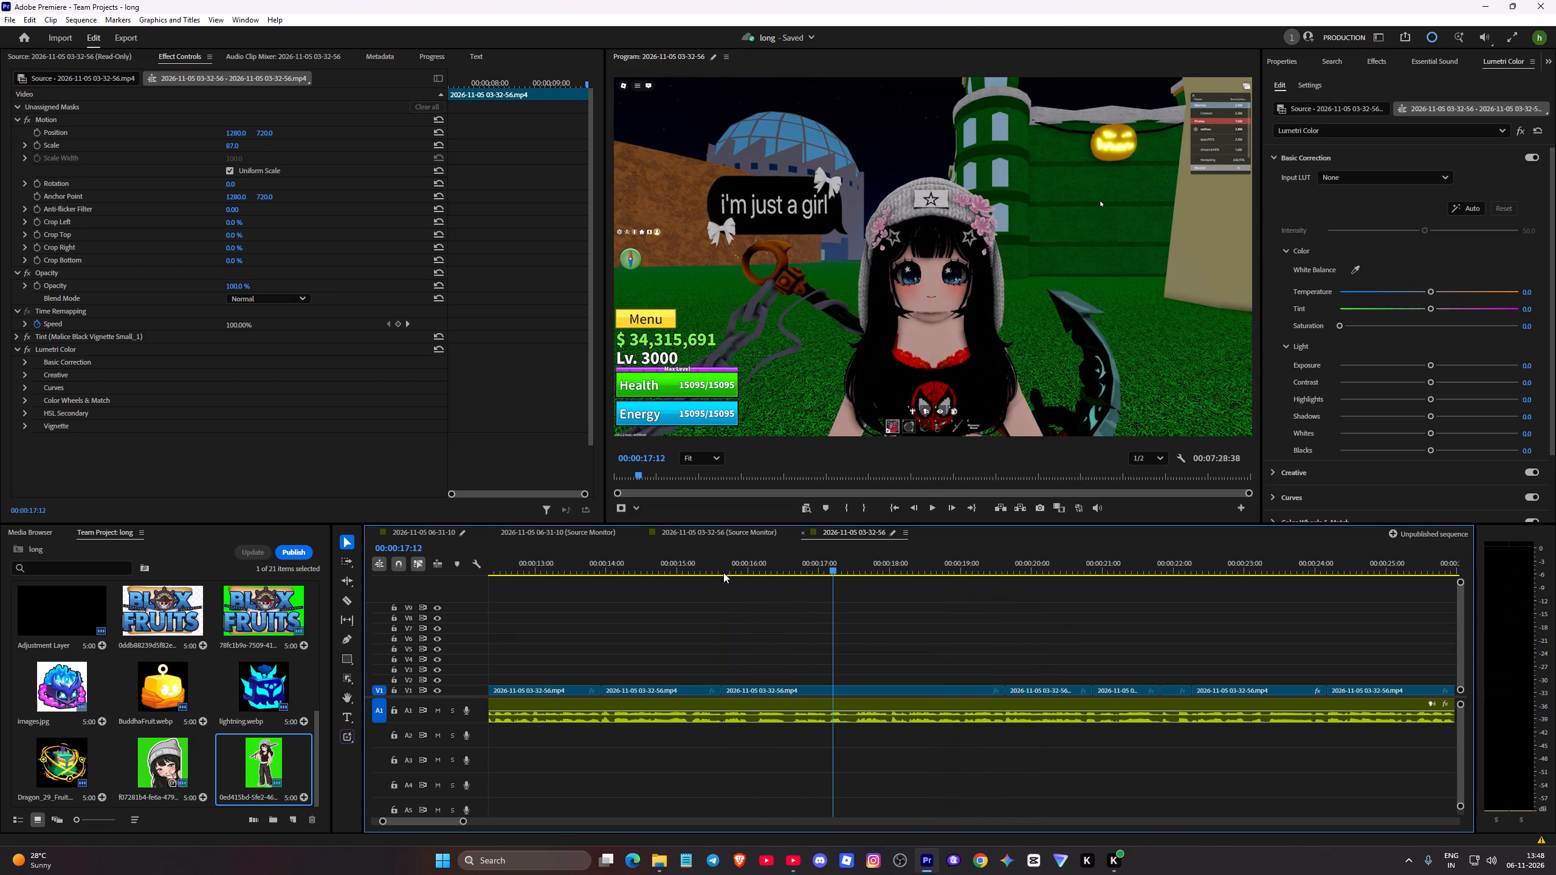
key("c")
left_click(793, 684)
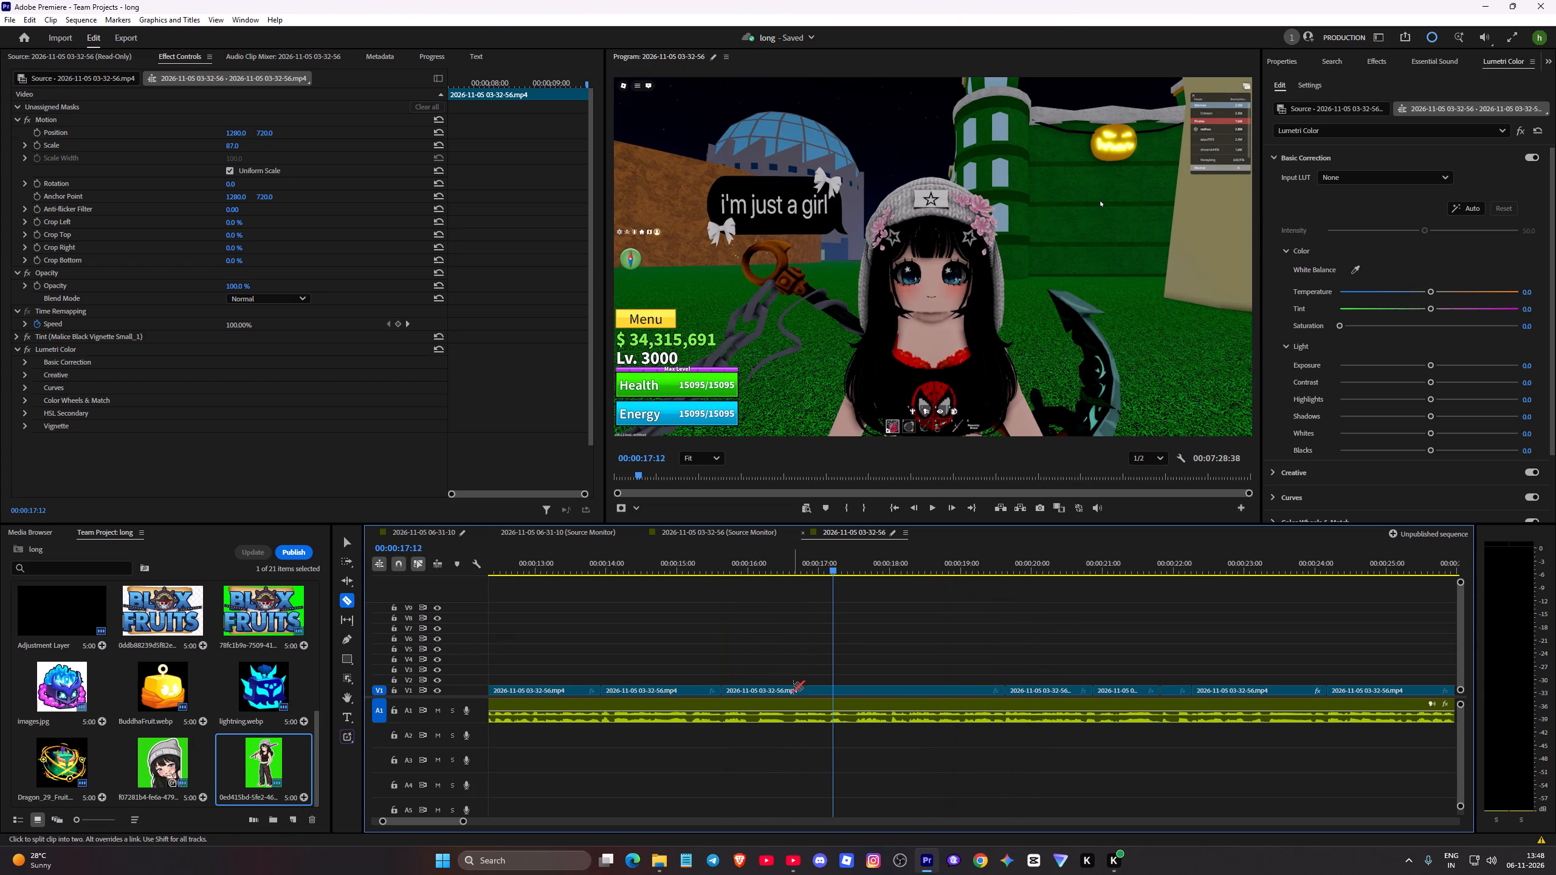
left_click(793, 688)
key("space")
key("space")
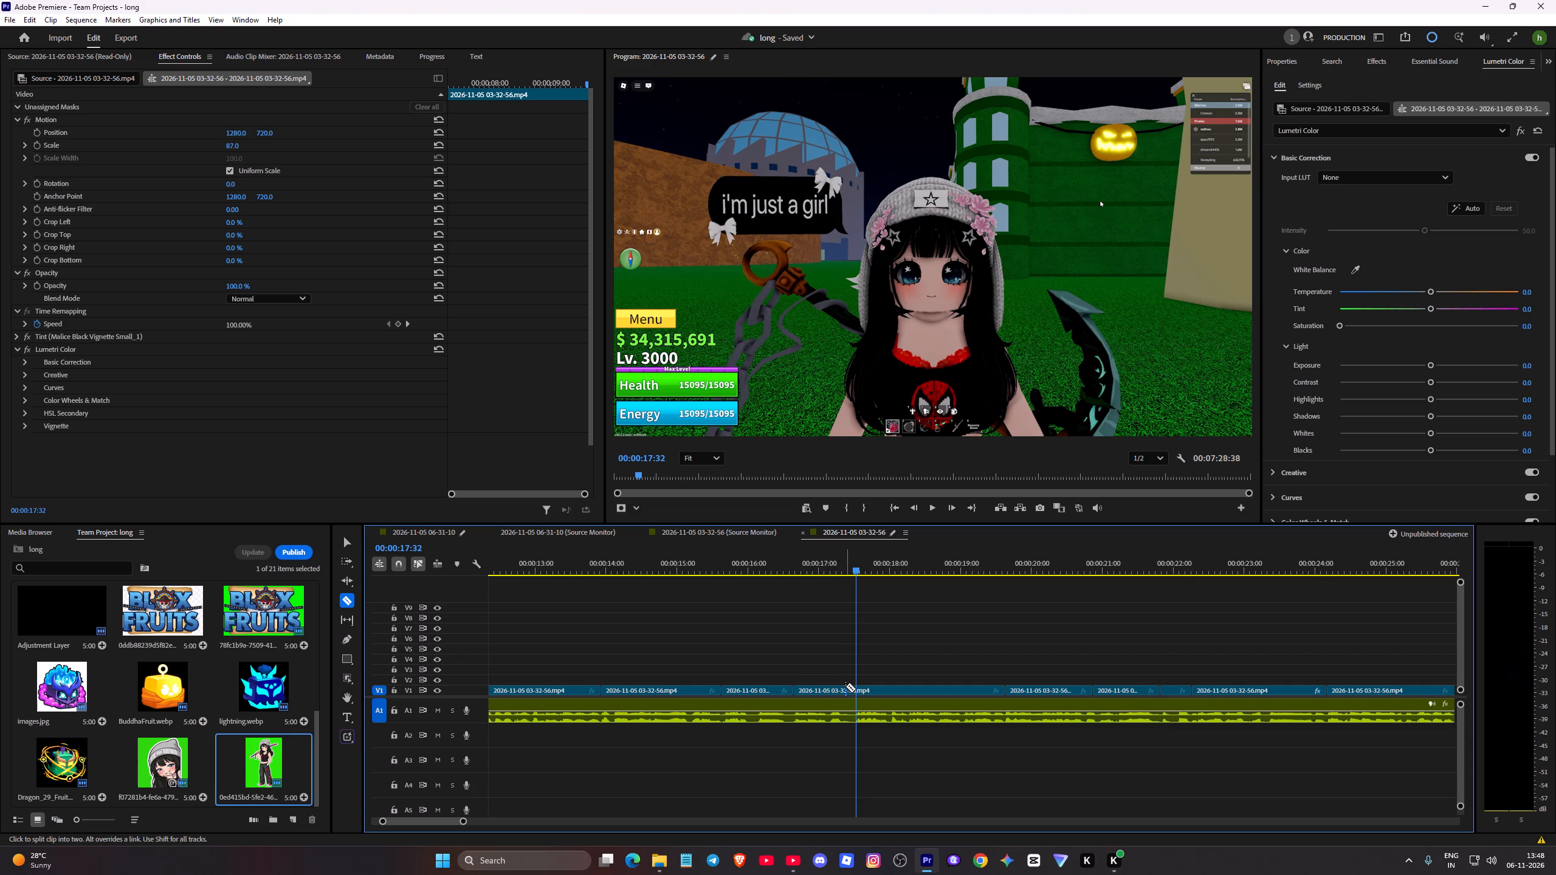
left_click(845, 686)
left_click(828, 688)
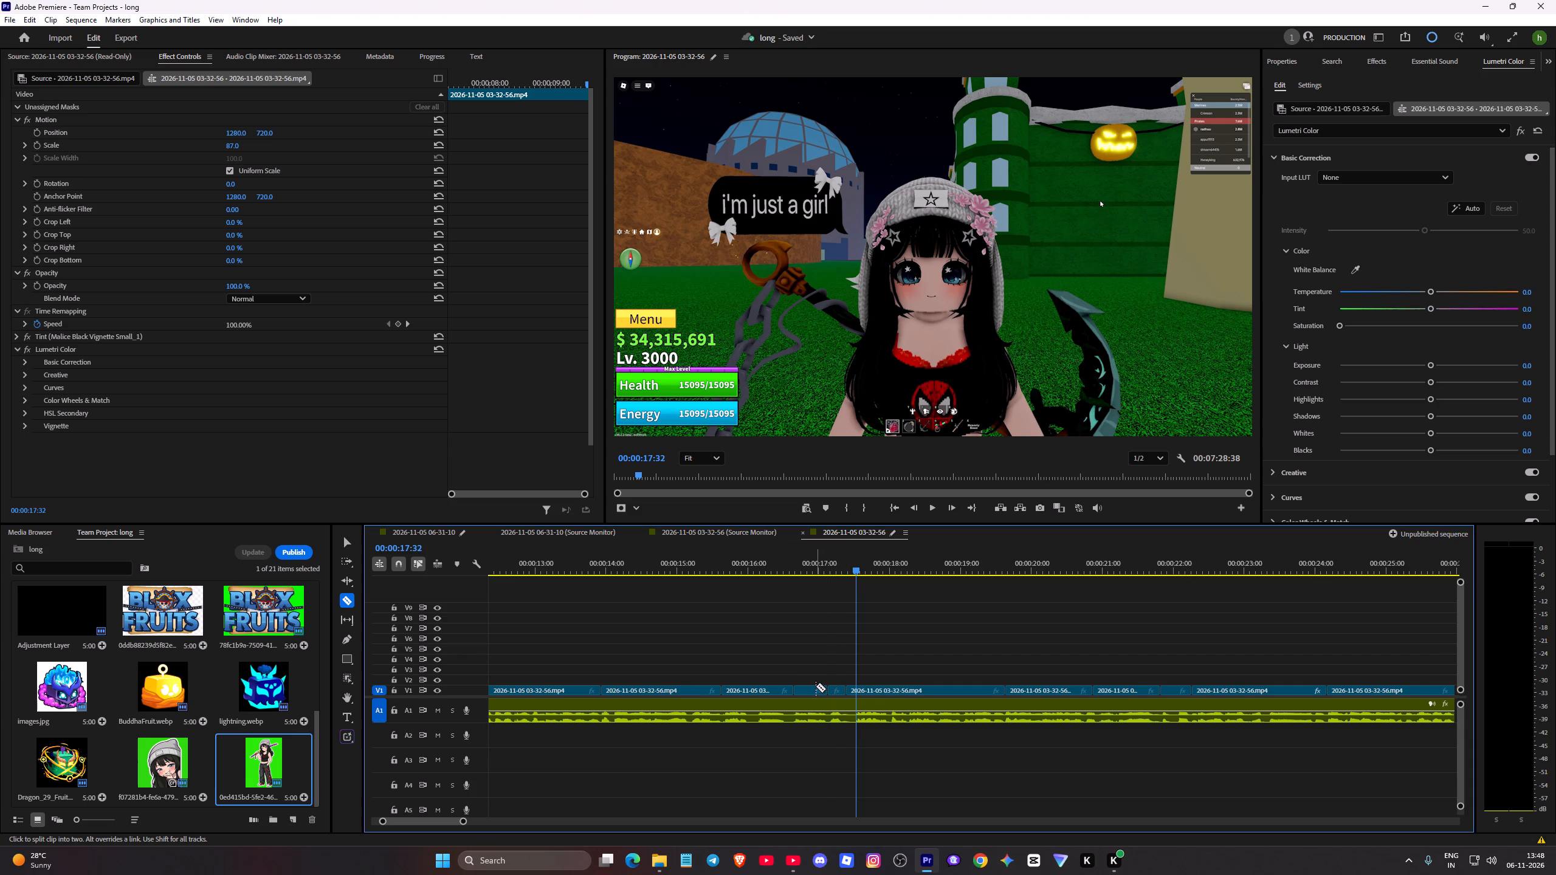
Select the V1 segment between about 16.6 and 17.1 seconds and set its scale to 124%.
key("v")
left_click(811, 571)
left_click(808, 683)
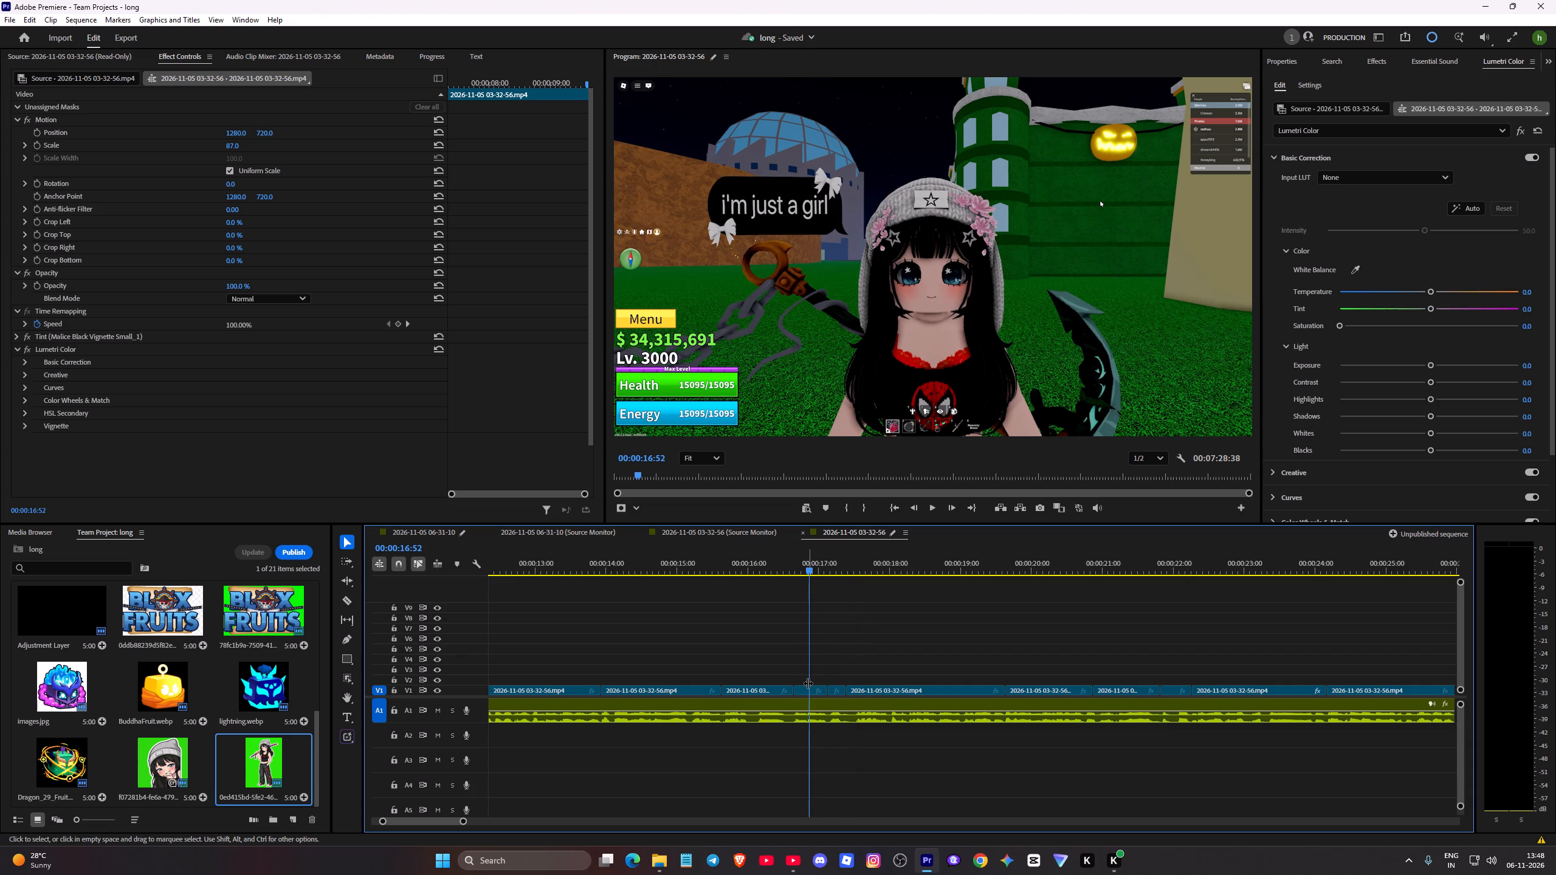
left_click(808, 690)
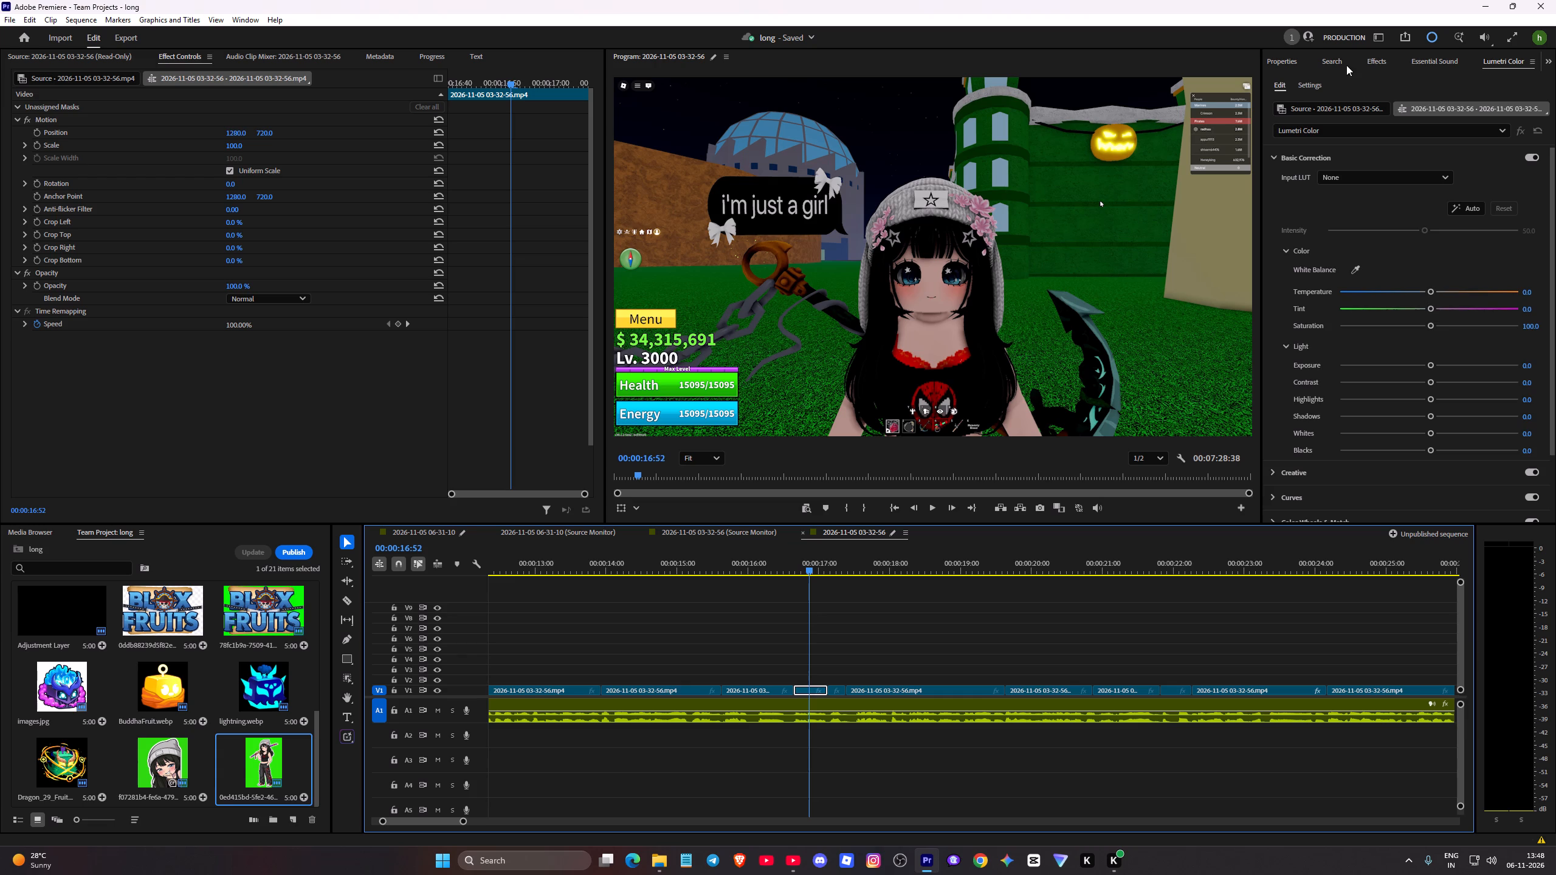
left_click(1388, 63)
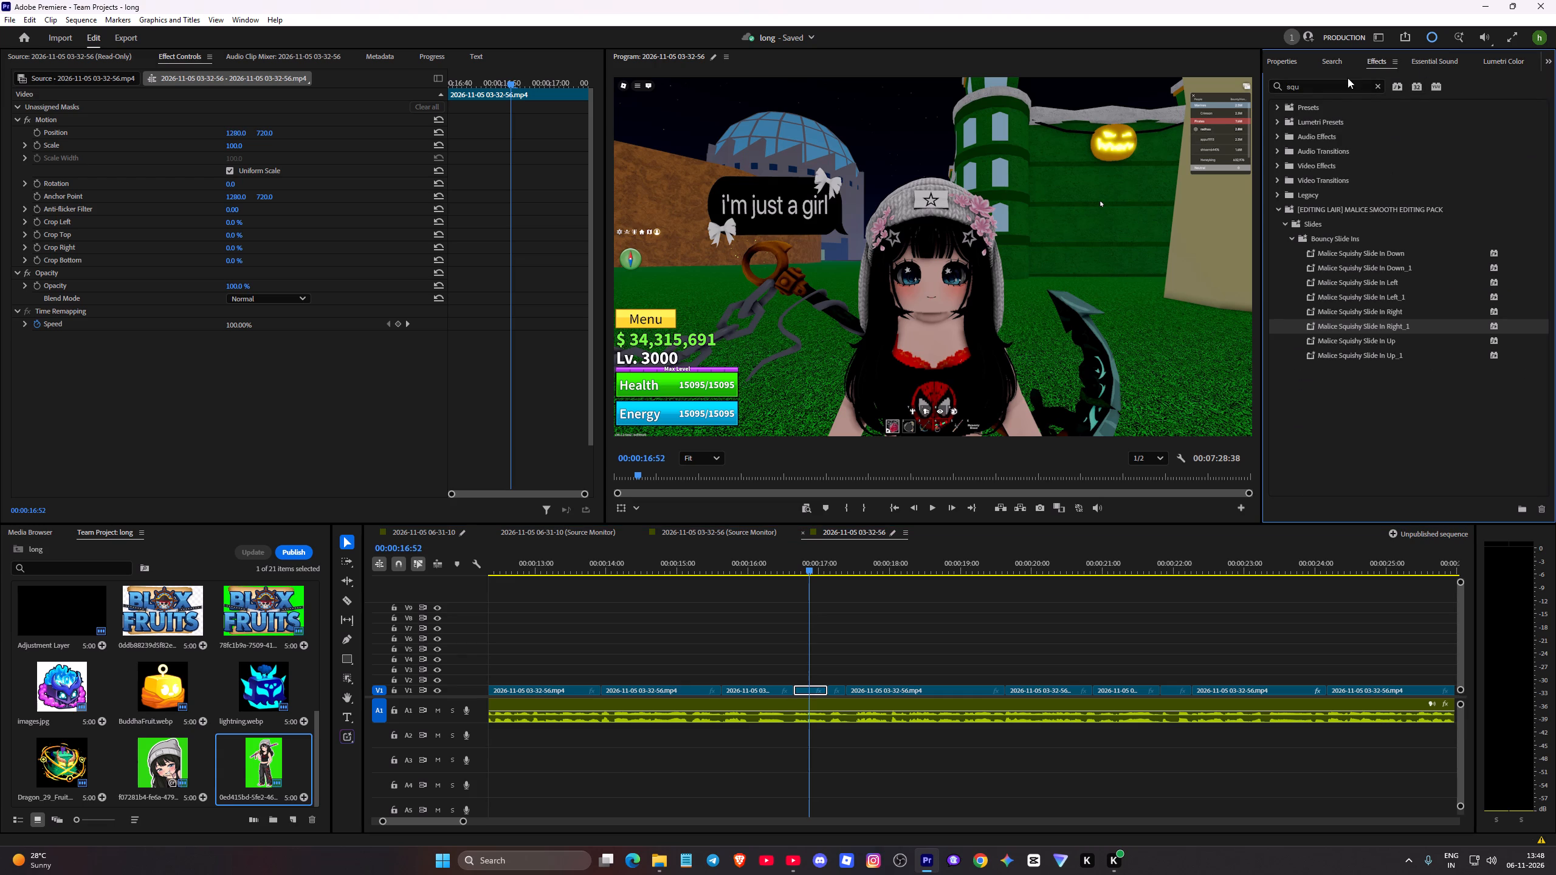
left_click(1383, 84)
left_click(1430, 59)
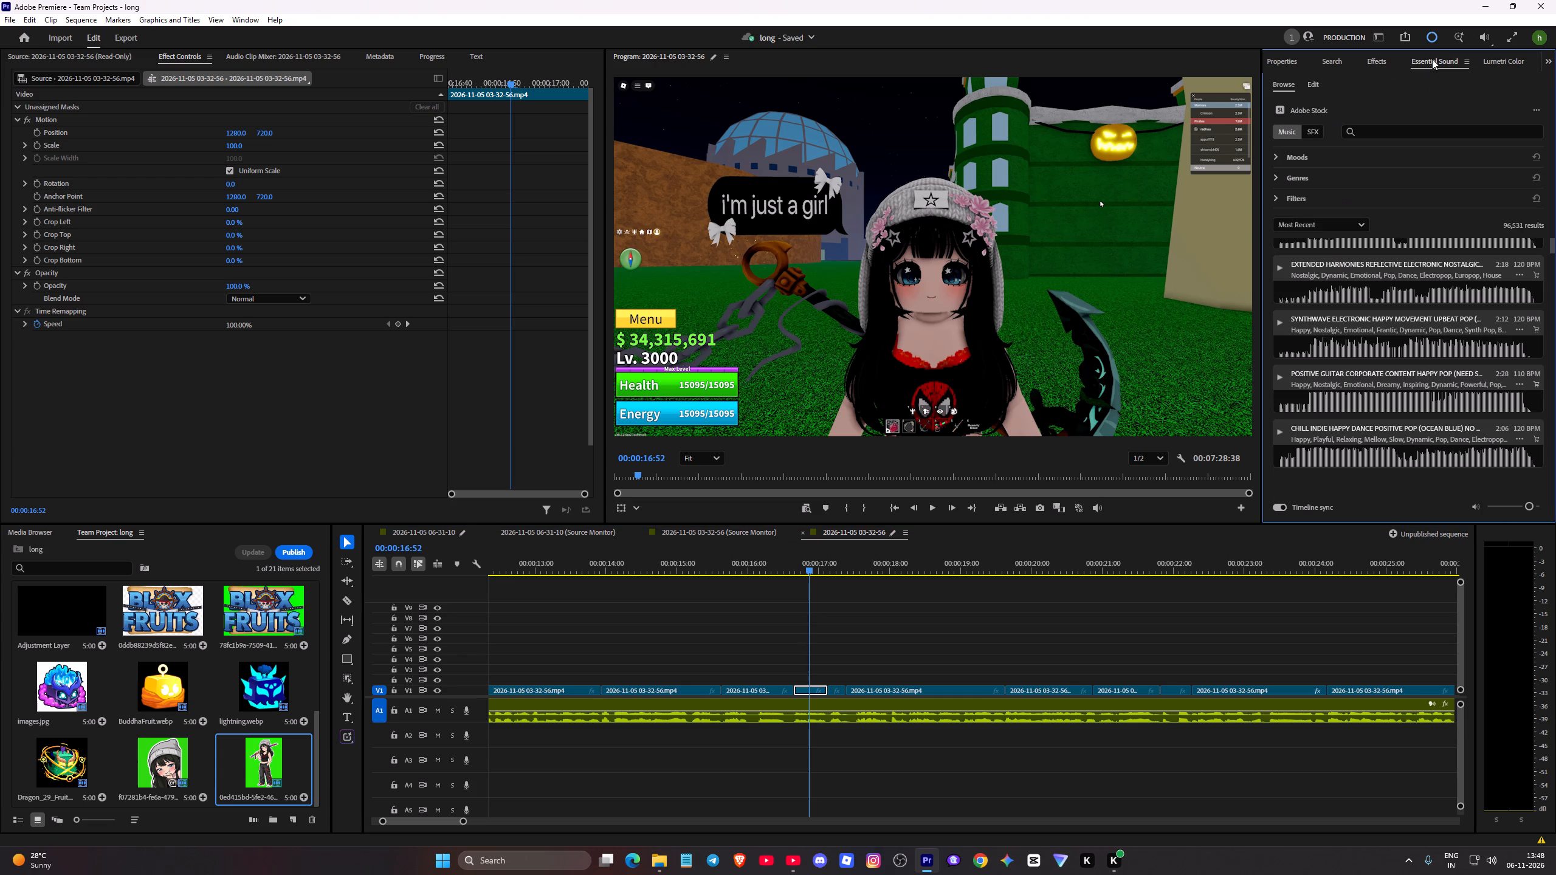
left_click(1346, 63)
left_click(1272, 61)
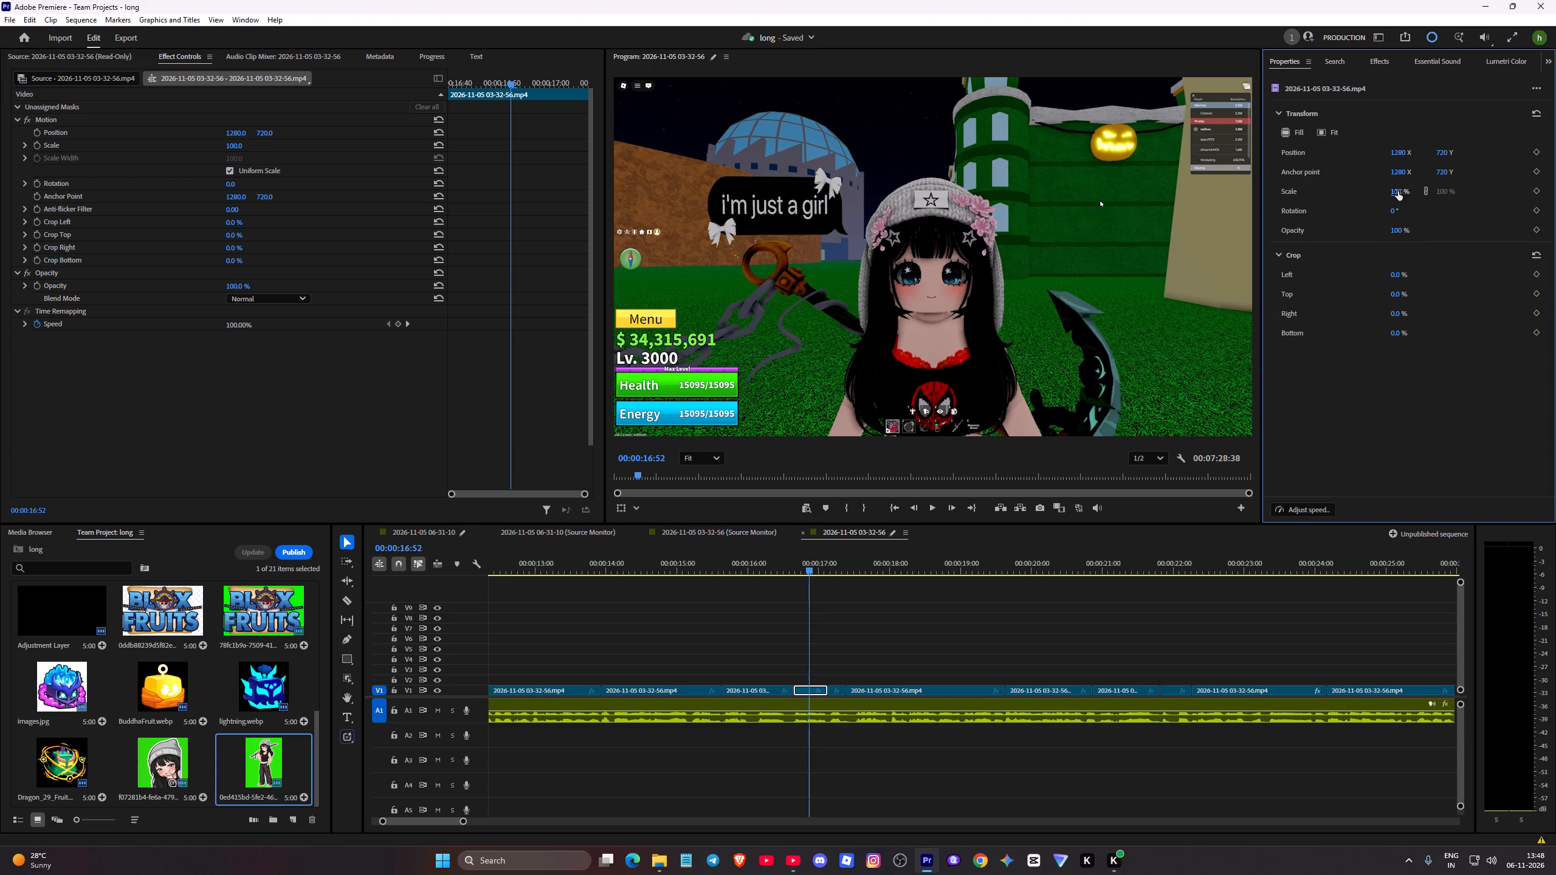
left_click_drag(1398, 191, 1414, 191)
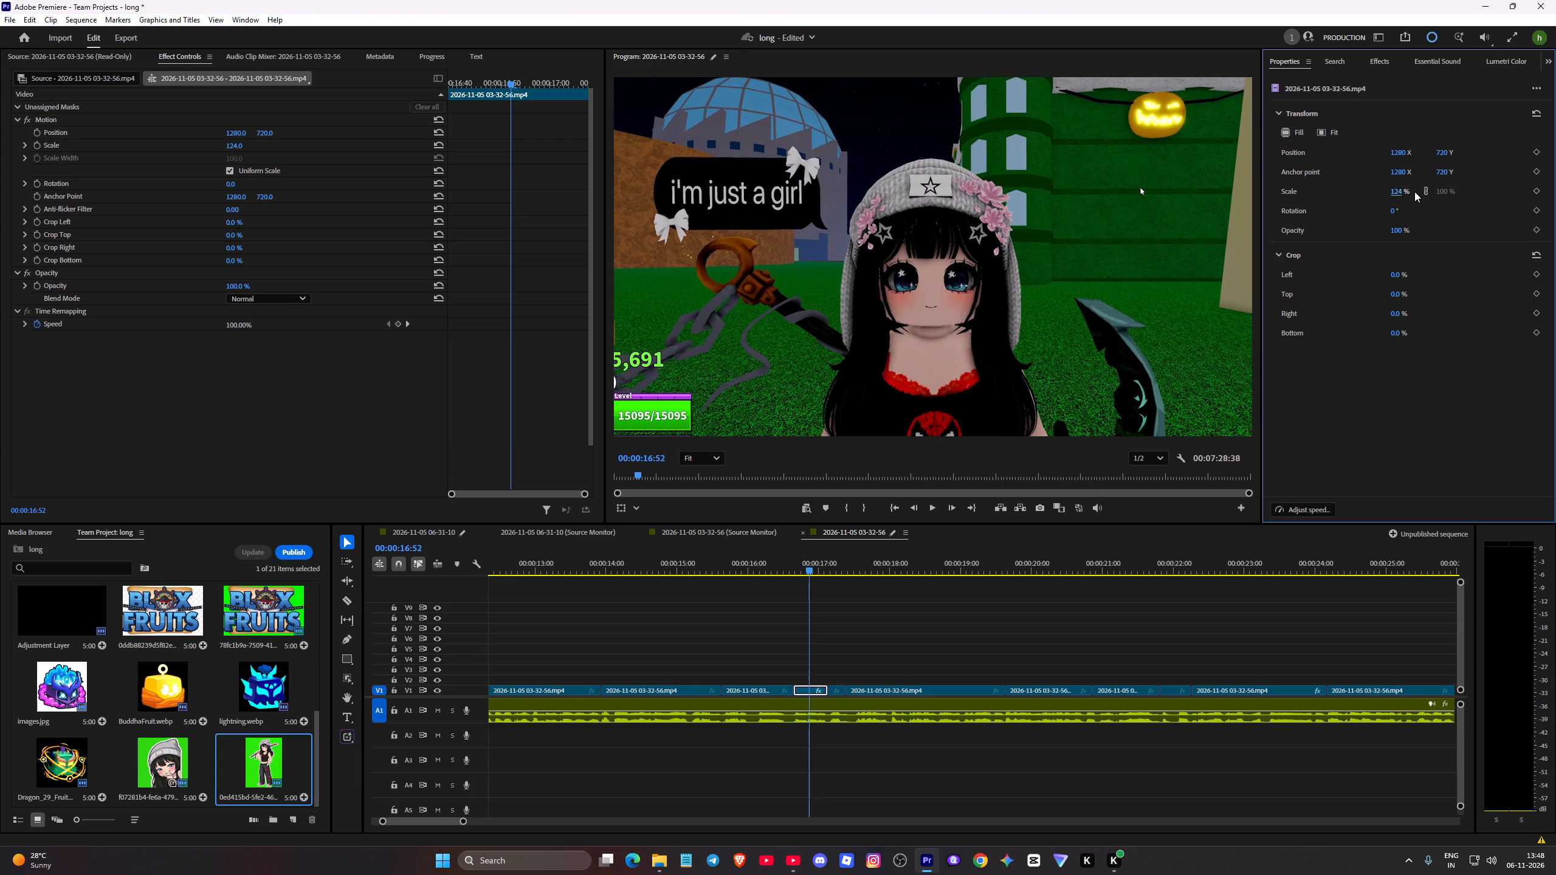
Select the short V1 segment directly after the 124% one and enlarge its scale to 276%.
key("space")
key("space")
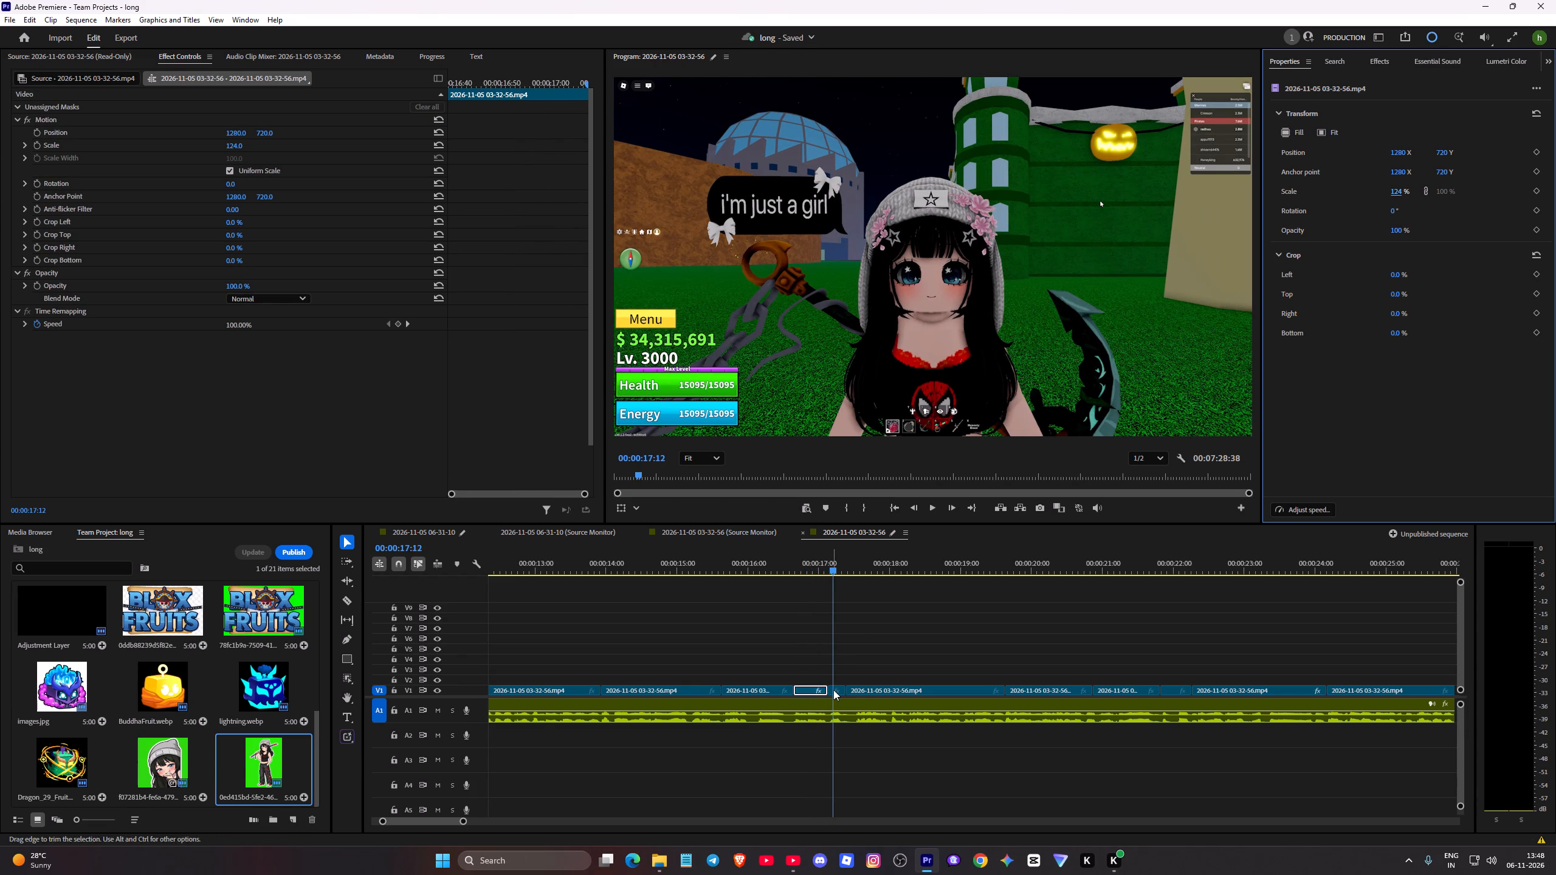
left_click(833, 690)
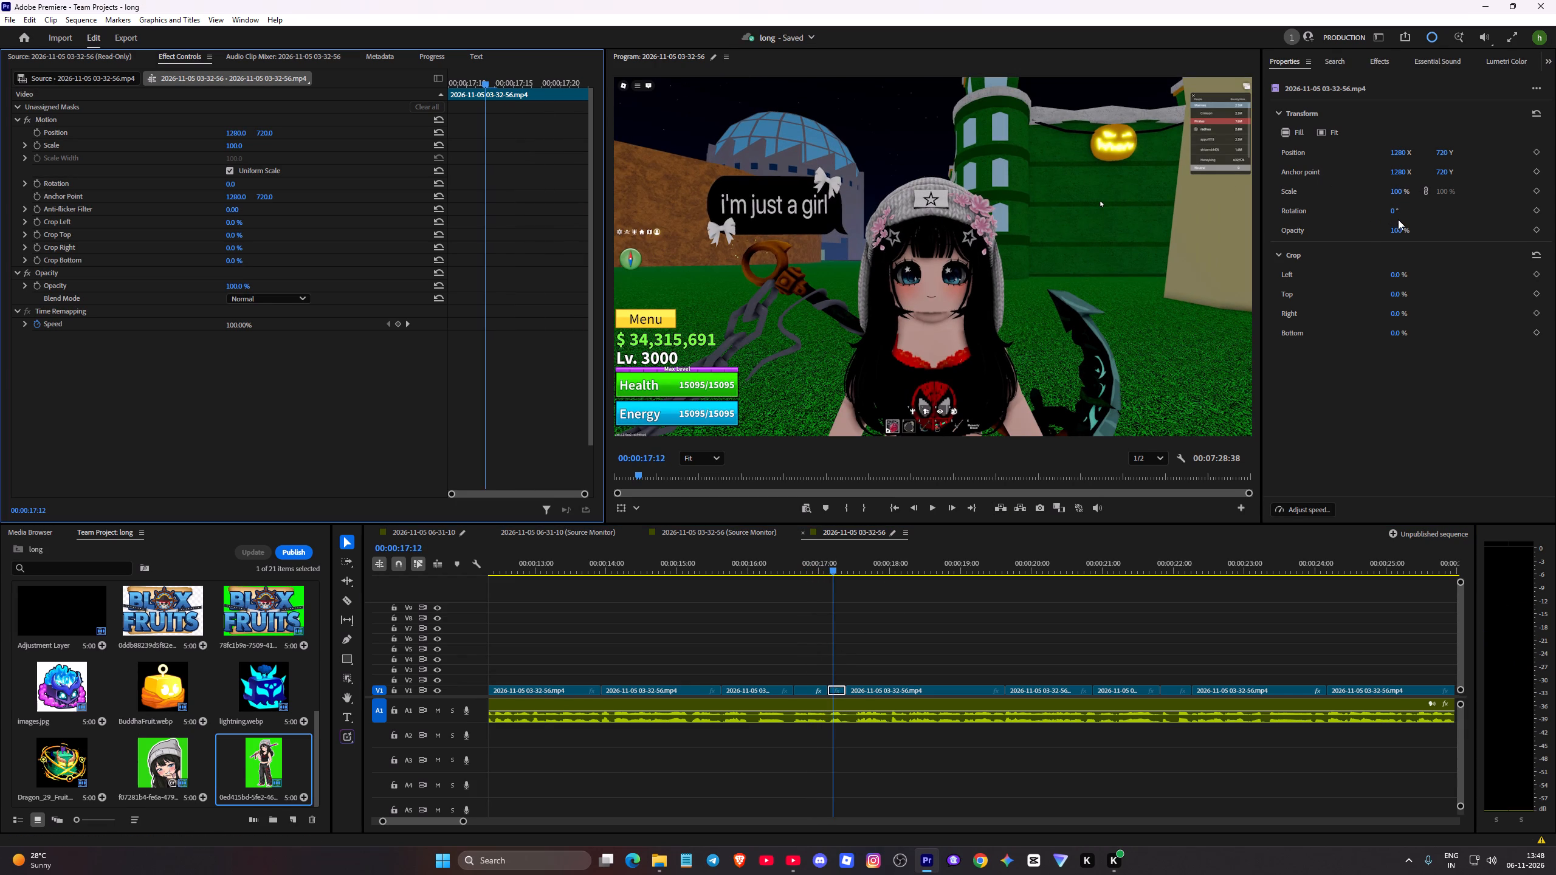
left_click_drag(1397, 228, 1433, 230)
left_click_drag(1396, 191, 1496, 217)
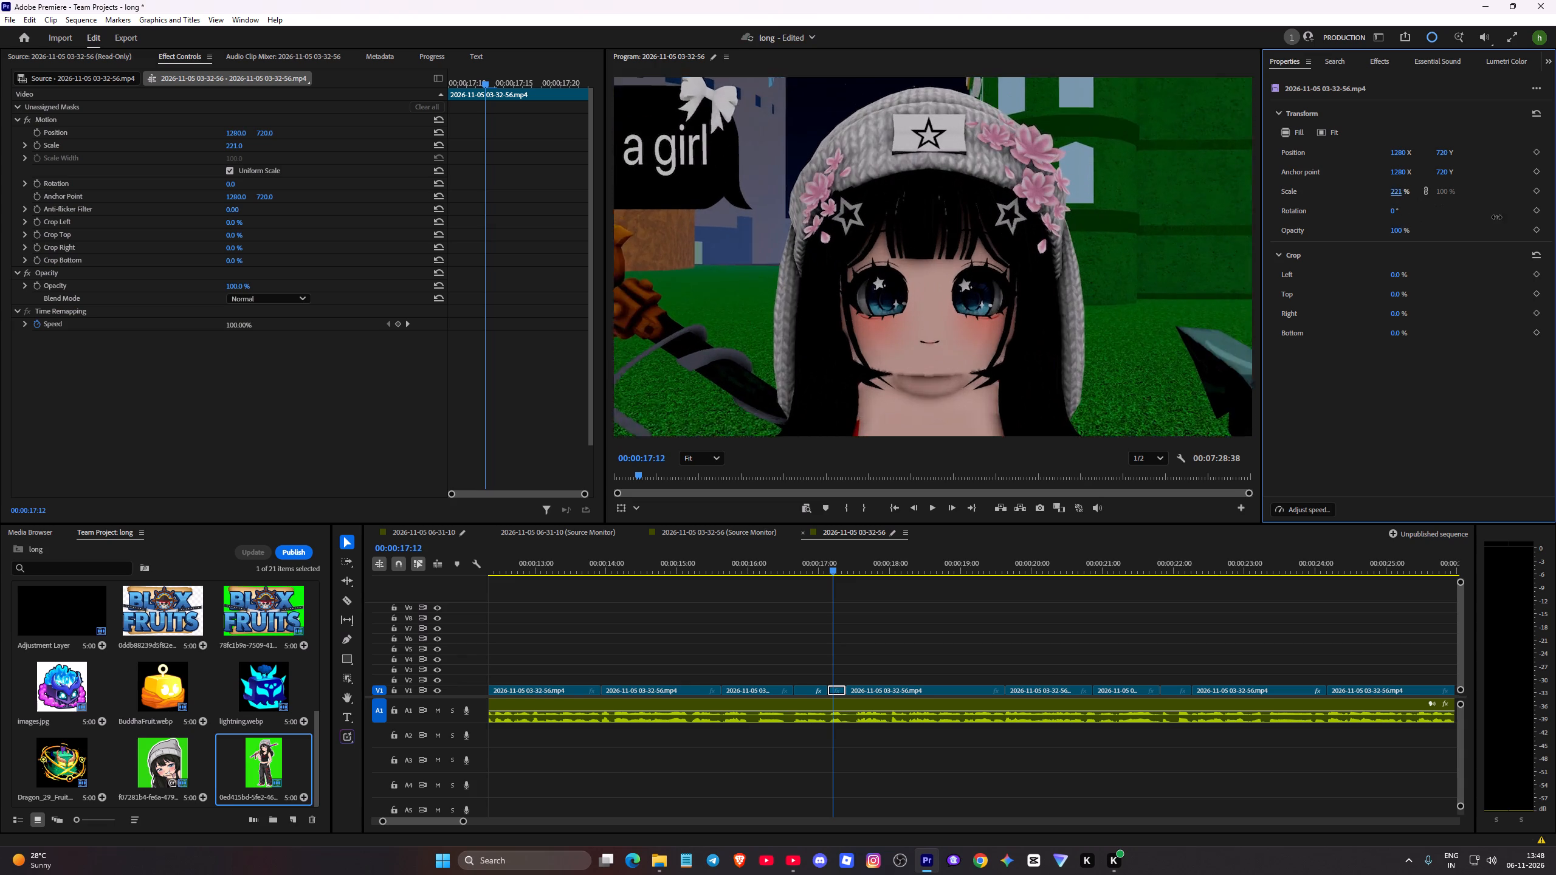
left_click_drag(1496, 217, 1555, 242)
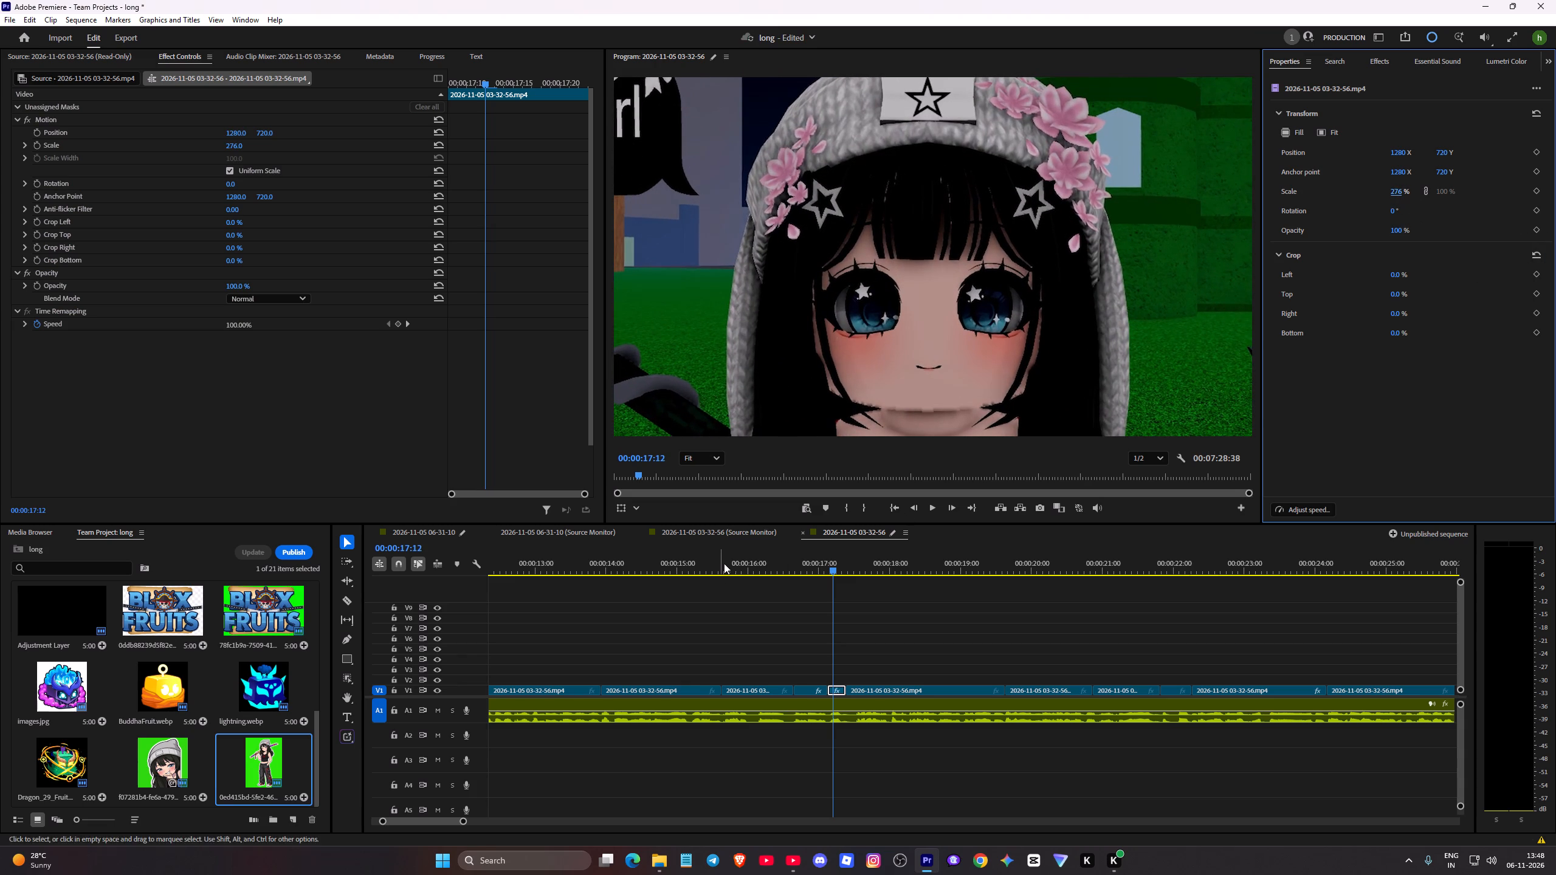
Play on from the close-up and split the V1 clip around the Spooky Spinner at about 34.9 and 40.7 seconds.
left_click(725, 561)
key("space")
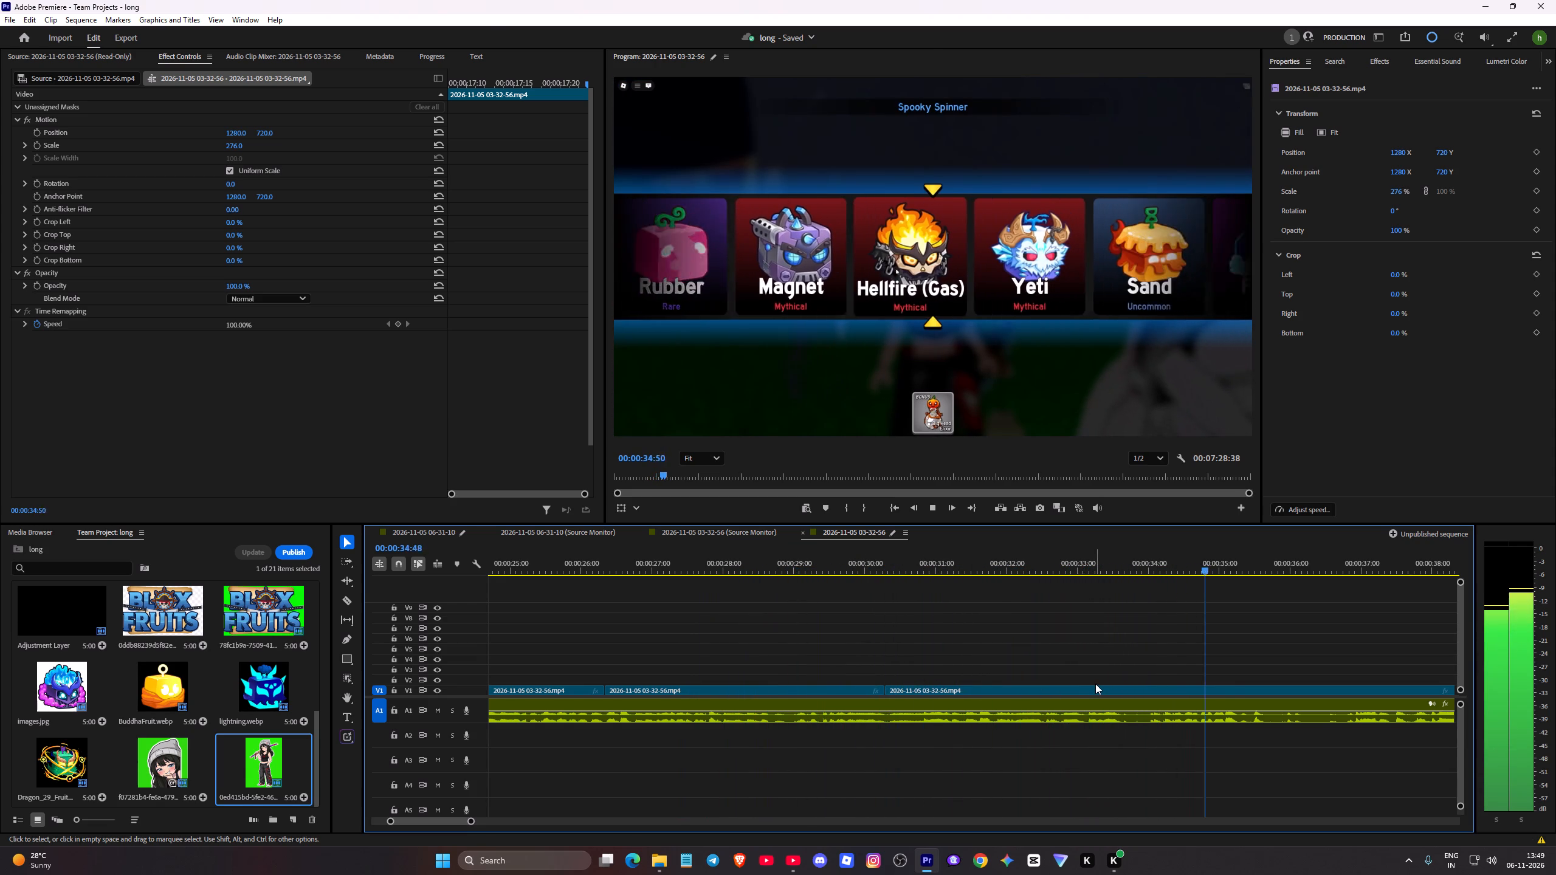
key("space")
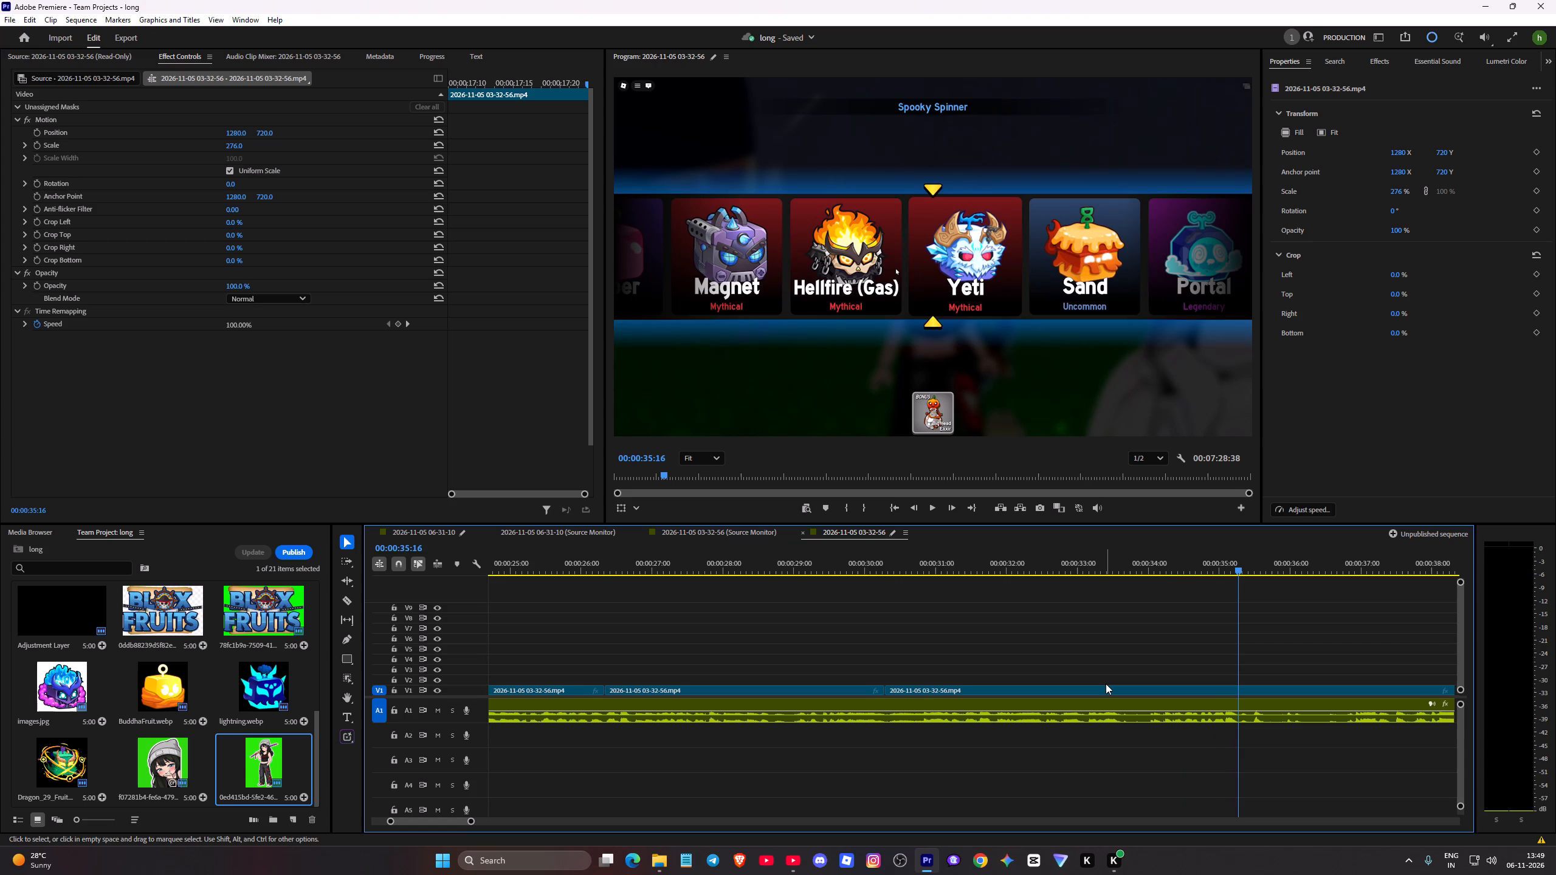
key("c")
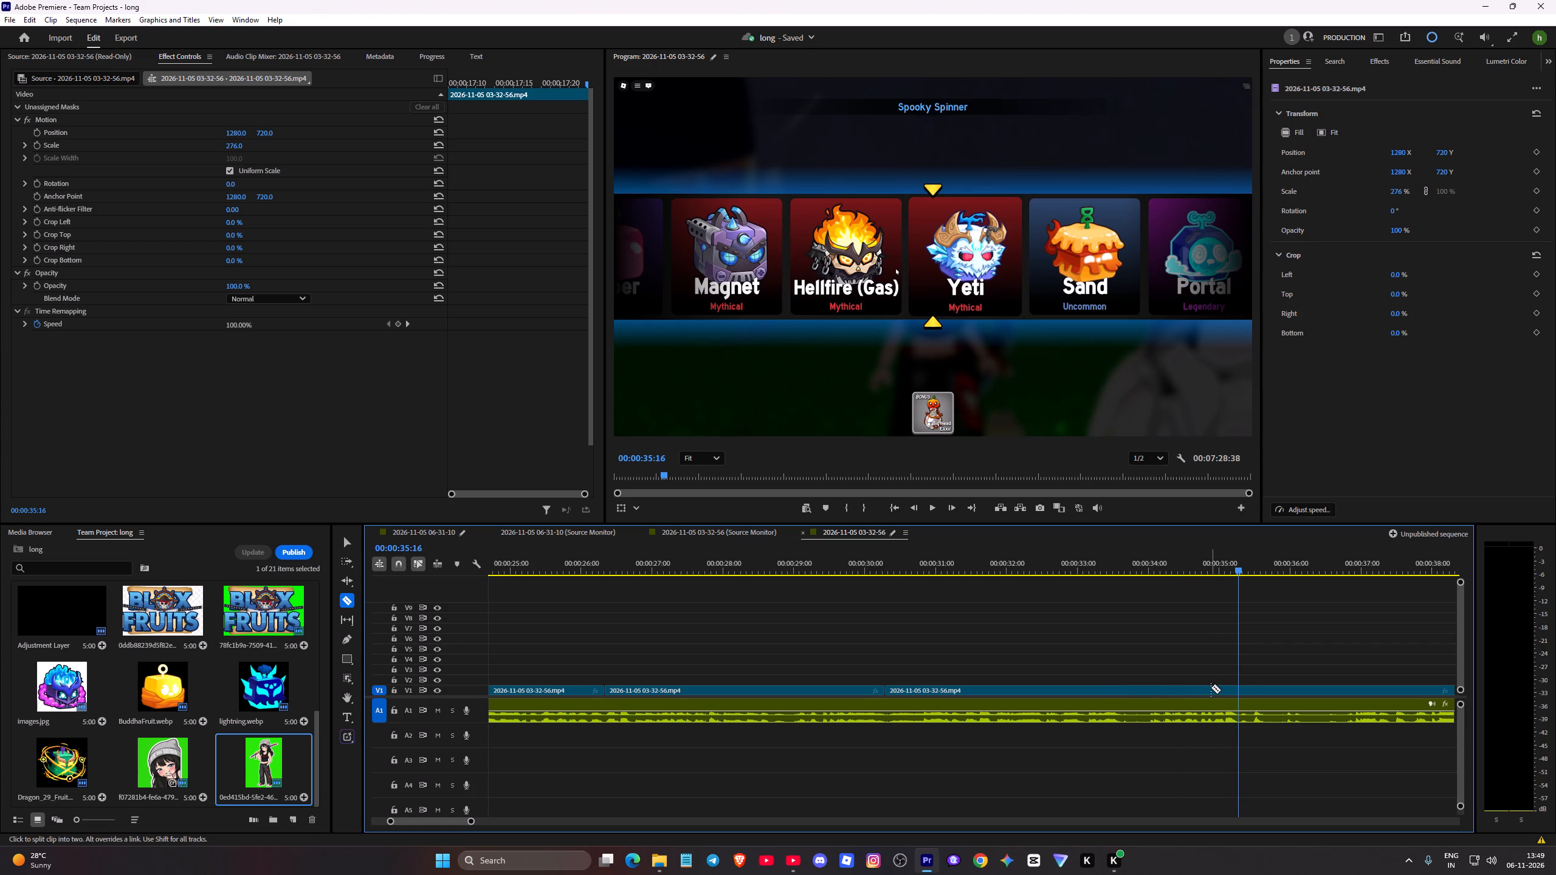
left_click(1211, 687)
key("space")
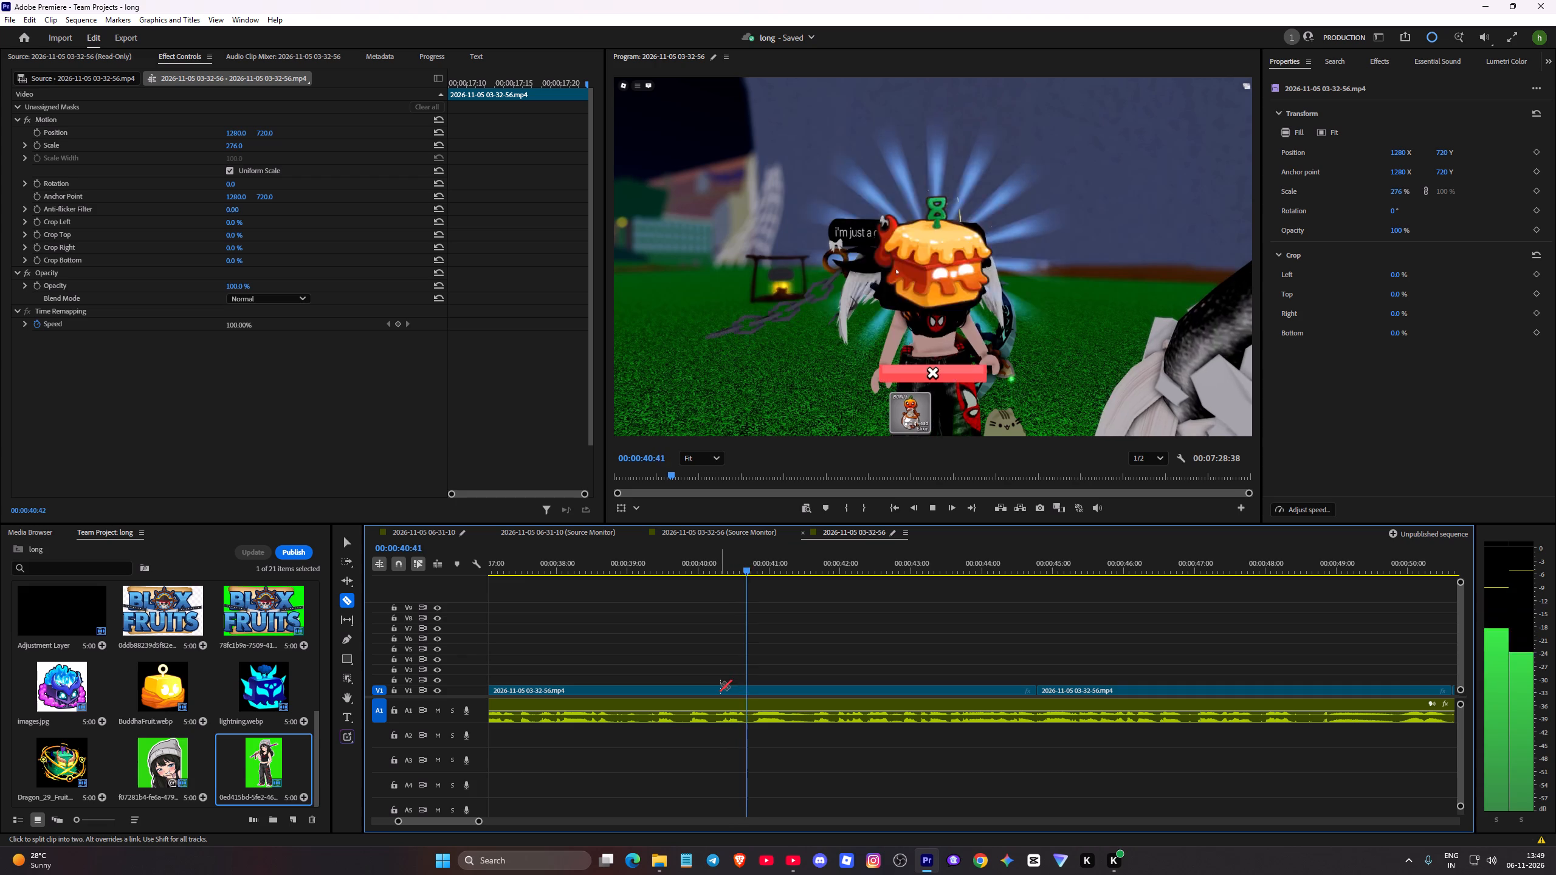
key("space")
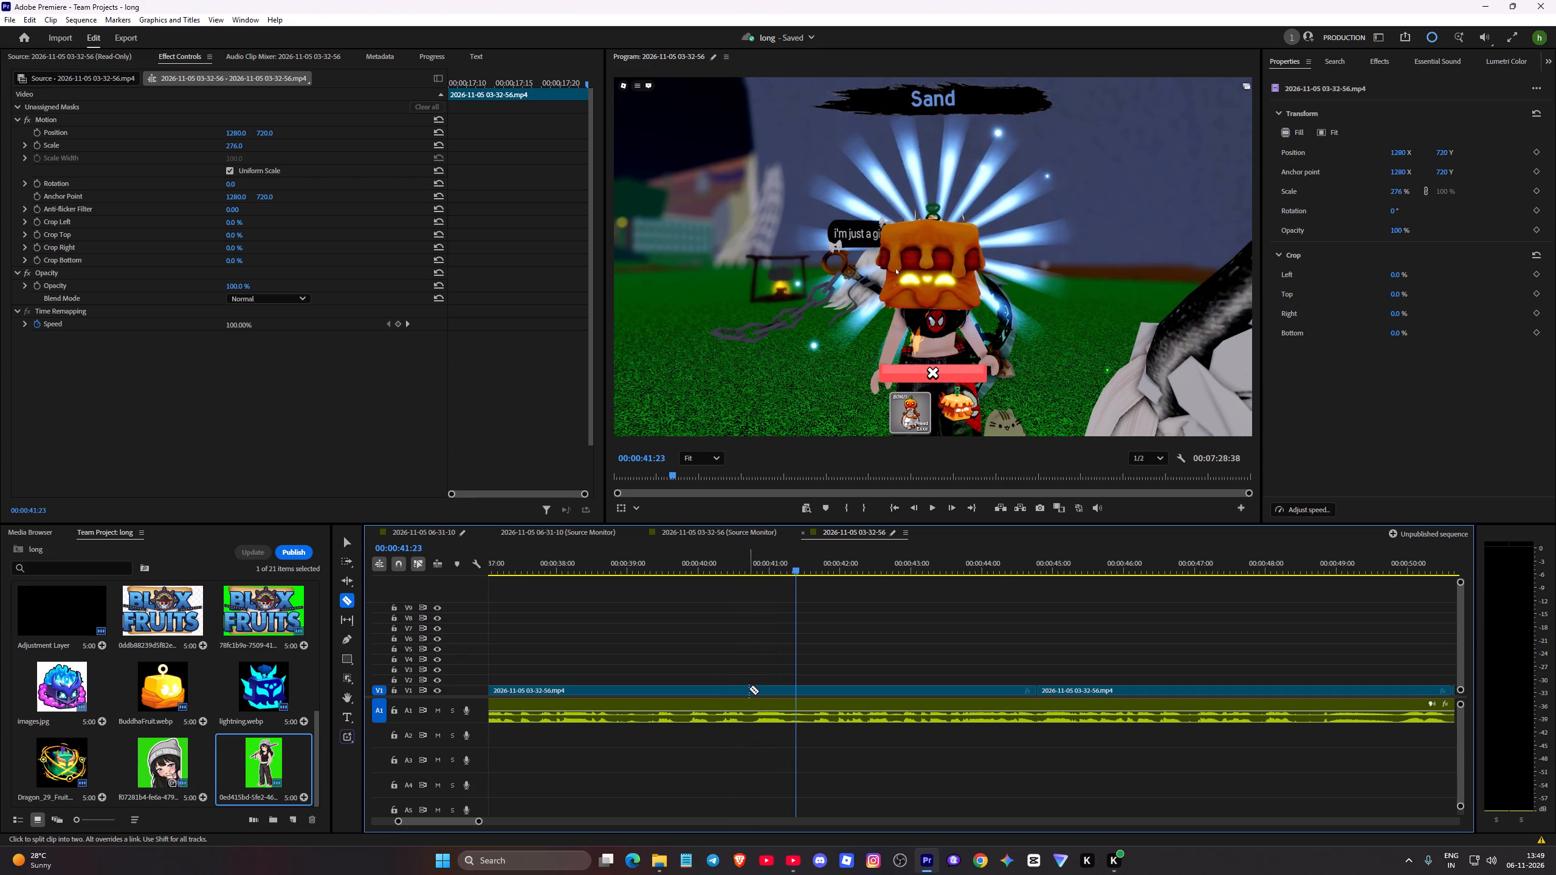
left_click(749, 688)
key("v")
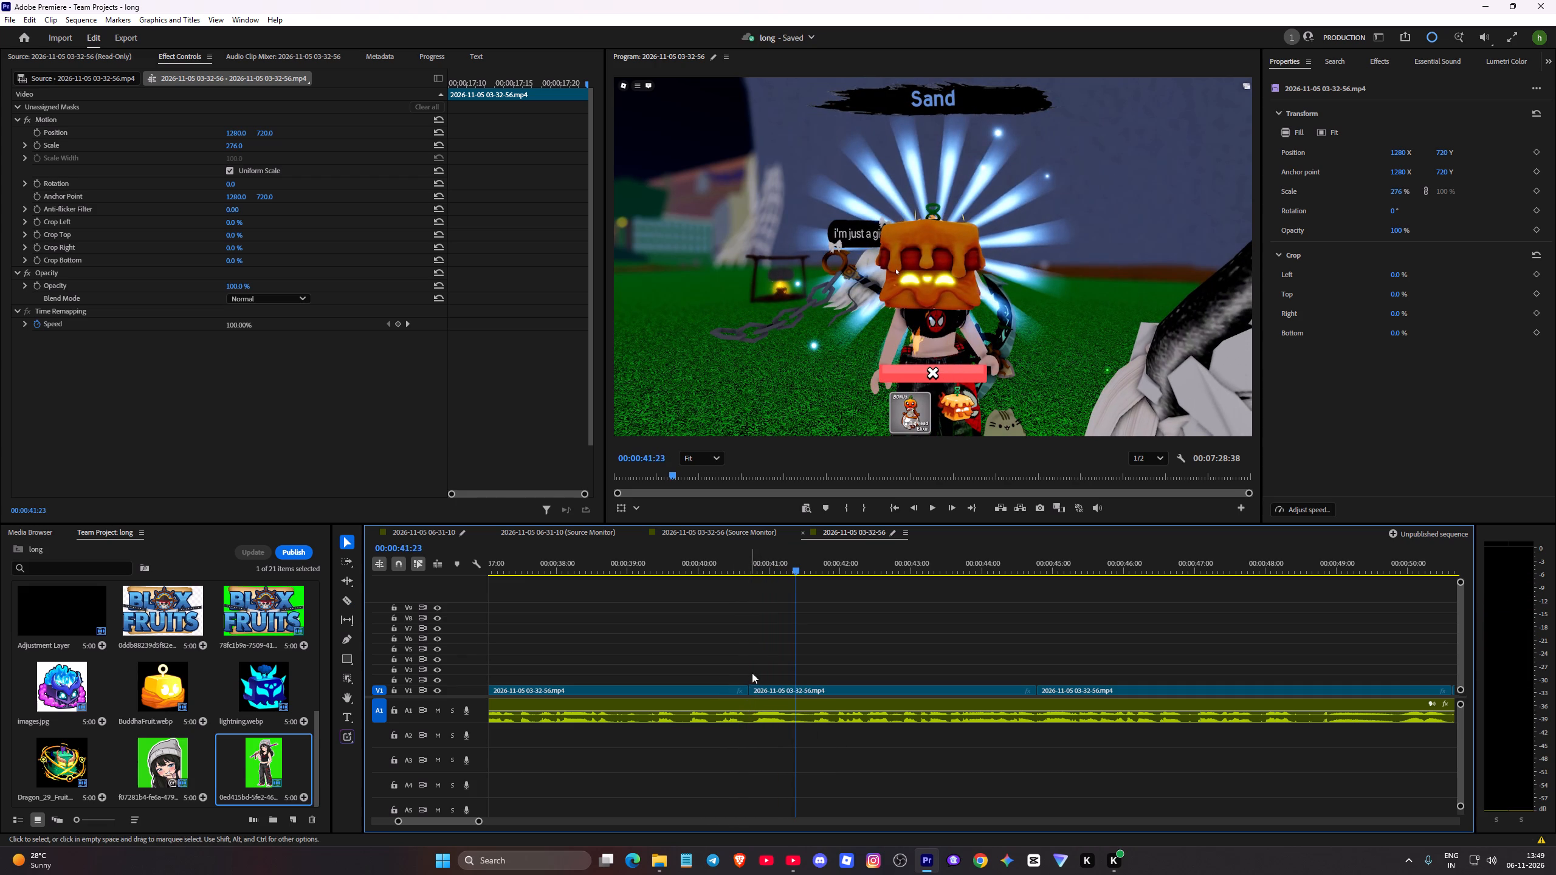
Select the separated Spooky Spinner segment and start position and scale keyframes at its beginning, 00:00:34:55.
left_click_drag(796, 647, 713, 665)
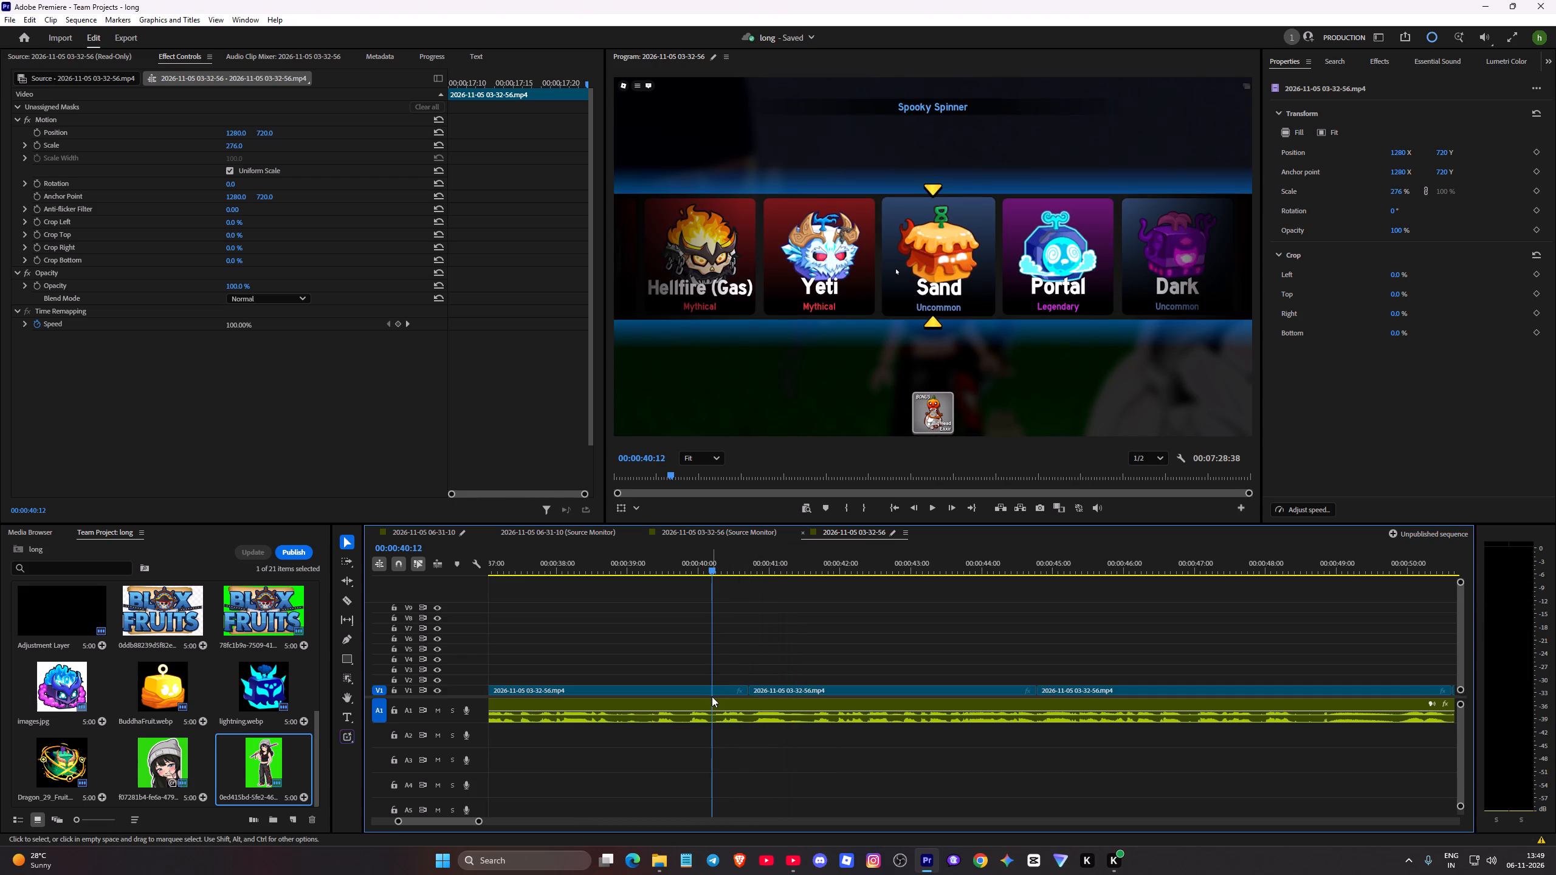
left_click(714, 690)
left_click_drag(714, 656, 530, 663)
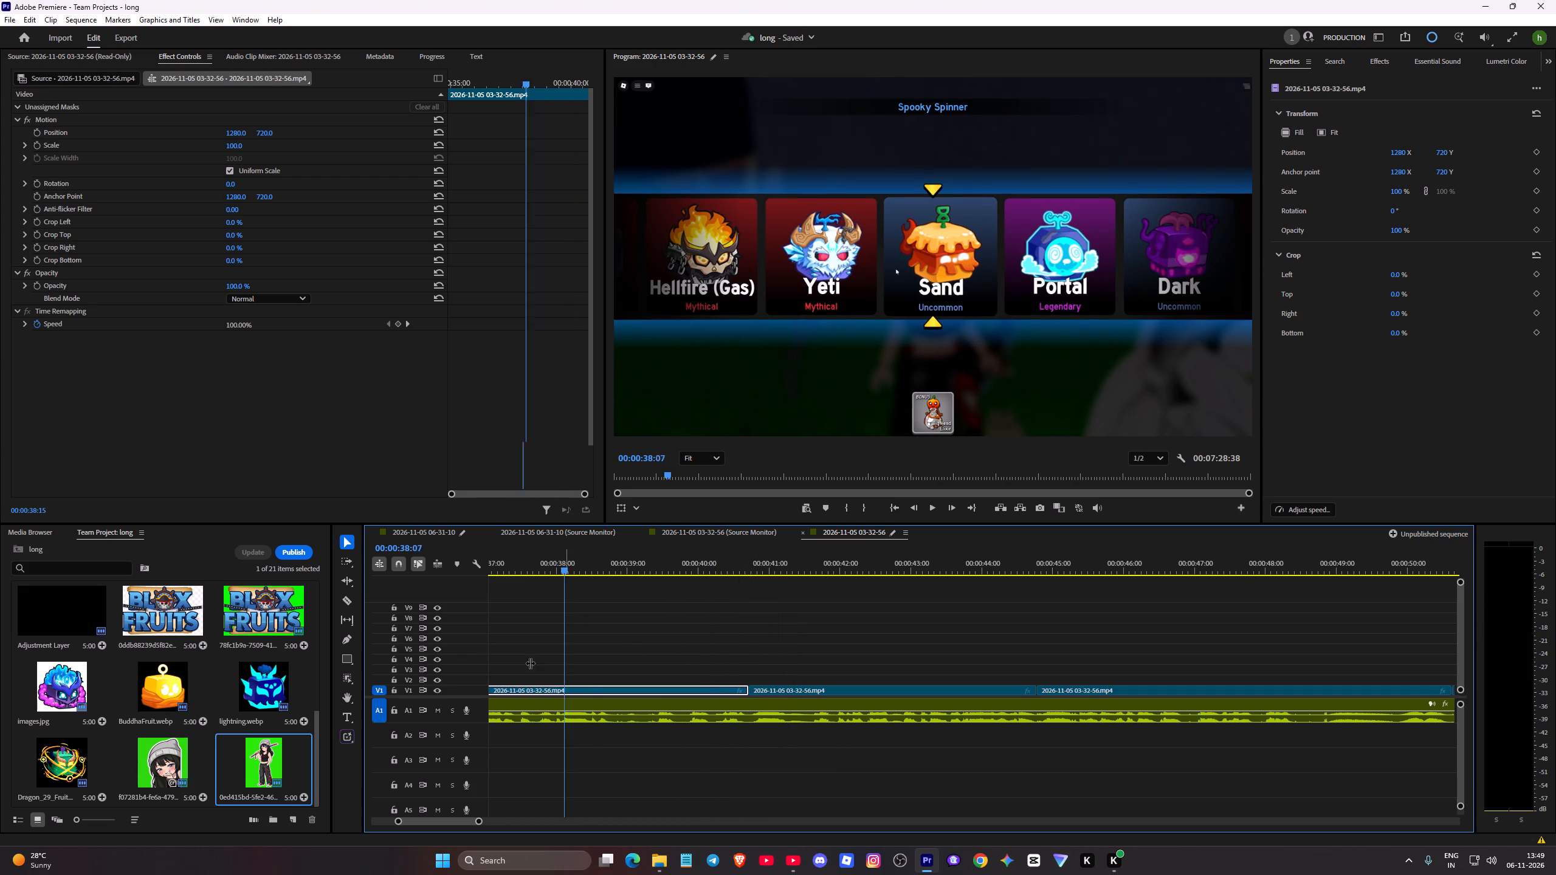
left_click_drag(530, 663, 413, 638)
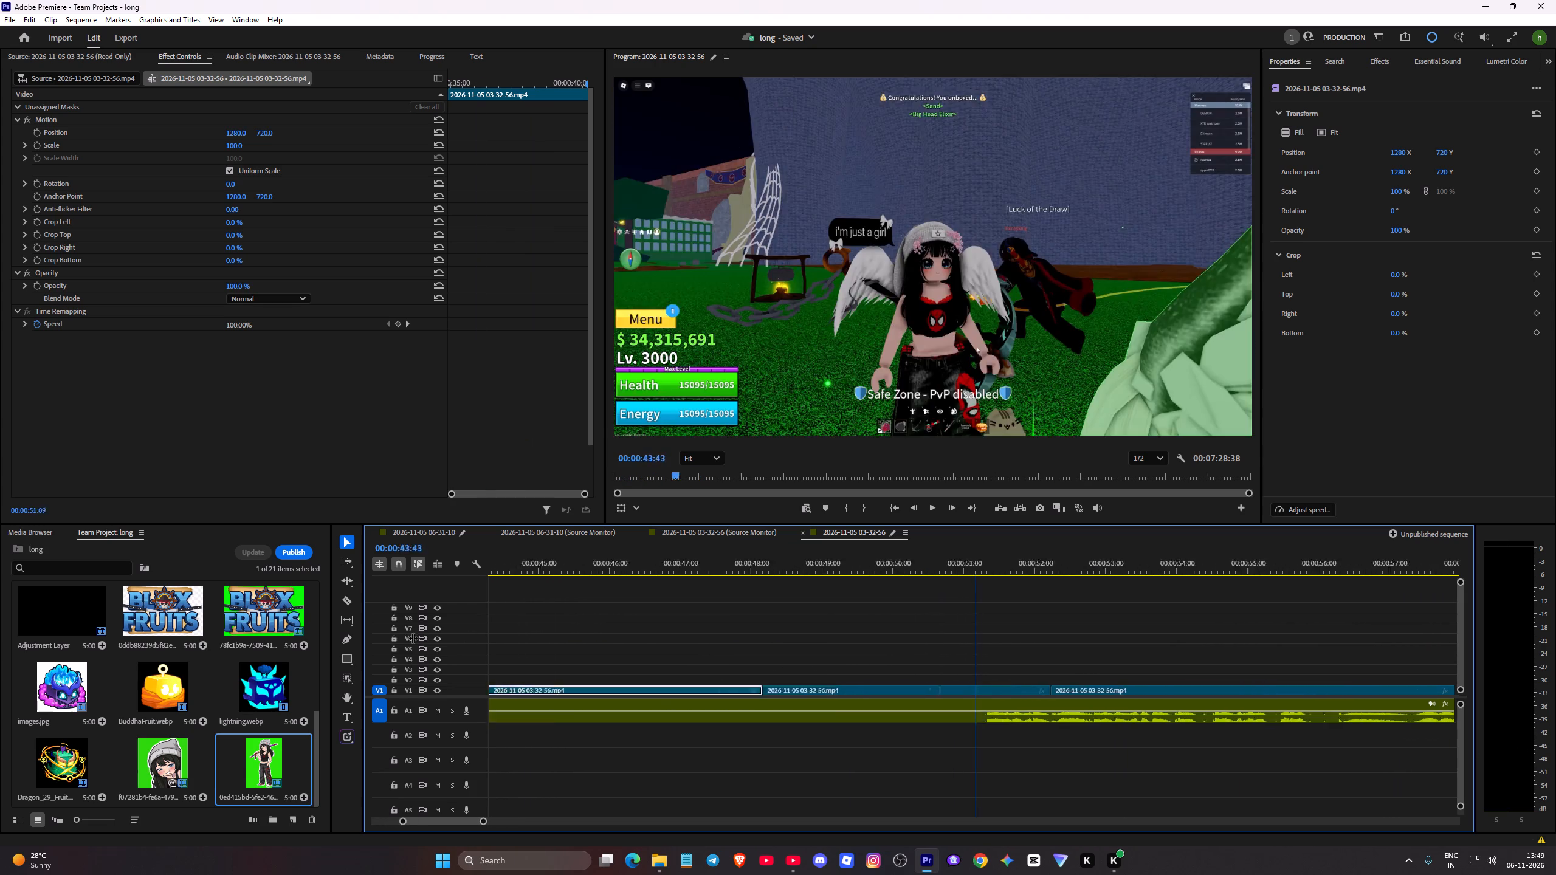
left_click_drag(413, 638, 1295, 701)
key("space")
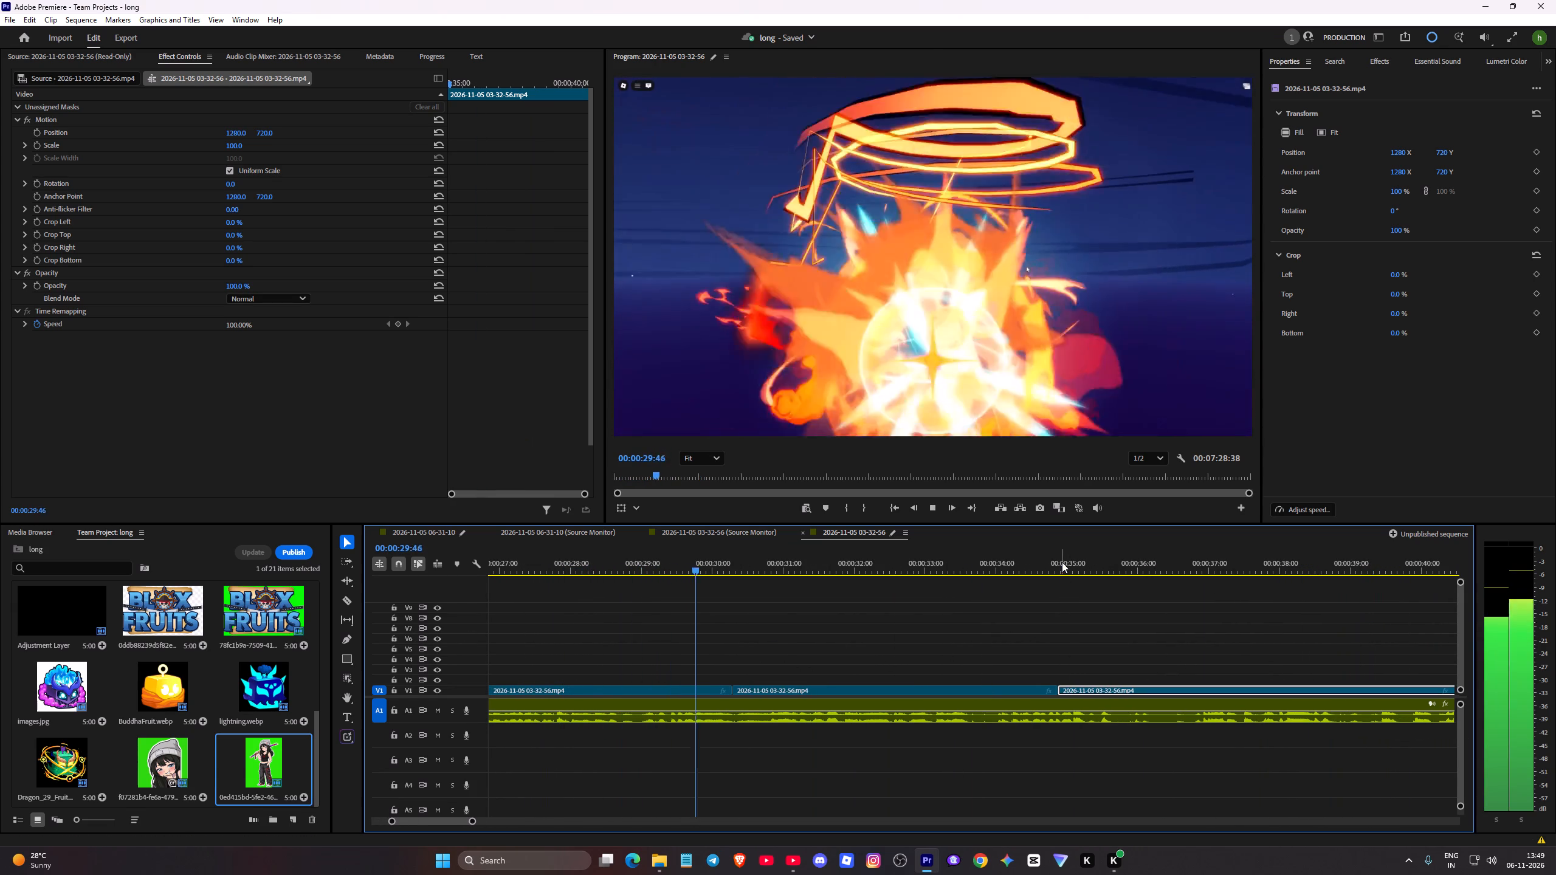
left_click(1062, 562)
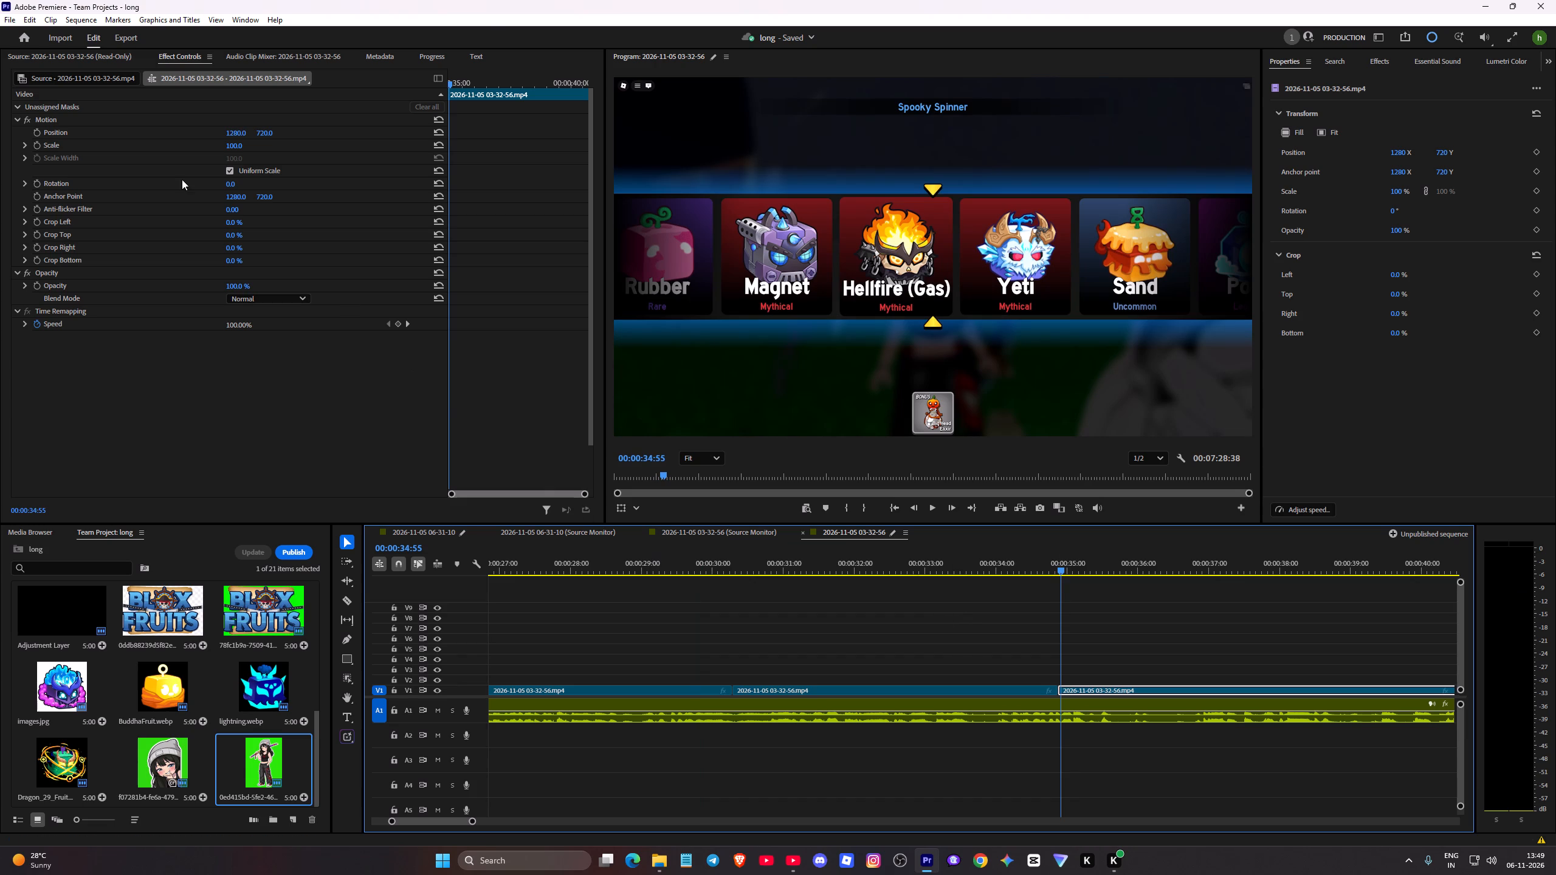
left_click(36, 131)
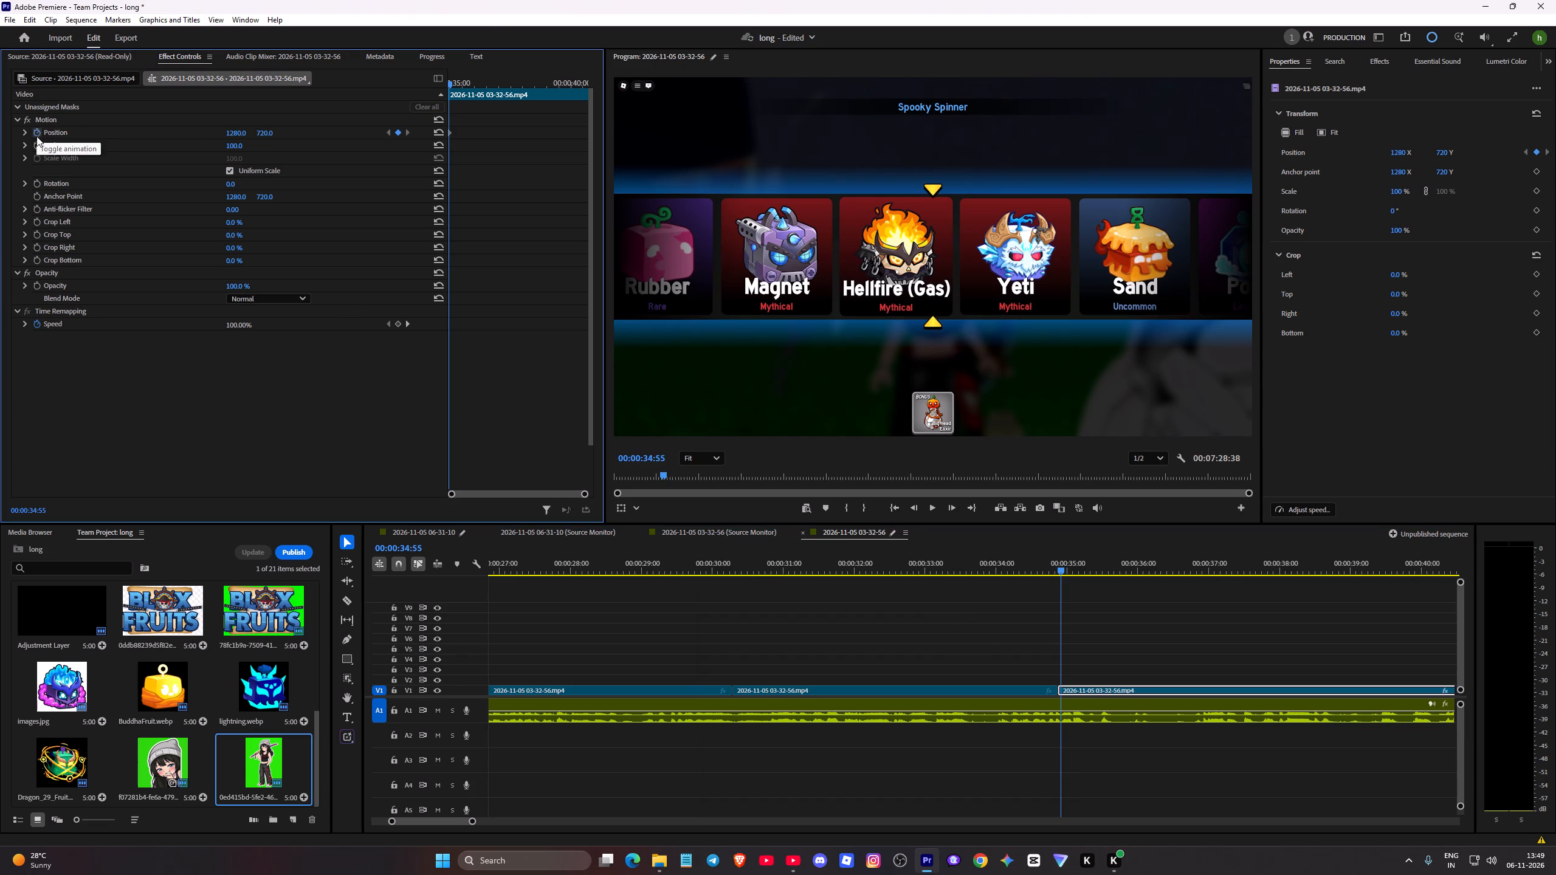
left_click(36, 142)
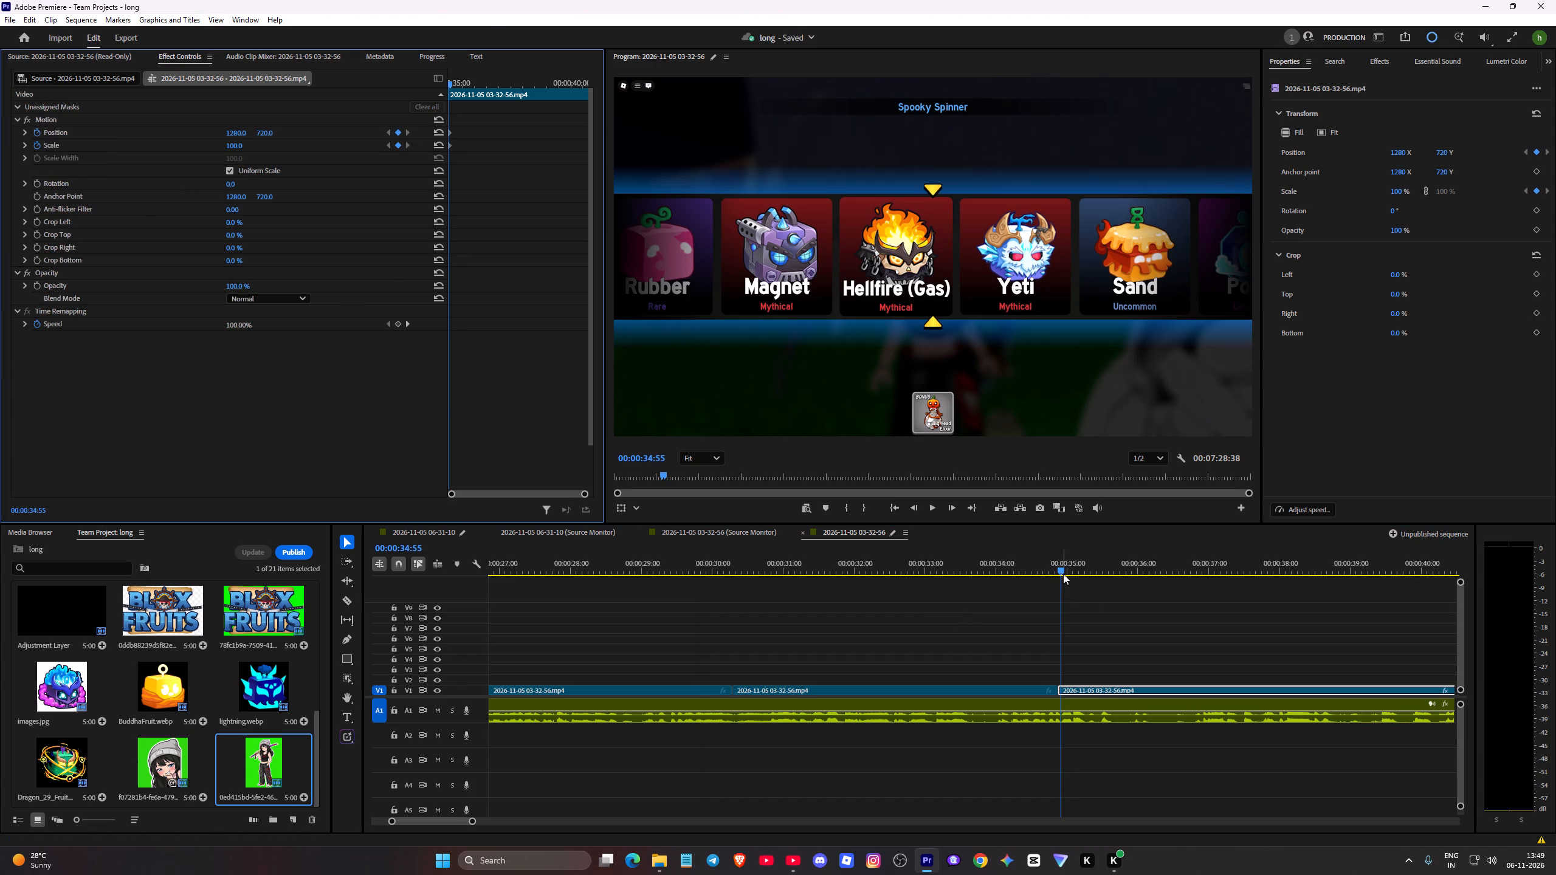
Add end keyframes to the Spooky Spinner segment at 00:00:40:23 with horizontal position 1294 and scale 0%.
key("space")
key("space")
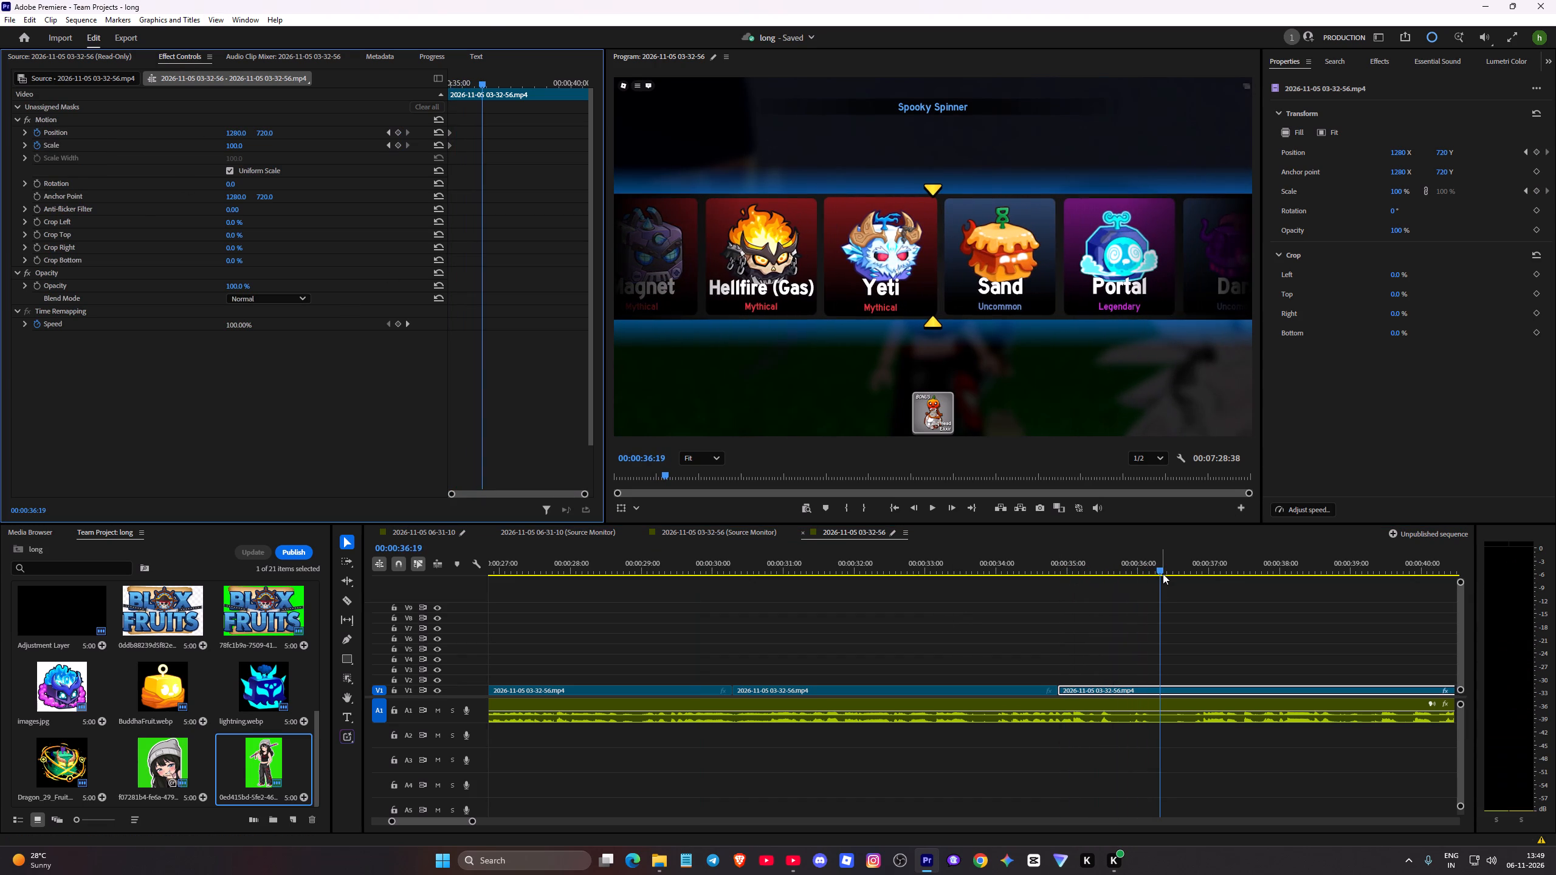
left_click_drag(1162, 571, 1403, 588)
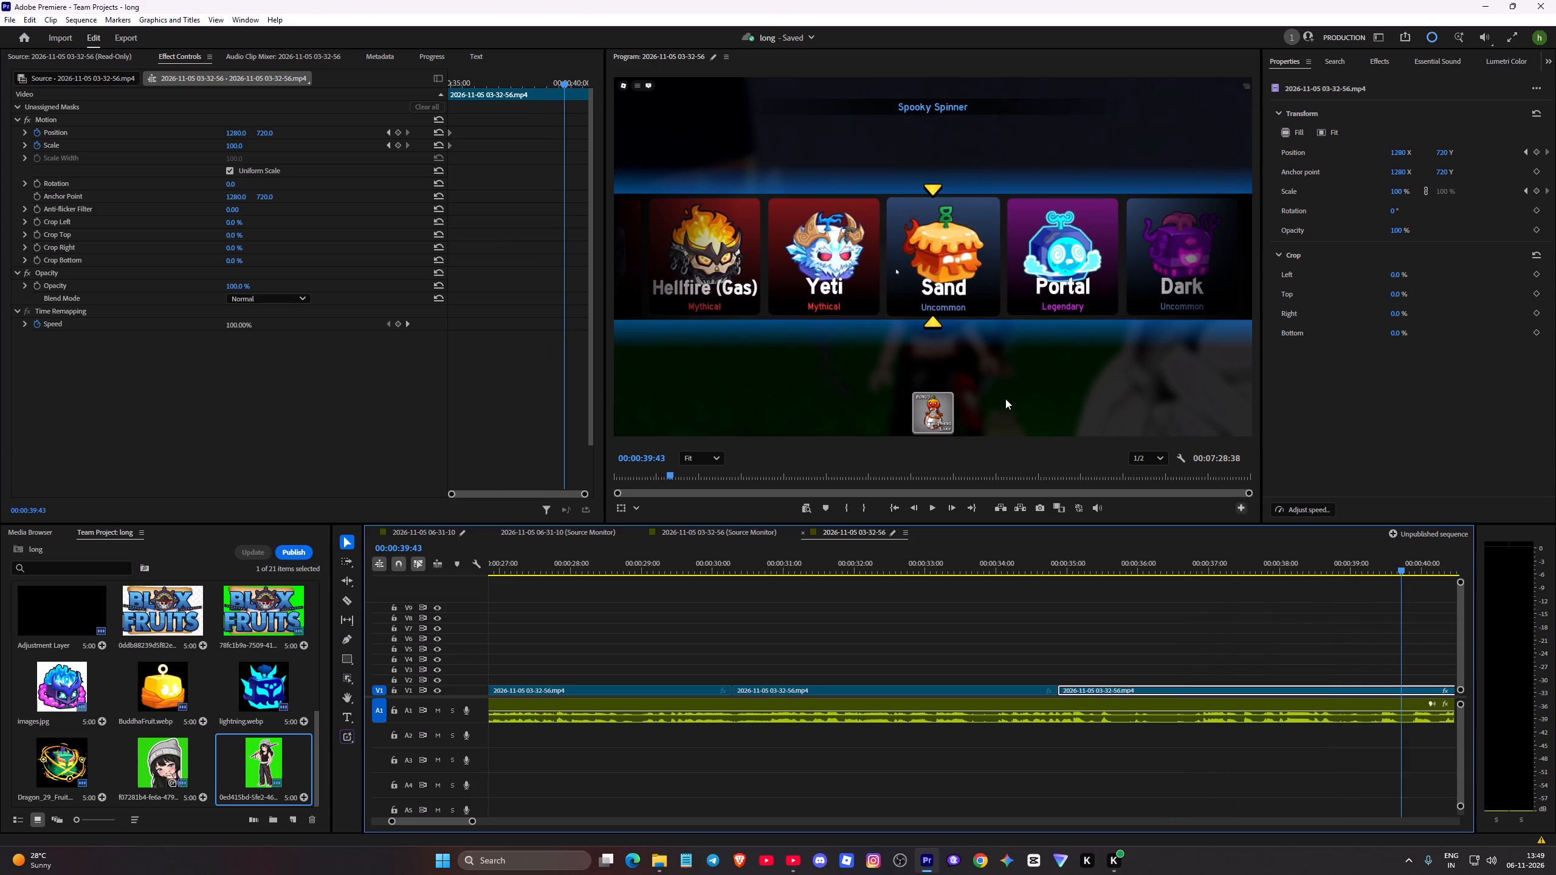
left_click_drag(562, 84, 579, 86)
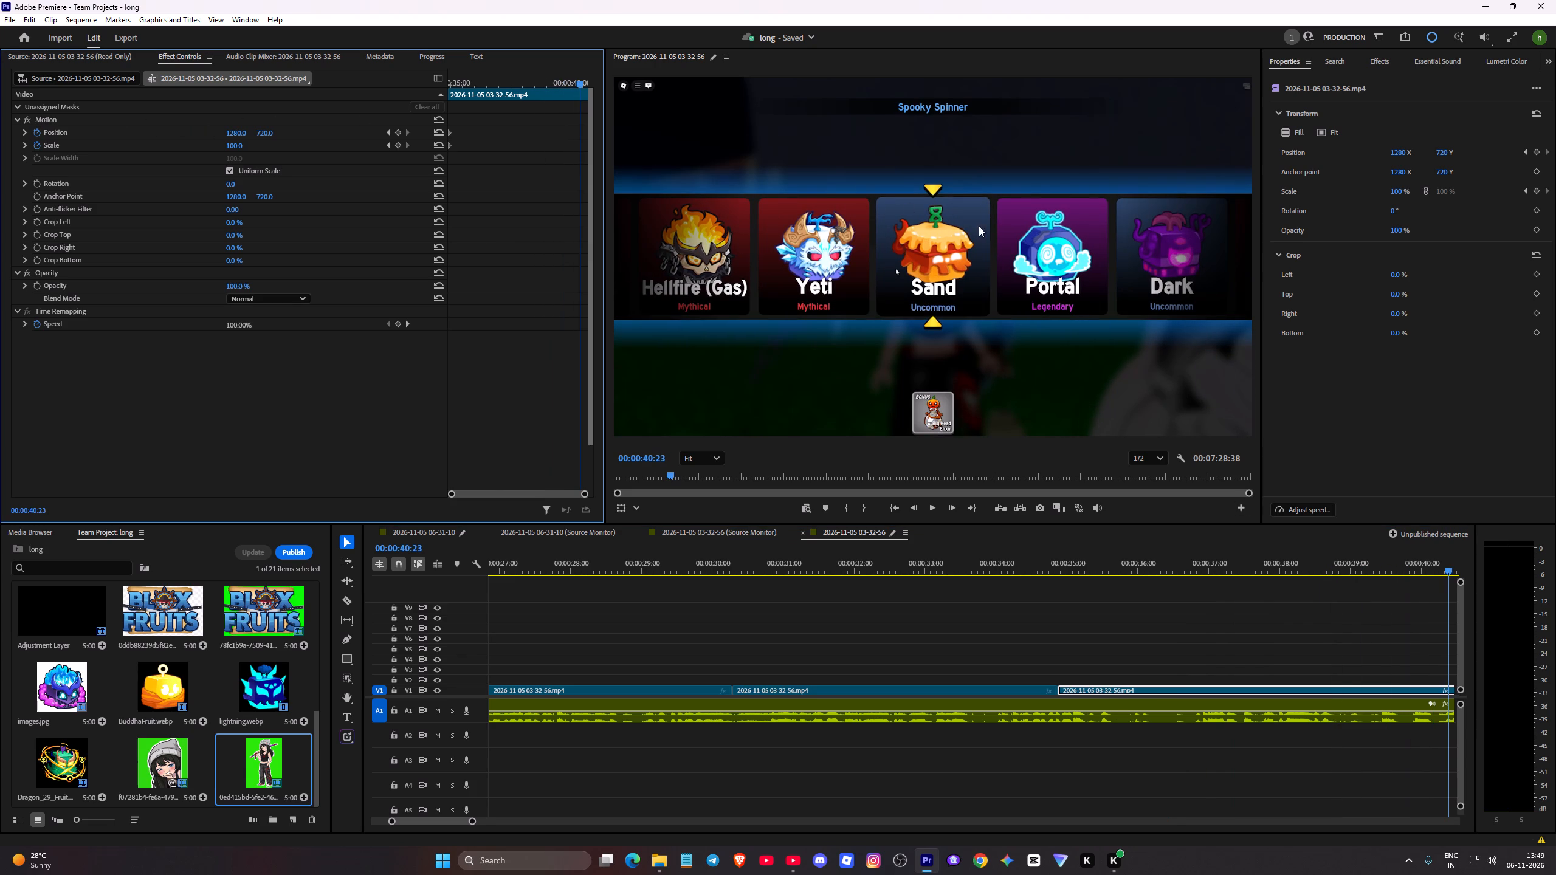
left_click_drag(237, 132, 170, 135)
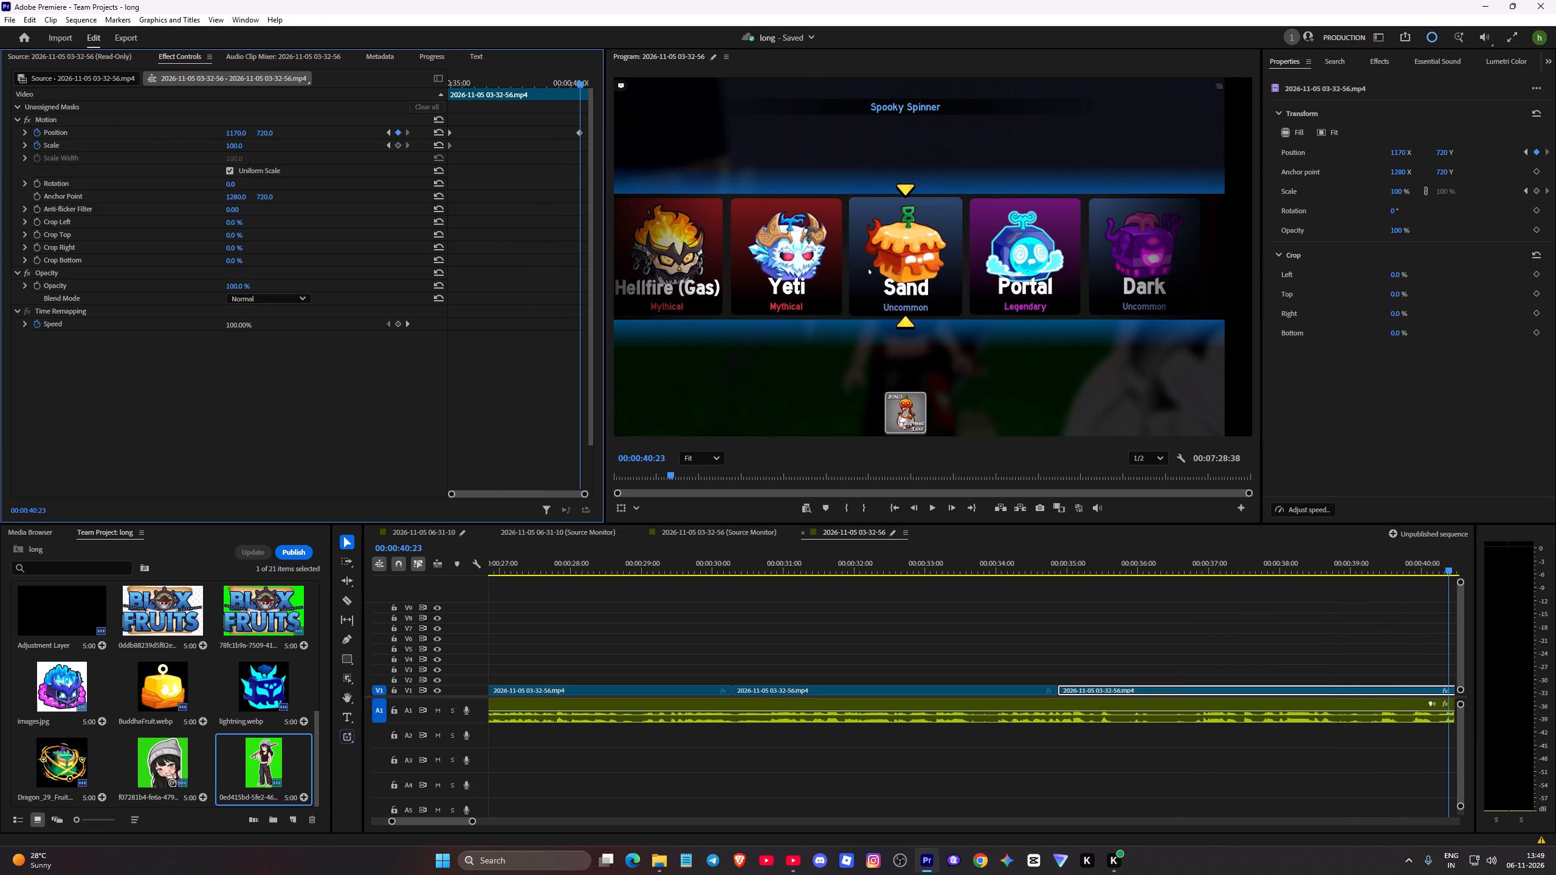
left_click_drag(170, 135, 246, 133)
left_click_drag(232, 148, 213, 148)
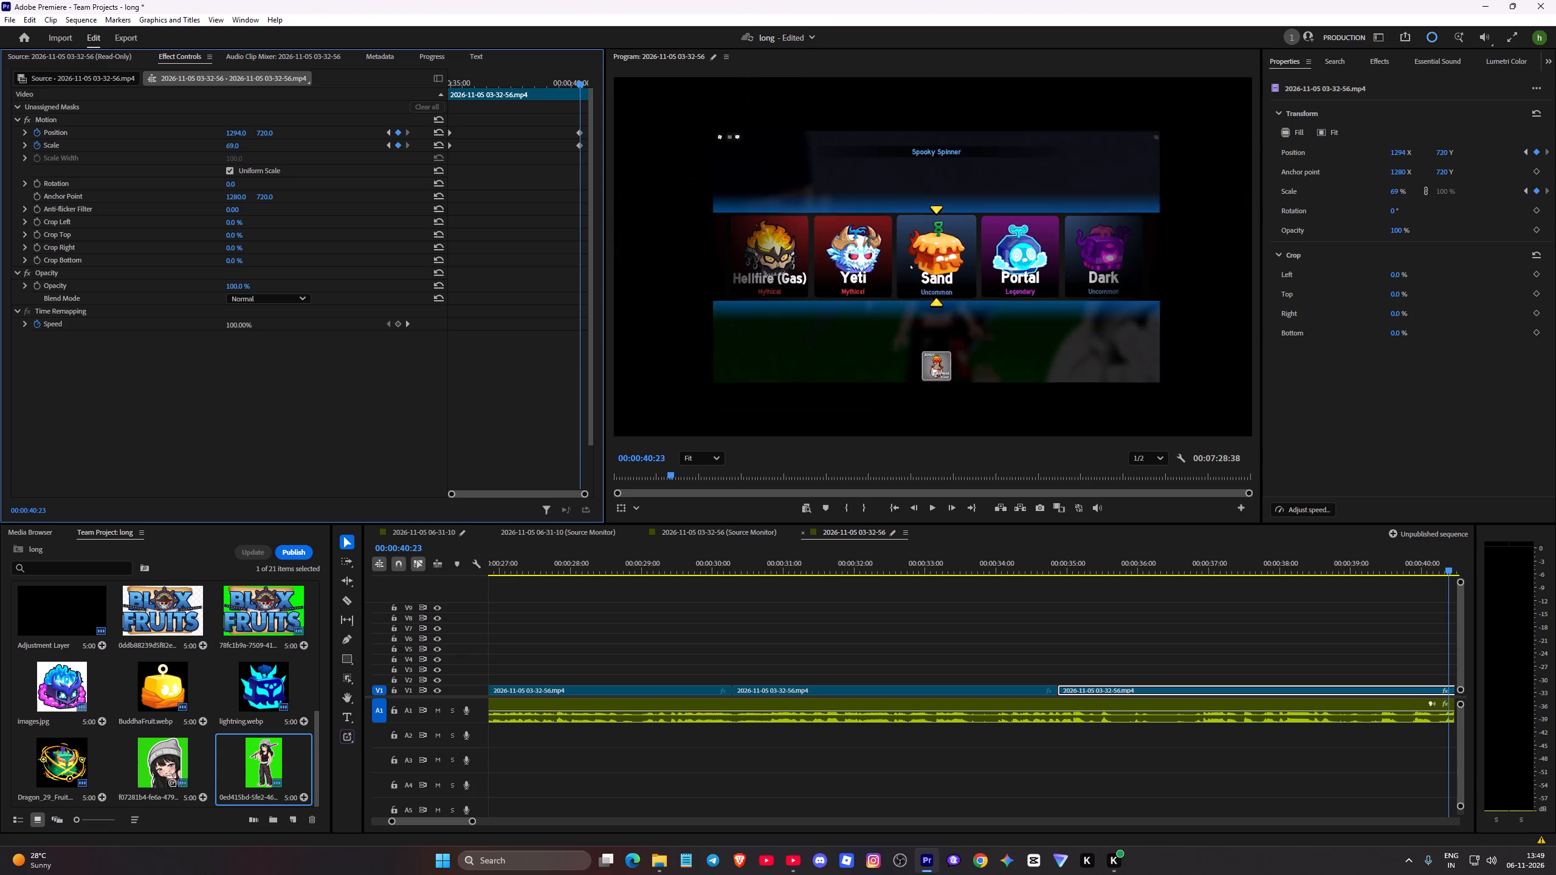
left_click_drag(213, 148, 149, 153)
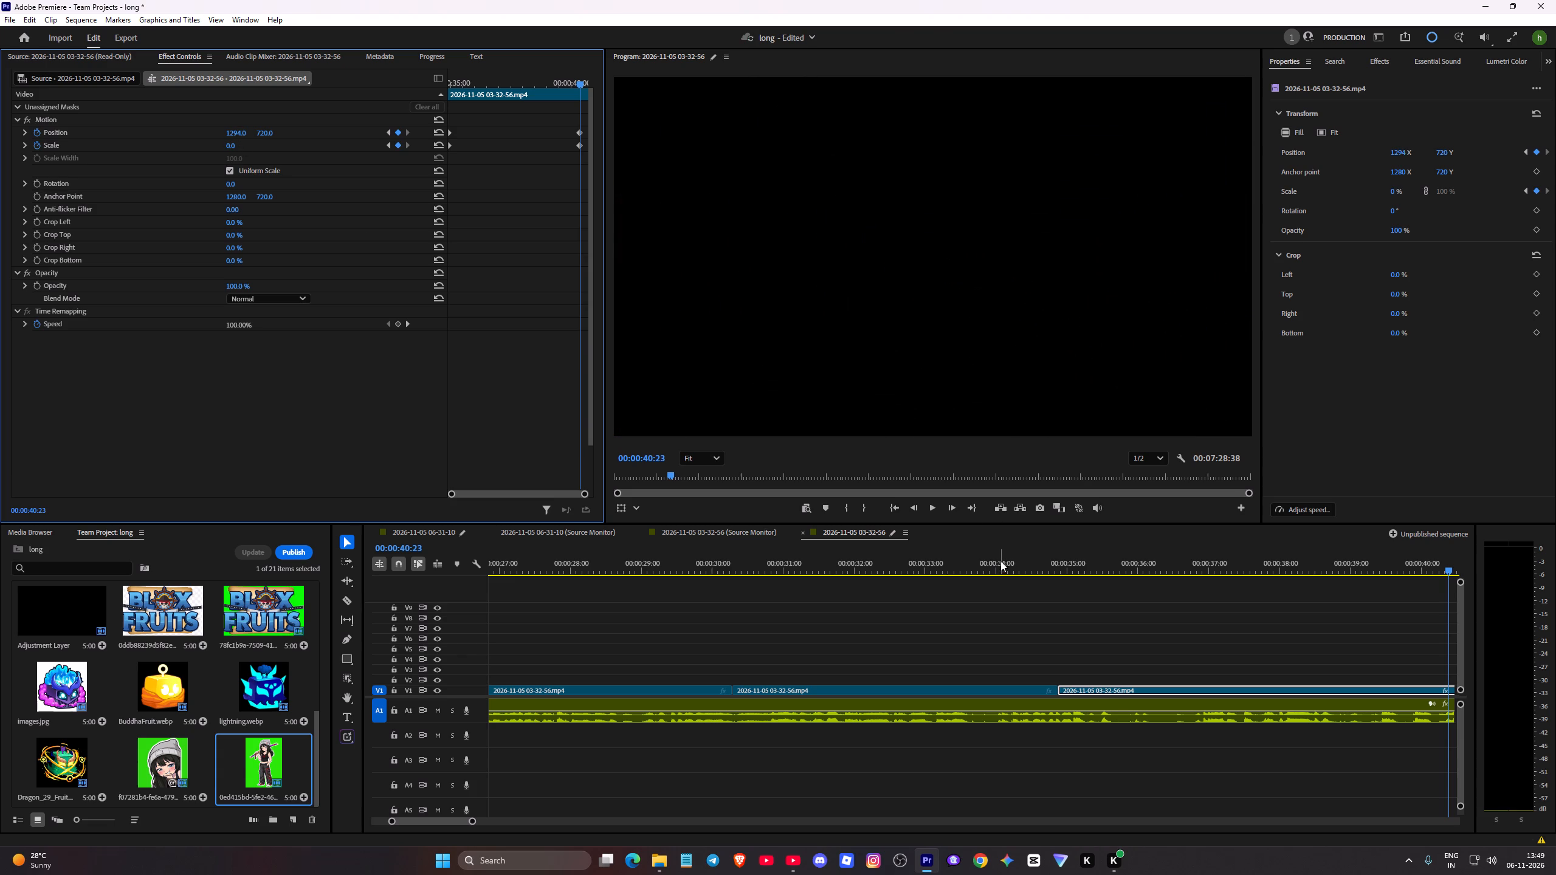
Preview the shrink animation and move its ending position and scale keyframes earlier, to about 38.8 seconds.
left_click(1036, 579)
left_click(1036, 569)
key("space")
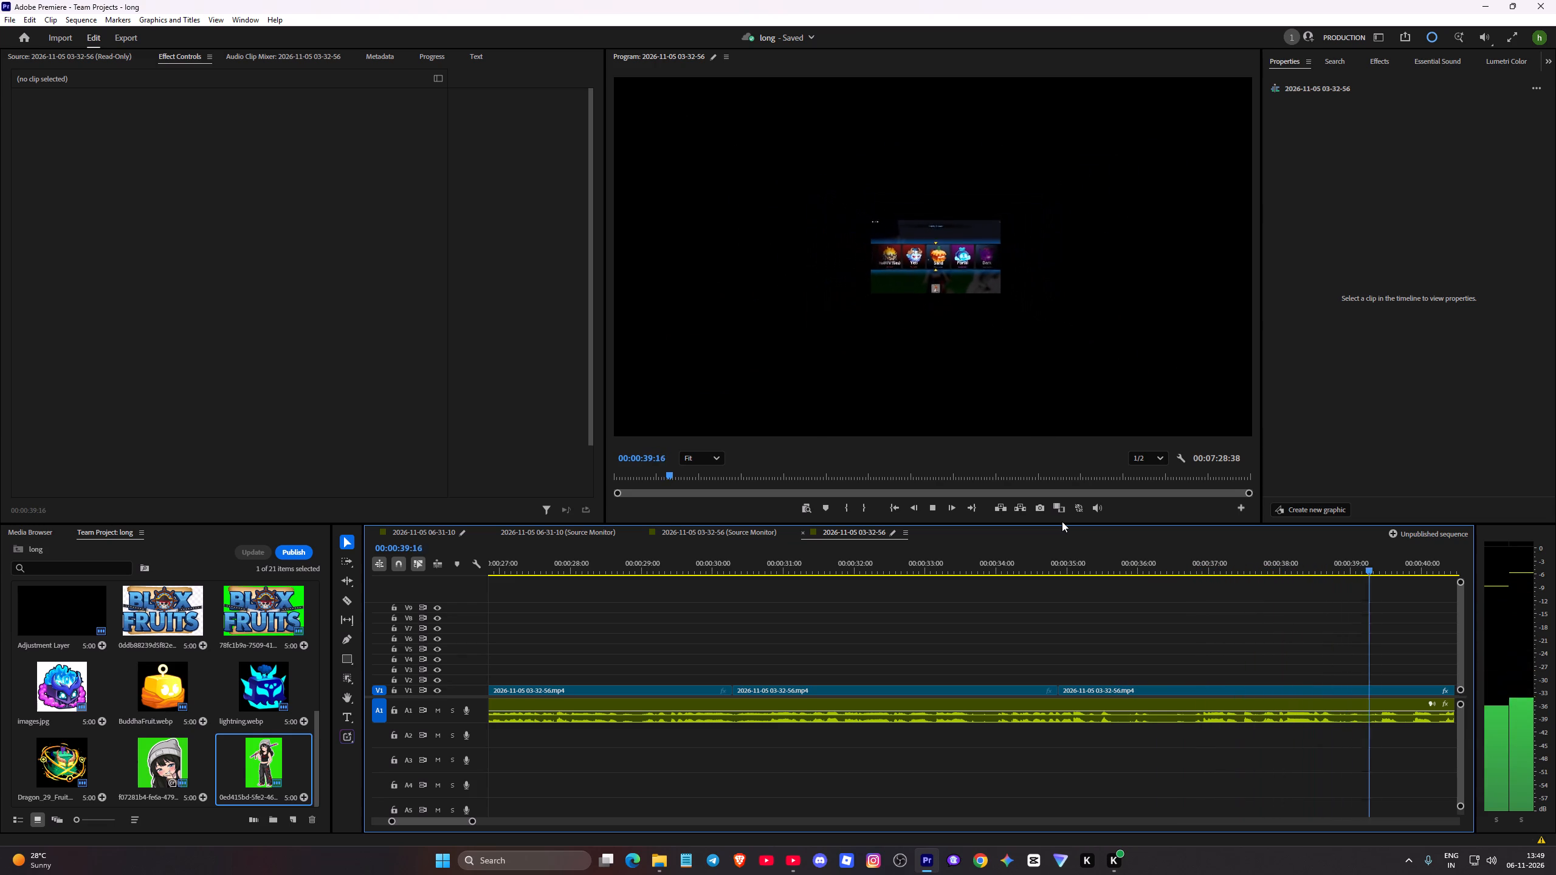
key("space")
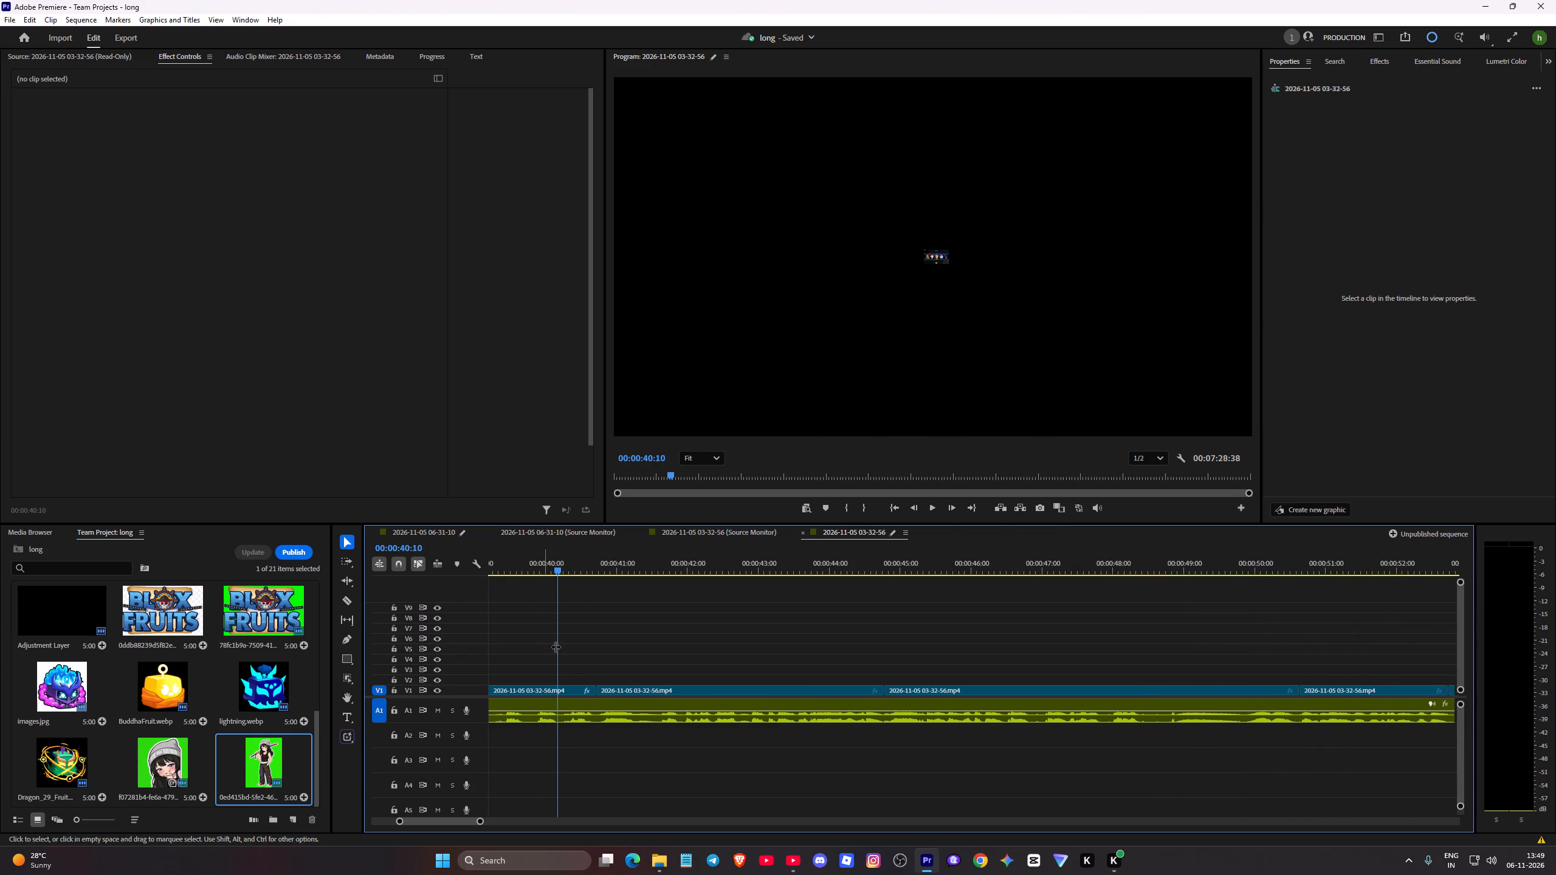
left_click(565, 689)
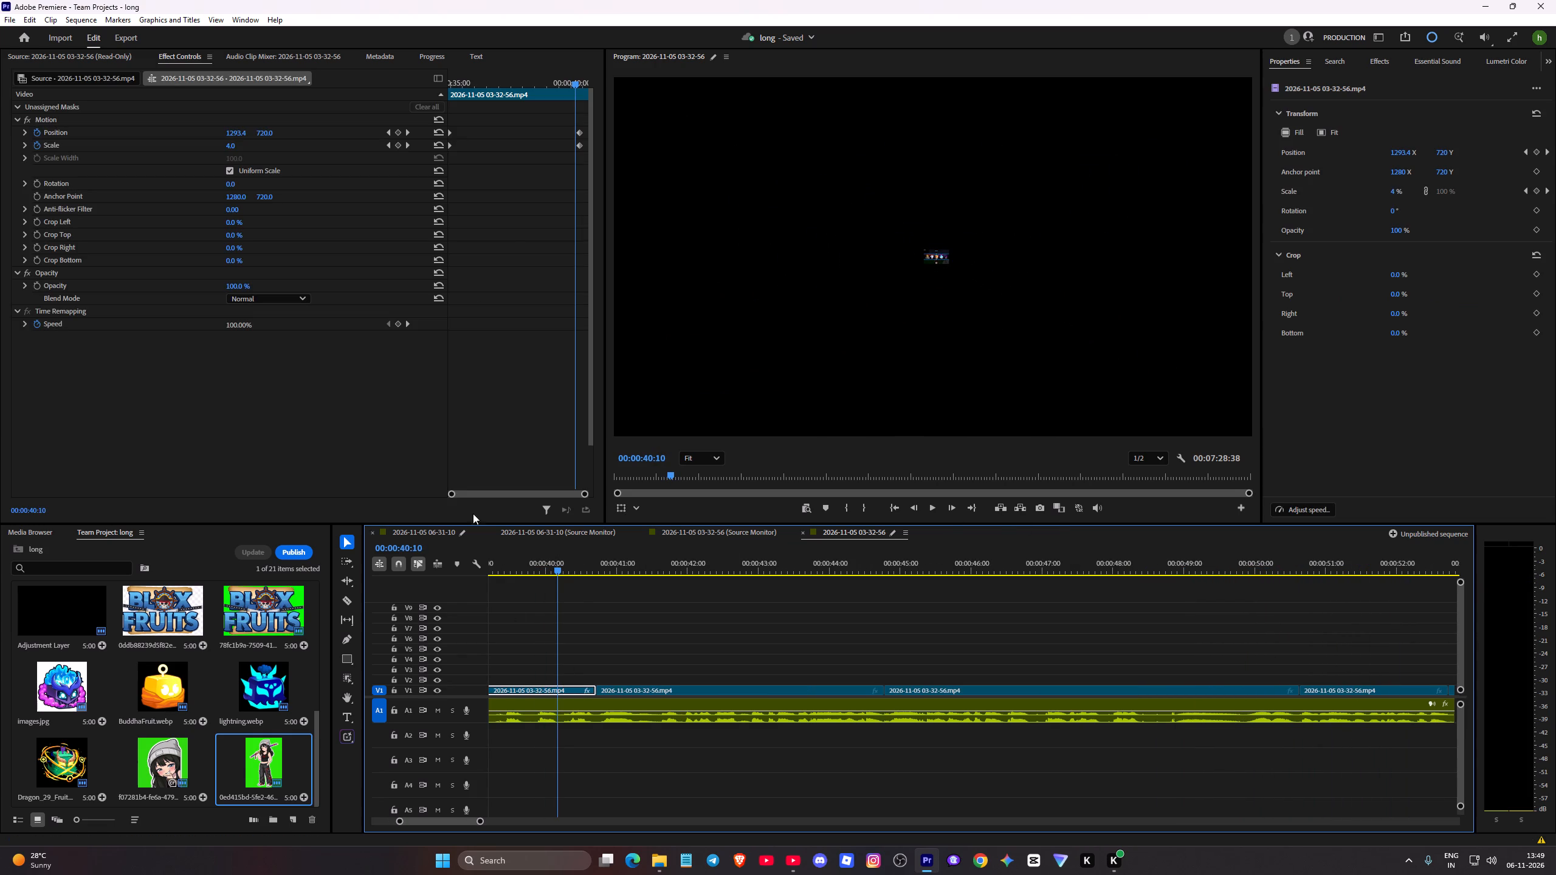
left_click_drag(581, 132, 559, 132)
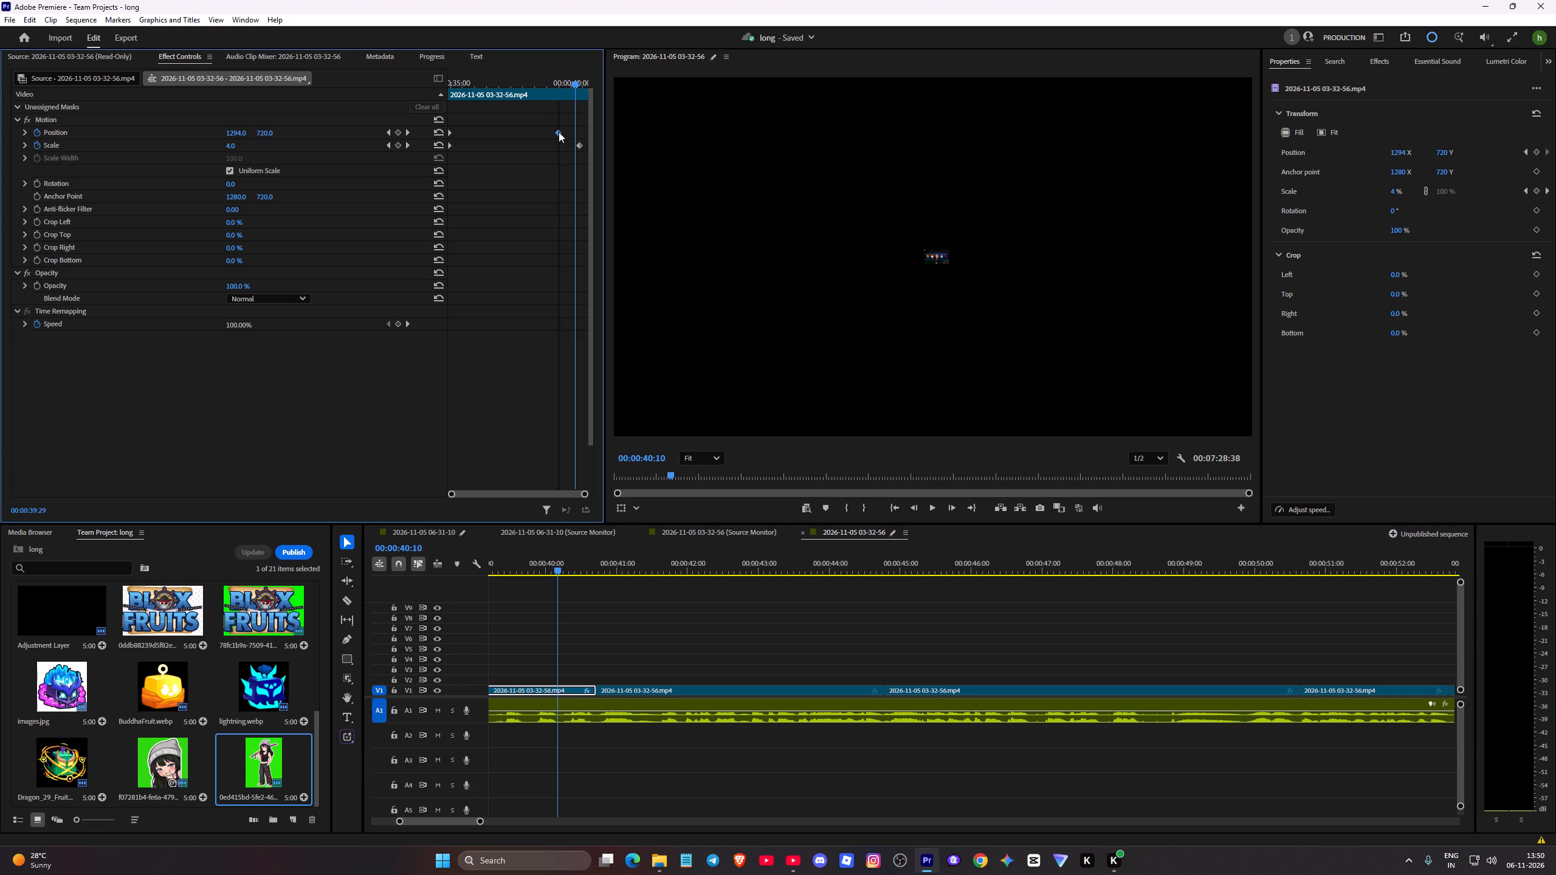
left_click_drag(559, 132, 542, 132)
left_click_drag(579, 146, 540, 143)
left_click_drag(577, 83, 576, 83)
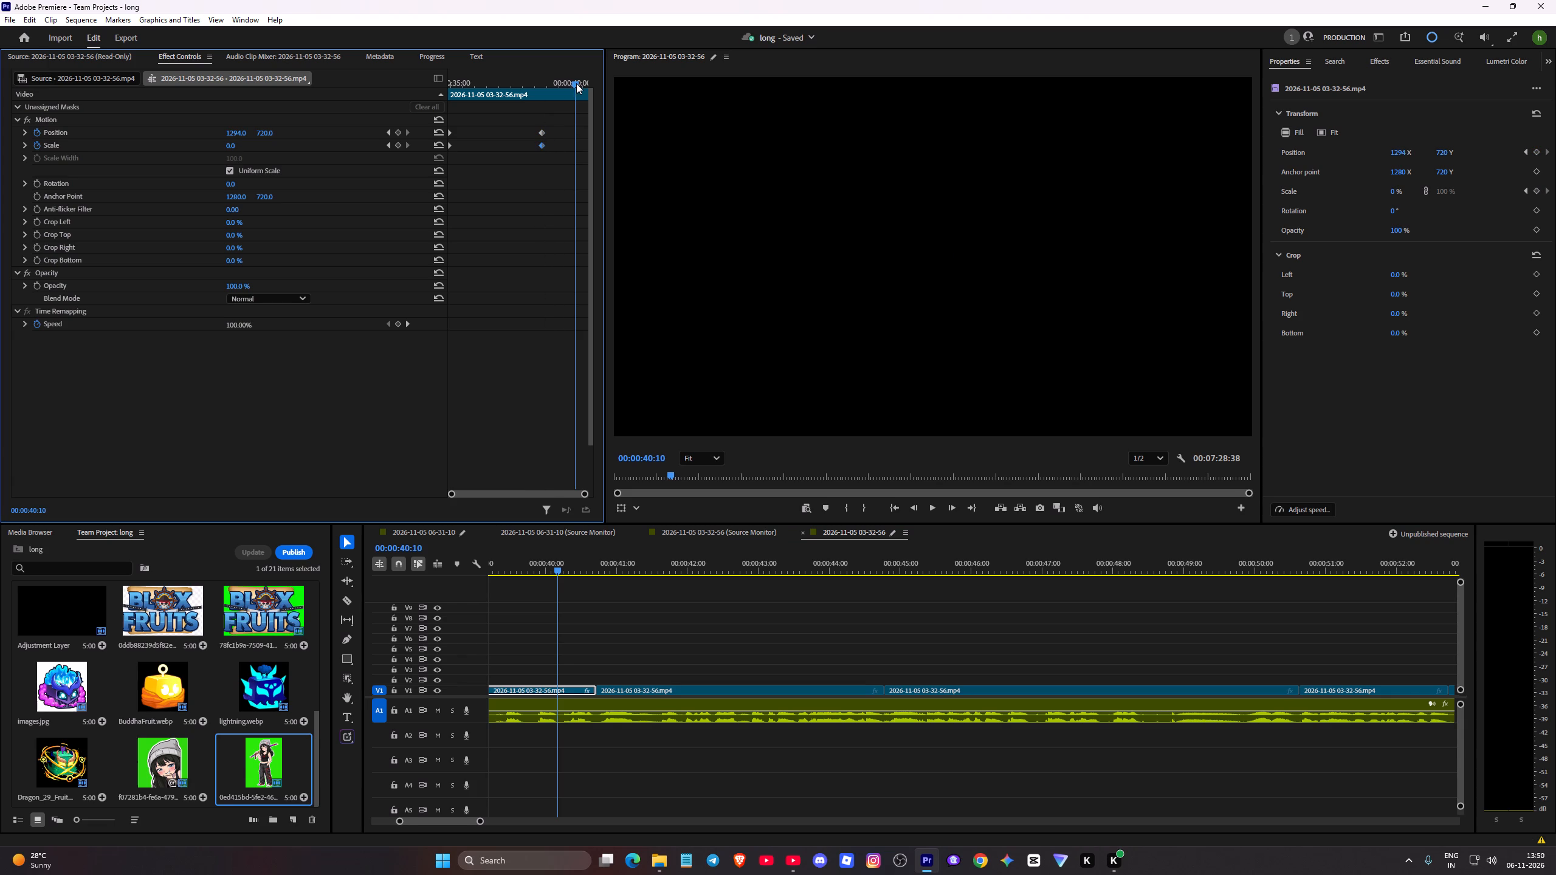
left_click_drag(576, 83, 383, 87)
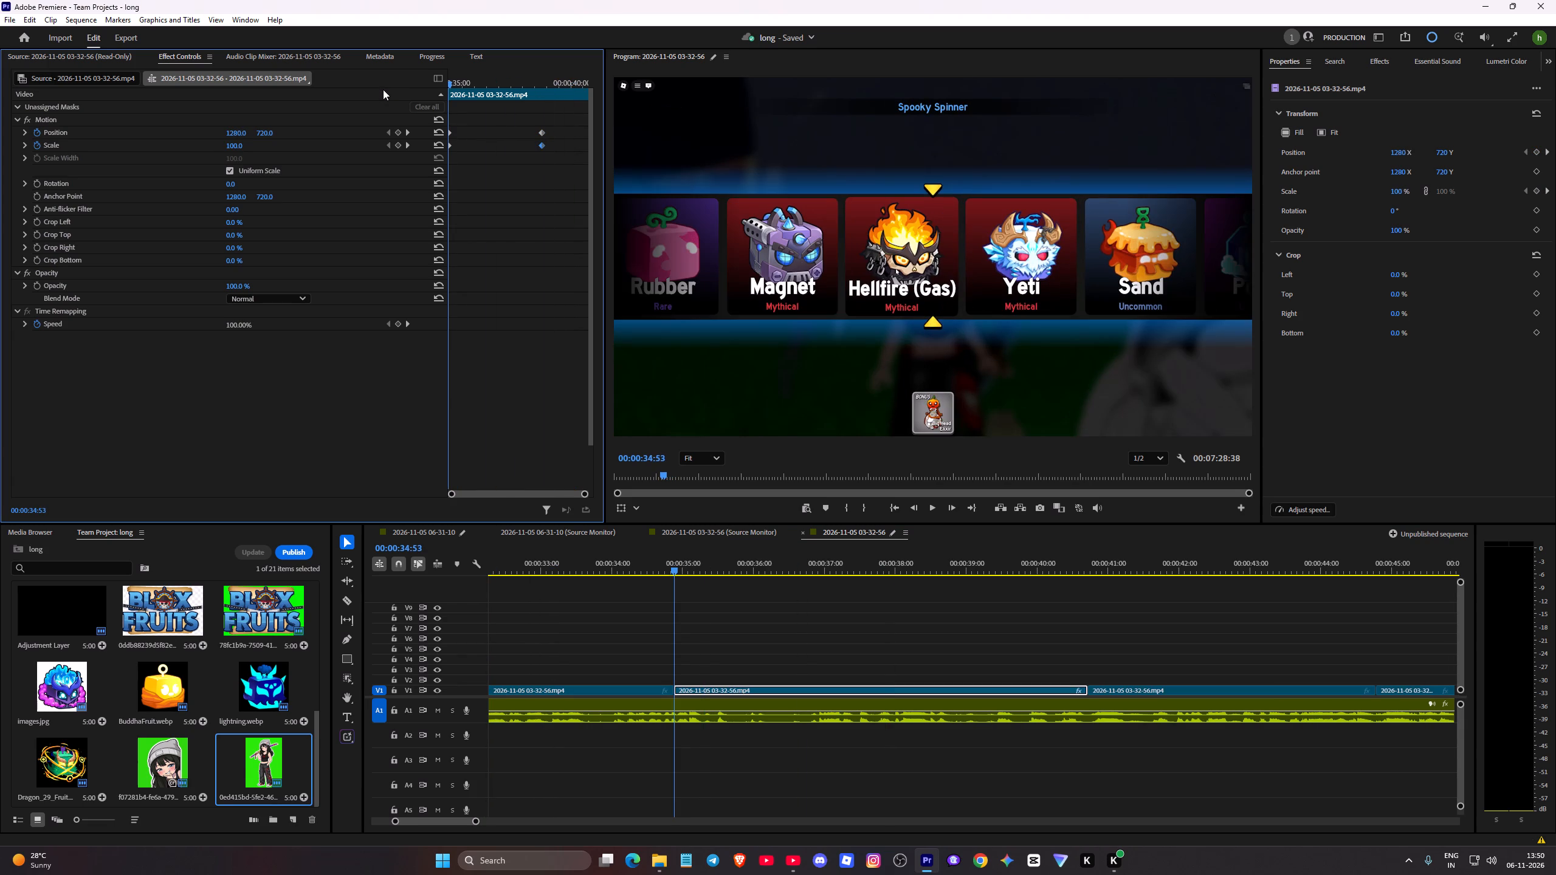
key("space")
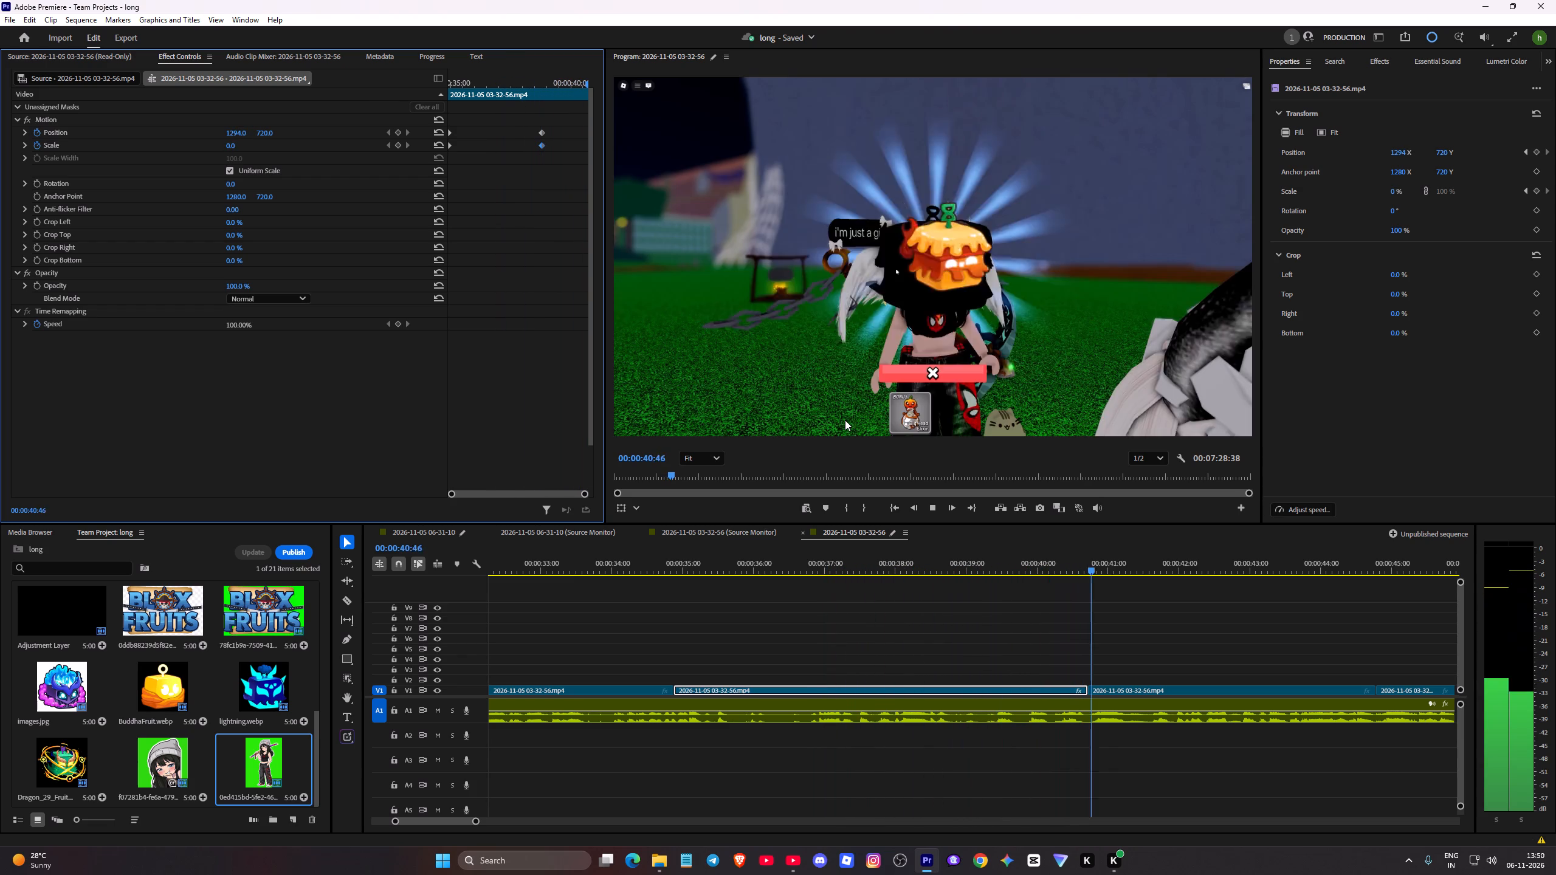
key("space")
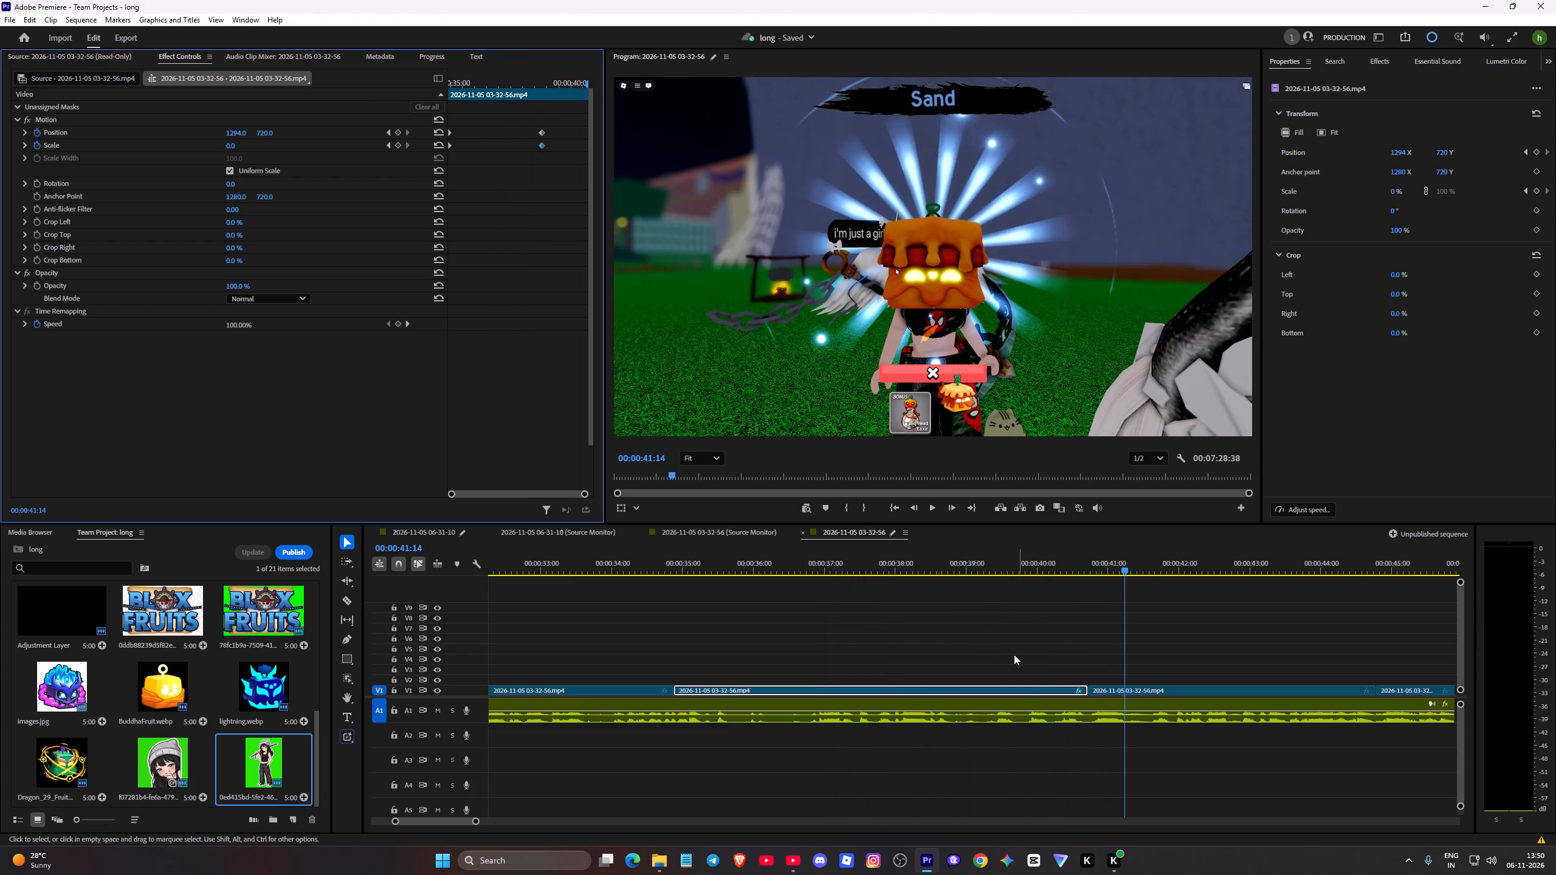
Split the spinner segment at 00:00:39:01 and reset the position and scale of the part after the cut.
left_click(969, 564)
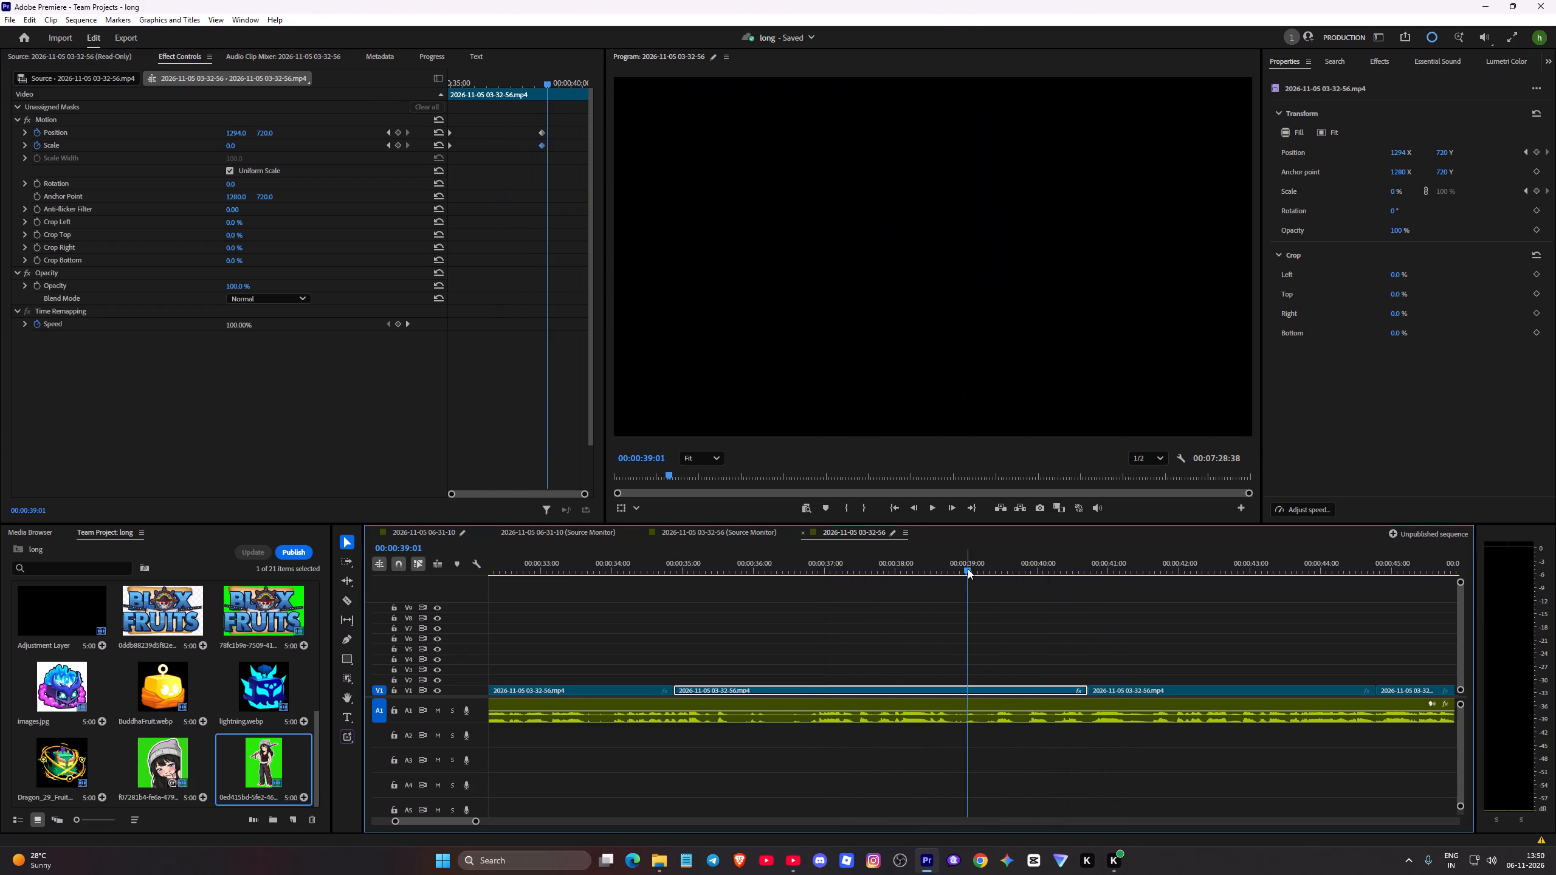
key("c")
left_click(967, 693)
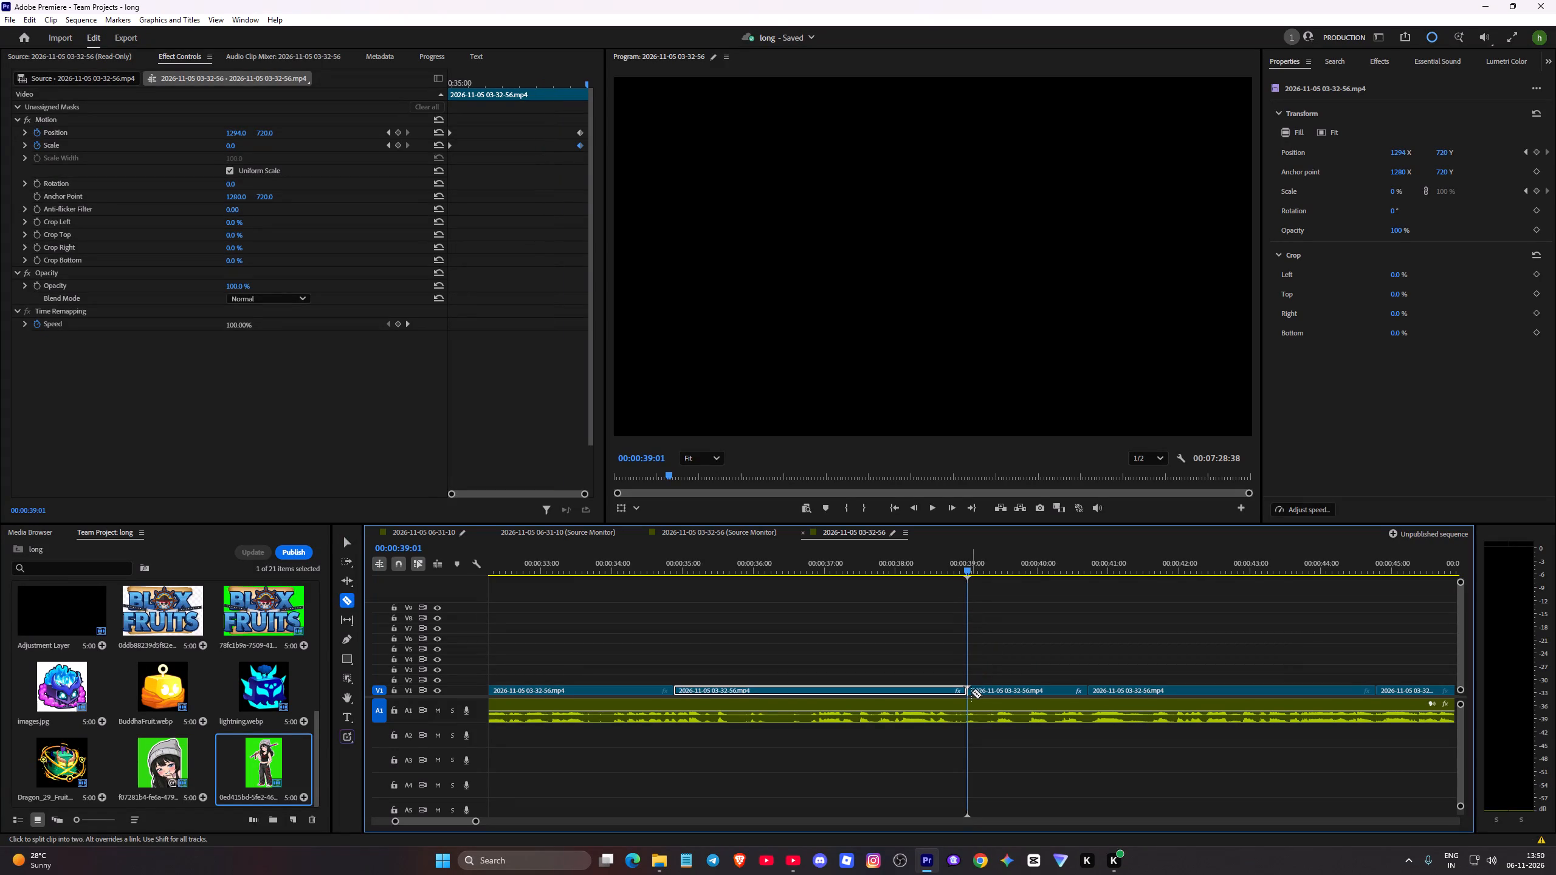
key("v")
left_click(991, 691)
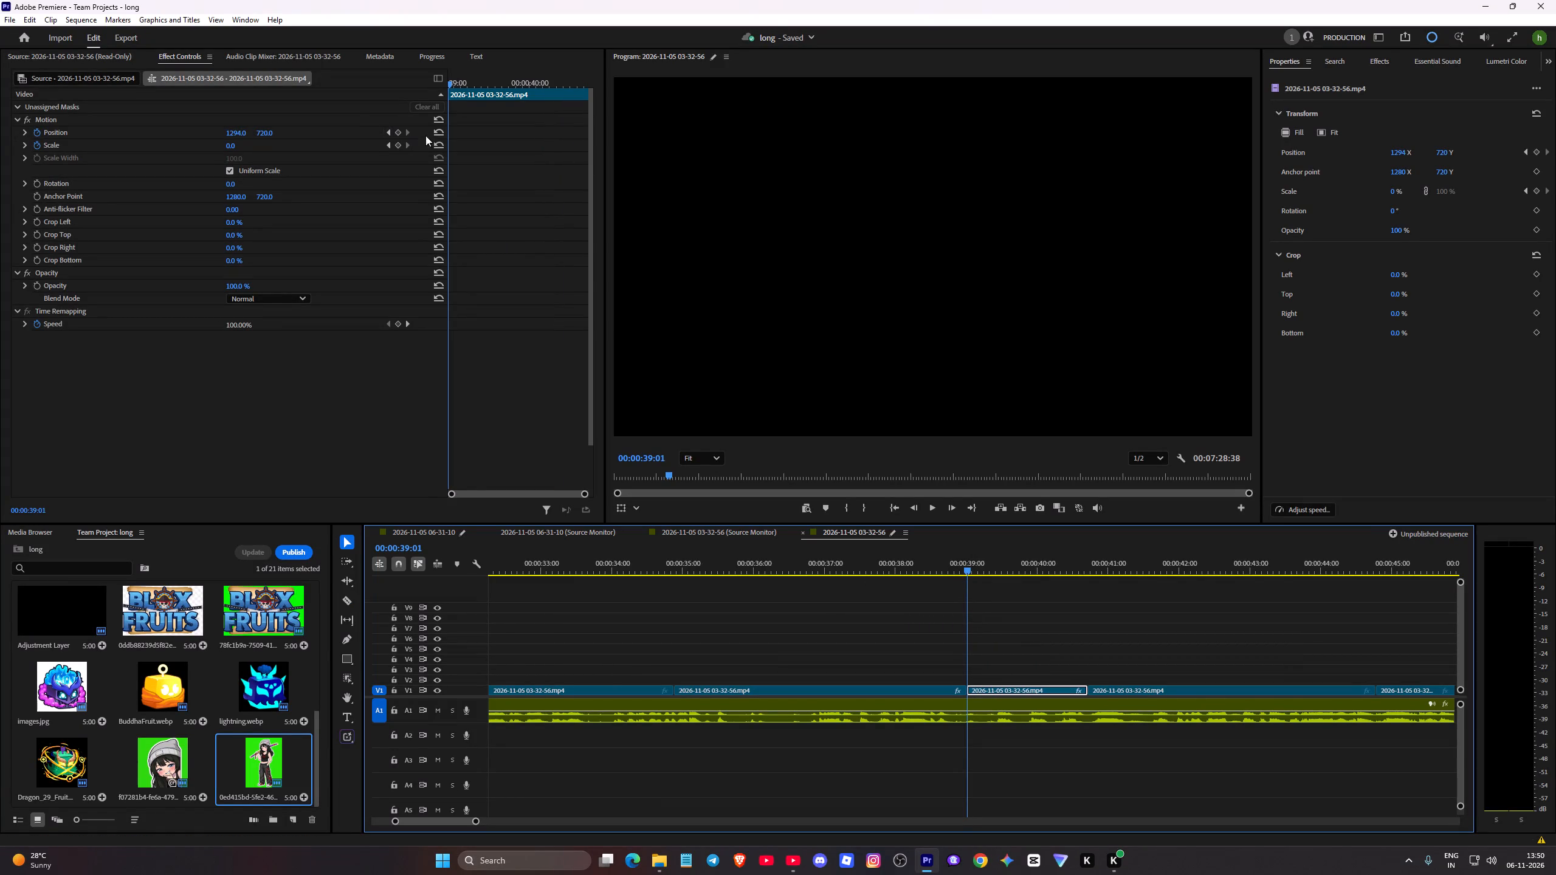
left_click(439, 130)
left_click(439, 140)
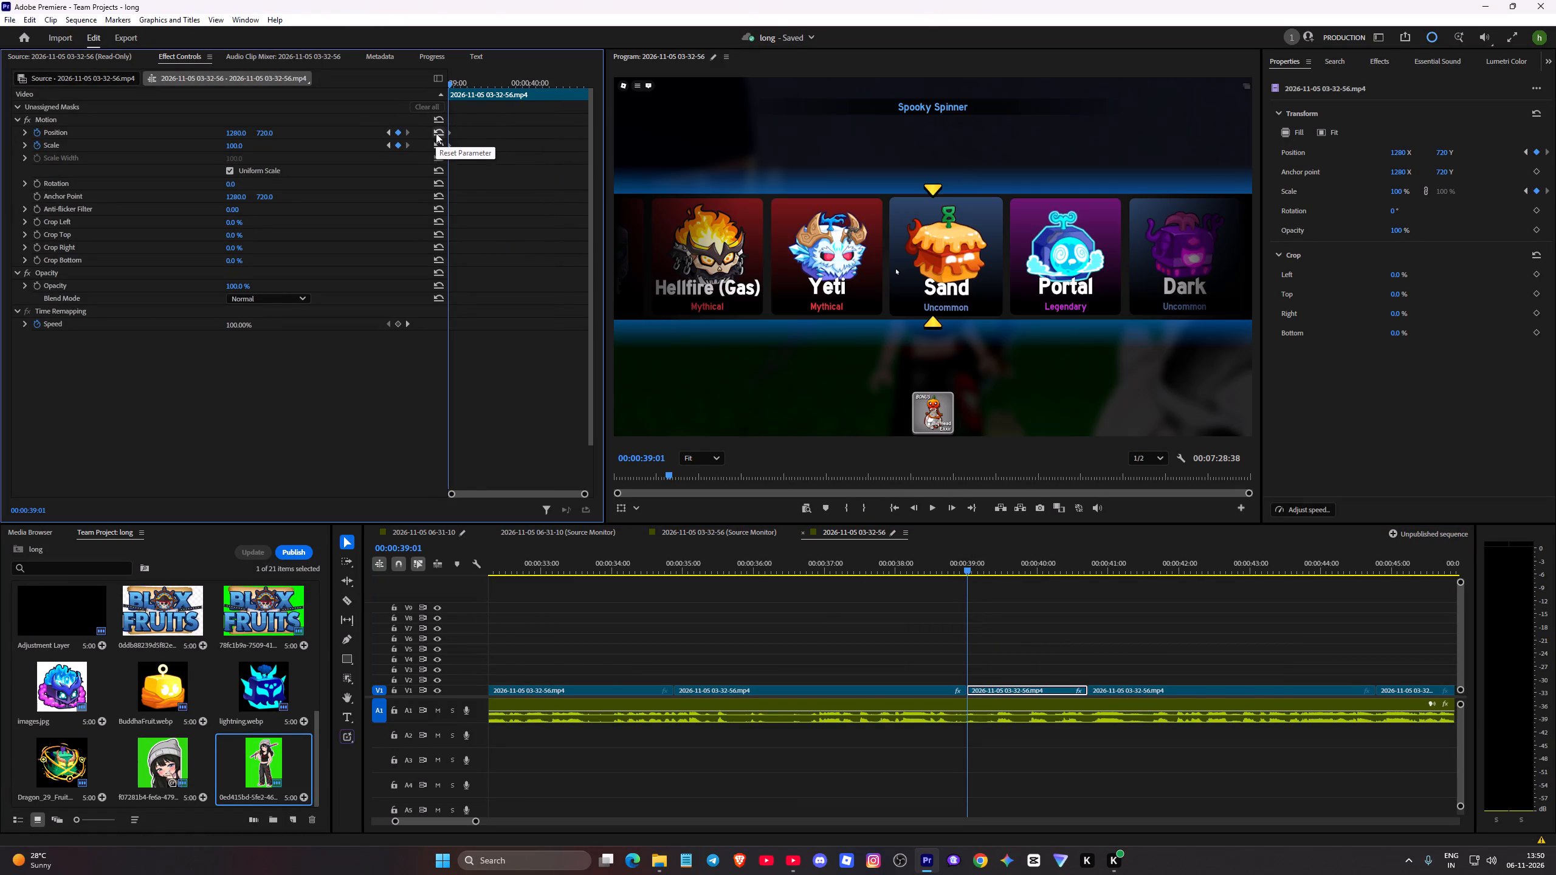
Play back the spinner sequence and split the V1 clip around the Sand fruit reveal at about 42.8 and 43.7 seconds.
left_click(870, 563)
key("space")
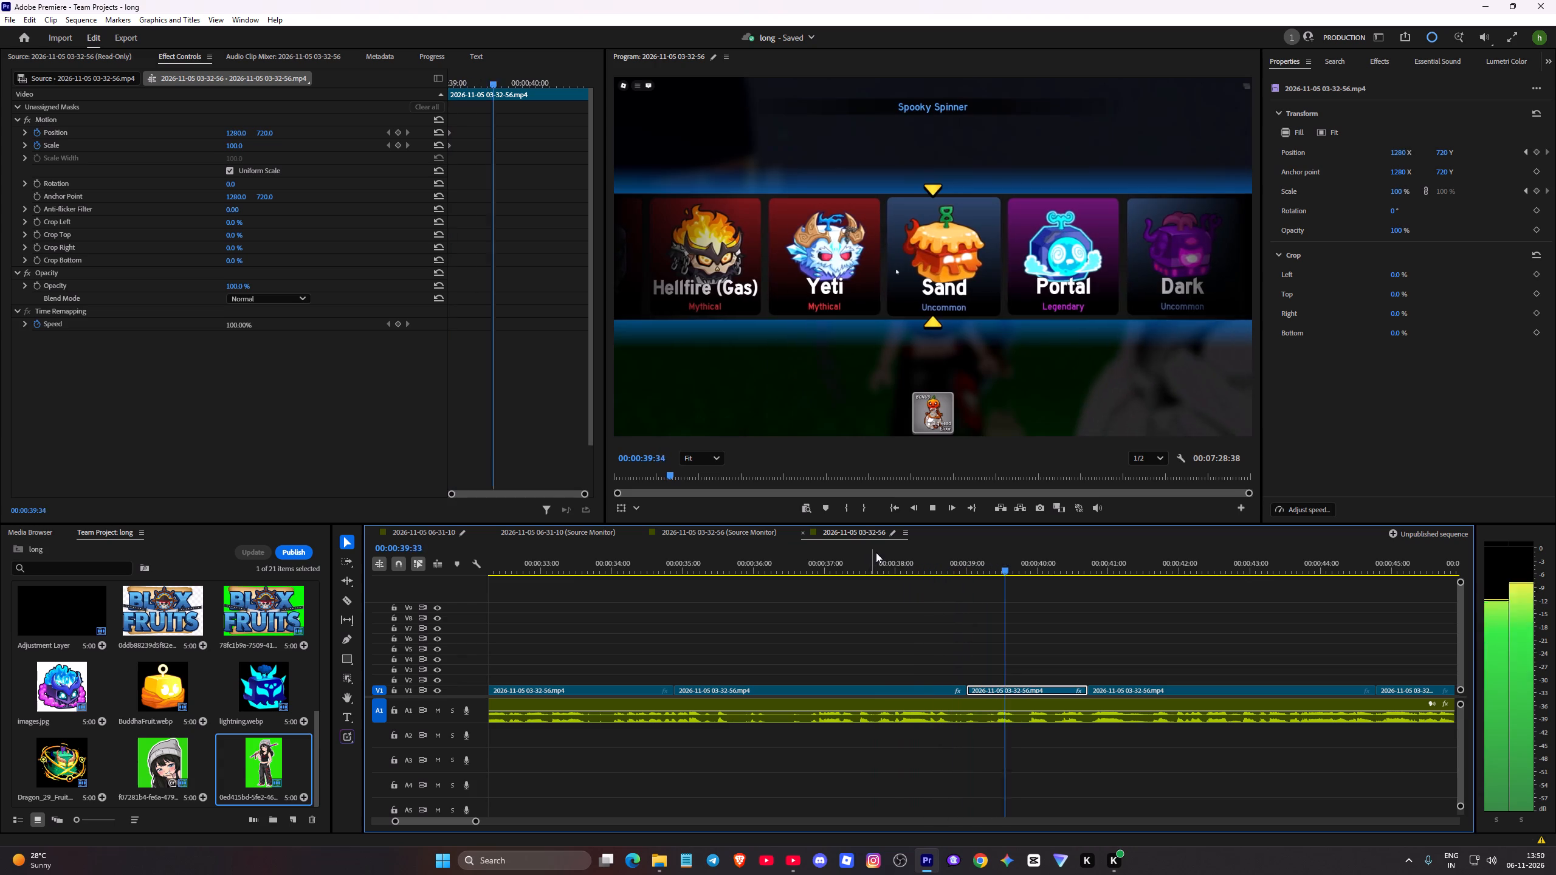
key("space")
left_click(657, 565)
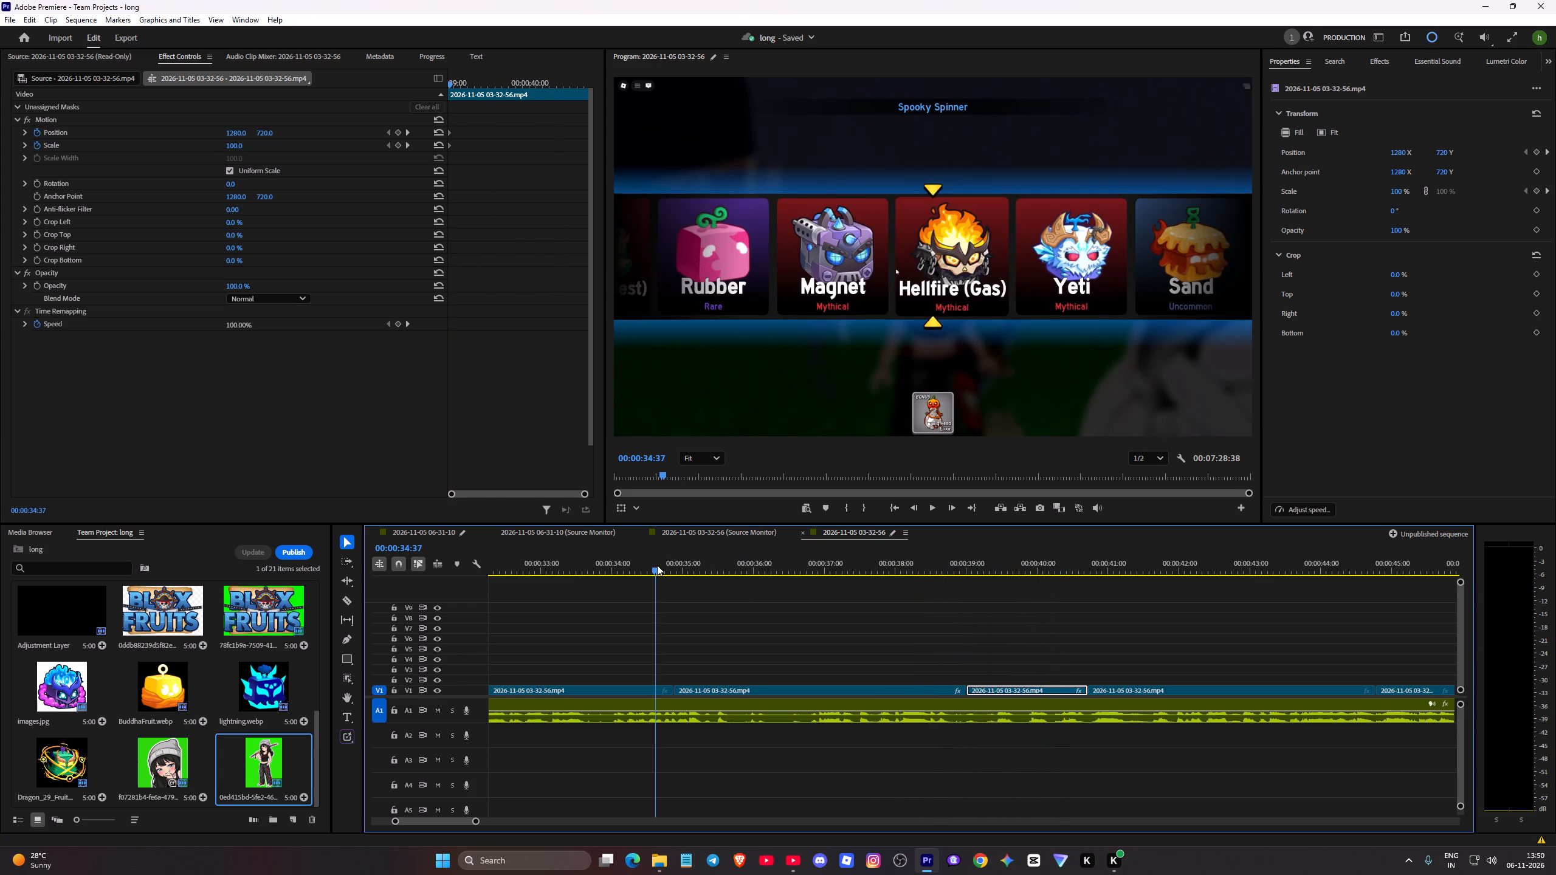
key("space")
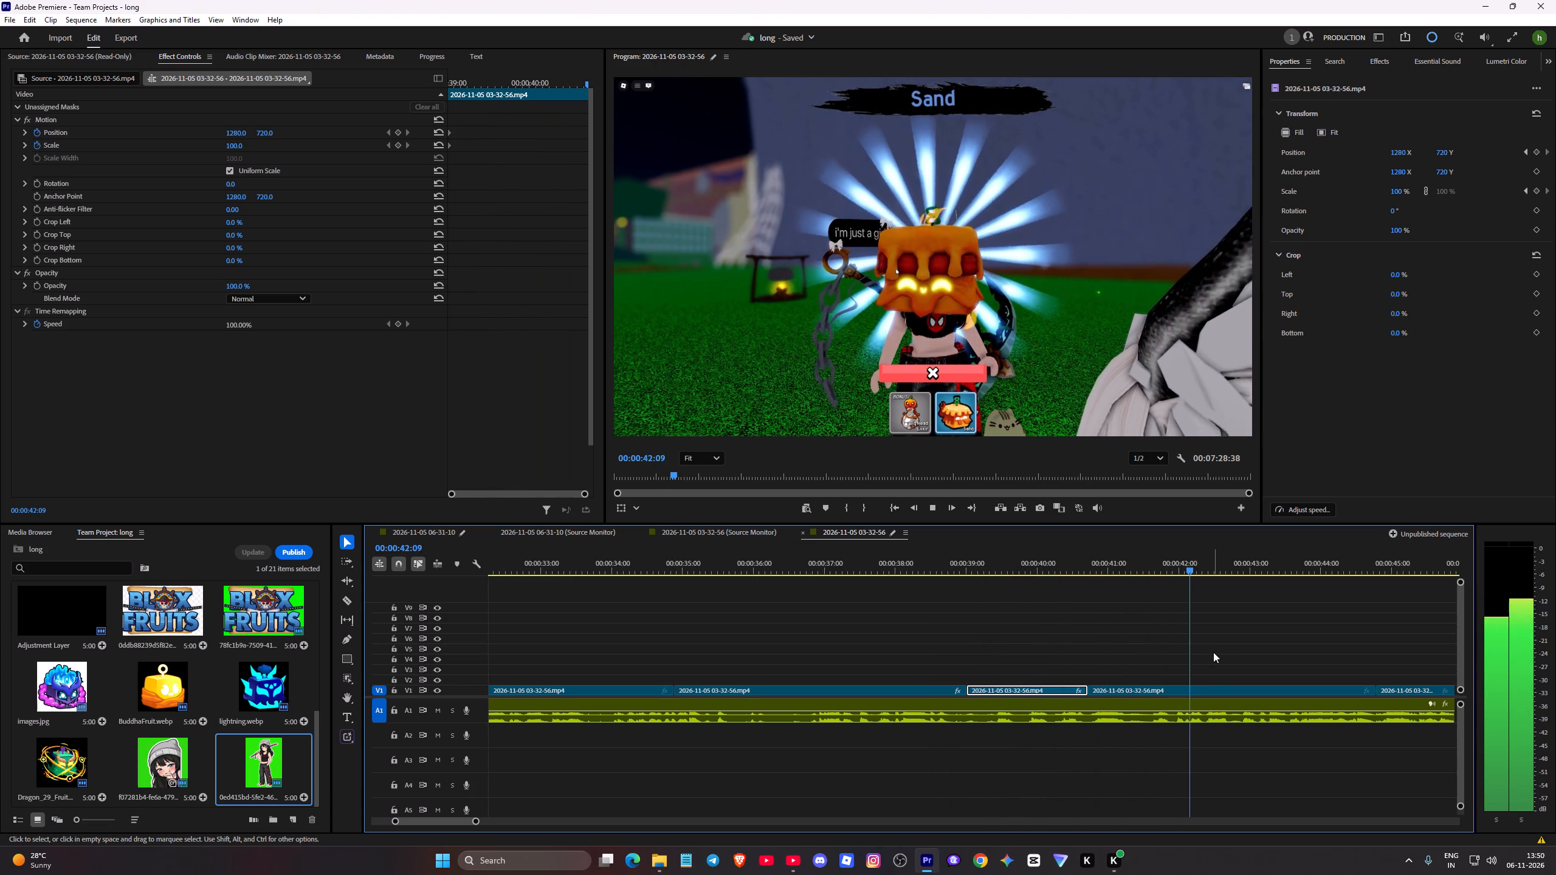
key("space")
key("c")
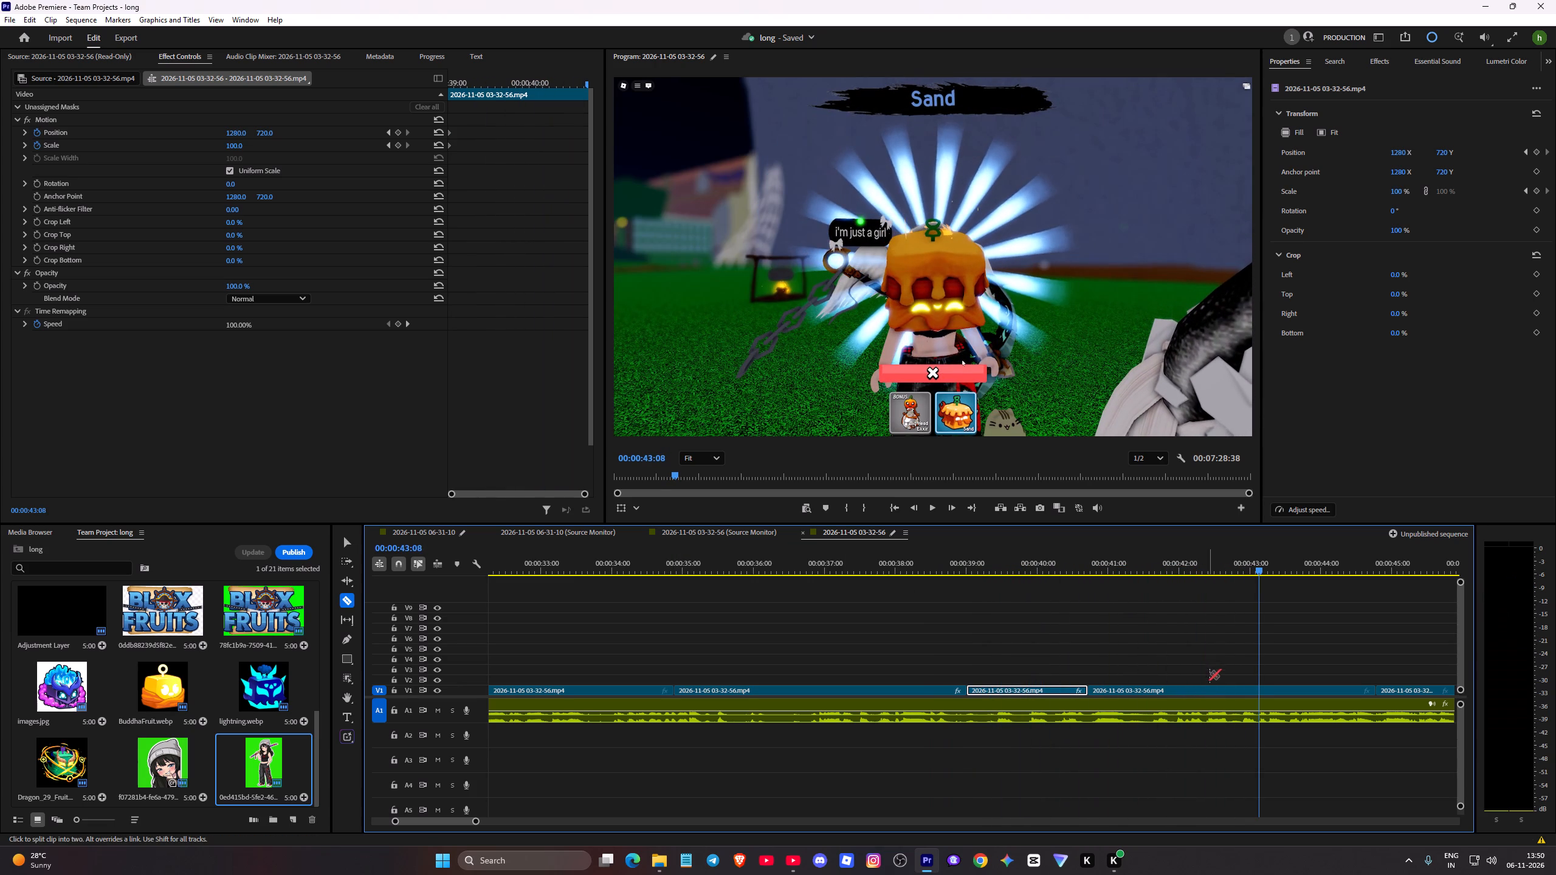
left_click(1236, 687)
key("space")
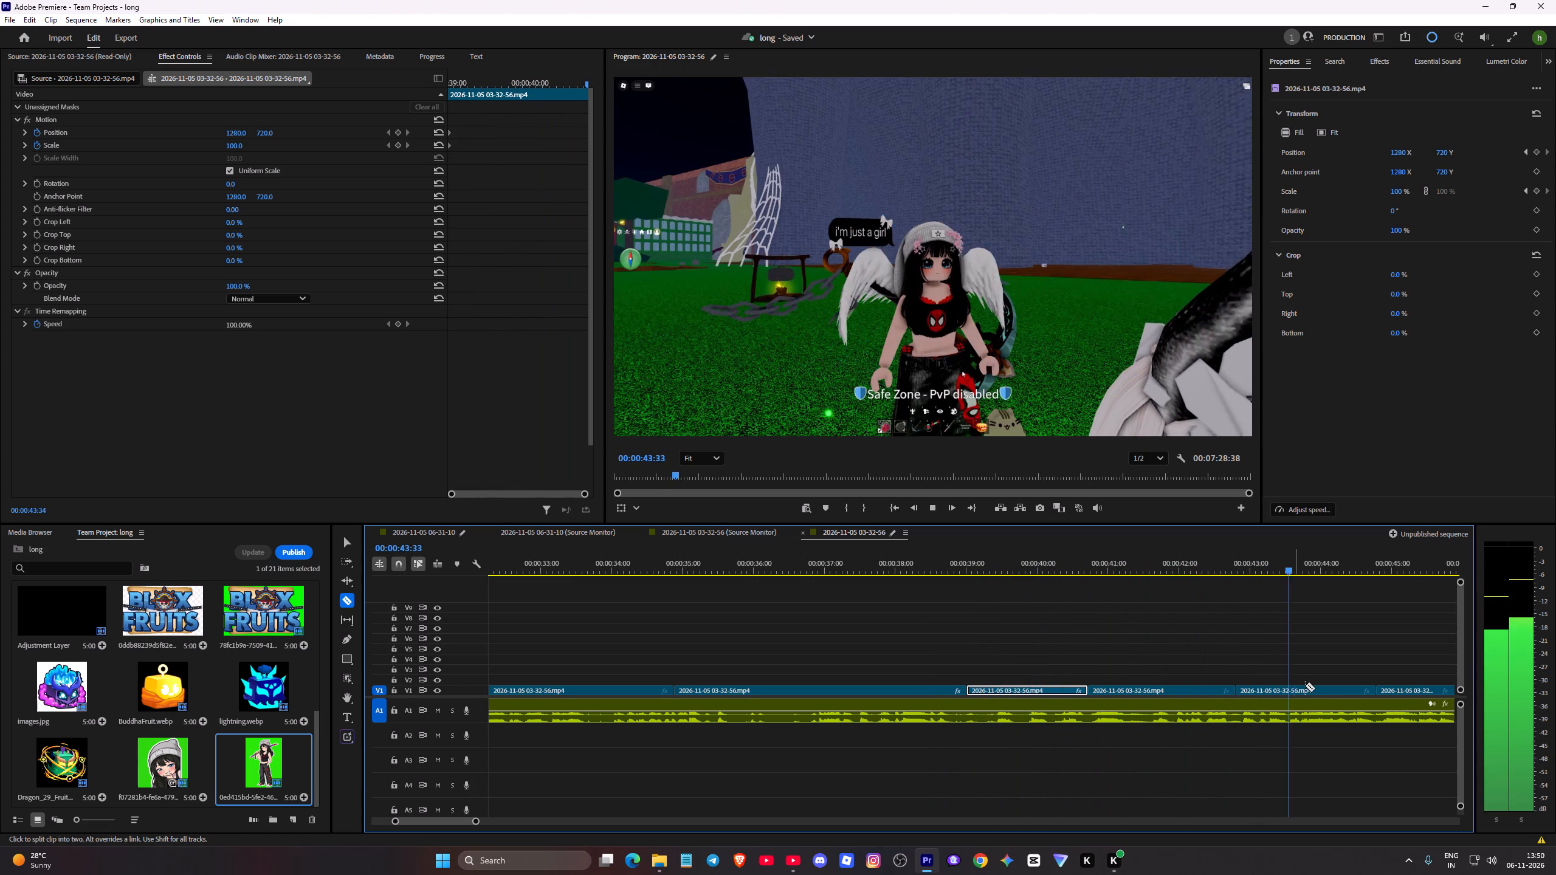
key("space")
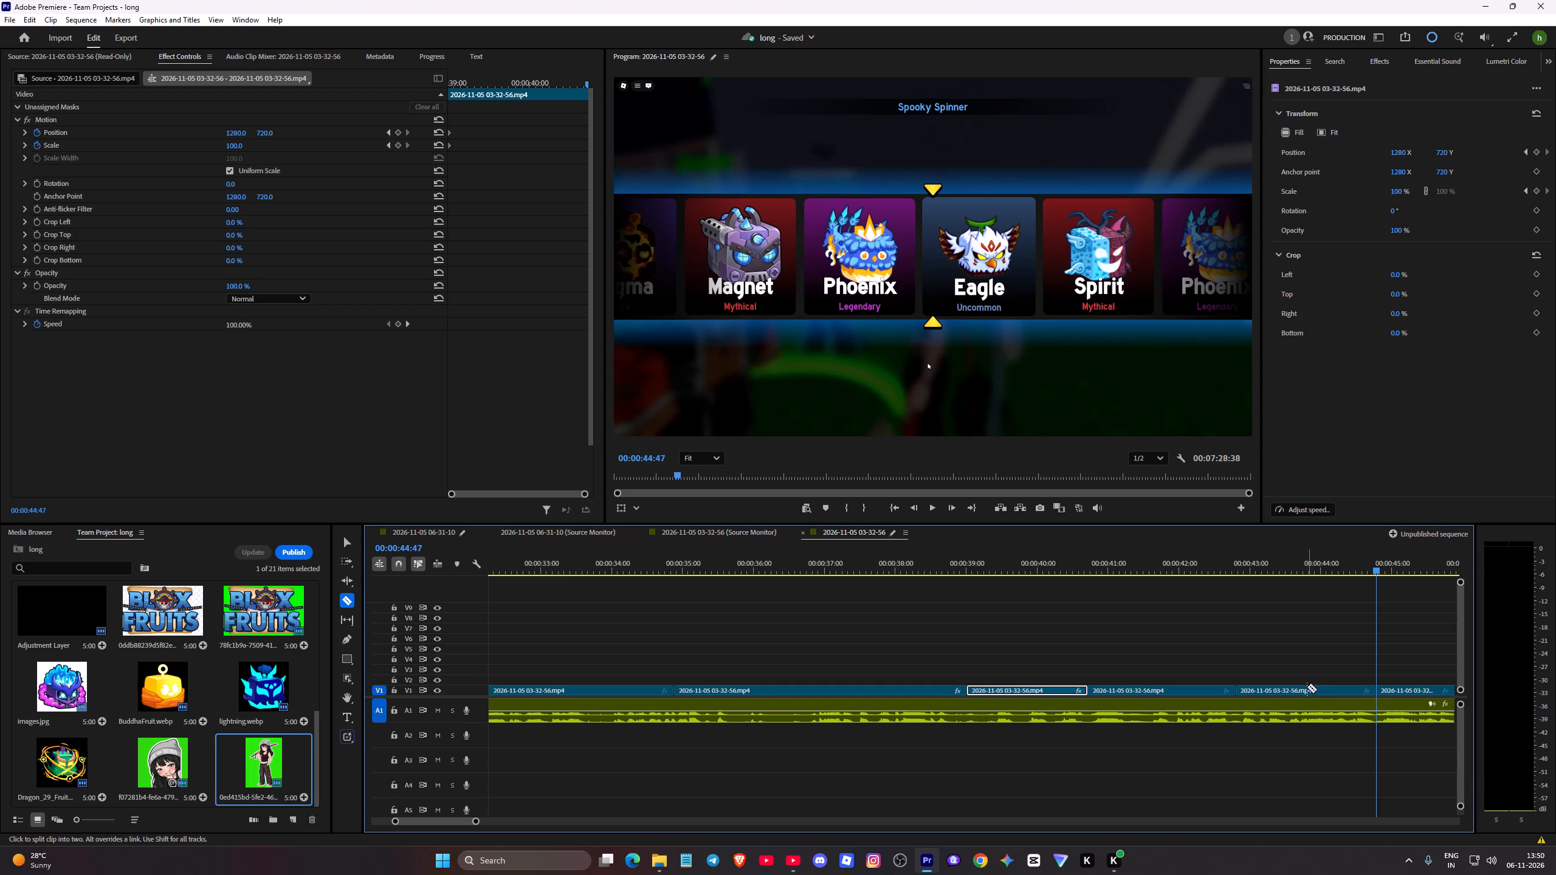
left_click(1301, 686)
key("c")
key("v")
Set the scale of the short V1 segment between about 42.8 and 43.7 seconds to 176% and try repositioning it.
left_click(1264, 570)
left_click(1264, 694)
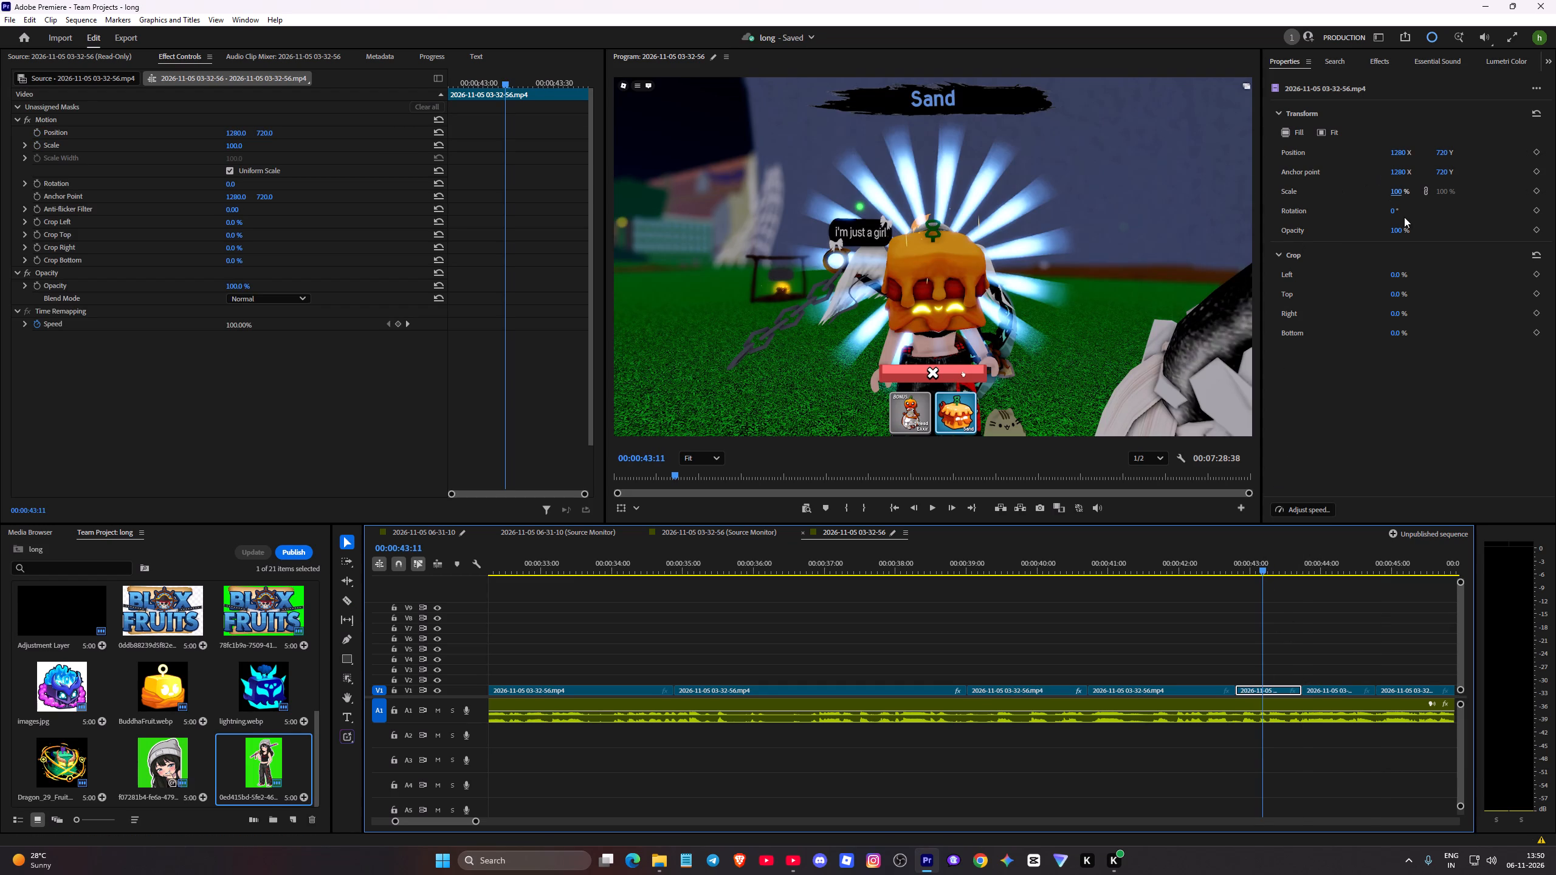
left_click_drag(1394, 191, 1453, 201)
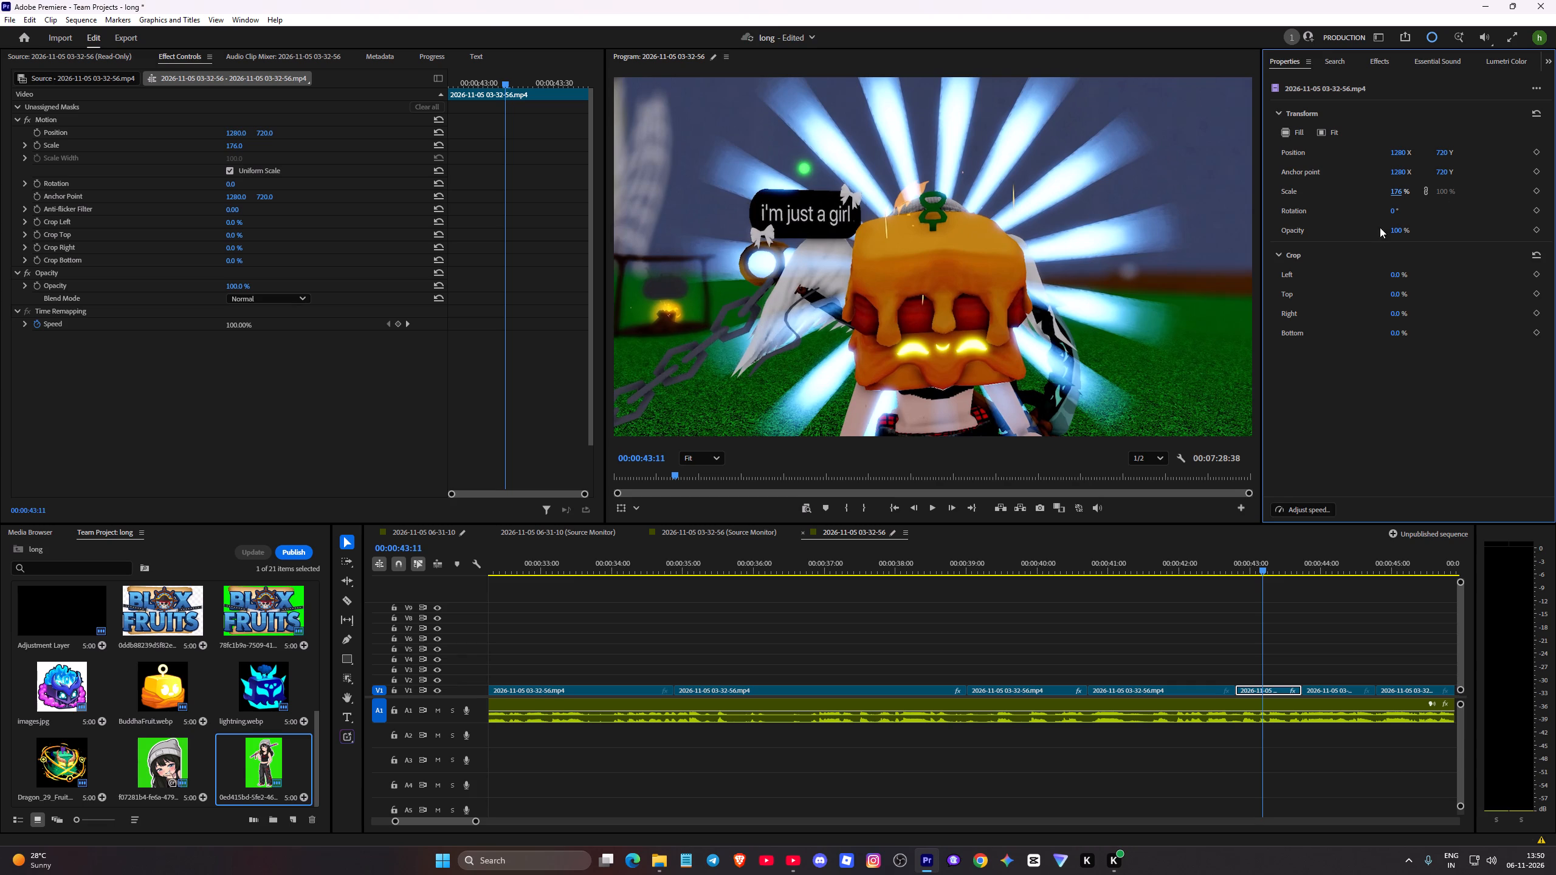
left_click_drag(1070, 314, 1064, 279)
left_click_drag(1038, 317, 1034, 297)
left_click(962, 304)
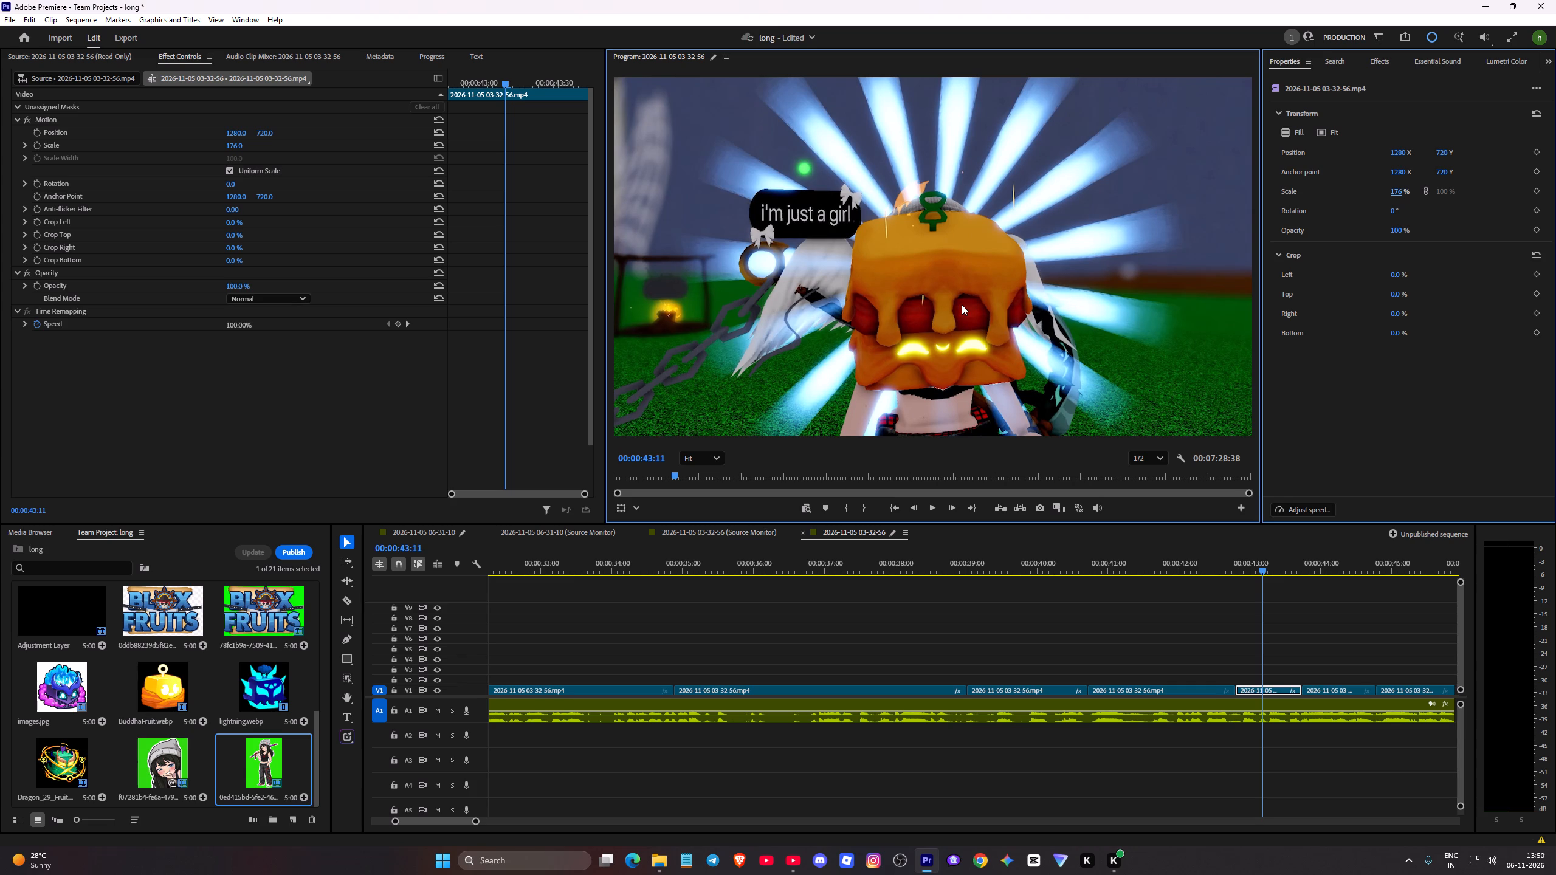
Play on through the second spin and split the V1 clip at about 48.6 seconds.
left_click(1224, 566)
key("space")
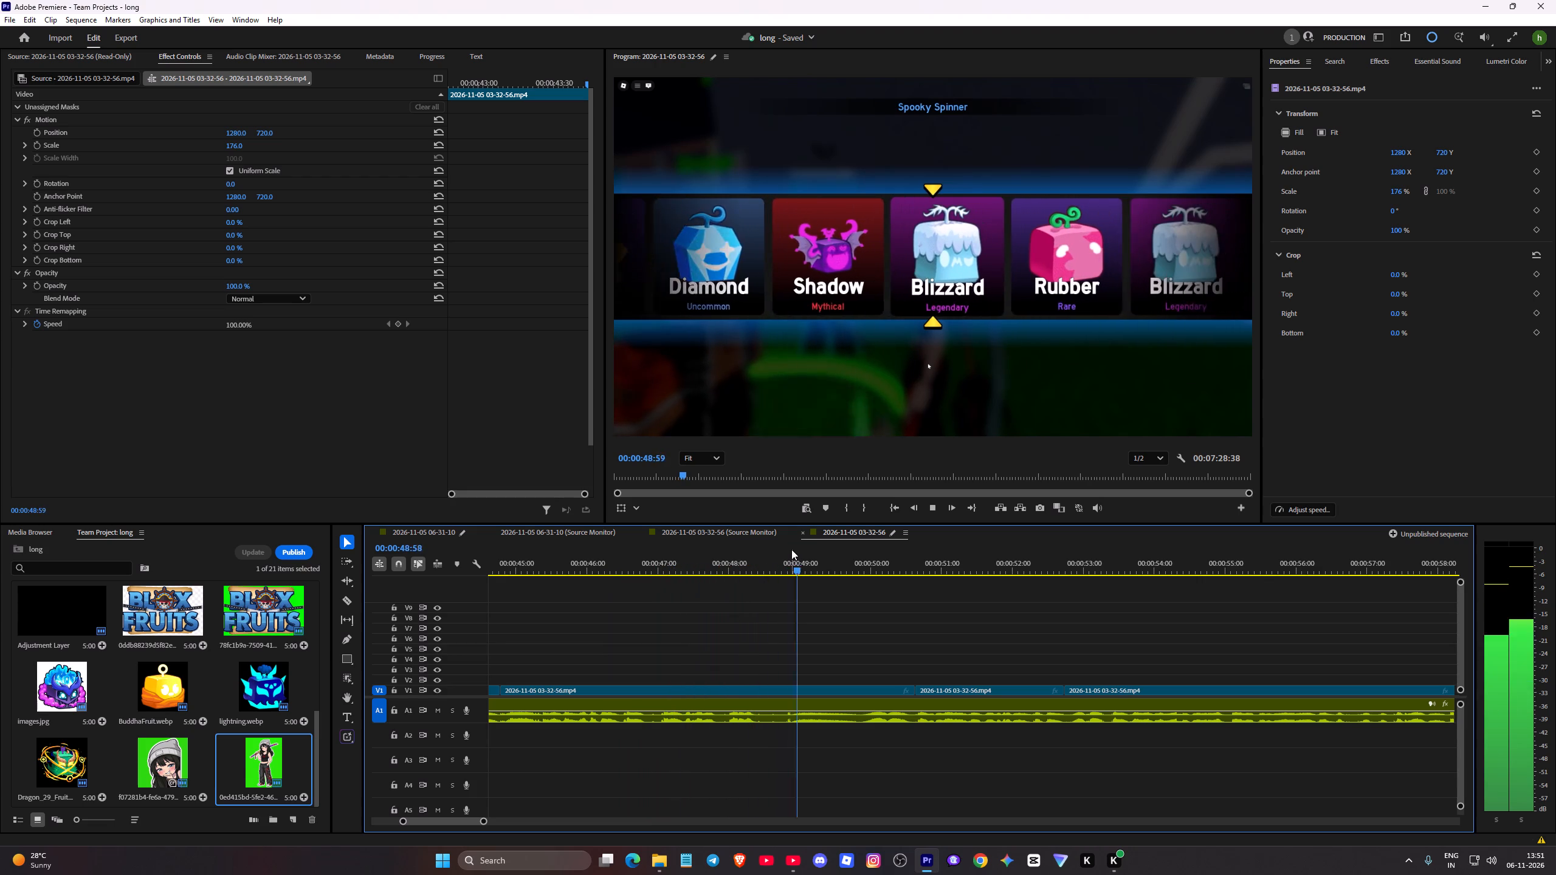
key("space")
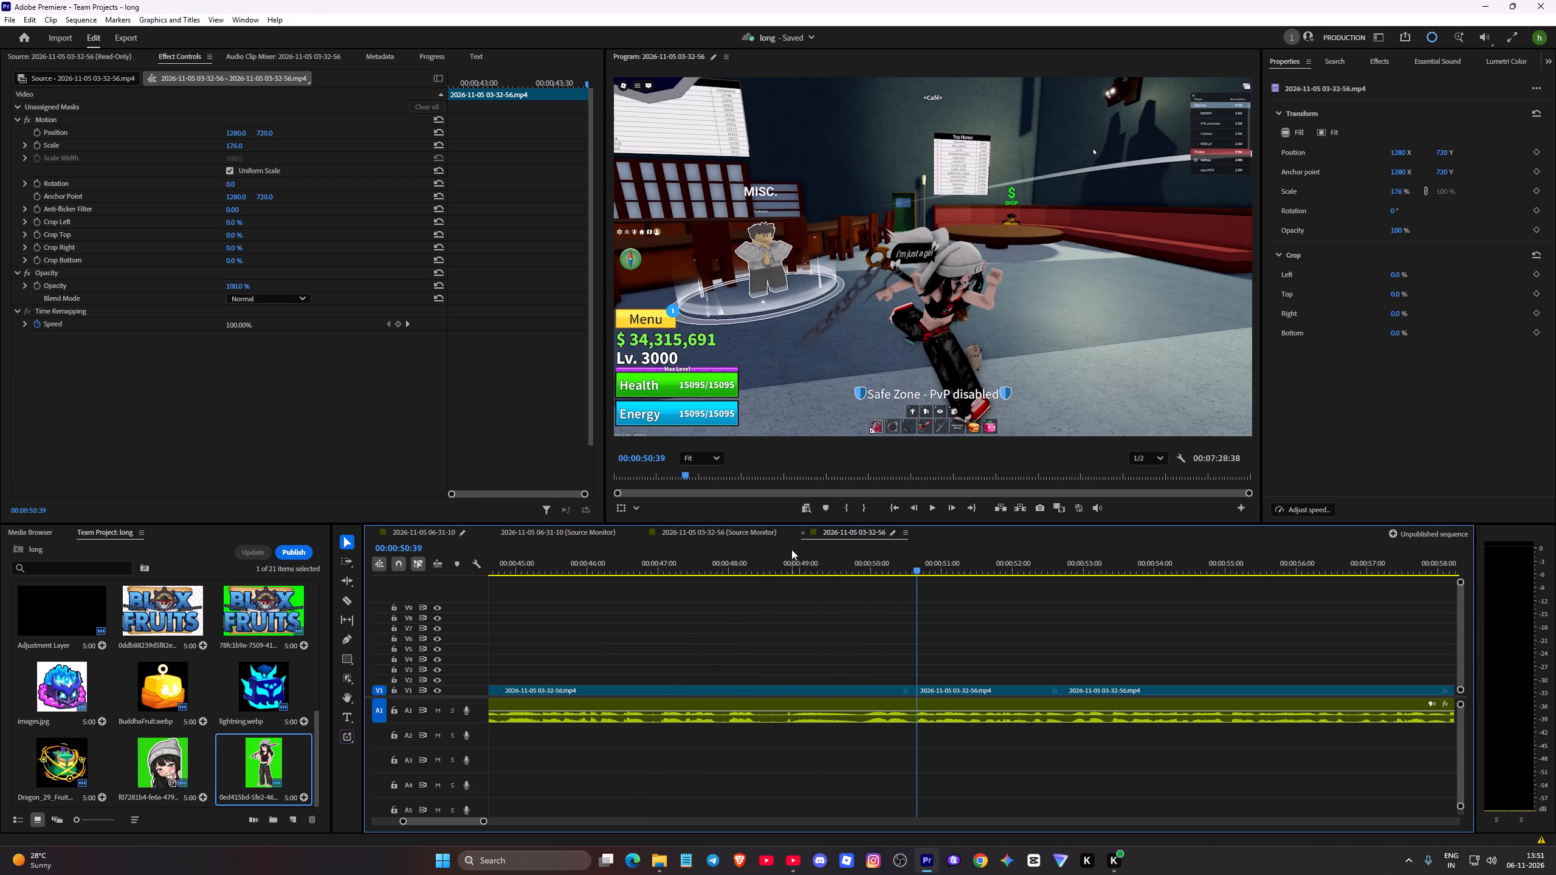
key("c")
left_click(774, 687)
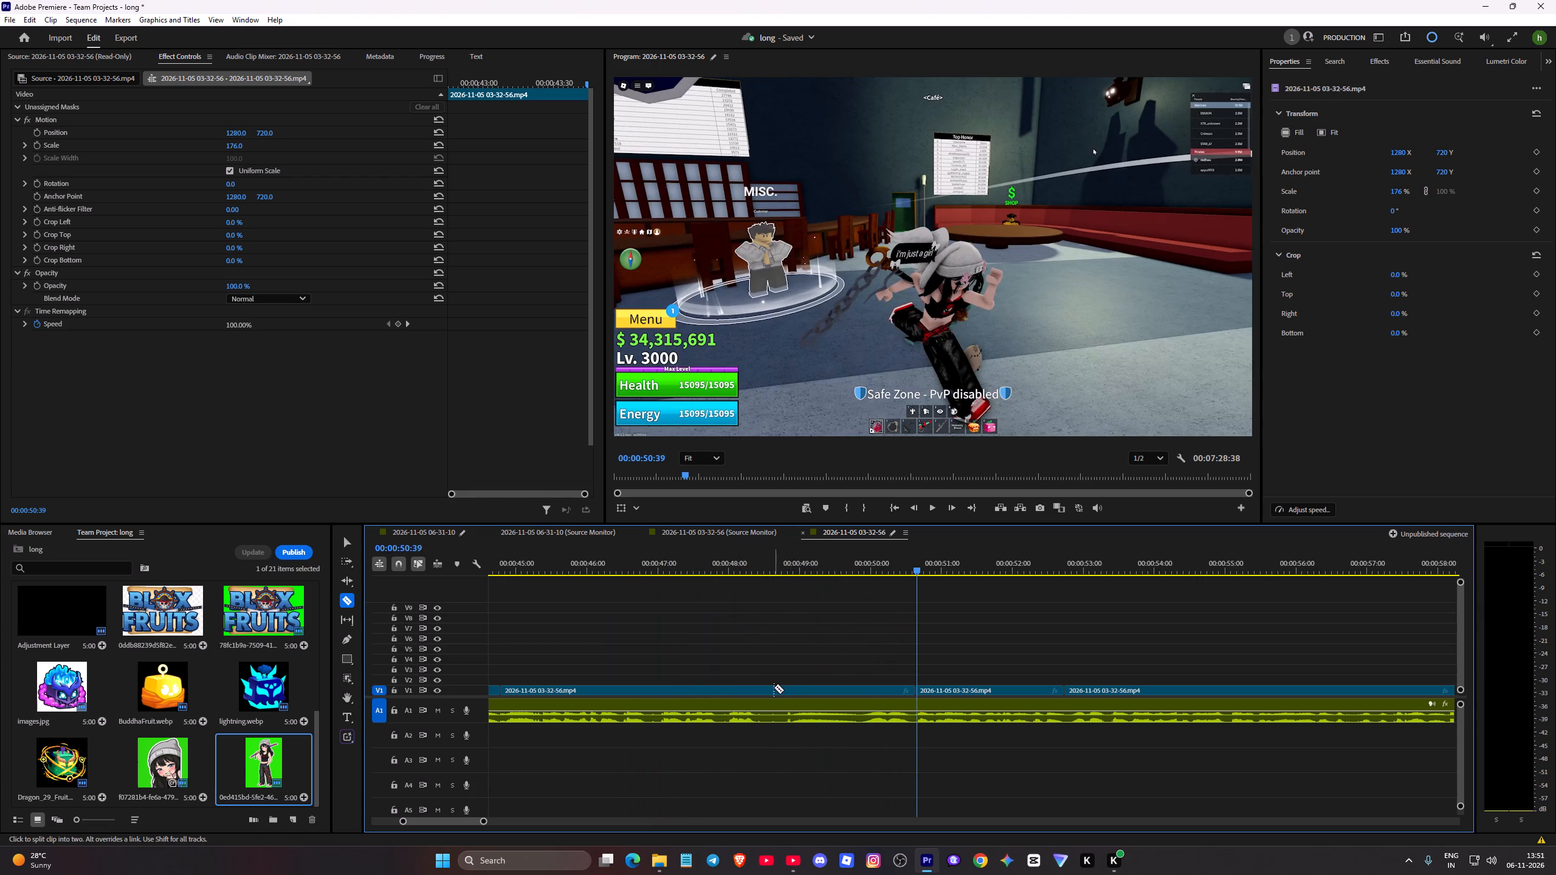
key("space")
key("space")
key("v")
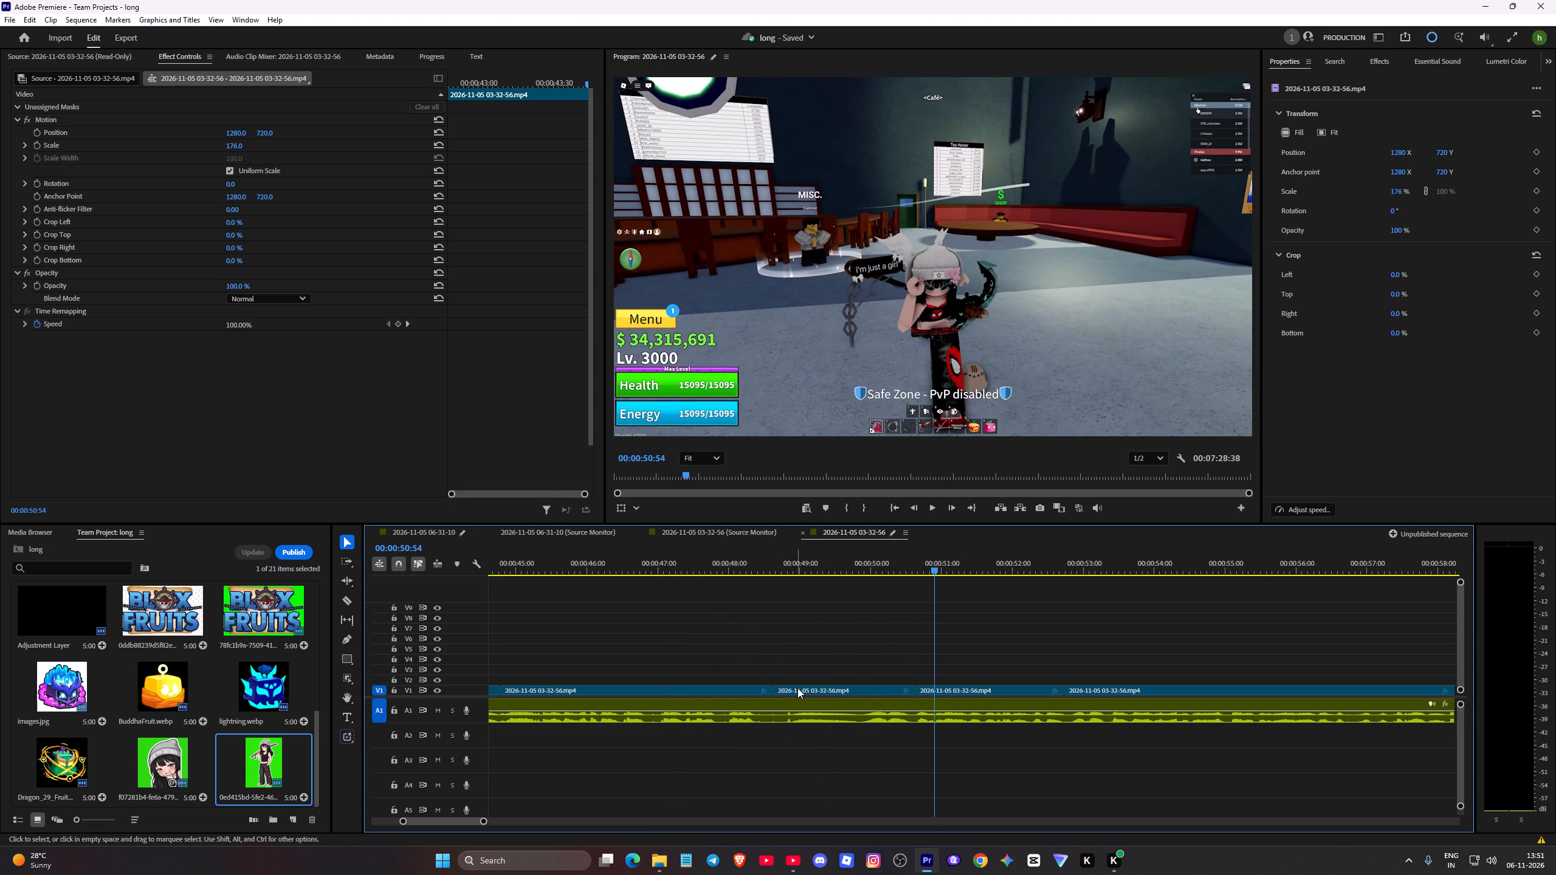
Set the scale of the V1 segment between about 48.6 and 50.6 seconds to 115%.
left_click(809, 685)
left_click(808, 693)
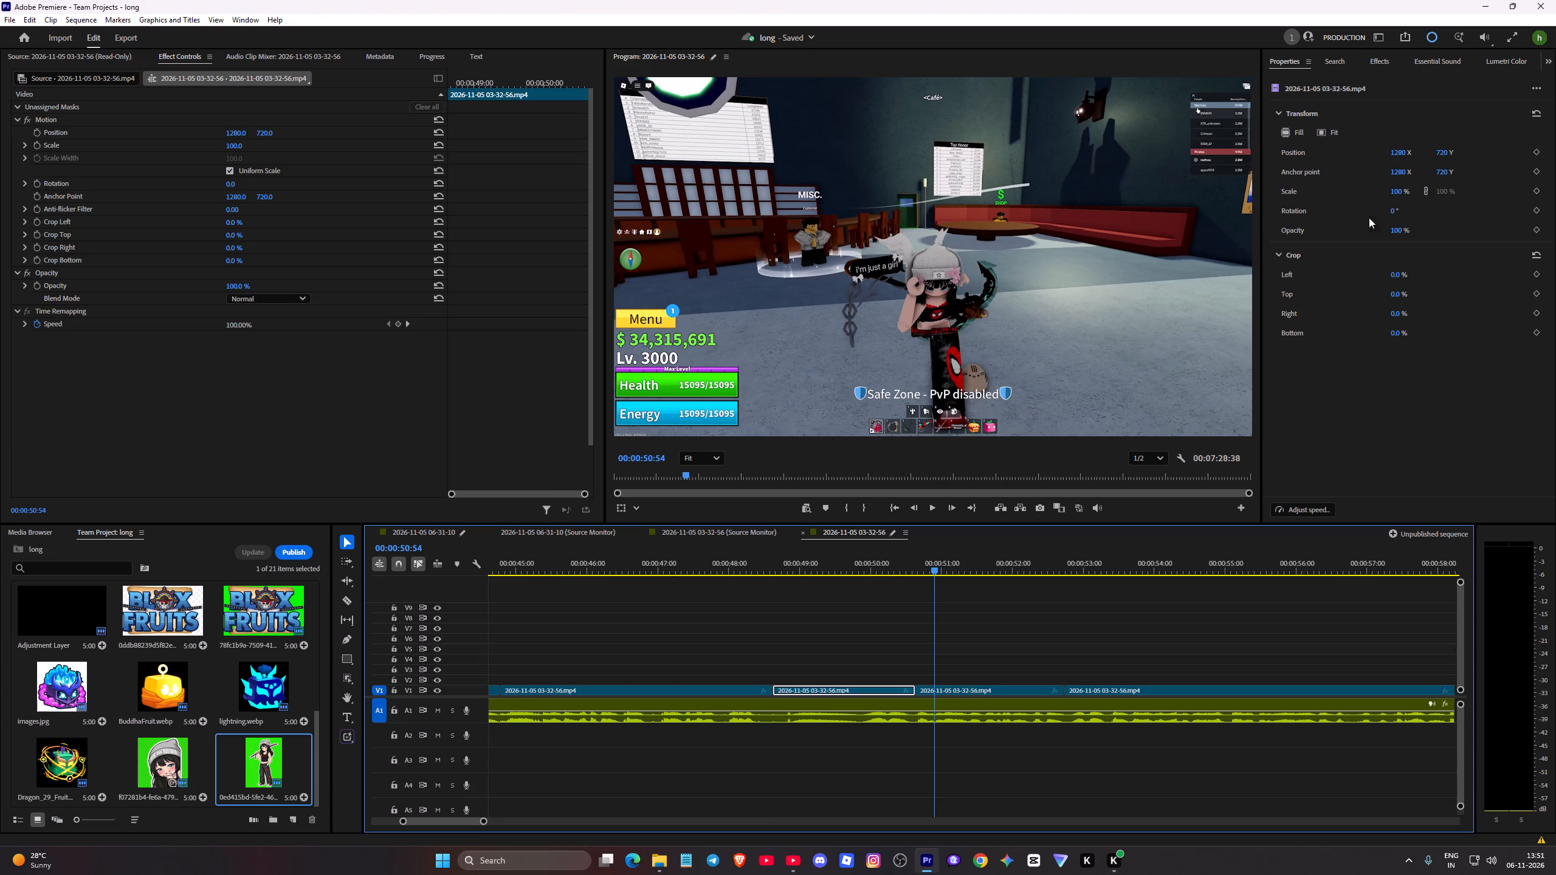
left_click_drag(1400, 190, 1413, 192)
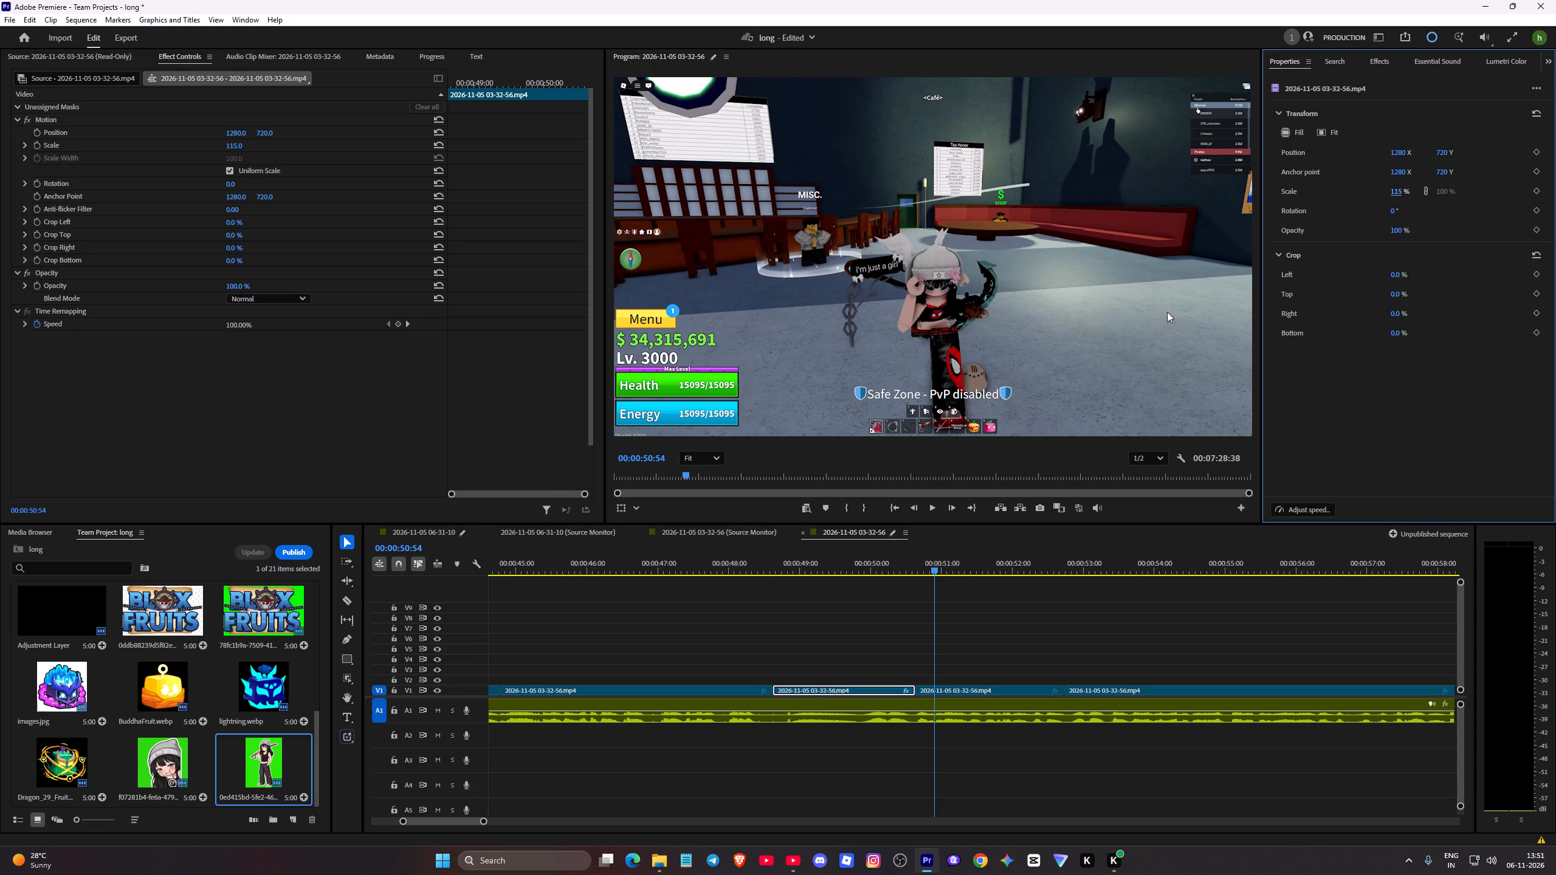
left_click(713, 563)
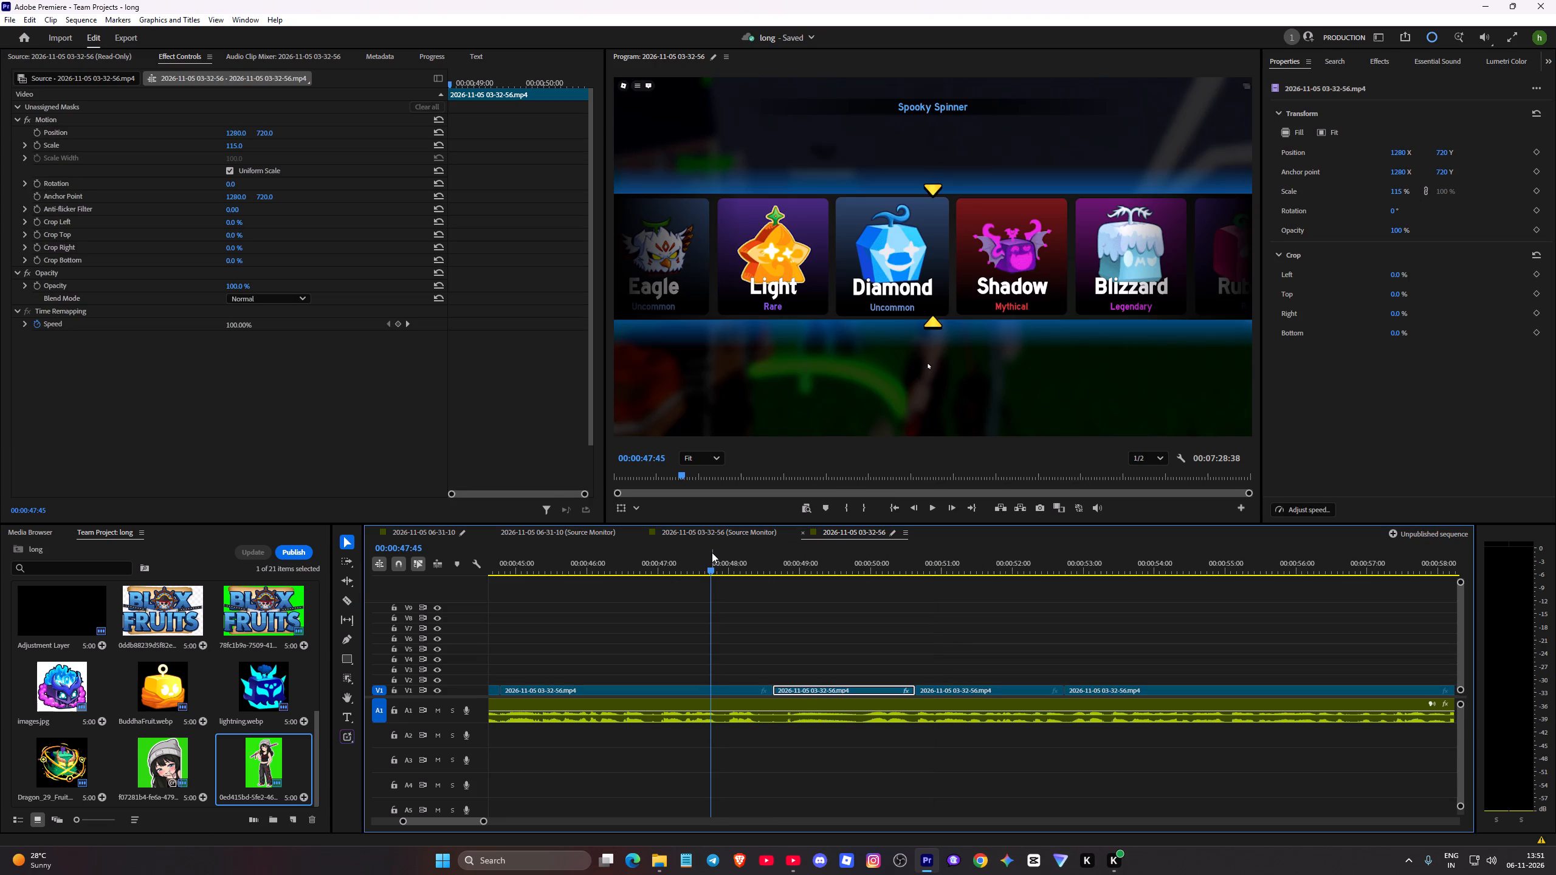
Play on past the second spin and split the V1 clip at about 56.7 and 58.1 seconds around the character's move.
key("space")
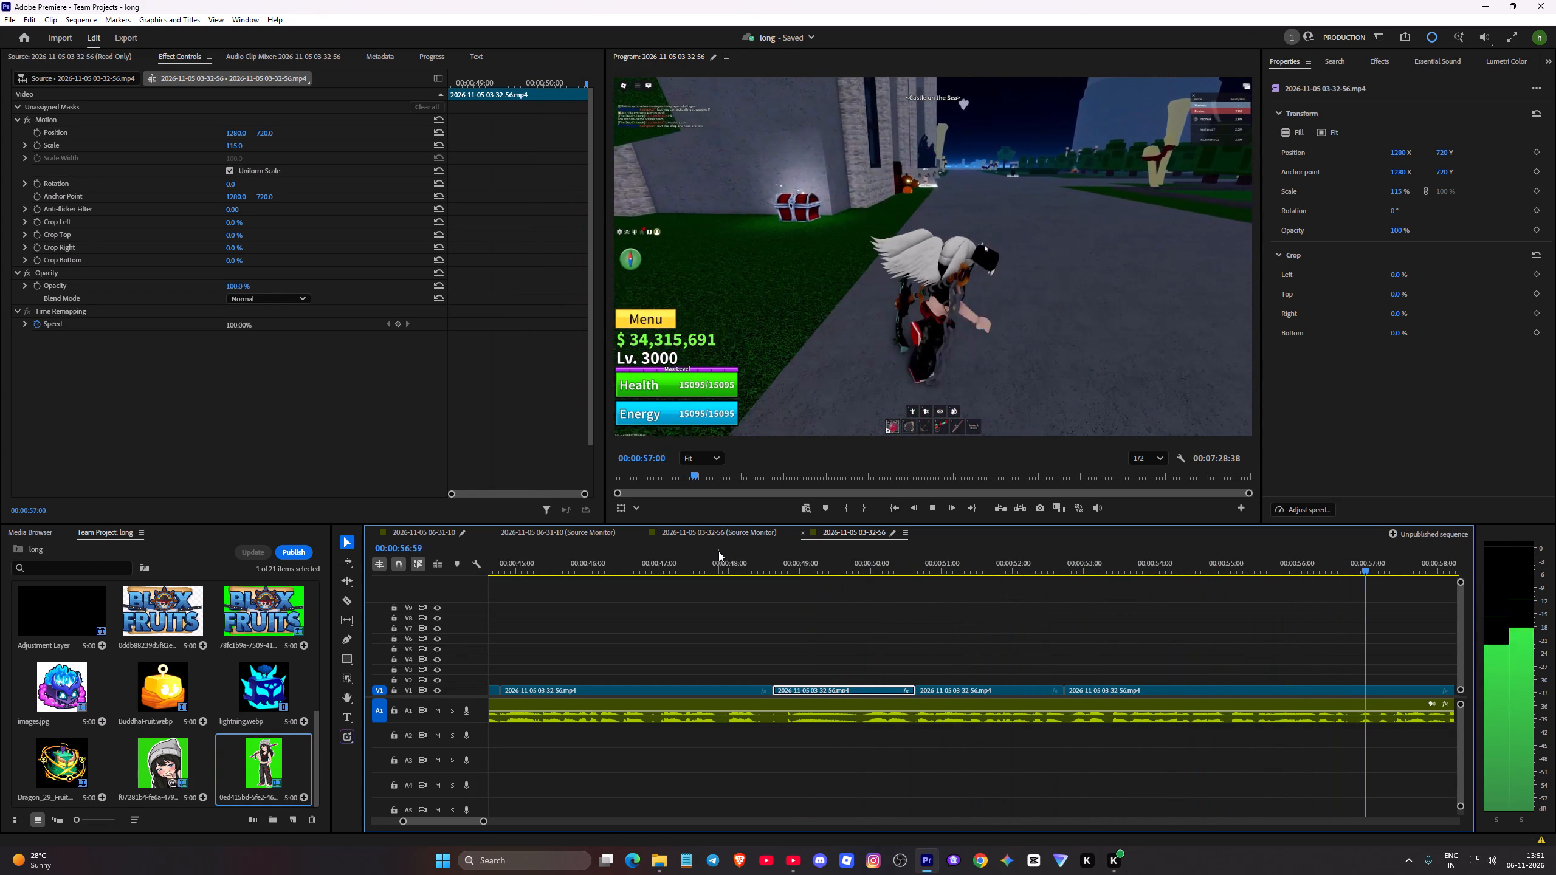
key("space")
key("c")
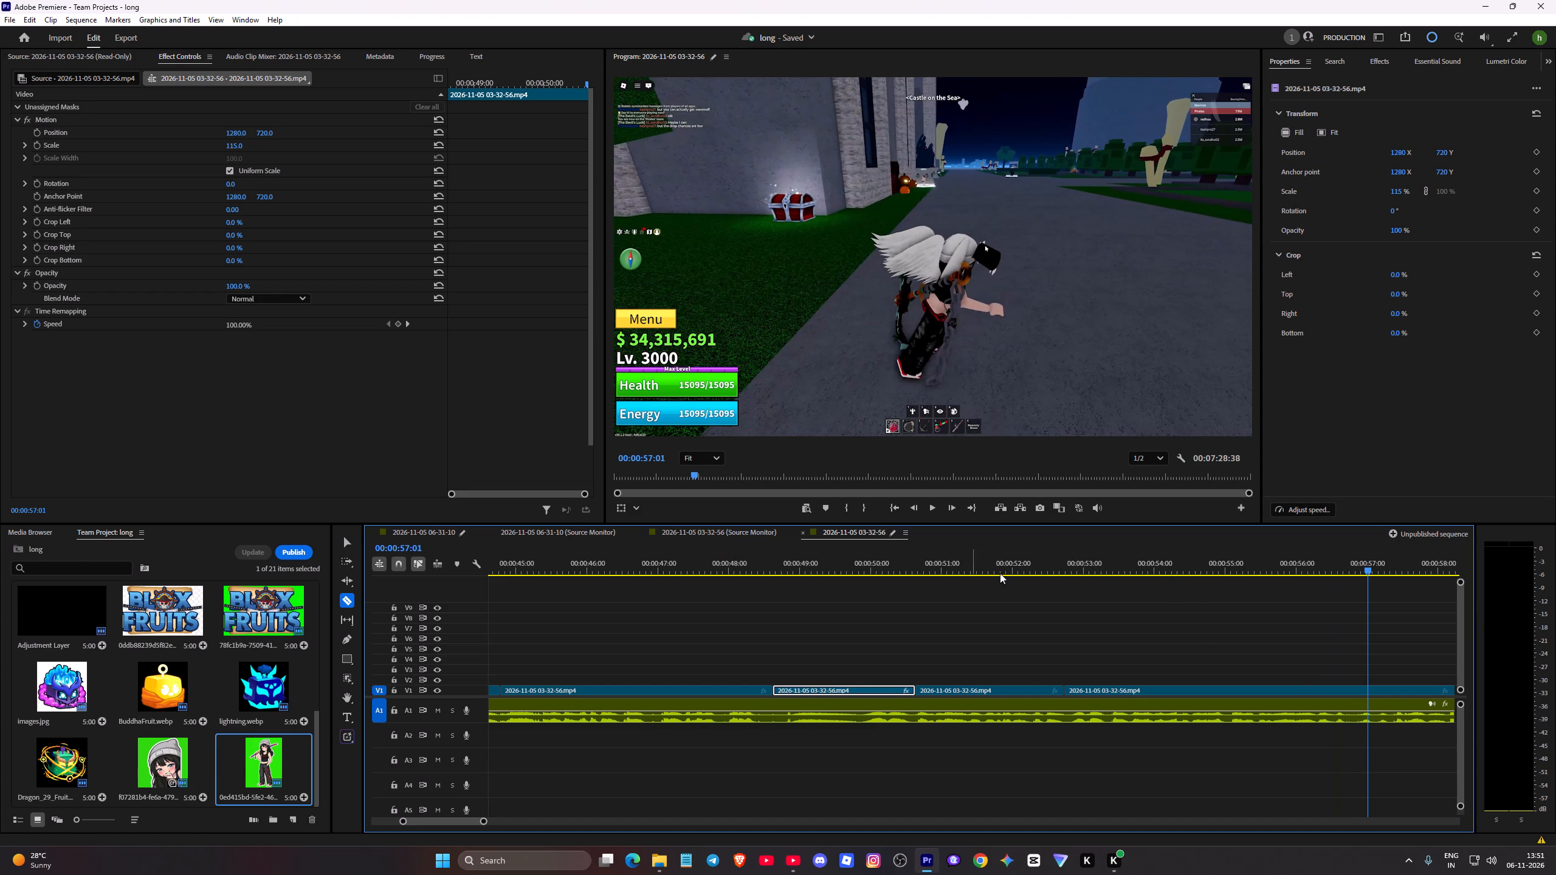
left_click(1347, 690)
key("space")
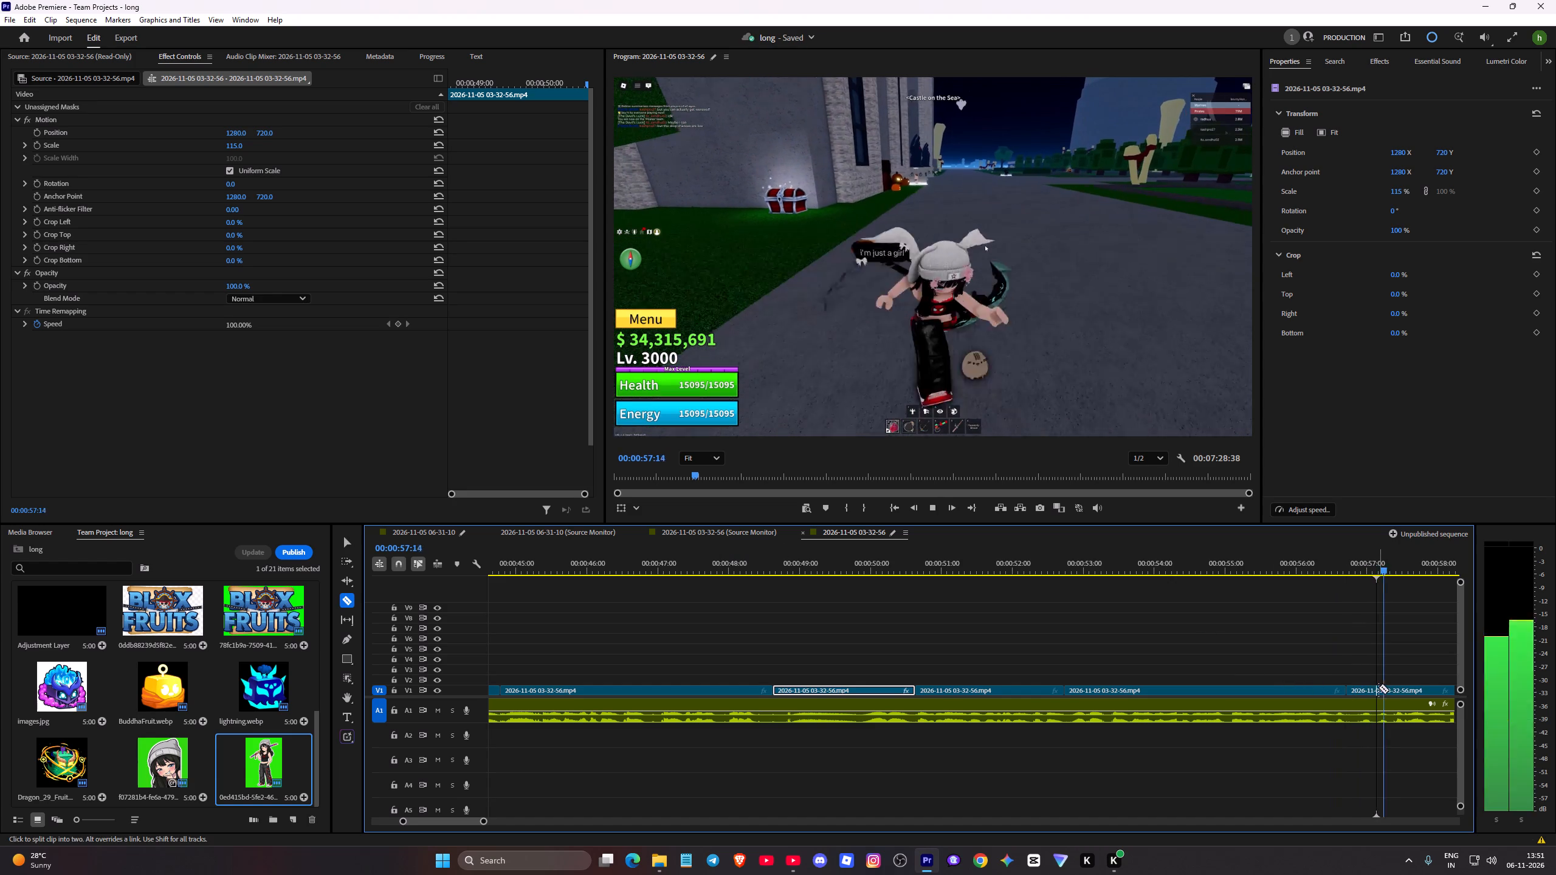
key("space")
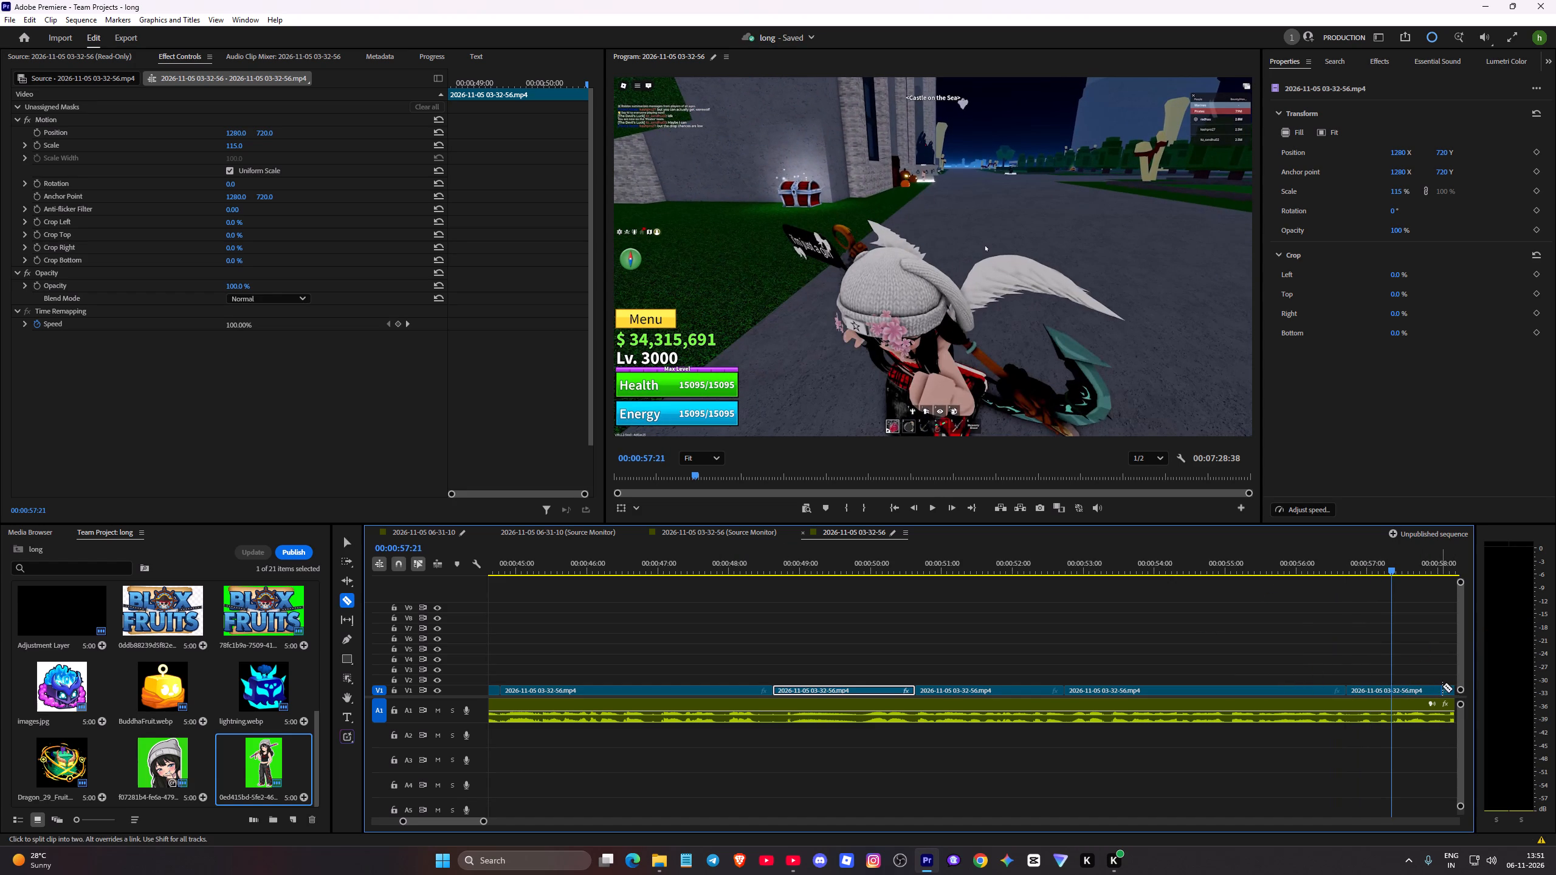
left_click(1442, 686)
key("v")
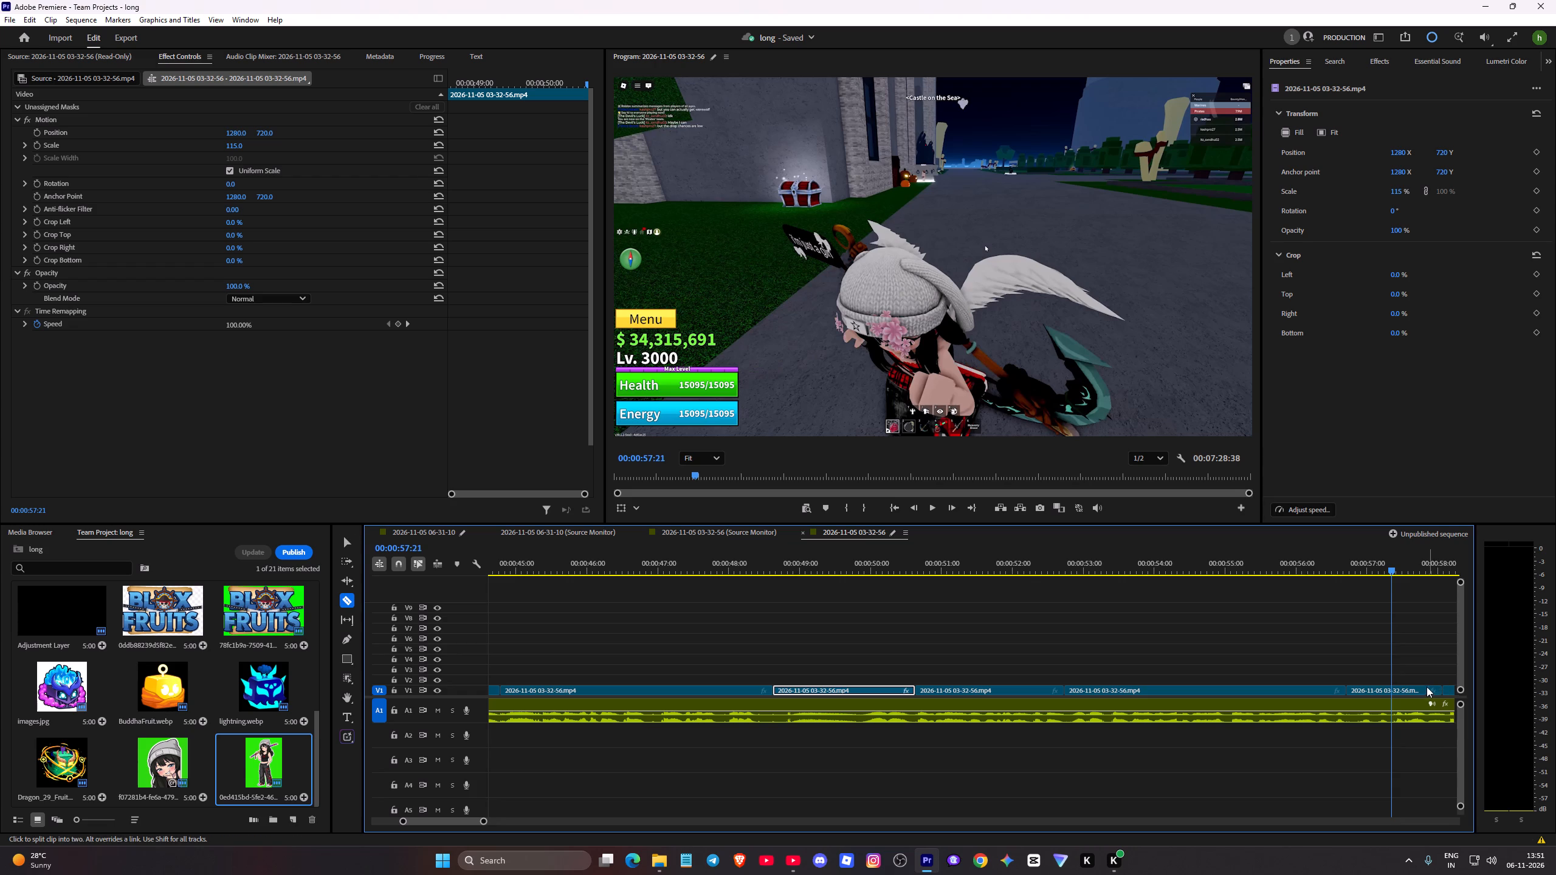
type("cv")
Set the scale of the V1 segment between about 56.7 and 58.1 seconds to 82%.
left_click(1419, 689)
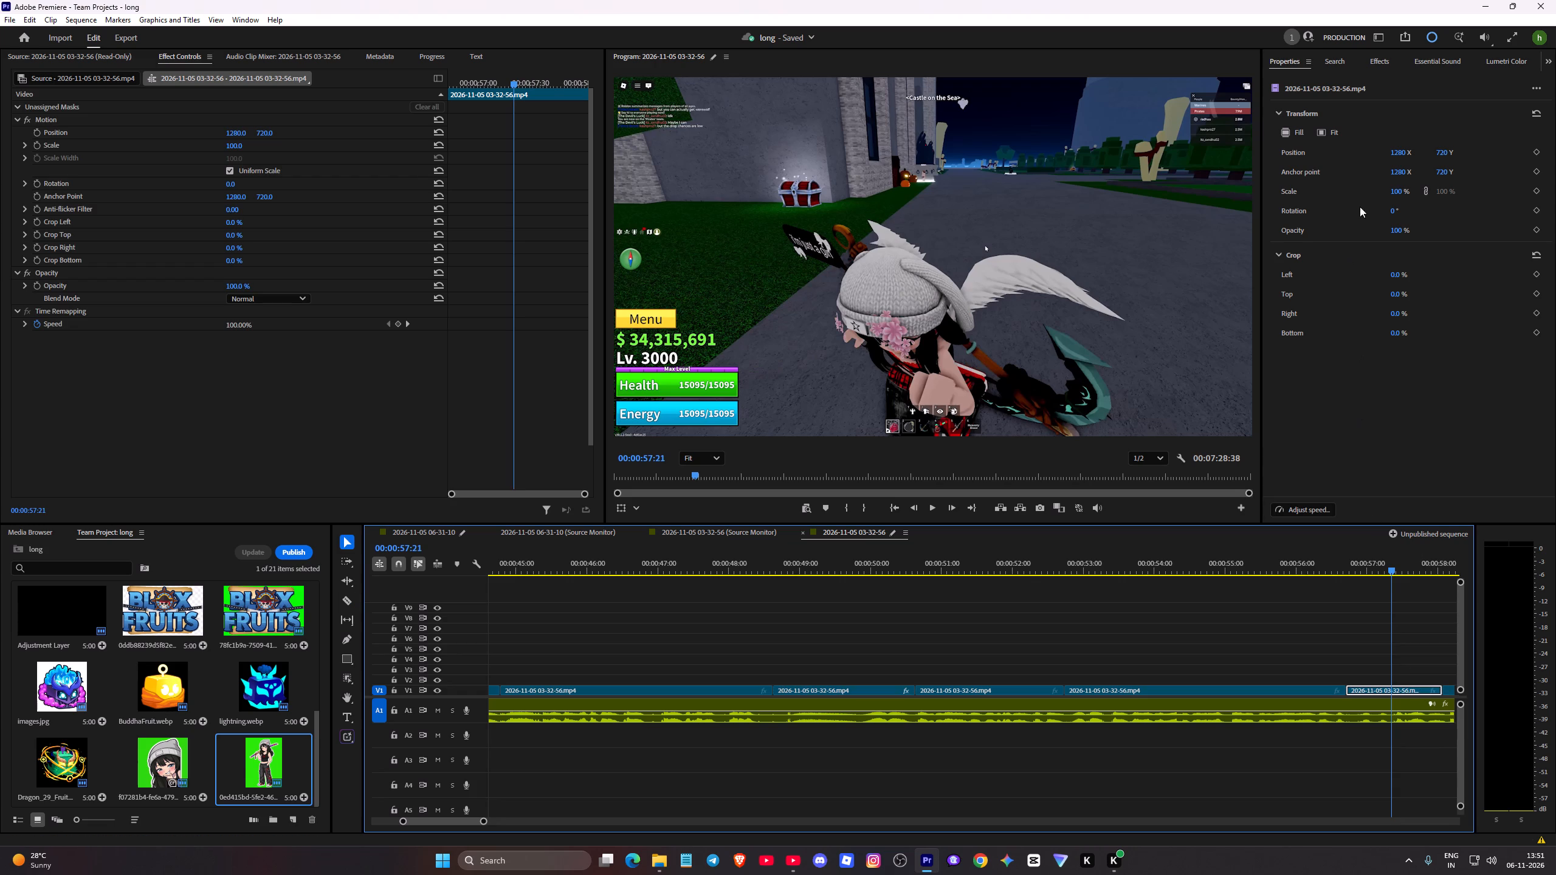
left_click_drag(1397, 195, 1391, 194)
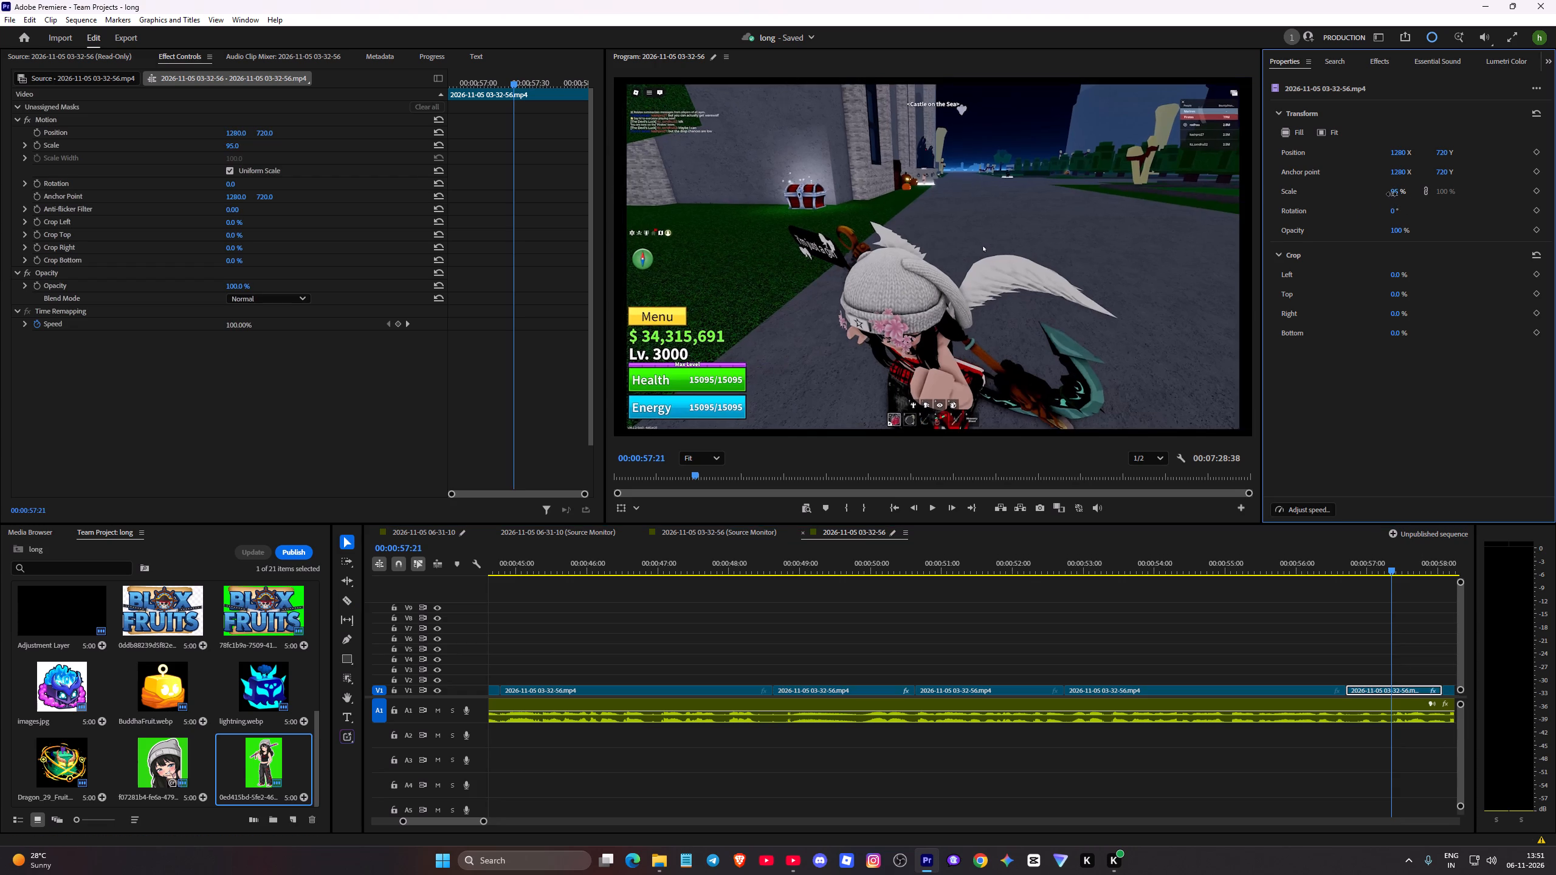
left_click_drag(1391, 194, 1385, 196)
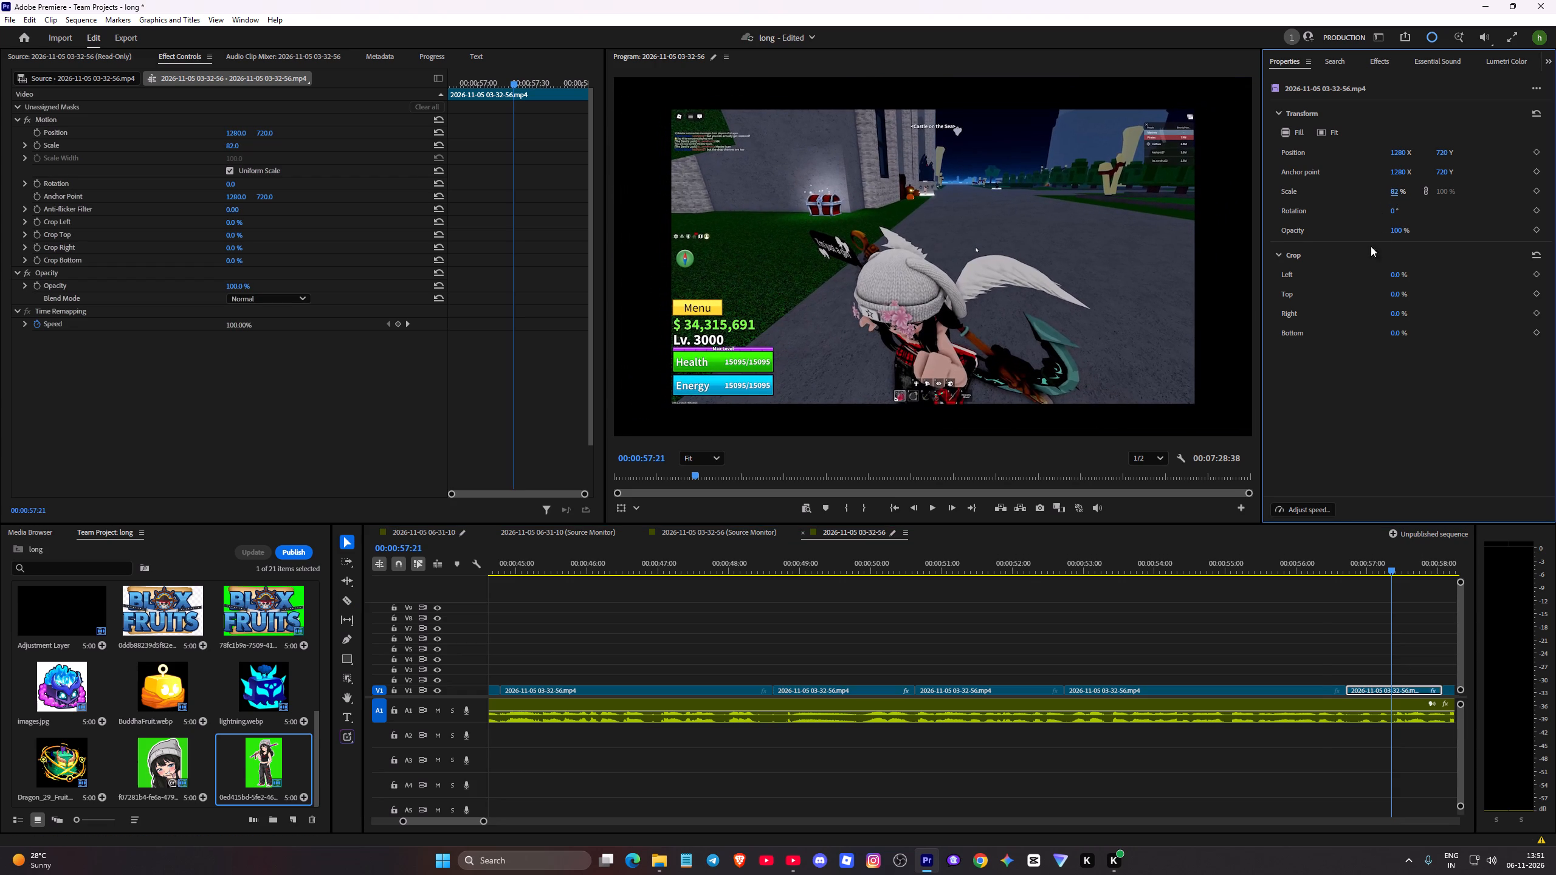
Play on, set the scale of the V1 segment between about 1:12.8 and 1:14.9 to 291%, and try repositioning it.
left_click(1323, 572)
key("space")
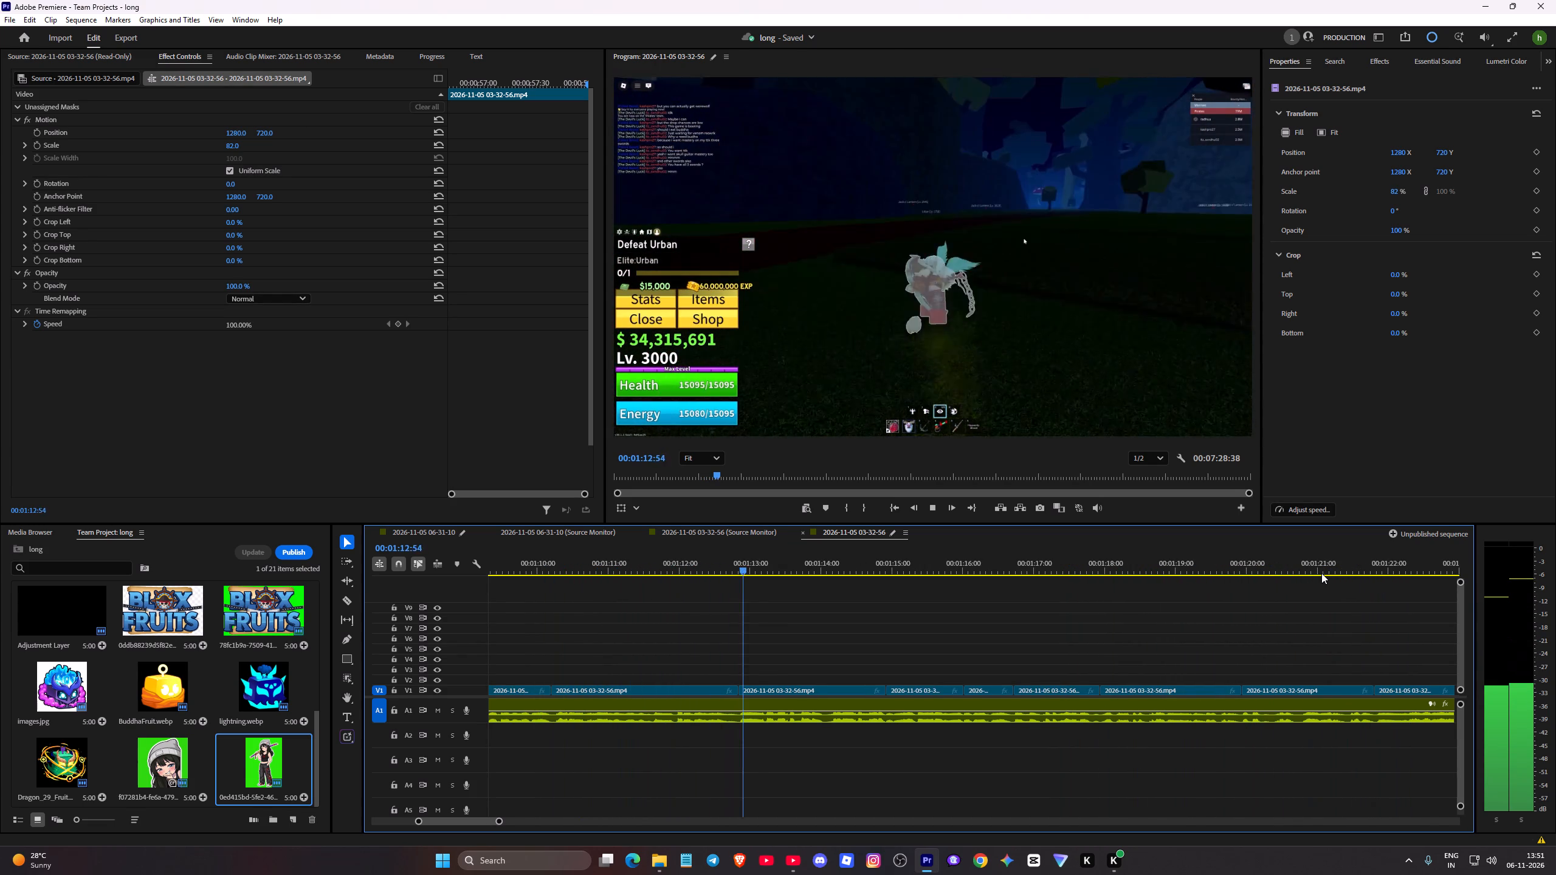
key("space")
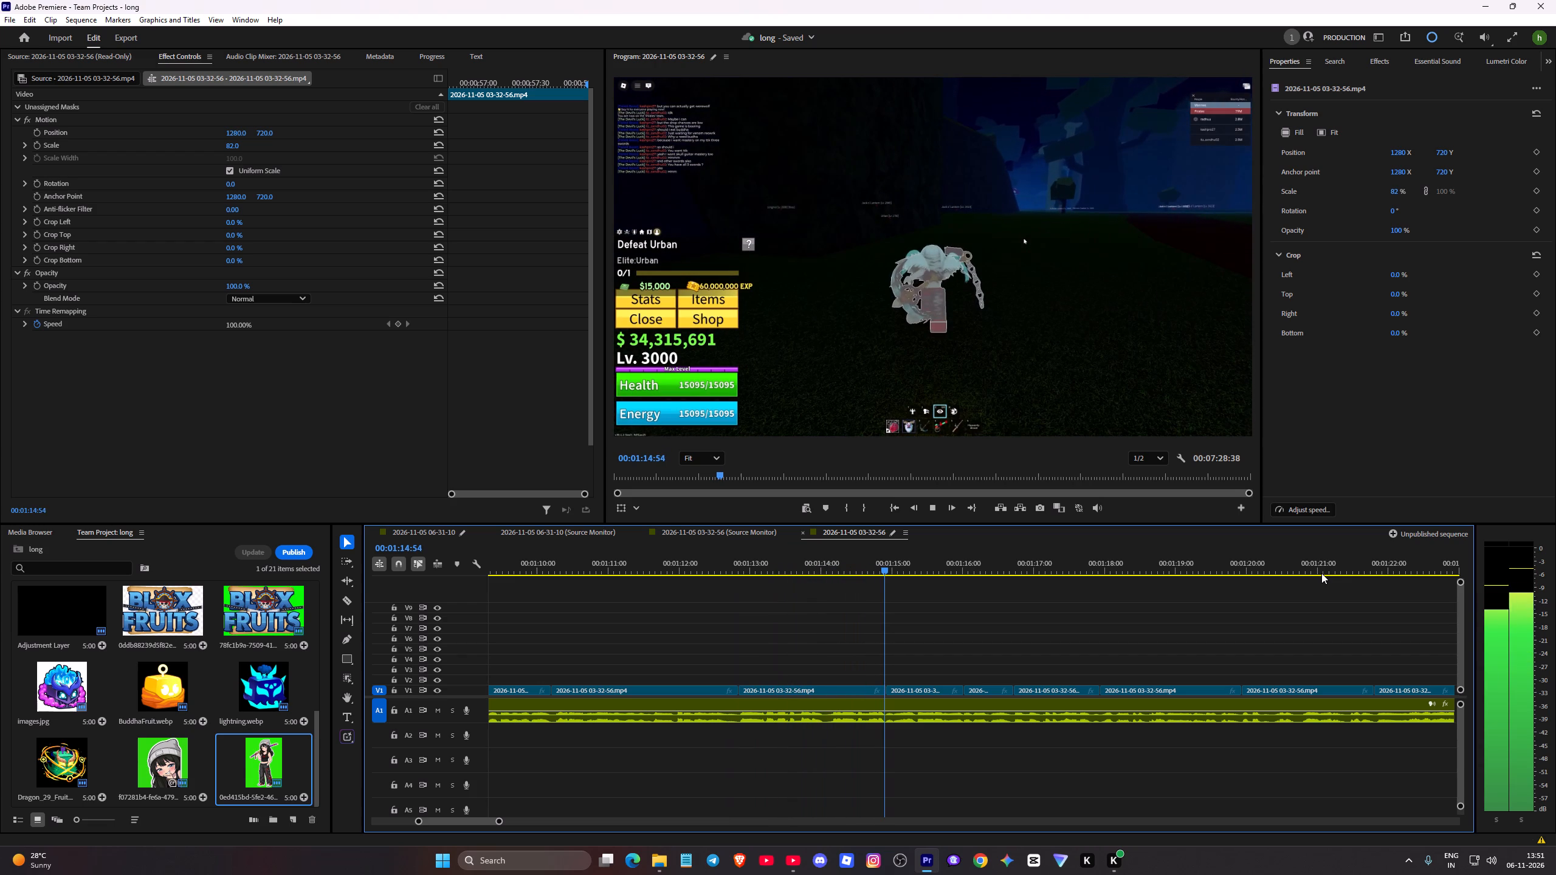
left_click(795, 691)
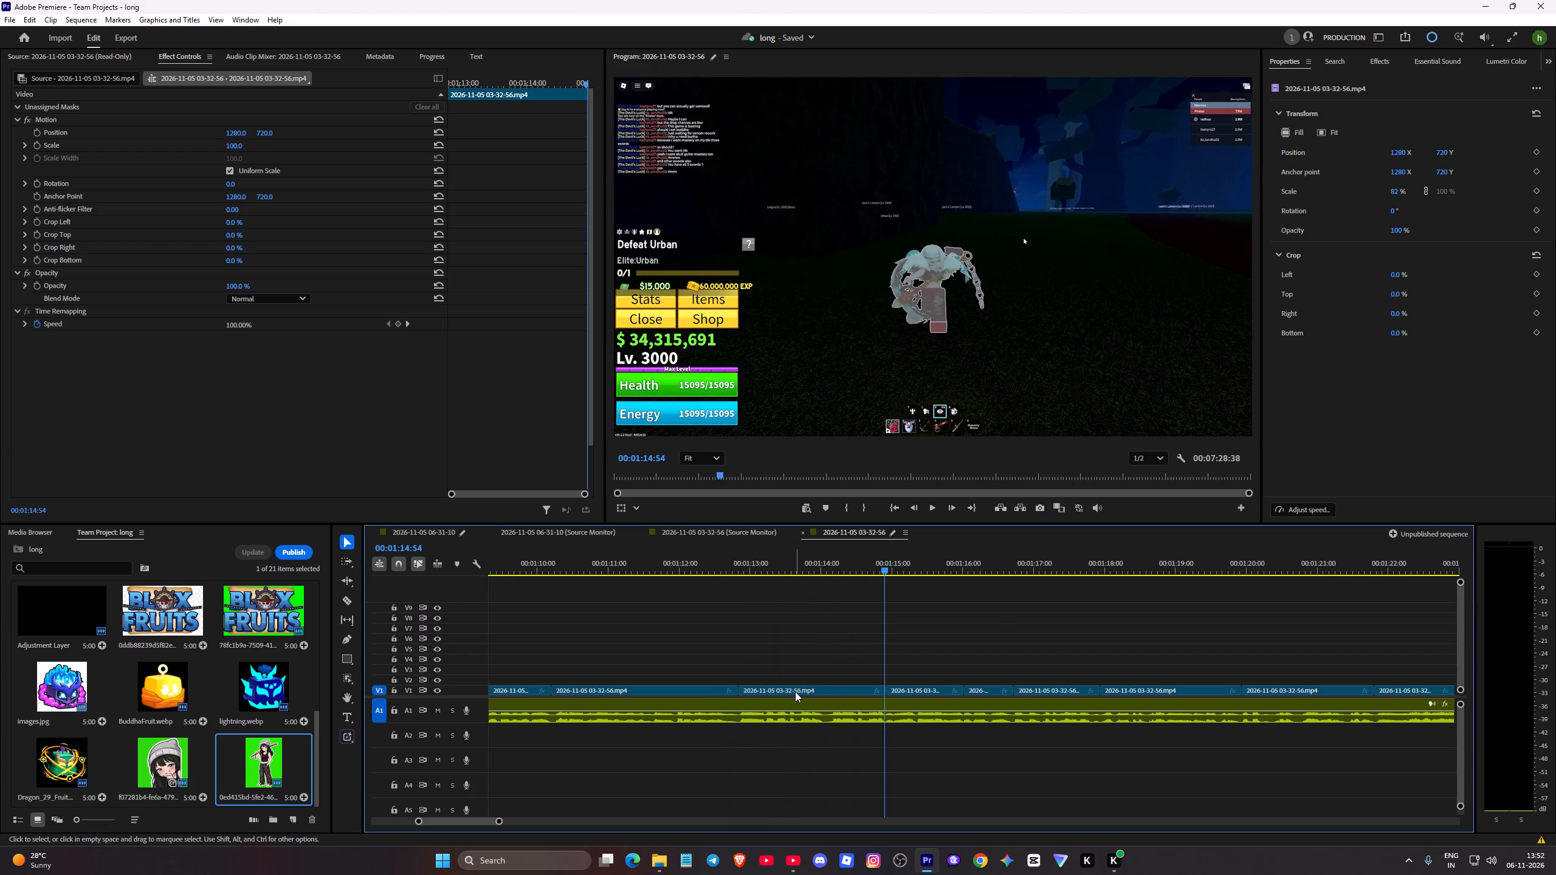
left_click_drag(886, 623, 863, 623)
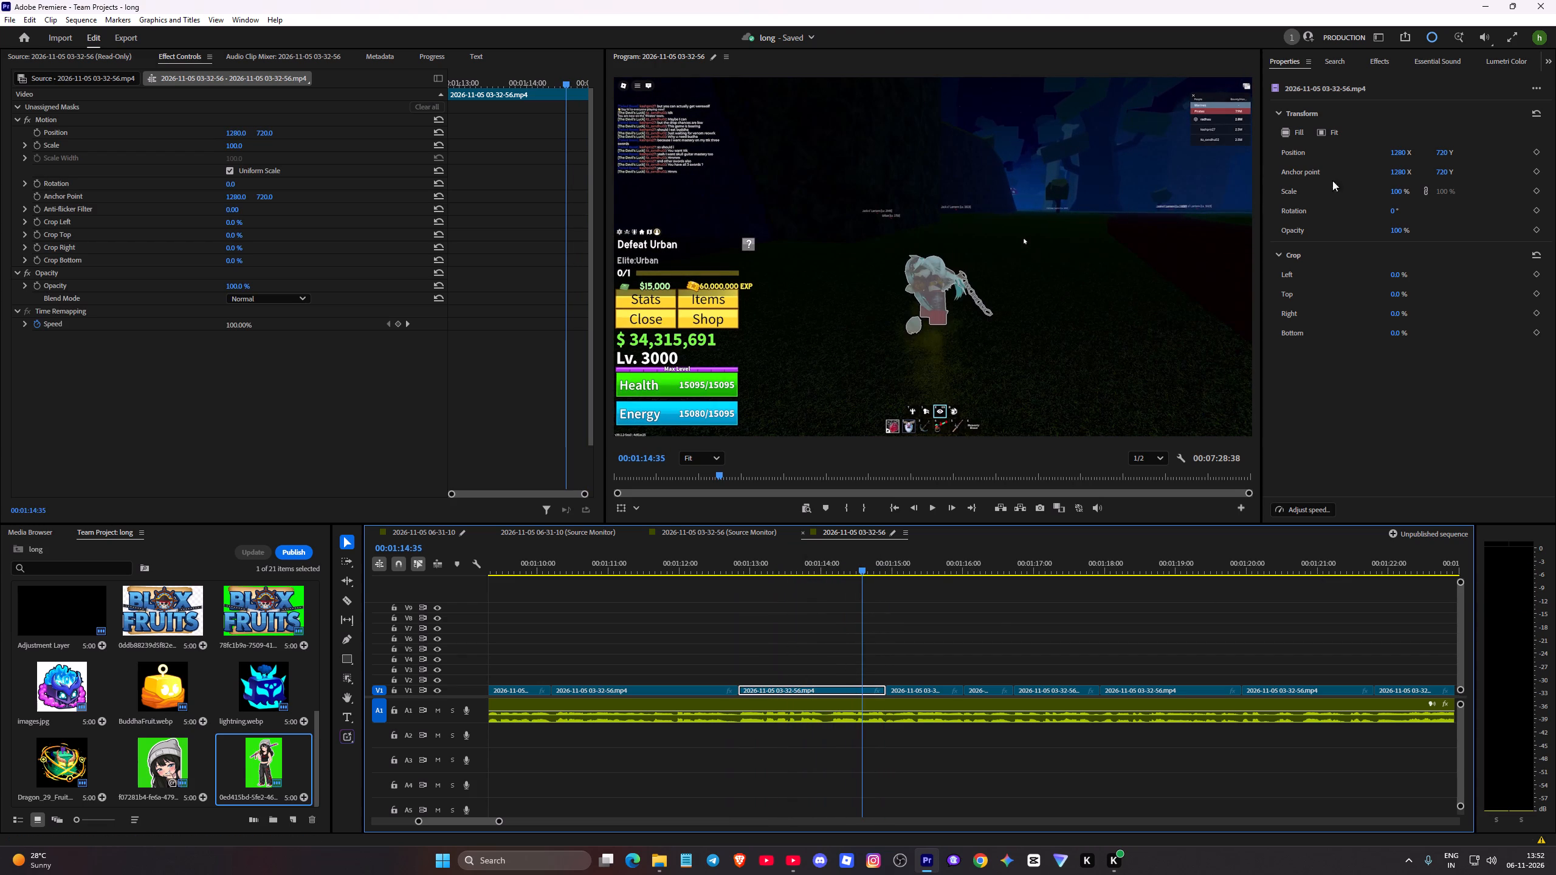
left_click_drag(1400, 194, 1555, 226)
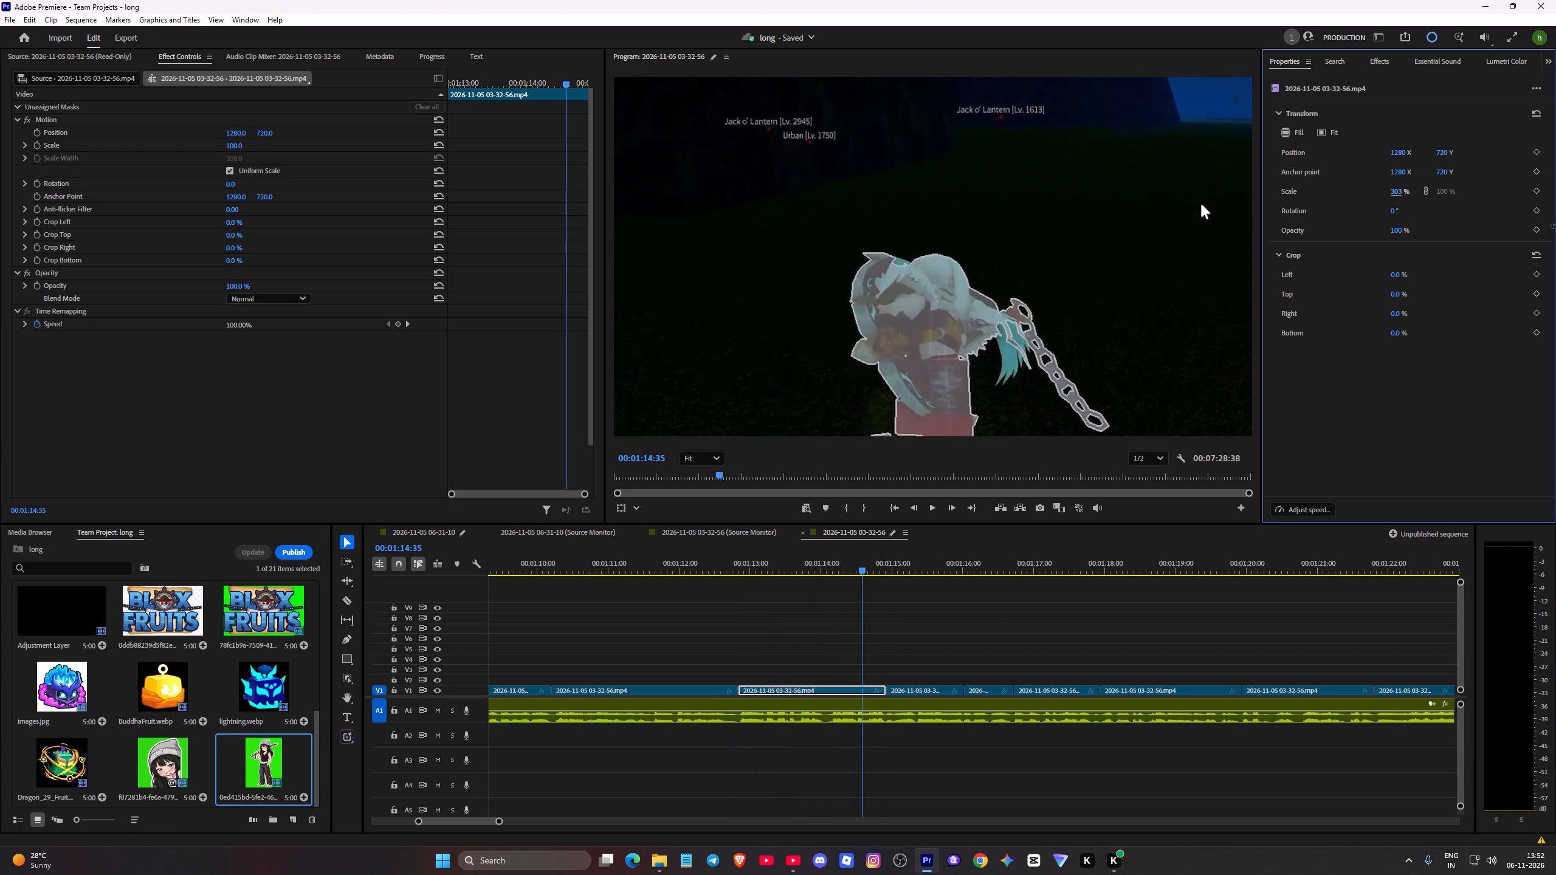
left_click_drag(1555, 226, 1553, 230)
left_click_drag(1003, 259, 1055, 324)
left_click_drag(921, 218, 953, 259)
left_click(835, 156)
Play the sequence from just before the enlarged 1:12.8 segment through to about 1:22.7.
left_click(709, 564)
key("space")
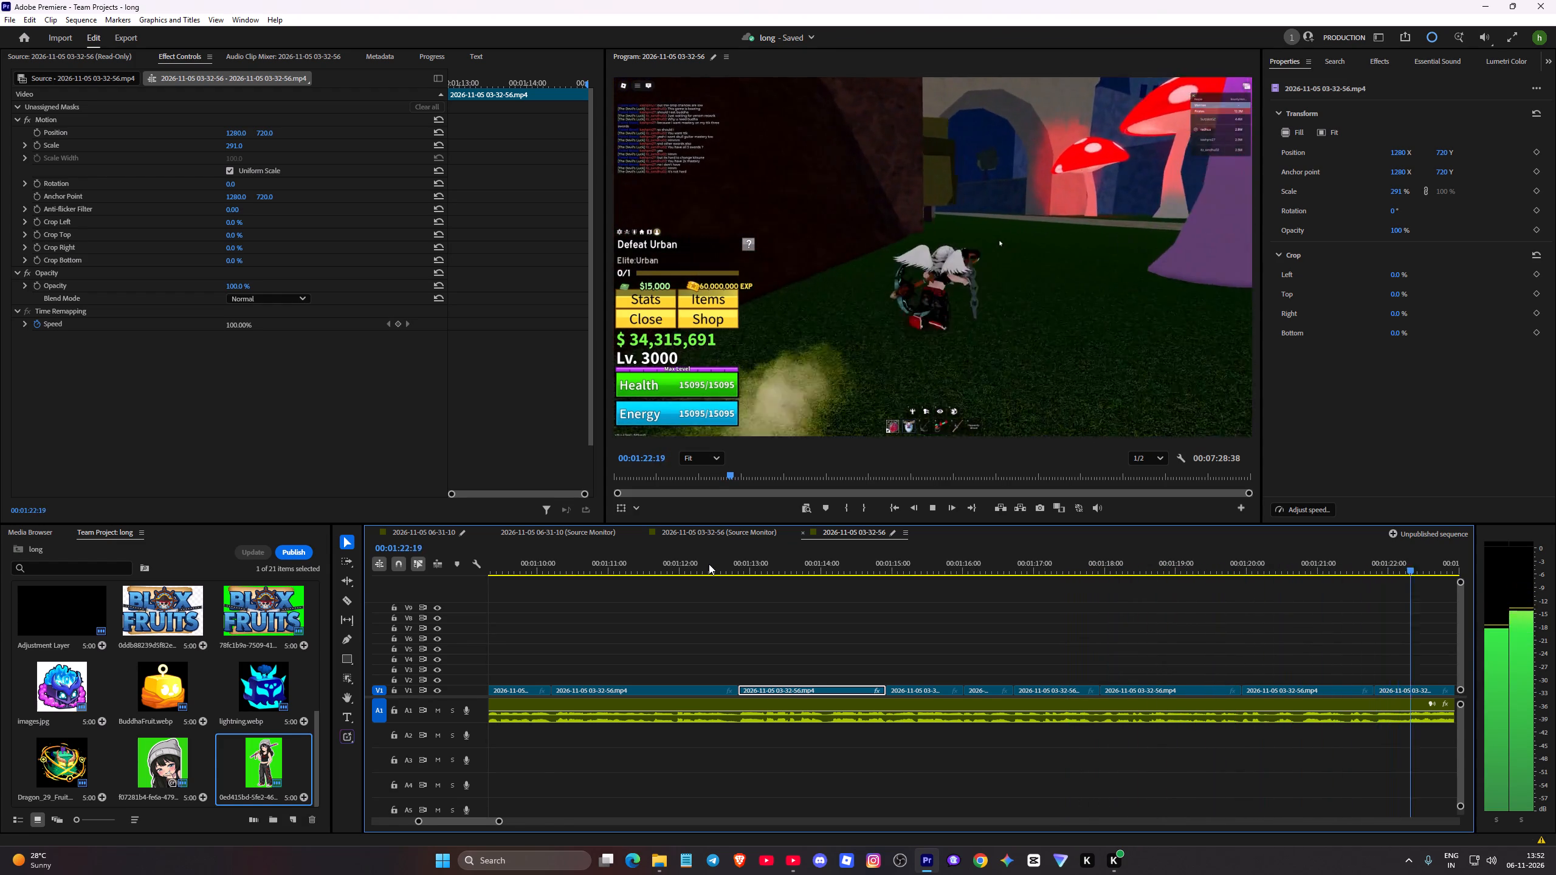
key("space")
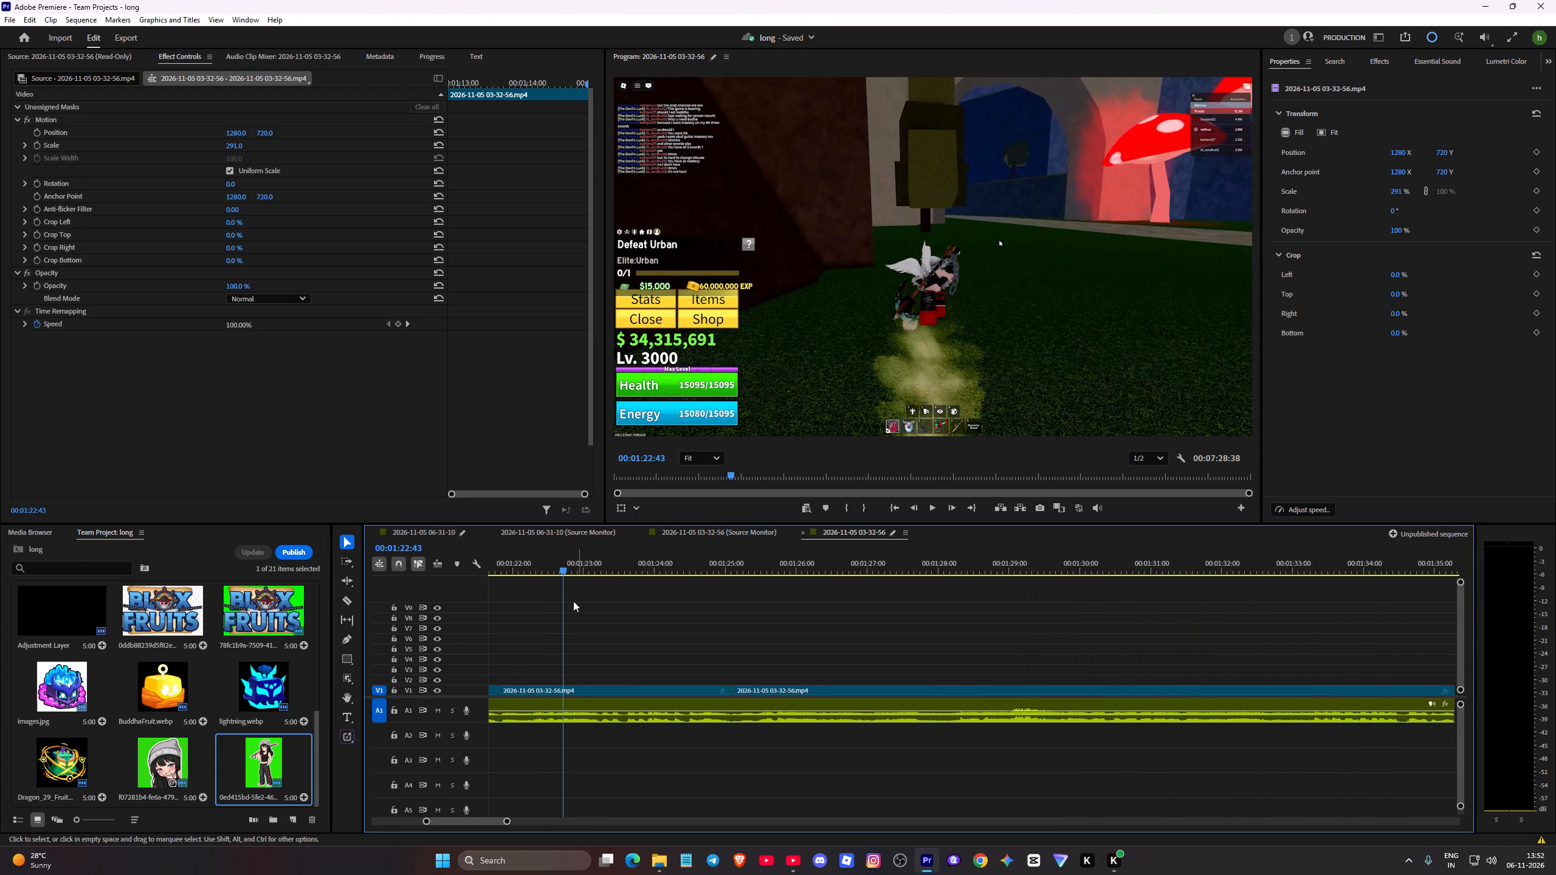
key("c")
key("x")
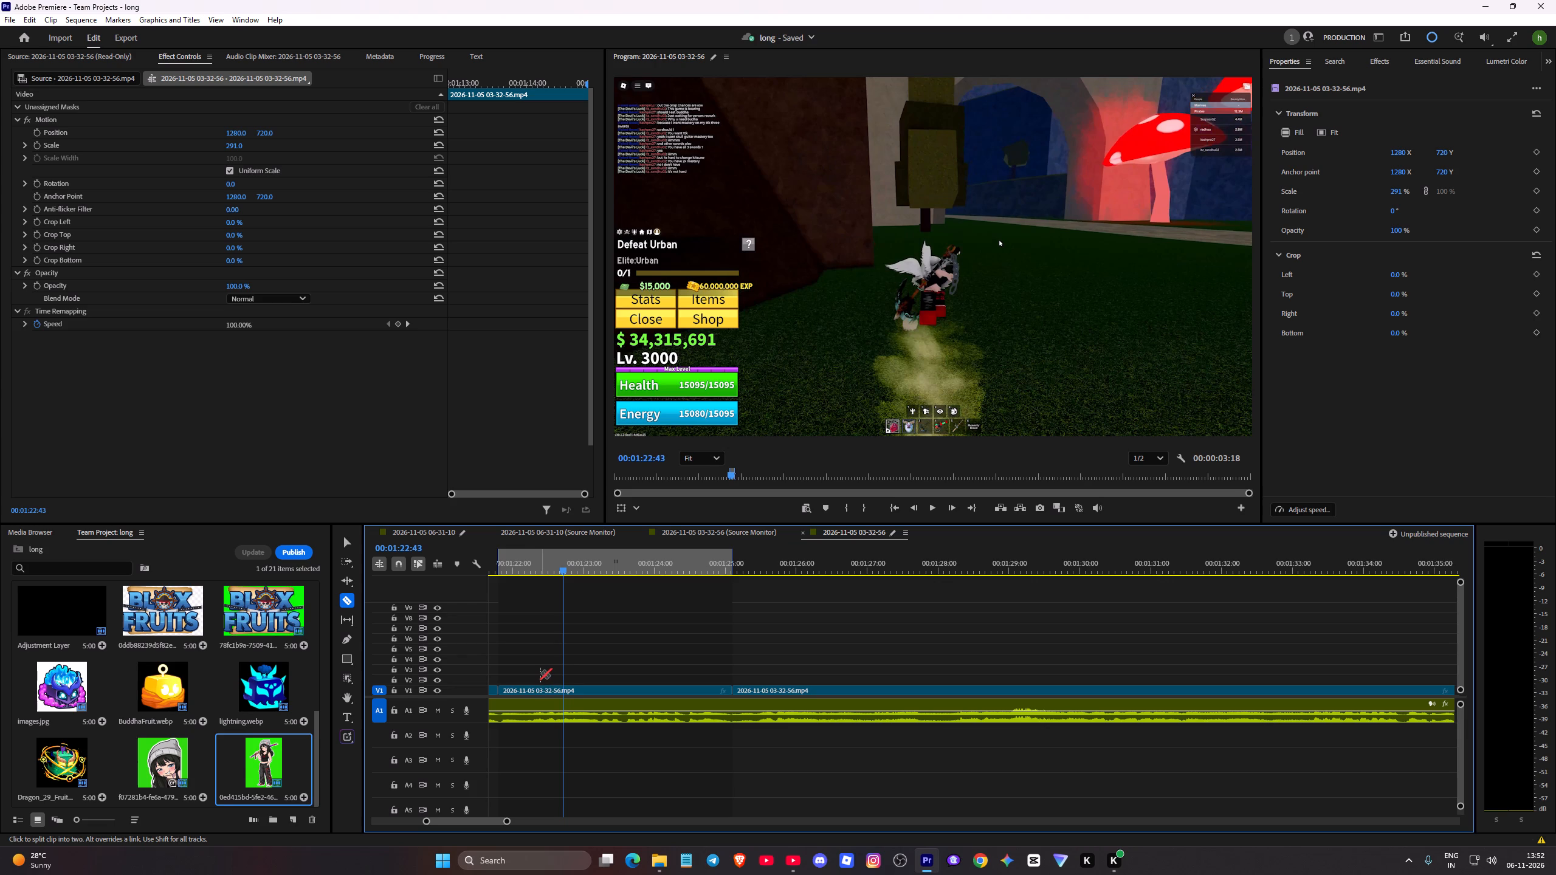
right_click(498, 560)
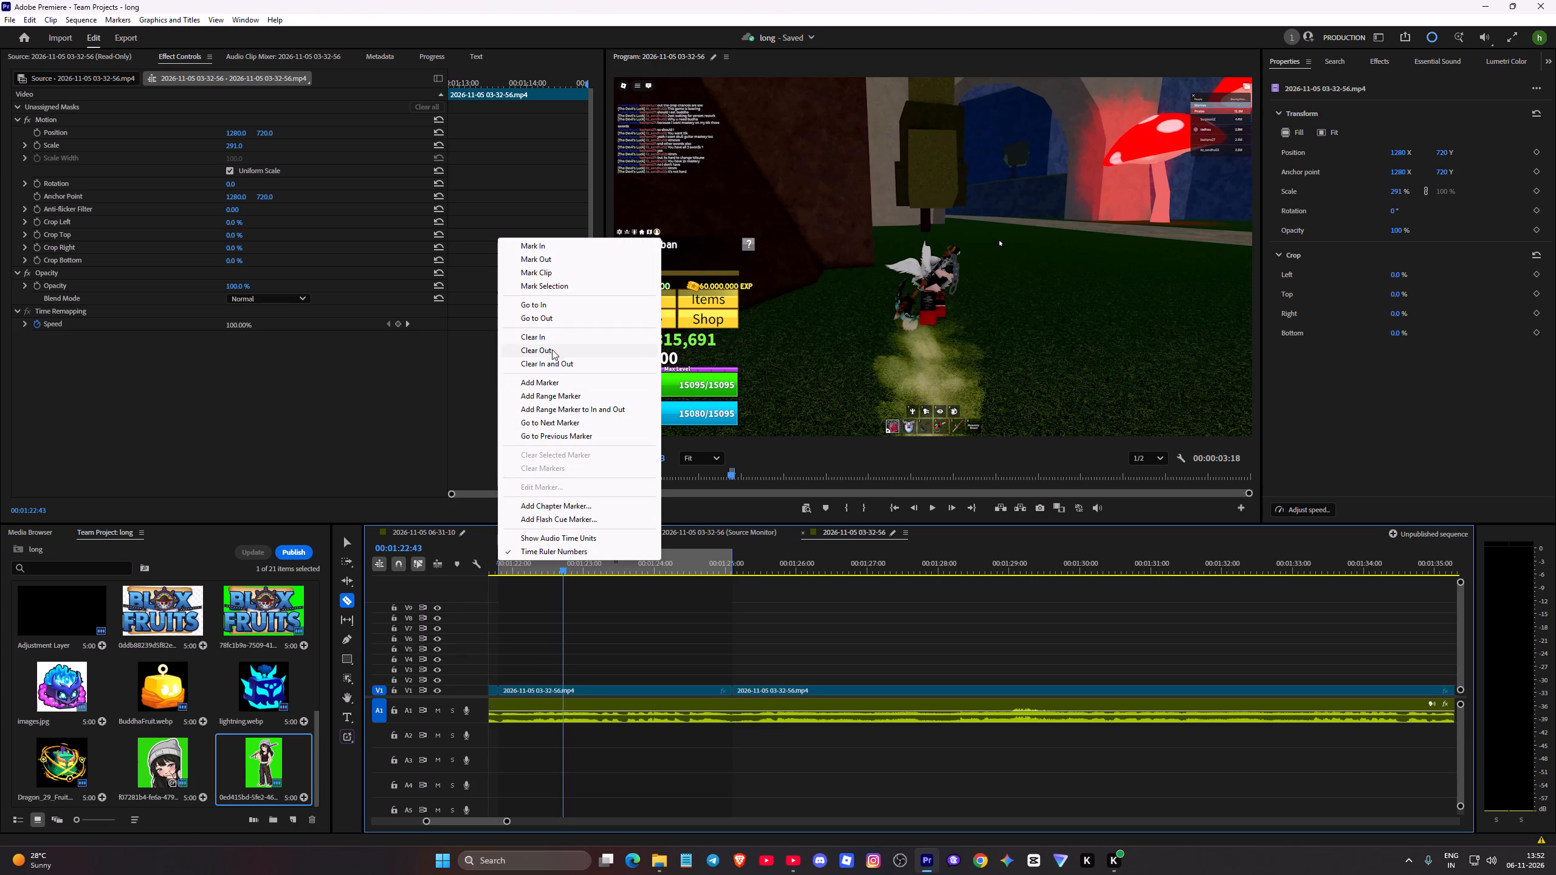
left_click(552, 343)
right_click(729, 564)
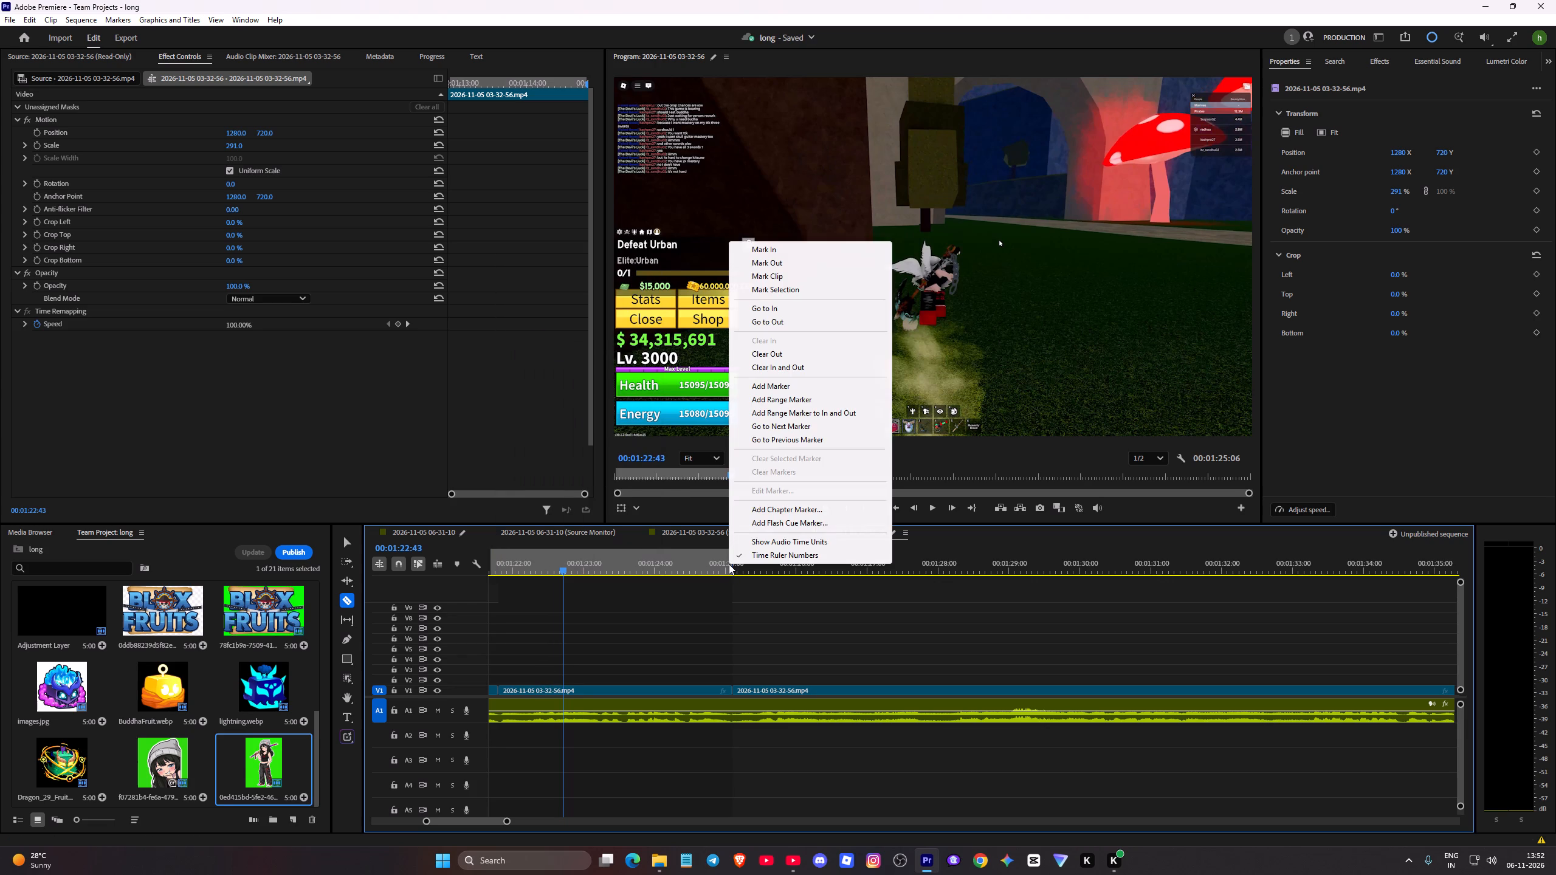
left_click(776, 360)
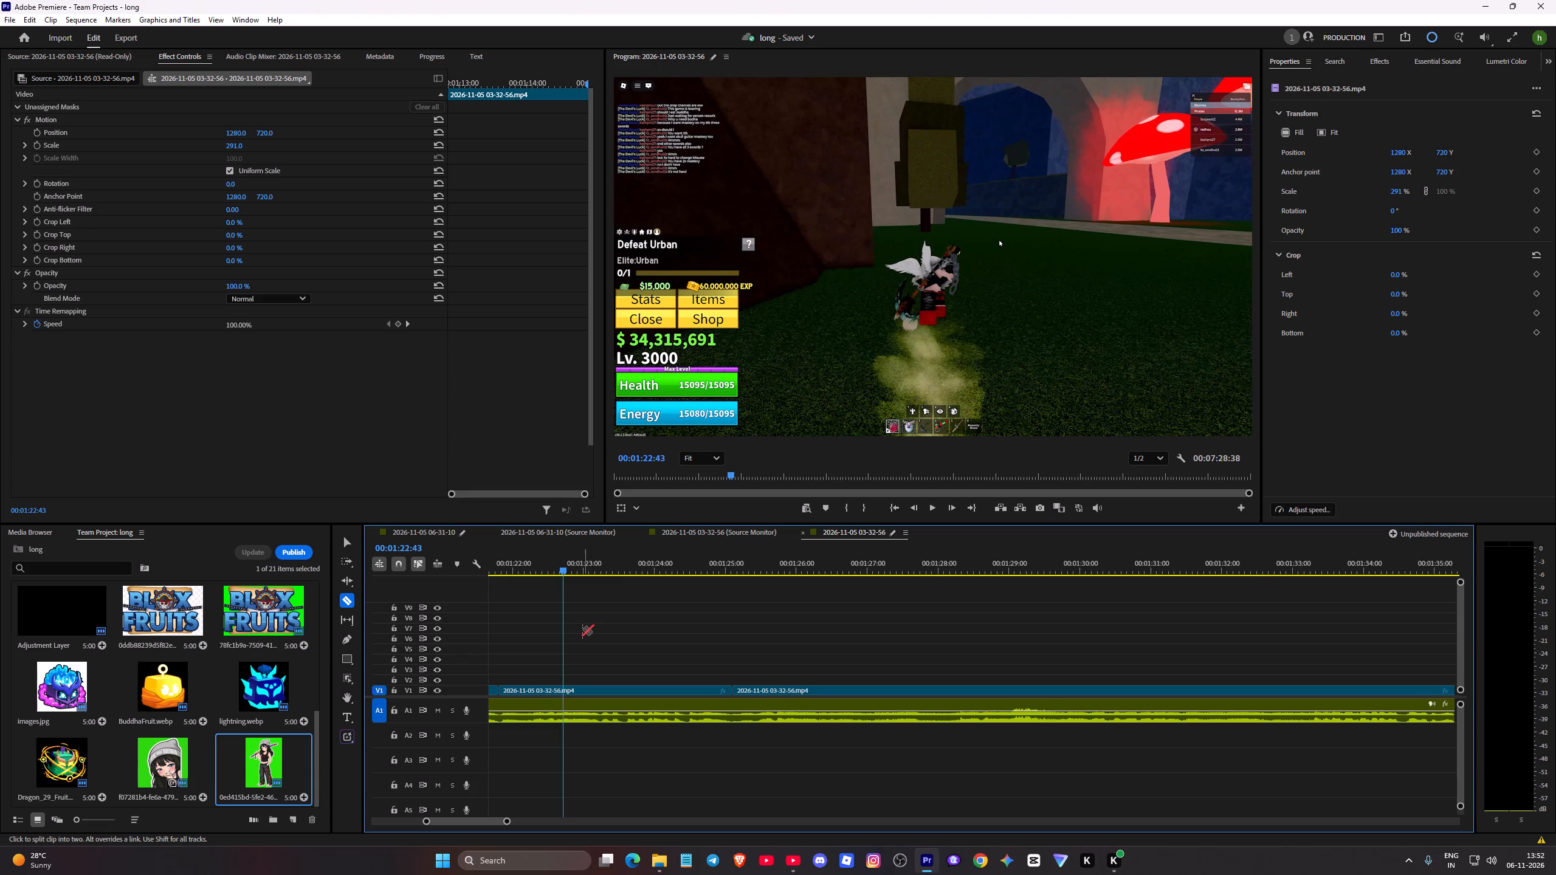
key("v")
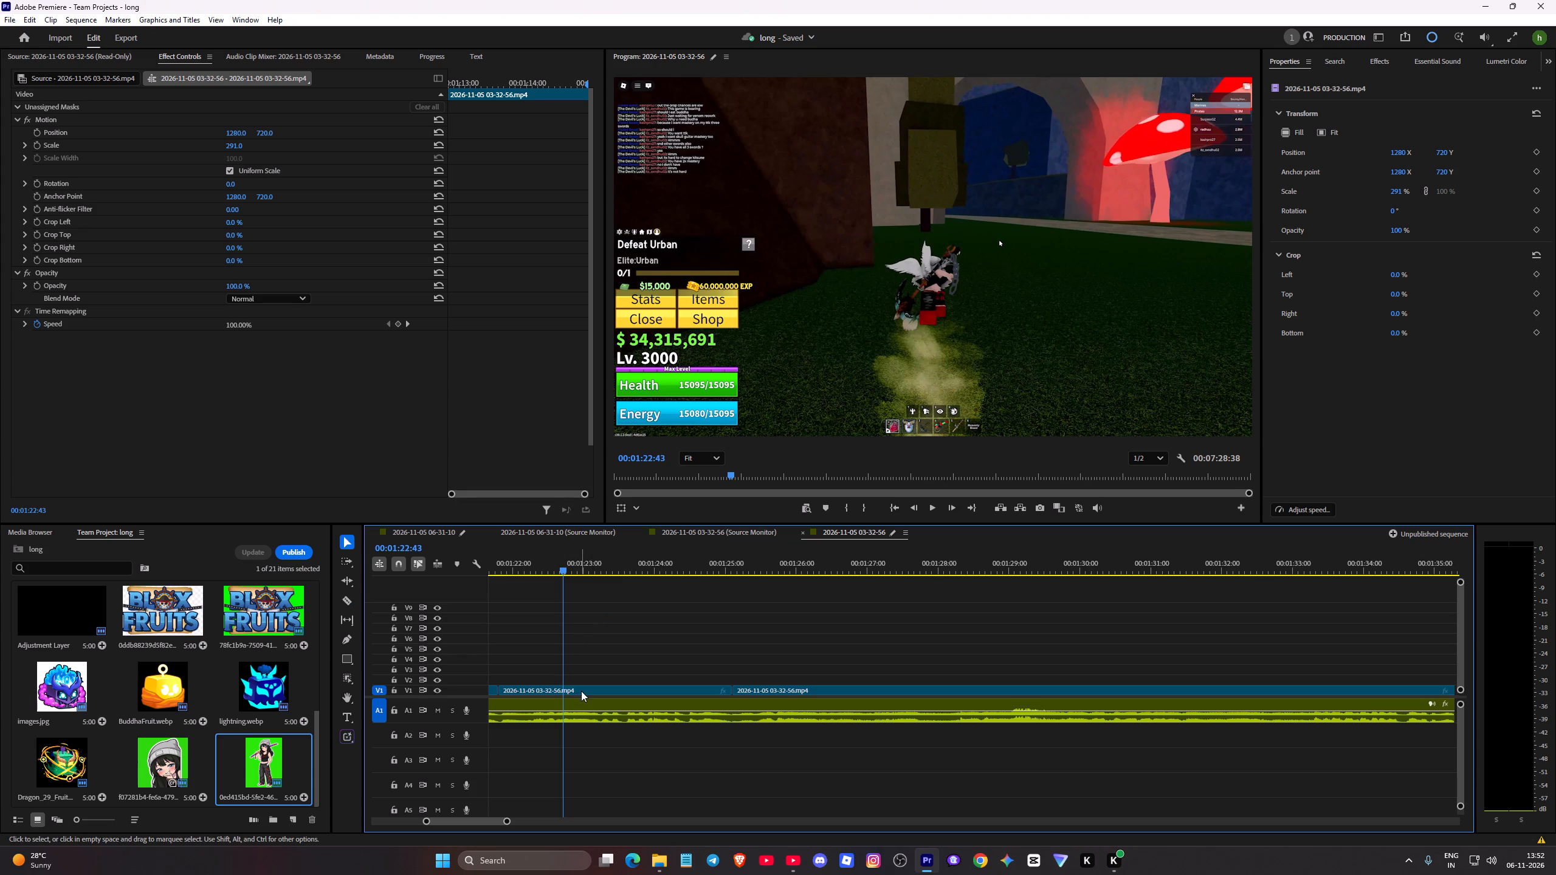
Review the footage around 1:22 to 1:23, scrub back to the first Spooky Spinner section and play it from about 34 seconds.
left_click(581, 691)
key("space")
key("space")
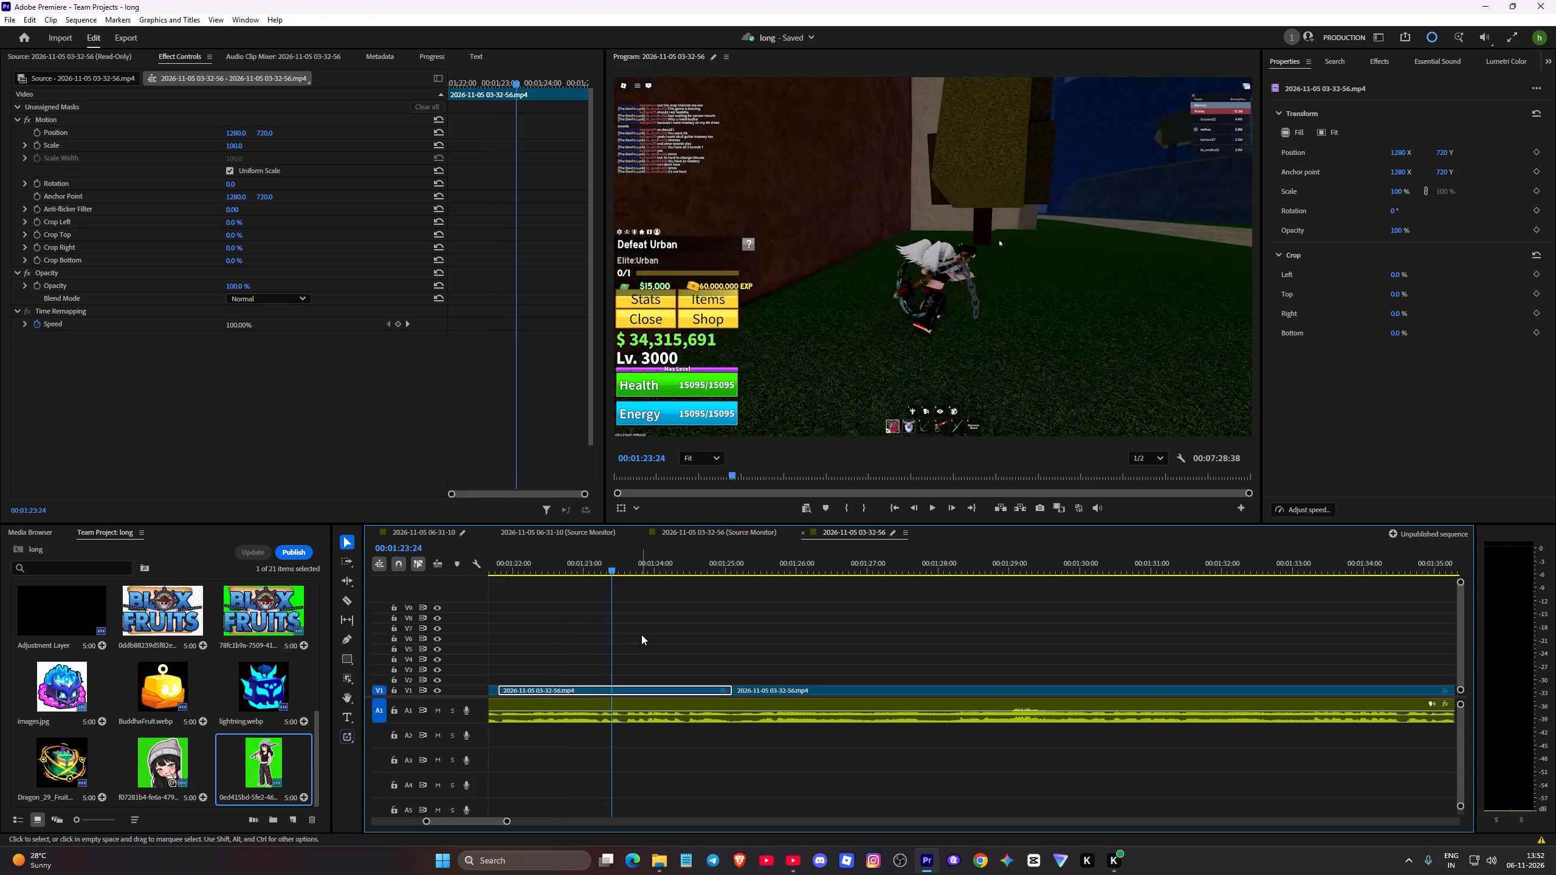
key("space")
key("space")
left_click_drag(635, 639, 488, 666)
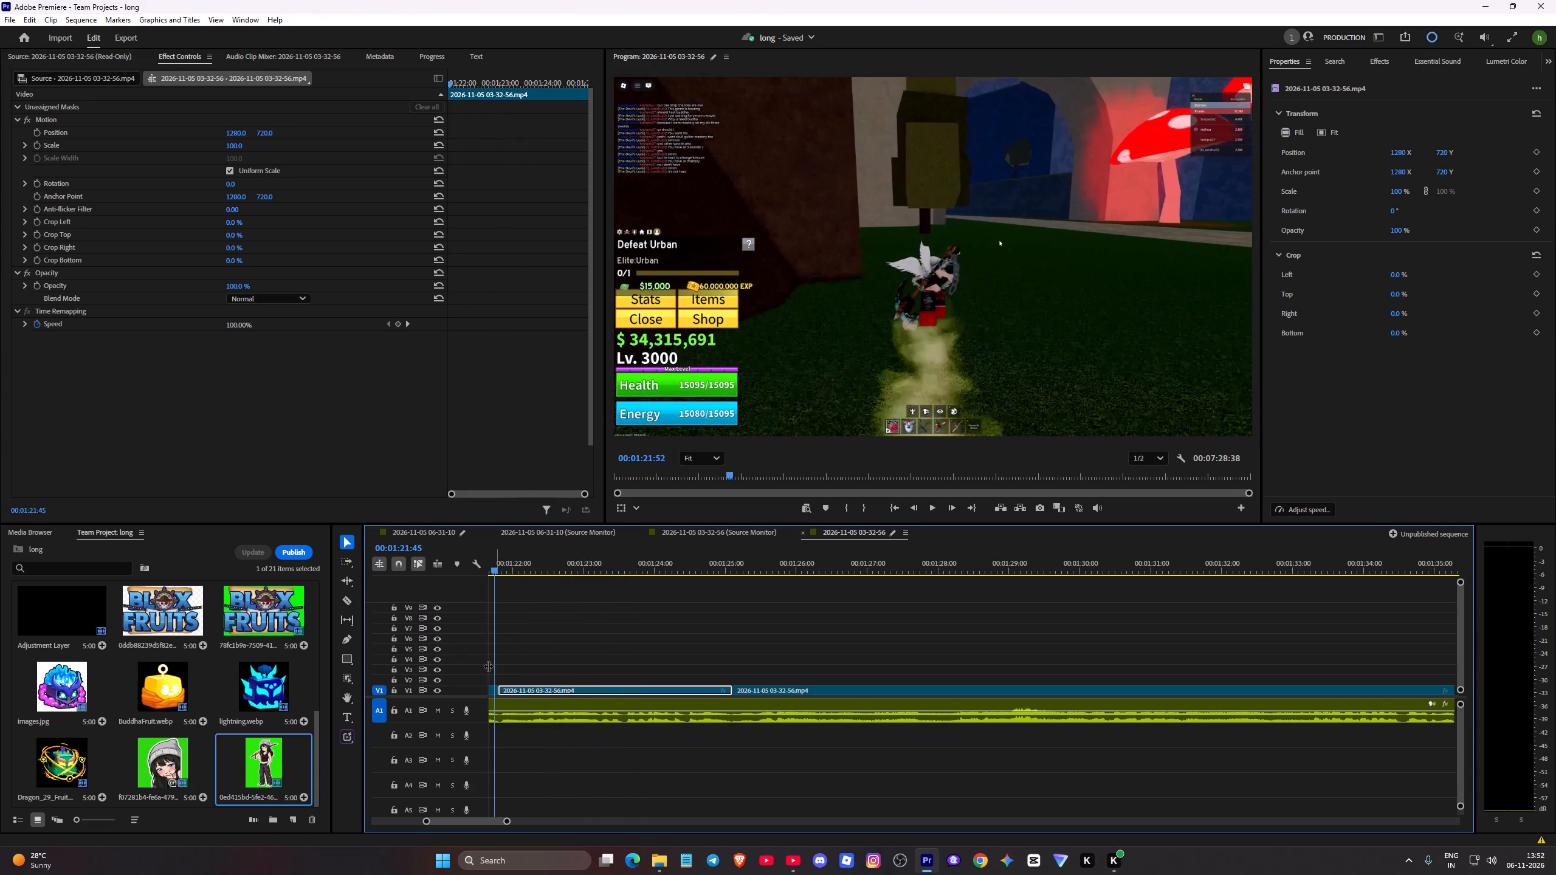
left_click_drag(488, 666, 1172, 671)
key("space")
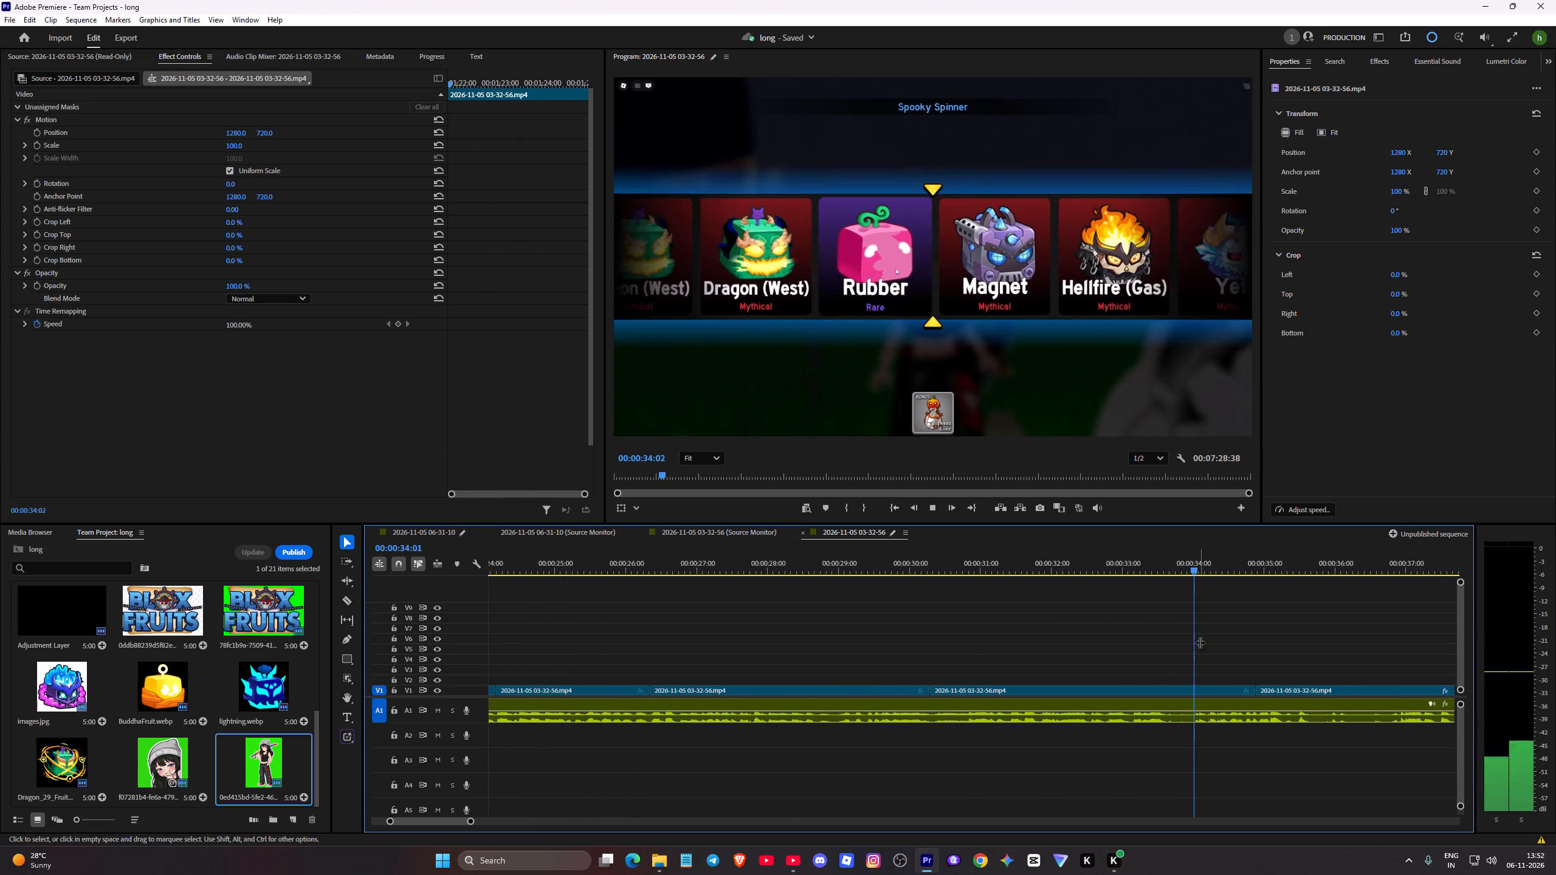
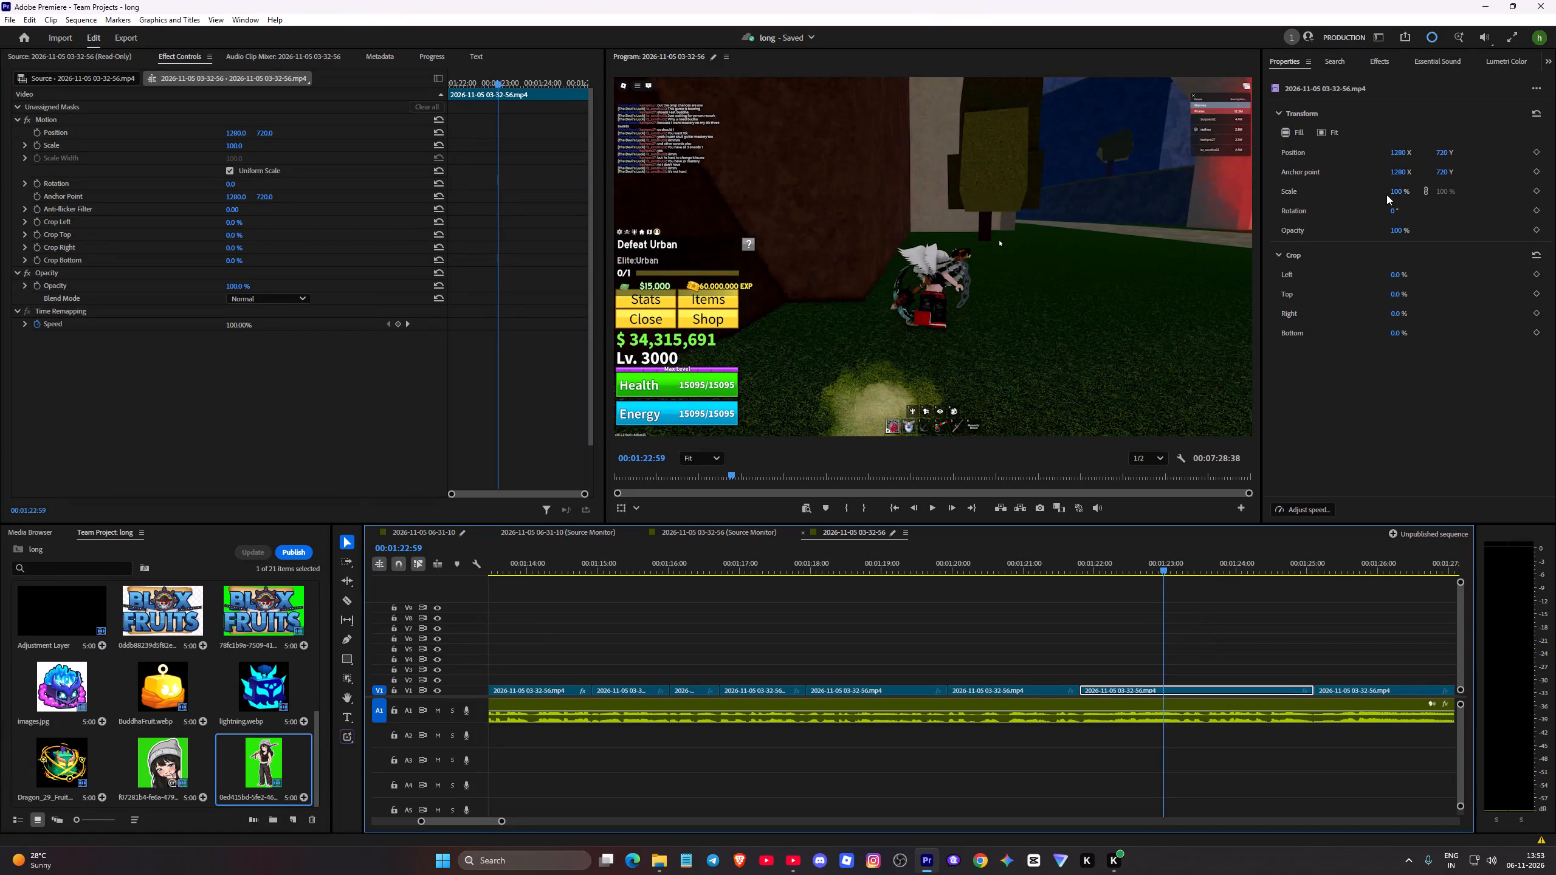
Set the scale of the V1 segment between about 1:21.8 and 1:25.1 to 242%.
left_click_drag(1397, 190, 1487, 191)
Play on to the character's indoor scene and split the V1 clip at about 1:53.5.
key("space")
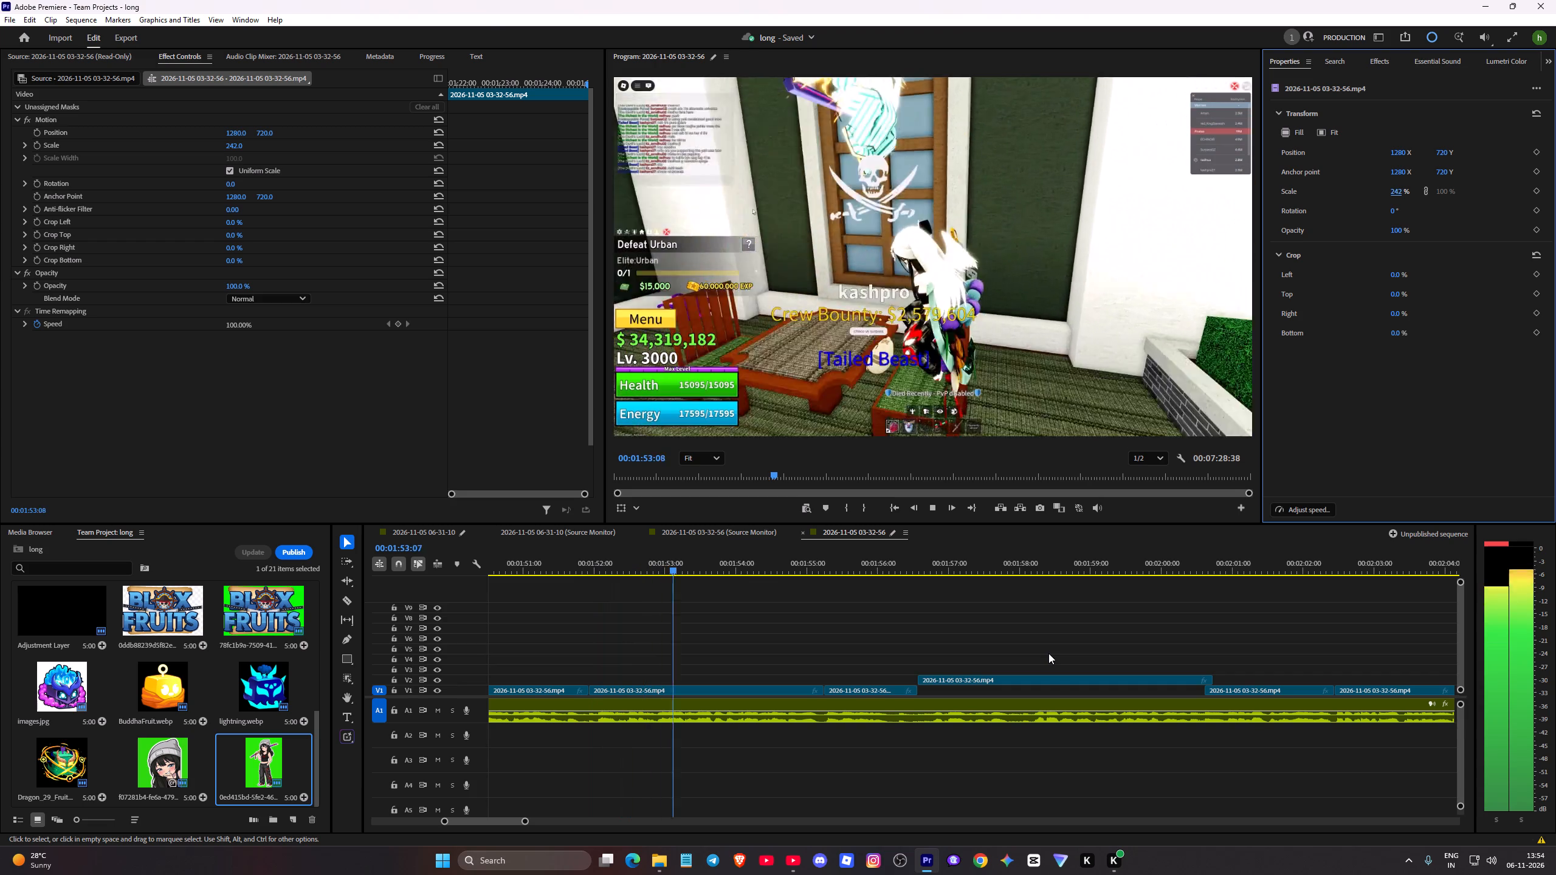
key("space")
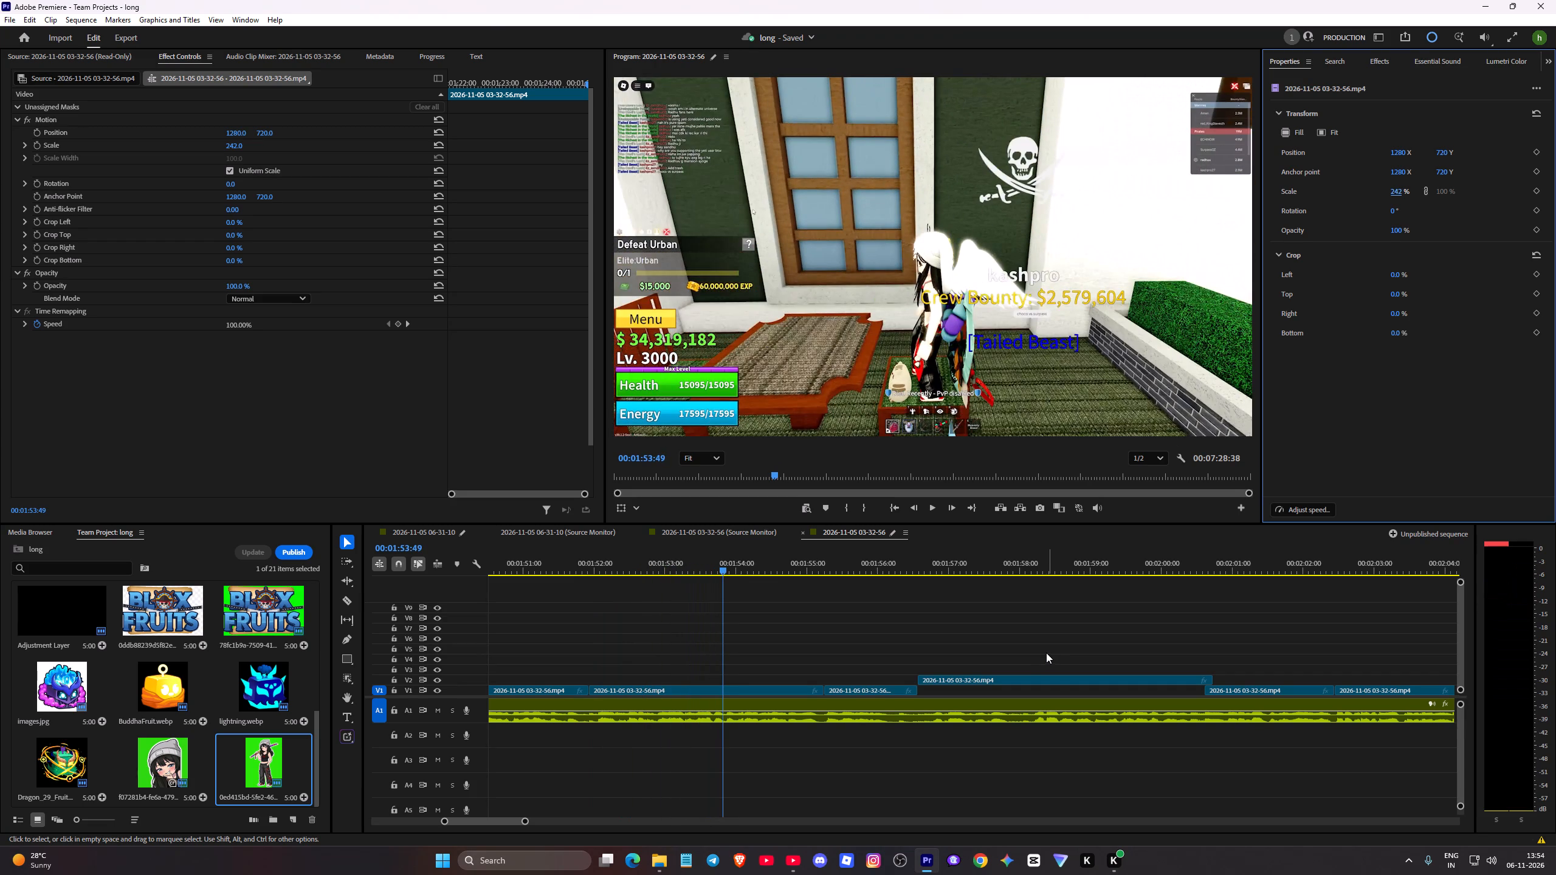
key("c")
left_click(698, 688)
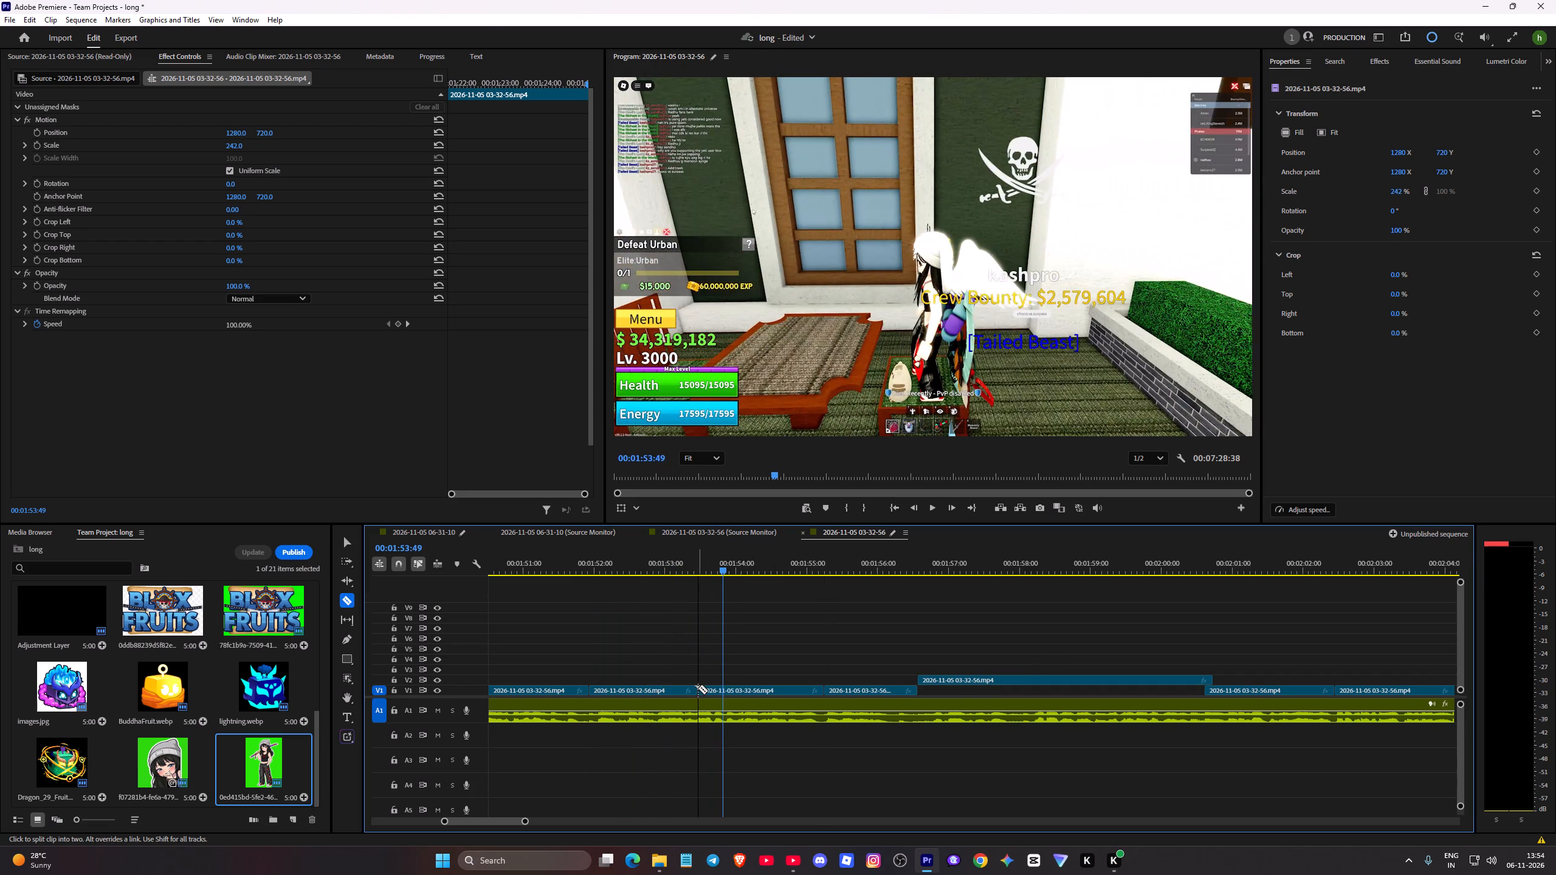
Apply the Malice Angry Shake Small preset from the Malice Smooth Editing Pack to the V1 segment between about 1:53.5 and 1:55.2.
key("space")
key("space")
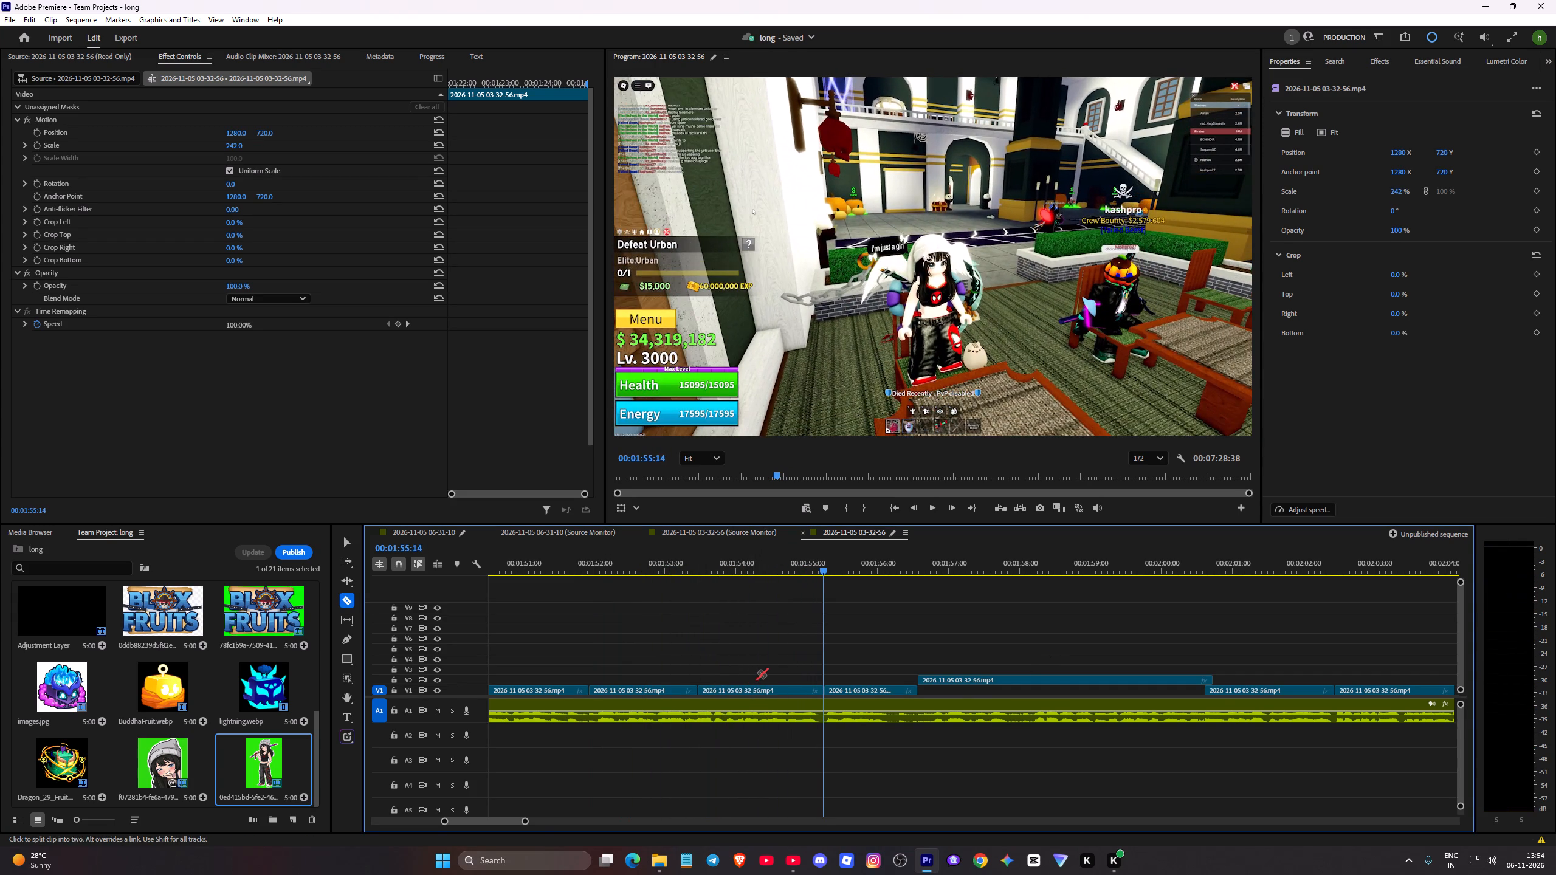
key("v")
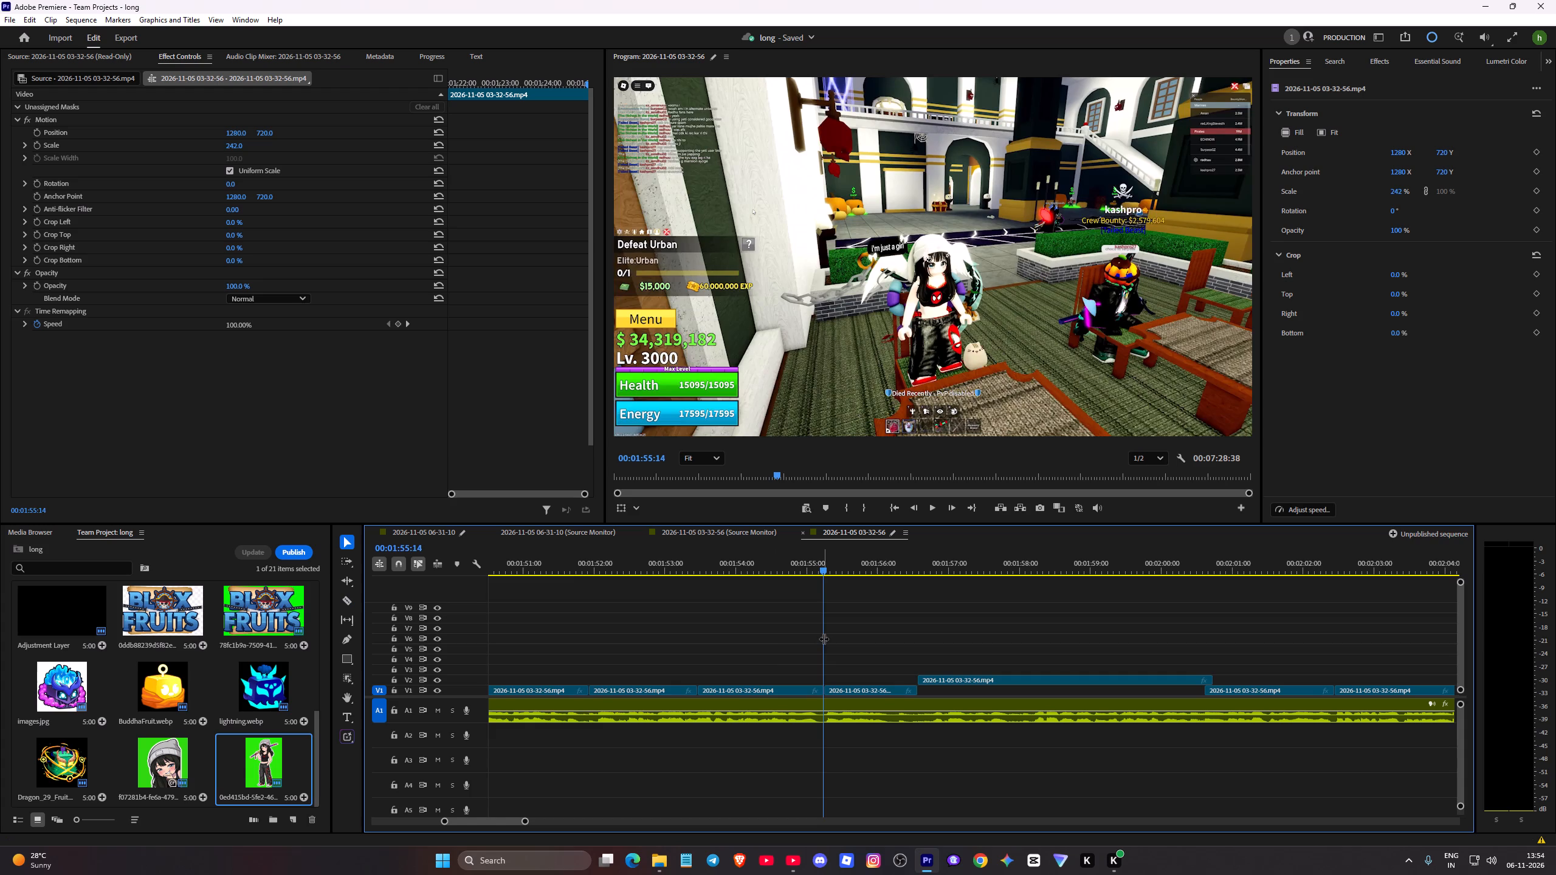
left_click_drag(824, 639, 777, 653)
left_click(1380, 60)
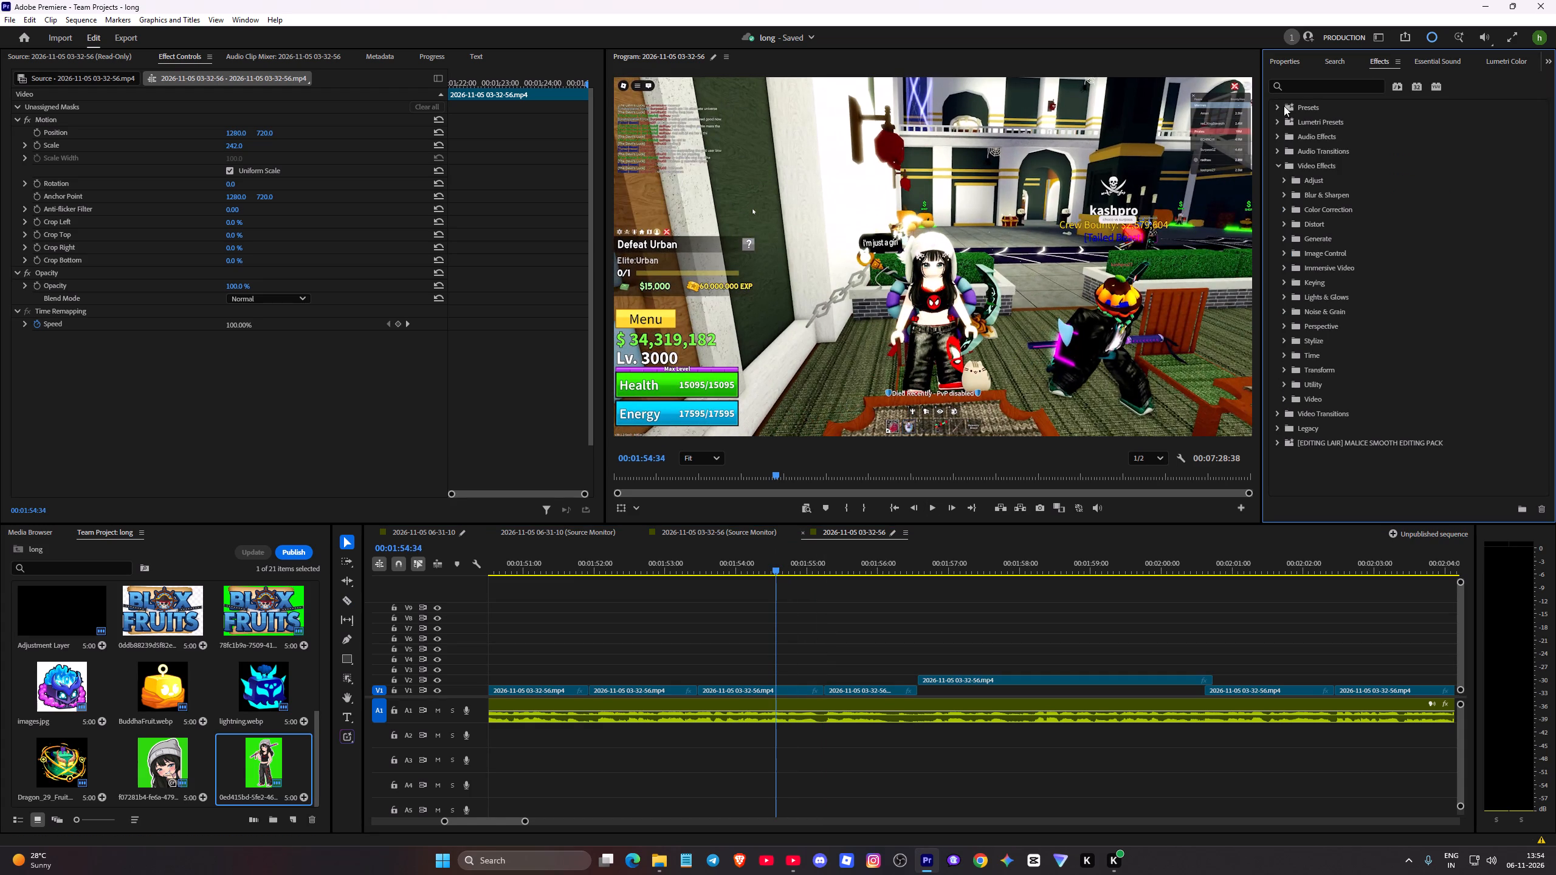
left_click(1280, 168)
left_click(1279, 211)
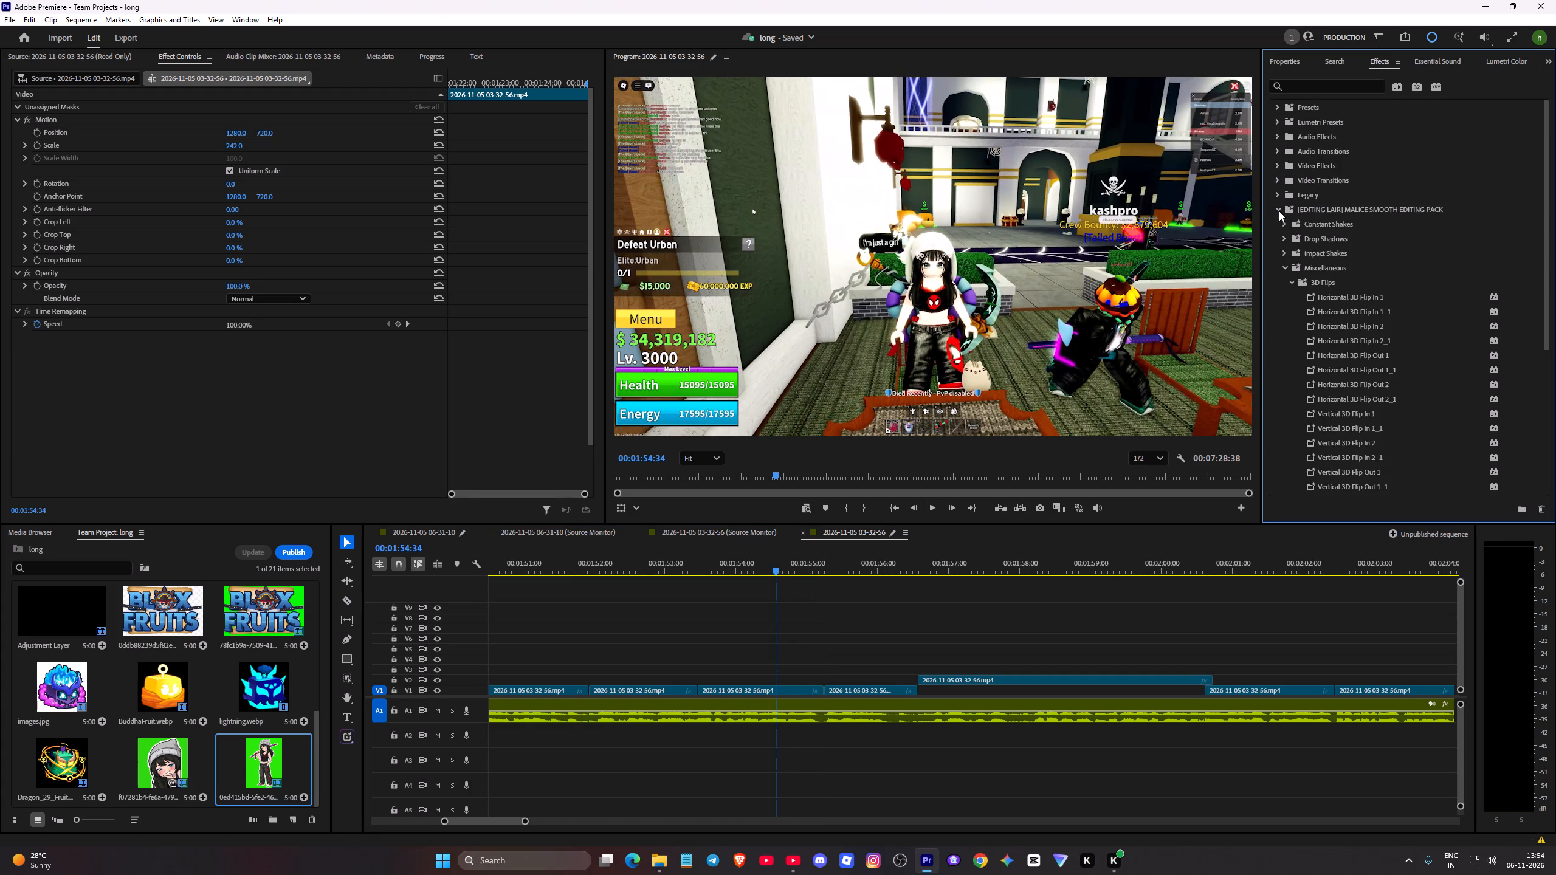
left_click(1291, 280)
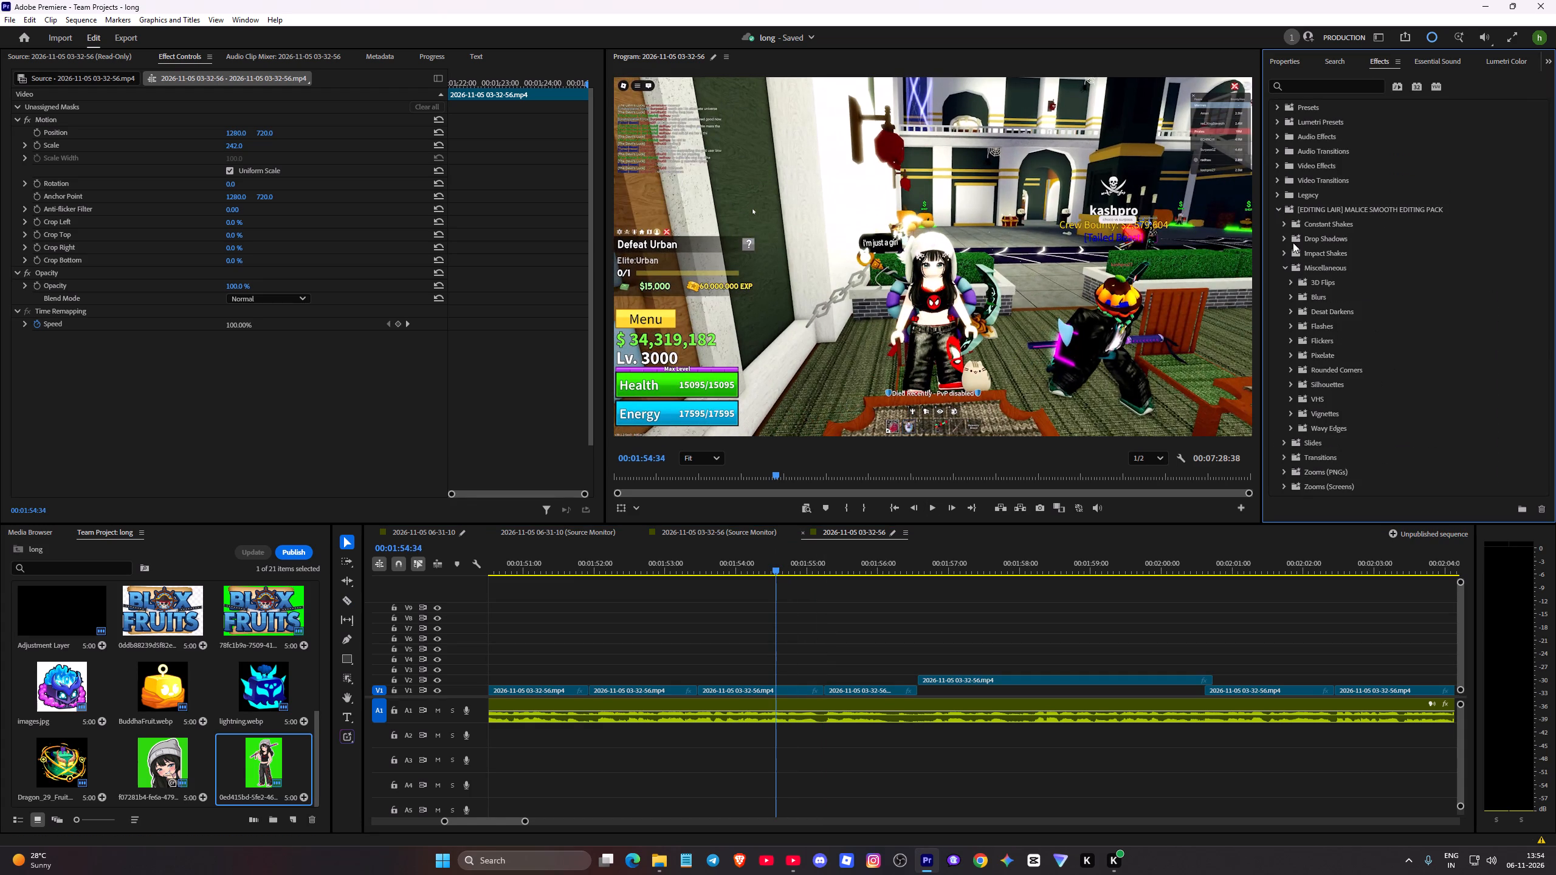
left_click(1281, 225)
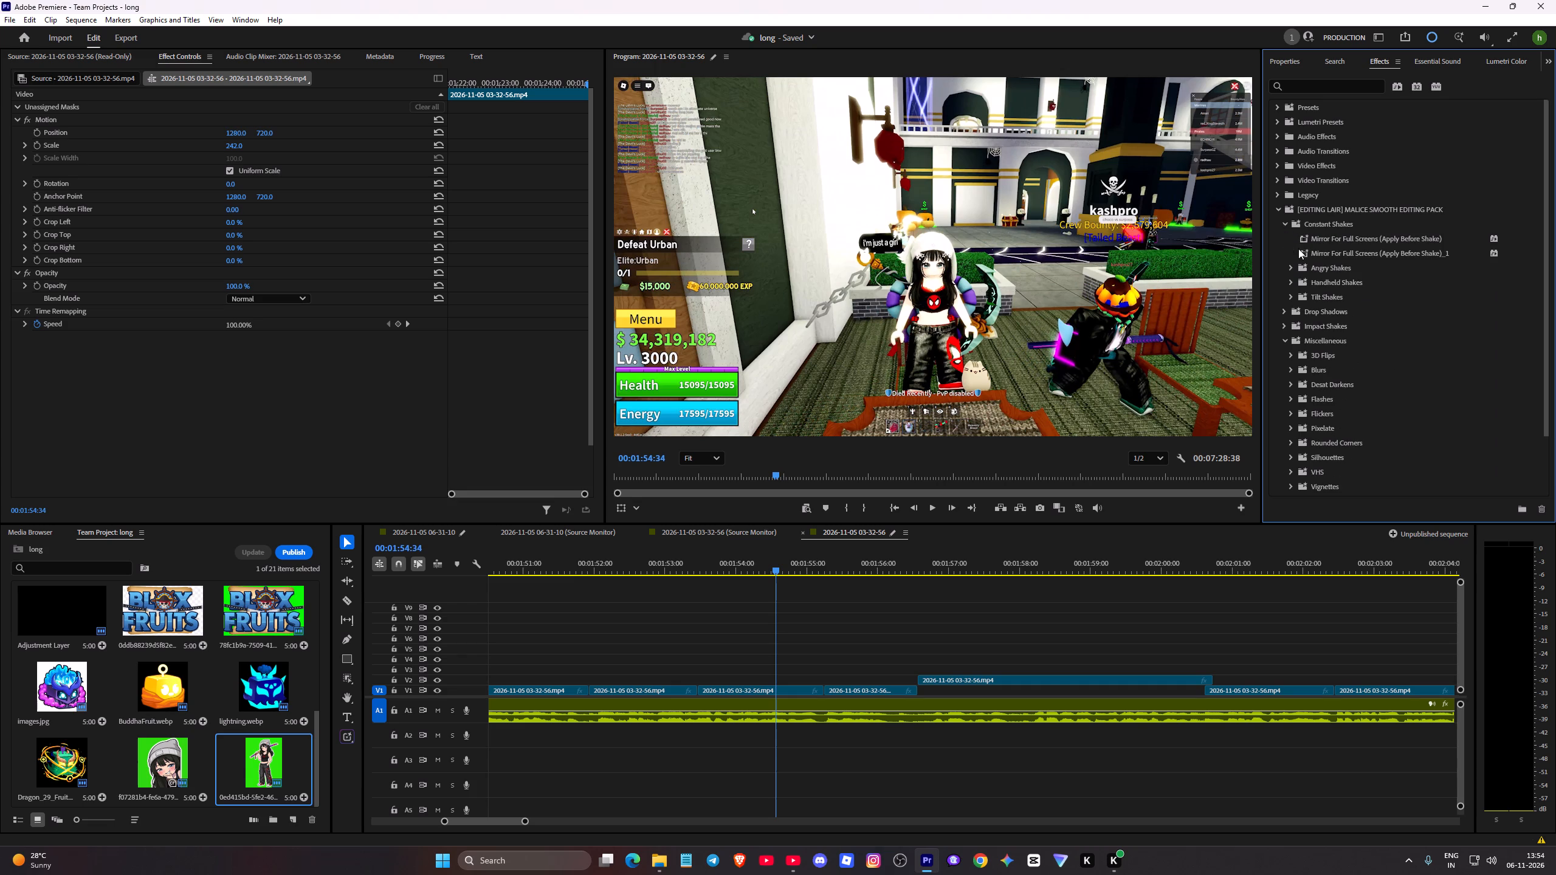
left_click(1293, 269)
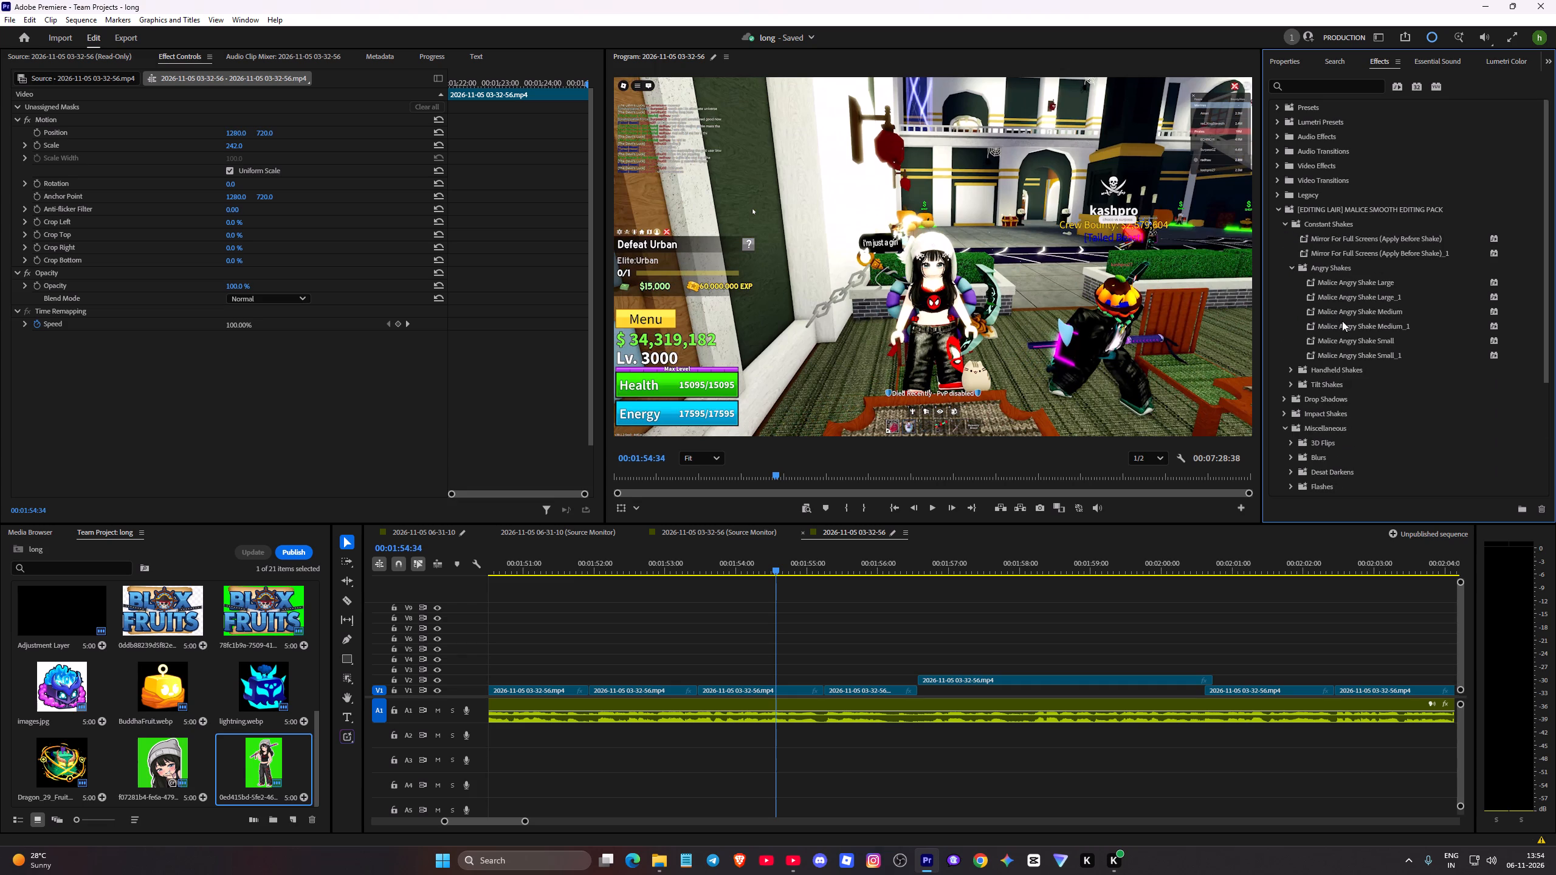
left_click_drag(1365, 342, 803, 697)
left_click_drag(803, 697, 805, 694)
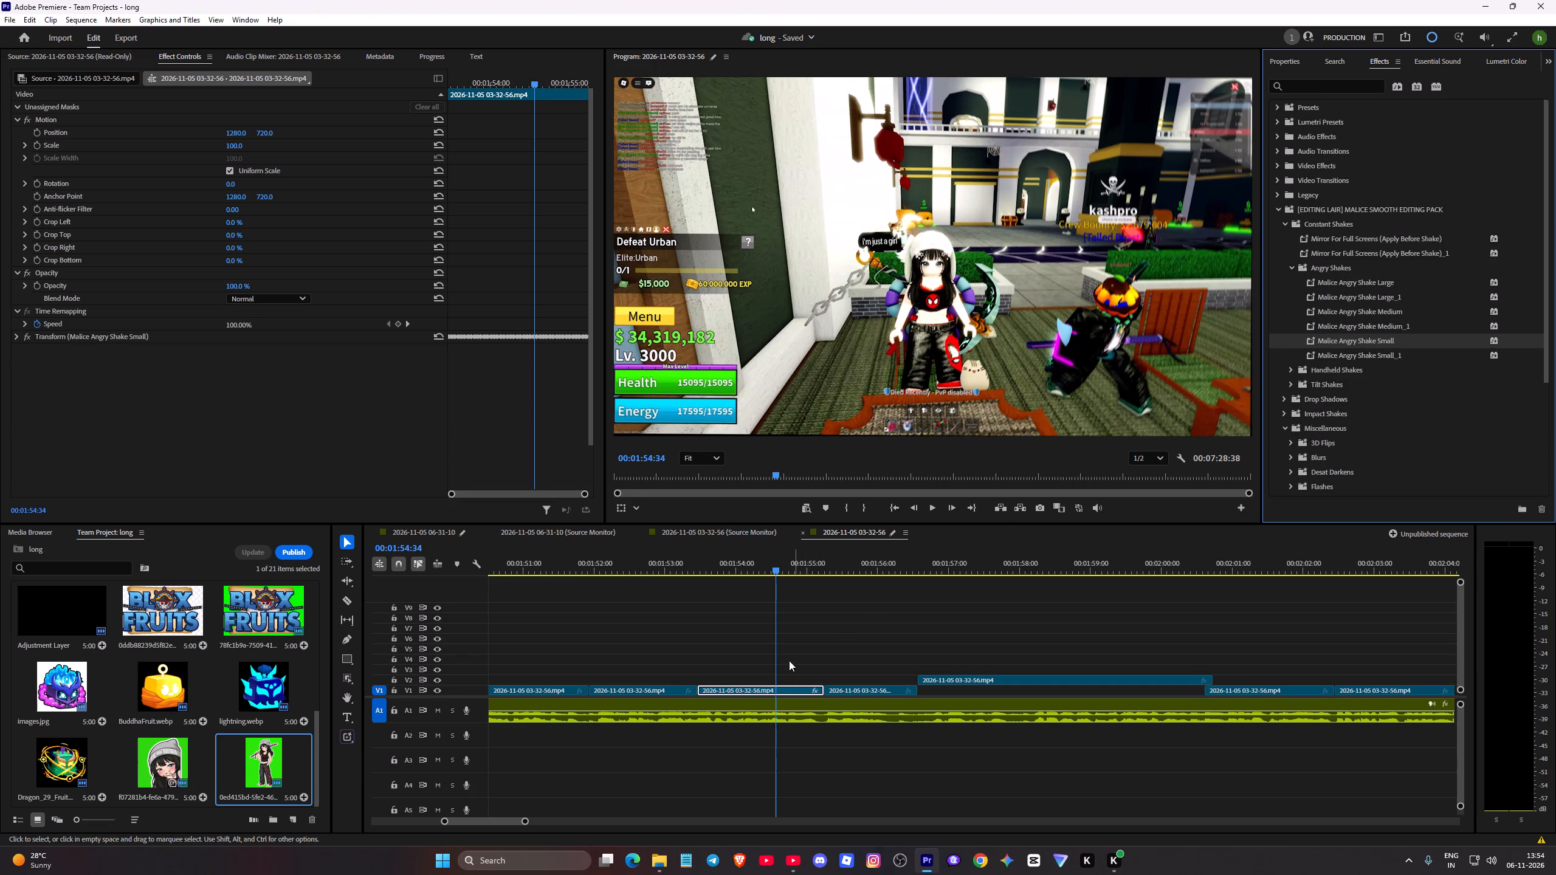
Play on from before the shake, set the V1 segment between about 2:12.1 and 2:14.9 to 278% scale, and try repositioning it.
left_click_drag(779, 658, 654, 654)
key("space")
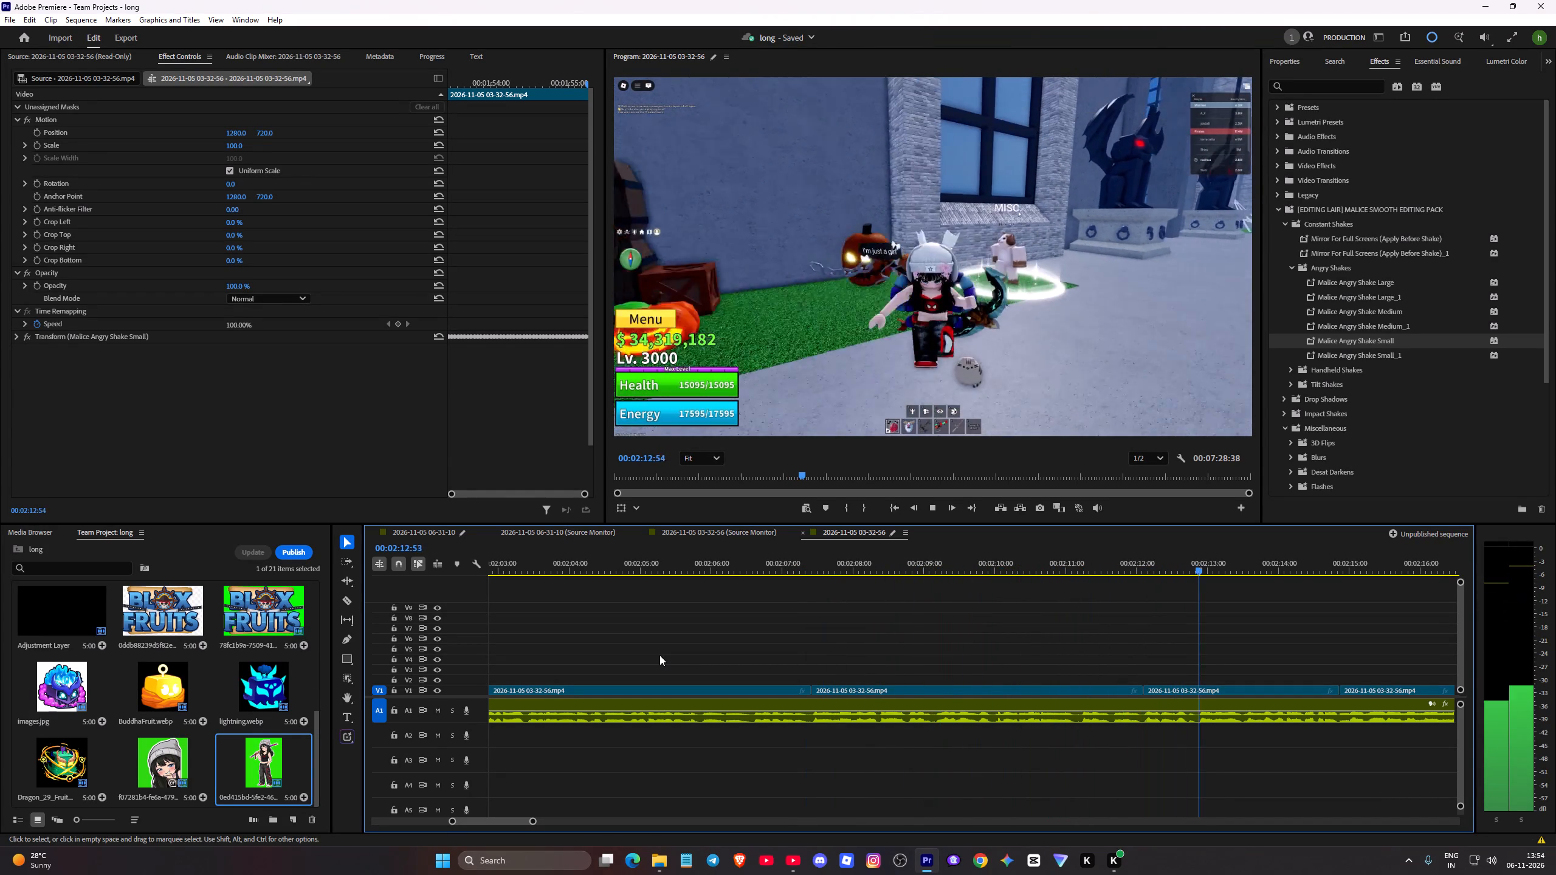
key("space")
key("space")
key("space")
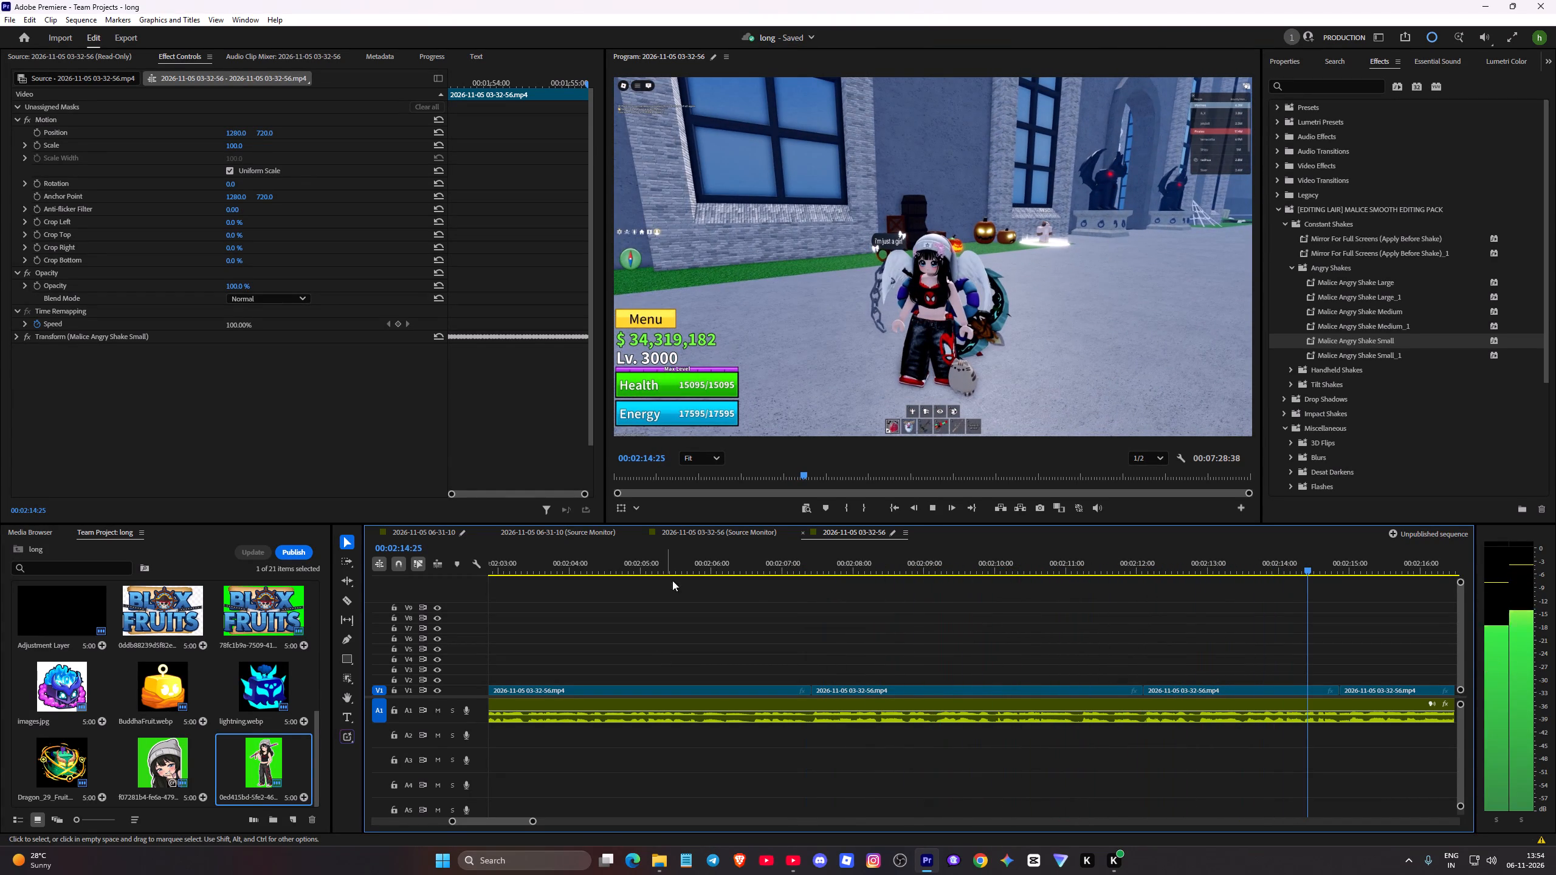
left_click(1191, 687)
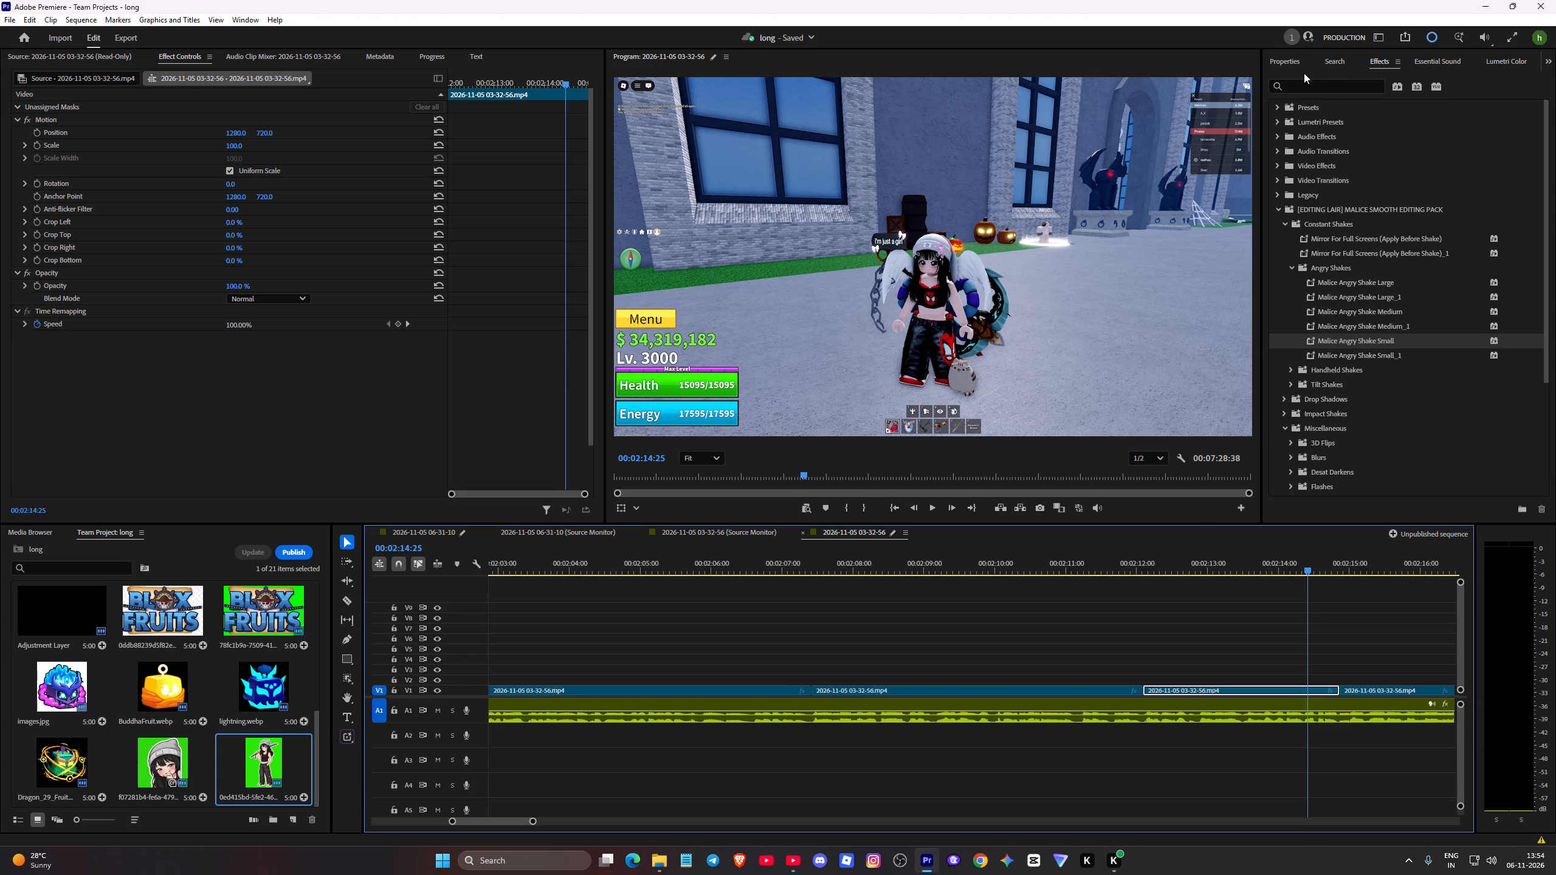
left_click(1324, 62)
left_click(1298, 61)
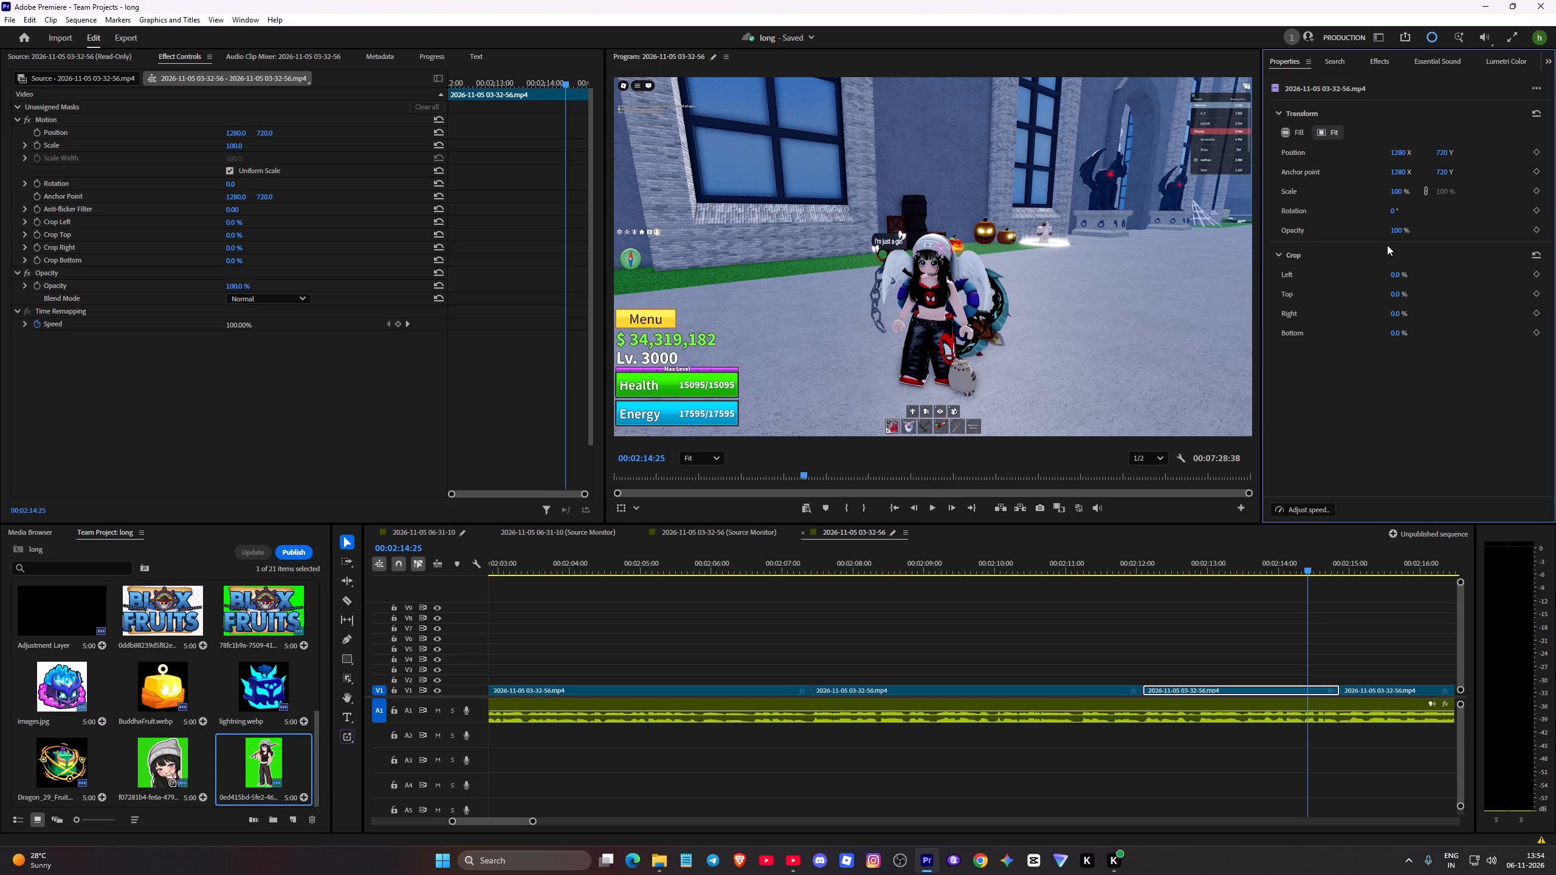
left_click_drag(1396, 193, 1535, 222)
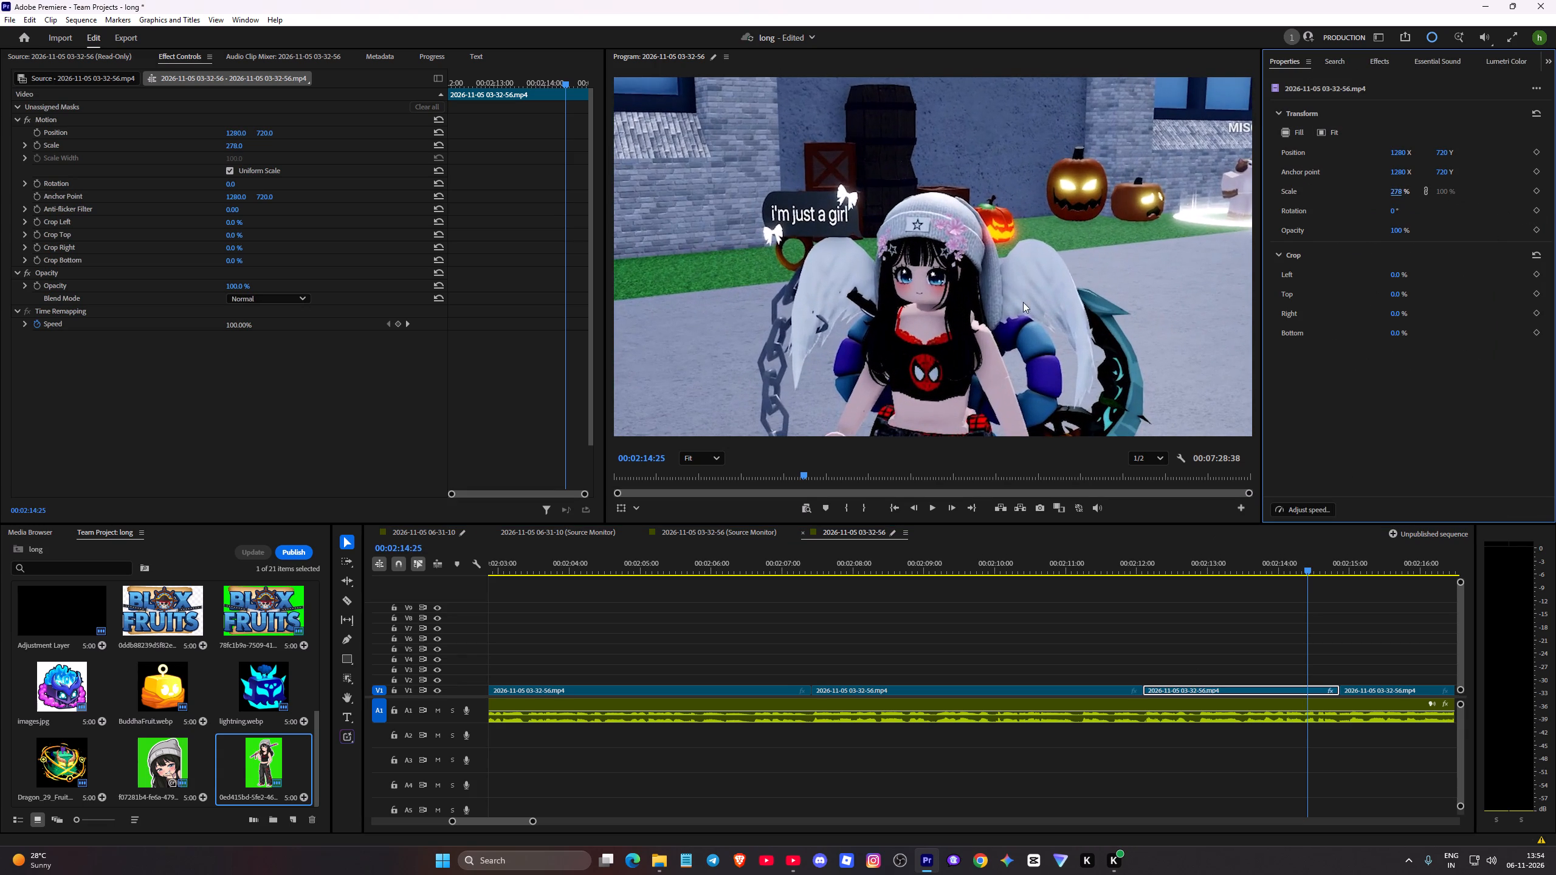
left_click_drag(1015, 303, 1033, 254)
left_click_drag(1065, 285, 1079, 249)
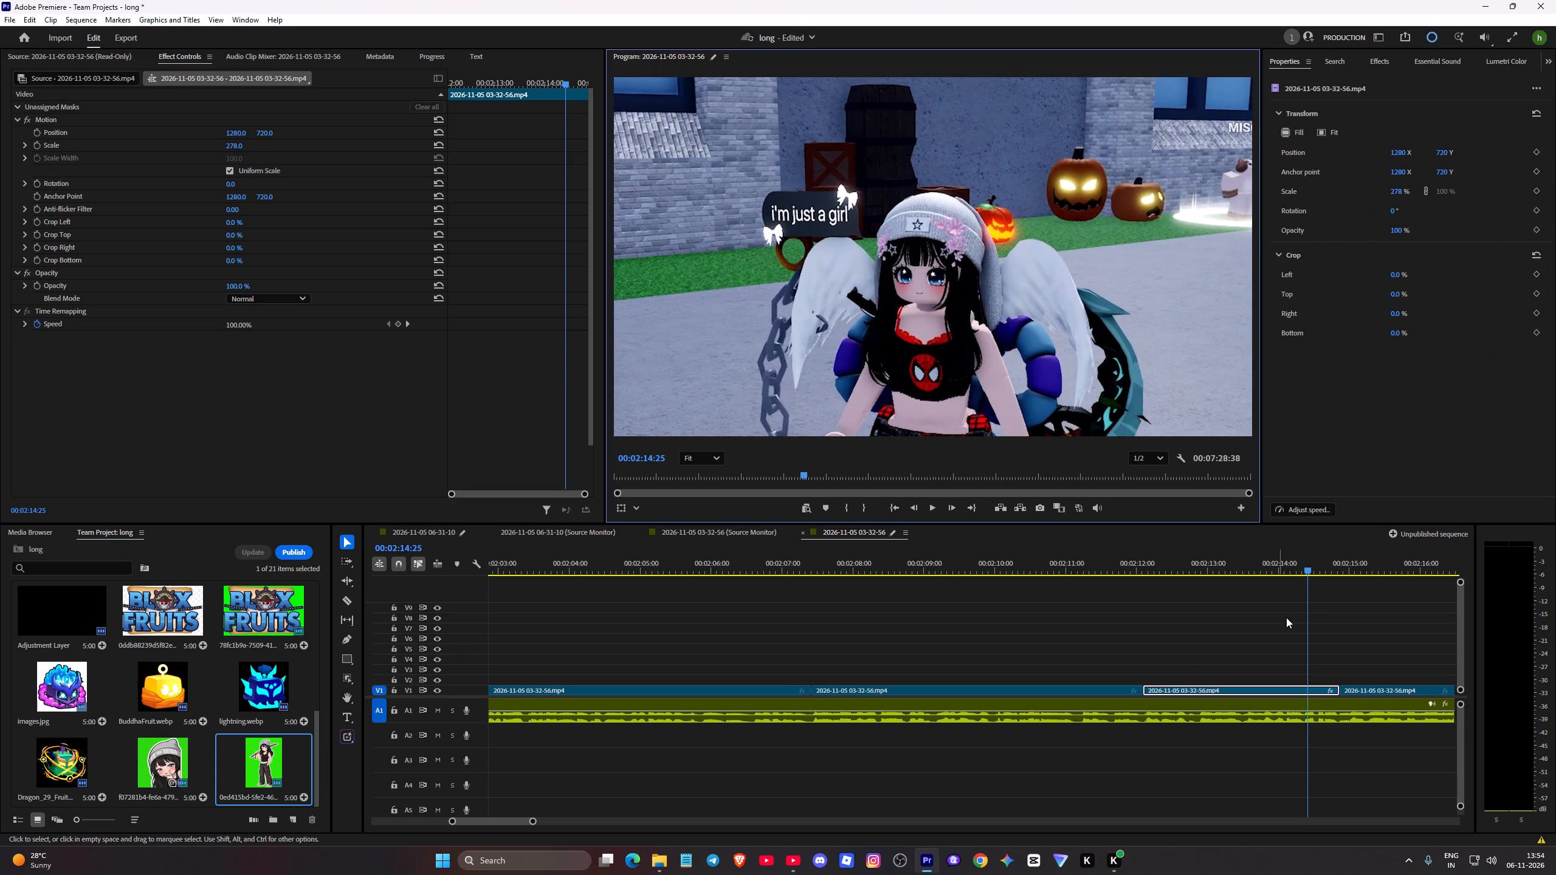
Play on from about 2:11.6 to the Yeti fight and split the V1 clip at about 2:21.6.
left_click(1111, 559)
key("space")
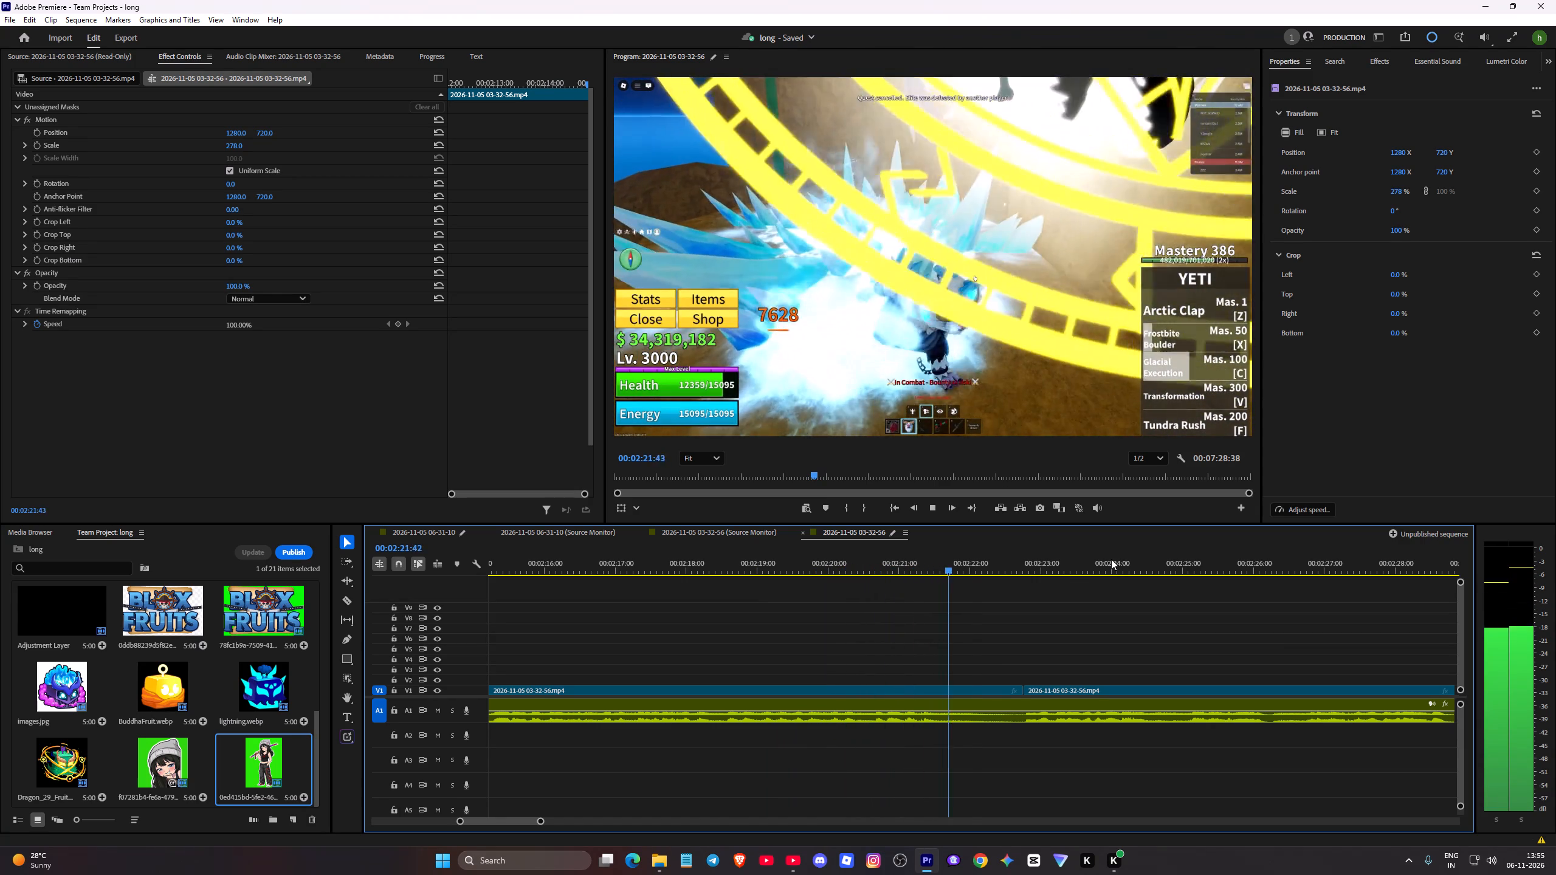
key("space")
key("c")
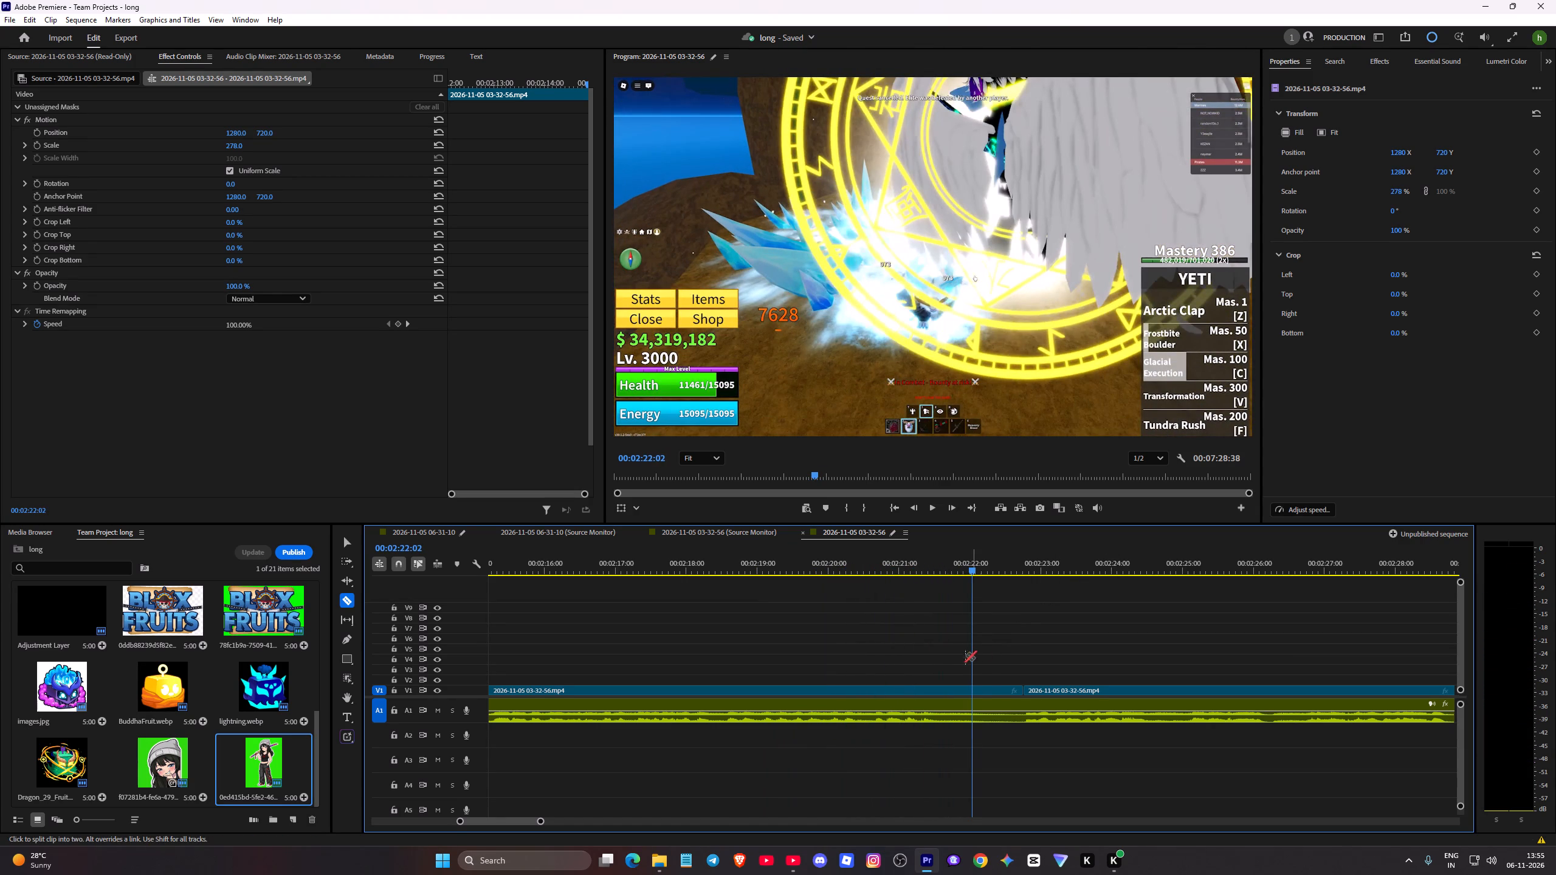
left_click(938, 686)
key("v")
Add starting Scale and Position keyframes at 2:21:43 on the short V1 segment that starts at about 2:21.6.
left_click(918, 570)
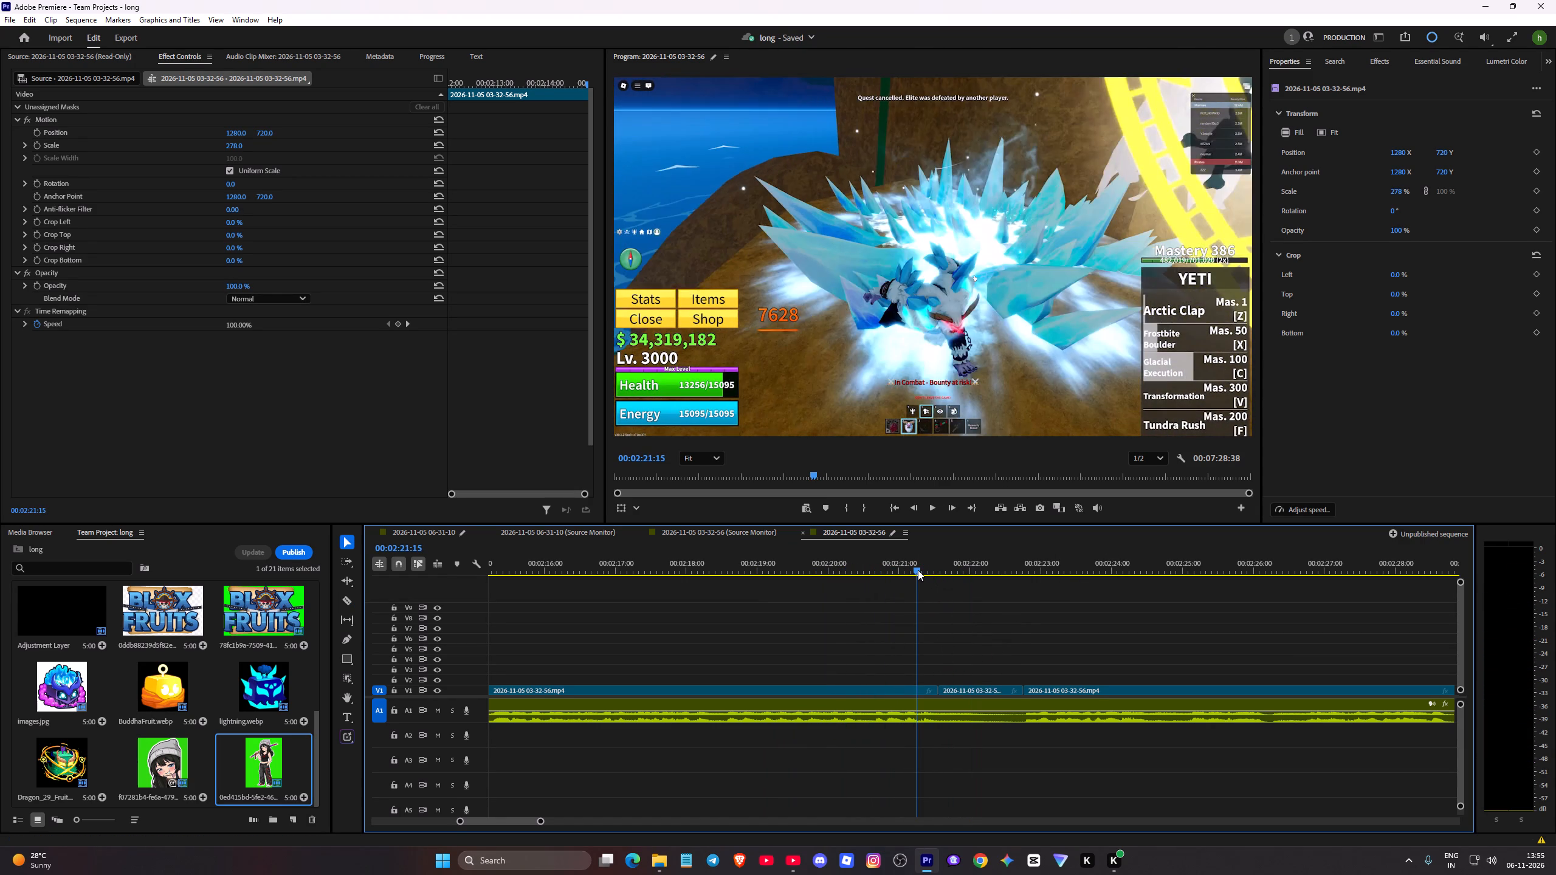
key("space")
key("space")
left_click(955, 683)
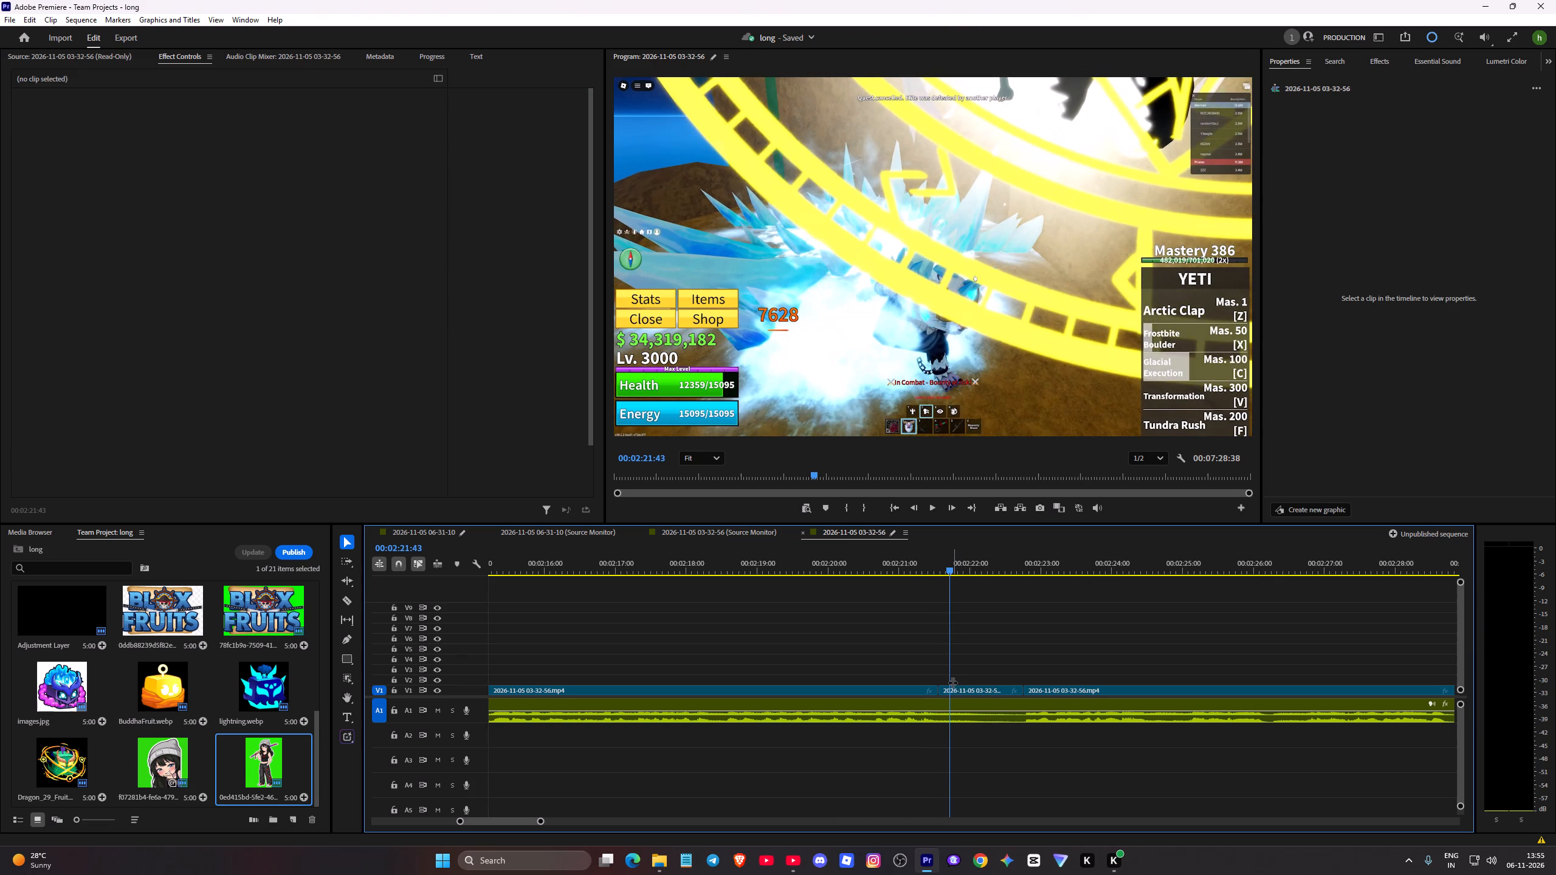
left_click(954, 688)
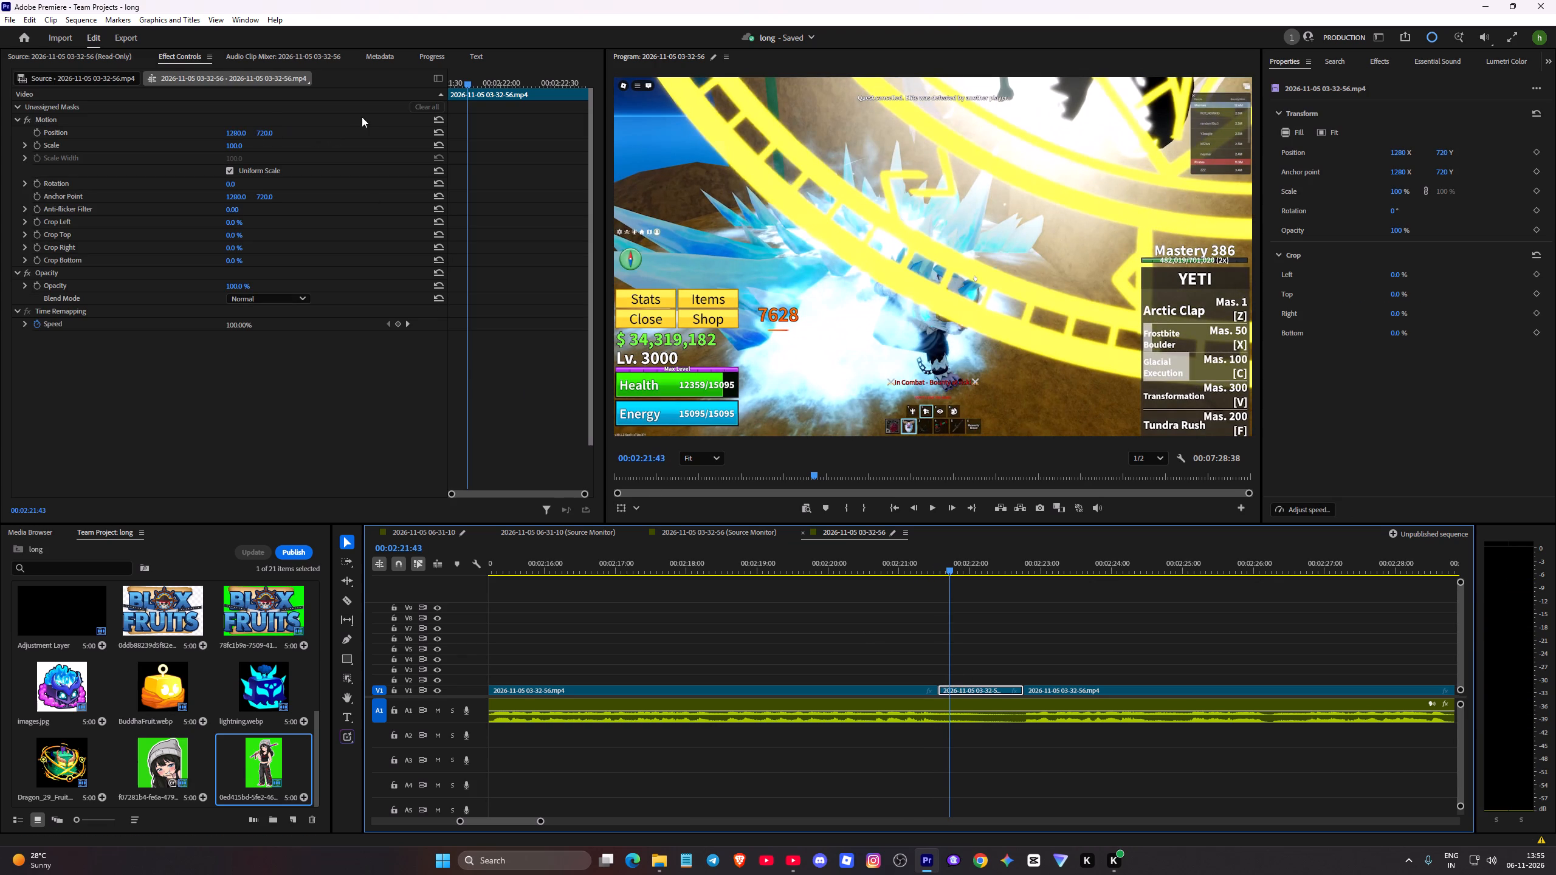
left_click(35, 142)
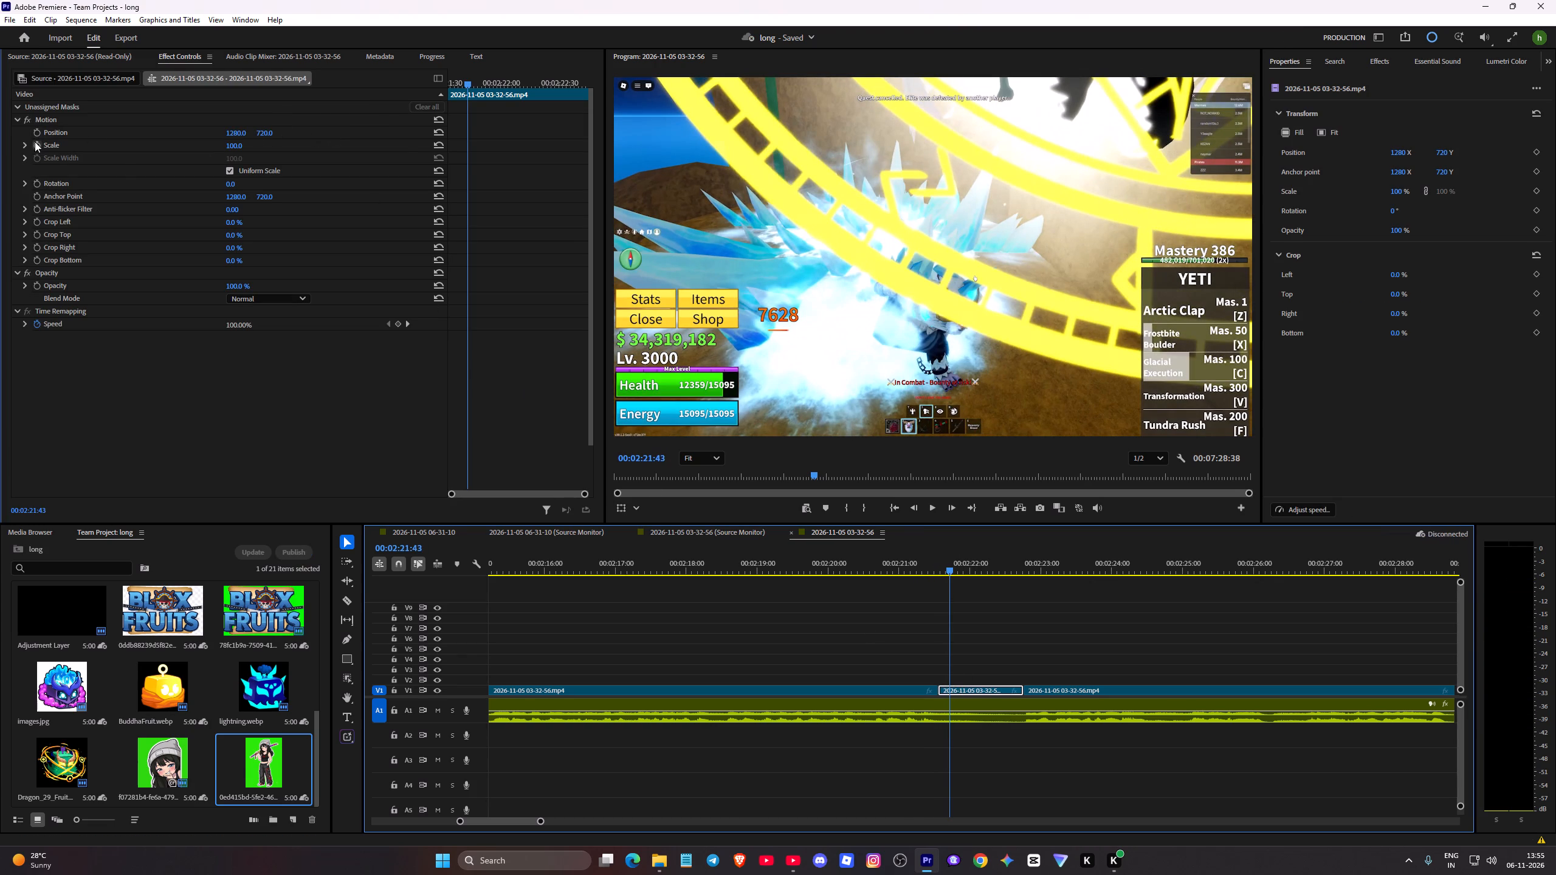
left_click(34, 129)
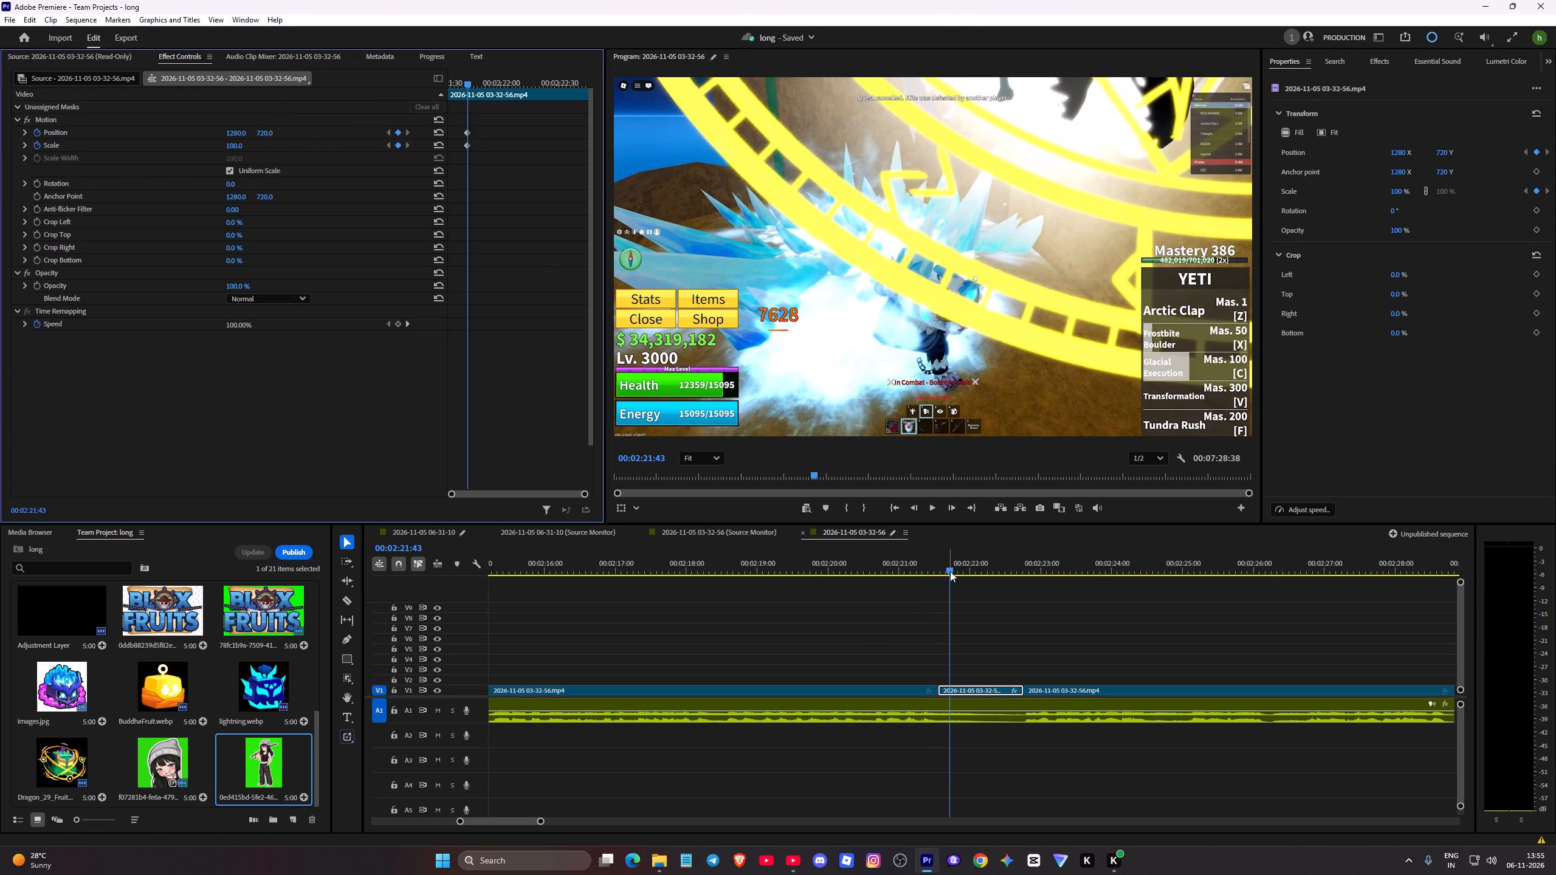
At 2:22:40, keyframe the short Yeti fight segment's scale to 234% and its vertical position to 1684.
left_click_drag(950, 571, 1018, 571)
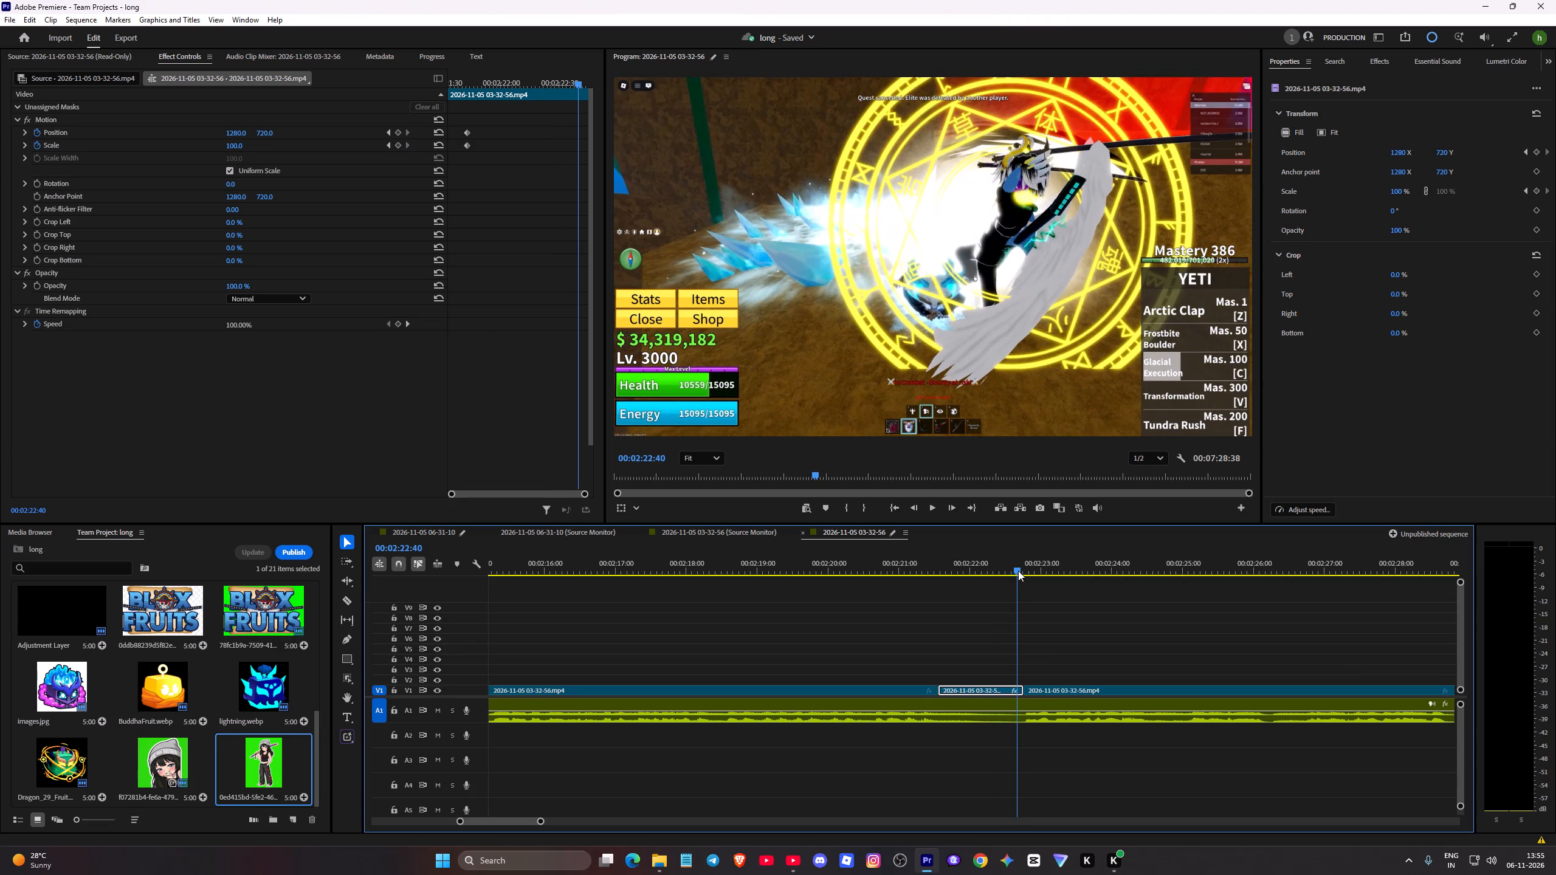
left_click_drag(1018, 571, 1018, 571)
left_click_drag(952, 202, 954, 213)
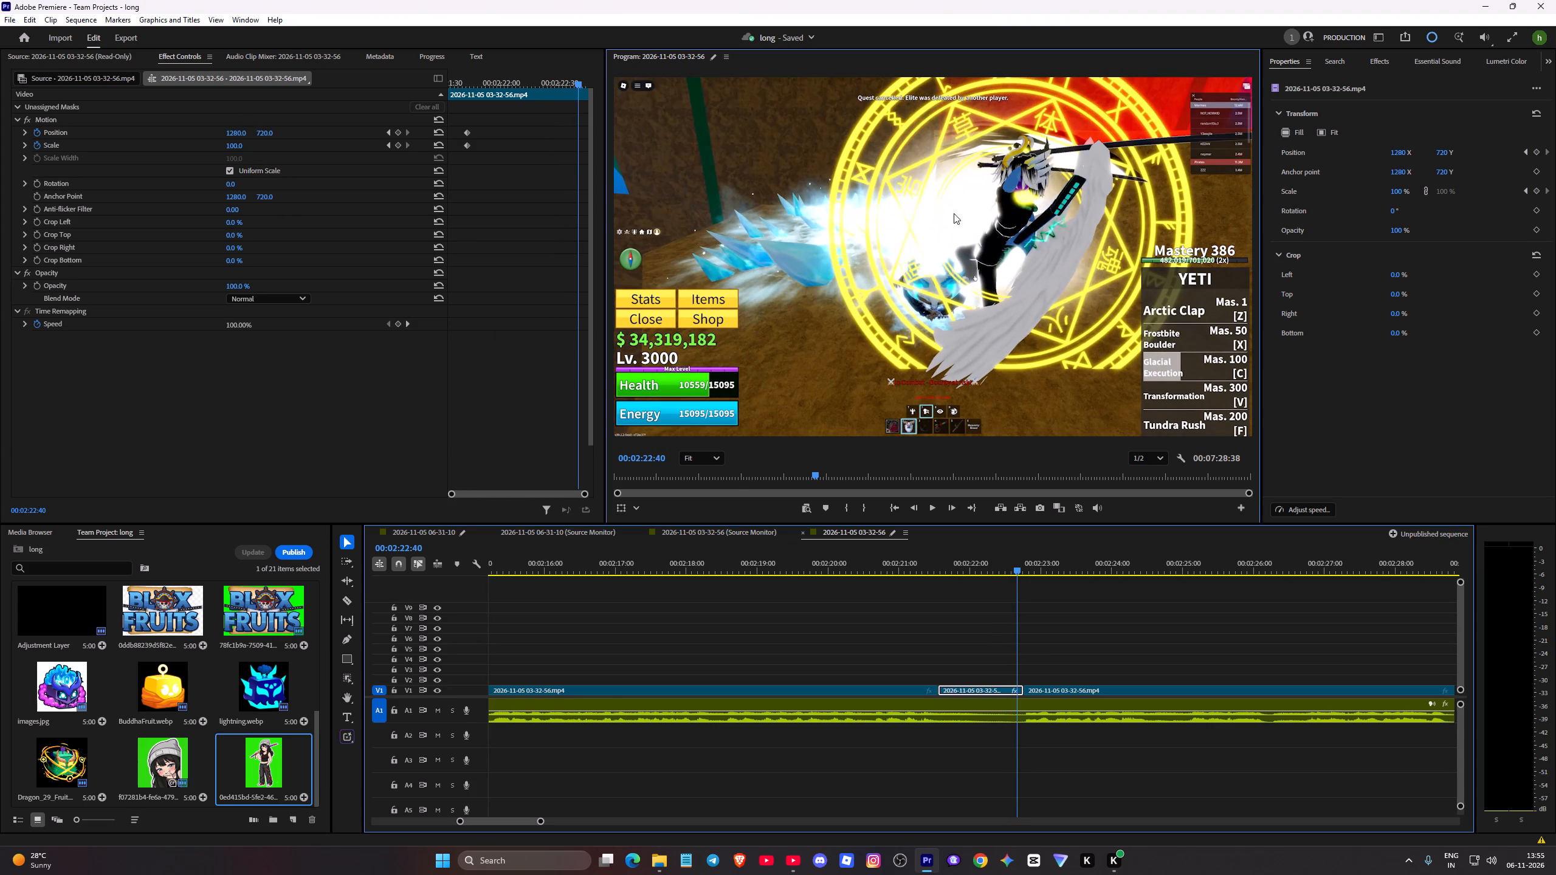
left_click_drag(954, 213, 954, 220)
left_click_drag(1401, 193, 1445, 197)
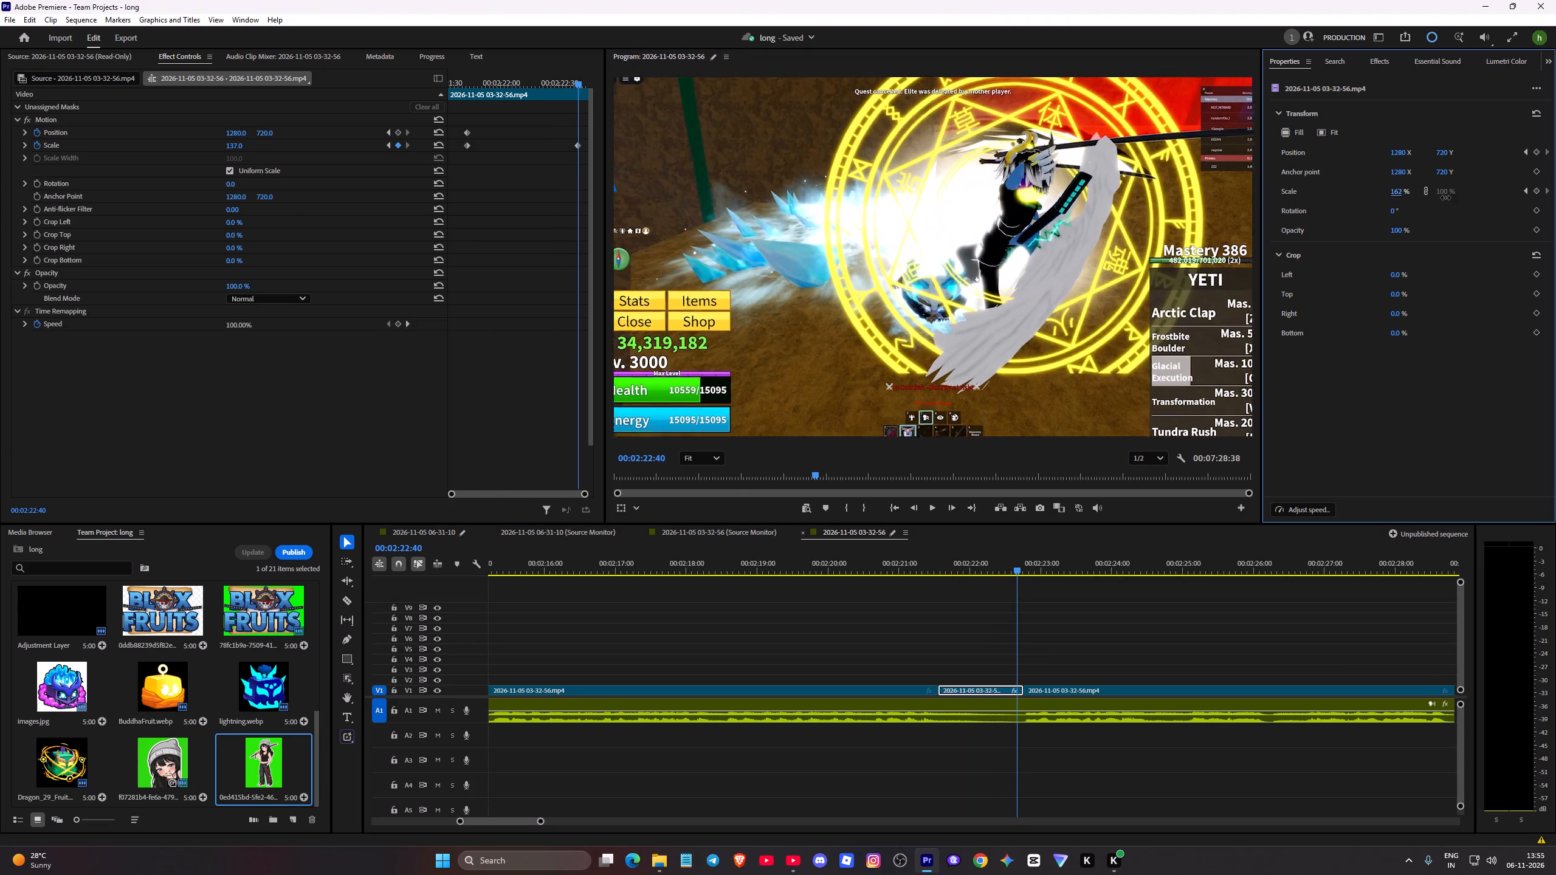
left_click_drag(1445, 197, 1502, 211)
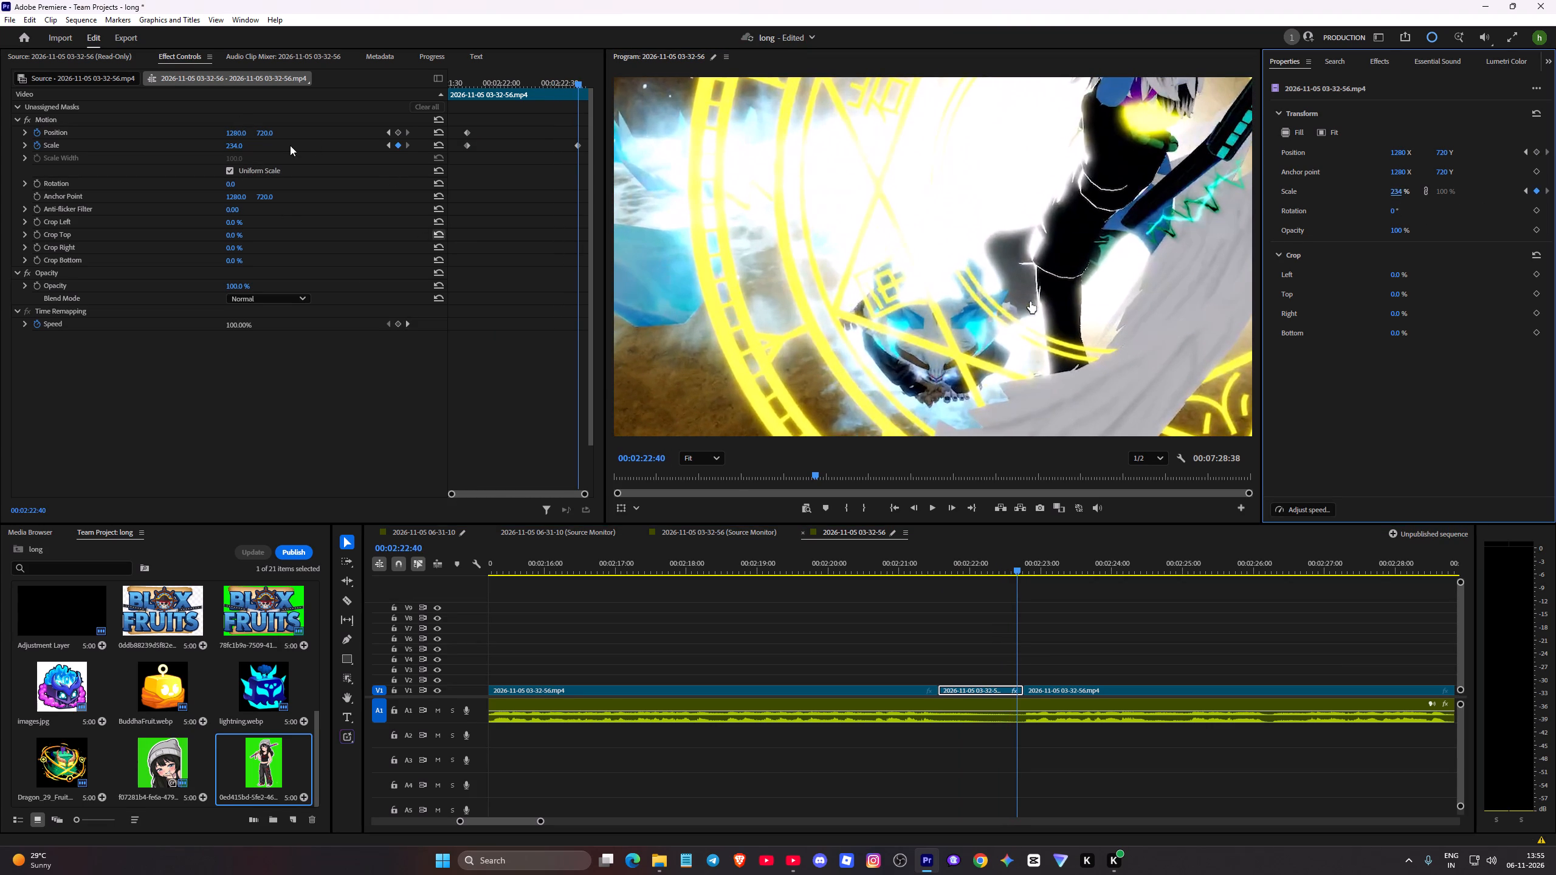
left_click_drag(259, 132, 740, 56)
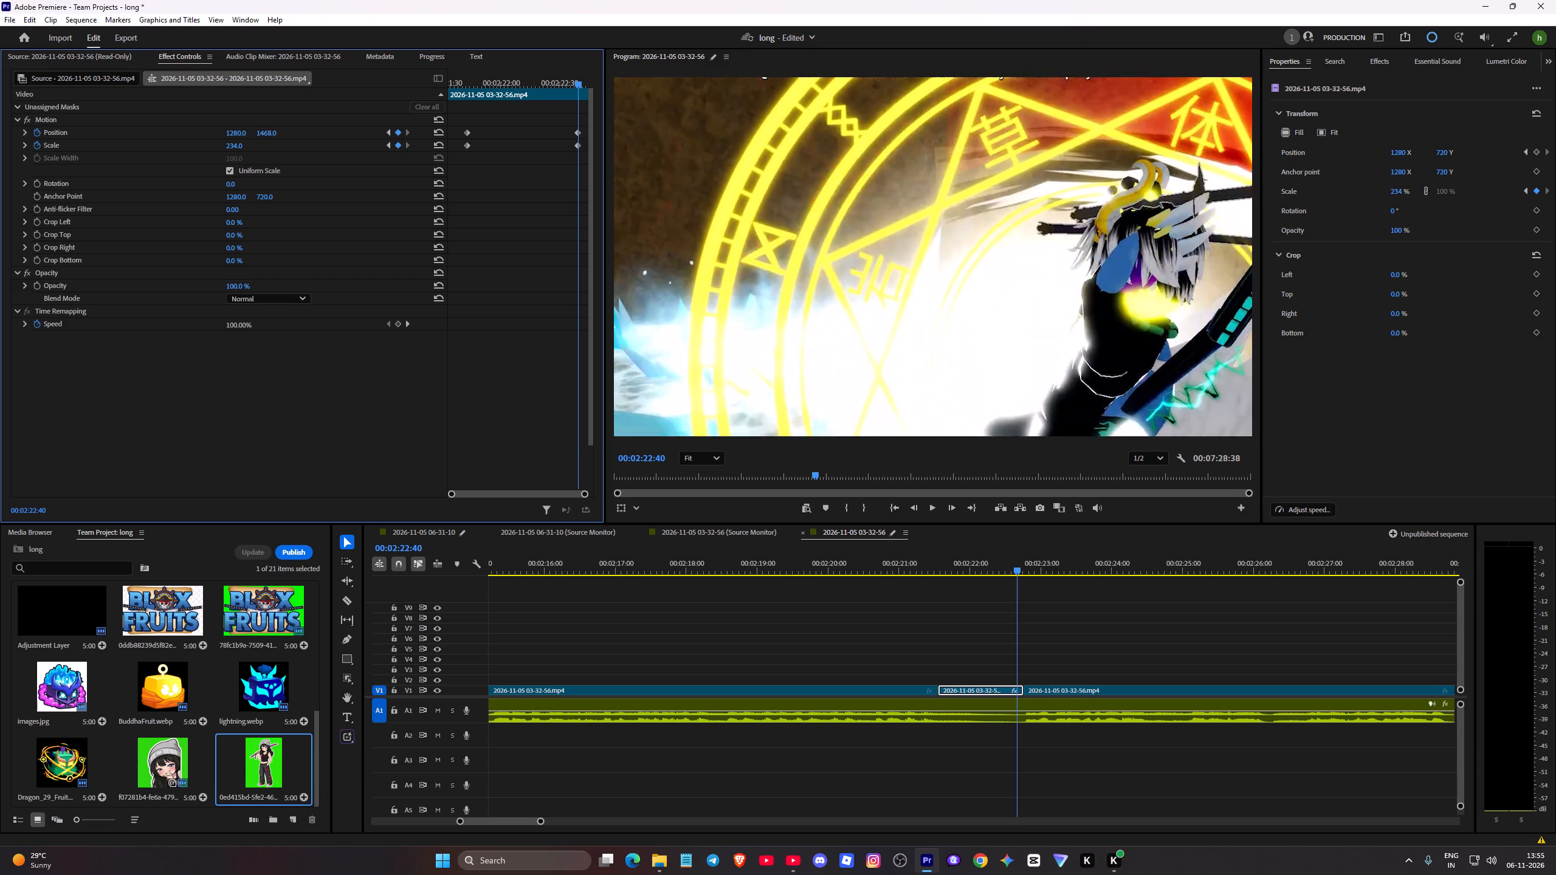
left_click_drag(740, 56, 855, 100)
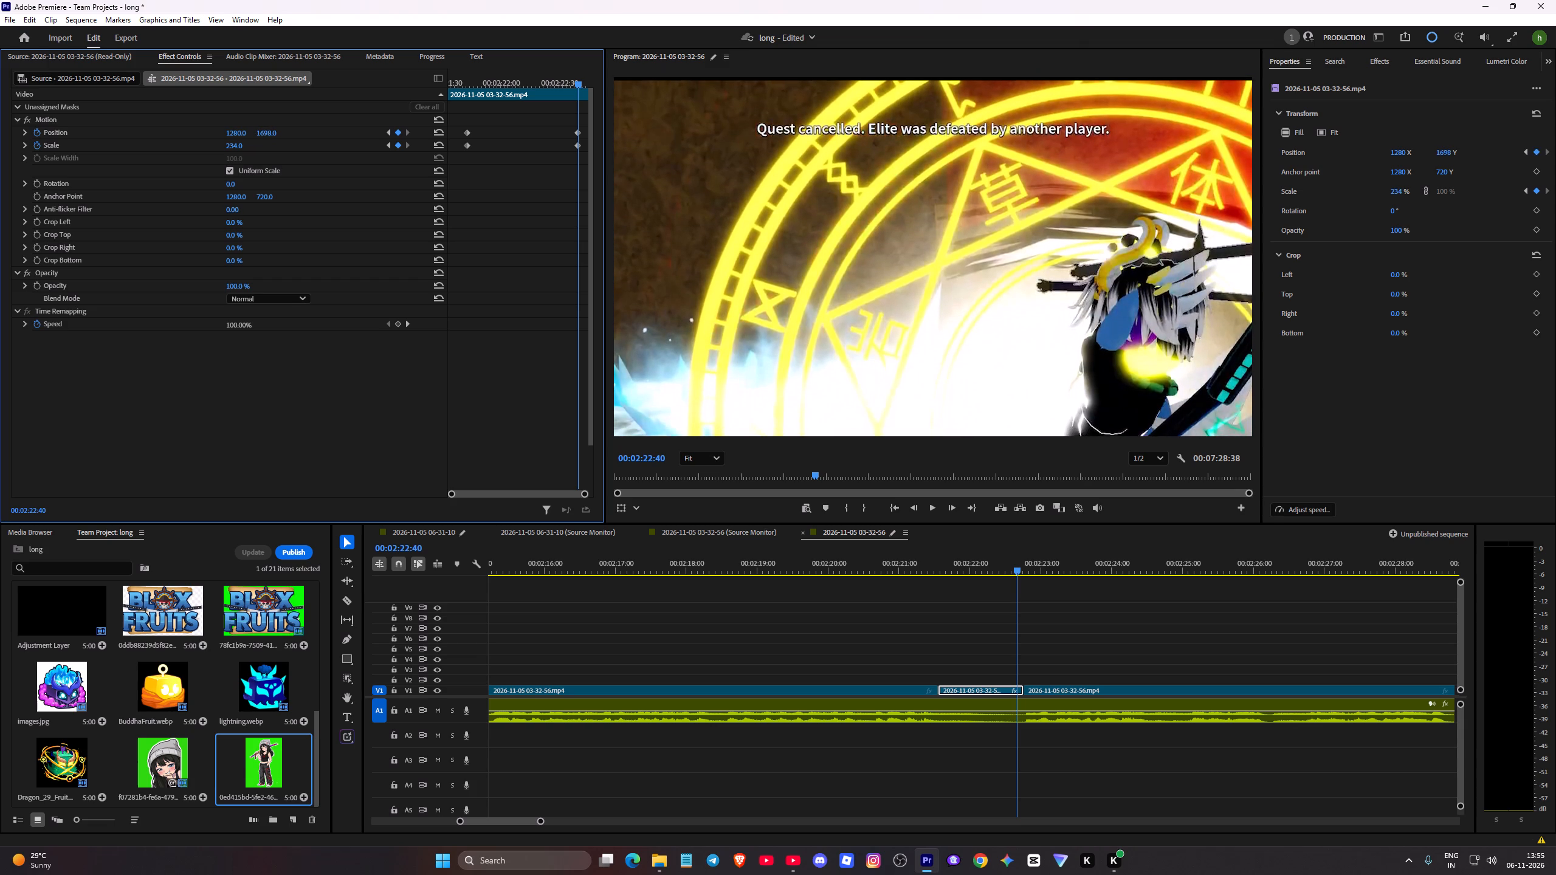
left_click_drag(855, 100, 847, 102)
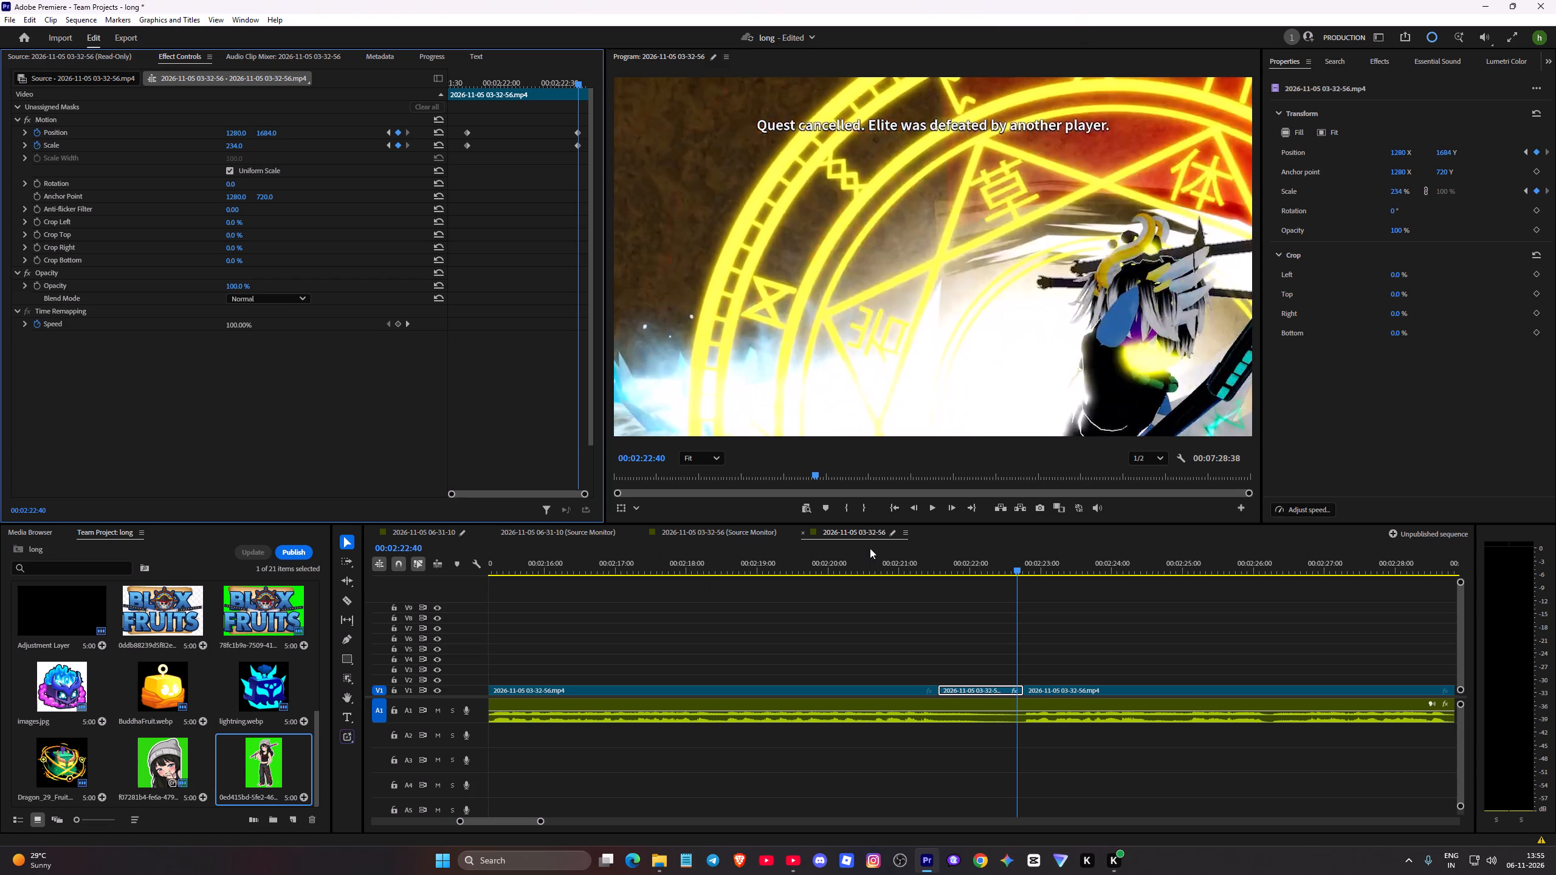
Play the sequence from about 2:20.7 to review the animated zoom on the Yeti fight.
left_click(879, 572)
key("space")
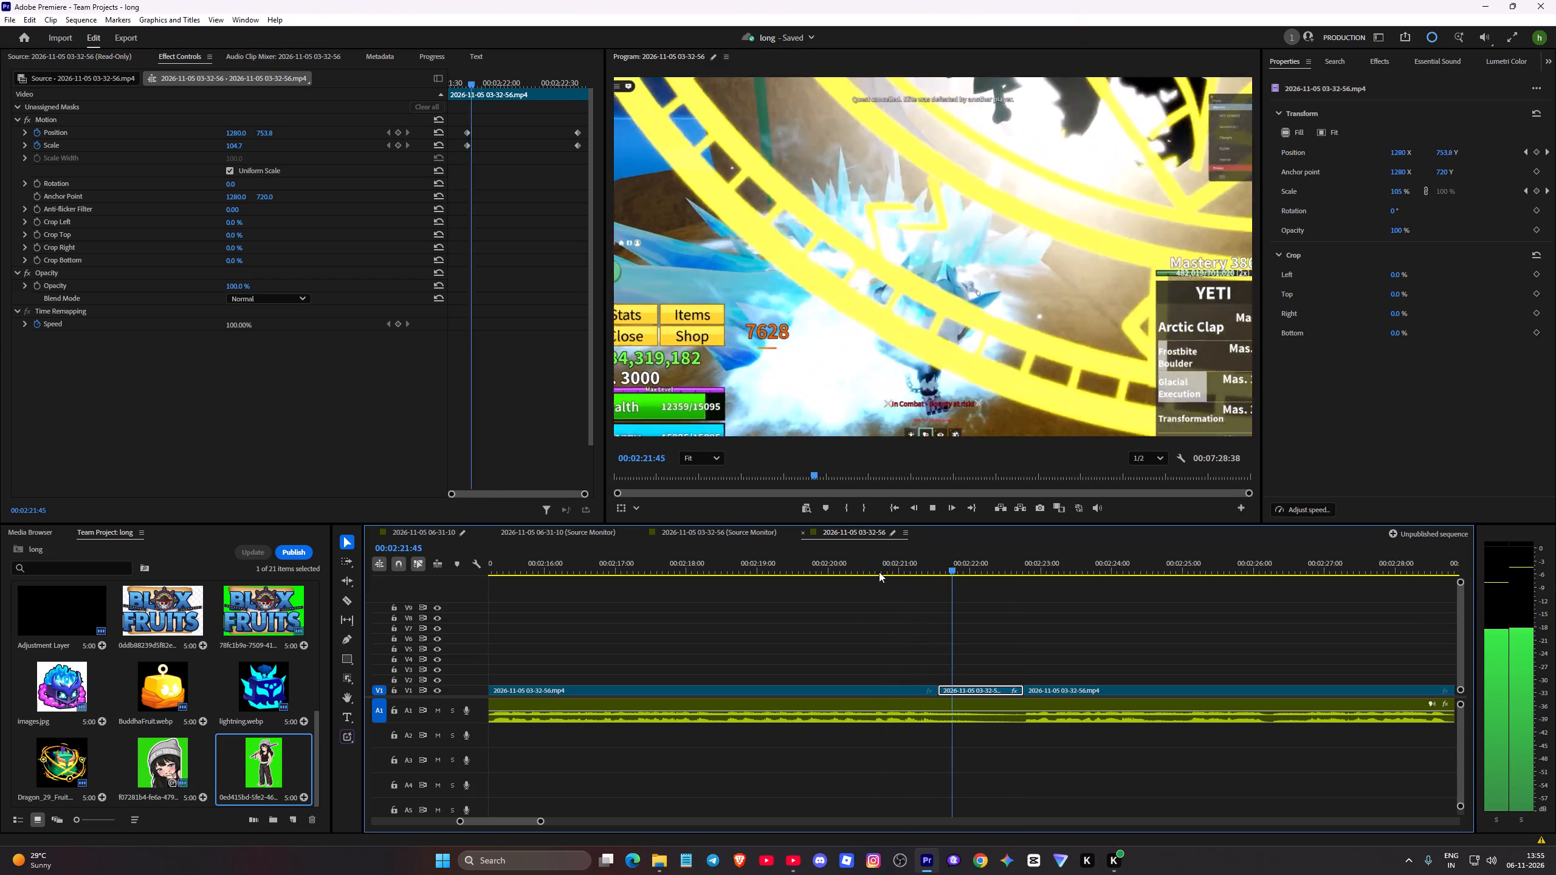
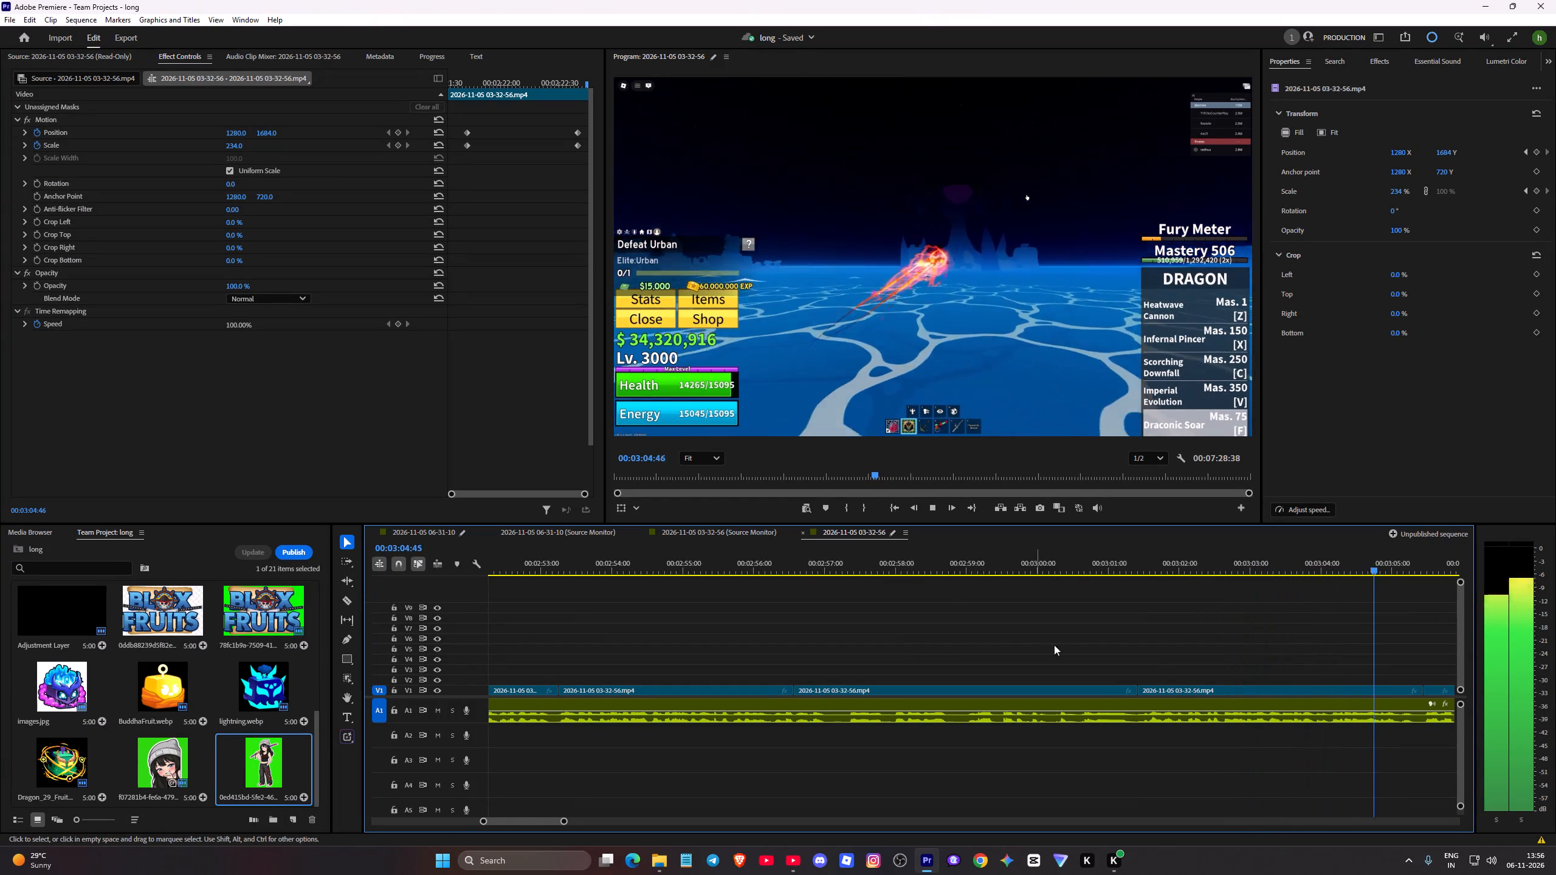
Scale the V1 segment that starts at about 3:01.4, showing the fiery flight over the sea, to 210%.
key("space")
left_click(1228, 689)
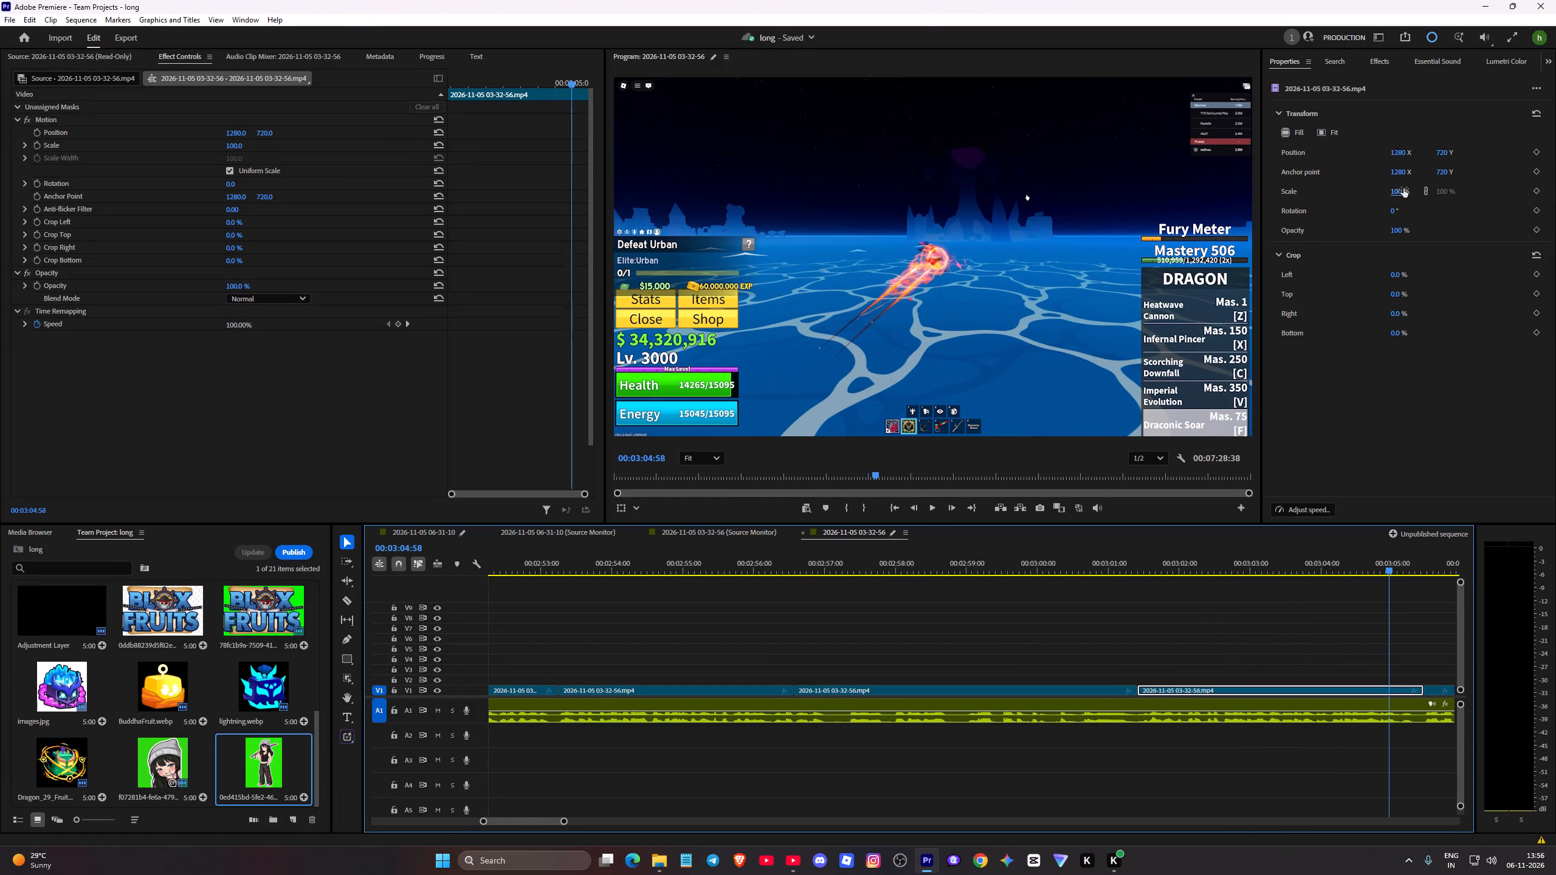
left_click_drag(1403, 188, 1502, 218)
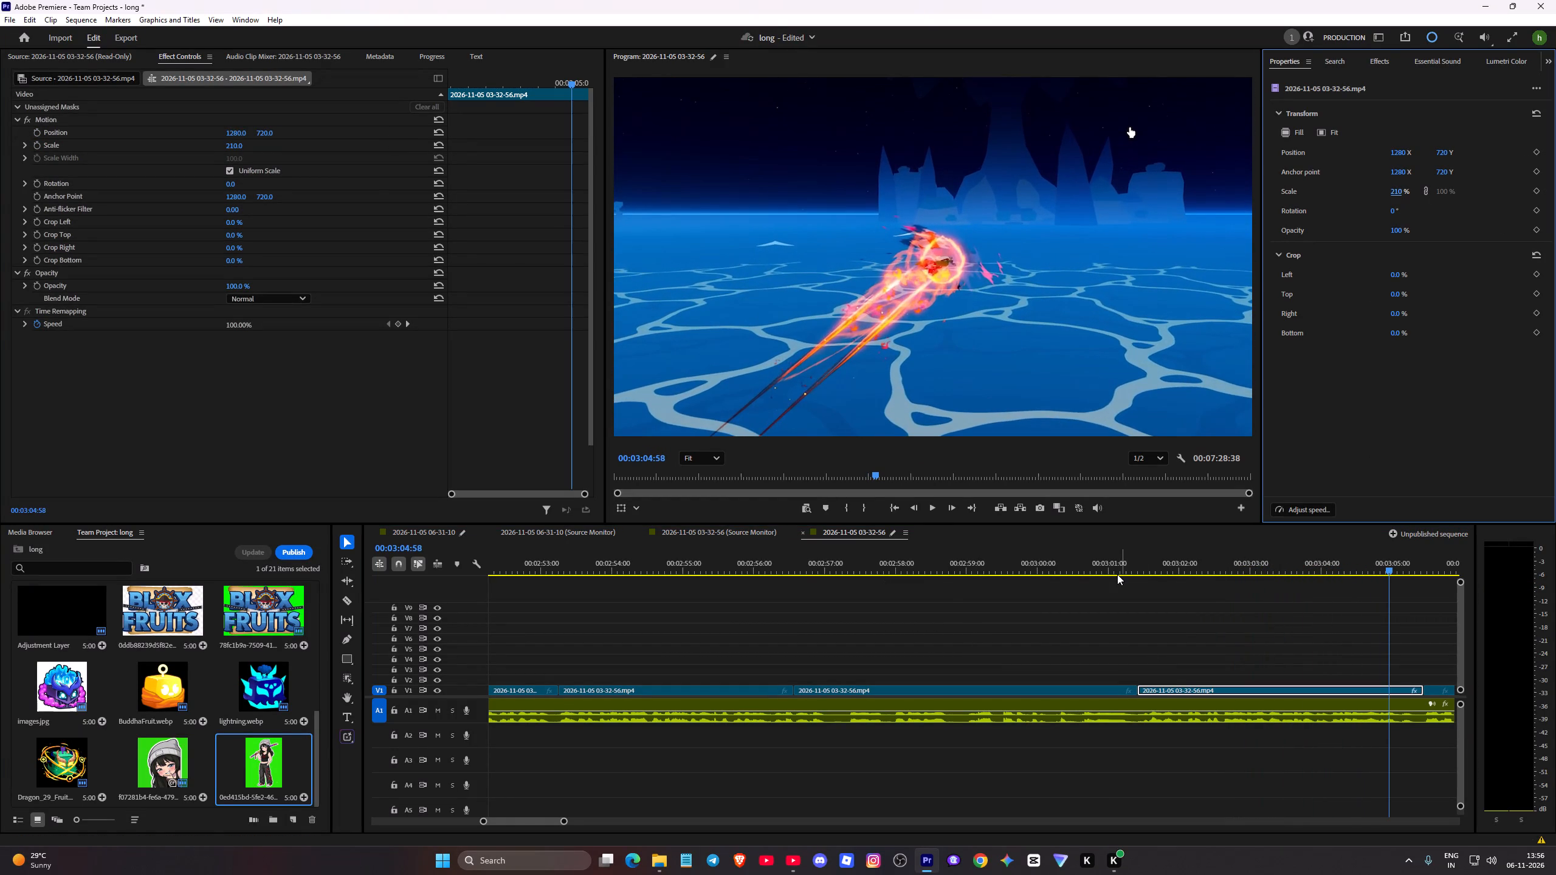
Play on from about 3:01 and set the scale of the V1 segment that starts at about 3:08.2 to 198%.
left_click(1120, 563)
key("space")
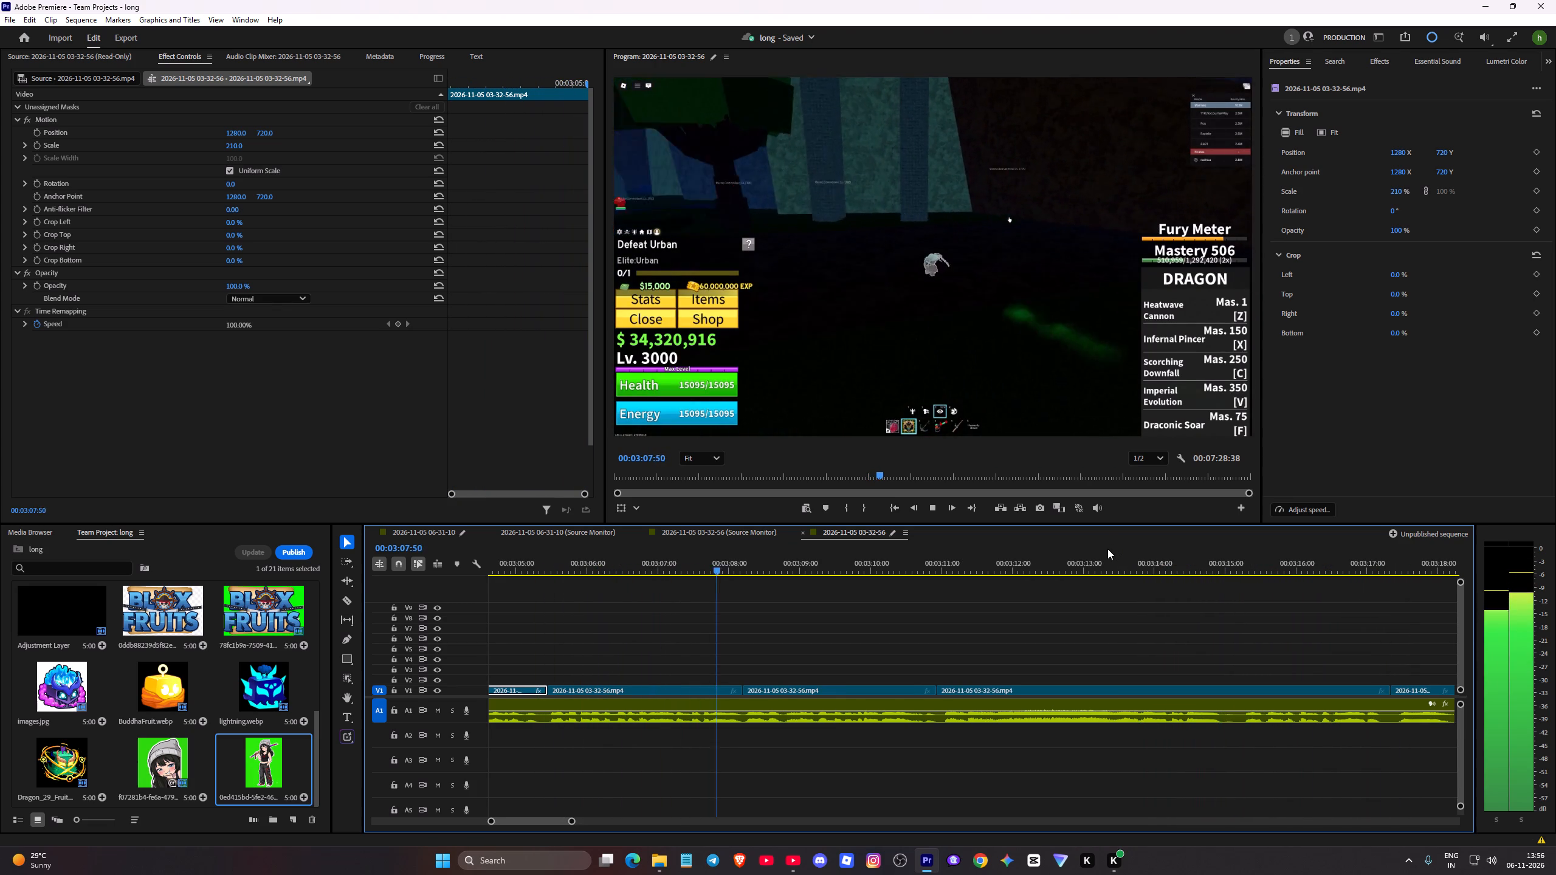
key("space")
left_click(852, 691)
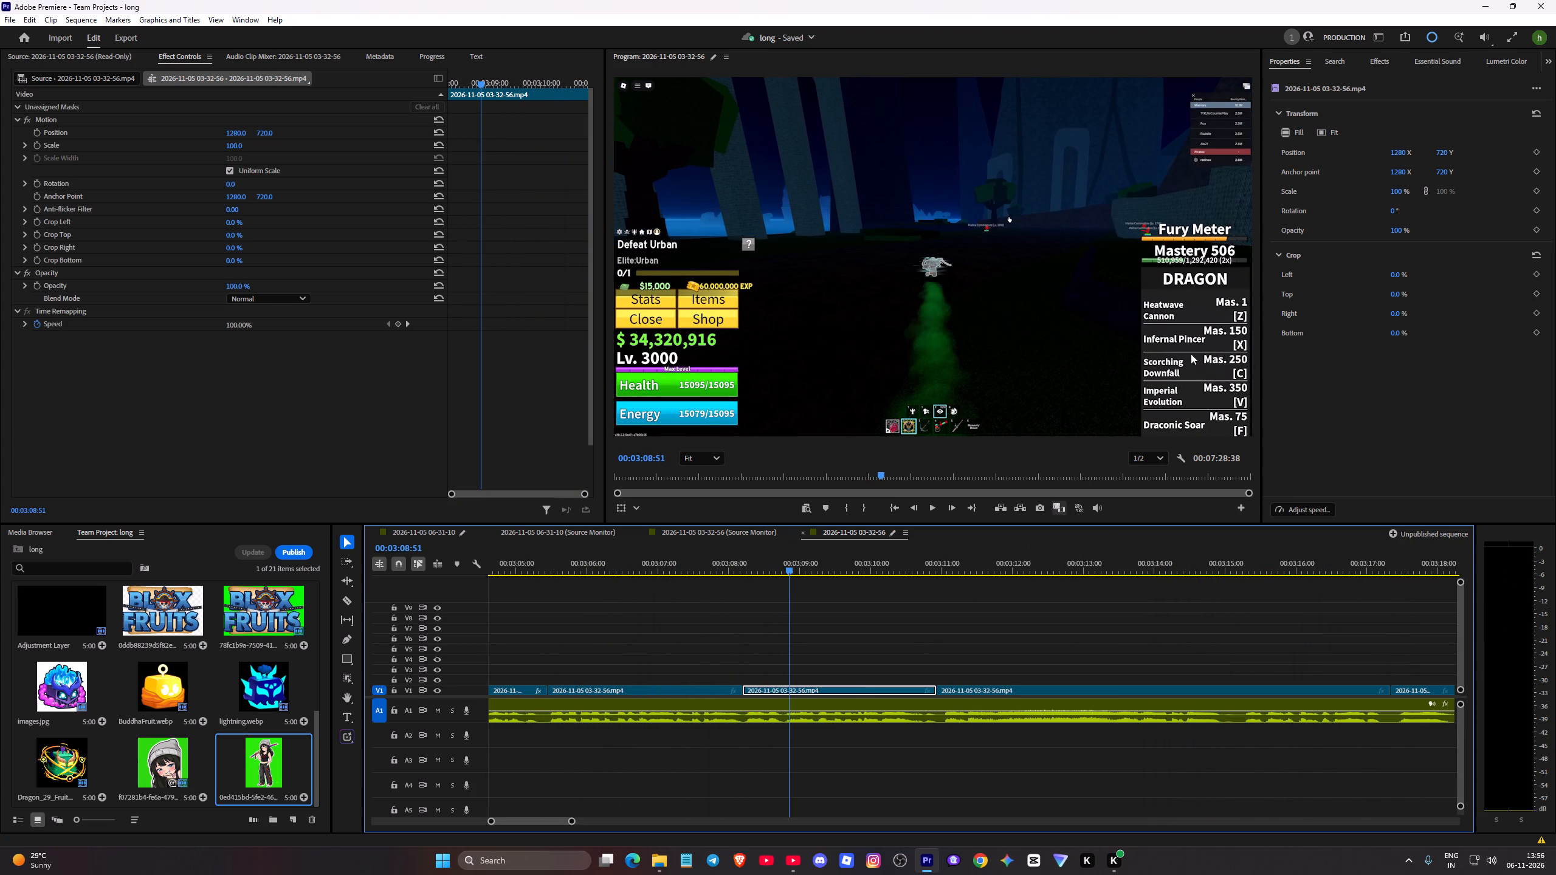
left_click_drag(1392, 188, 1458, 193)
Play on to the tower and sea scene and split the V1 clip at about 3:27.9 and 3:30.4.
key("space")
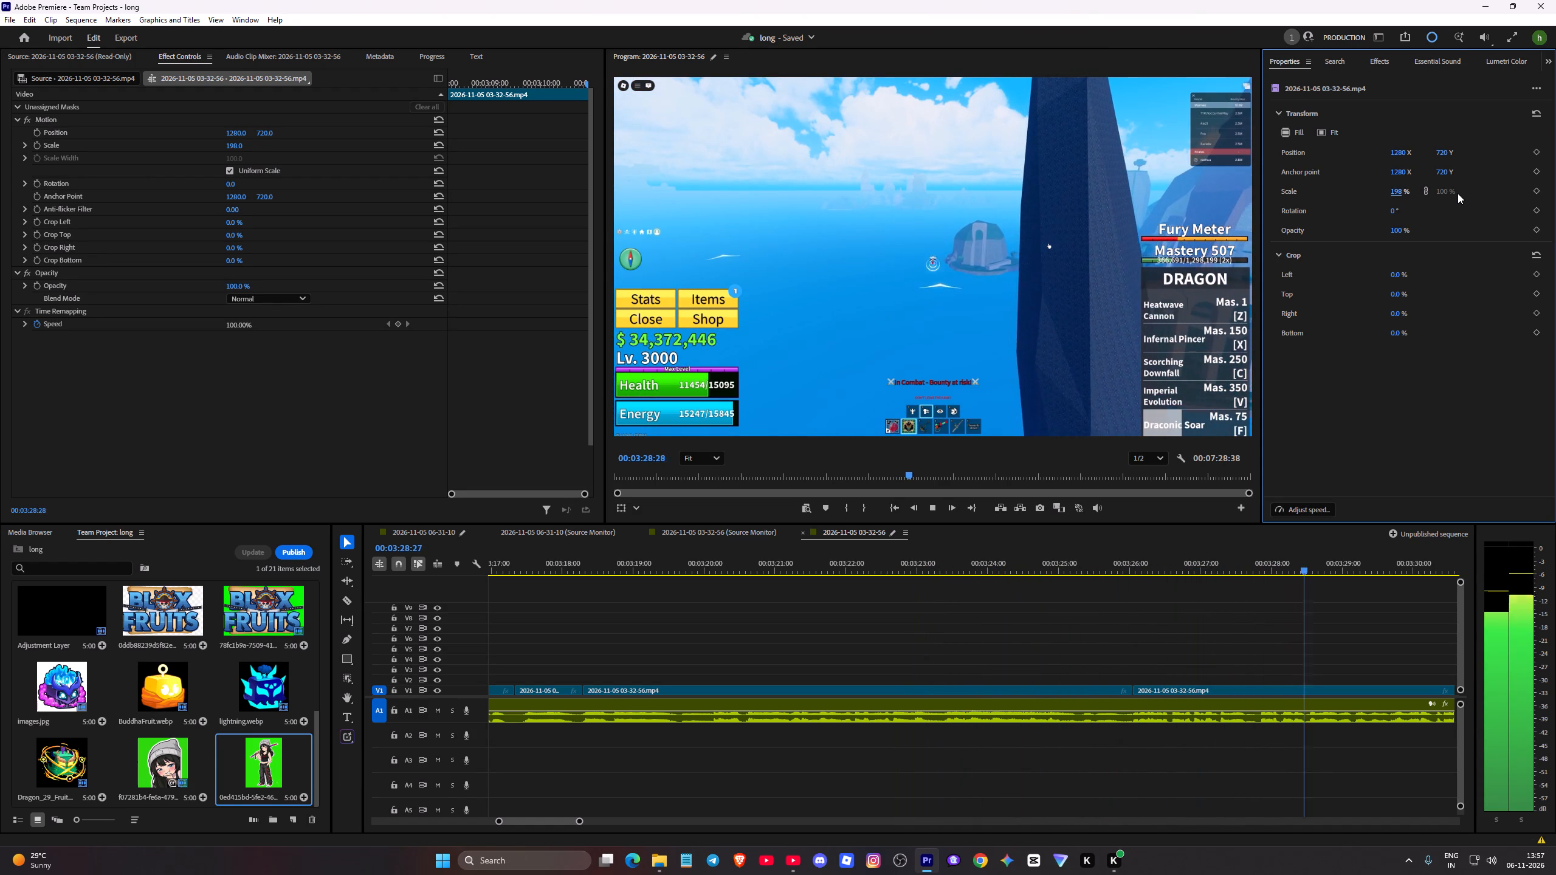
key("space")
type("c")
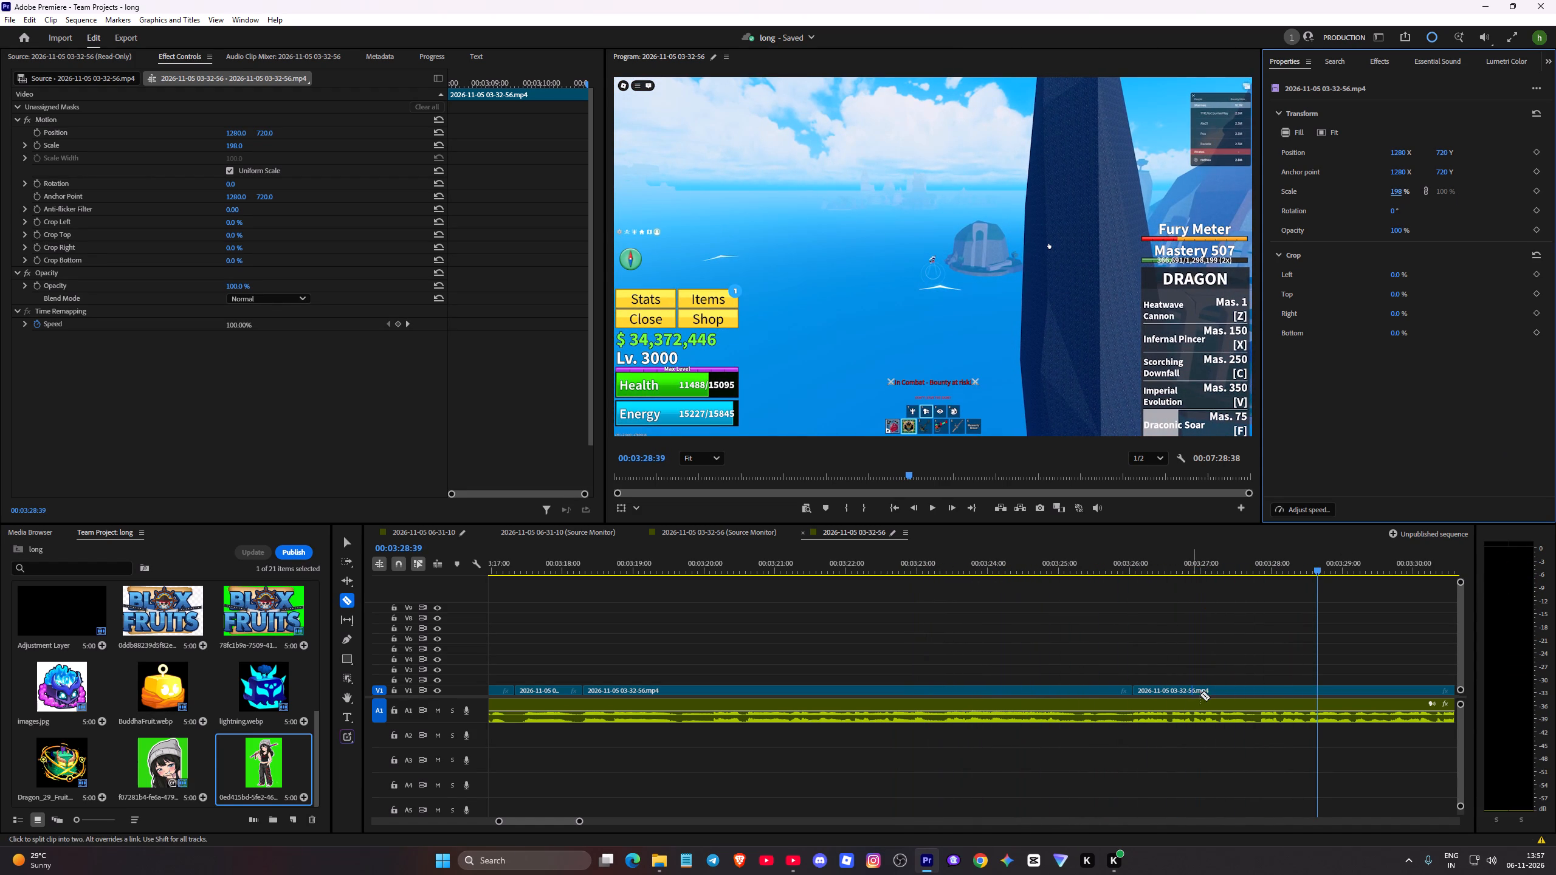
left_click(1261, 689)
key("space")
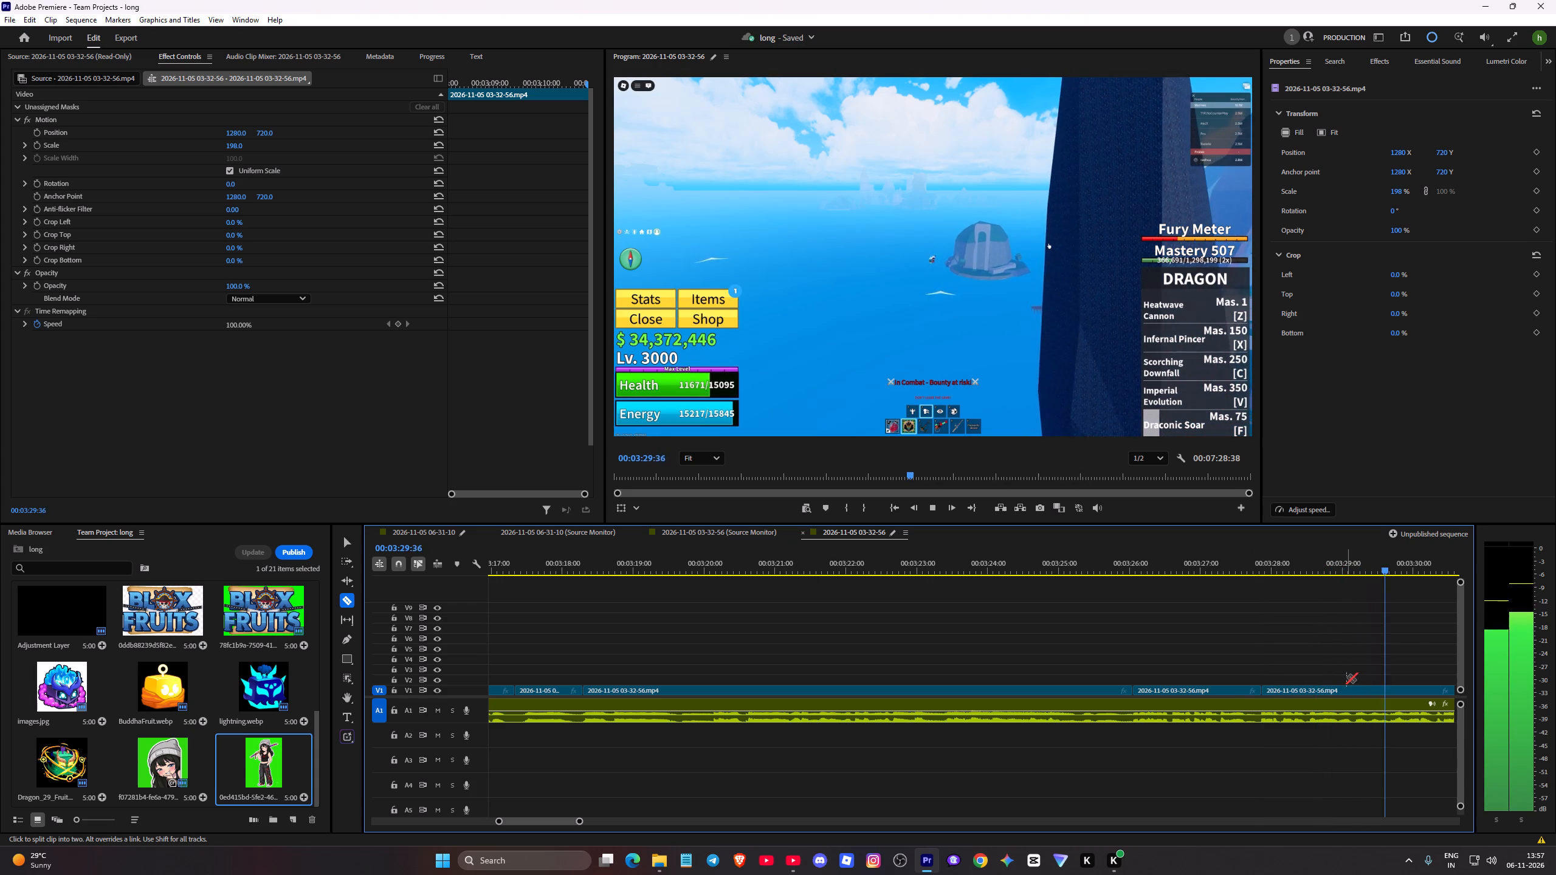
key("space")
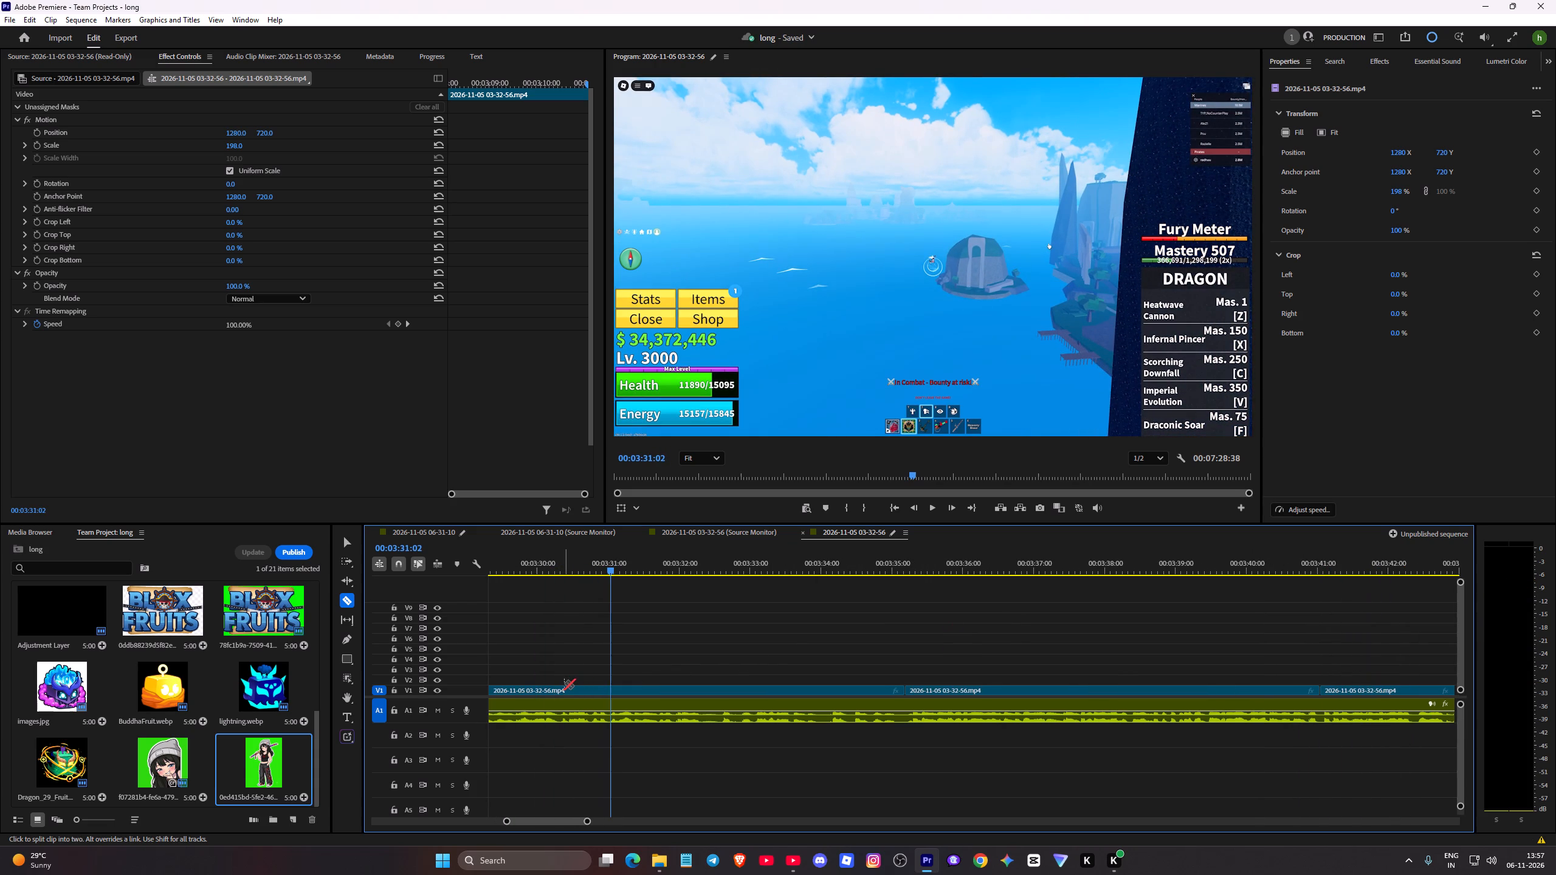
left_click(564, 687)
Play on and split the V1 clip again at about 3:32.4 and 3:34.1.
key("space")
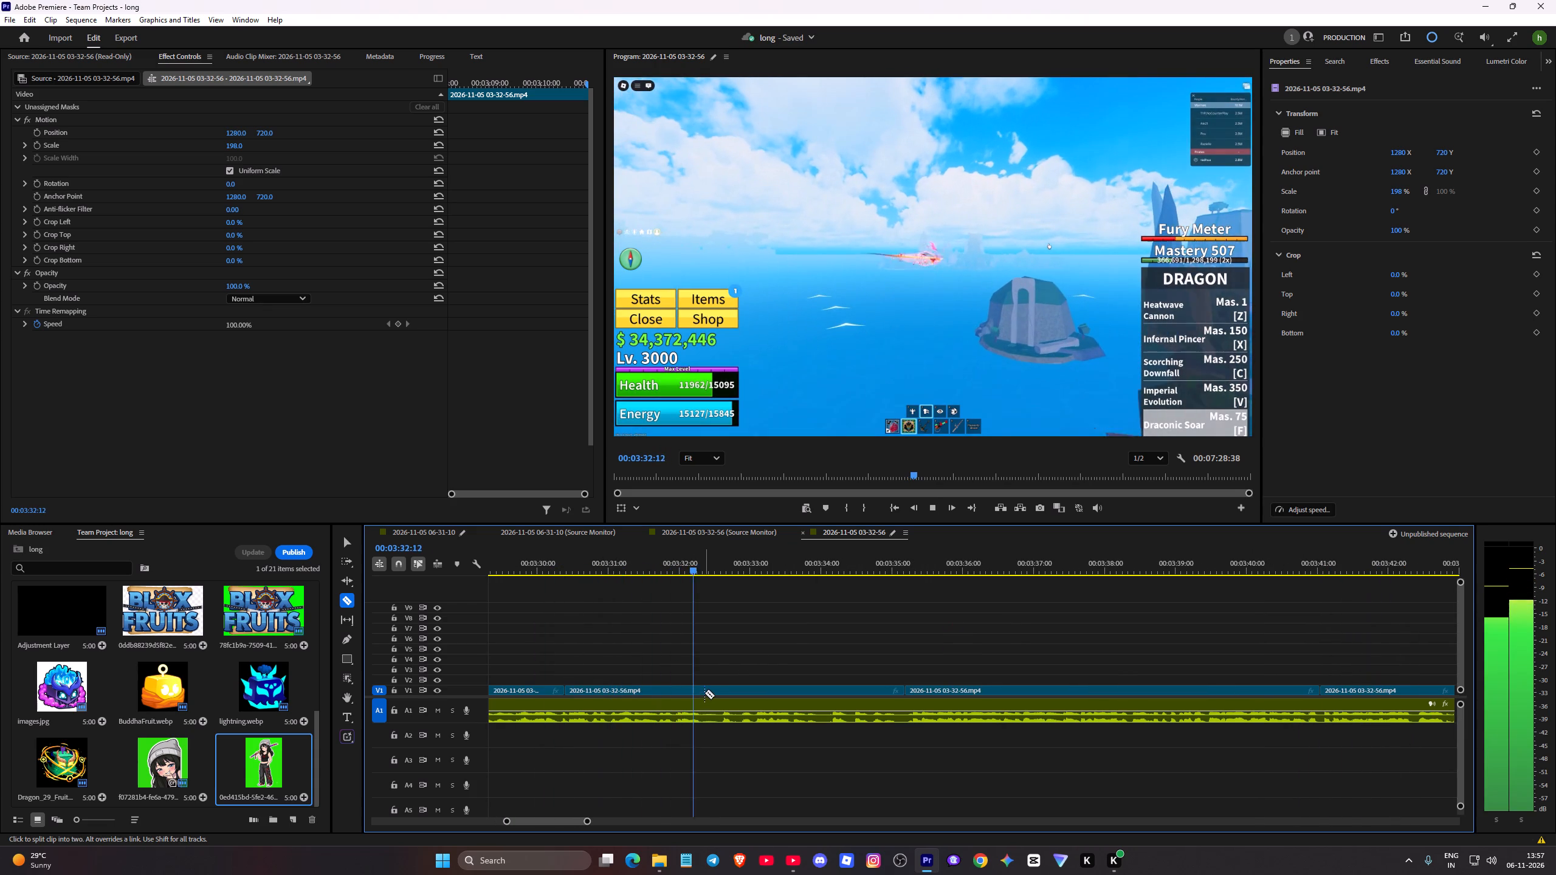
key("space")
left_click(704, 691)
key("space")
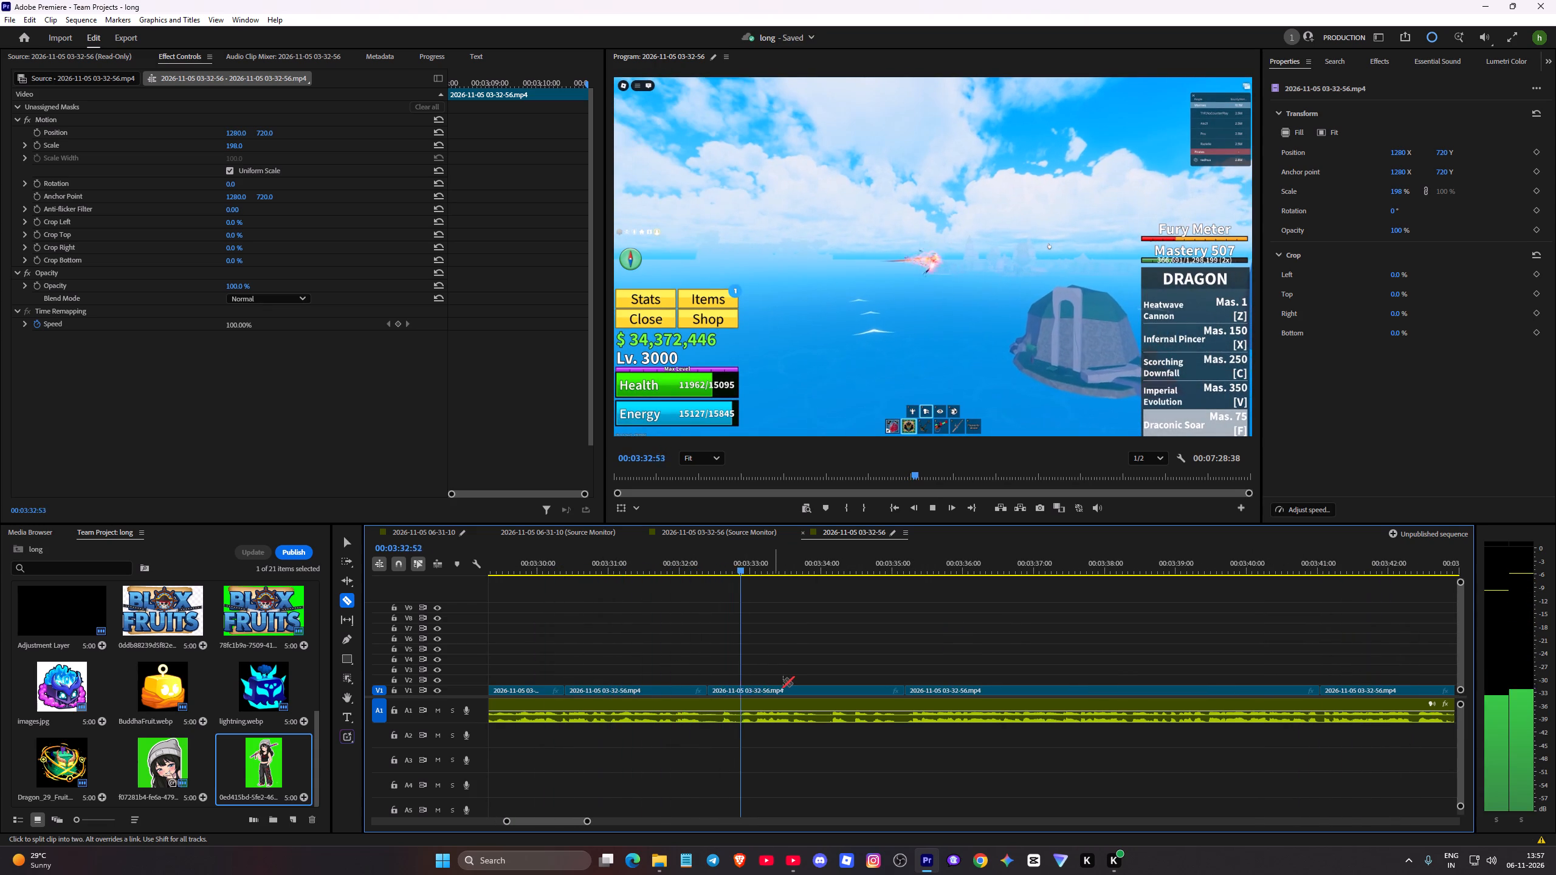
key("space")
key("space")
key("space")
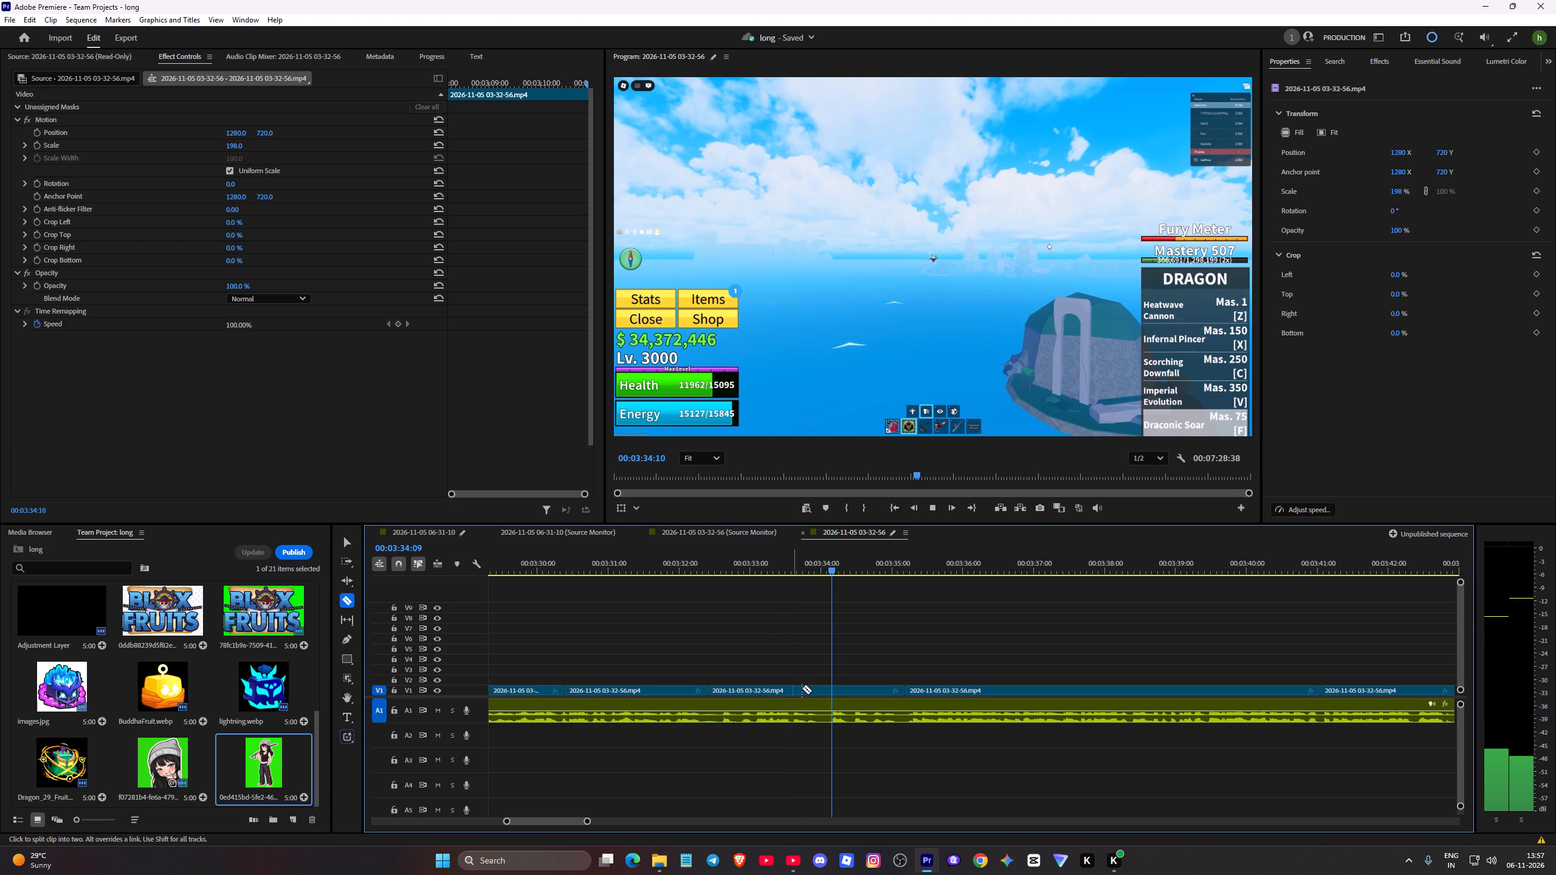
left_click(826, 688)
Scale the short V1 segment that starts at about 3:34.1 to 895% and play it through.
key("c")
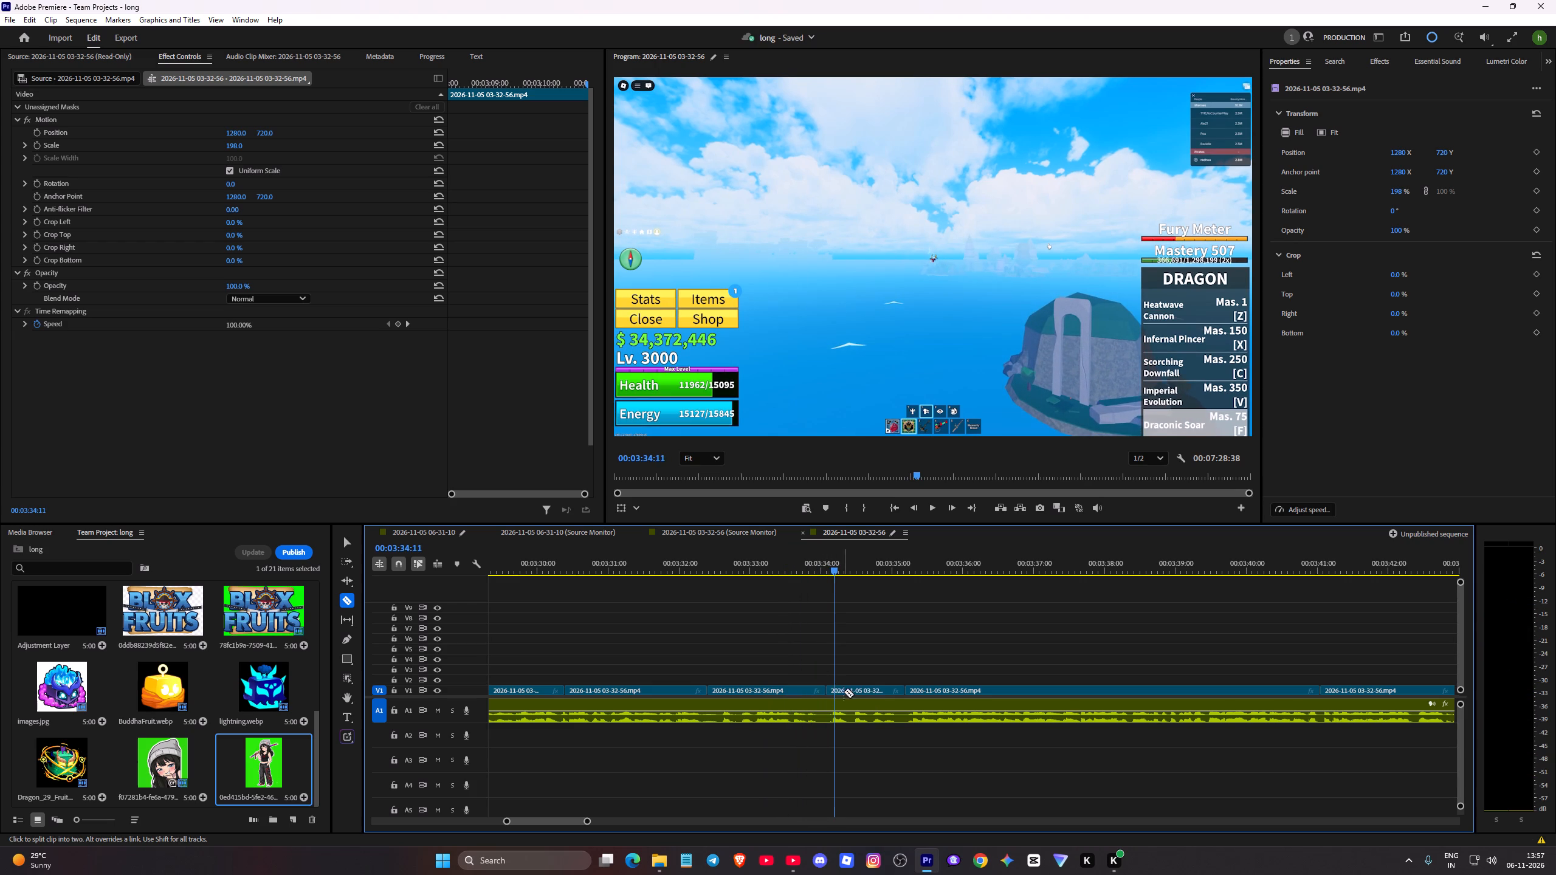
key("v")
left_click(851, 691)
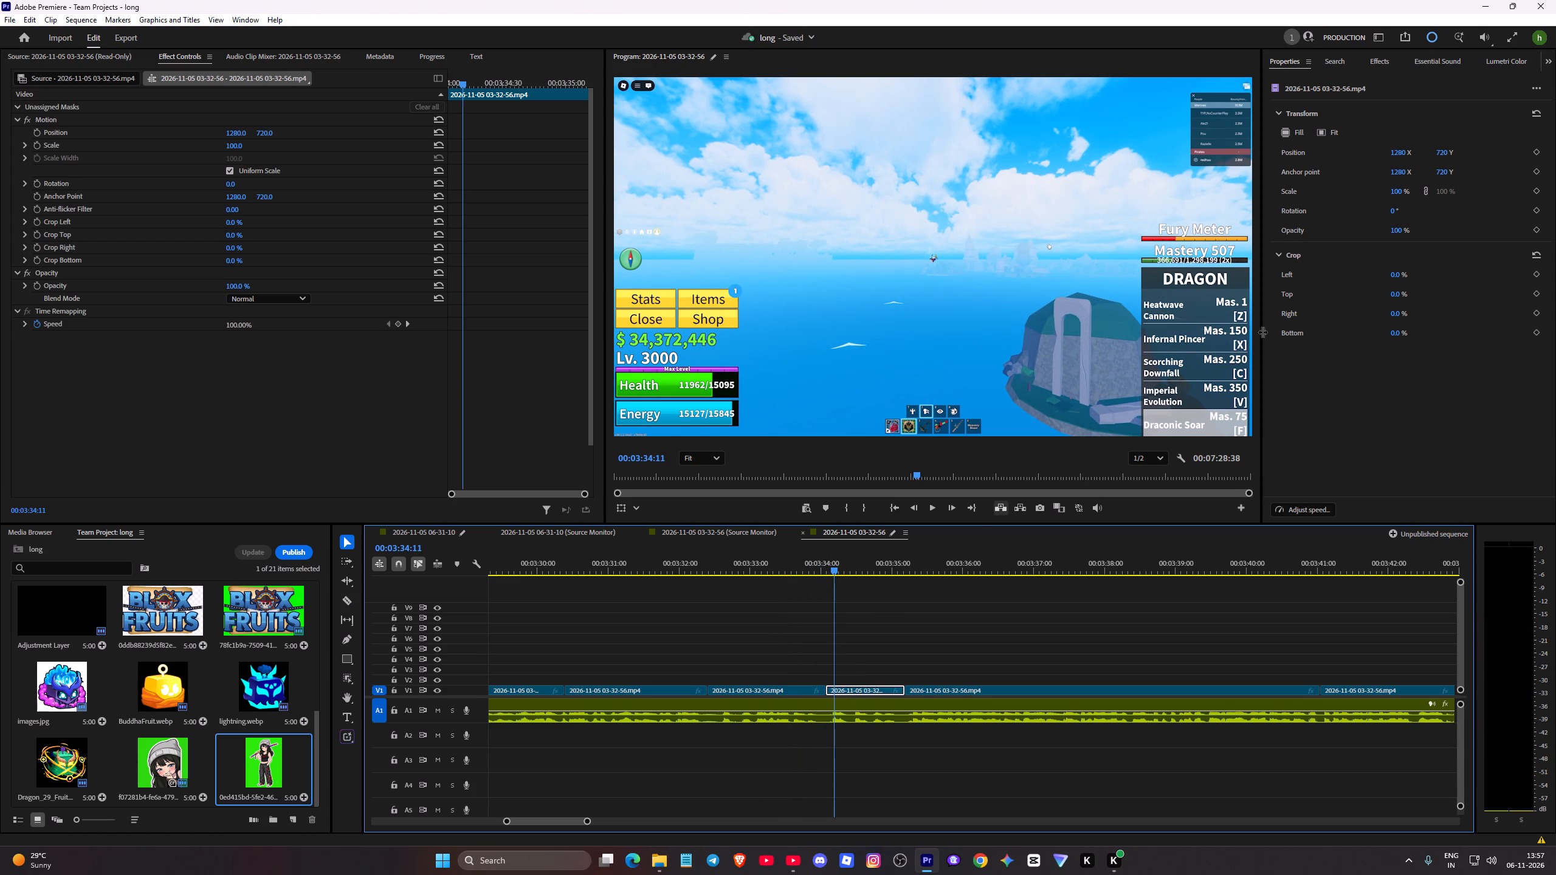
left_click_drag(1402, 189, 1555, 203)
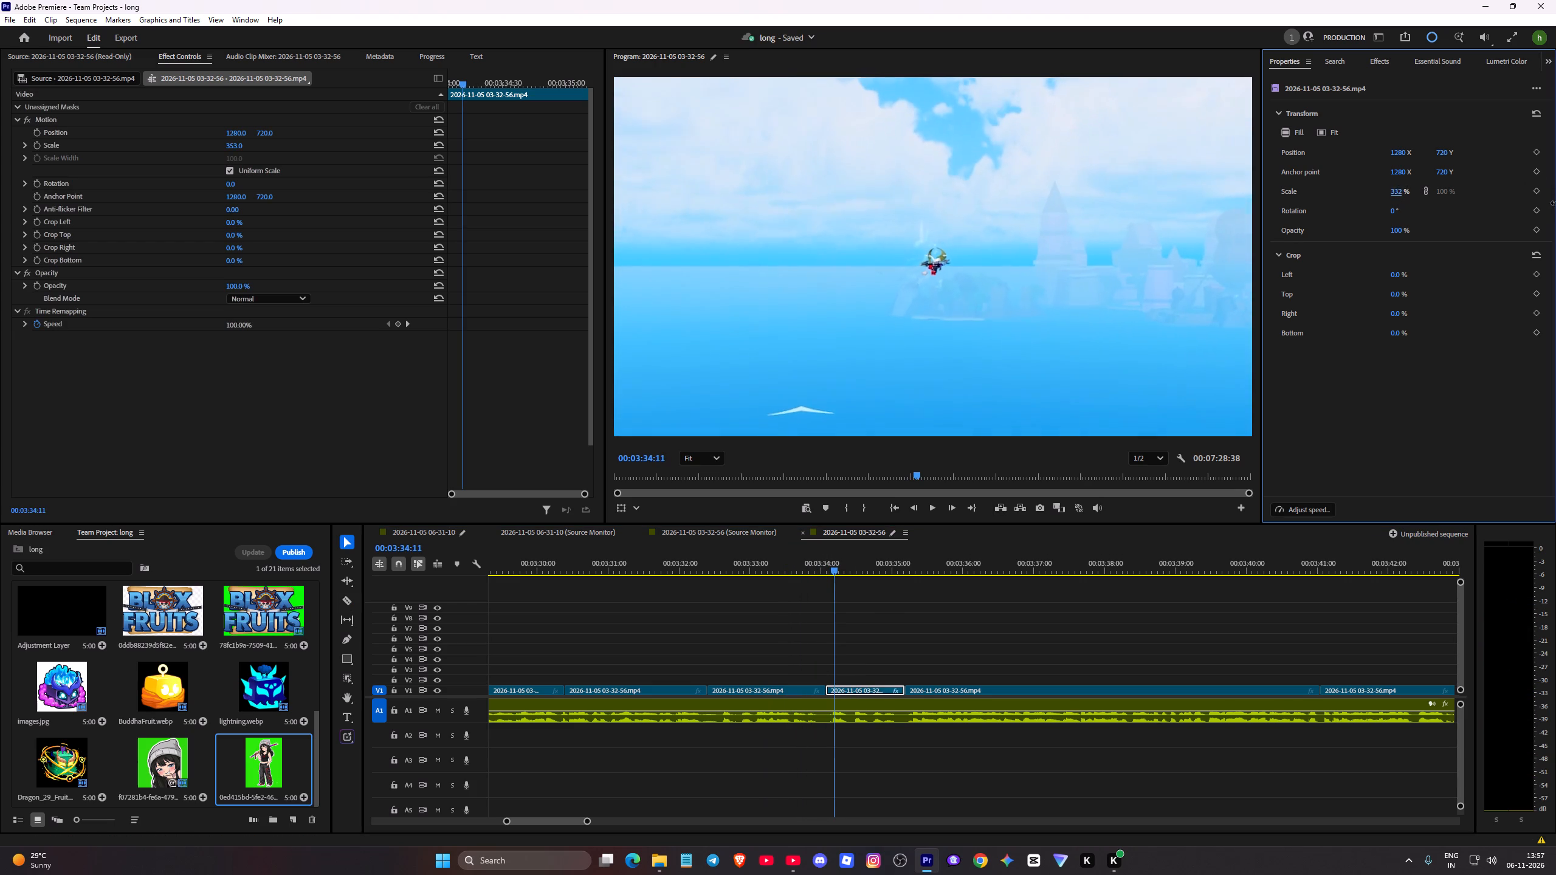
left_click_drag(1555, 203, 1555, 211)
left_click_drag(1396, 196, 1511, 81)
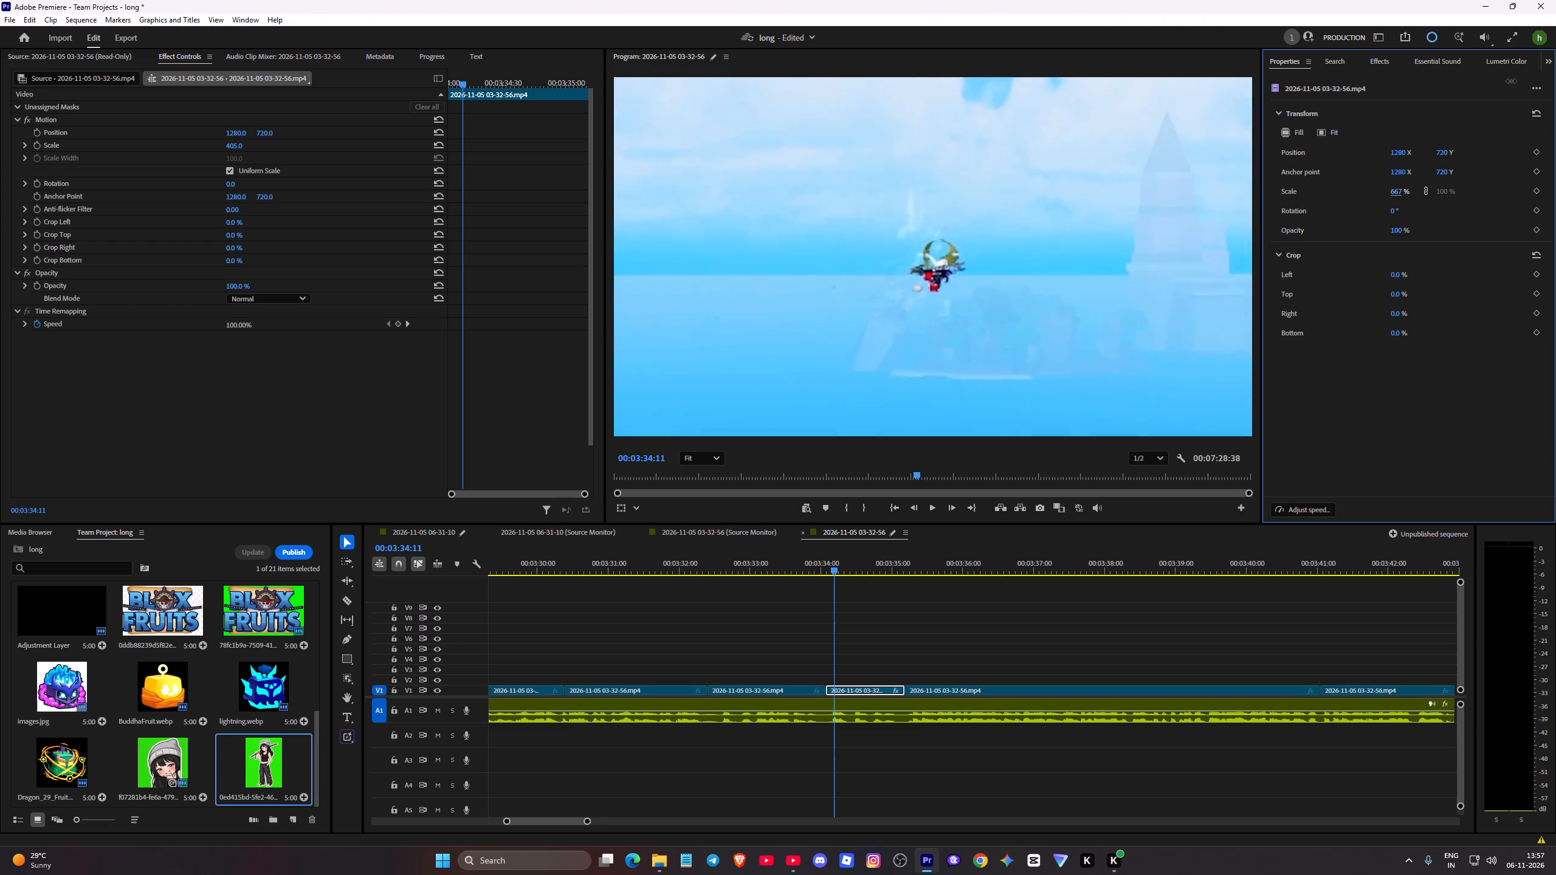
left_click_drag(1511, 81, 1555, 0)
key("space")
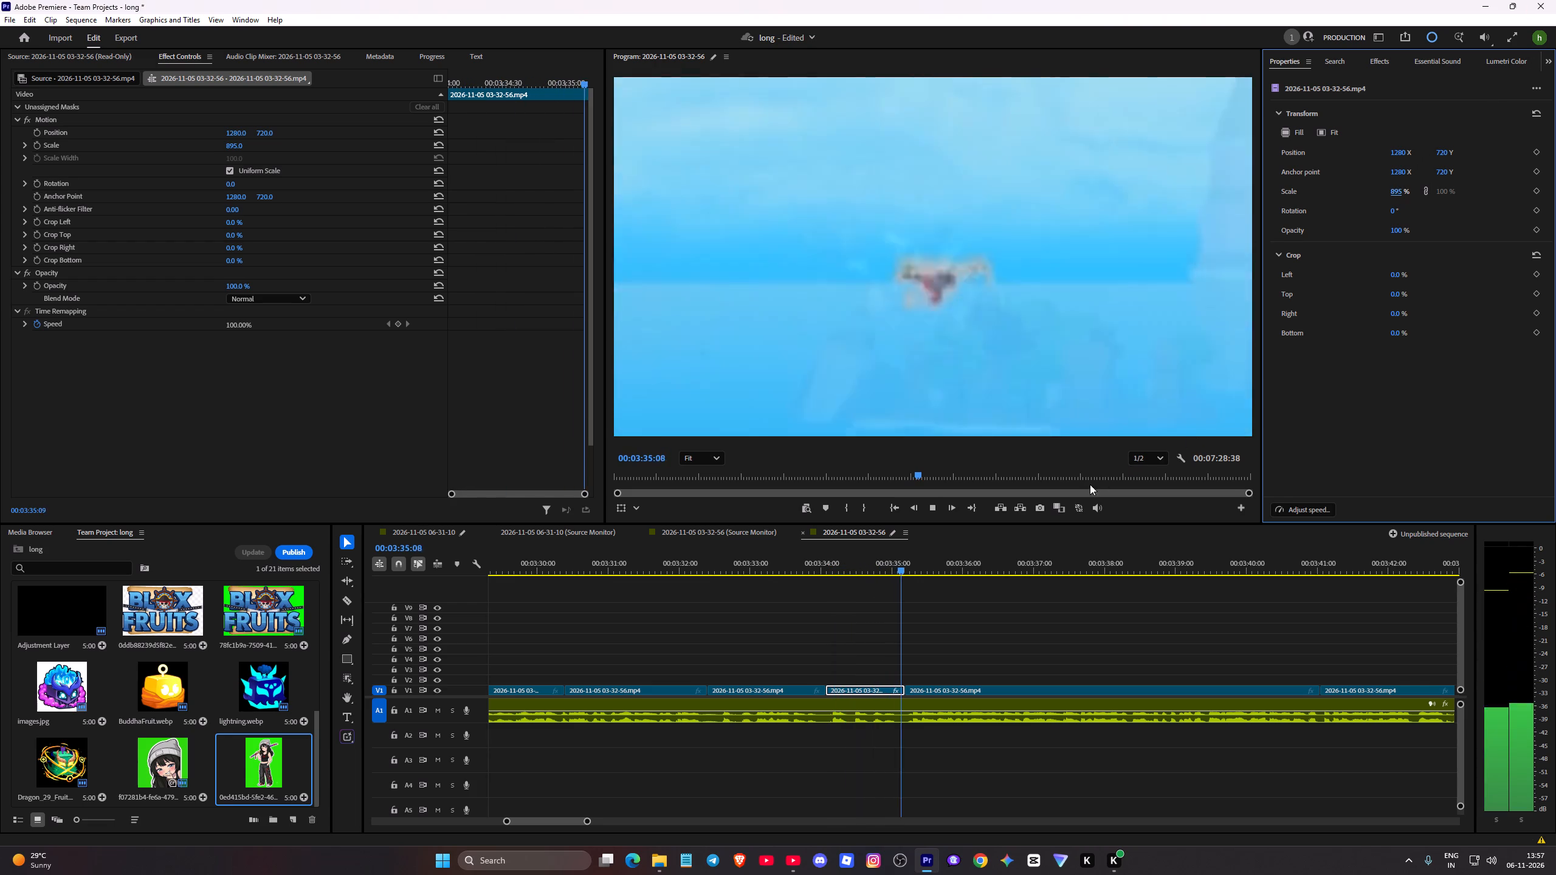
key("space")
Set the scale of the V1 segment between about 3:32.4 and 3:34.1 to 360%.
left_click_drag(909, 625, 732, 626)
left_click(762, 687)
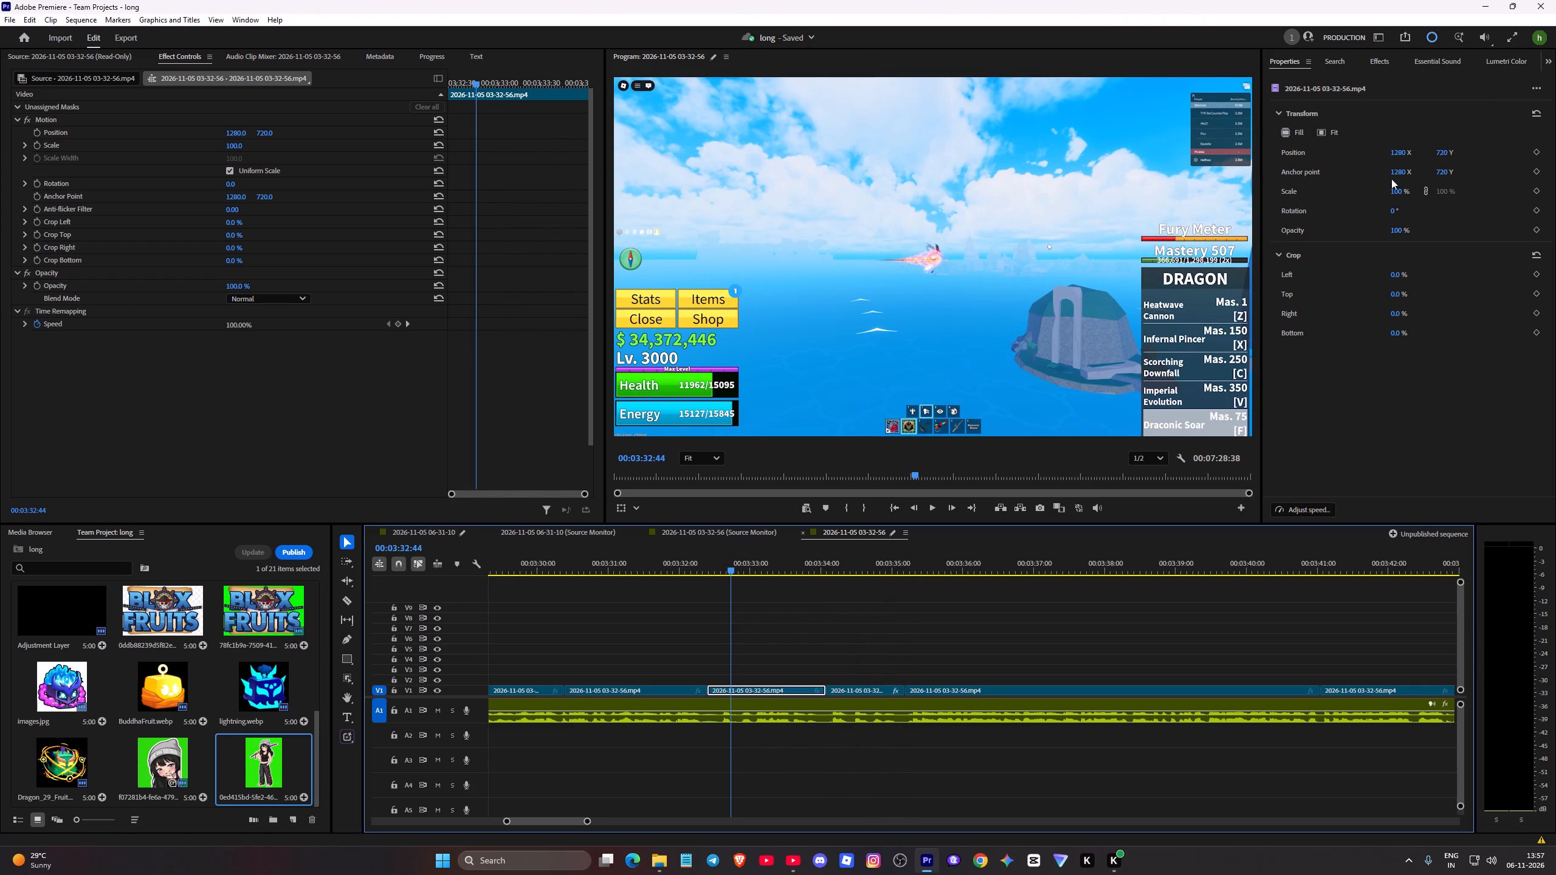
left_click_drag(1395, 192, 1478, 116)
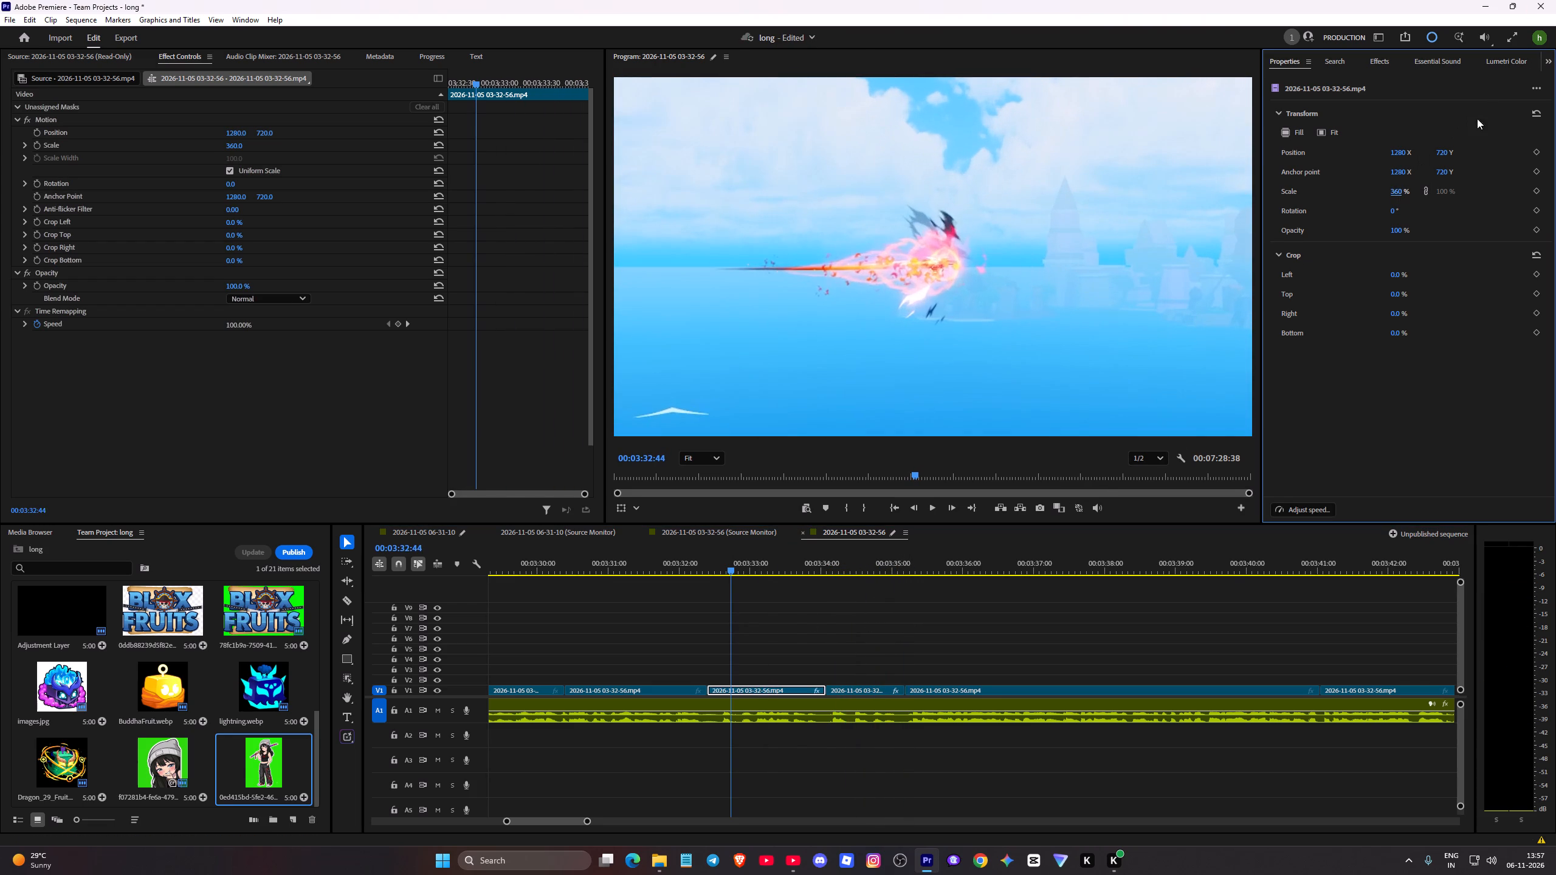
Set the scale of the V1 segment between about 3:30.4 and 3:32.4 to 321%.
left_click(610, 571)
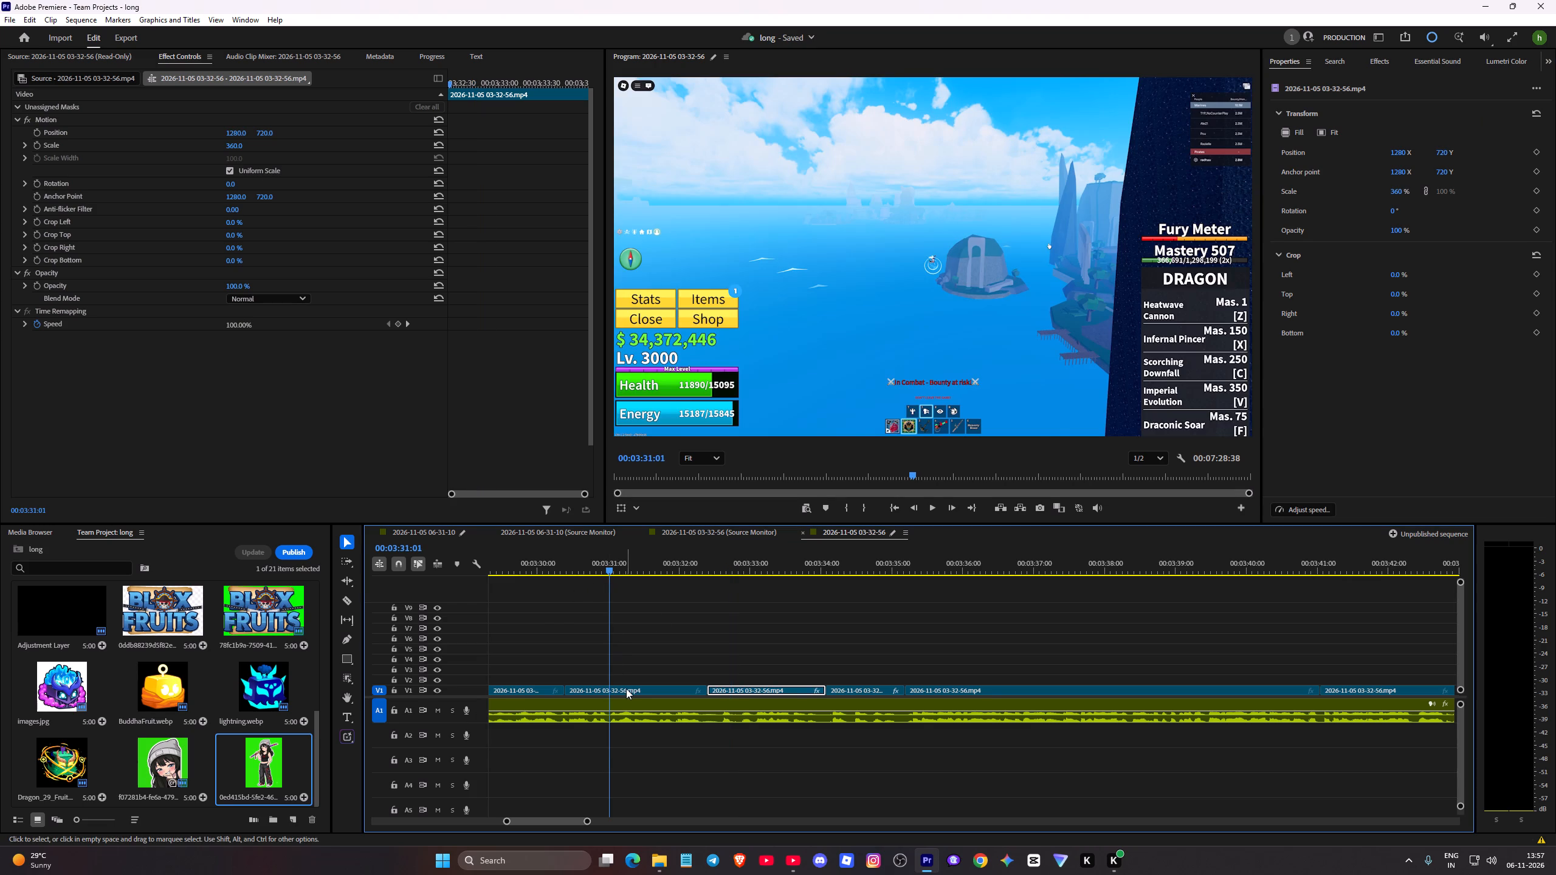
left_click(626, 688)
left_click_drag(1395, 190, 1451, 143)
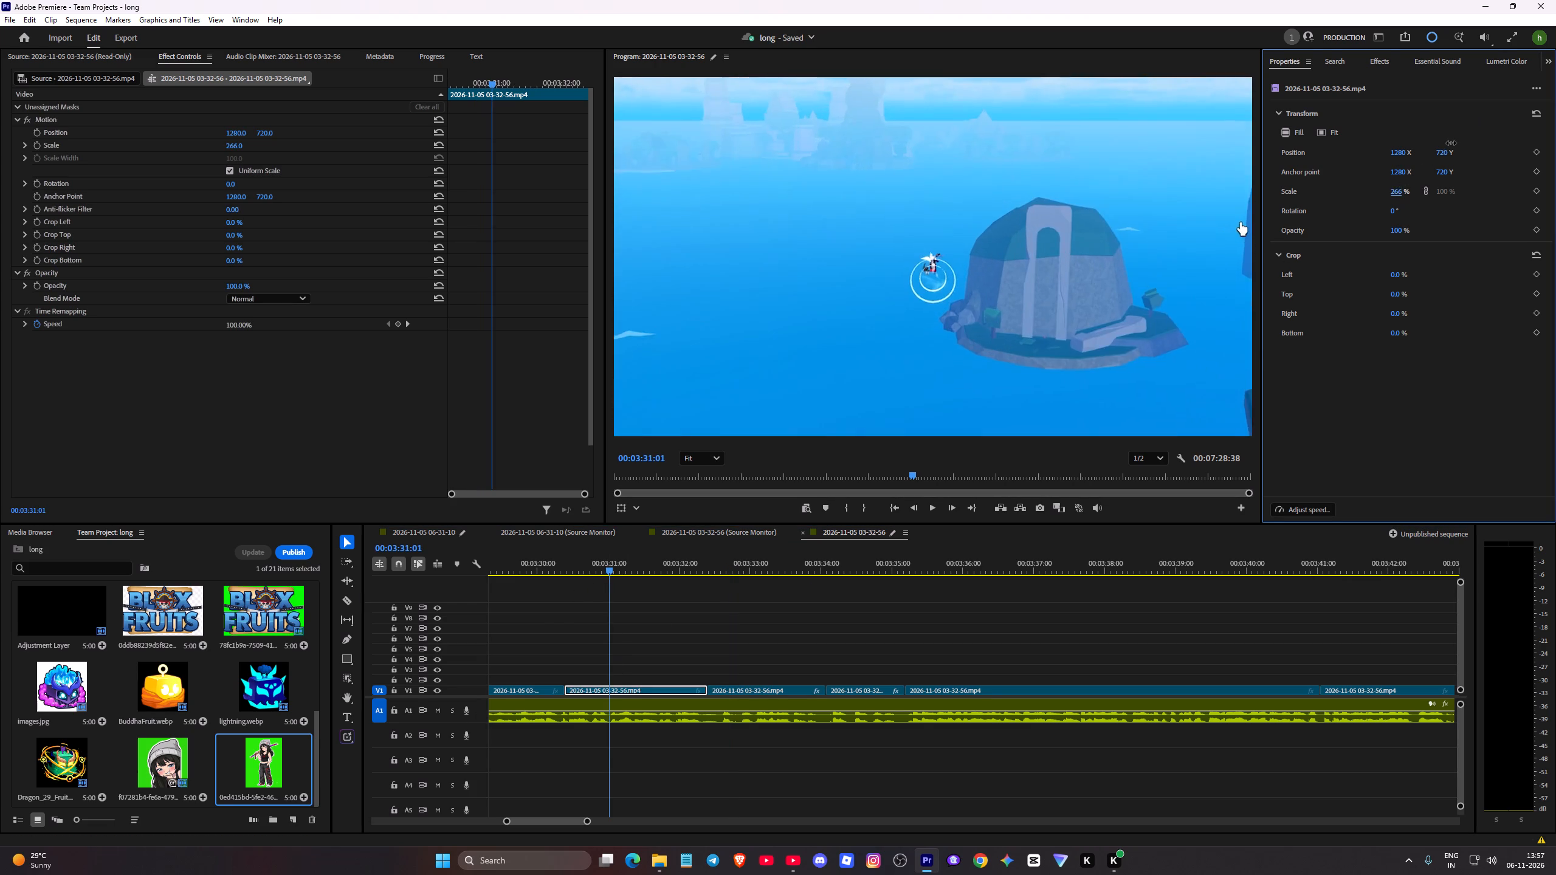
left_click_drag(1451, 143, 1473, 131)
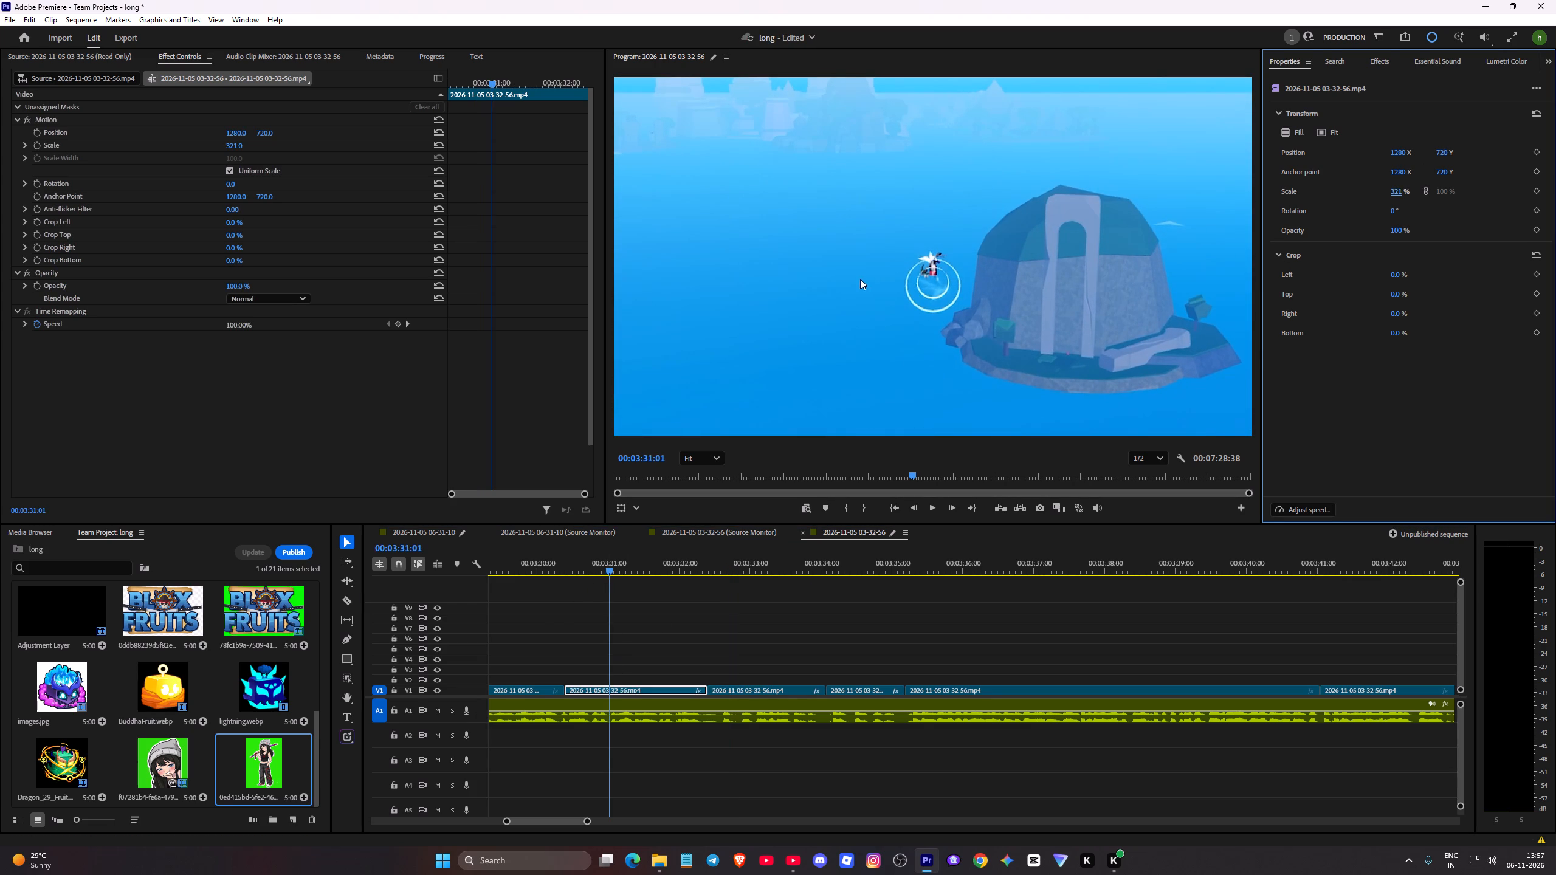
Set the scale of the V1 segment between about 3:27.9 and 3:30.4 to 133%.
left_click_drag(608, 569, 525, 588)
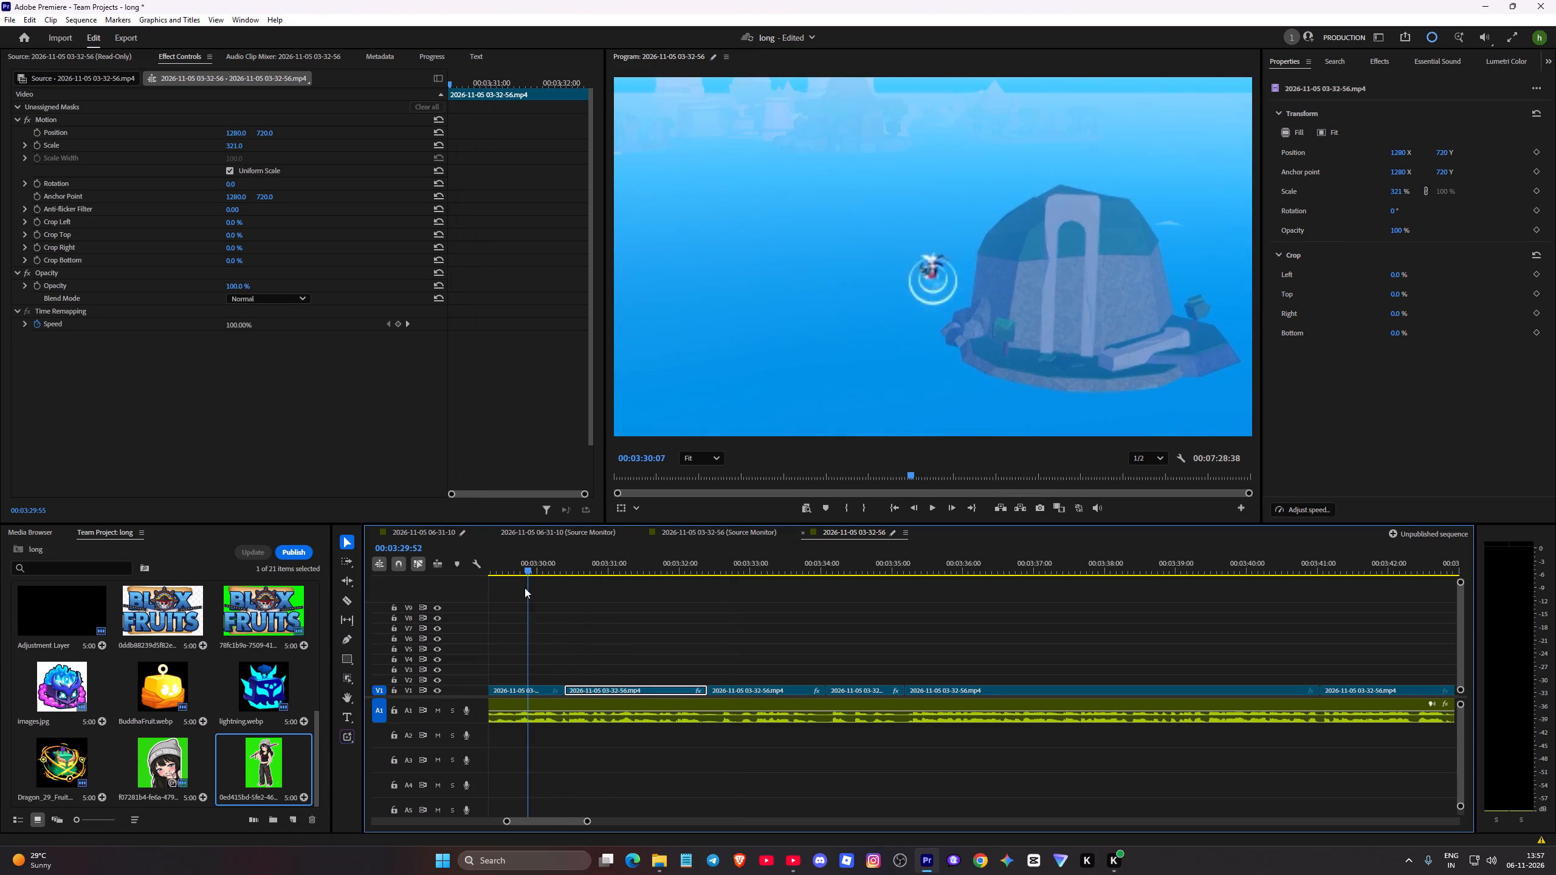
left_click_drag(525, 588, 523, 588)
left_click(524, 688)
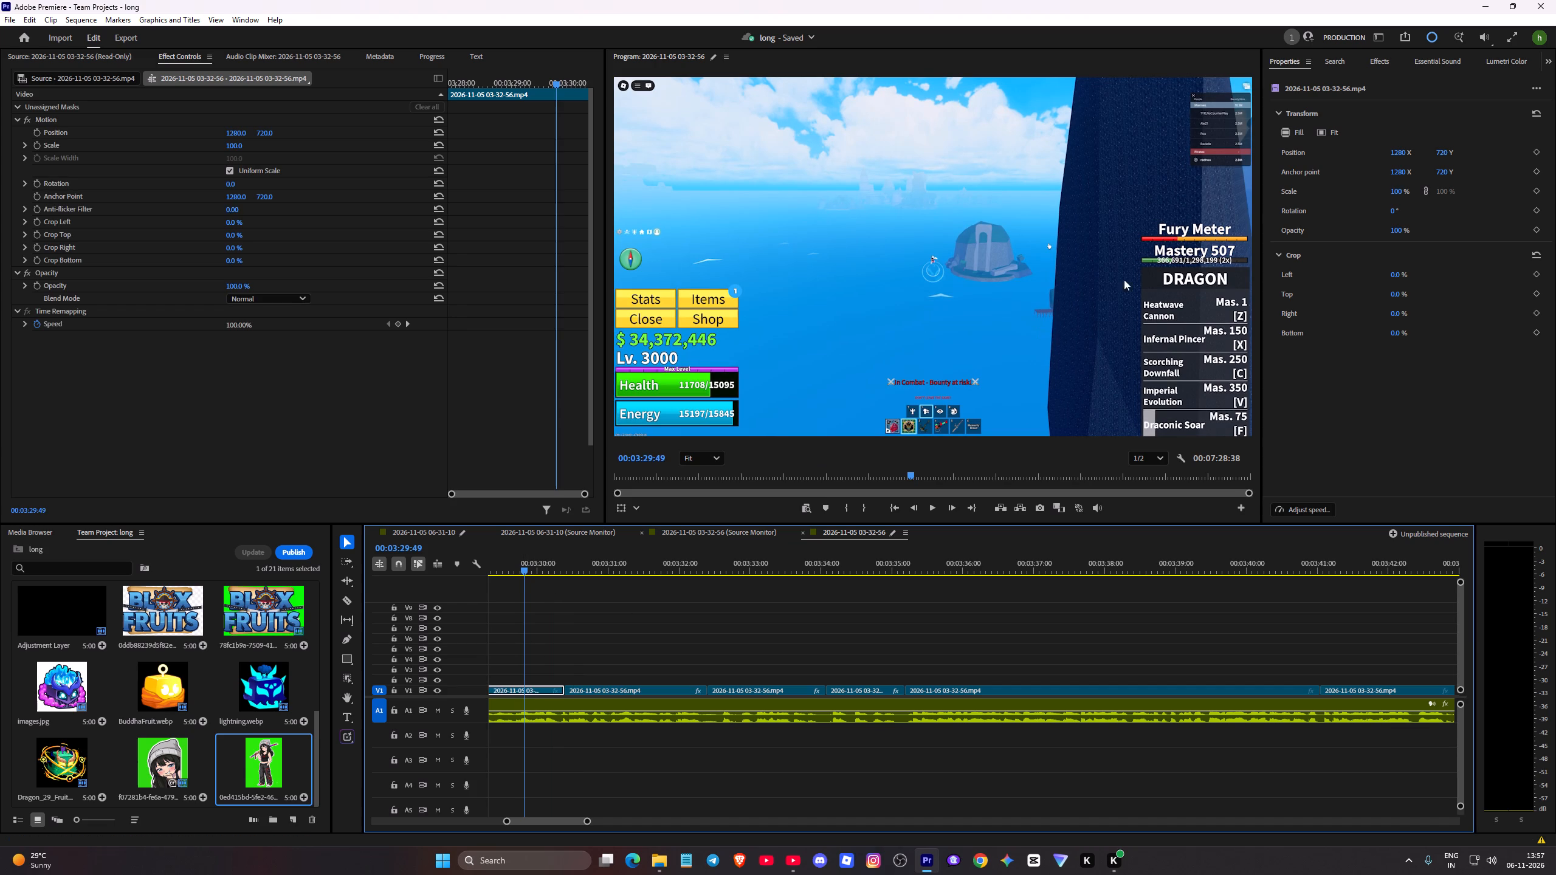
left_click_drag(1389, 189, 1399, 189)
left_click_drag(1399, 189, 1401, 186)
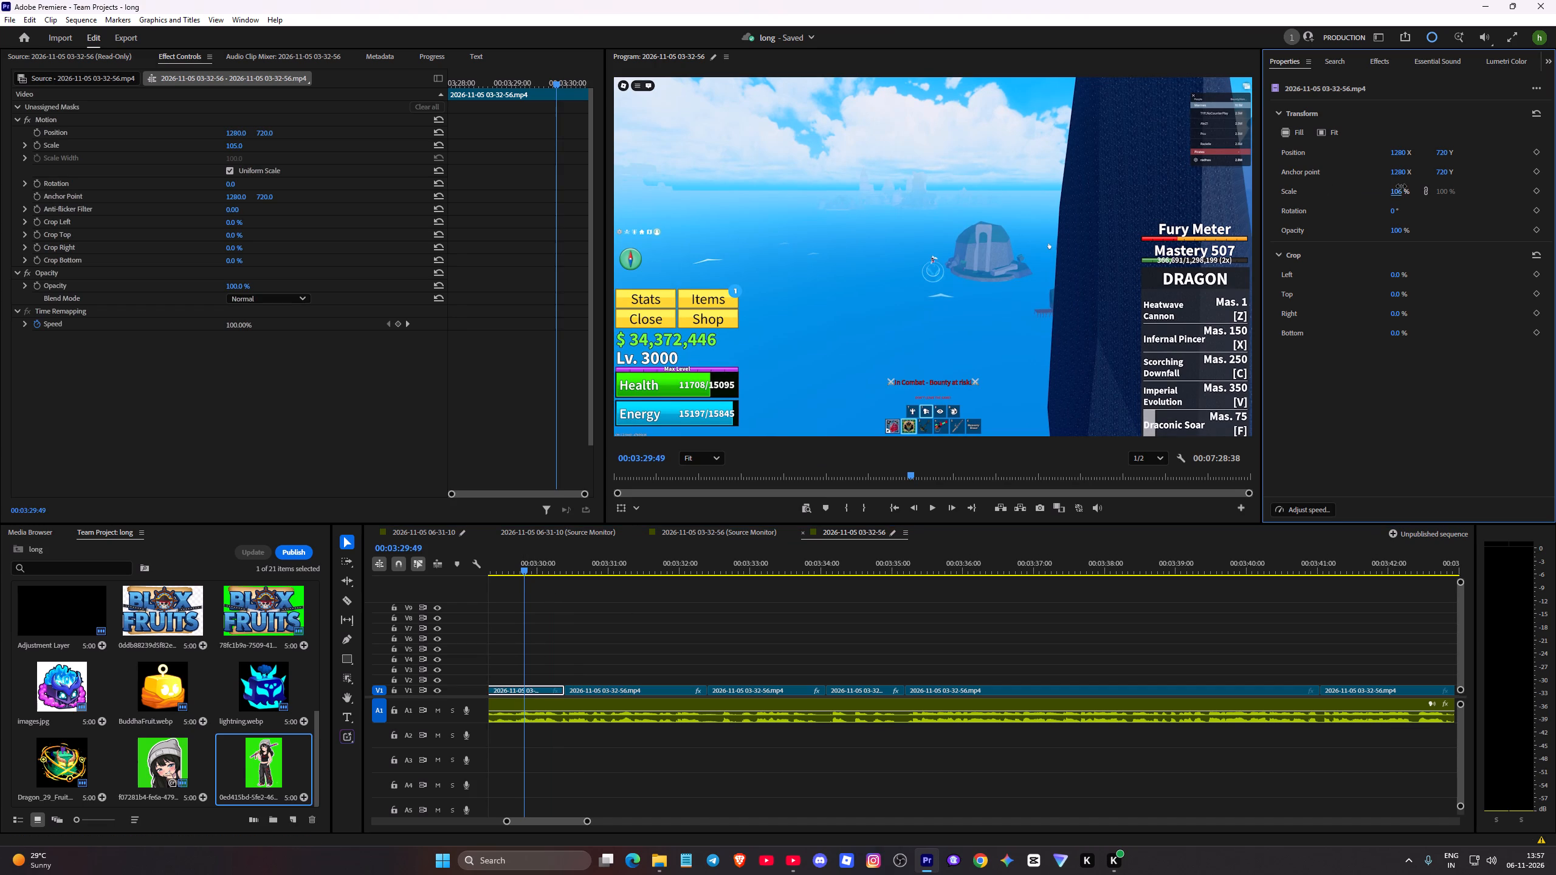
left_click_drag(1401, 186, 1410, 179)
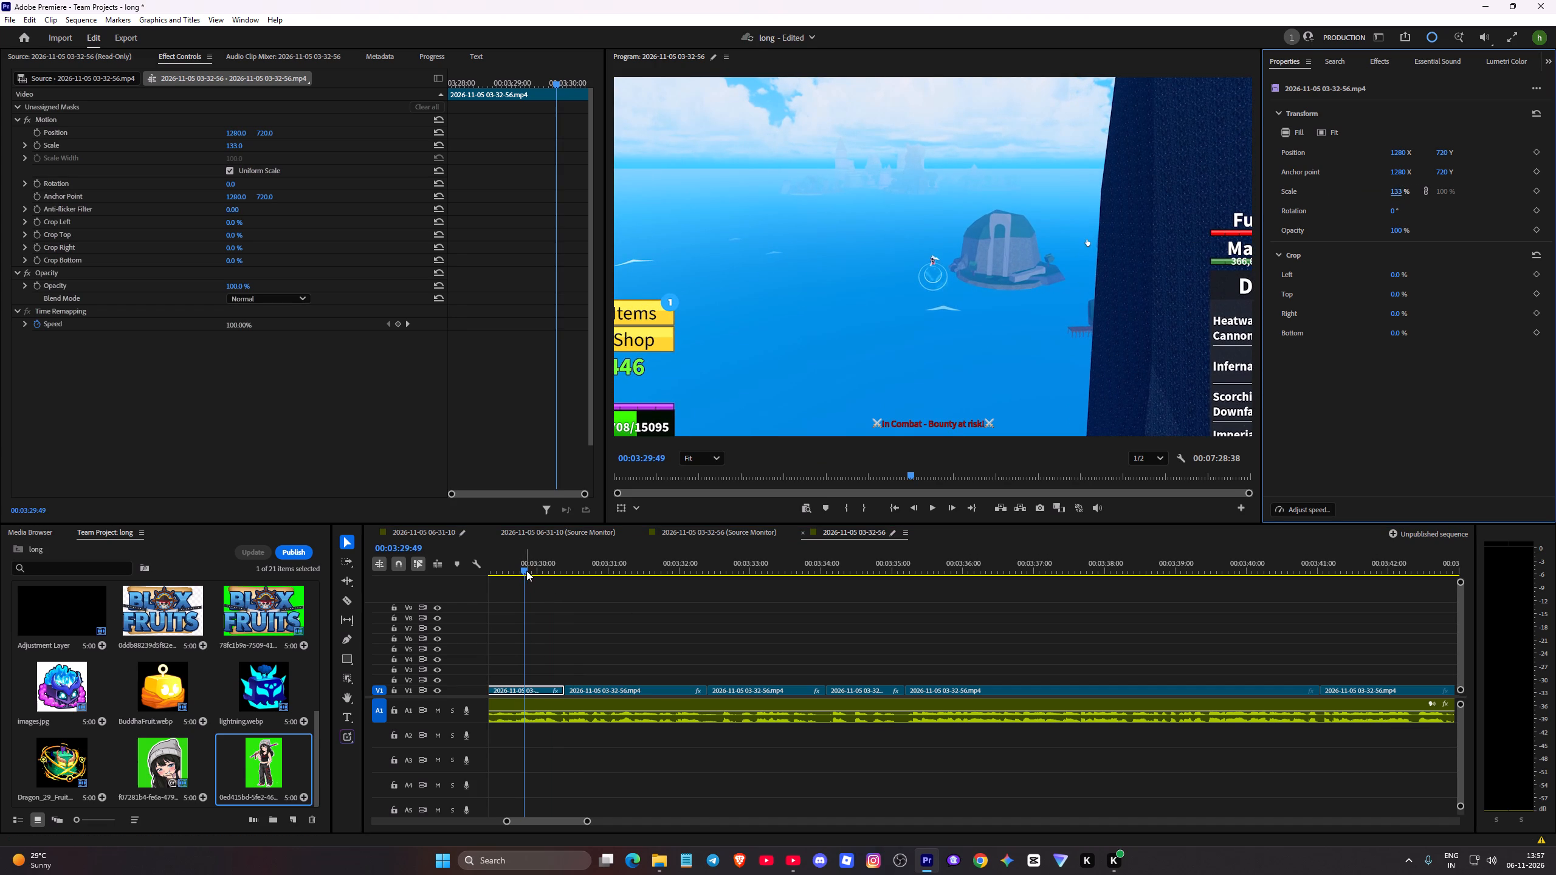
Play the sequence through the stepped zooms on the sea scene, up to about 3:35.7.
left_click_drag(526, 571, 515, 566)
key("space")
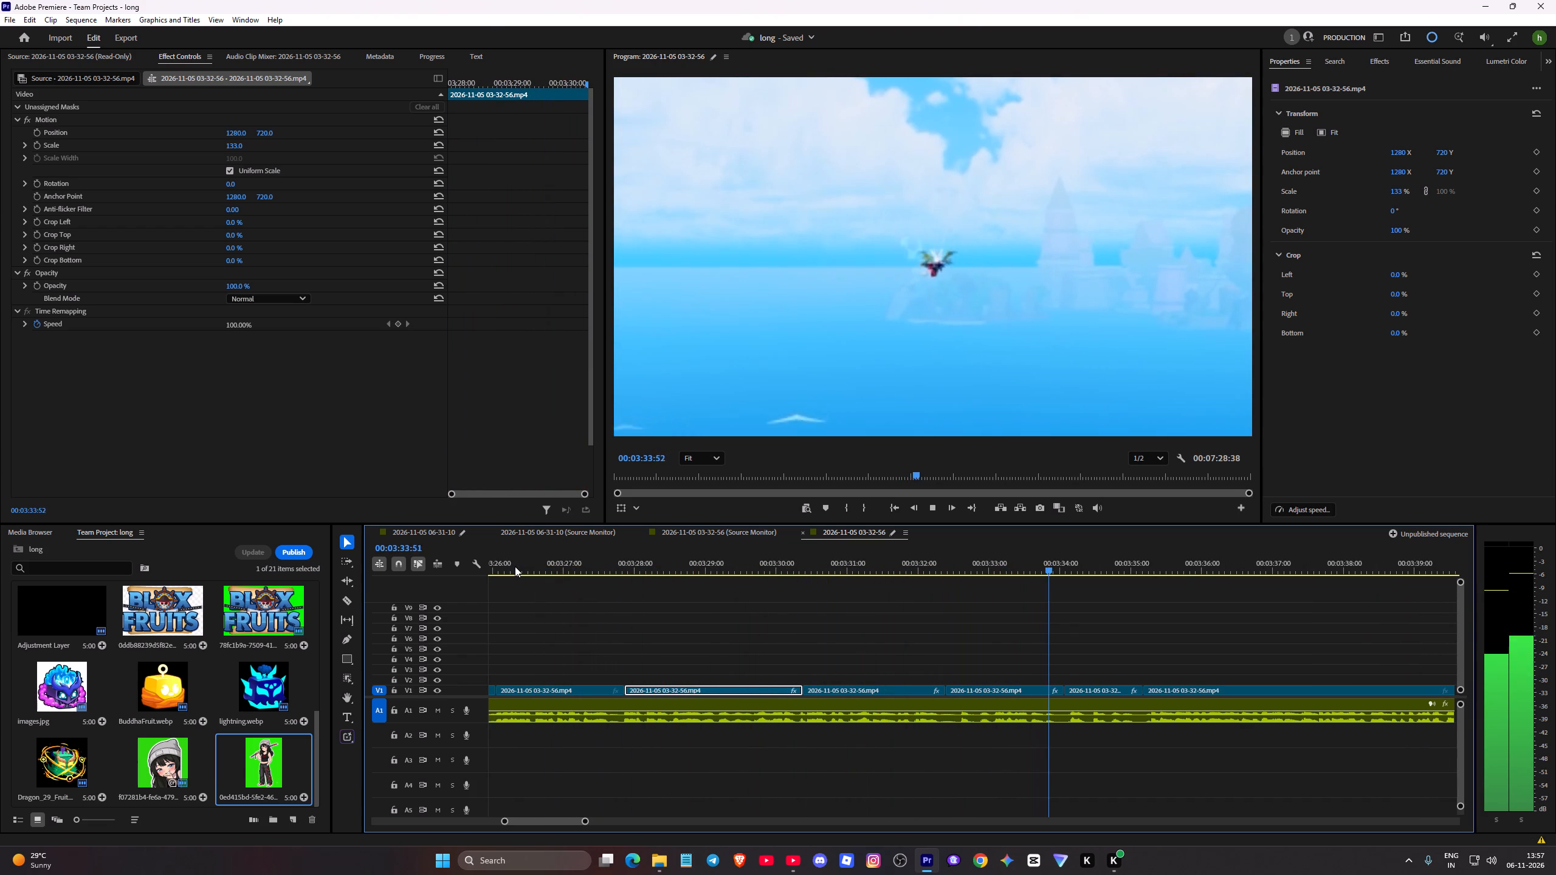
key("space")
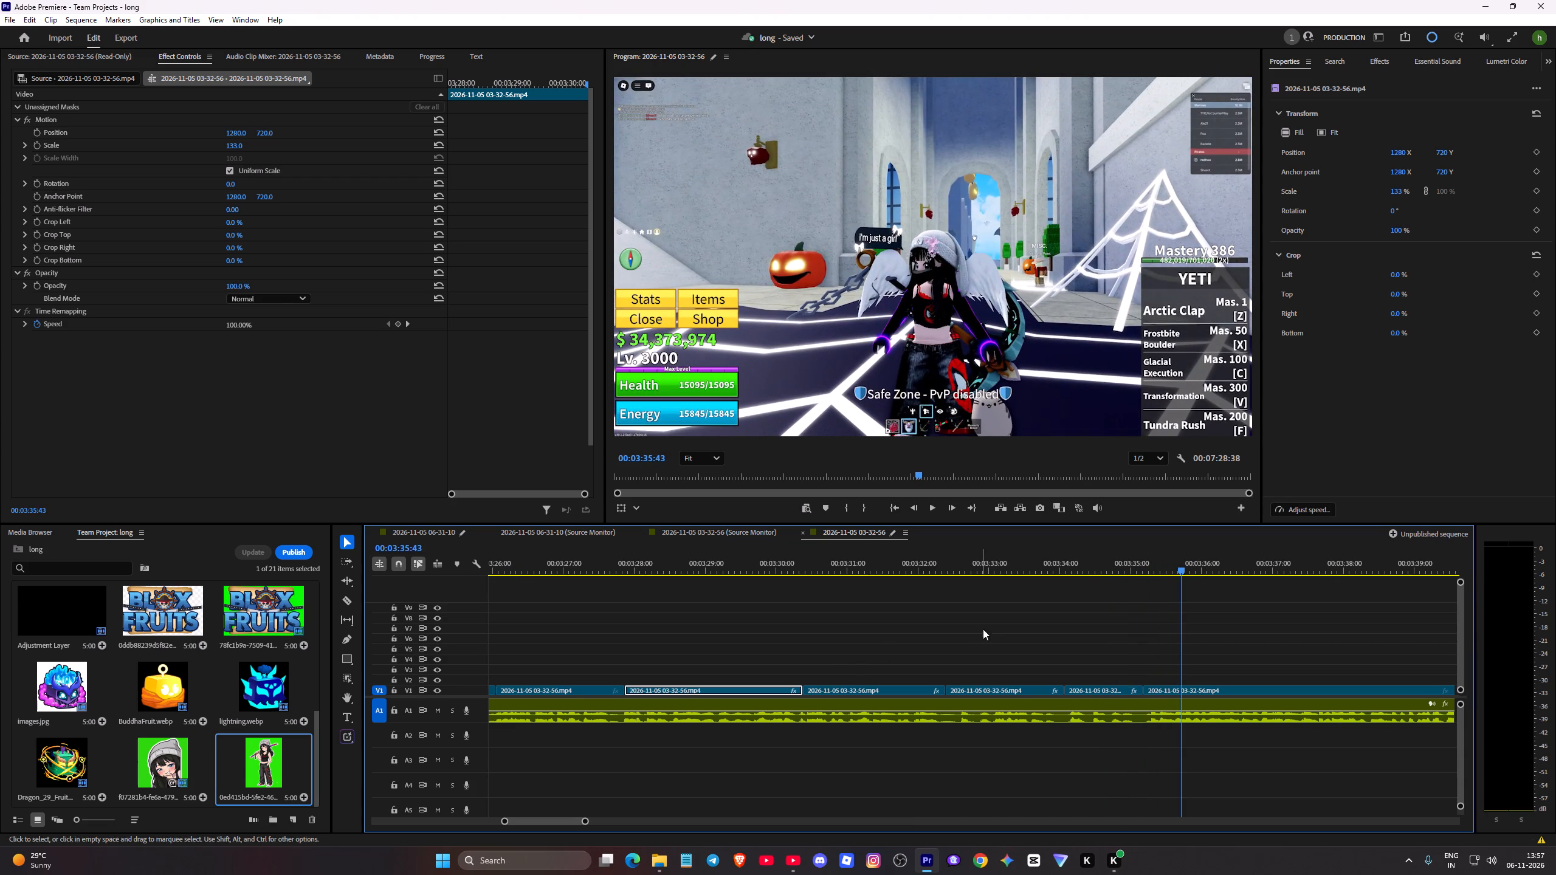
Return to the very start of the sequence and play it full screen to review the edit.
left_click(1055, 580)
left_click(1050, 563)
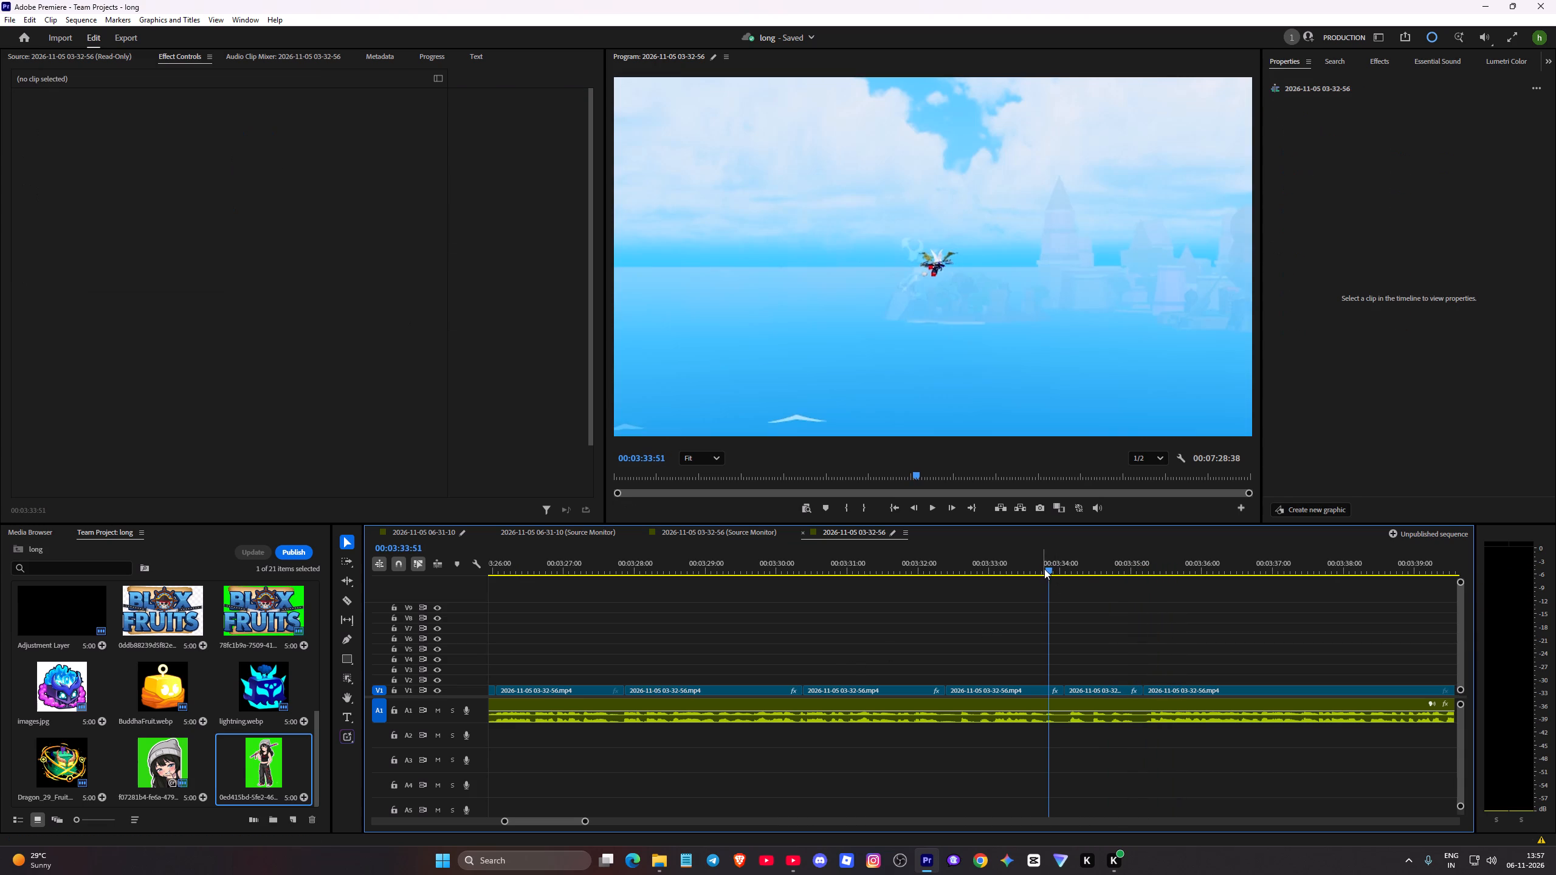
left_click_drag(1047, 569, 0, 683)
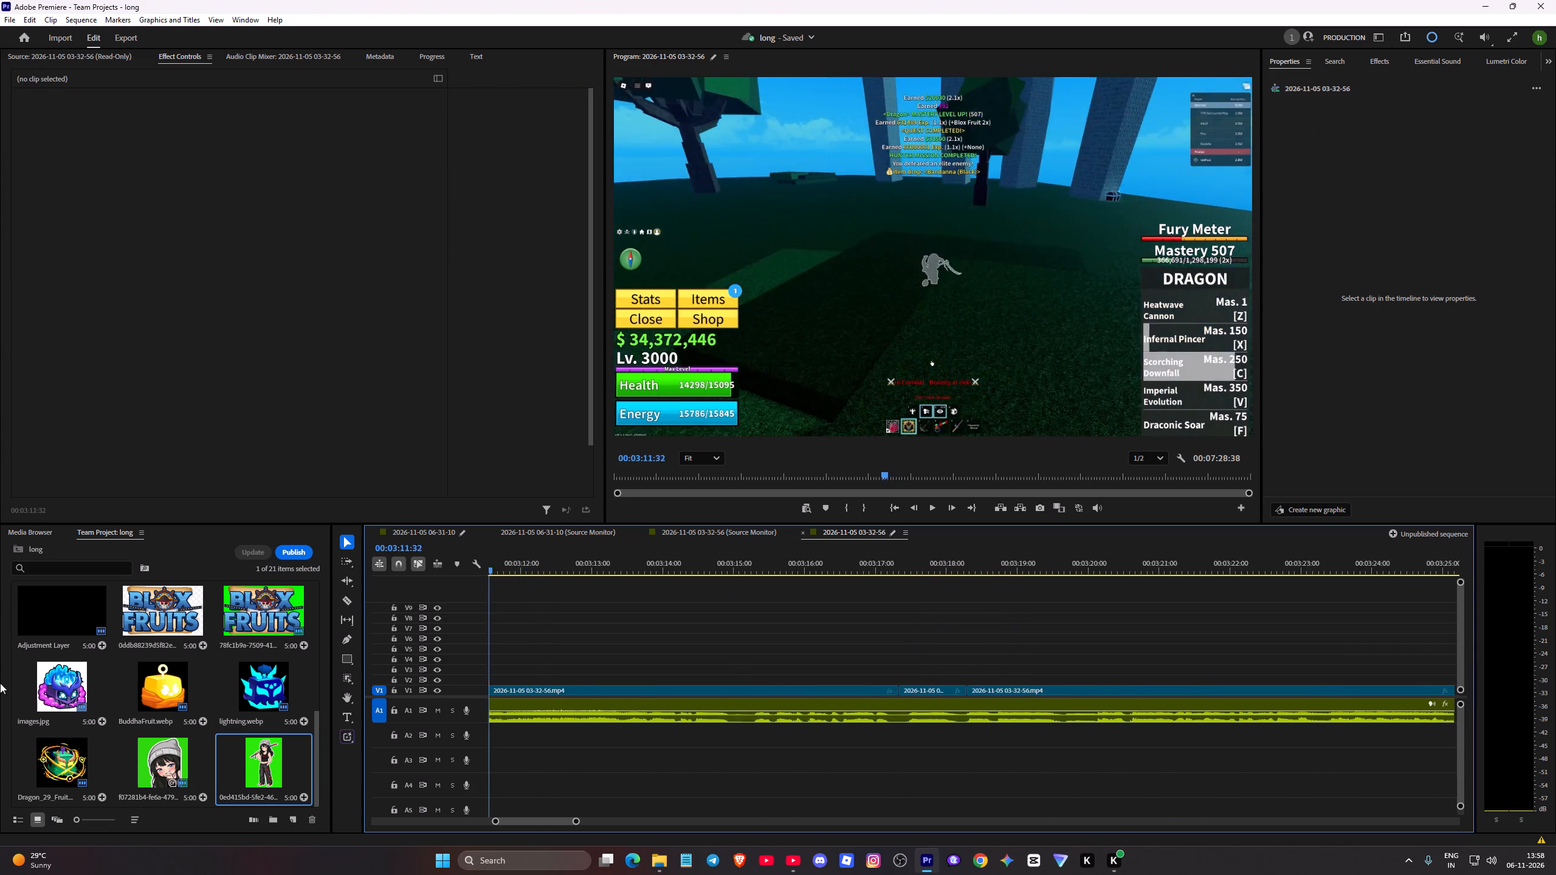
left_click_drag(0, 683, 0, 622)
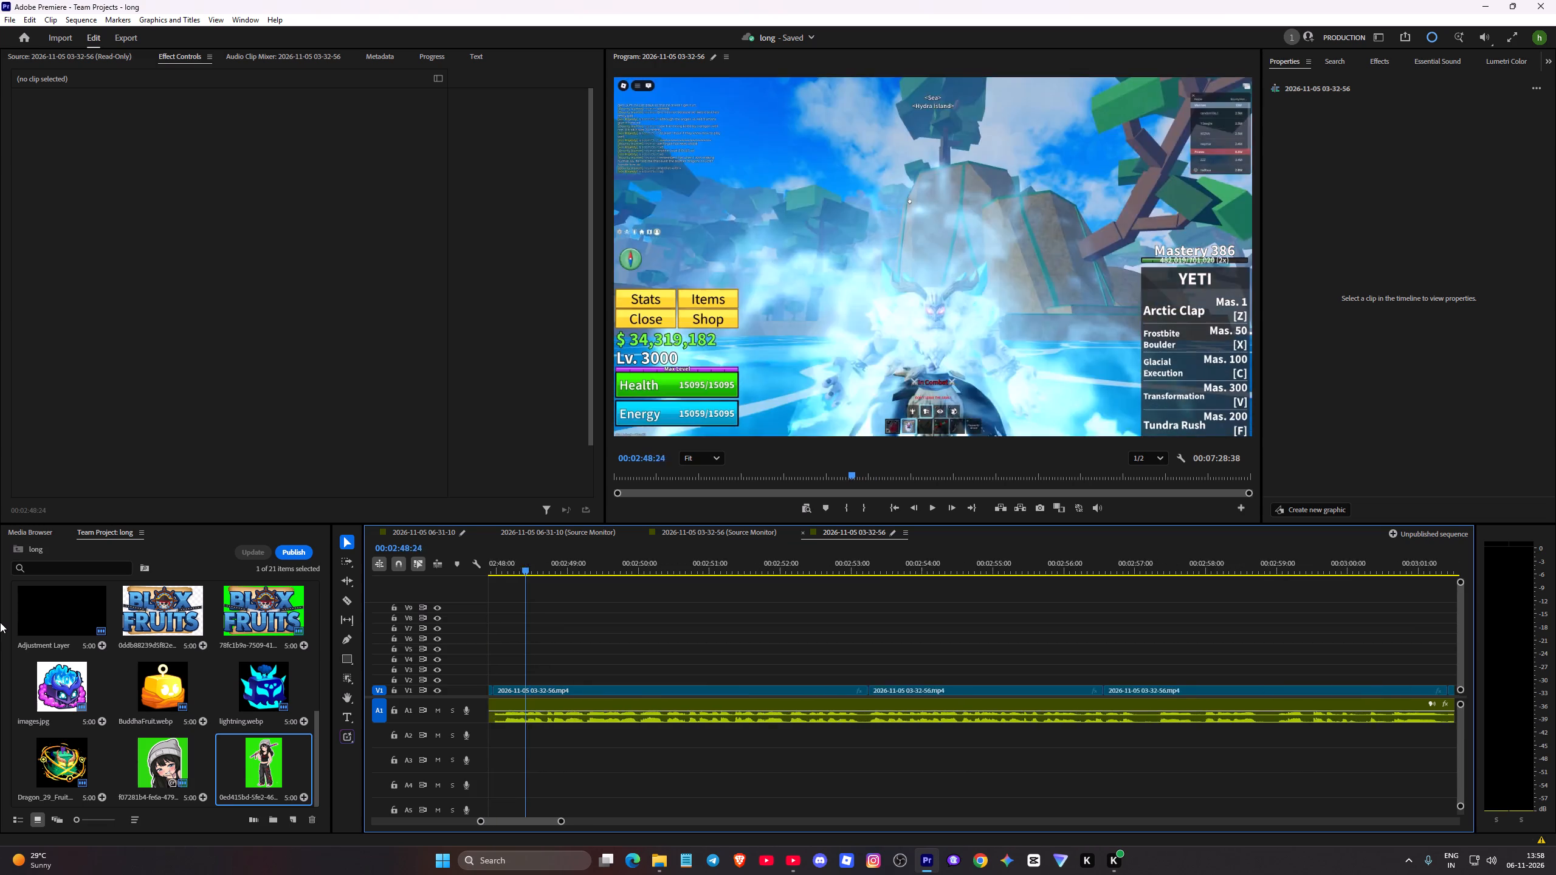
left_click_drag(0, 622, 0, 614)
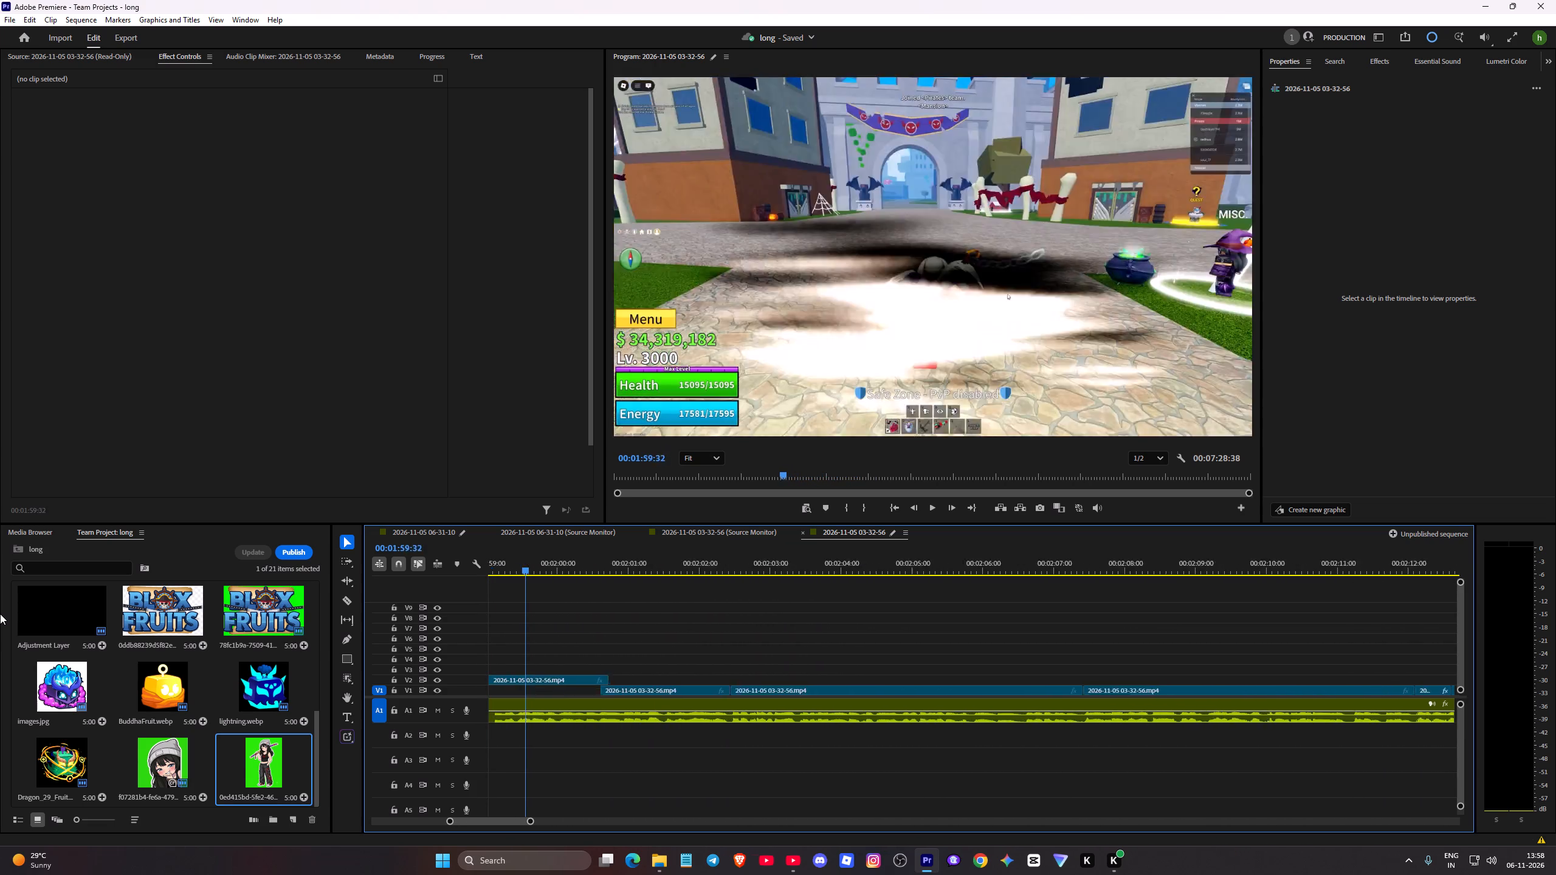
left_click_drag(0, 614, 0, 619)
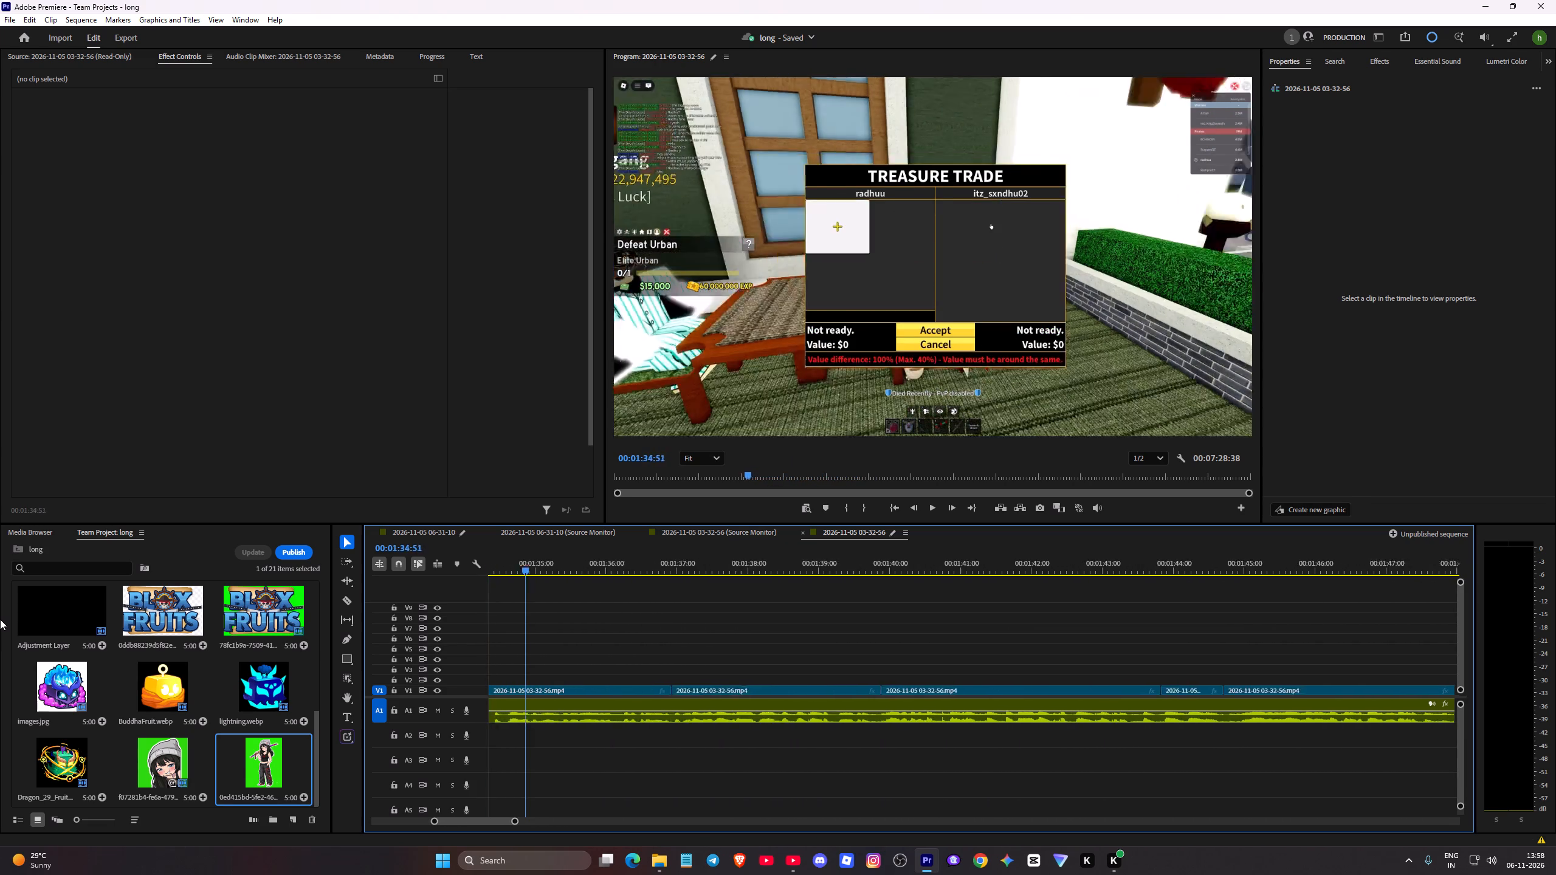
left_click_drag(0, 619, 0, 620)
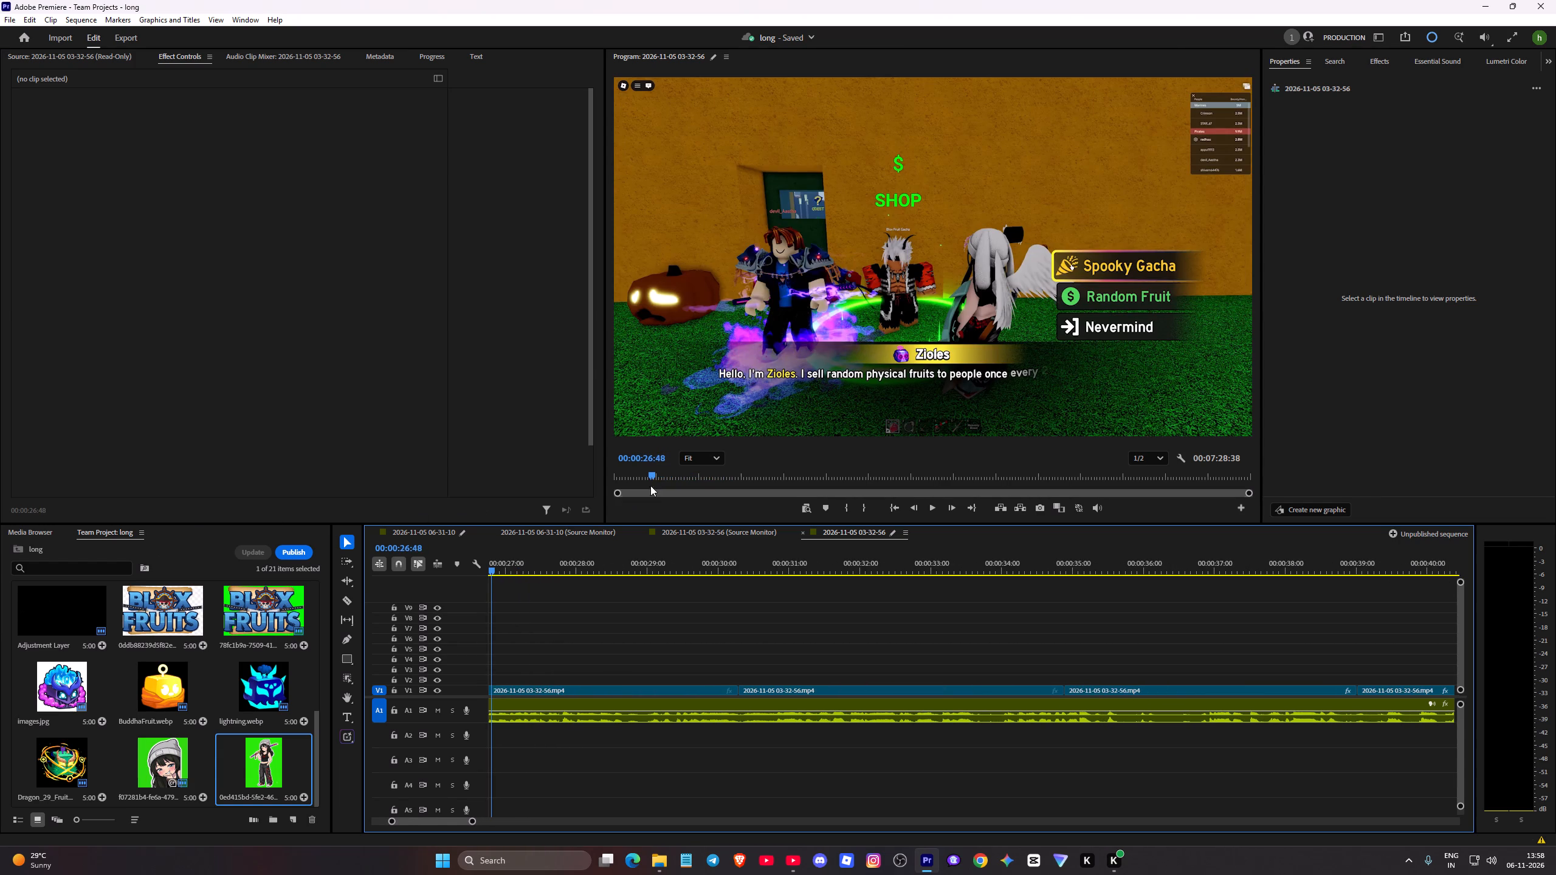
left_click_drag(653, 478, 564, 477)
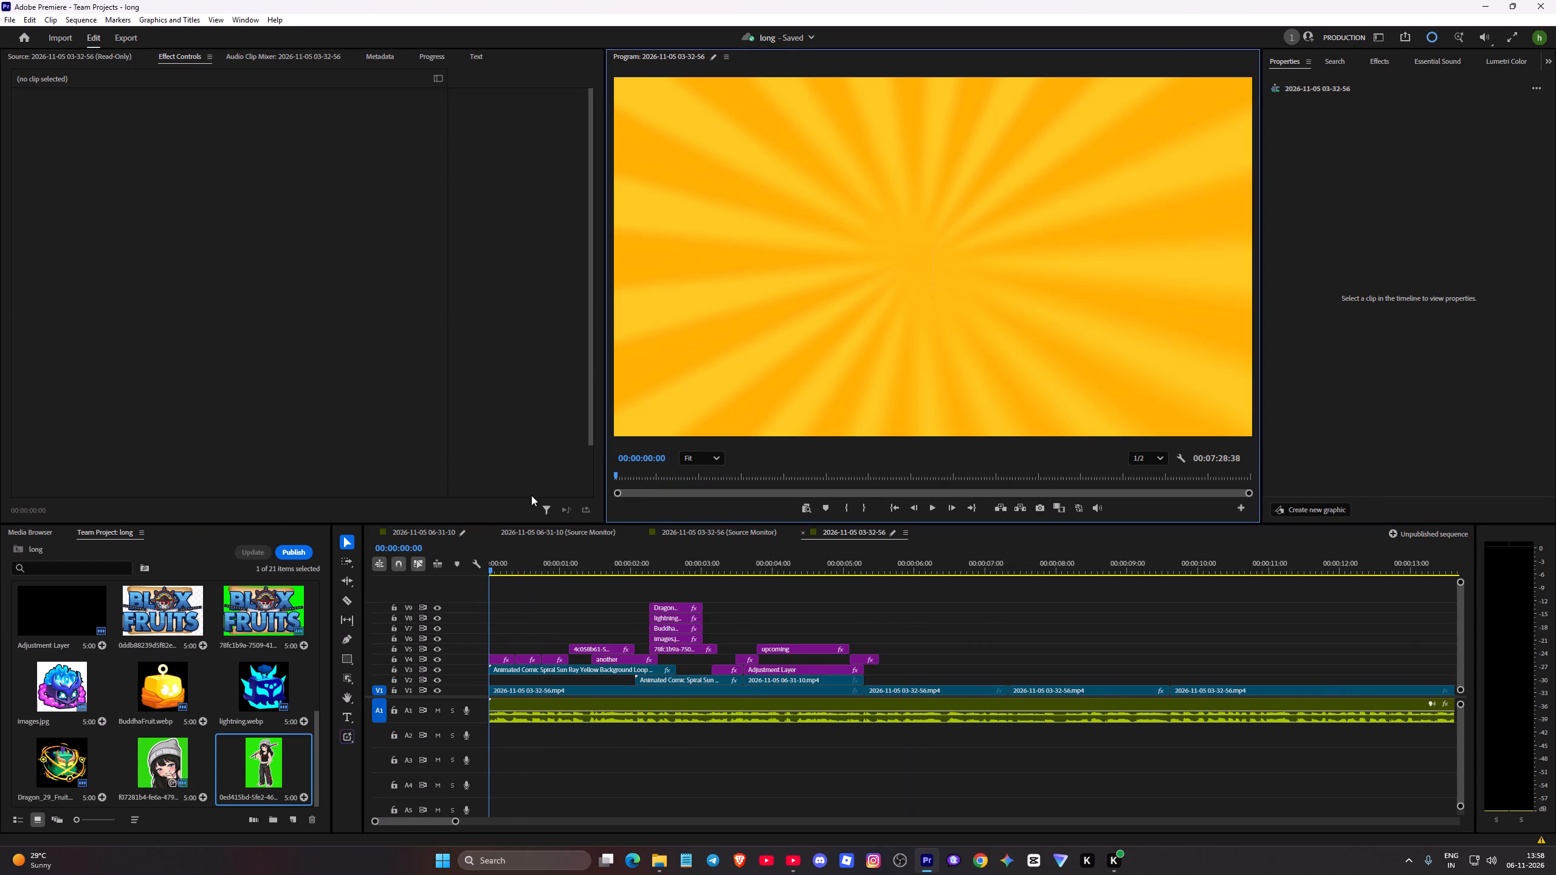
left_click(1516, 37)
key("space")
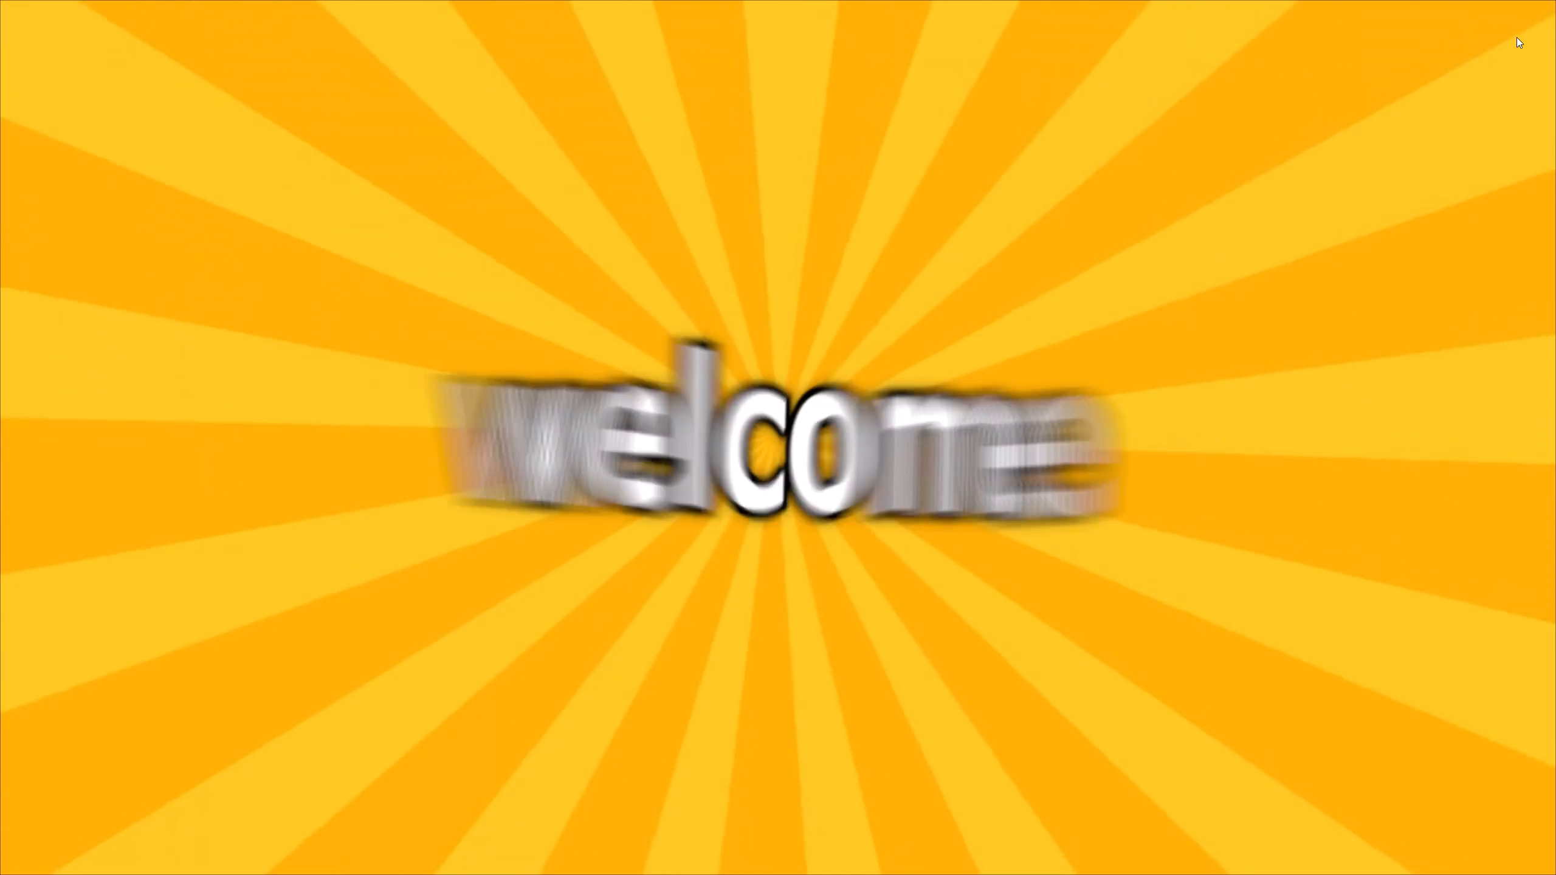
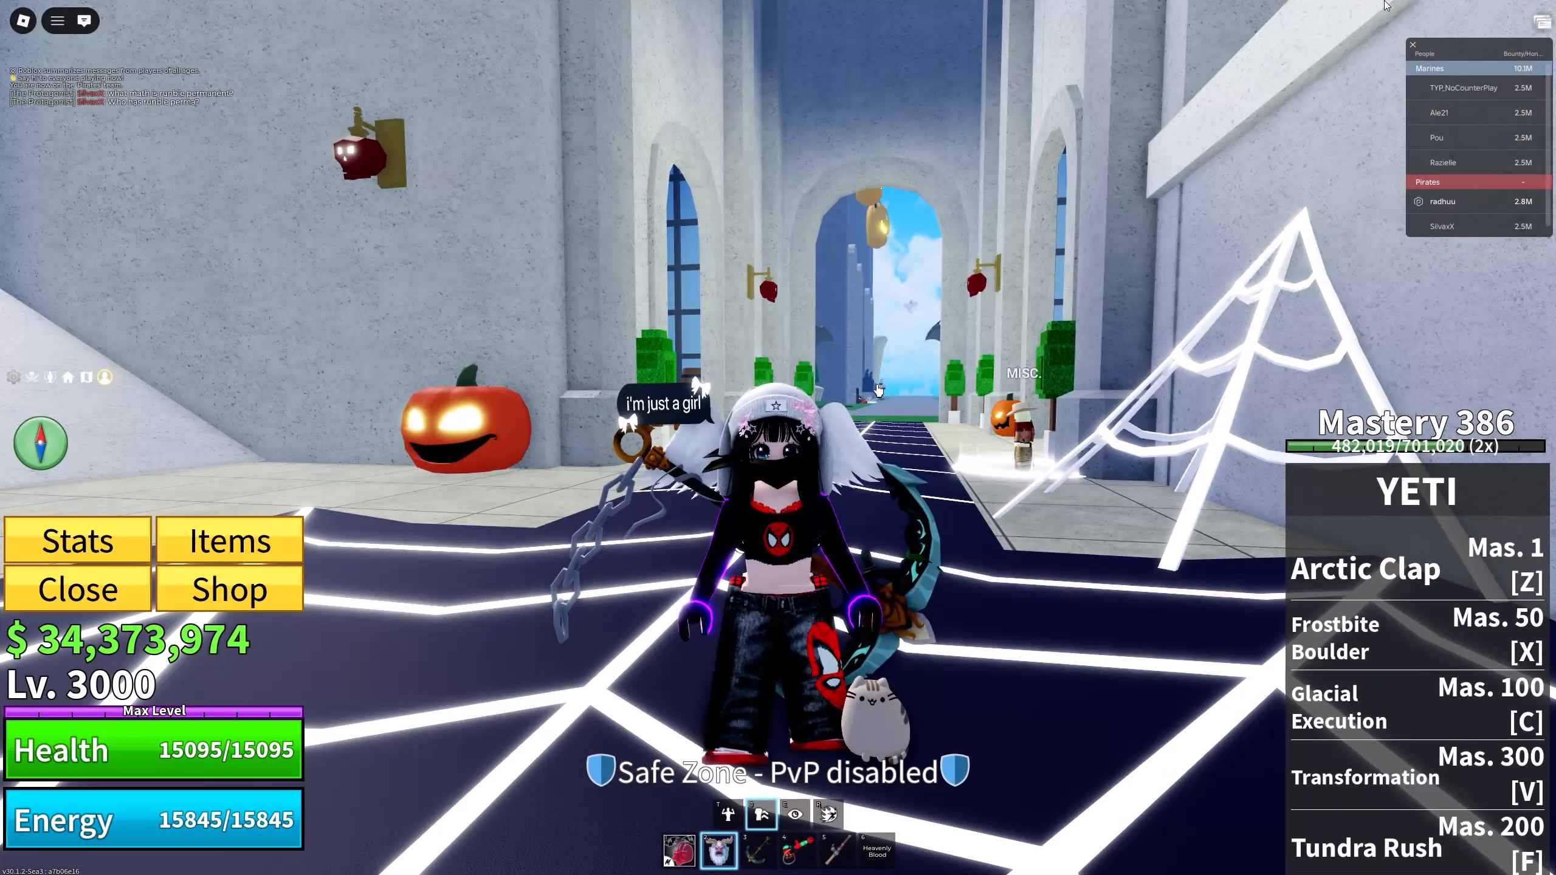
Exit the full-screen video preview and return to the editing workspace with the sequence timeline.
key("Escape")
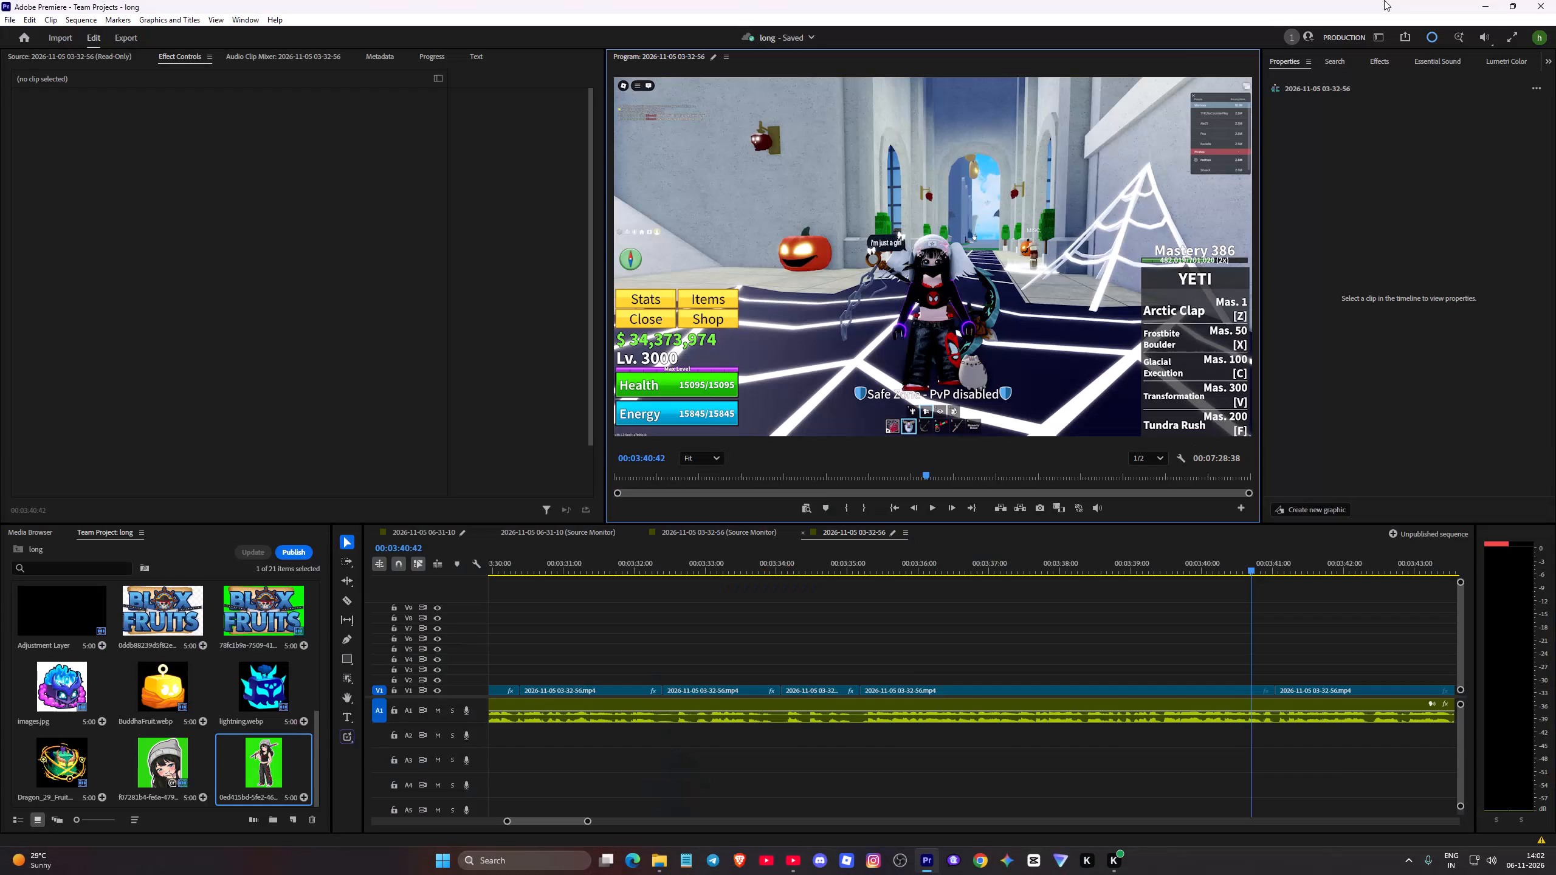
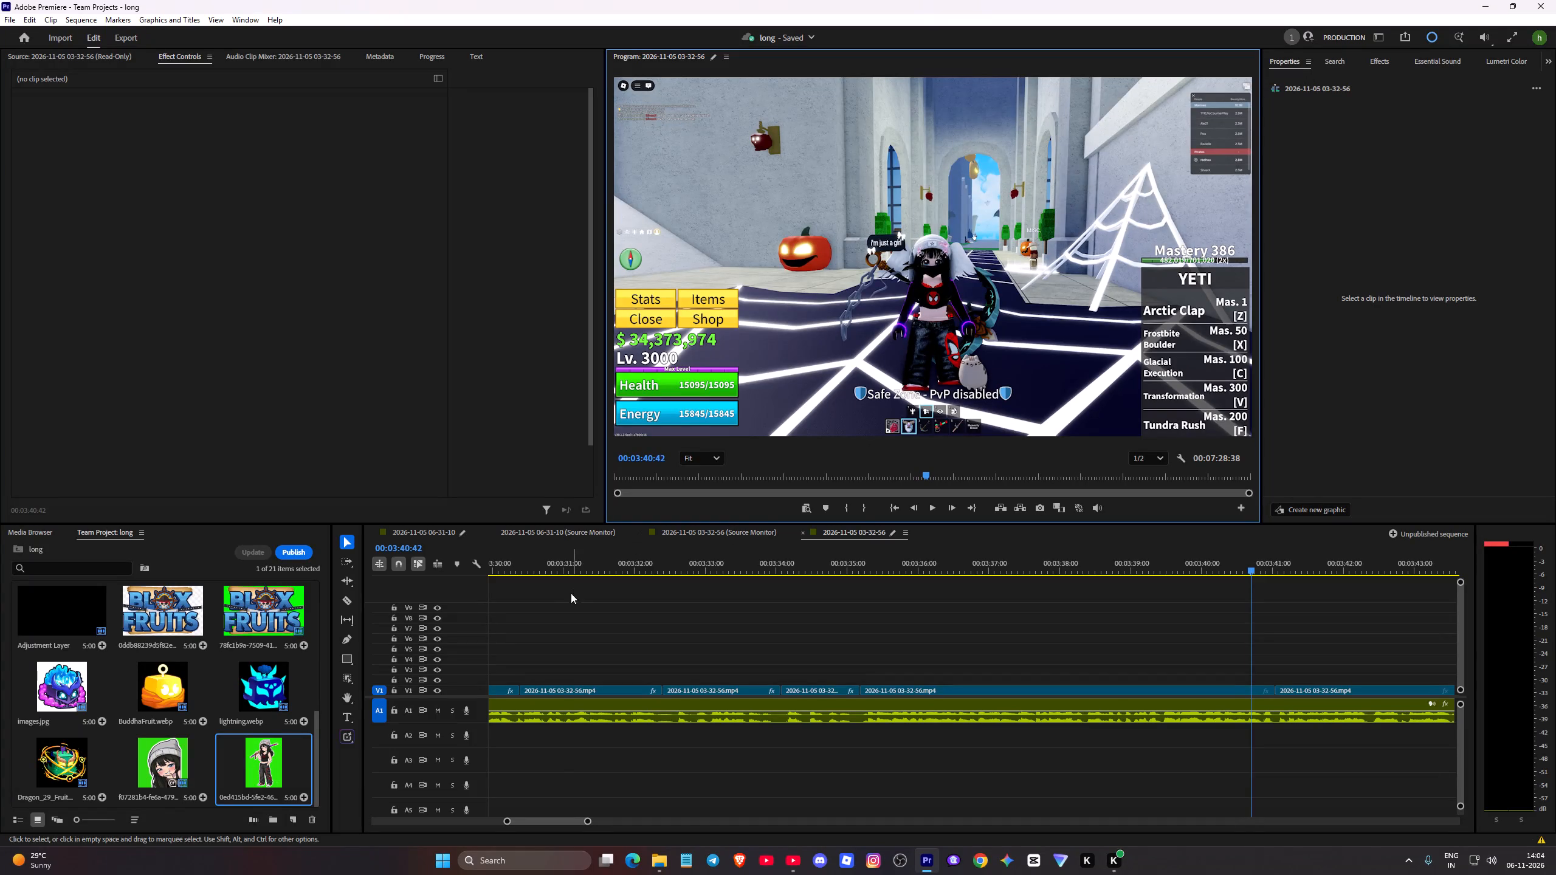
left_click(565, 569)
left_click_drag(565, 569, 375, 592)
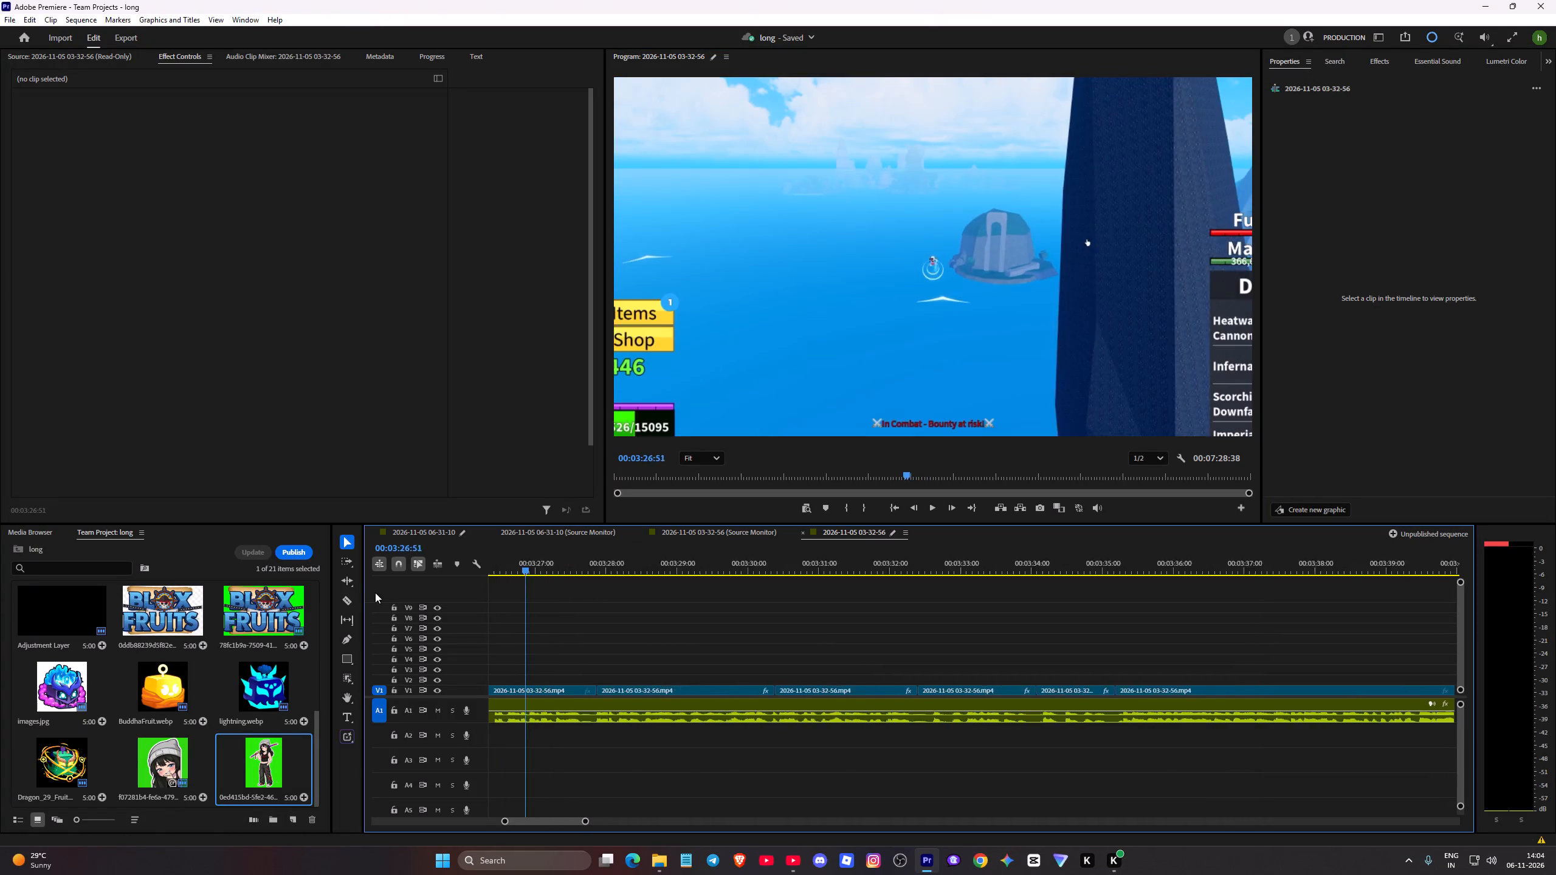
left_click_drag(375, 592, 101, 594)
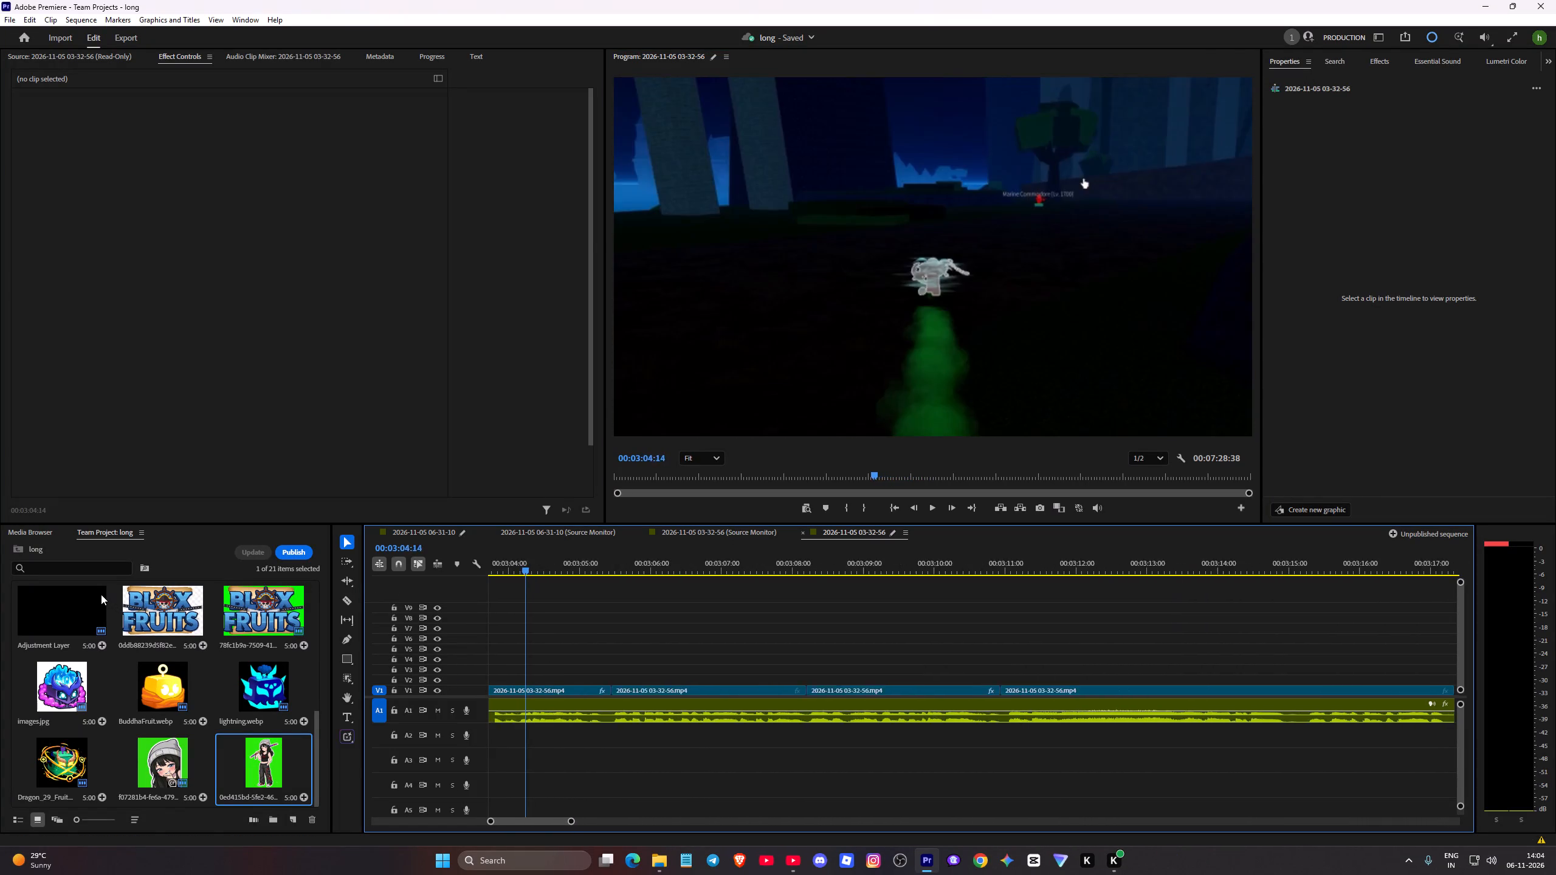
left_click_drag(101, 594, 89, 588)
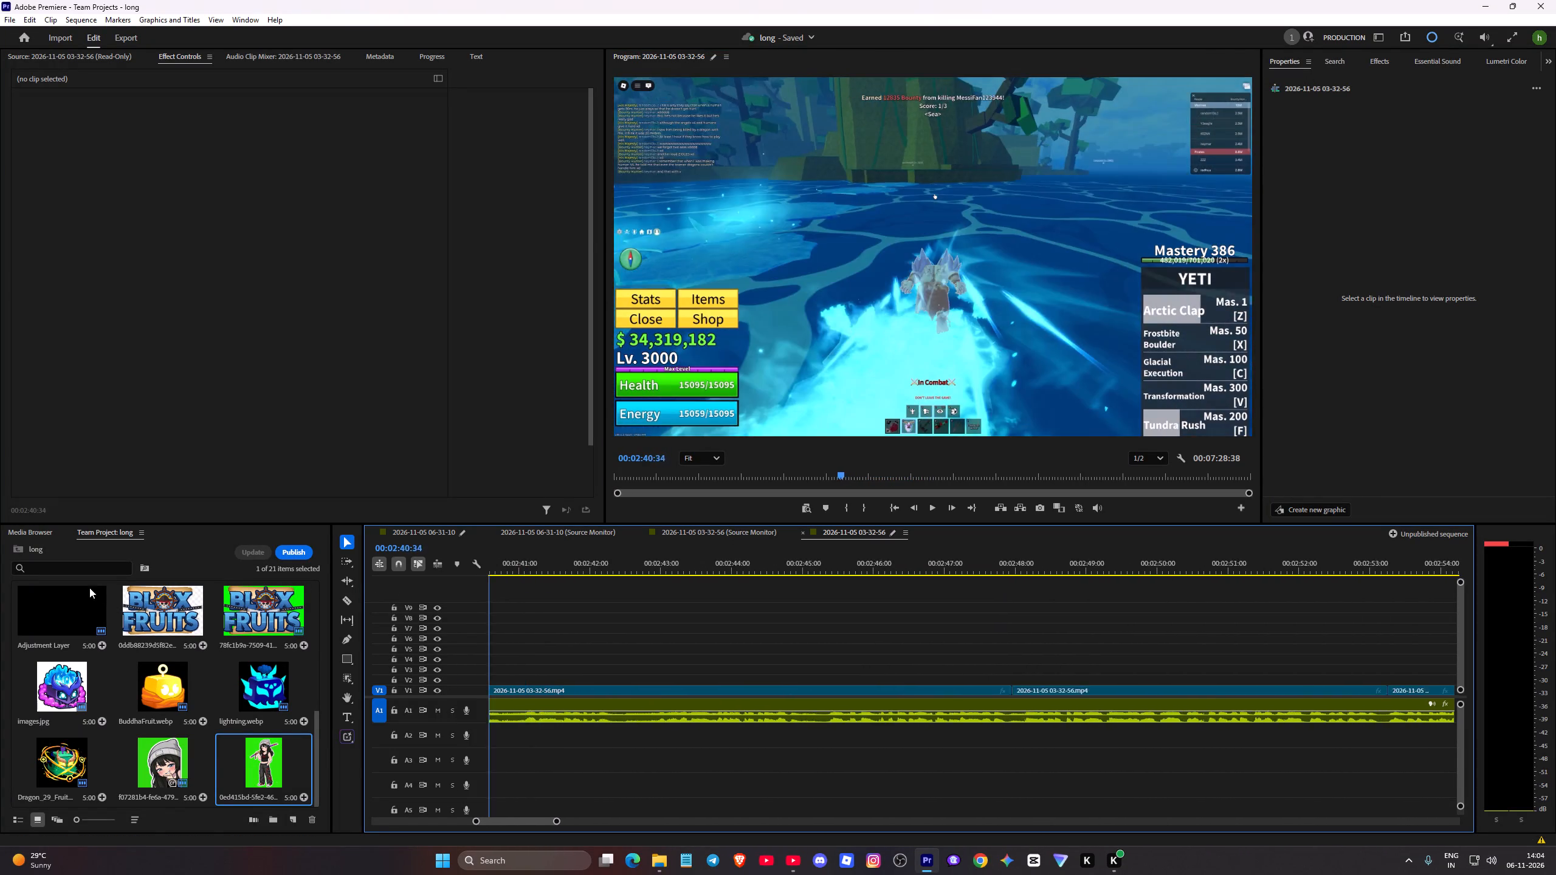
left_click_drag(89, 588, 0, 632)
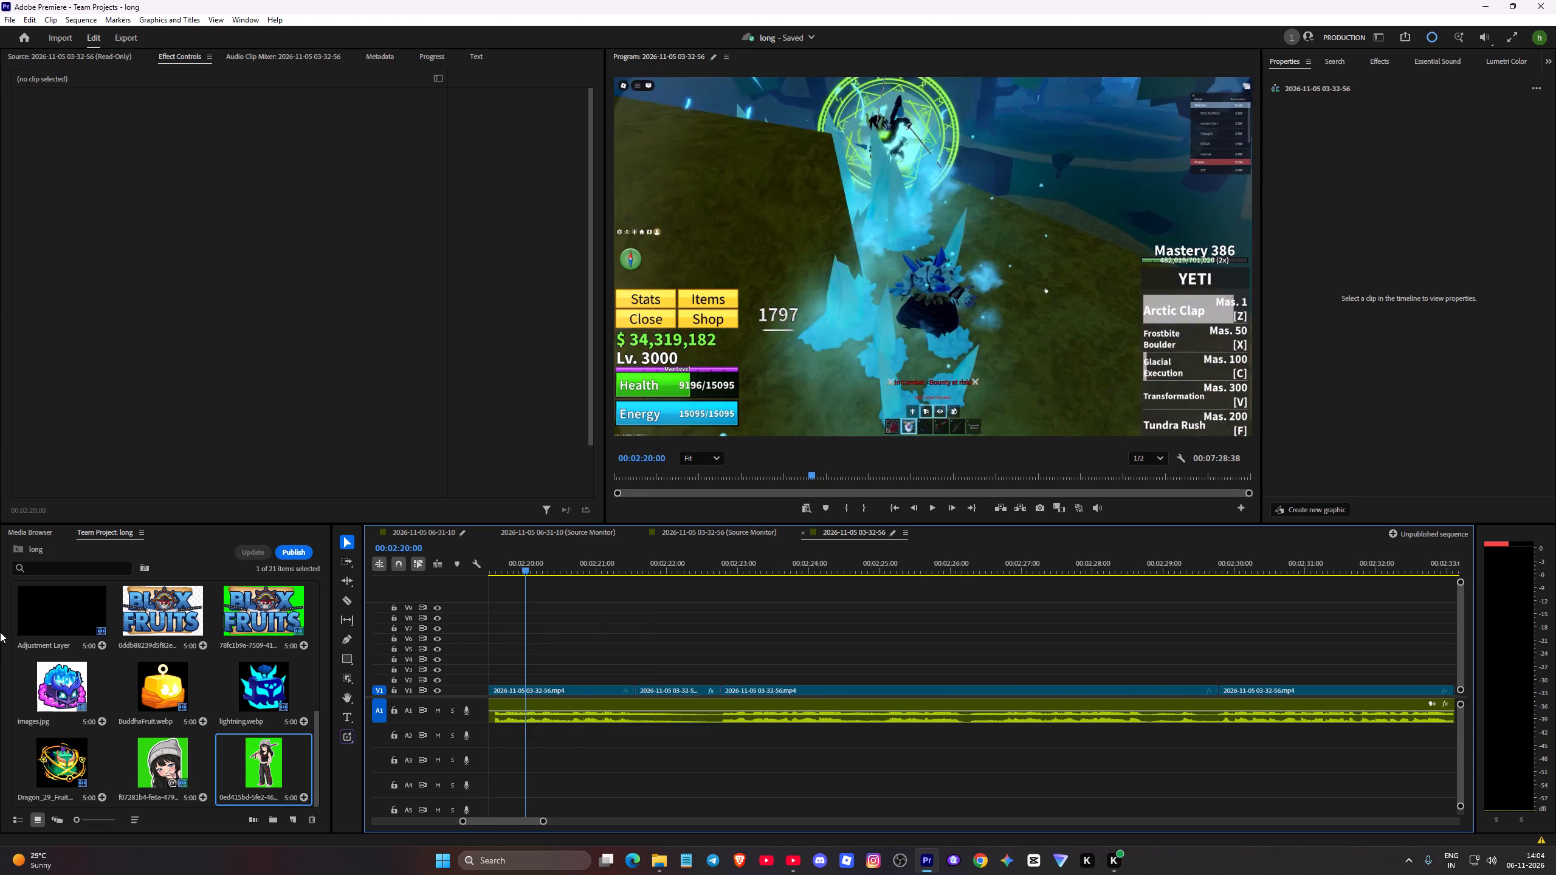
left_click_drag(0, 632, 0, 629)
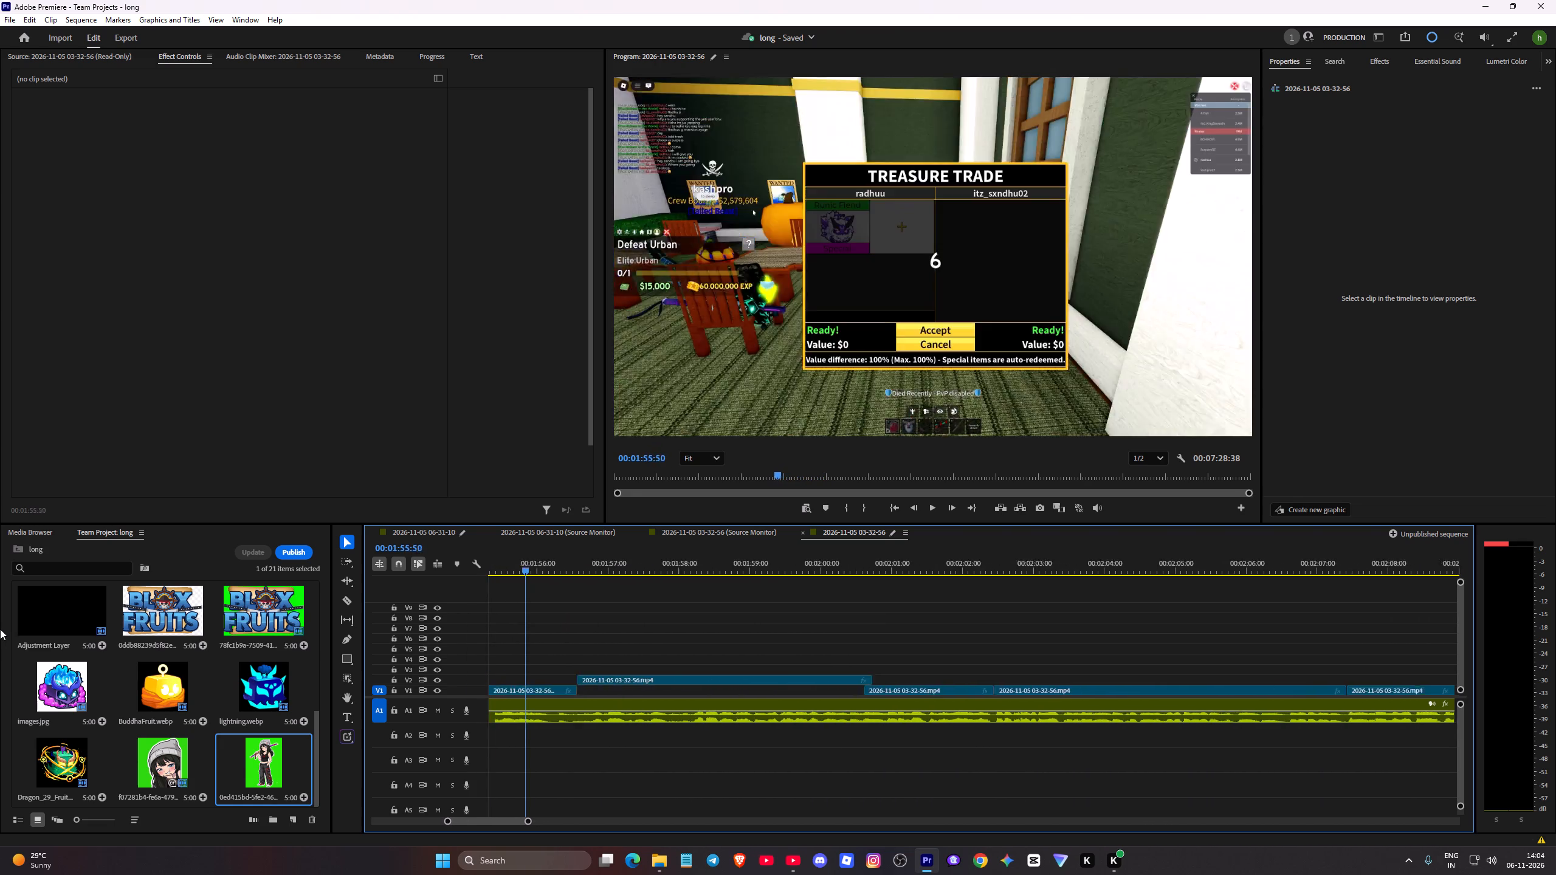
left_click_drag(0, 629, 0, 631)
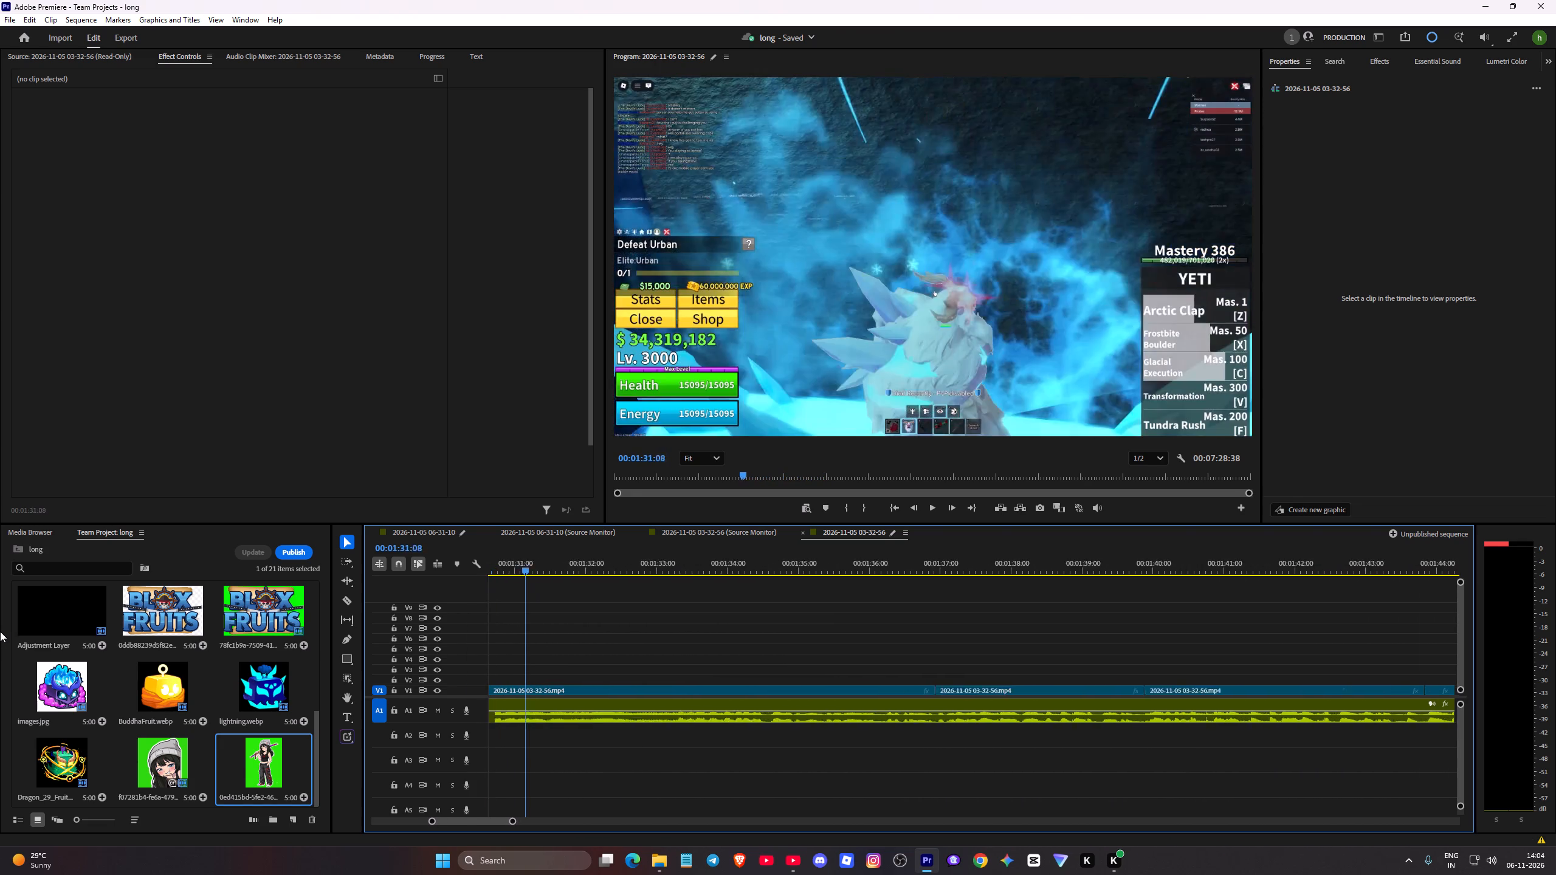
left_click_drag(0, 631, 0, 639)
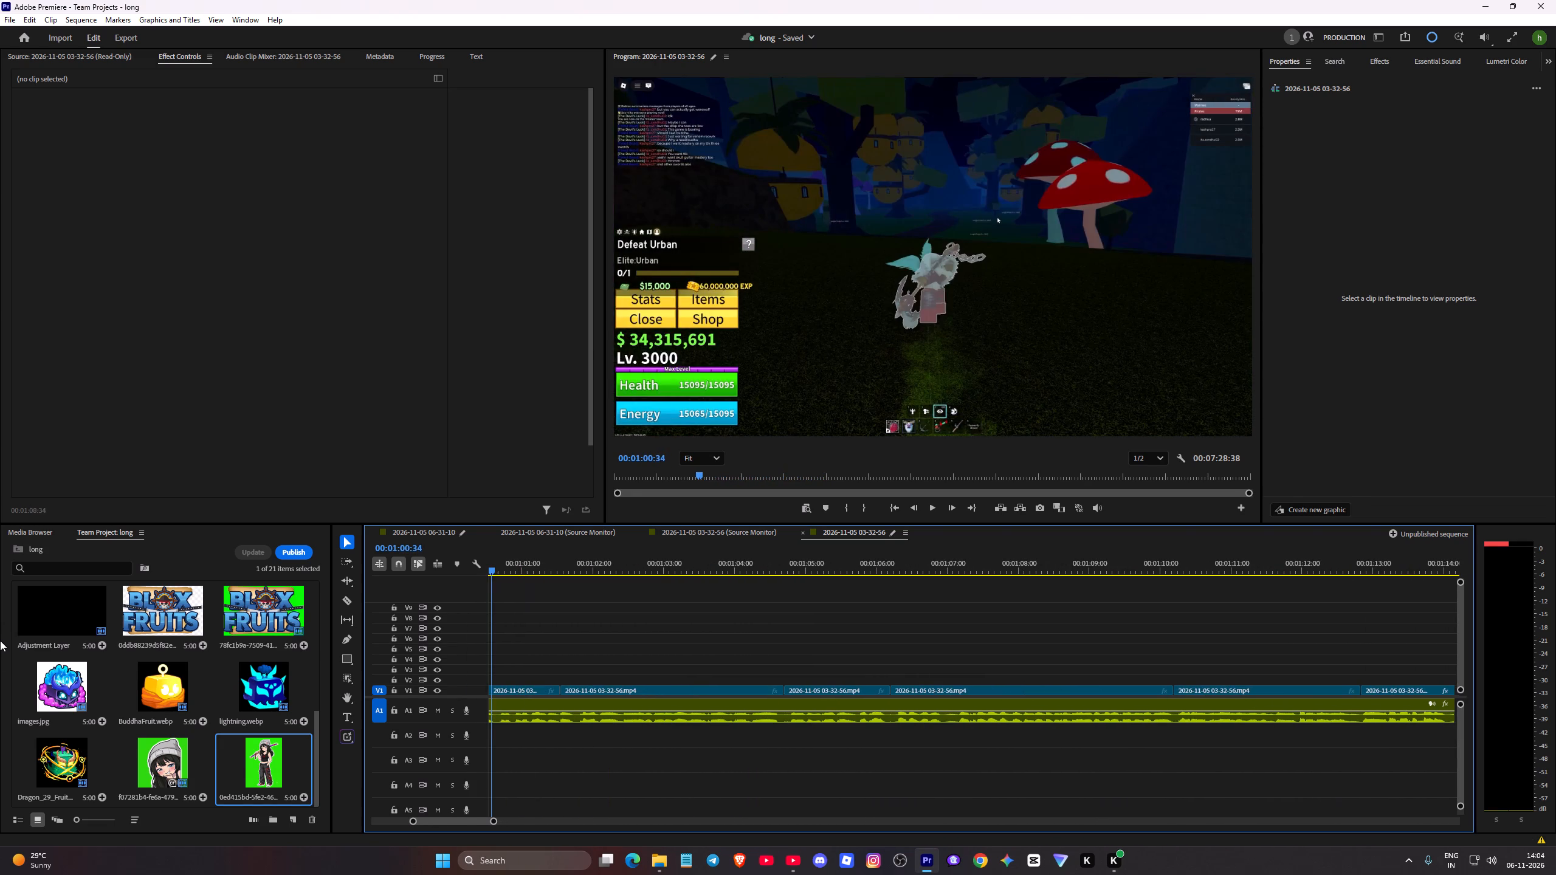
left_click_drag(444, 817, 365, 821)
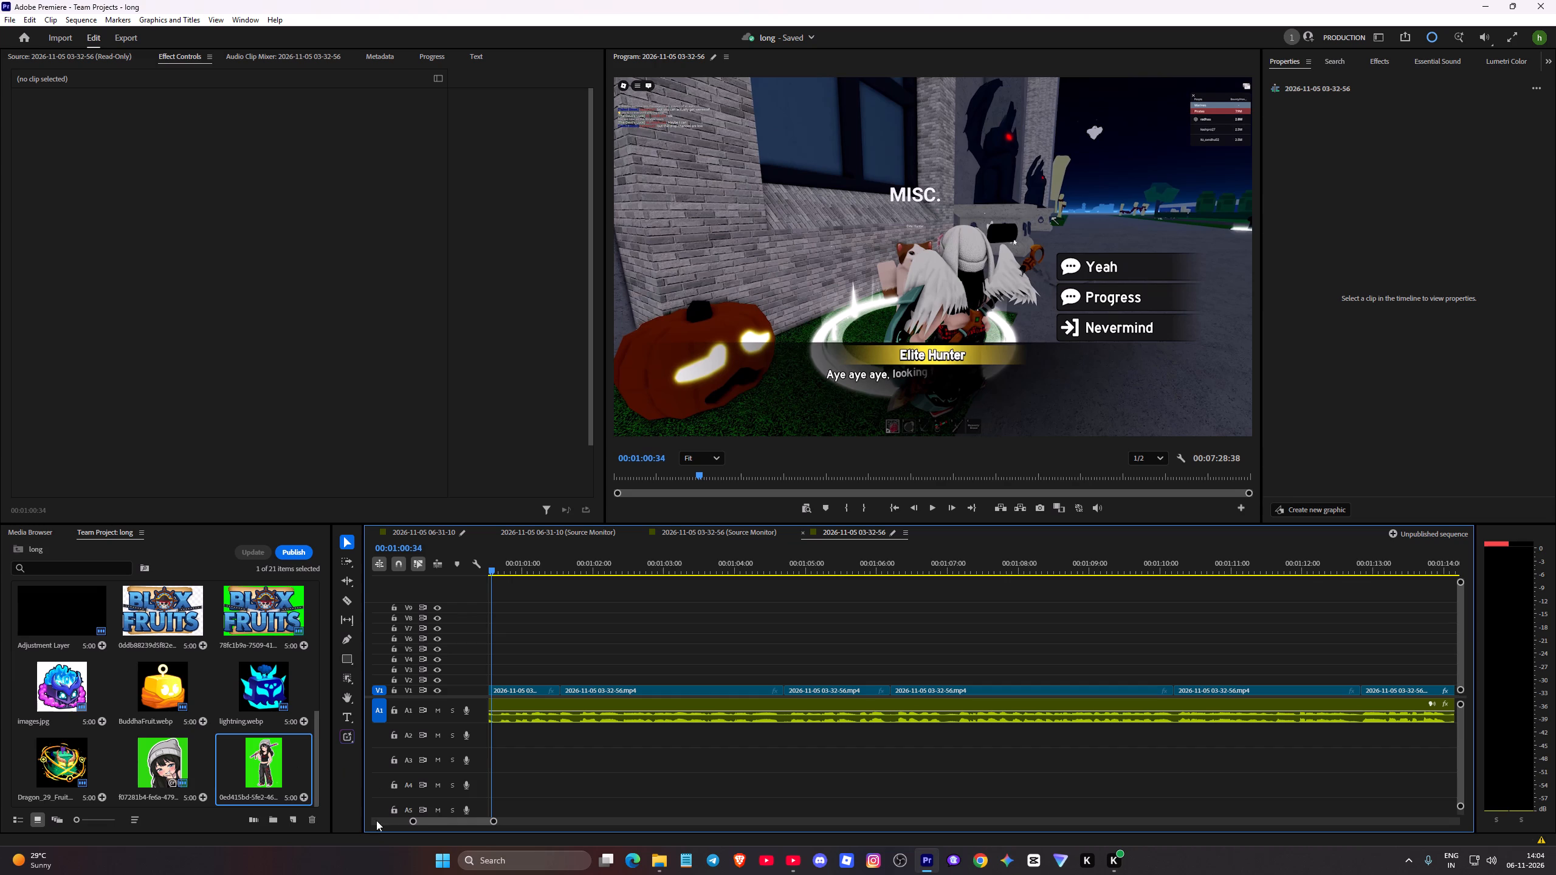
left_click_drag(433, 818, 295, 817)
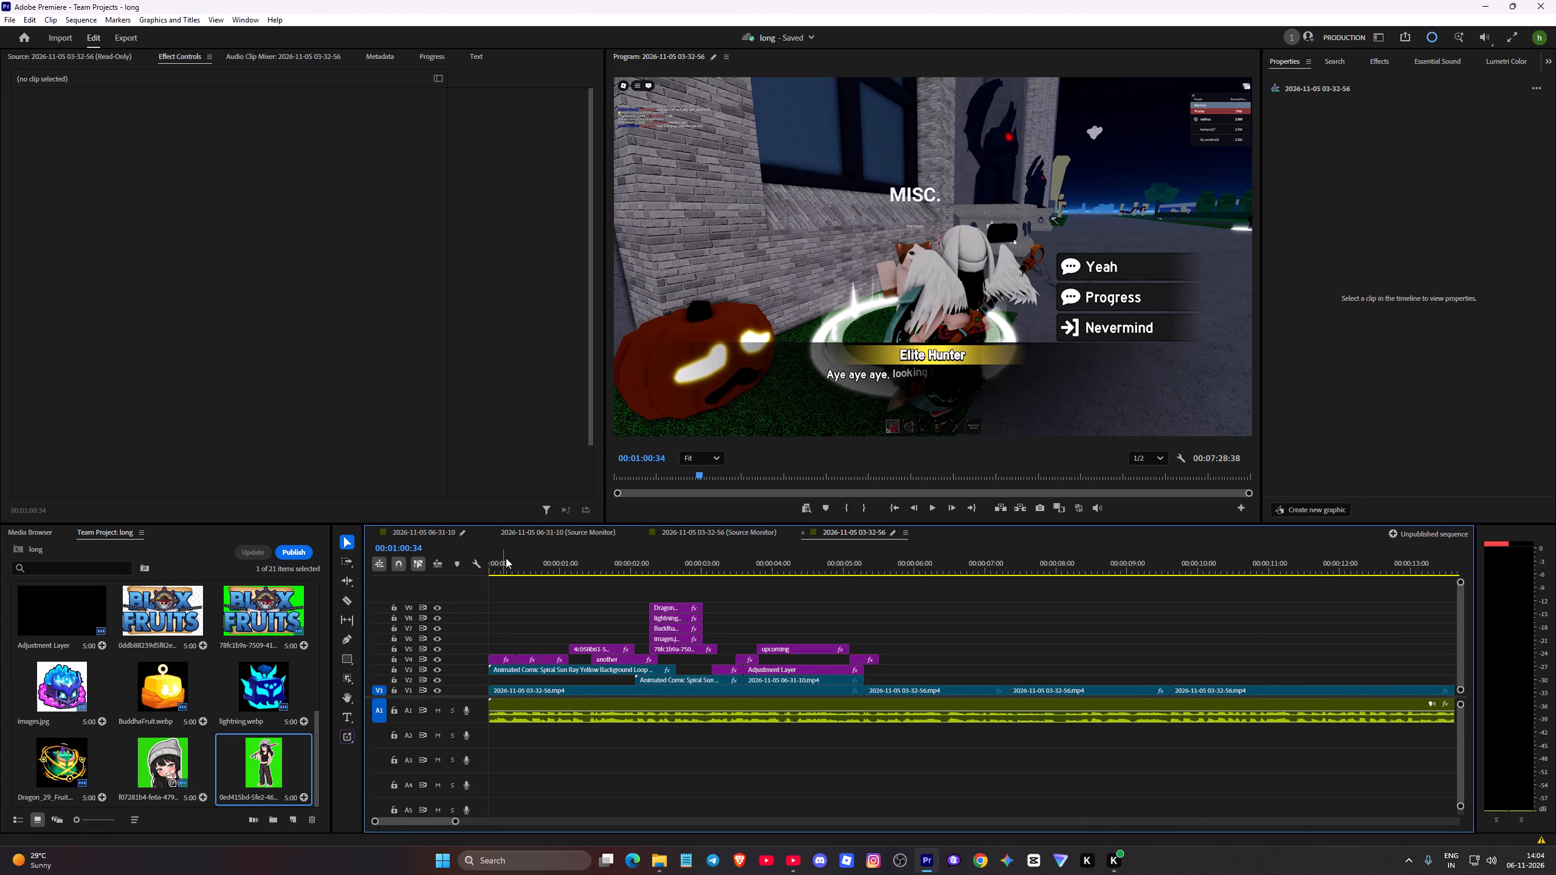
left_click(503, 561)
left_click_drag(499, 568, 448, 573)
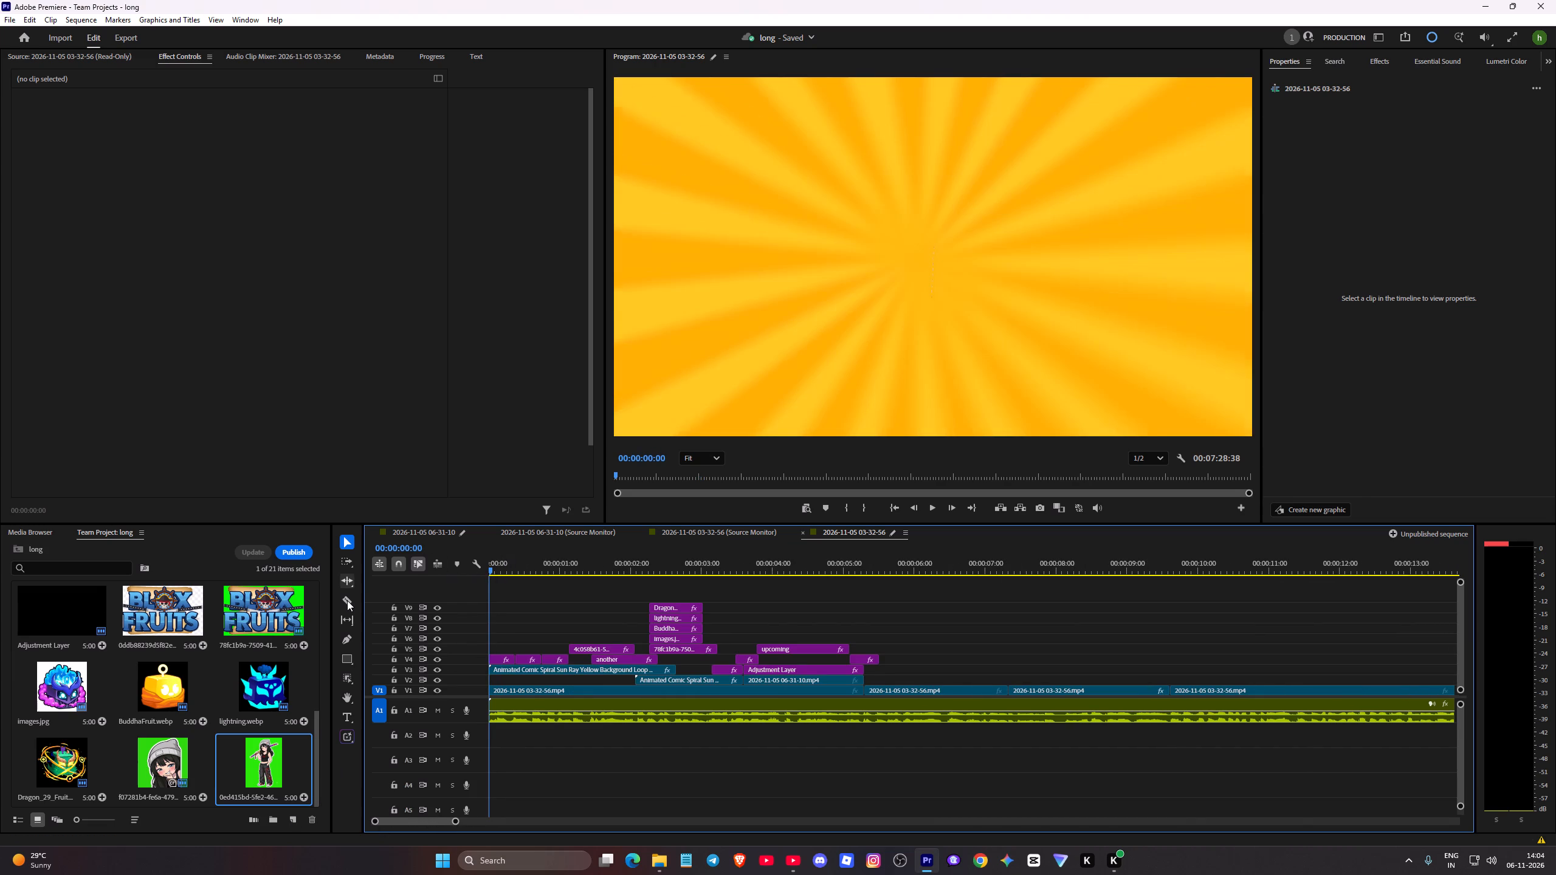
Import the ES_Glad You Came By and ES_Mr Attitude music files from the Downloads folder into the long project.
left_click(656, 869)
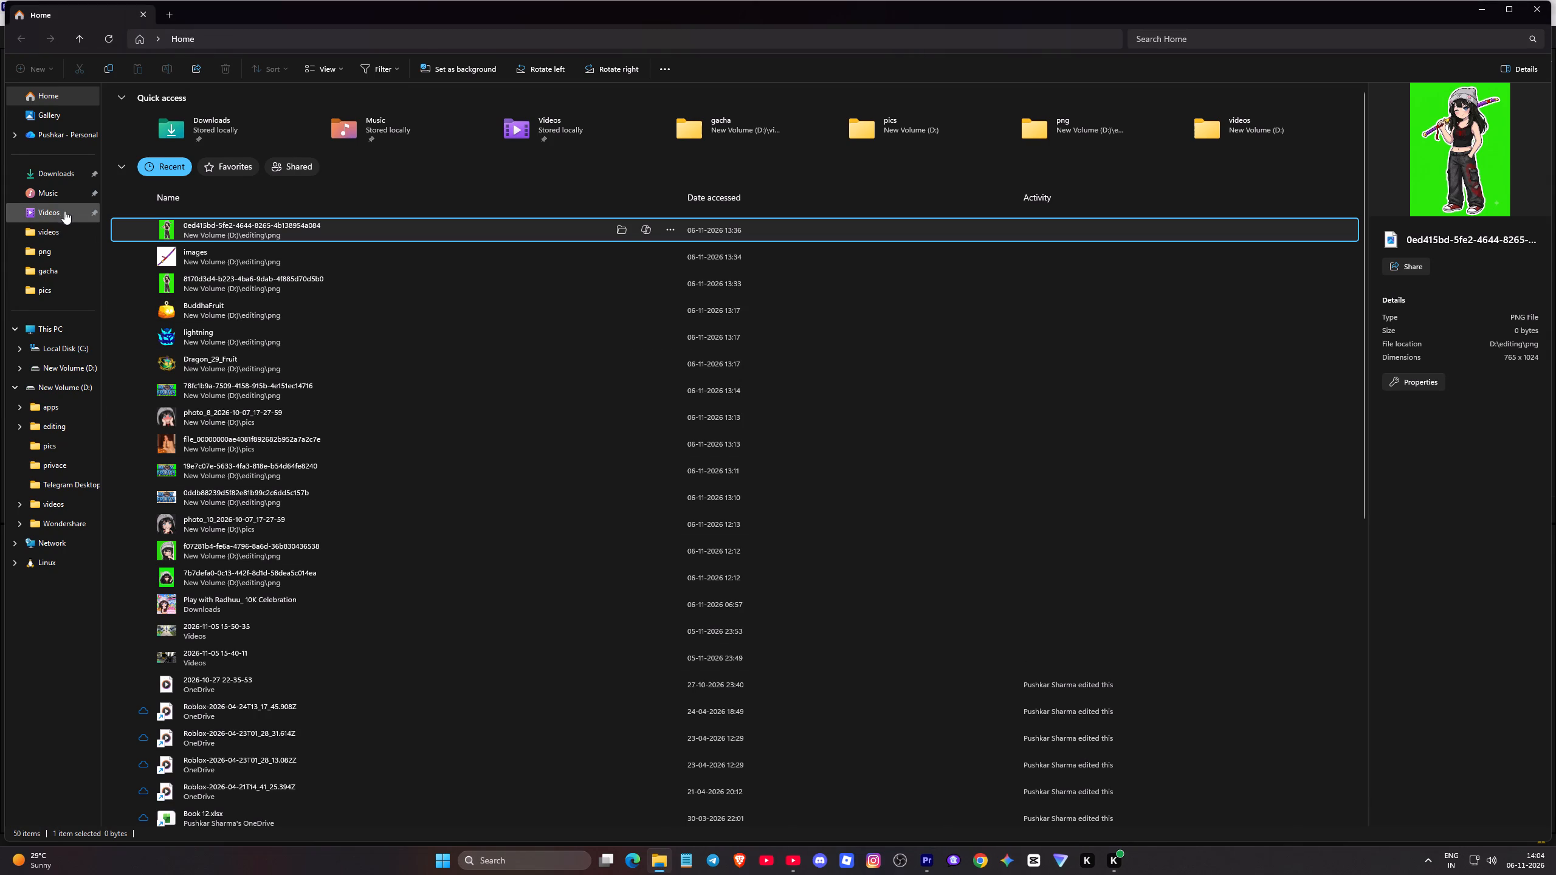
left_click(55, 172)
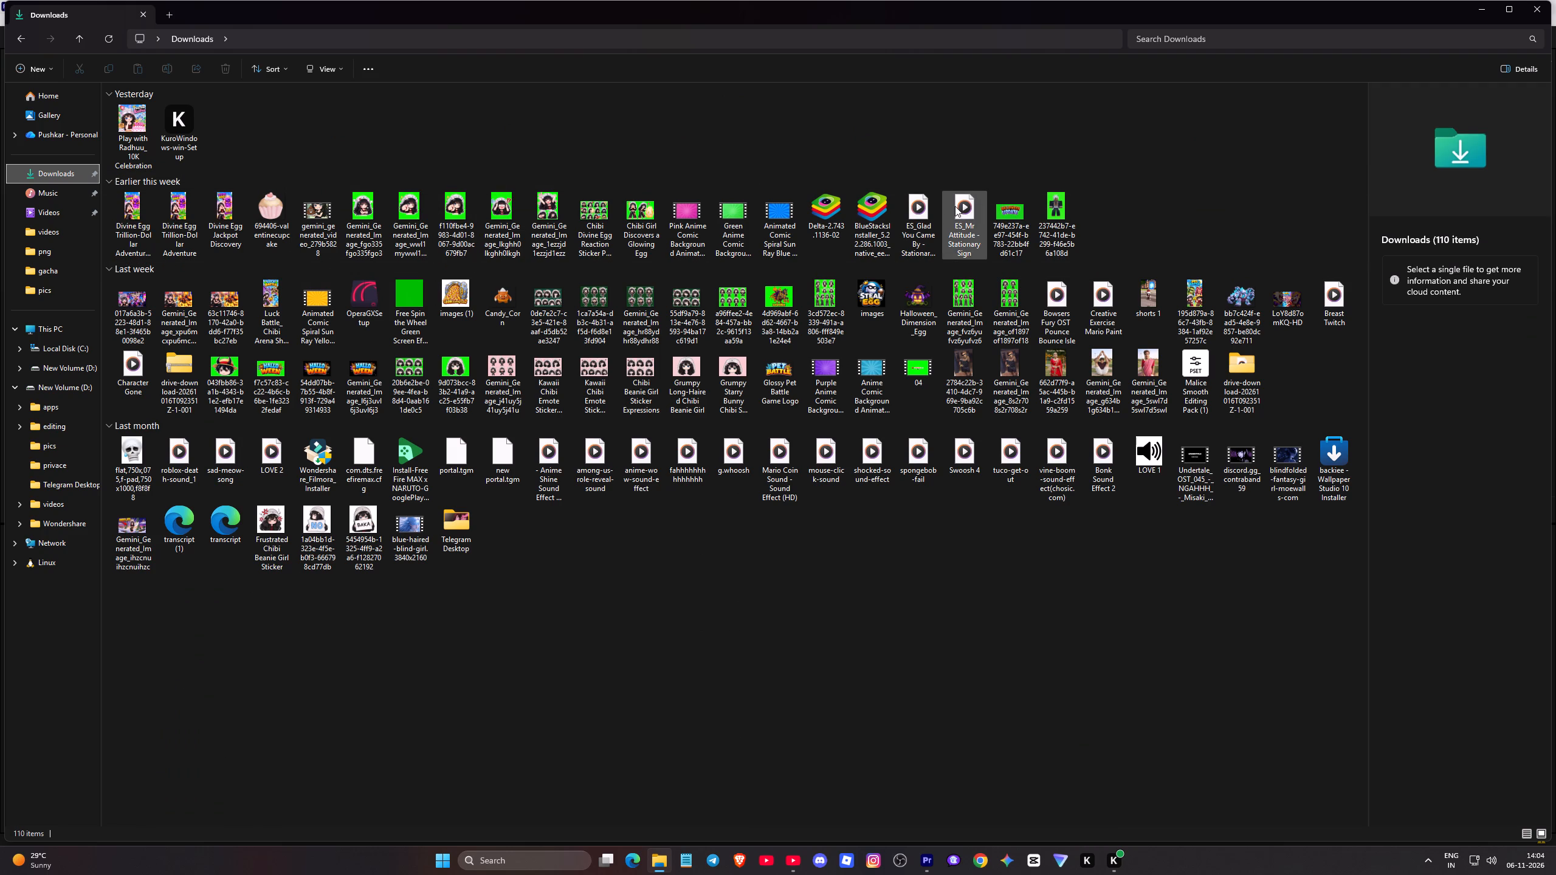
left_click_drag(963, 179, 962, 204)
left_click(1214, 233)
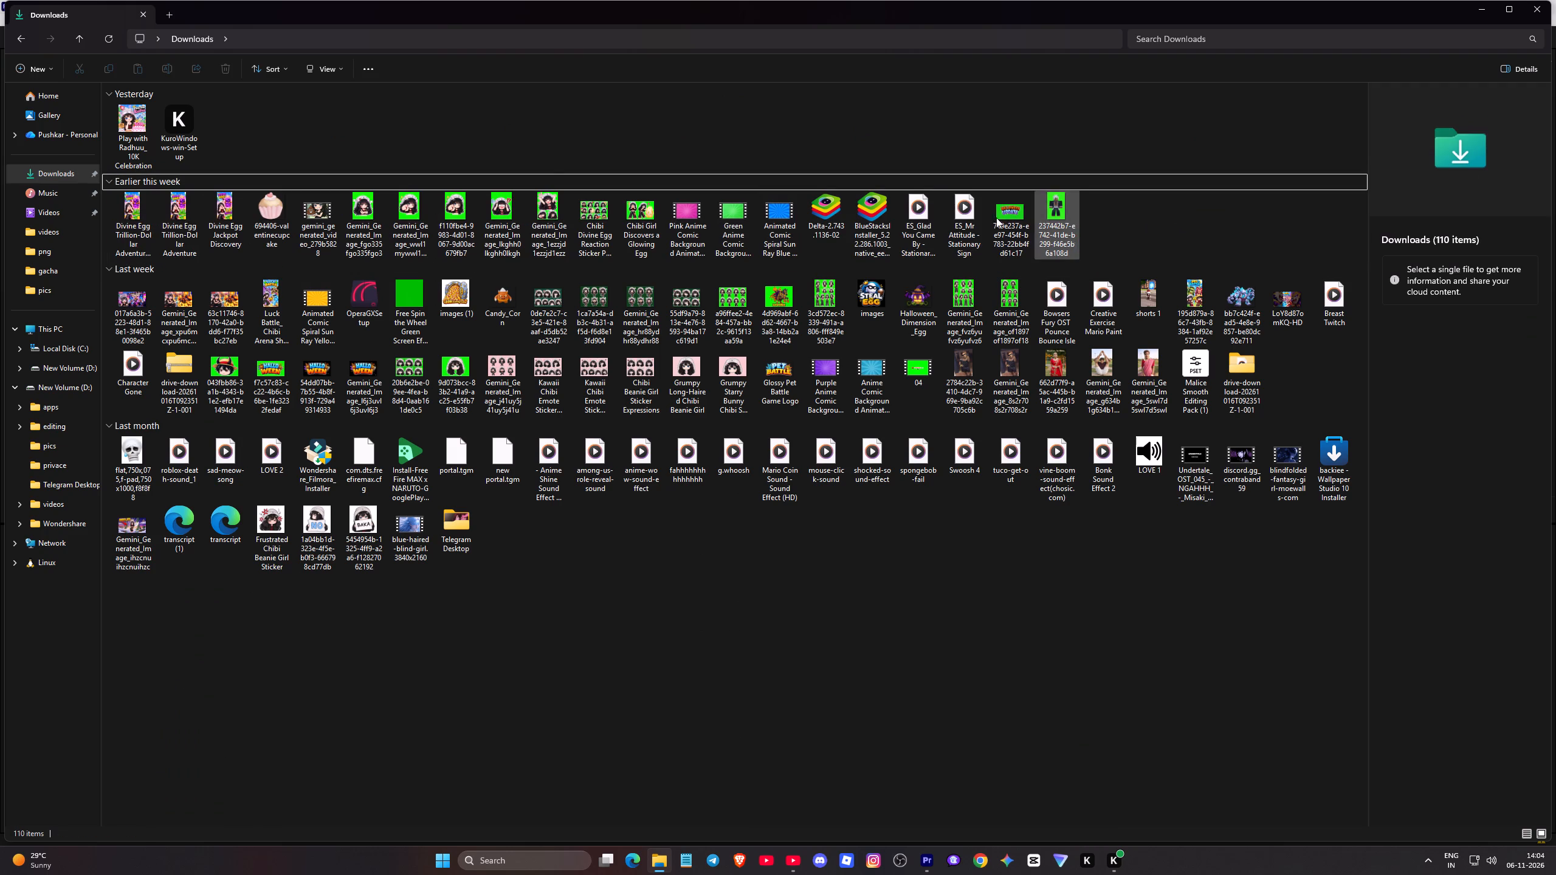
left_click_drag(966, 205, 917, 218)
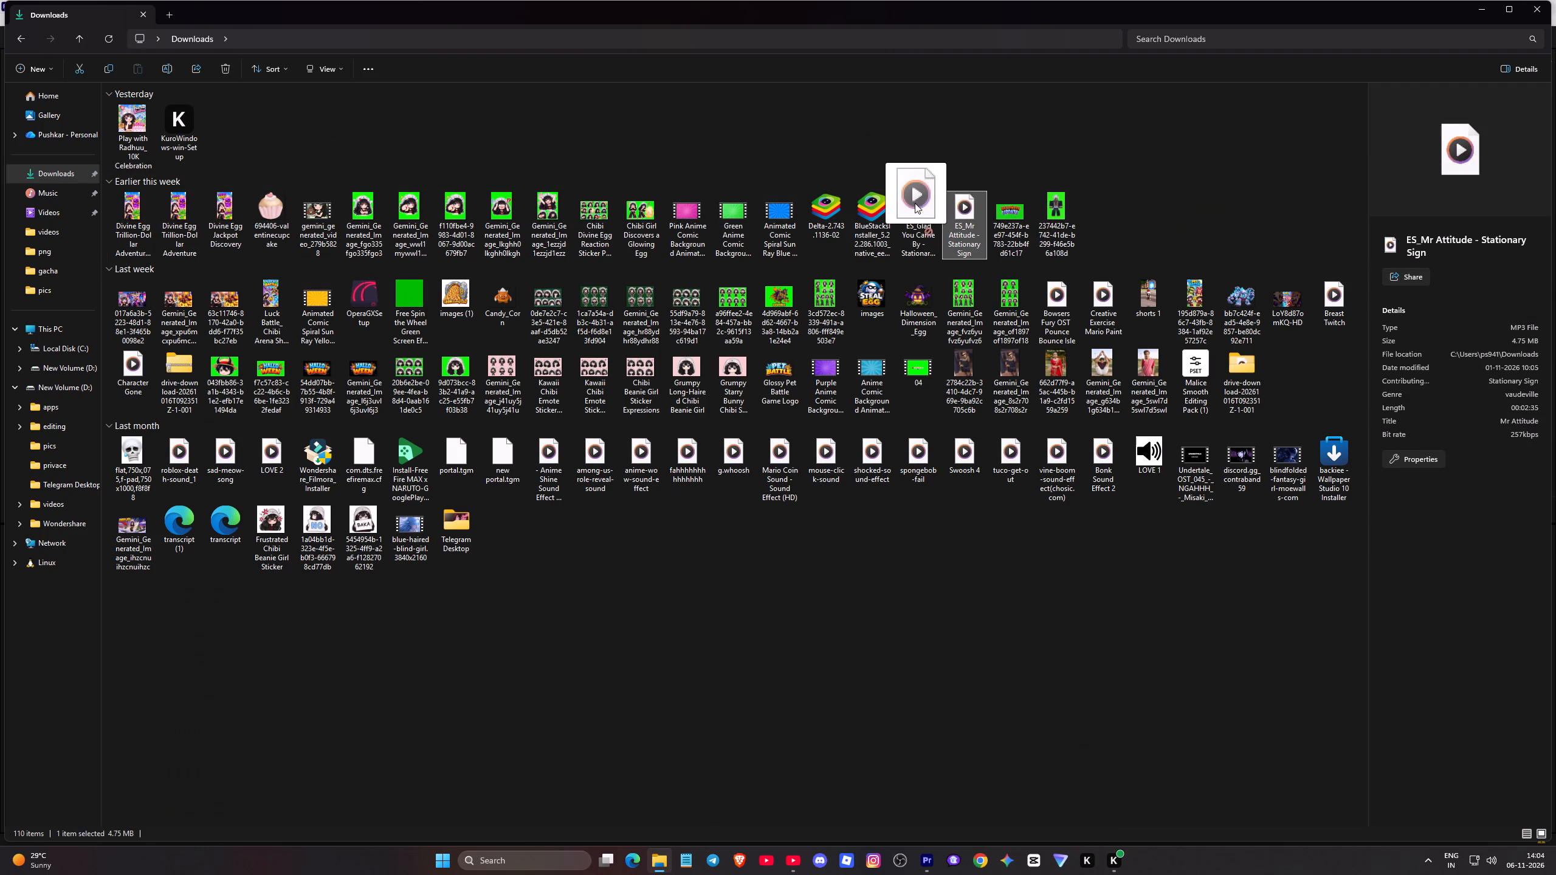
left_click_drag(900, 193, 946, 209)
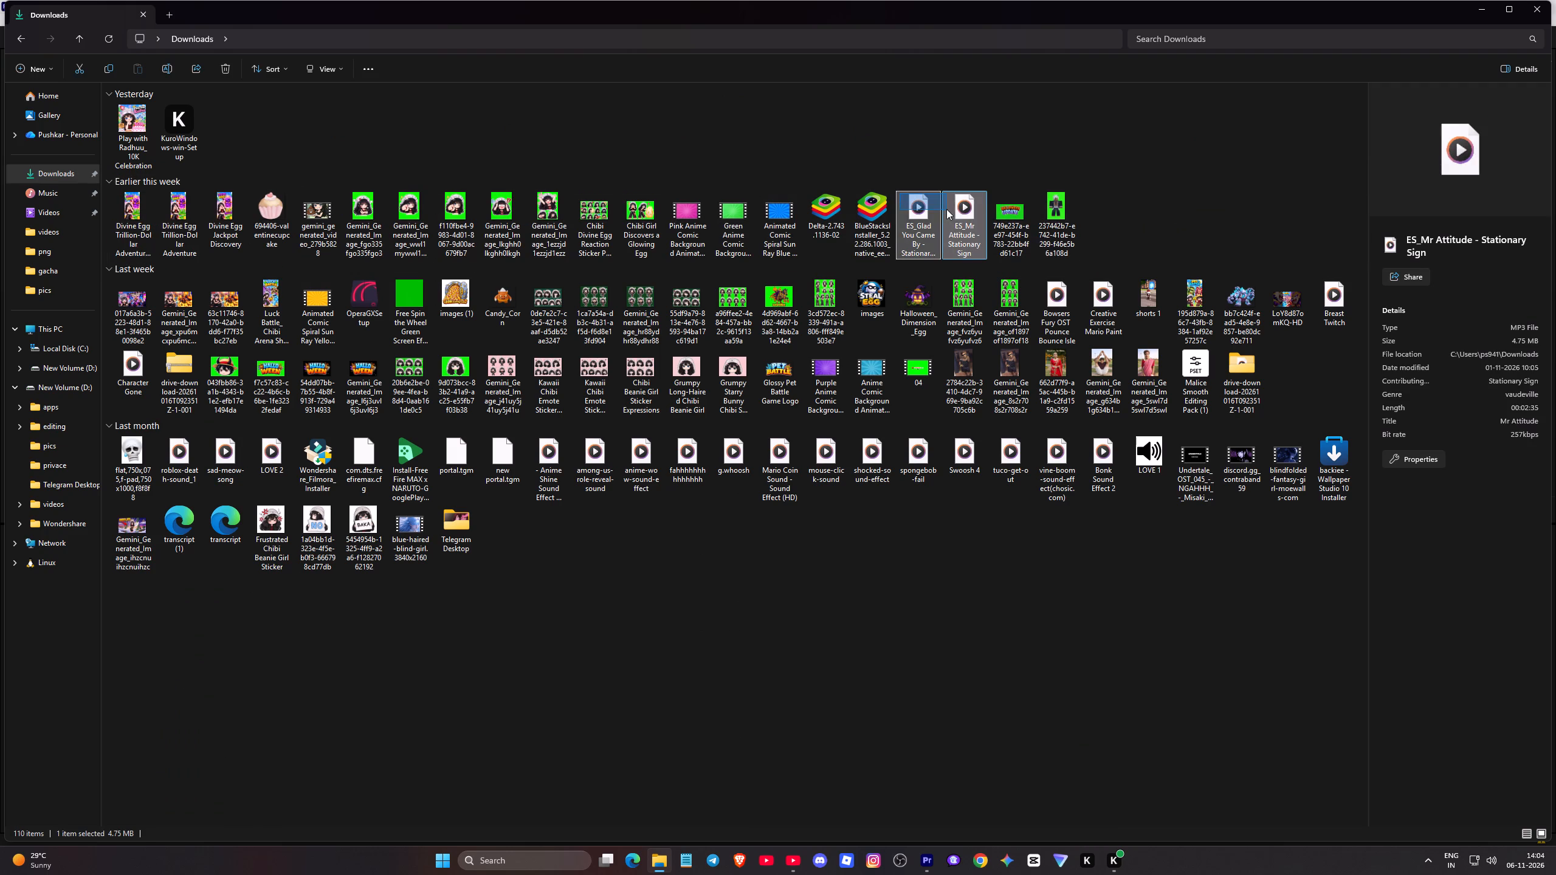
left_click_drag(946, 209, 954, 211)
left_click_drag(952, 211, 932, 870)
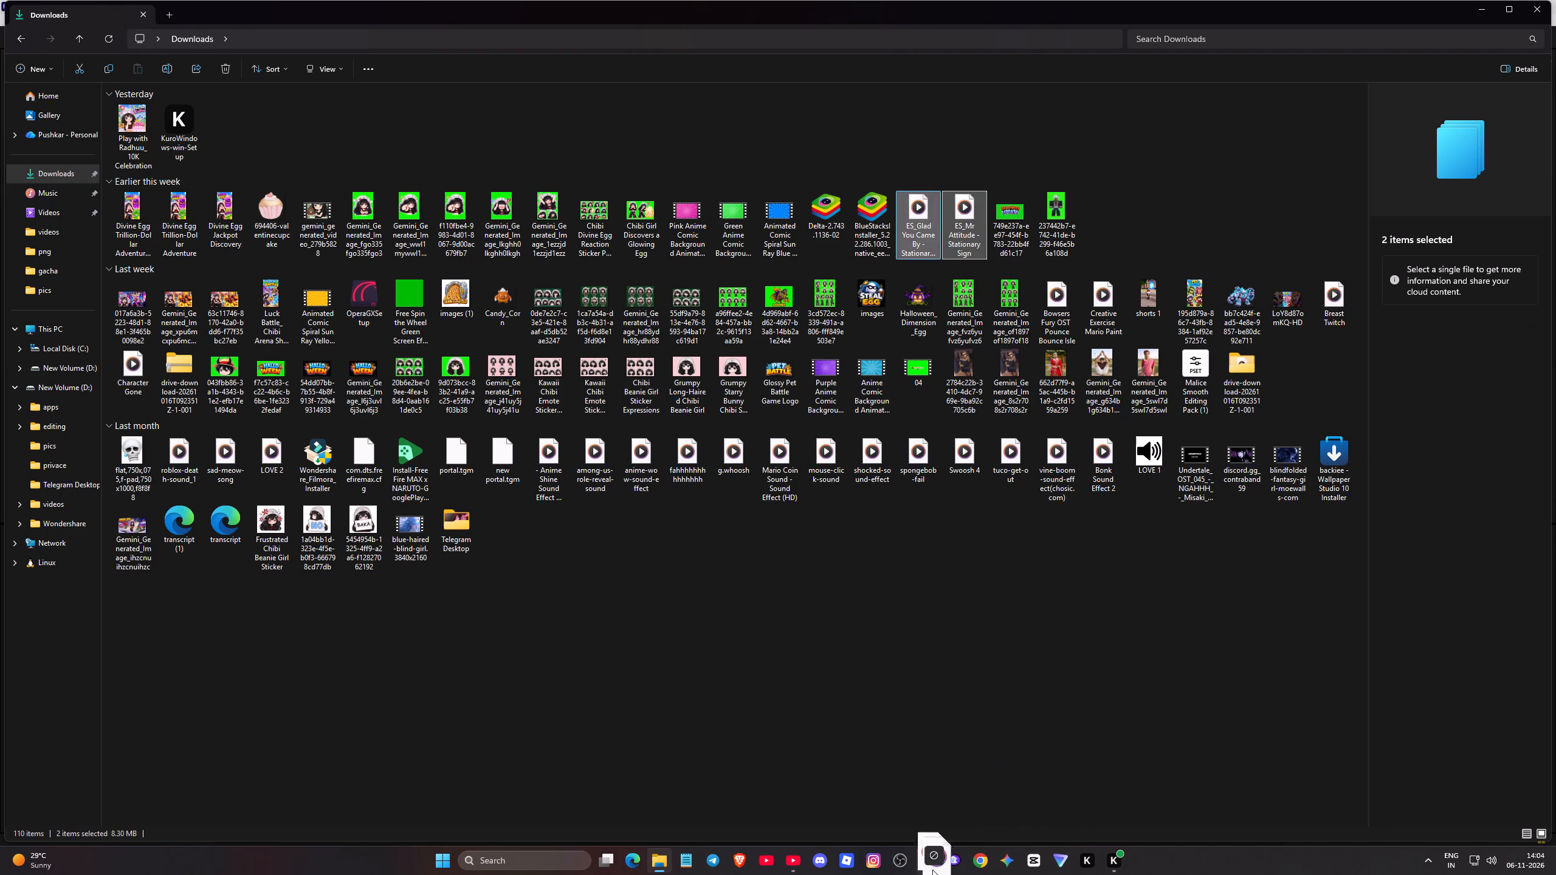
left_click_drag(932, 870, 238, 796)
scroll(238, 763, "down", 4)
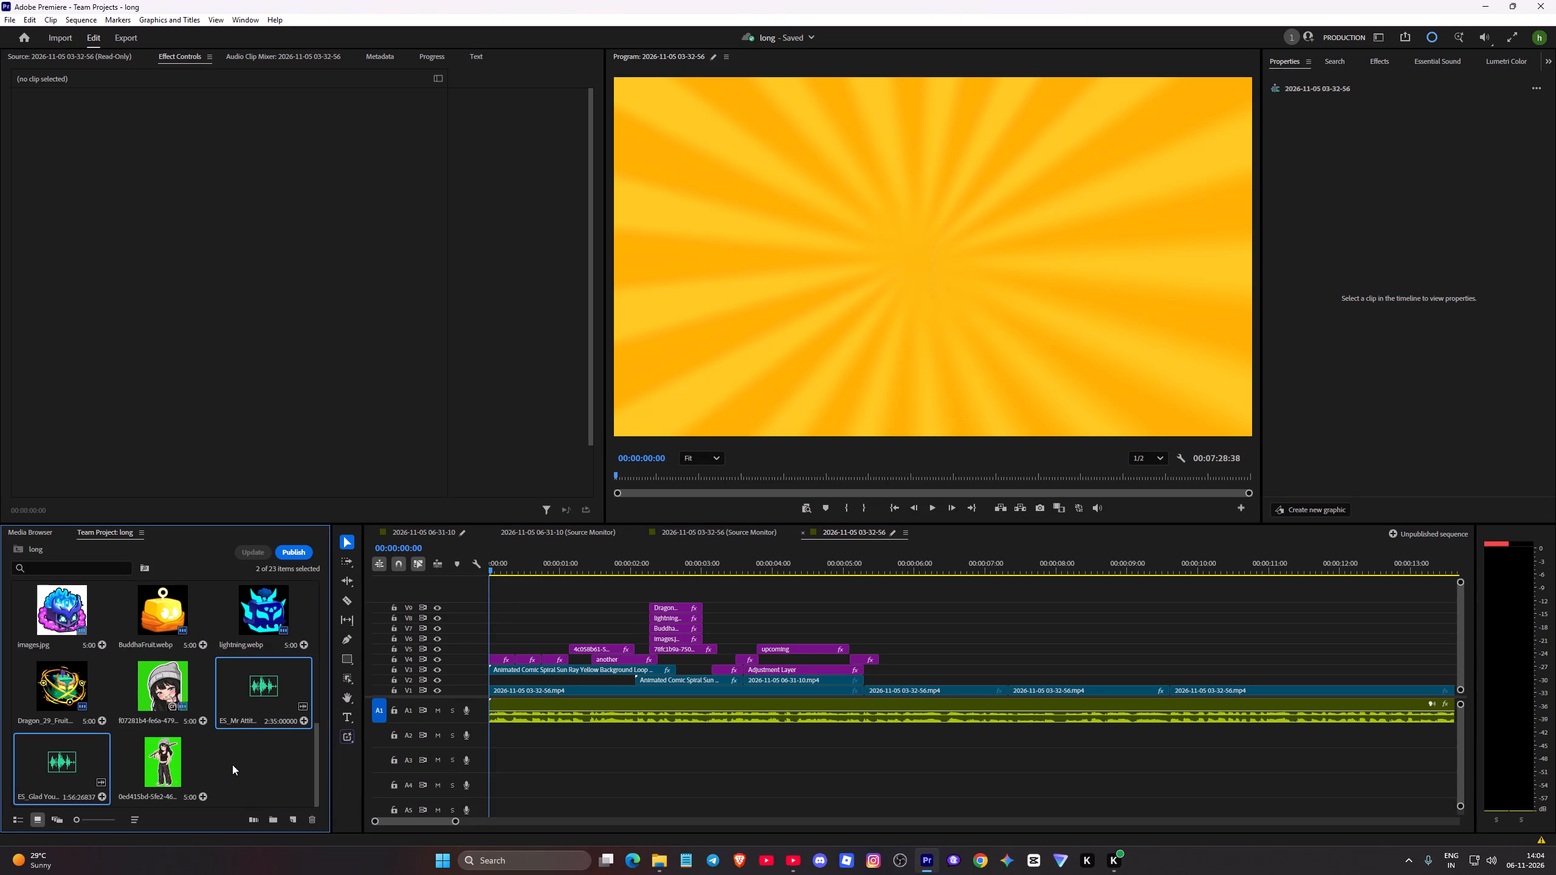
Preview the imported ES_Mr Attitude and ES_Glad You Came By tracks in the project bin.
left_click(261, 794)
left_click(230, 678)
key("space")
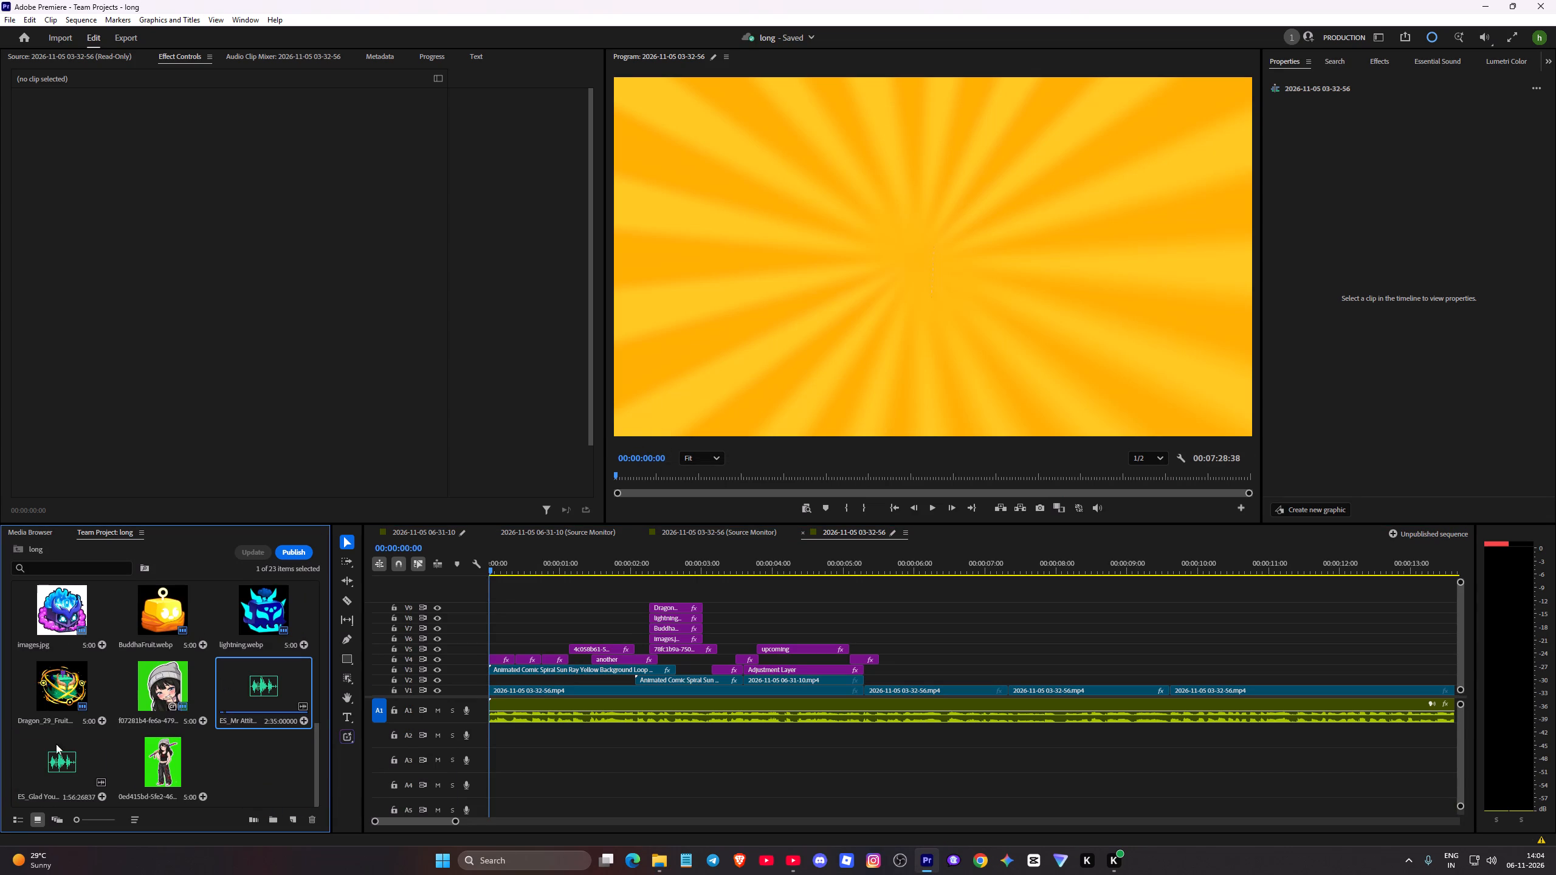
left_click(33, 749)
key("space")
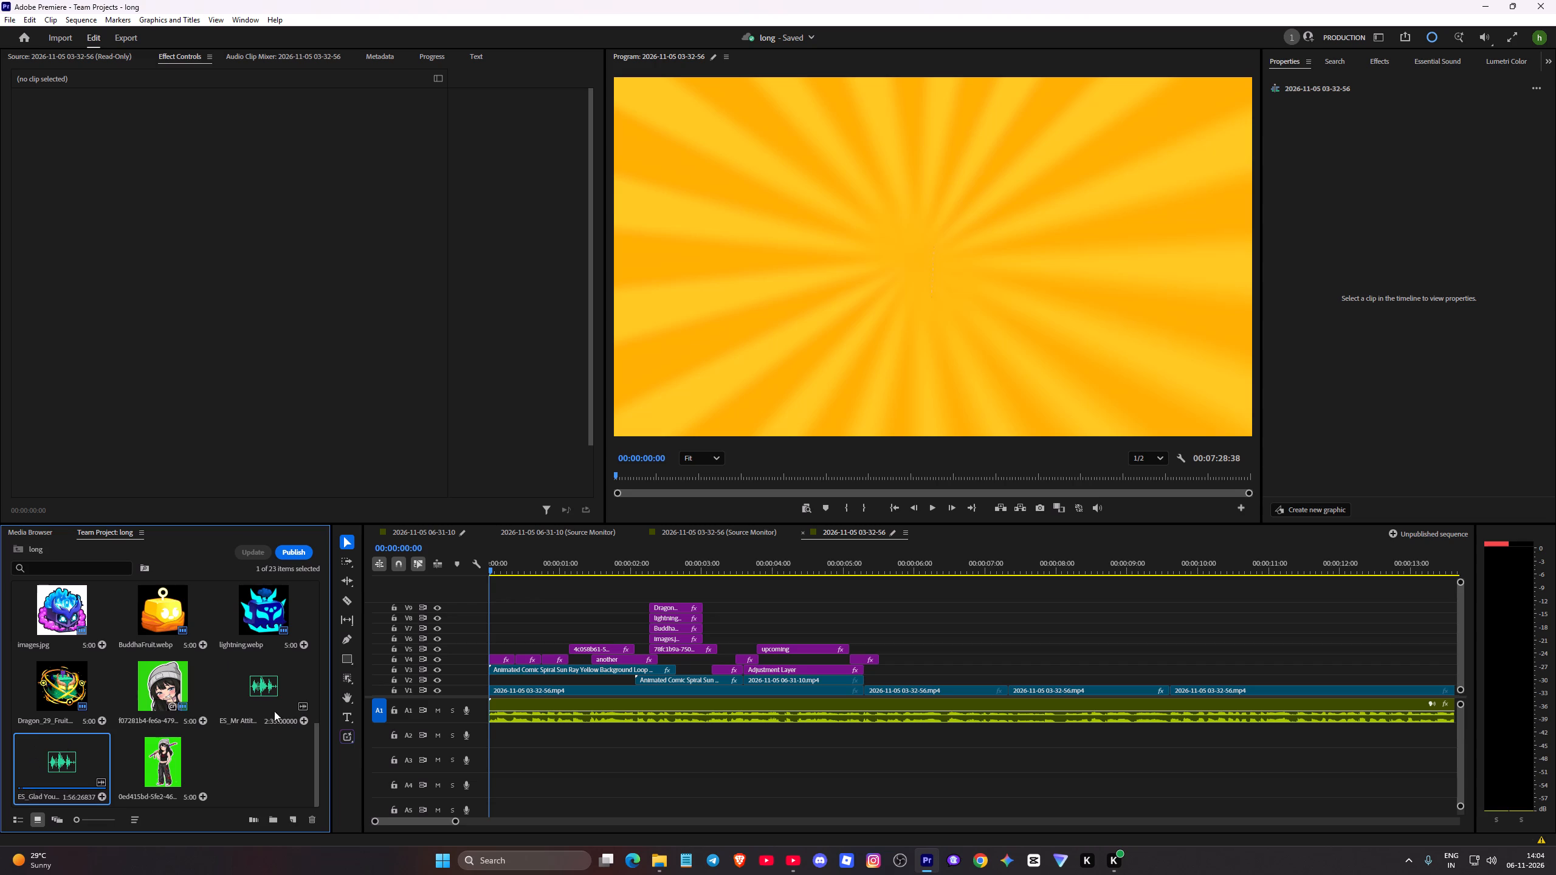
key("space")
Place the ES_Glad You Came By track on audio track A2 at the start of the sequence.
left_click_drag(47, 754, 554, 746)
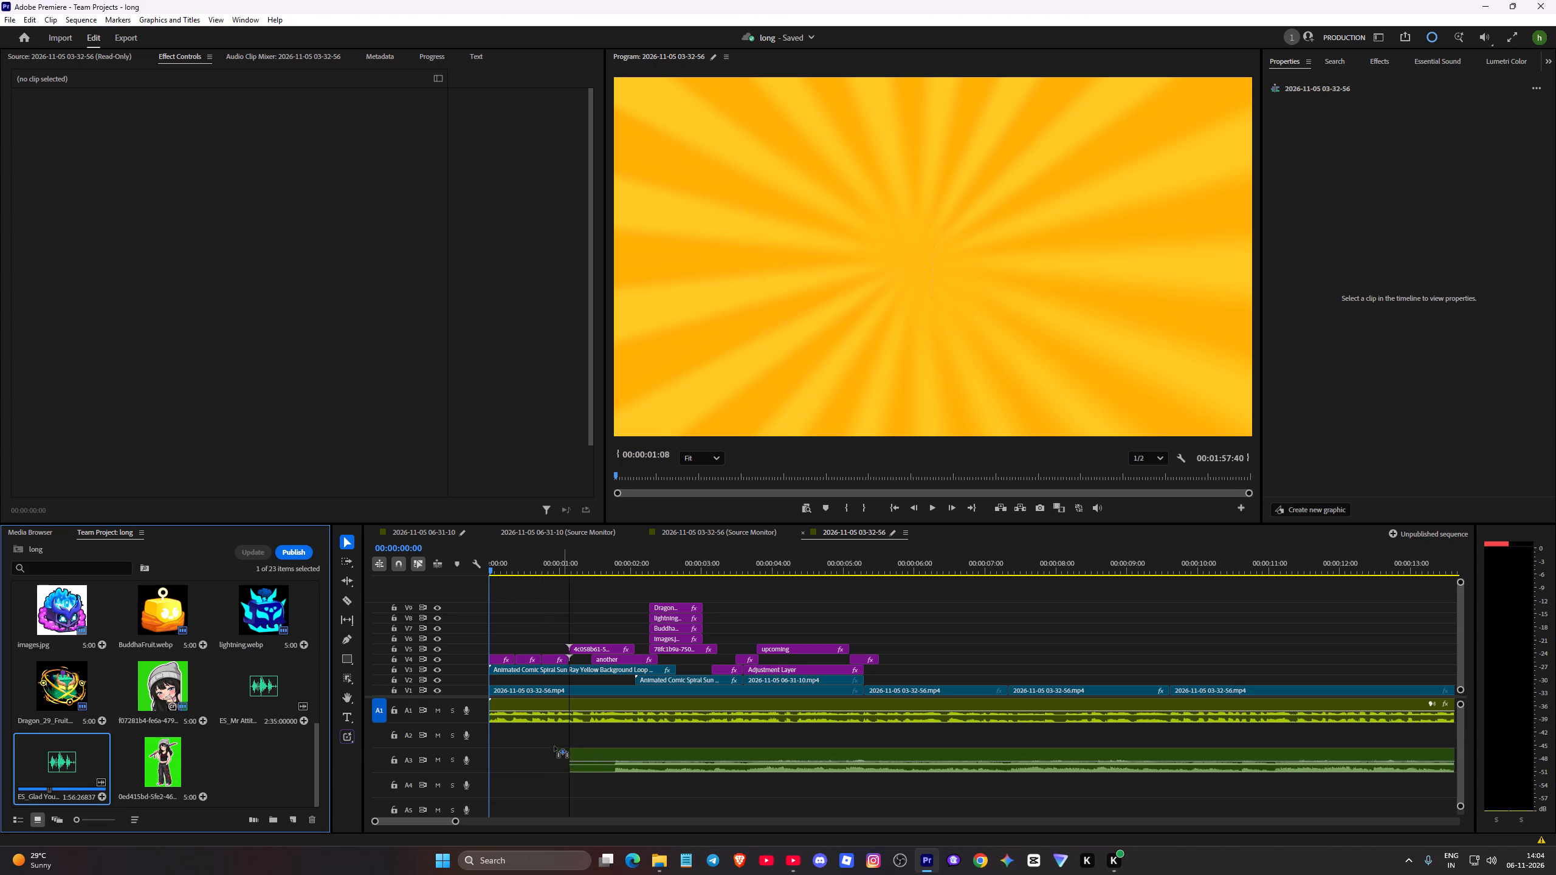
left_click_drag(554, 746, 487, 737)
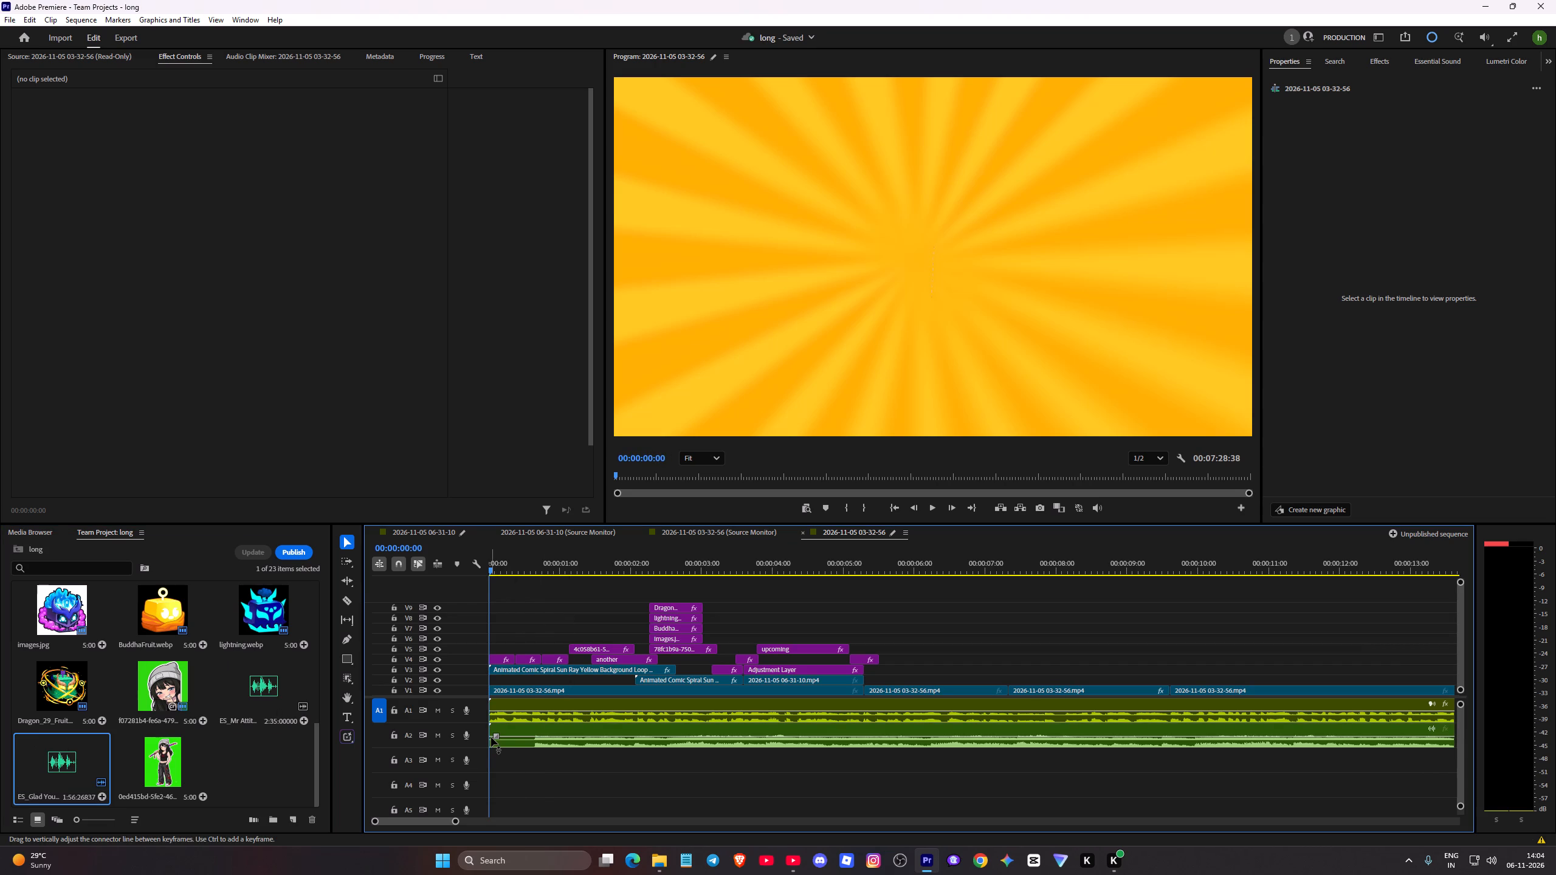
Trim about half a second of quiet intro off the start of the A2 music clip.
left_click(522, 744)
left_click_drag(488, 738, 512, 738)
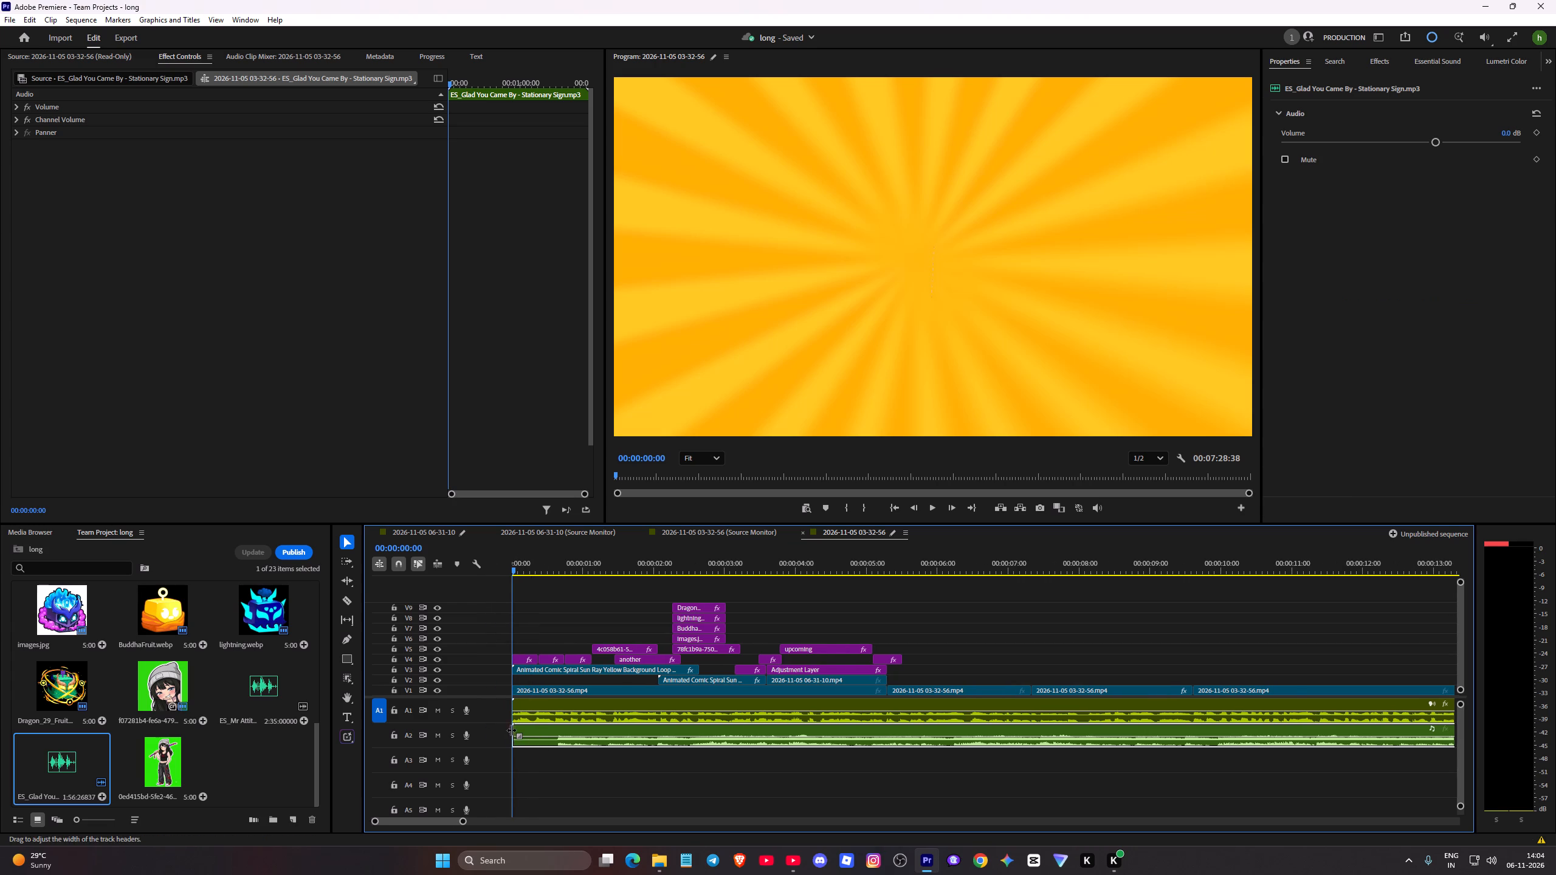
left_click_drag(512, 729, 554, 732)
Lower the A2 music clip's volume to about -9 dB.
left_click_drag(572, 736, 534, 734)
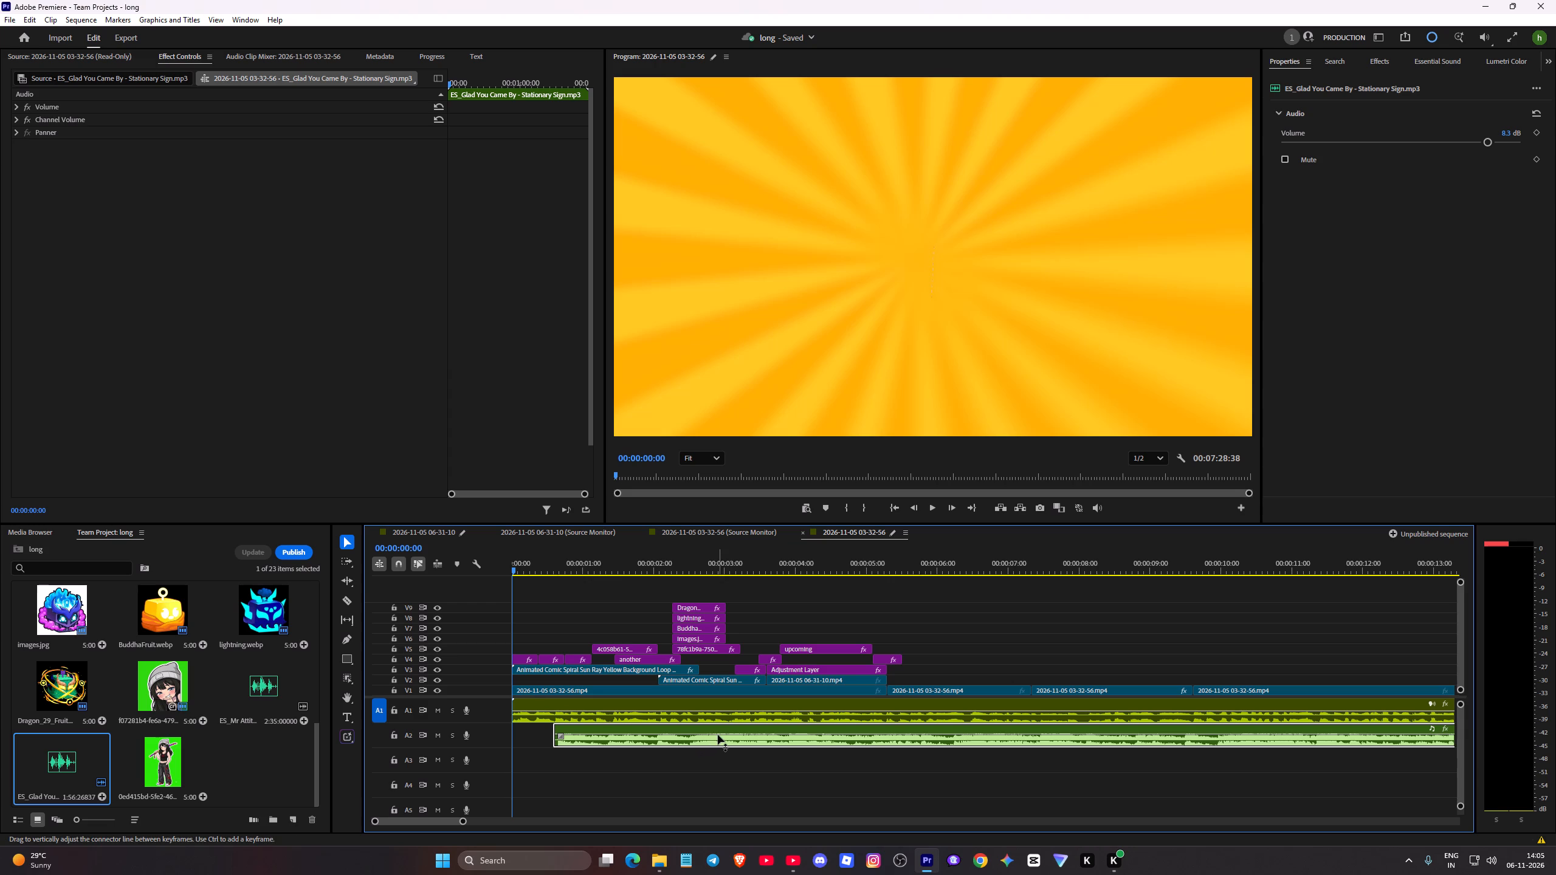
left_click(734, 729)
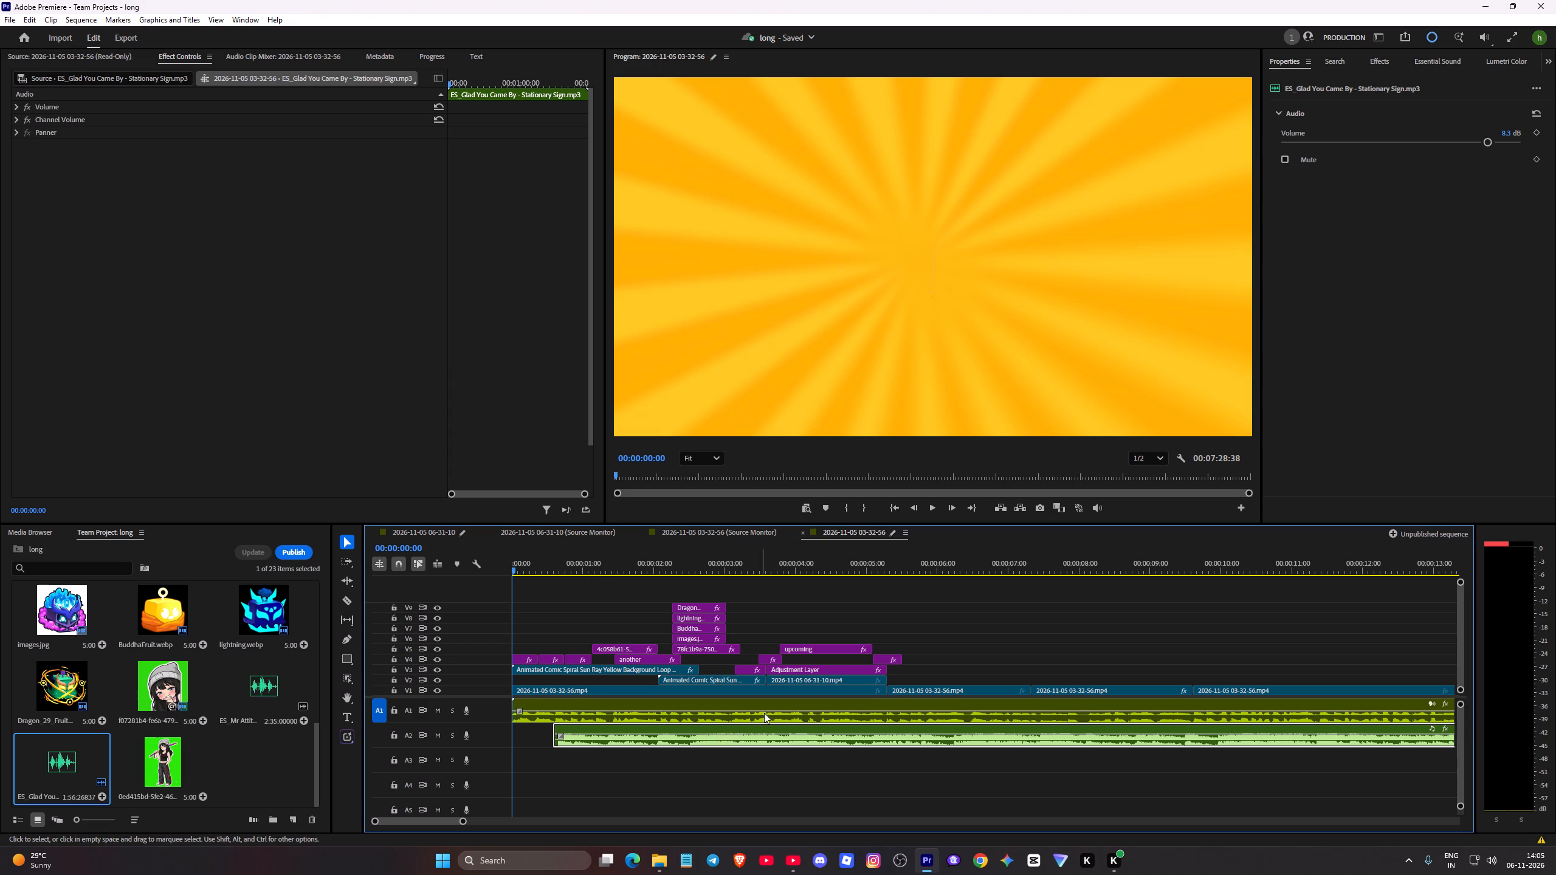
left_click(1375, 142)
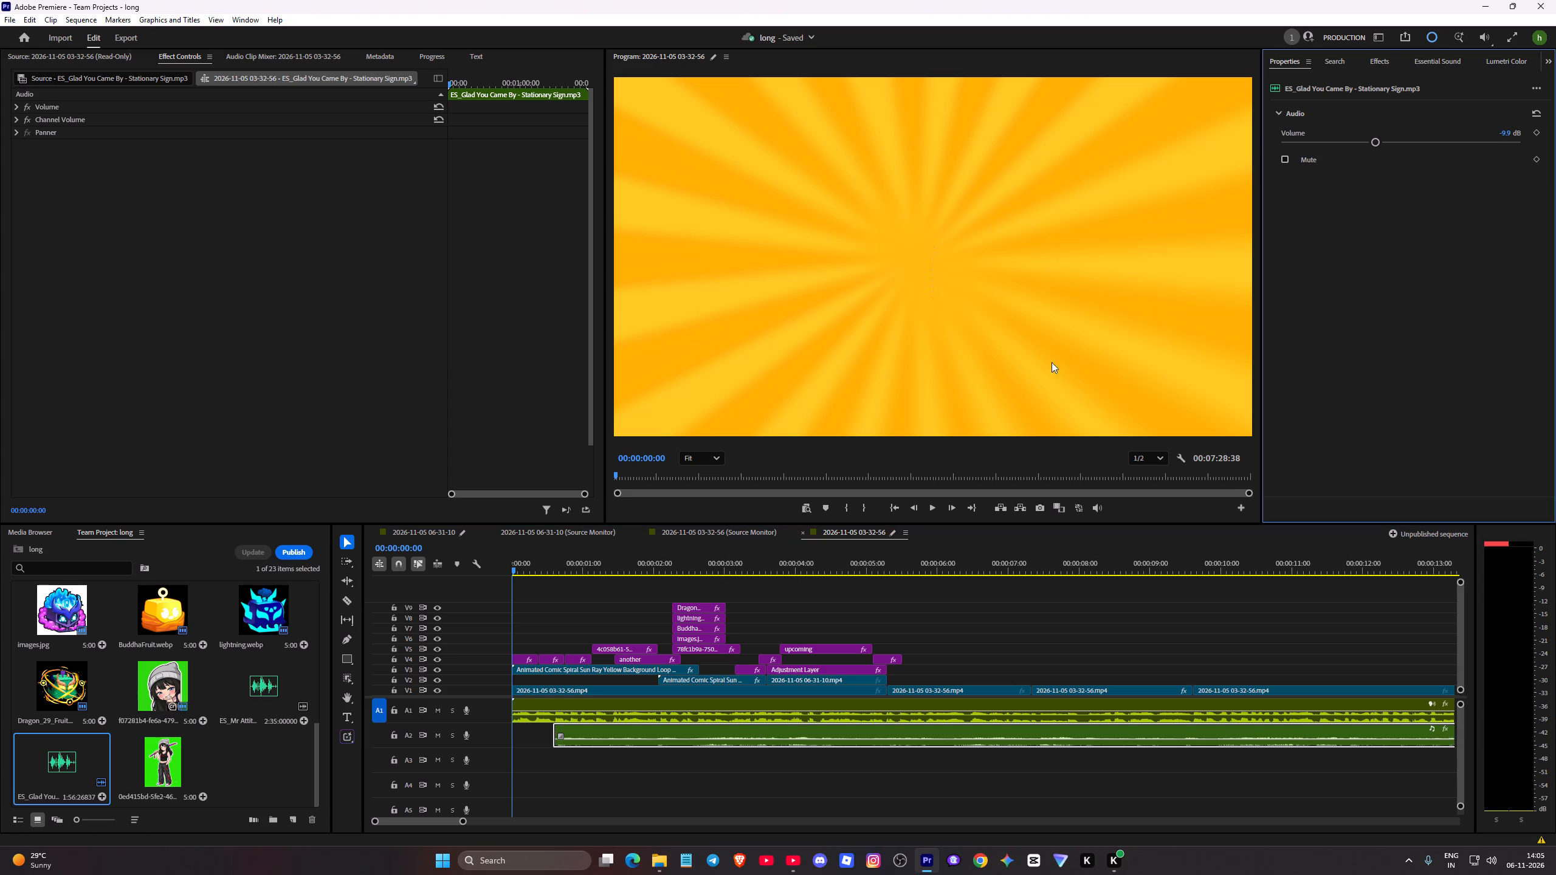
Move the trimmed A2 music clip back to the start of the sequence, closing the gap.
left_click_drag(699, 735, 649, 735)
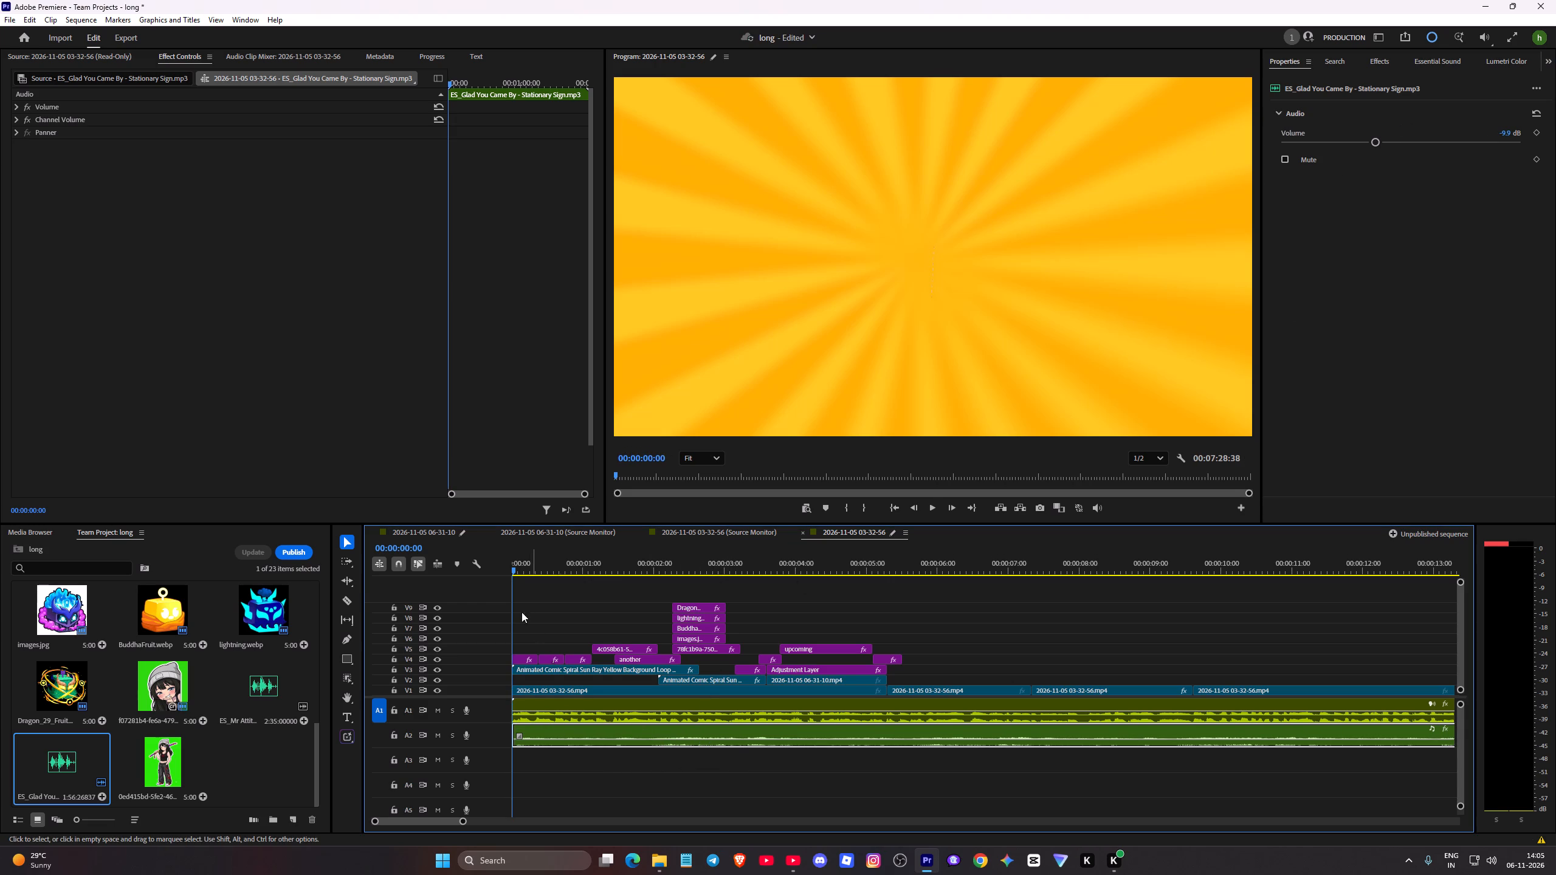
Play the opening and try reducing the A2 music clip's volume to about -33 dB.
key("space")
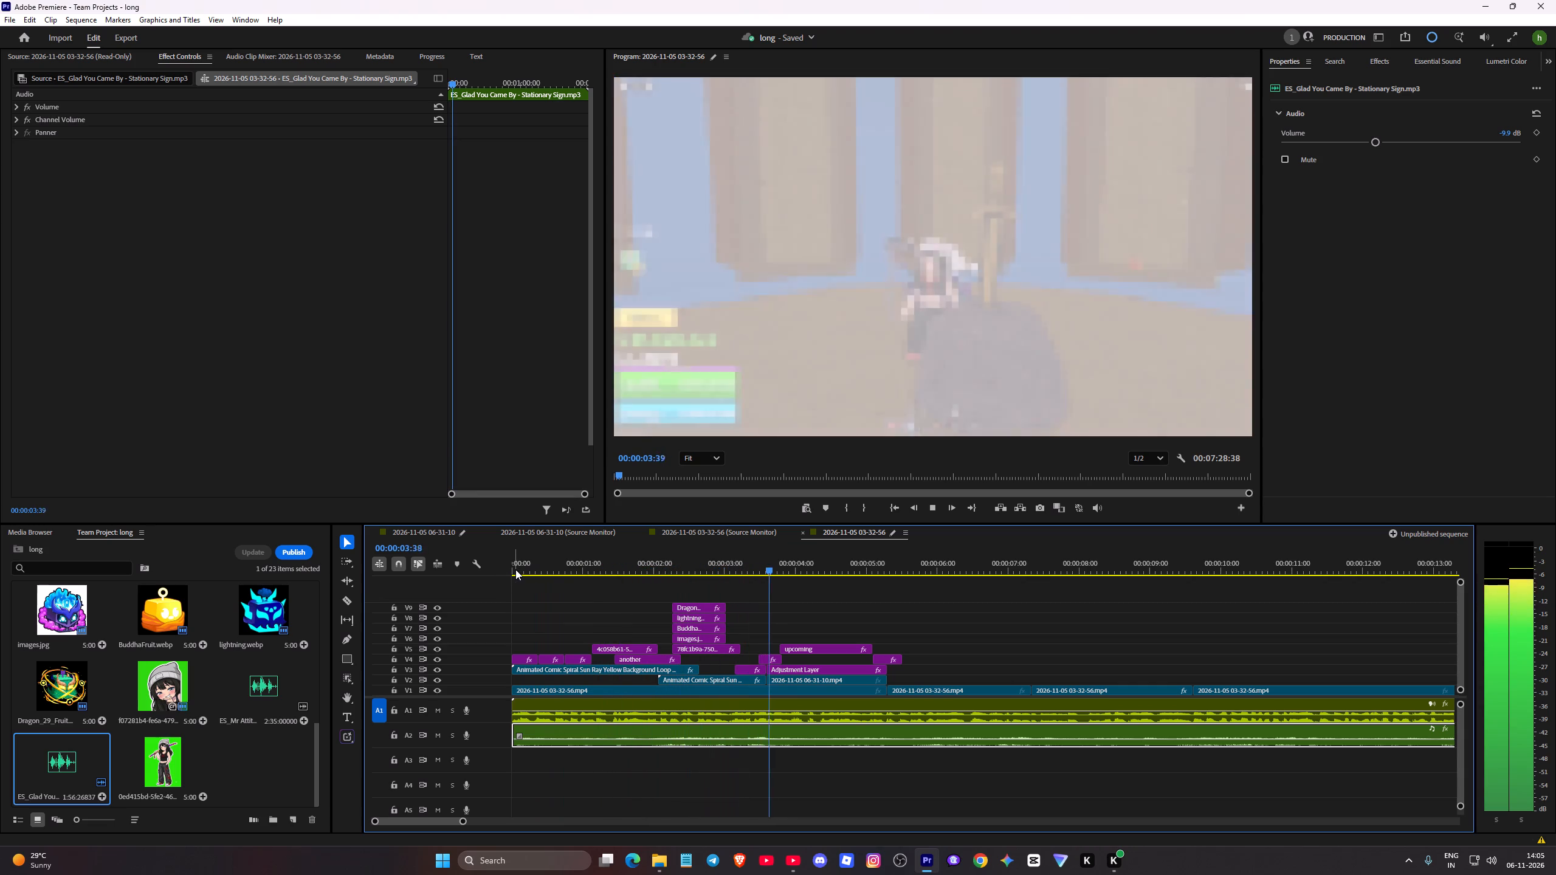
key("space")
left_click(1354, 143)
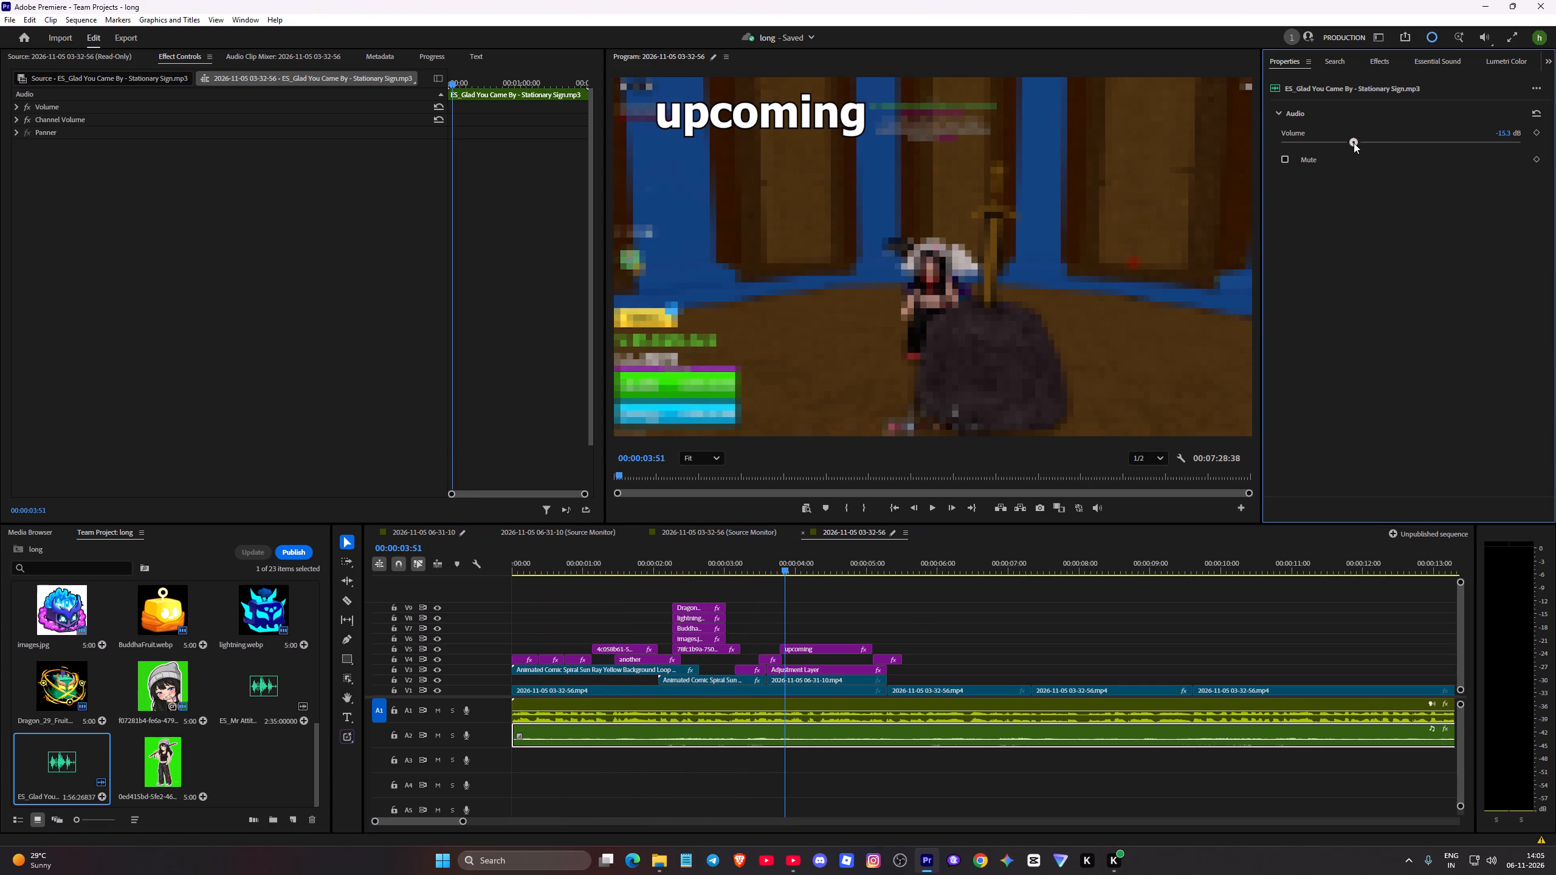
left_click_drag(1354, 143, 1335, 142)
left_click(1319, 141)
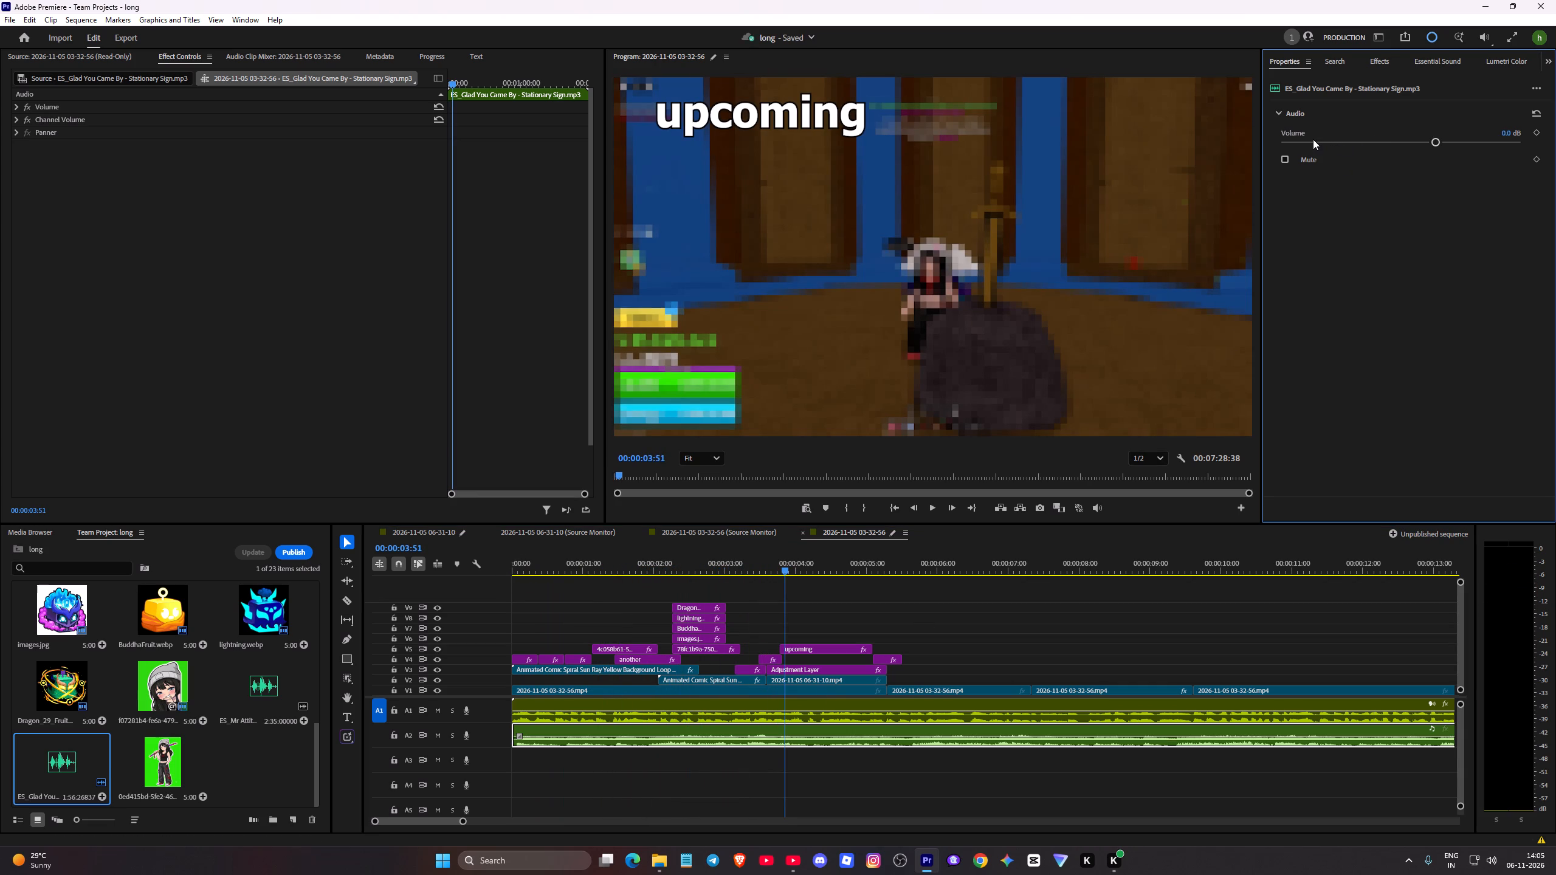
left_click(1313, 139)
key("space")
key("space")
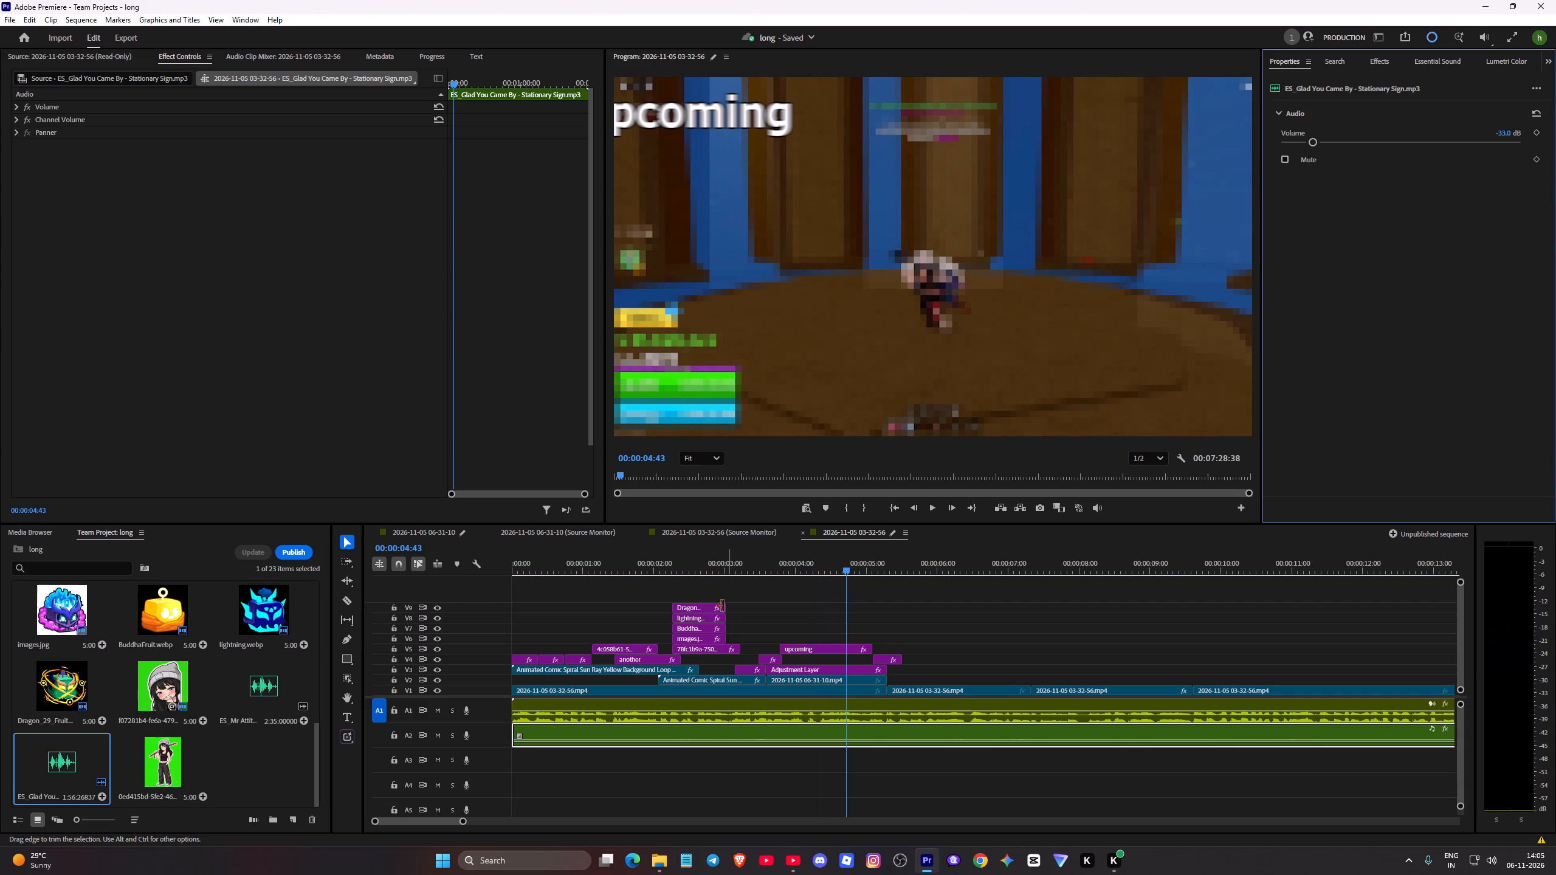
Return the playhead to the sequence start and set the A2 music clip's volume to about -22.5 dB.
left_click(540, 573)
left_click_drag(540, 569, 509, 569)
left_click(1333, 144)
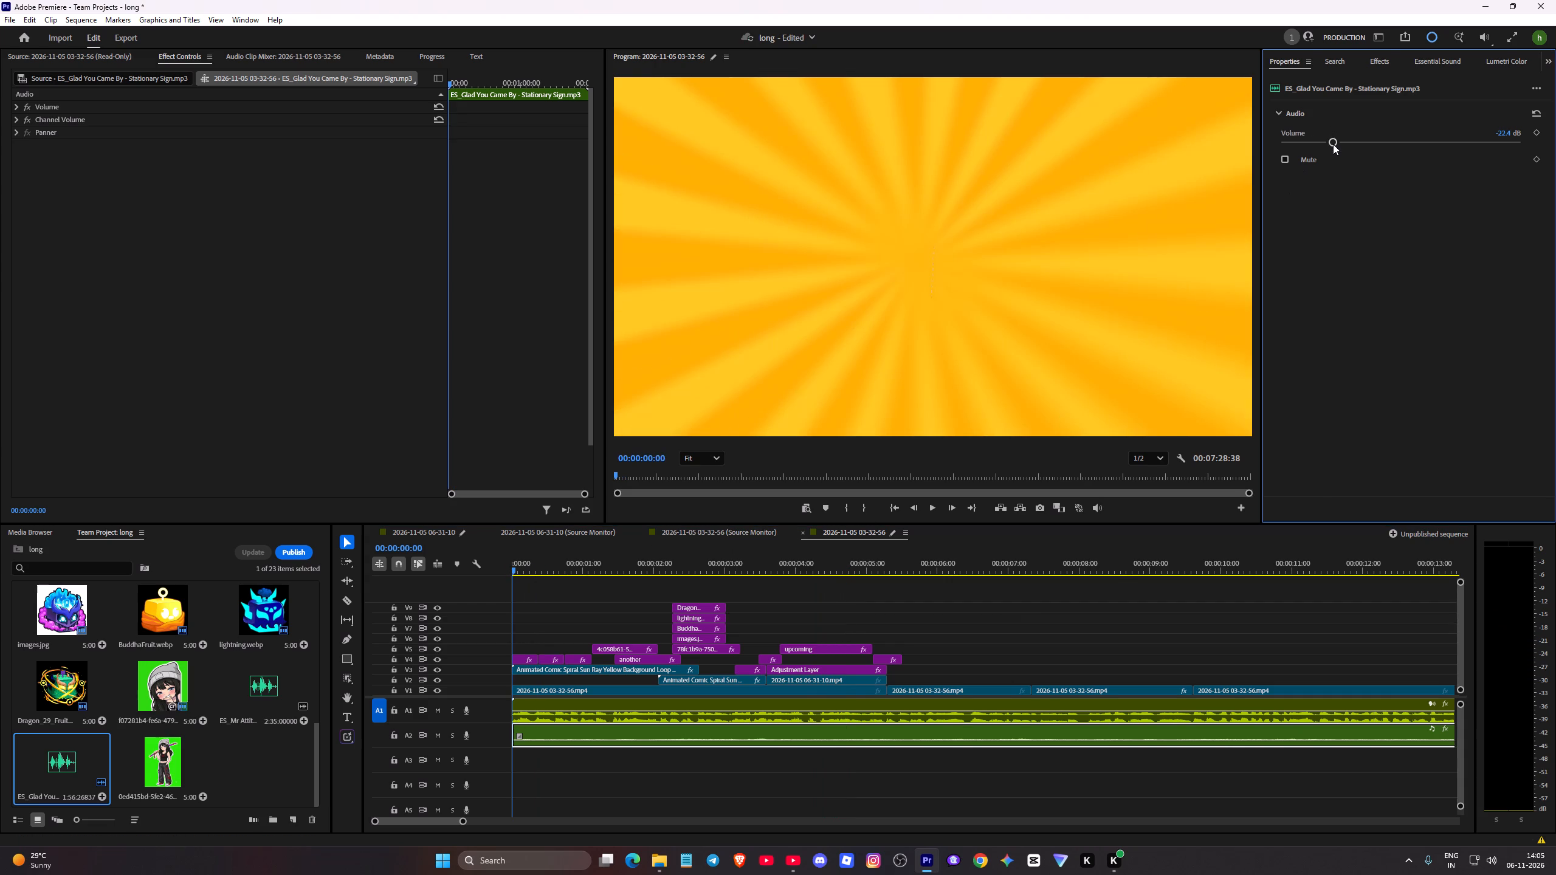
Play the opening seconds of the sequence to check the music level against the gameplay audio.
key("space")
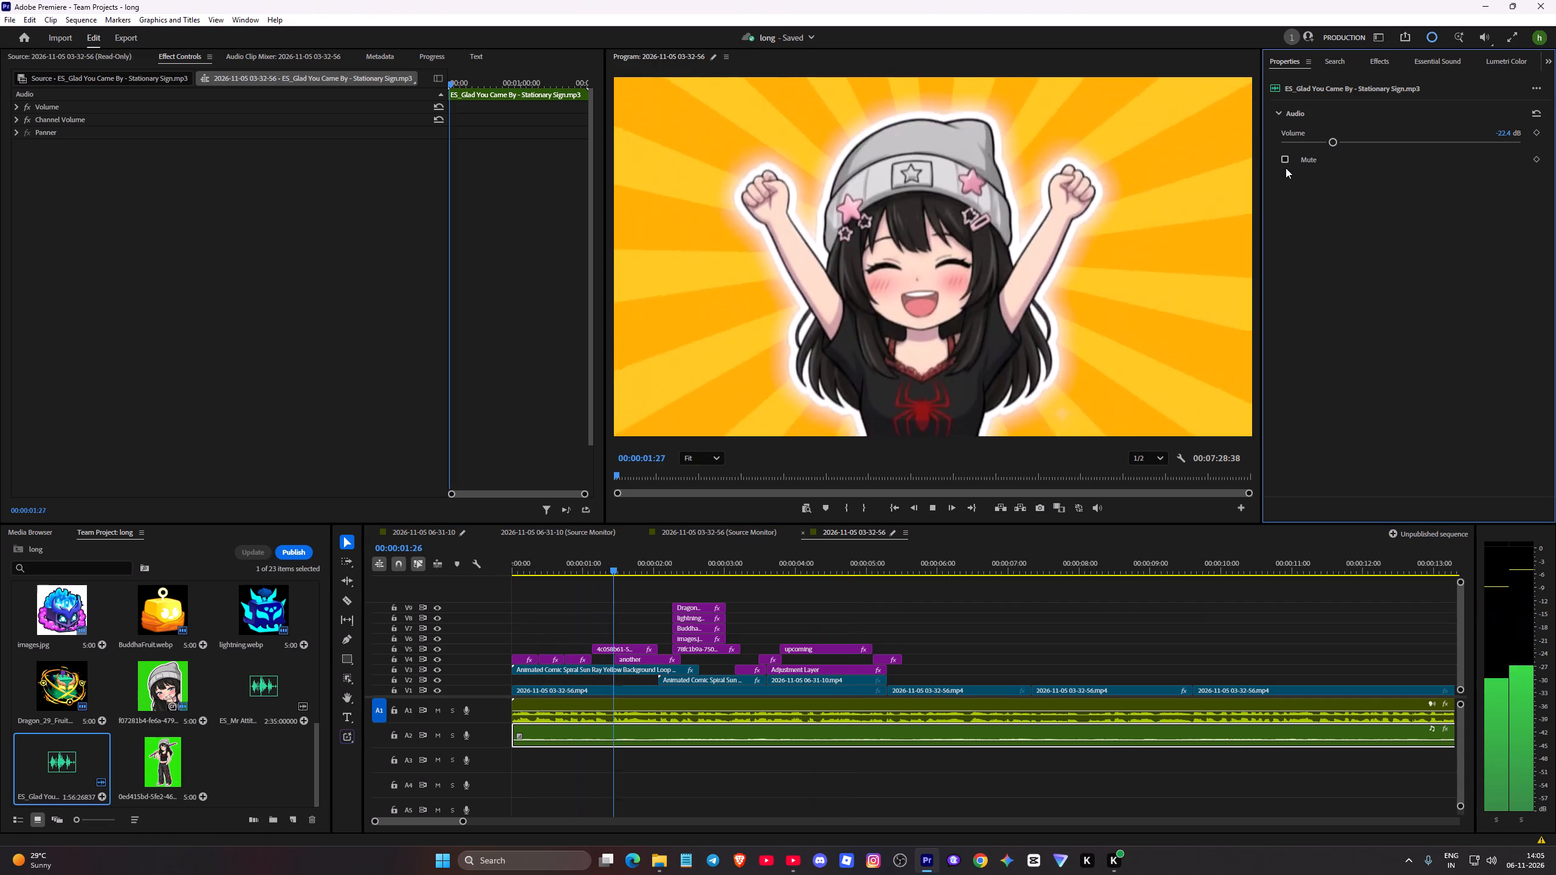
key("space")
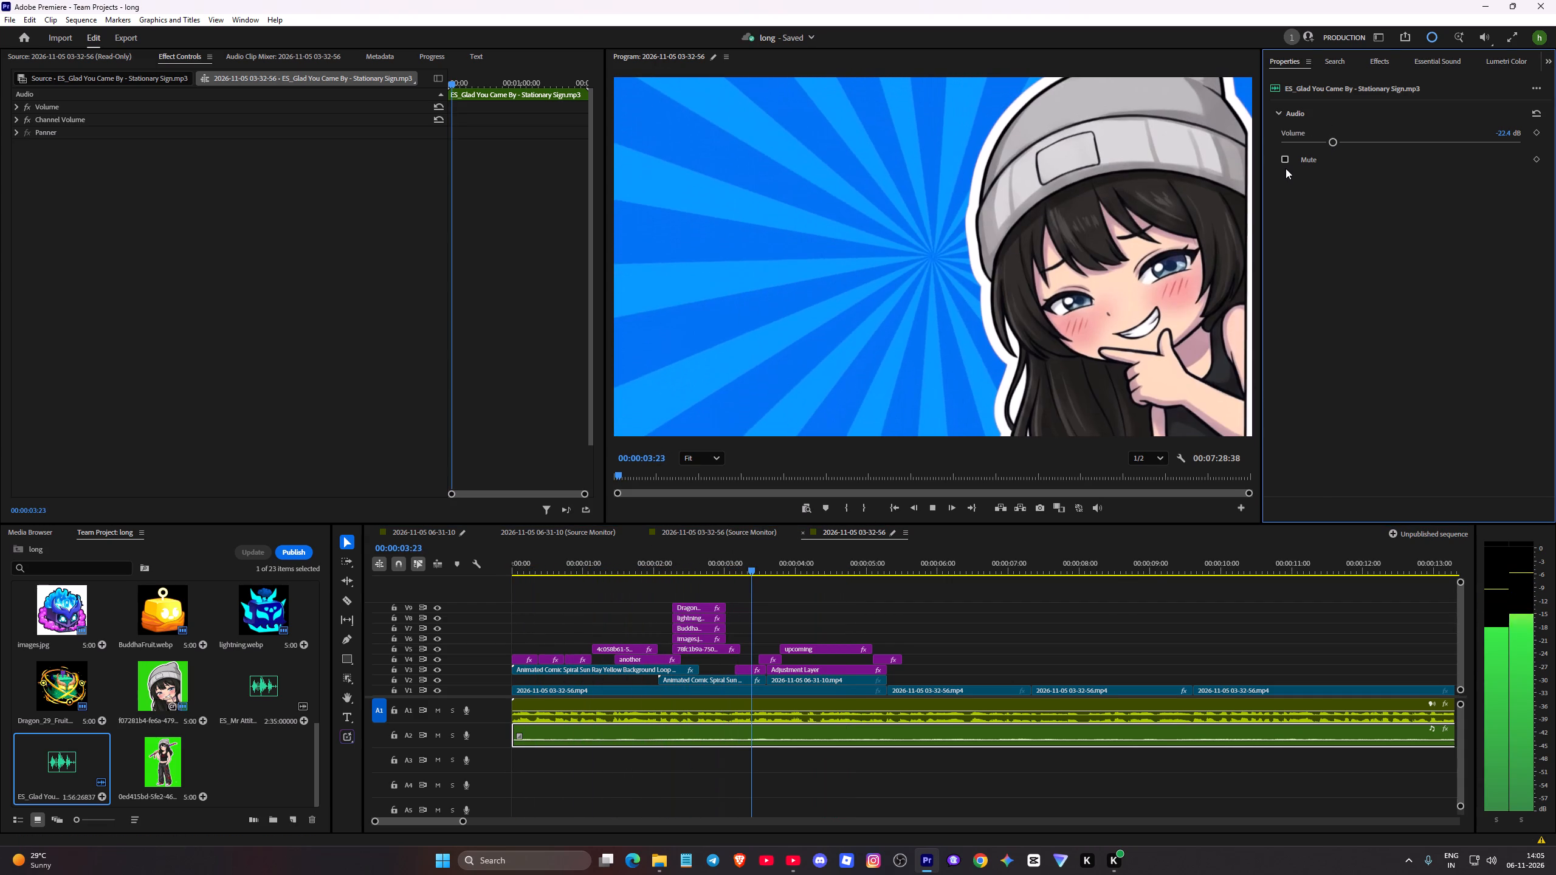
key("space")
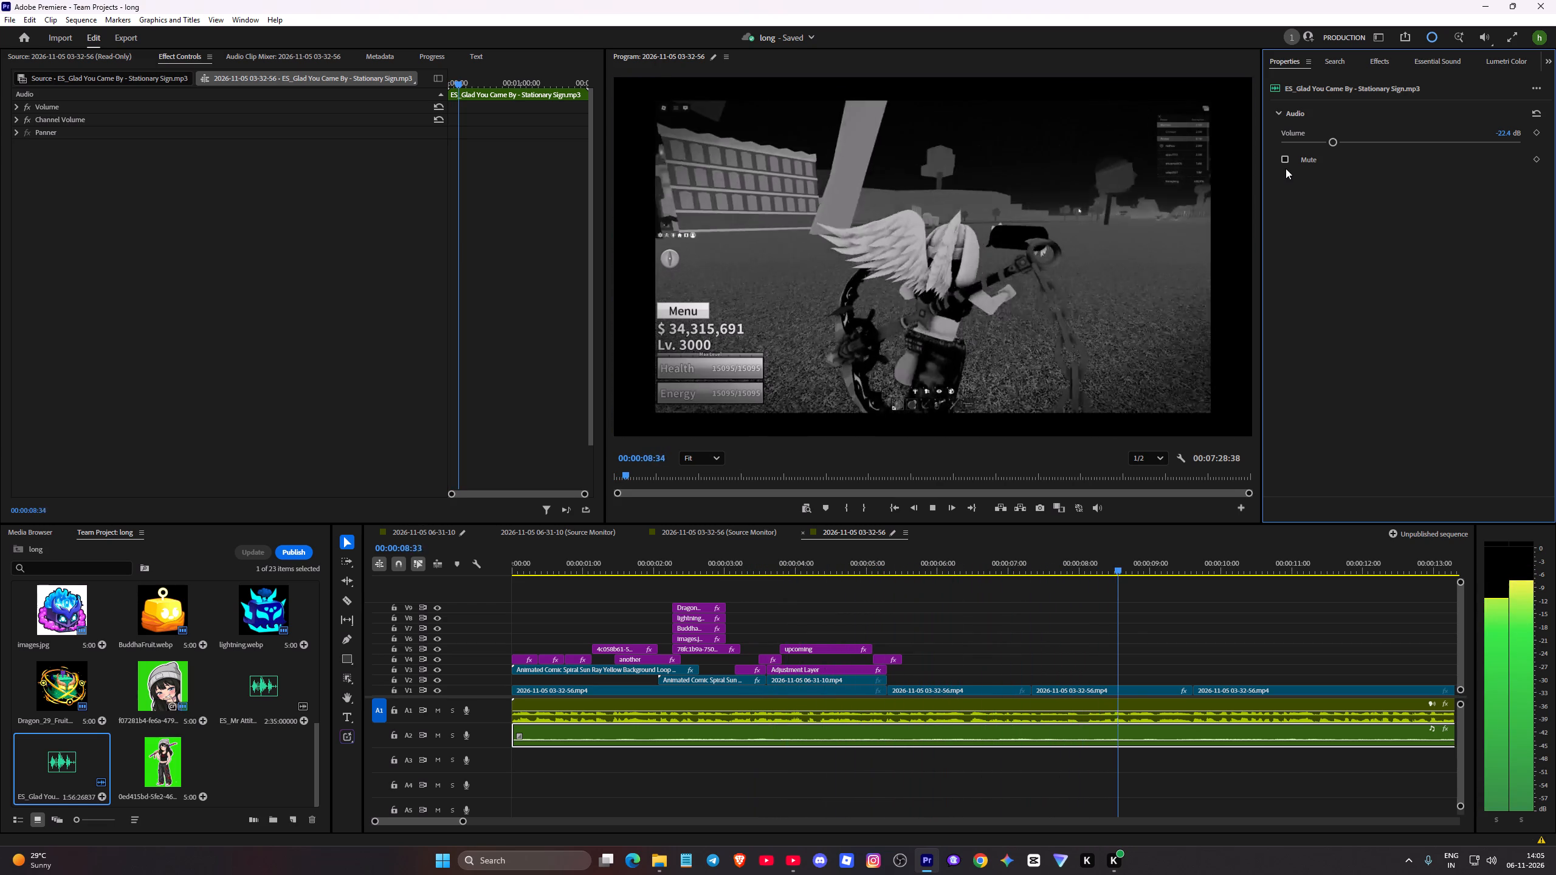
key("space")
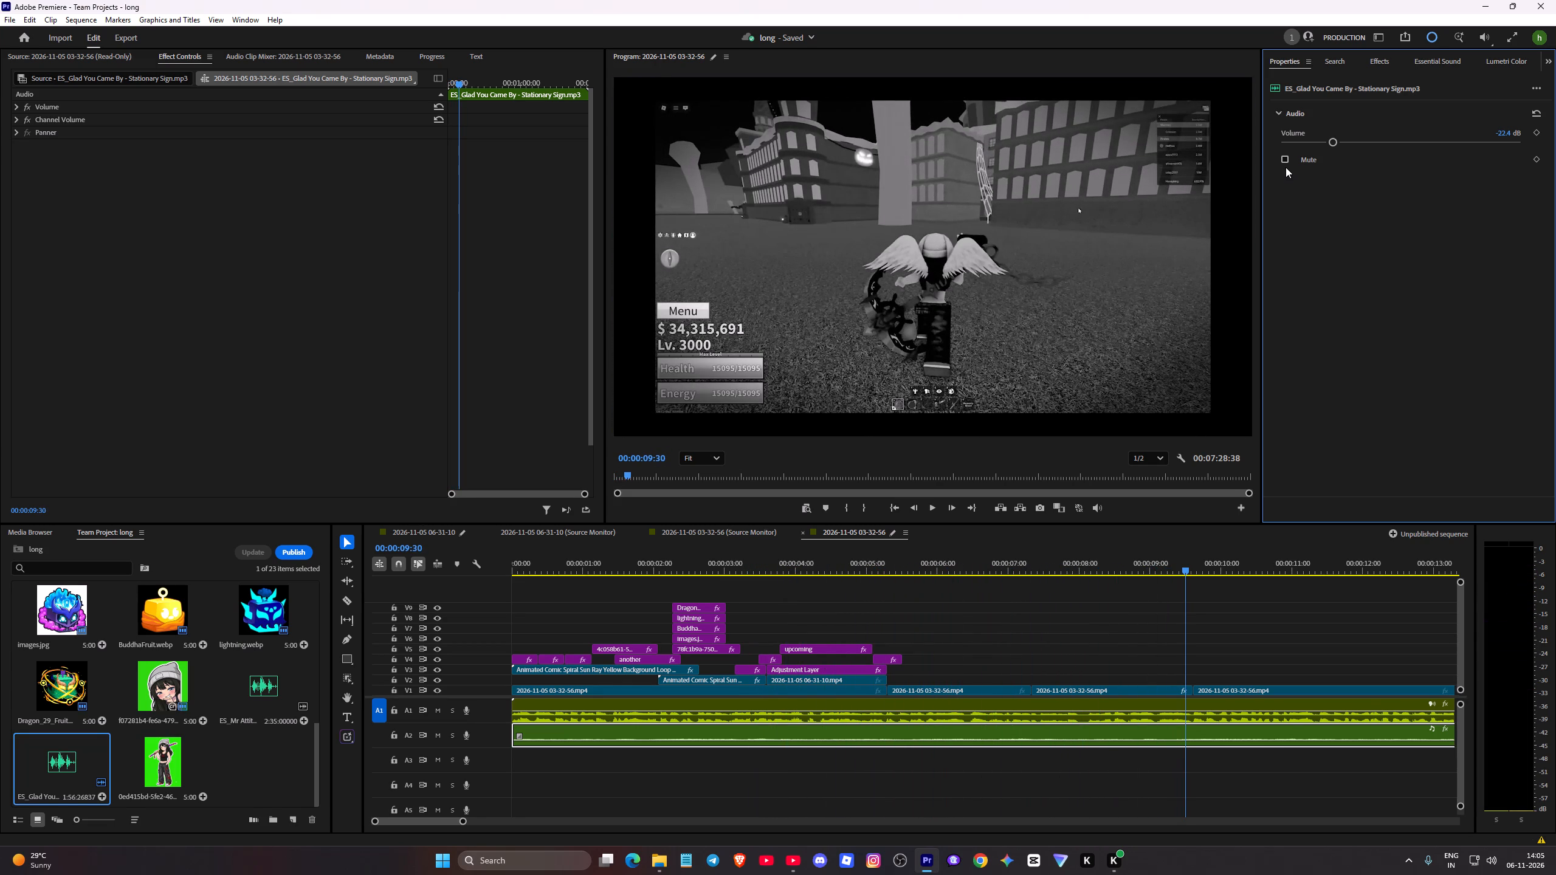
Cut the A2 music at the V1 edit near 7.3 seconds and at 00:00:09:30, and delete everything after the first cut.
key("v")
key("c")
left_click(1030, 735)
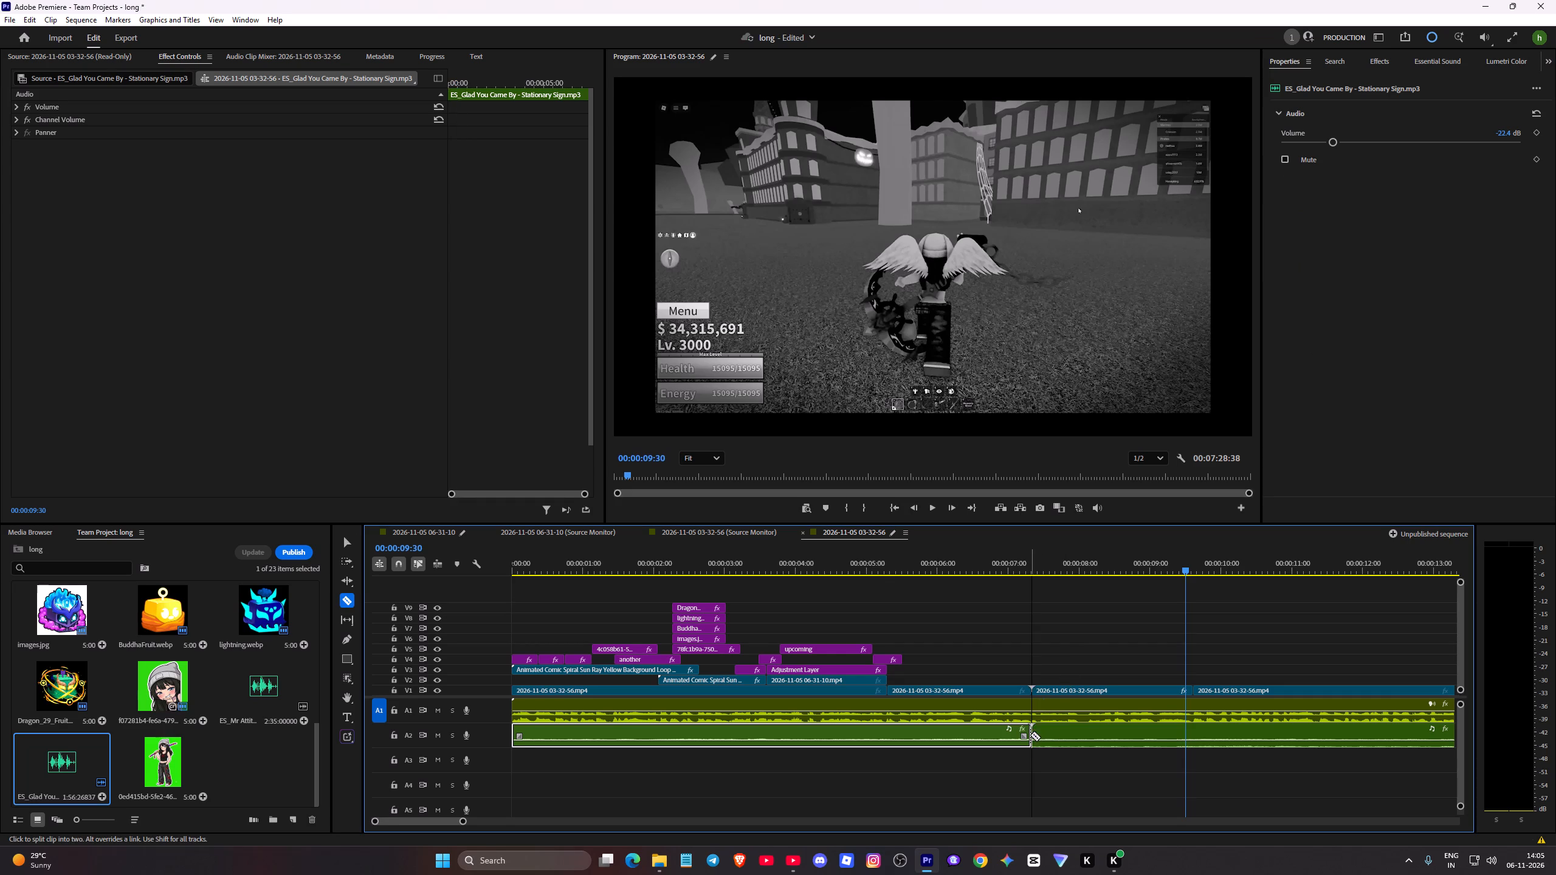
left_click(1191, 741)
key("v")
left_click(1164, 741)
key("Delete")
left_click(1225, 735)
key("Delete")
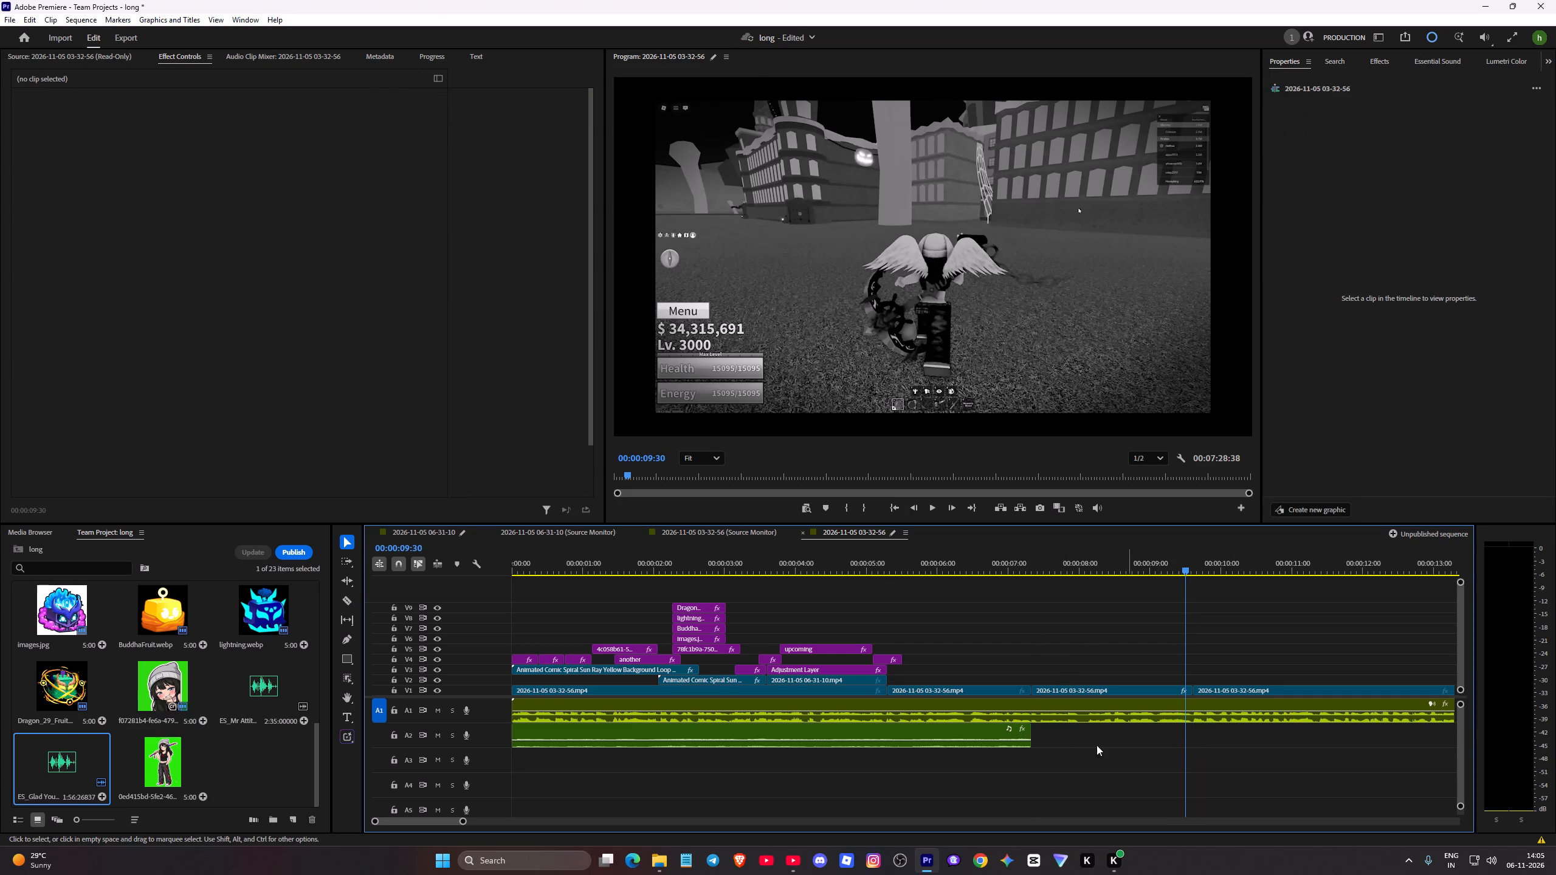
Add the ES_Mr Attitude music track to A2, starting at 00:00:09:30.
left_click(250, 647)
left_click_drag(266, 713, 1170, 747)
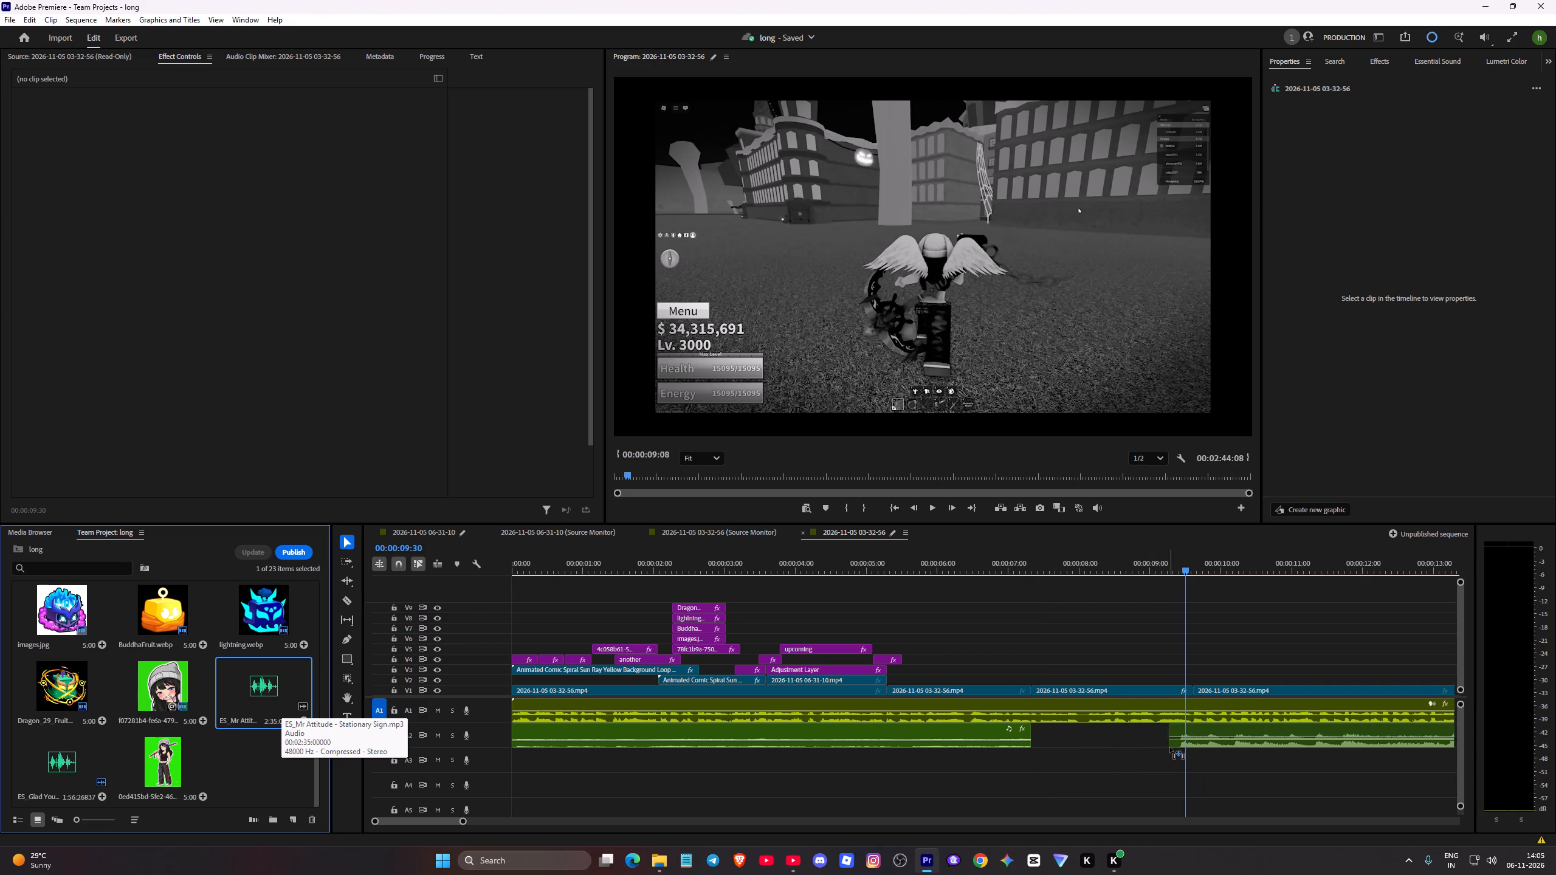
left_click_drag(1170, 747, 1189, 737)
Lower the ES_Mr Attitude clip's volume, trying about -18.1 dB and settling on about -28.8 dB, with playback to judge each level.
left_click(1221, 729)
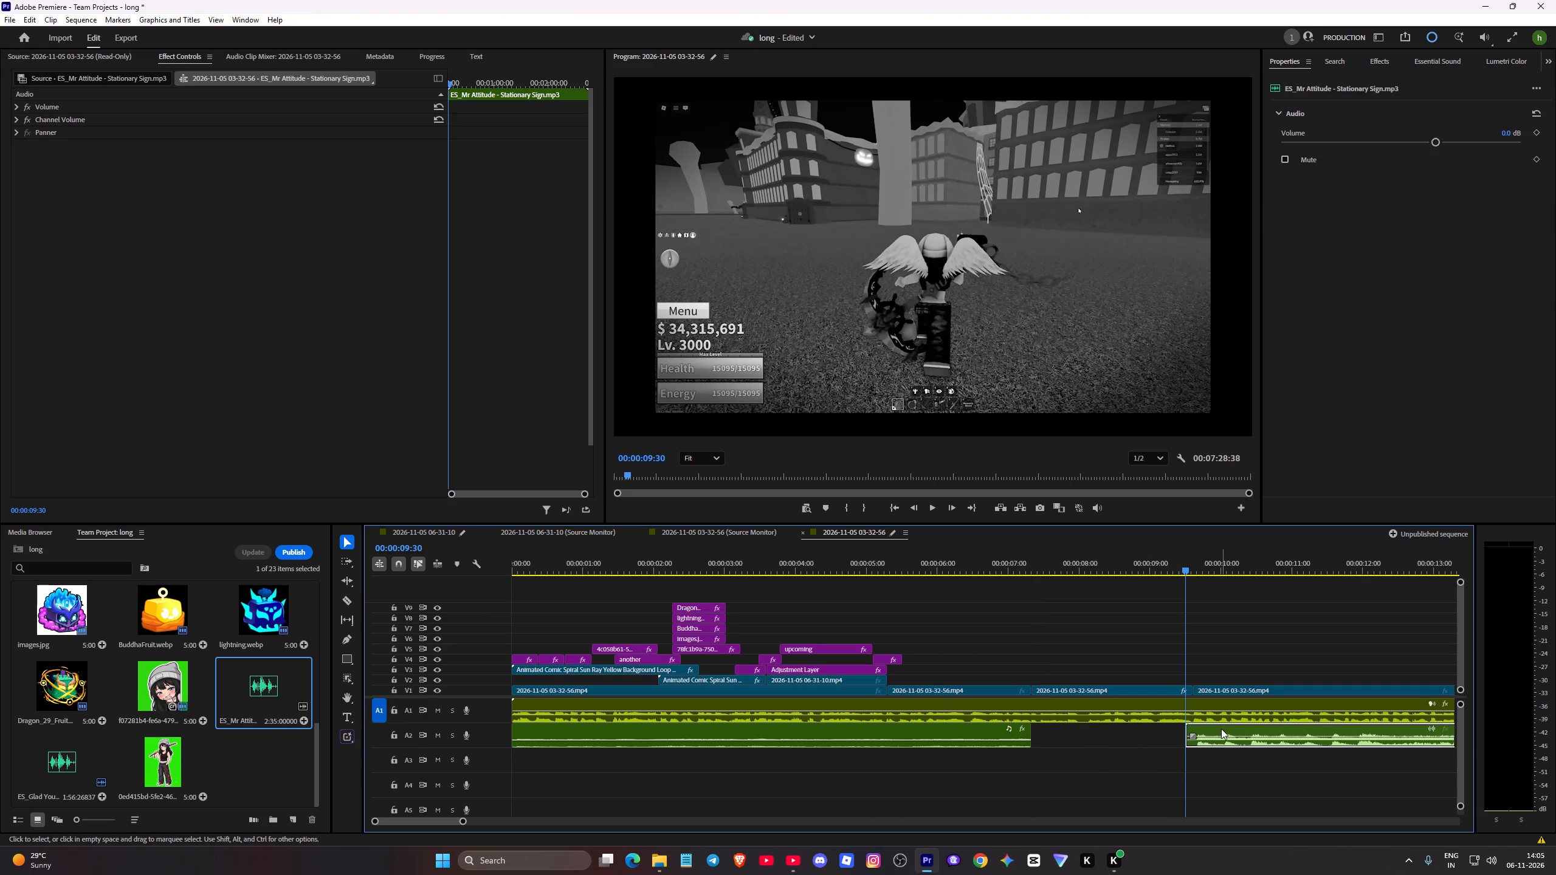
left_click(1355, 140)
left_click(1344, 142)
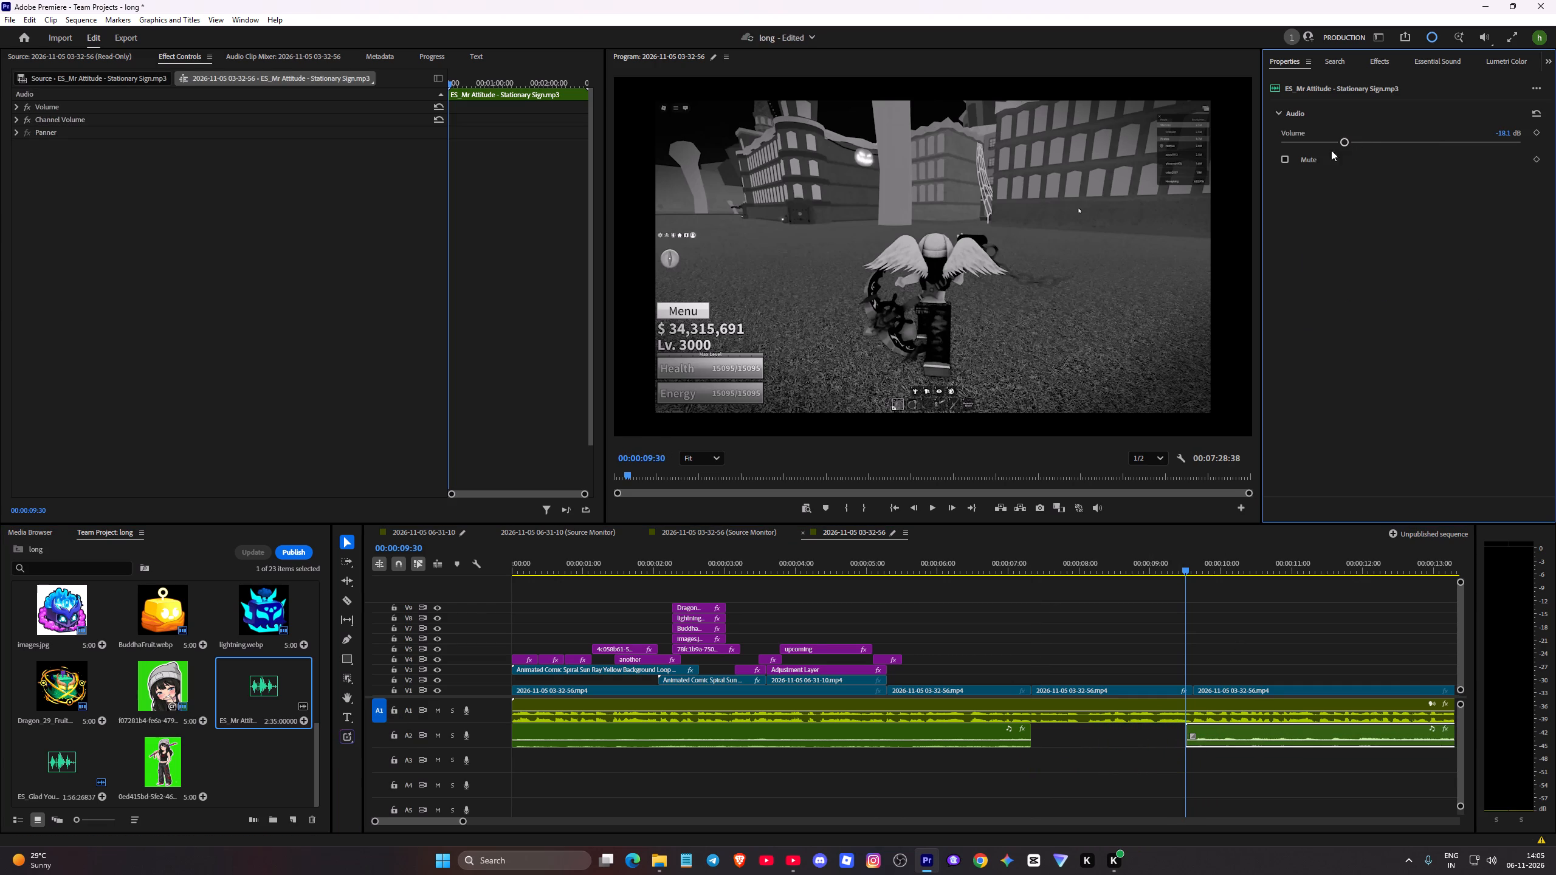
key("space")
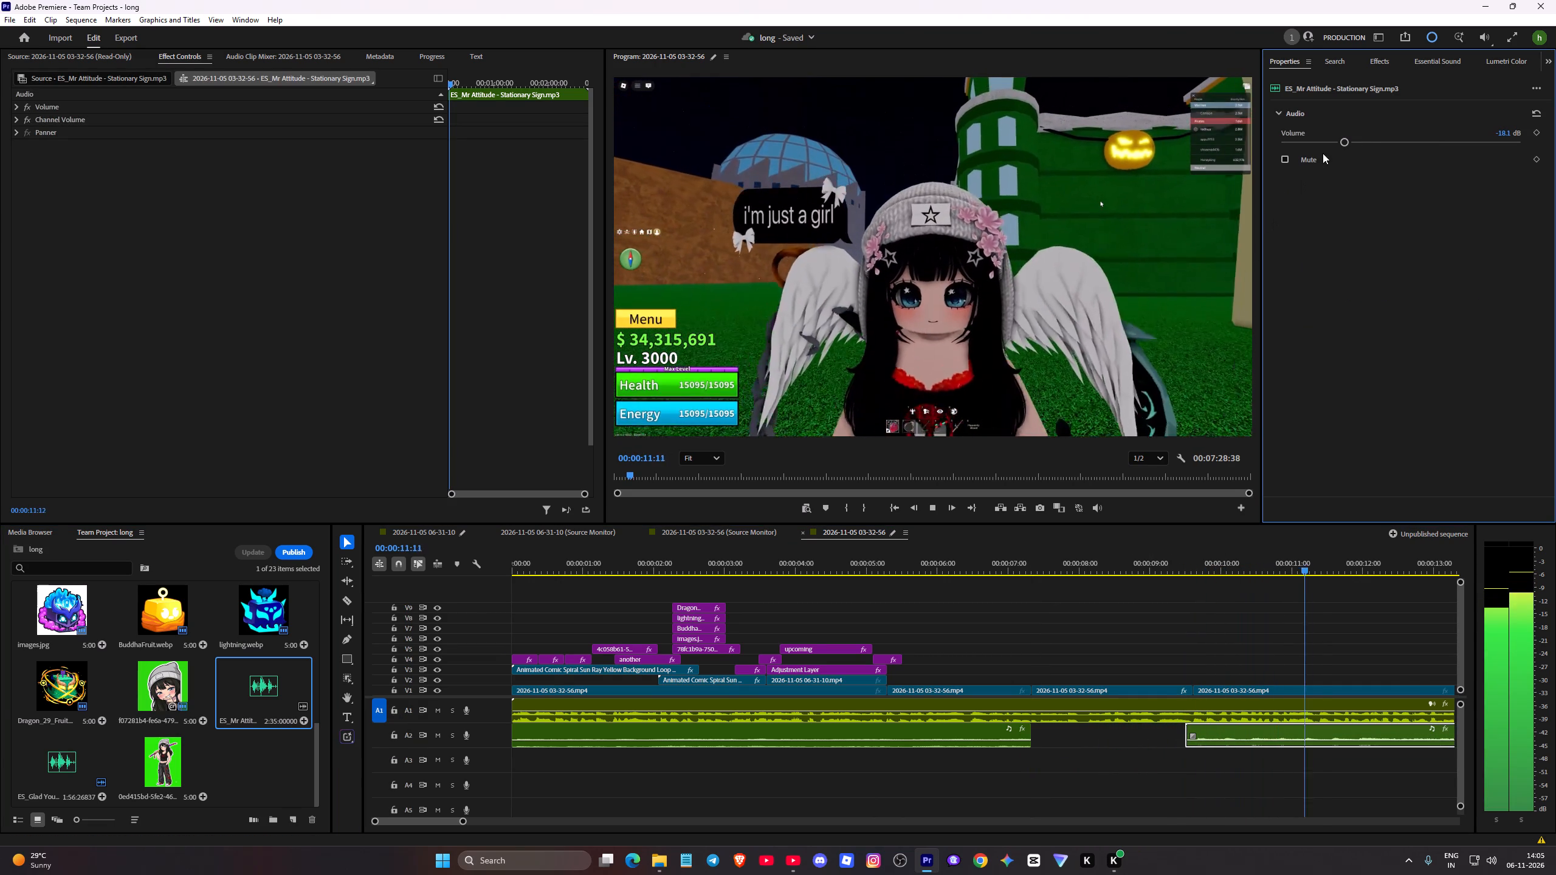
key("space")
left_click(1320, 140)
key("space")
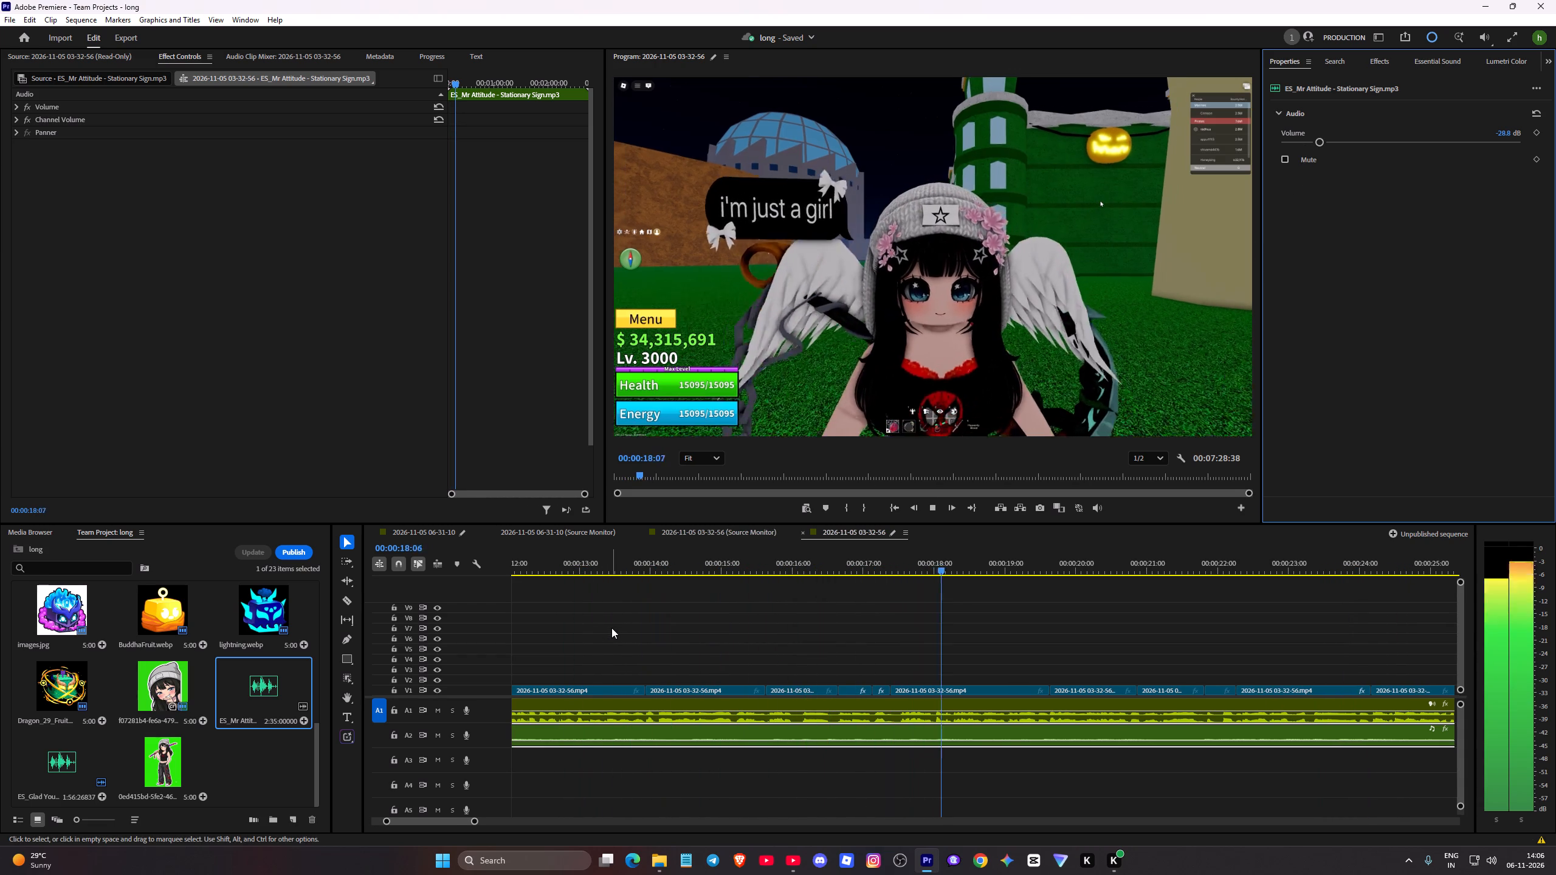
key("space")
Return to the sequence start, play the opening second to check the music mix, and put the playhead back at the start.
left_click(630, 574)
left_click_drag(628, 570, 559, 569)
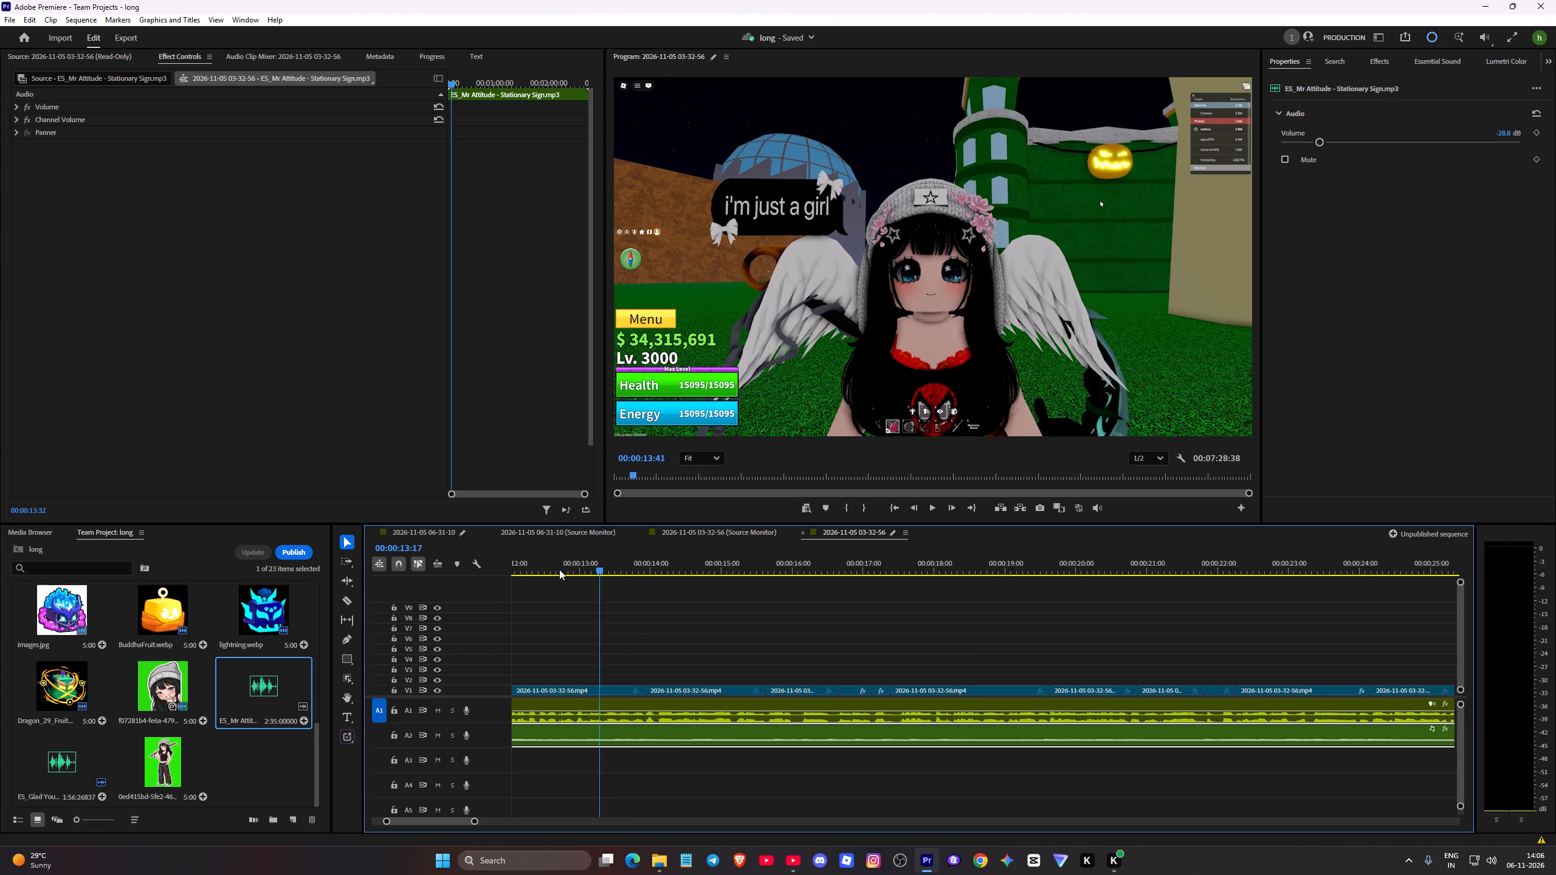
left_click_drag(559, 569, 0, 544)
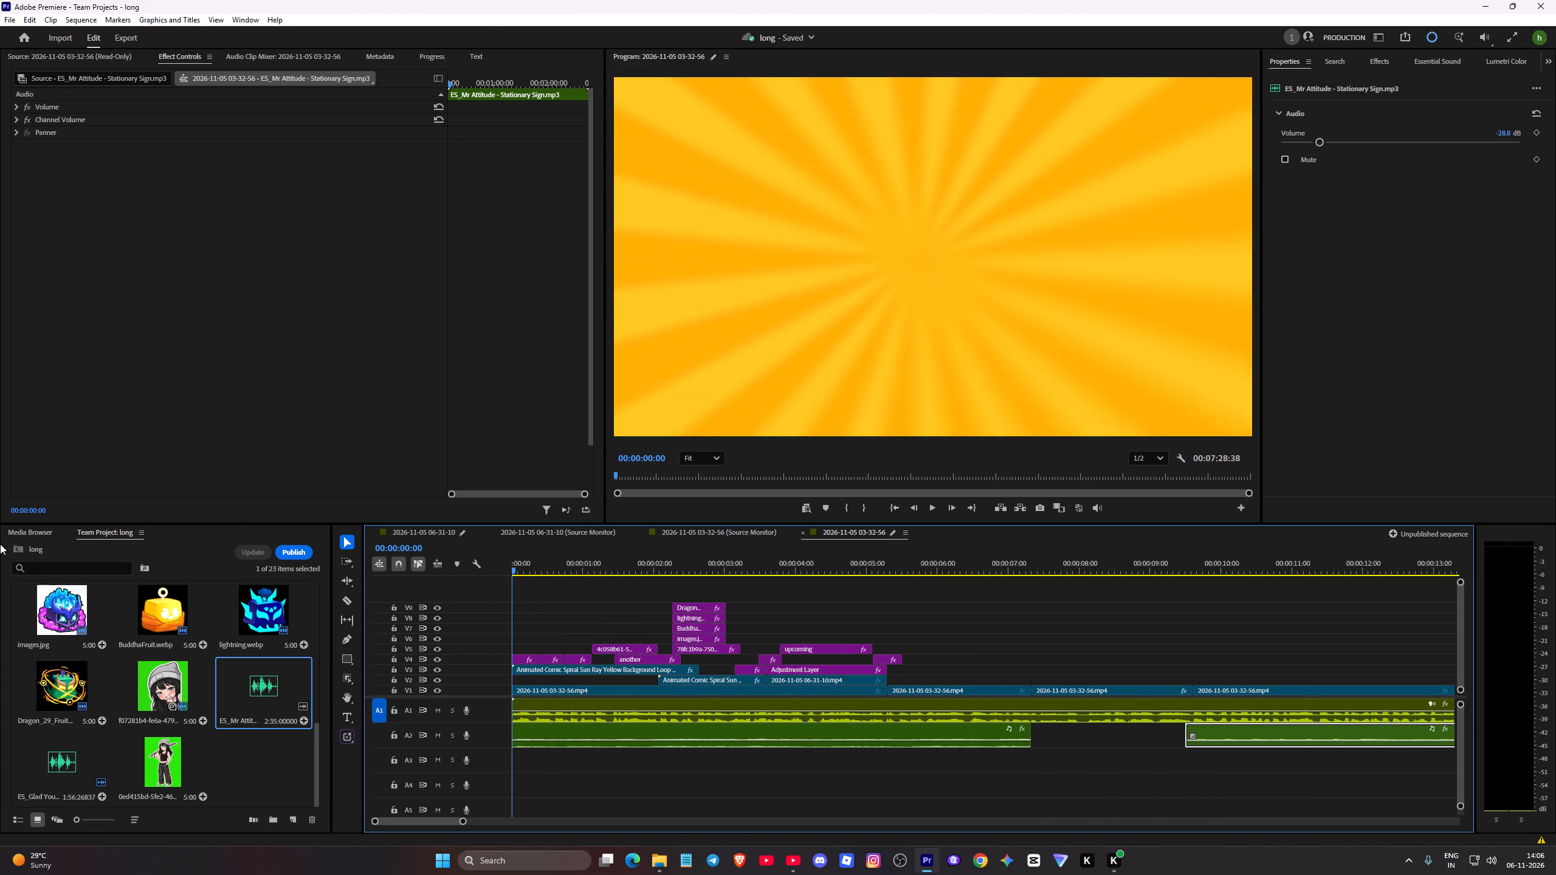
key("space")
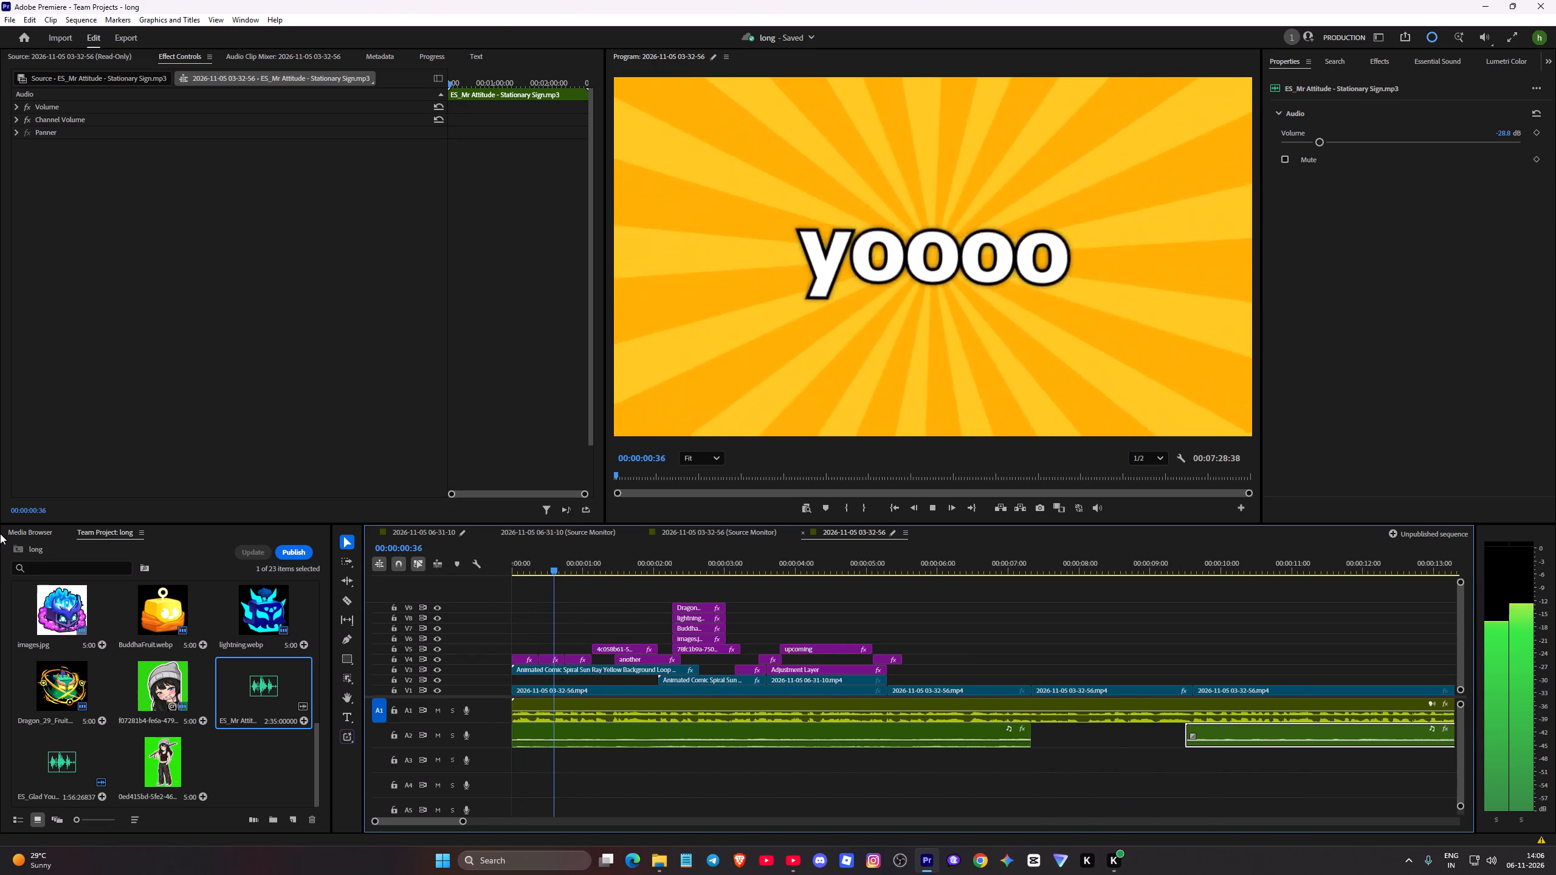
key("space")
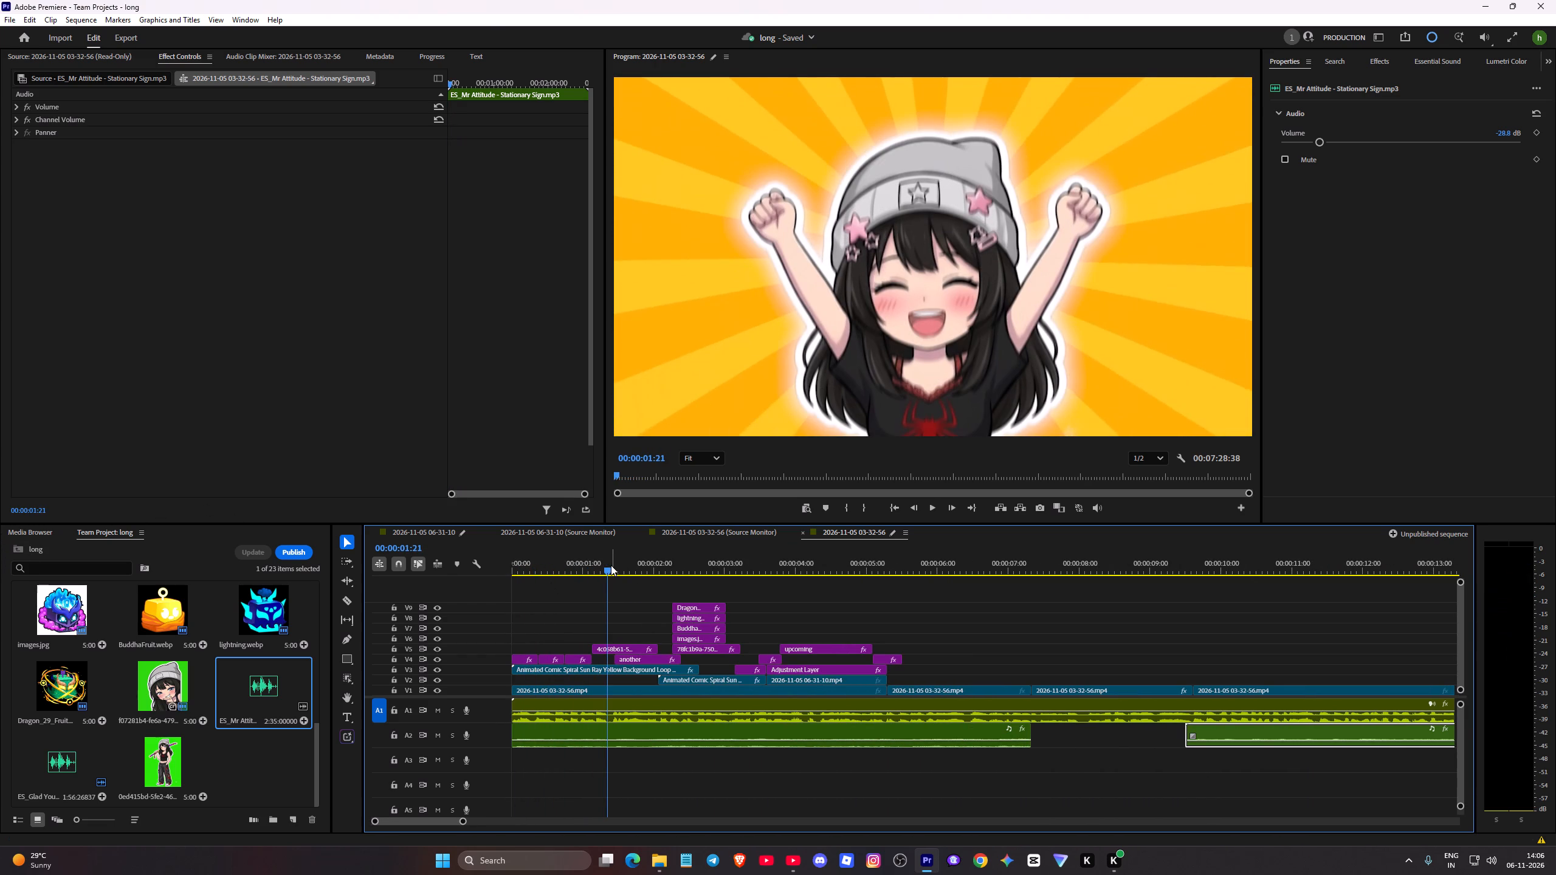
left_click_drag(608, 568, 460, 572)
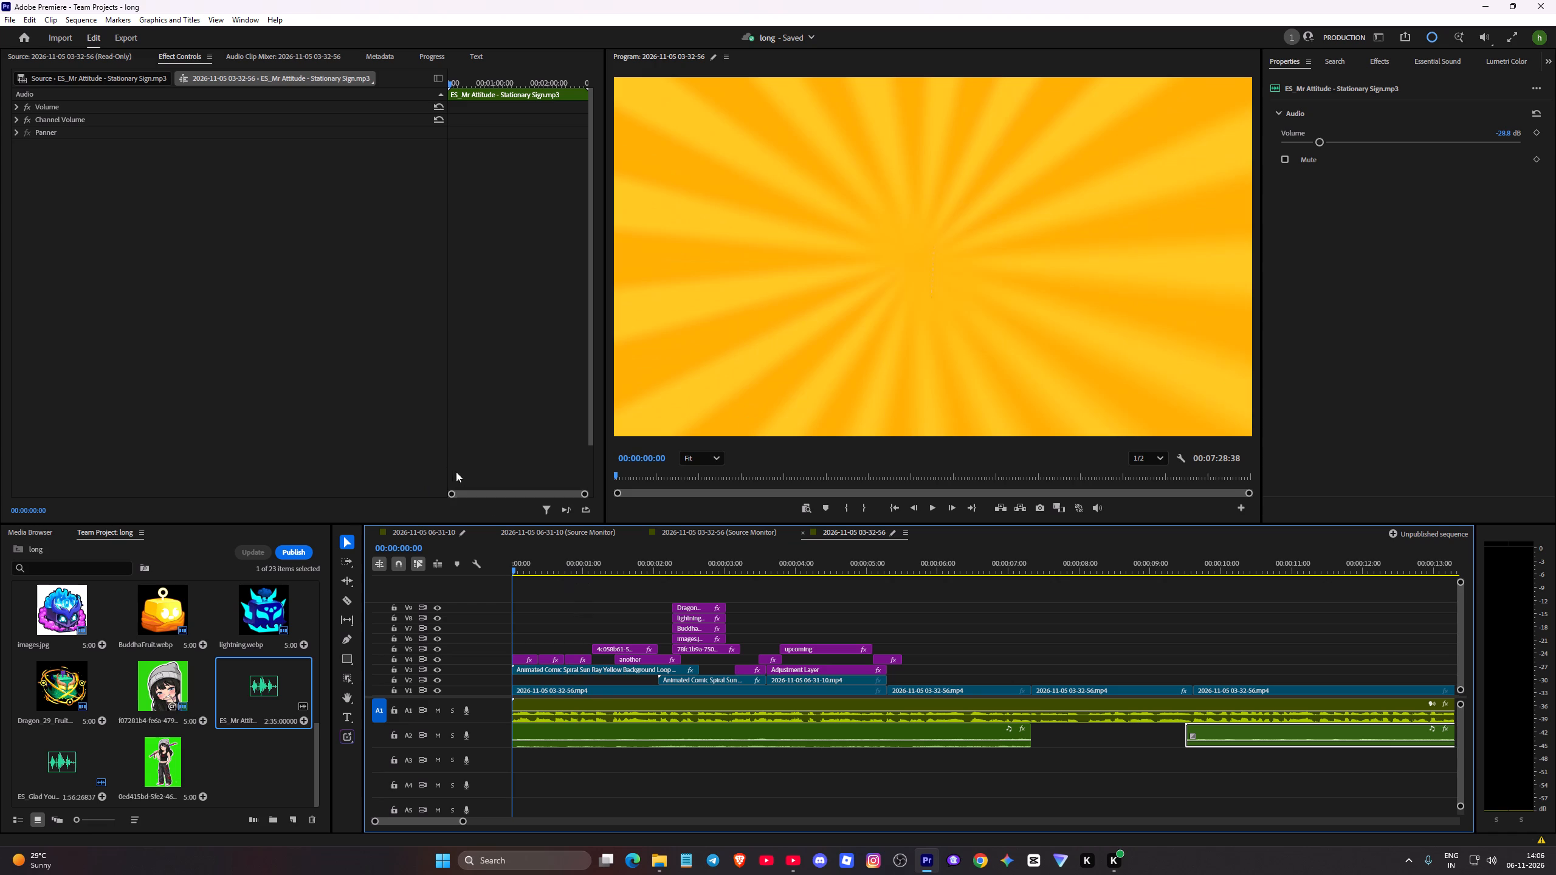
Switch to Discord.
left_click(851, 856)
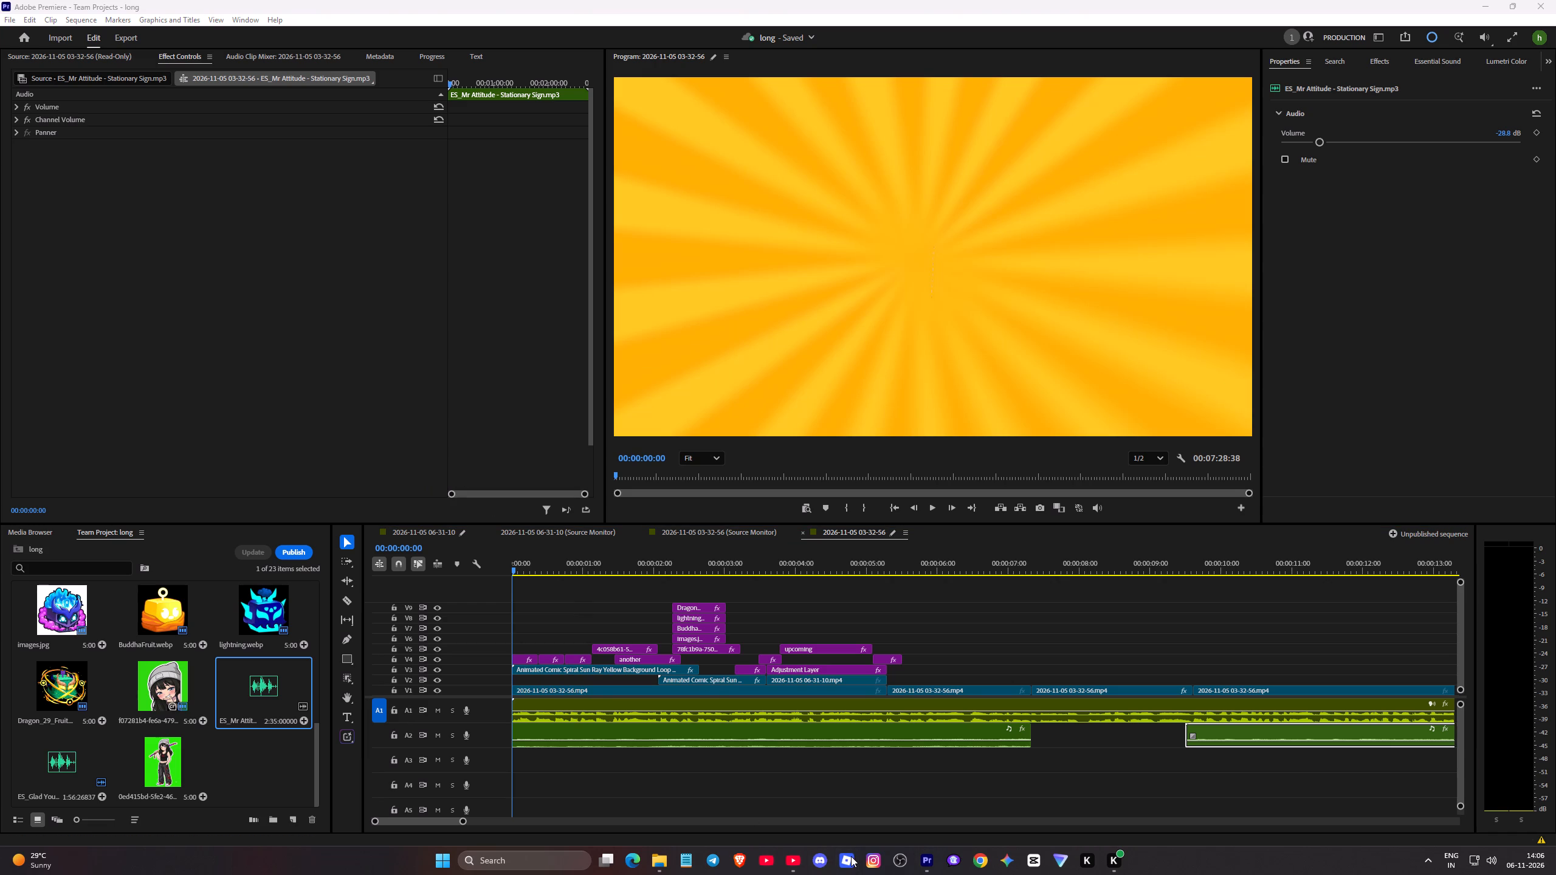
left_click(827, 857)
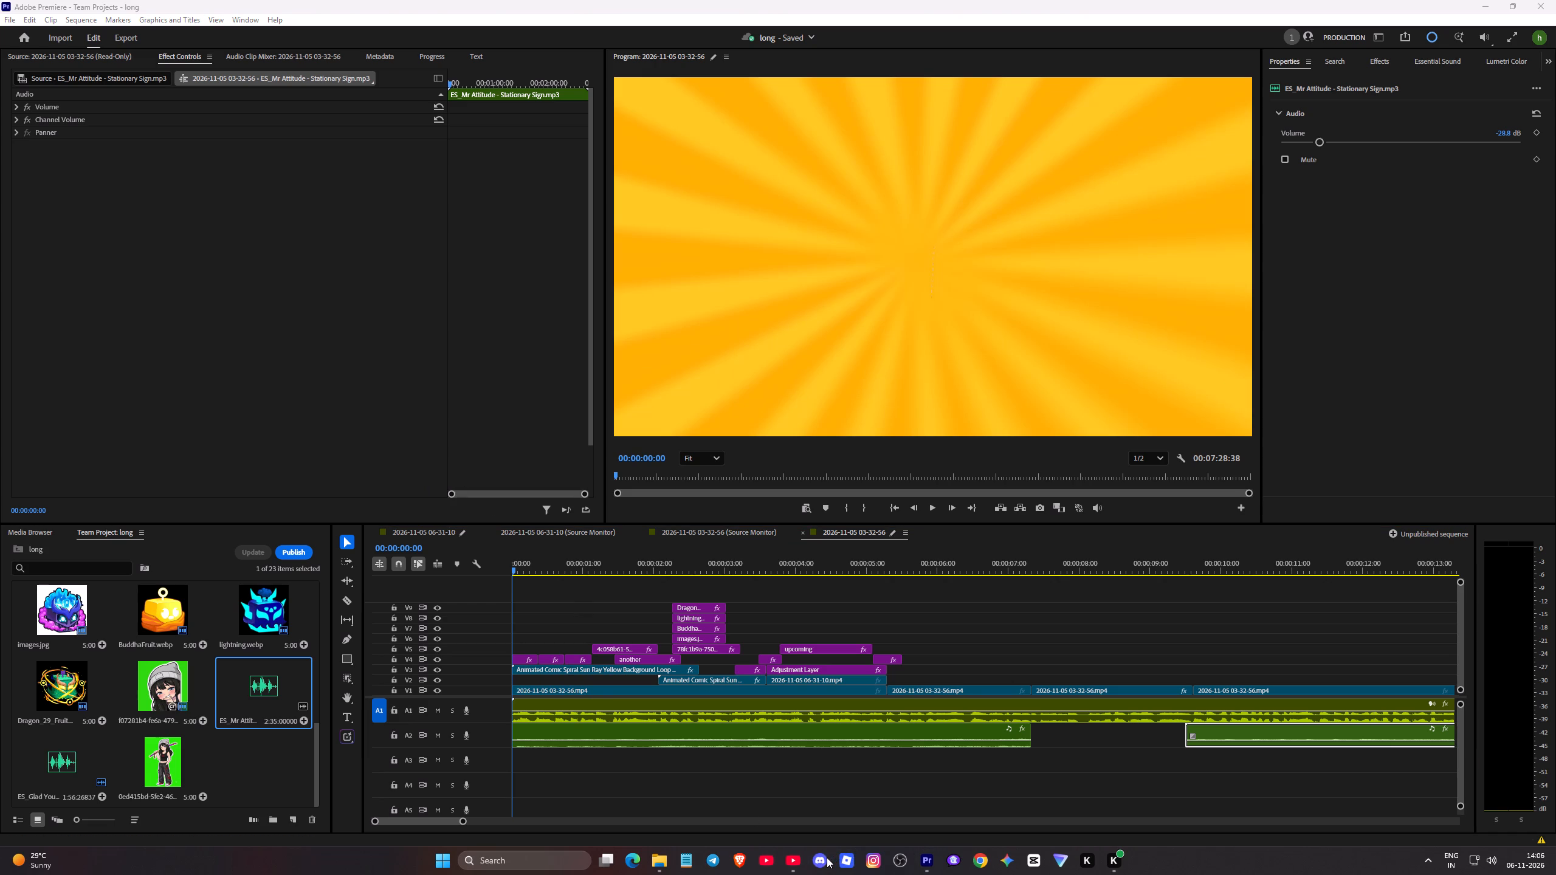